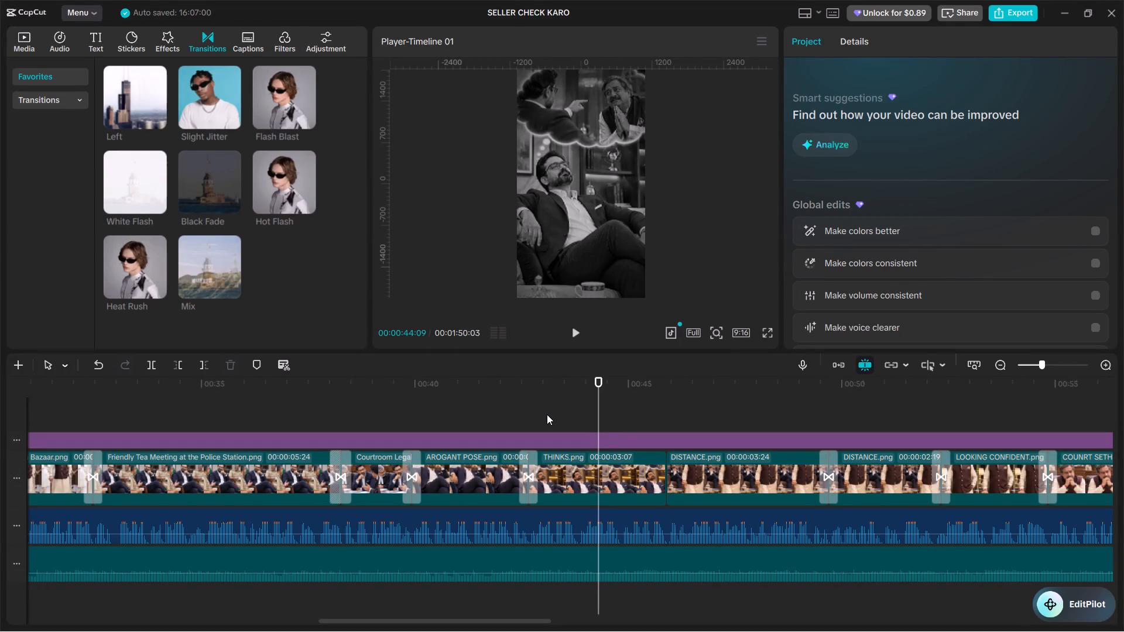
Add the Left transition between THINKS.png and the DISTANCE.png clip that follows it, and play back the cut.
{"action": "key", "text": "space"}
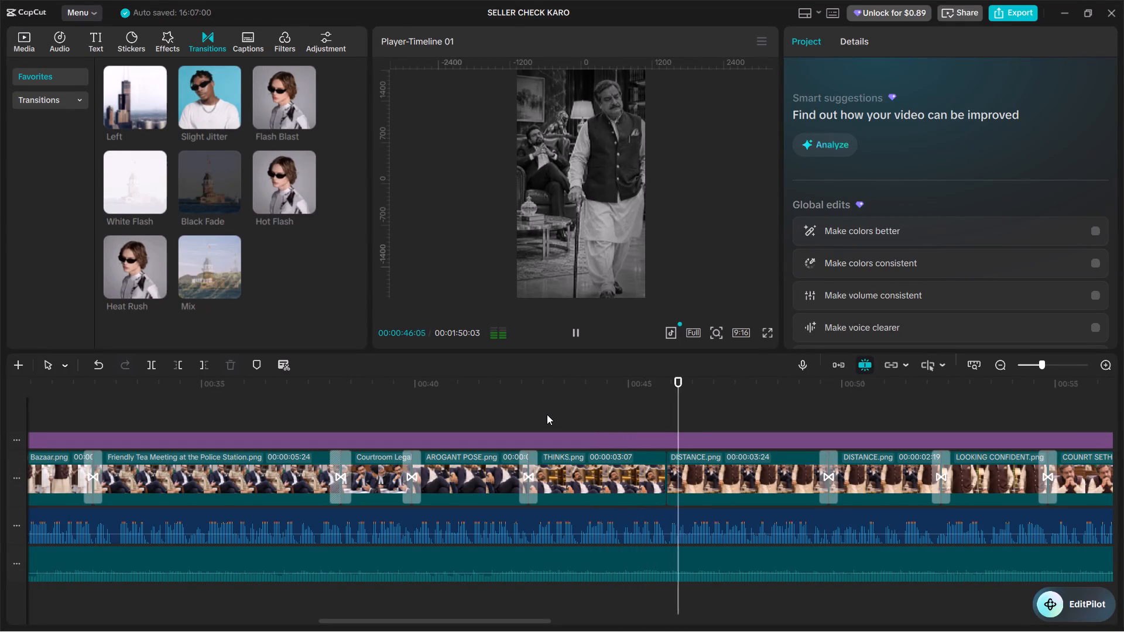
{"action": "left_click", "coordinate": [639, 400]}
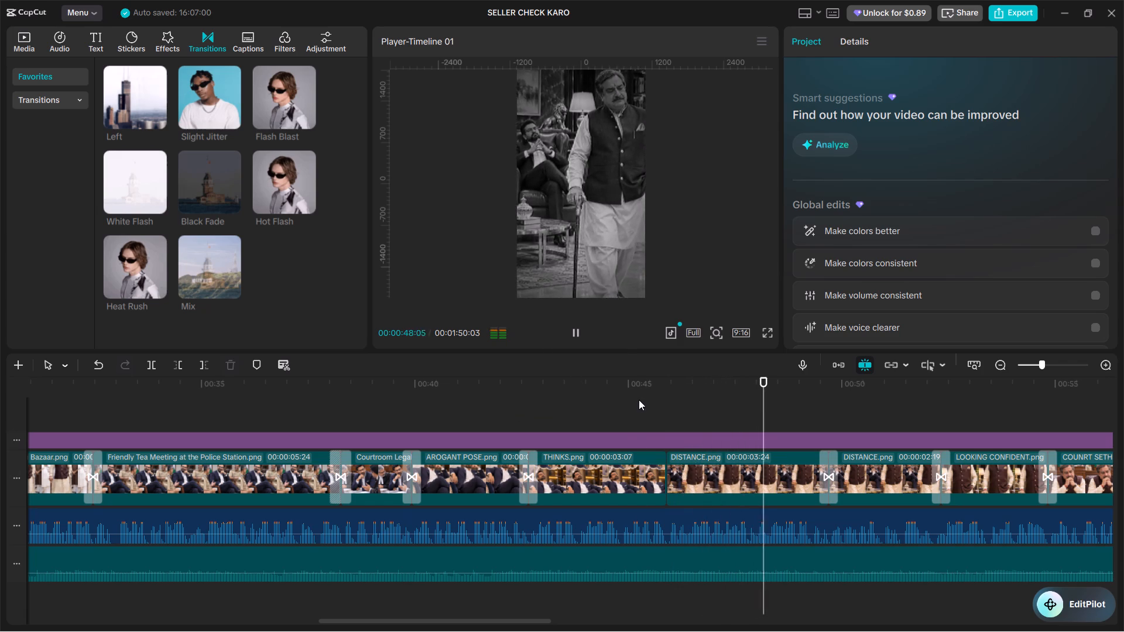
{"action": "key", "text": "space"}
{"action": "key", "text": "space"}
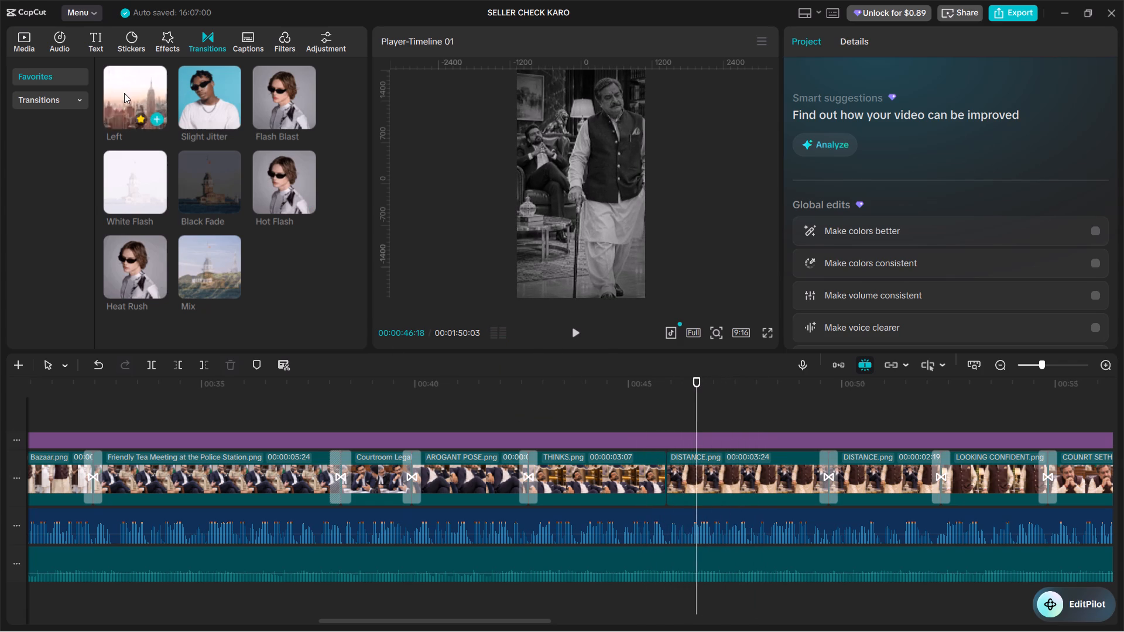
{"action": "left_click_drag", "start_coordinate": [133, 102], "coordinate": [654, 472]}
{"action": "left_click", "coordinate": [503, 398]}
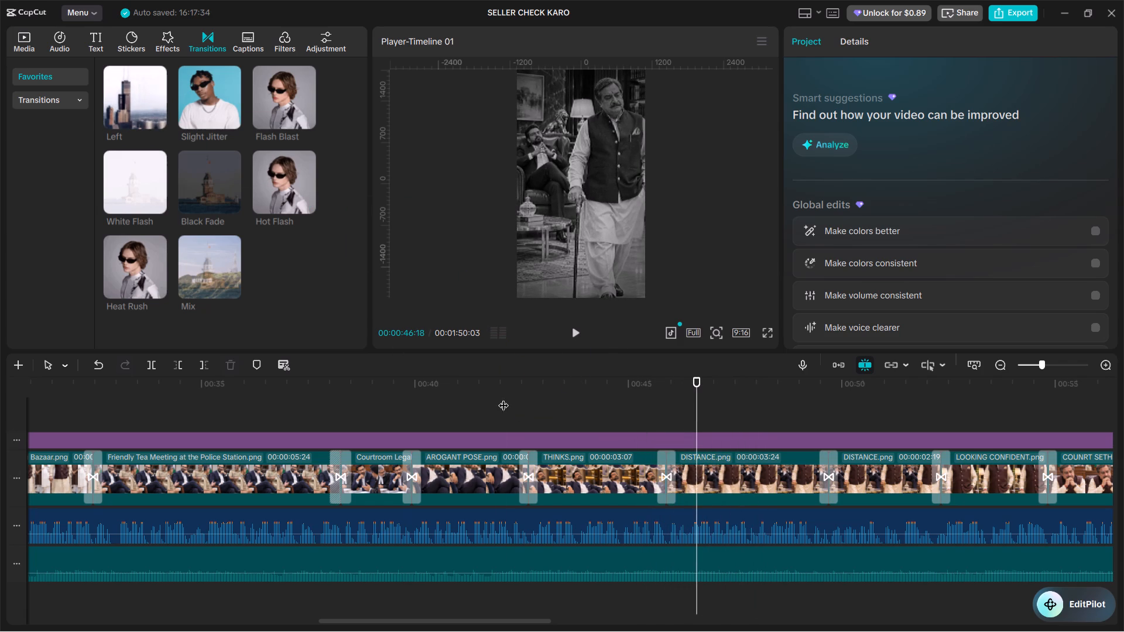
{"action": "key", "text": "space"}
{"action": "left_click", "coordinate": [656, 403]}
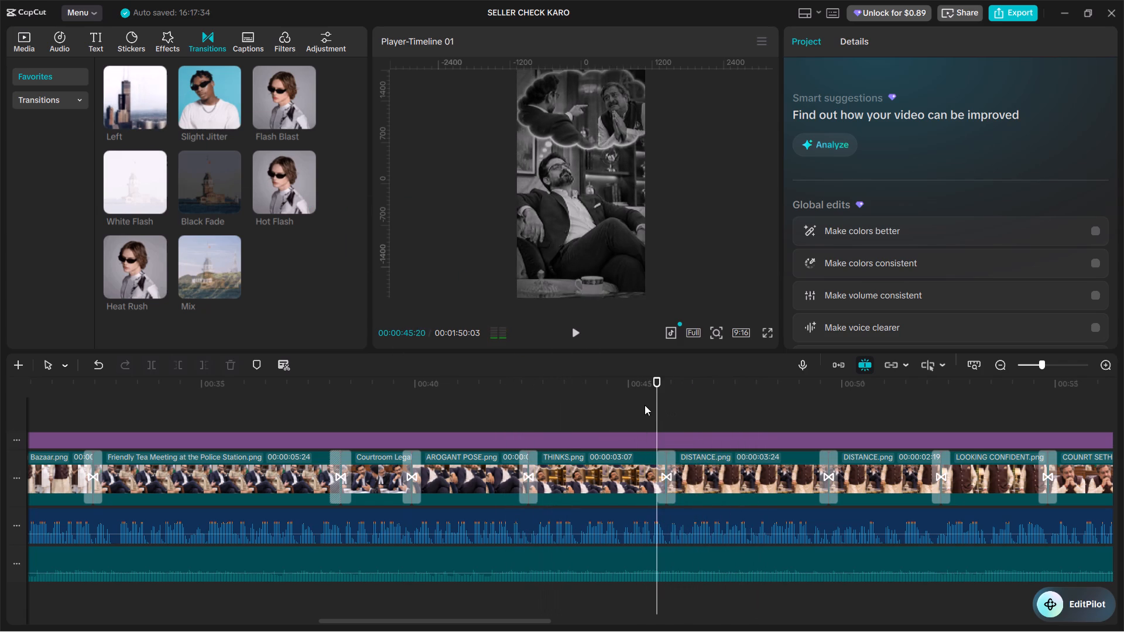
{"action": "left_click", "coordinate": [642, 406]}
{"action": "key", "text": "space"}
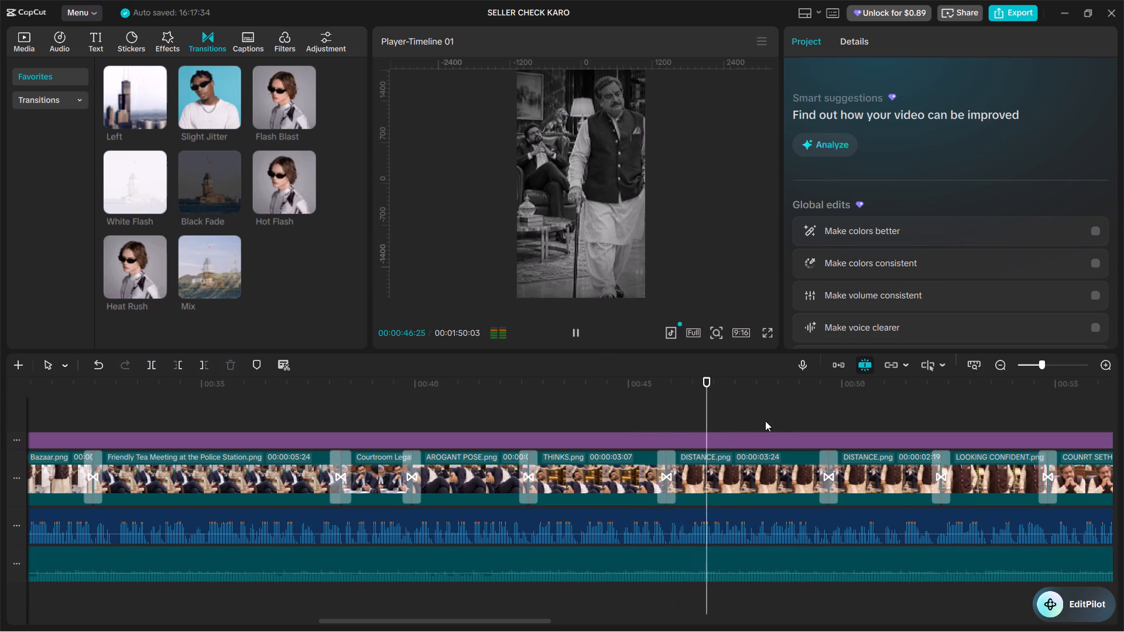
Play on through the timeline and add the Left transition between the pensive young adult video and luxury house.mp4.
{"action": "scroll", "coordinate": [803, 455], "scroll_direction": "down", "scroll_amount": 4, "text": "alt"}
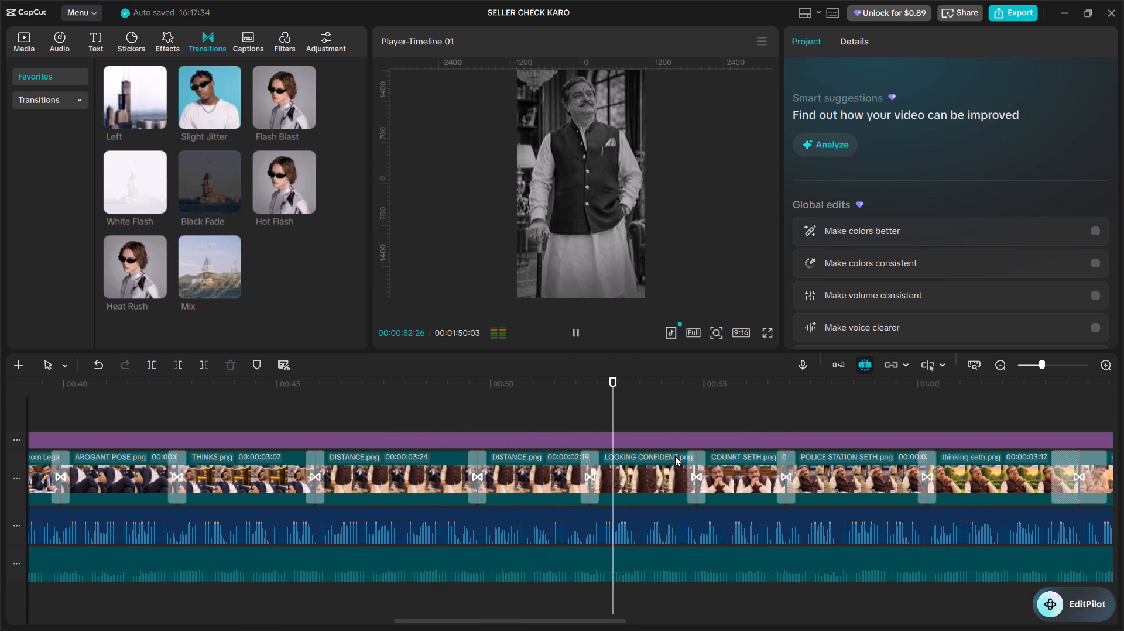
{"action": "scroll", "coordinate": [675, 456], "scroll_direction": "down", "scroll_amount": 1, "text": "alt"}
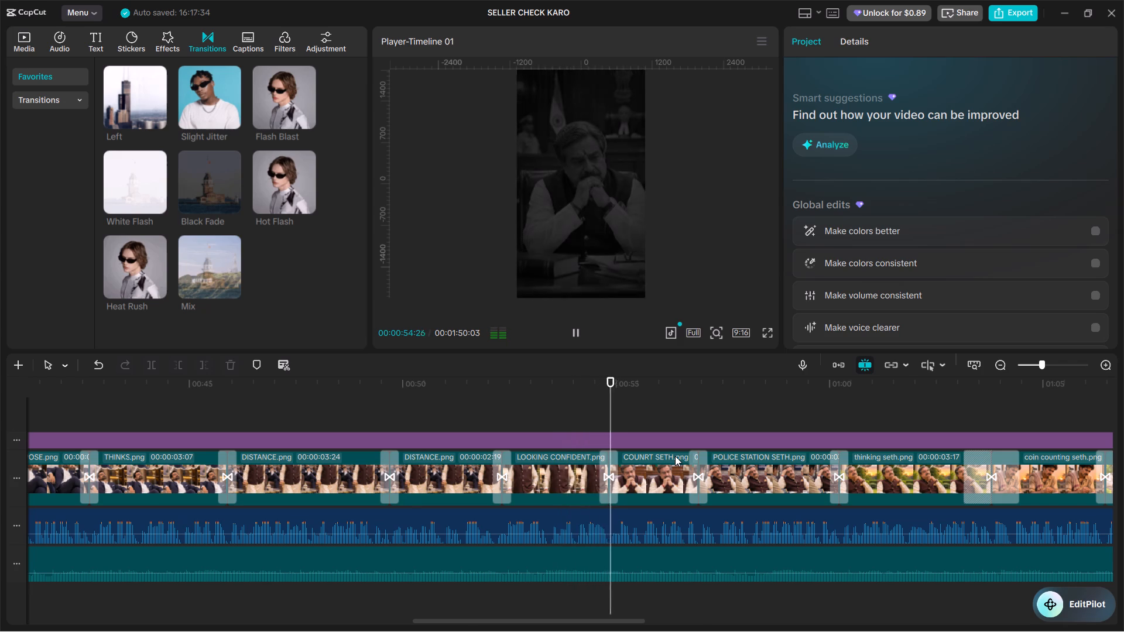
{"action": "scroll", "coordinate": [675, 456], "scroll_direction": "down", "scroll_amount": 3, "text": "alt"}
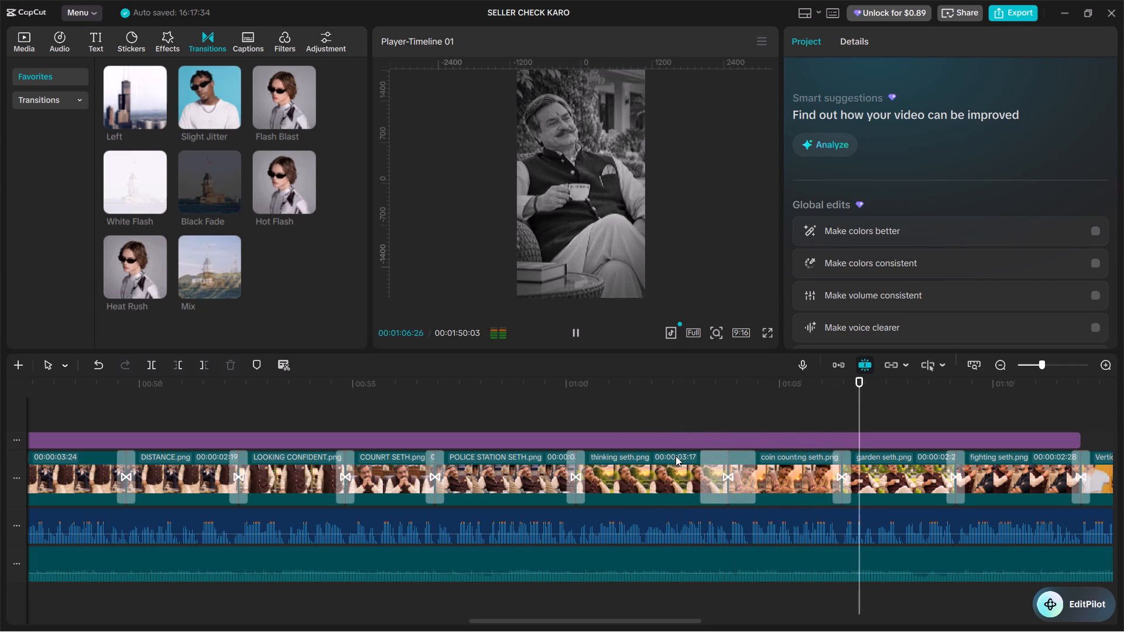
{"action": "scroll", "coordinate": [676, 456], "scroll_direction": "down", "scroll_amount": 4, "text": "alt"}
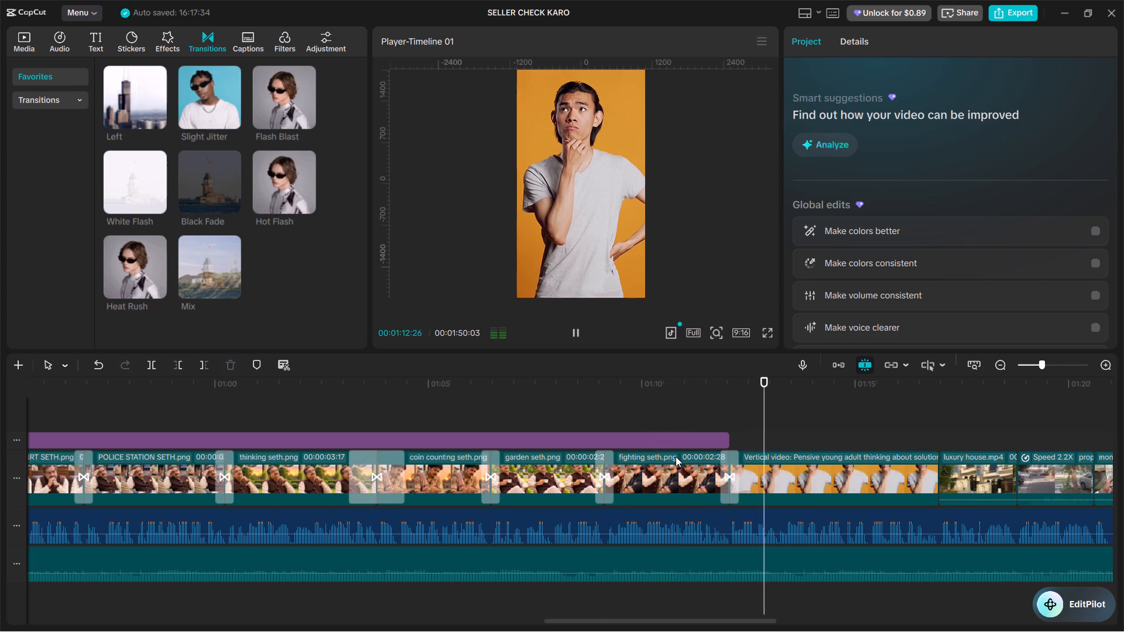
{"action": "scroll", "coordinate": [676, 456], "scroll_direction": "down", "scroll_amount": 3, "text": "alt"}
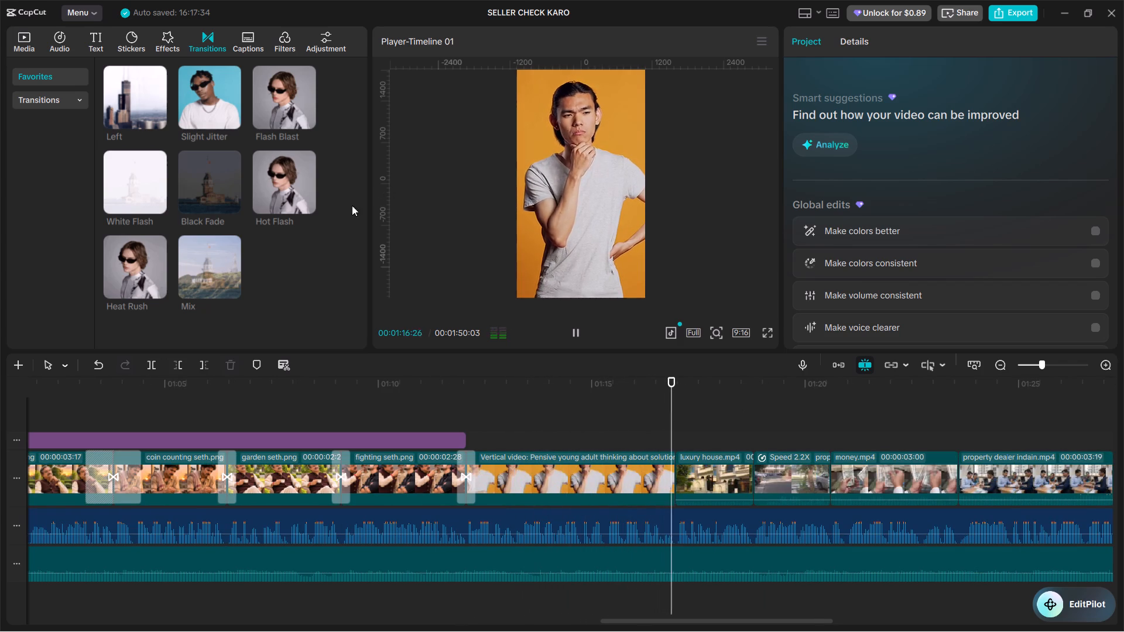
{"action": "key", "text": "space"}
{"action": "left_click_drag", "start_coordinate": [131, 102], "coordinate": [464, 311]}
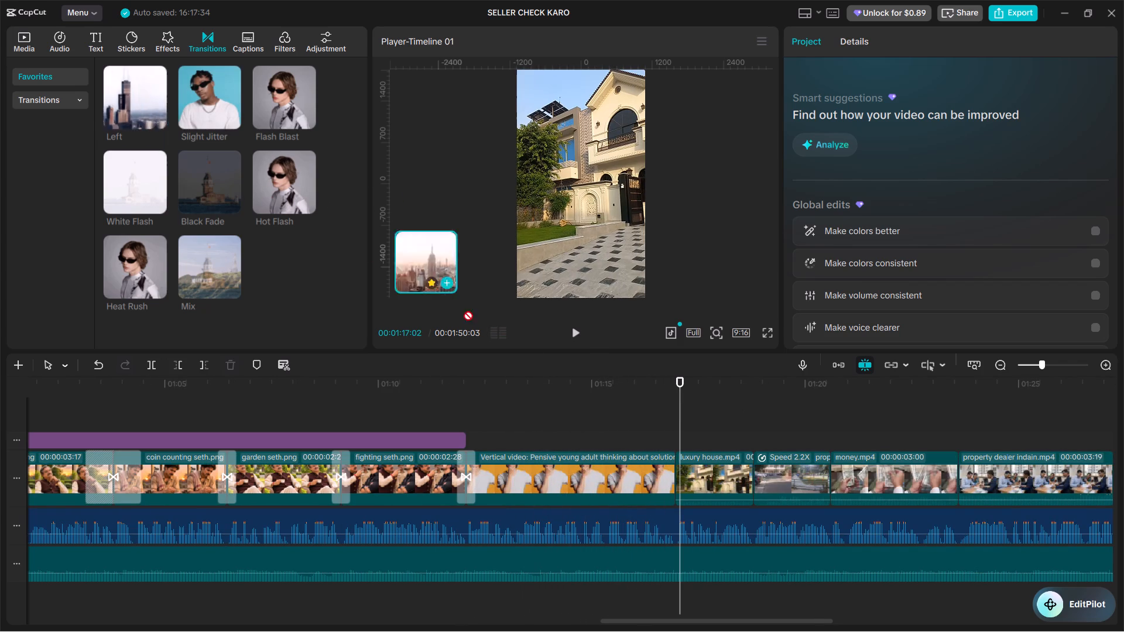
{"action": "left_click_drag", "start_coordinate": [464, 311], "coordinate": [664, 476]}
{"action": "left_click", "coordinate": [644, 445]}
{"action": "key", "text": "space"}
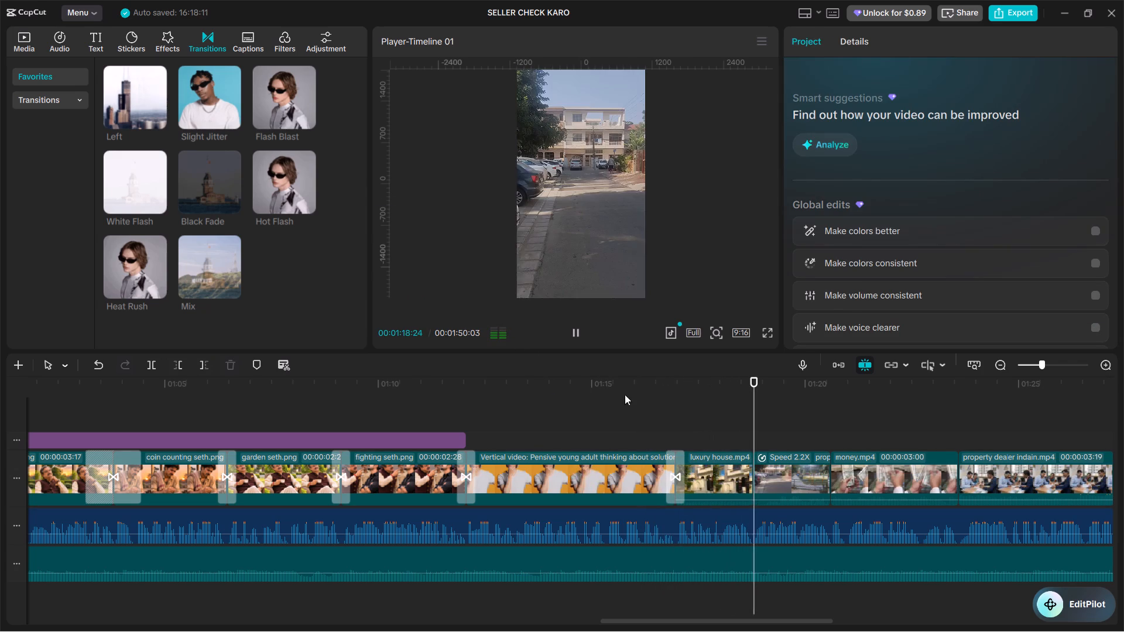
Add the White Flash transition between luxury house.mp4 and the 2.2X speed clip, and preview it.
{"action": "key", "text": "space"}
{"action": "left_click_drag", "start_coordinate": [132, 180], "coordinate": [745, 487]}
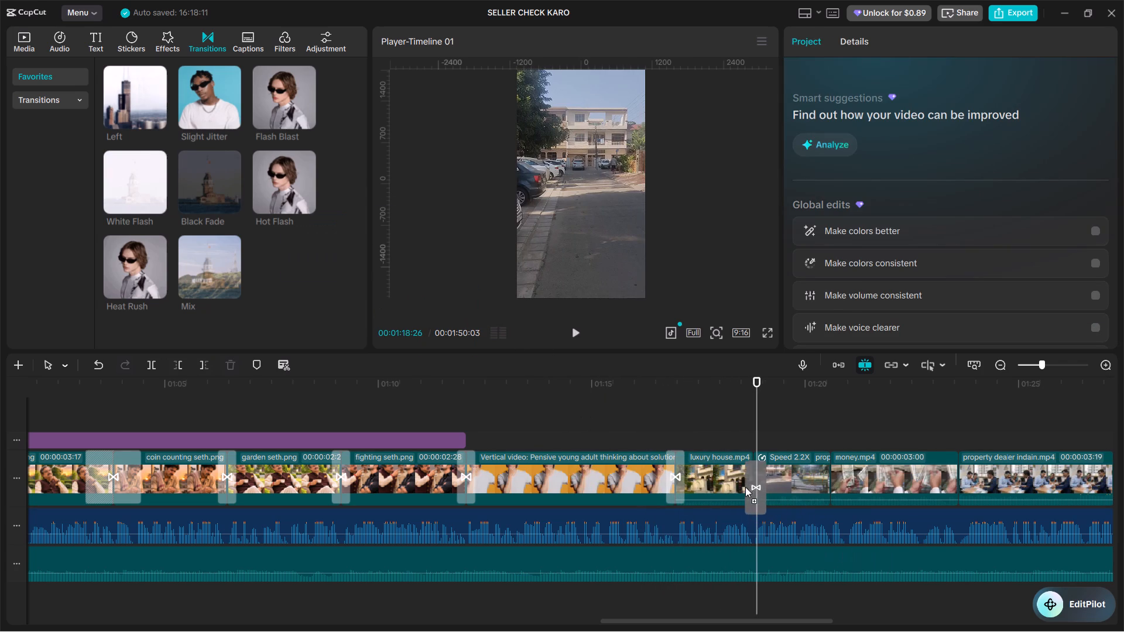
{"action": "left_click_drag", "start_coordinate": [745, 487], "coordinate": [745, 486]}
{"action": "left_click", "coordinate": [733, 433]}
{"action": "key", "text": "space"}
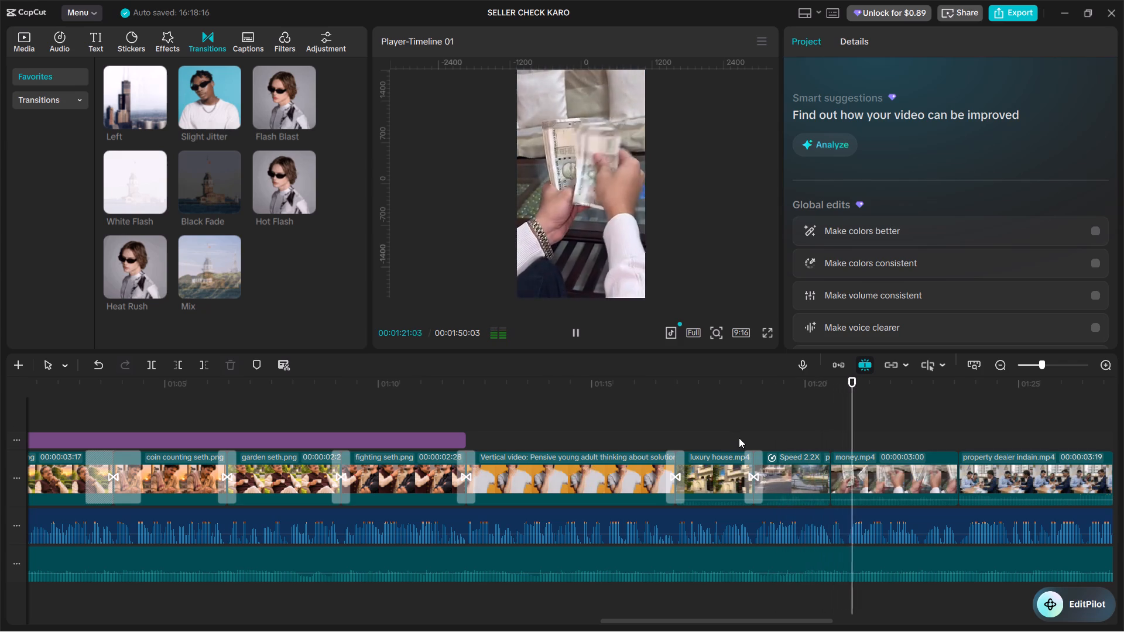
Add the Black Fade transition between the 2.2X speed clip and money.mp4, and preview it.
{"action": "left_click_drag", "start_coordinate": [207, 176], "coordinate": [819, 479]}
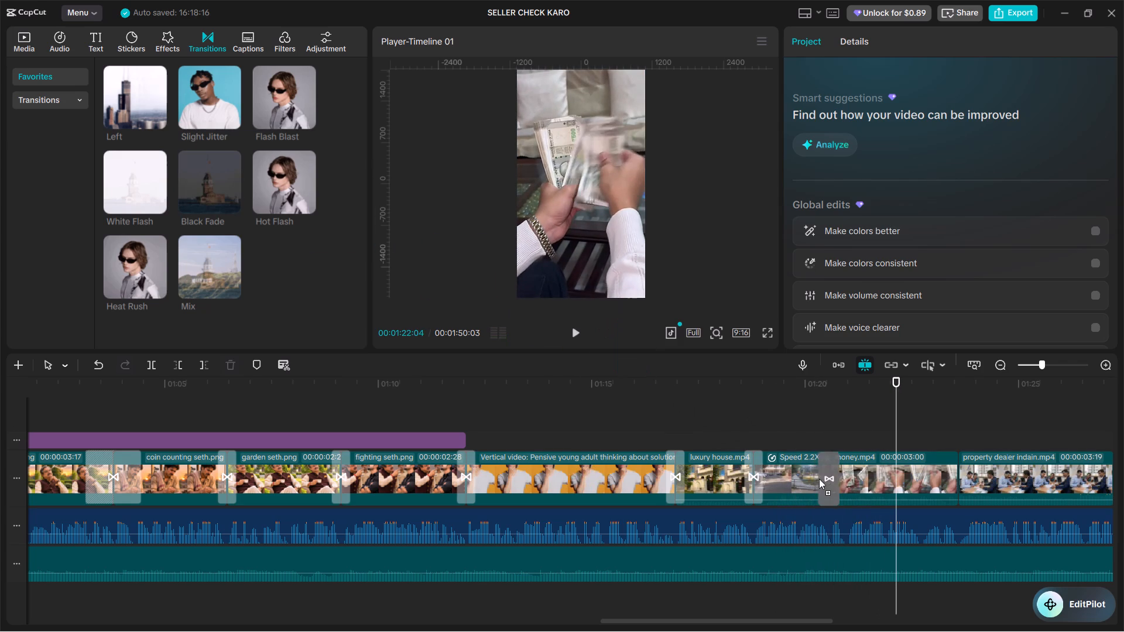
{"action": "left_click_drag", "start_coordinate": [819, 479], "coordinate": [820, 478]}
{"action": "left_click", "coordinate": [819, 433]}
{"action": "key", "text": "space"}
Add the Hot Flash transition between money.mp4 and property dealer indain.mp4, and preview it.
{"action": "scroll", "coordinate": [819, 433], "scroll_direction": "down", "scroll_amount": 4, "text": "alt"}
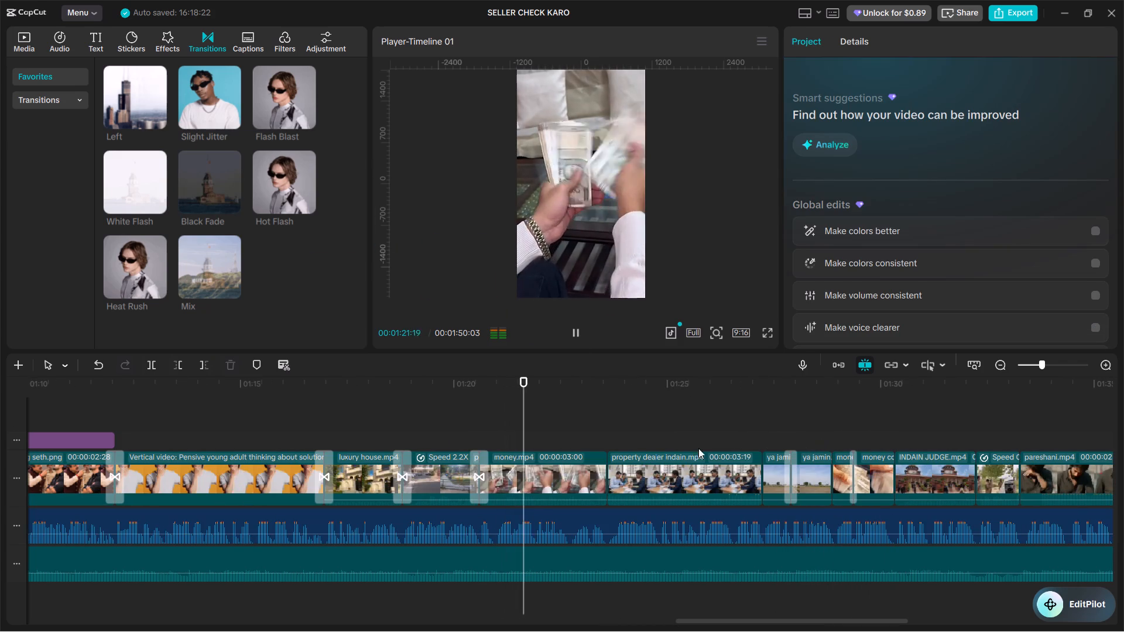
{"action": "key", "text": "space"}
{"action": "left_click_drag", "start_coordinate": [268, 191], "coordinate": [328, 252]}
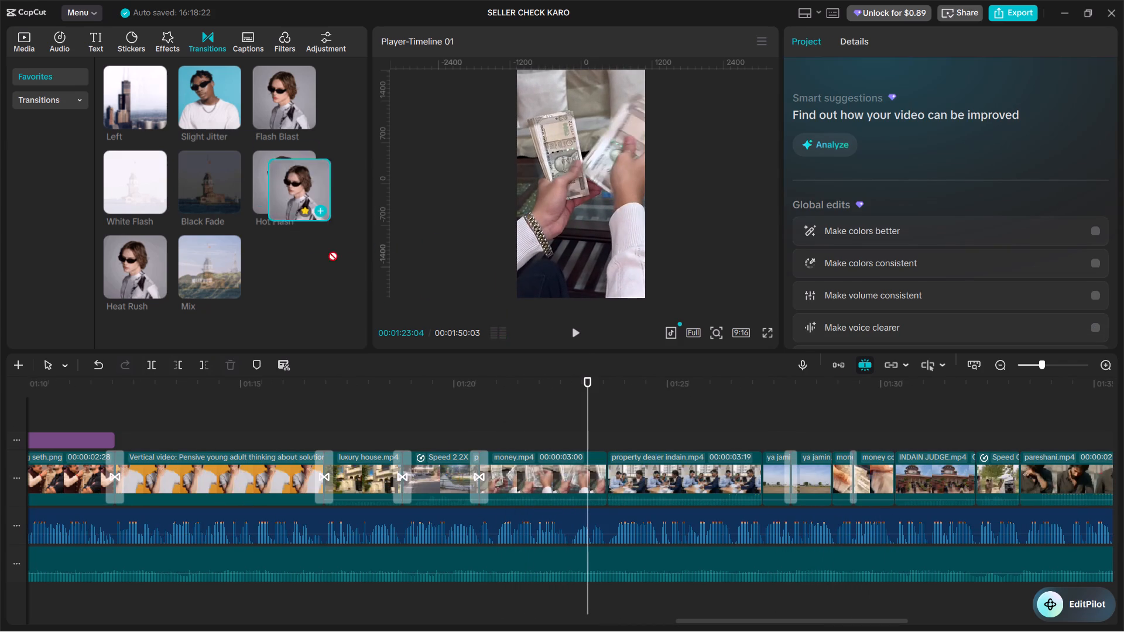
{"action": "left_click_drag", "start_coordinate": [328, 252], "coordinate": [570, 470]}
{"action": "left_click", "coordinate": [542, 420]}
{"action": "key", "text": "space"}
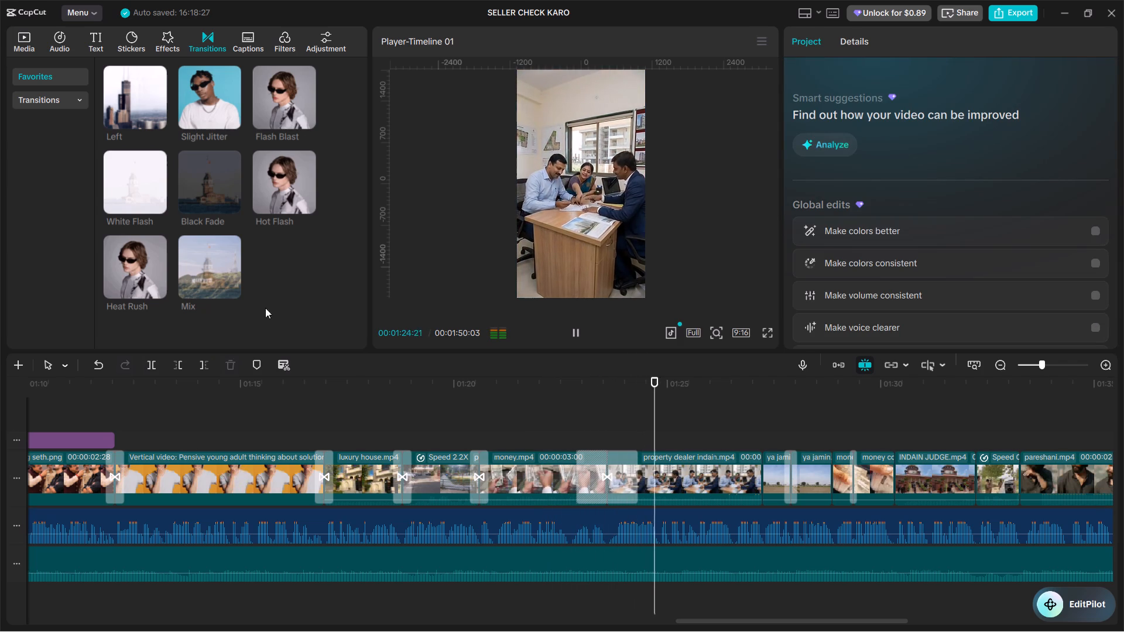
Add the Black Fade transition between property dealer indain.mp4 and the first ya jamin clip, and play it back.
{"action": "left_click", "coordinate": [232, 206]}
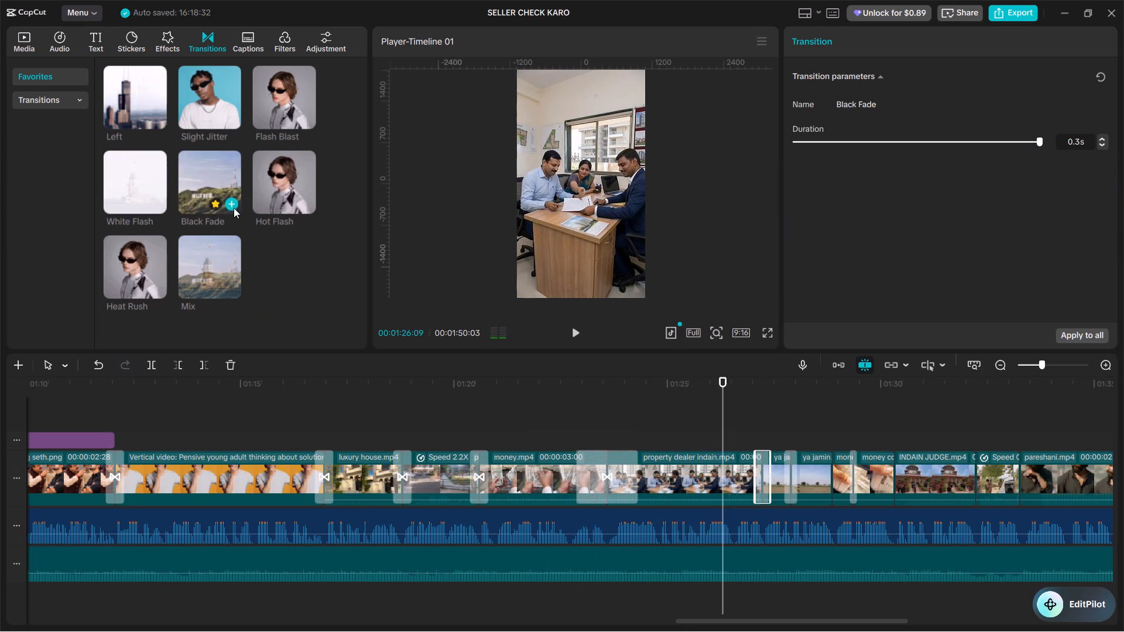
{"action": "key", "text": "space"}
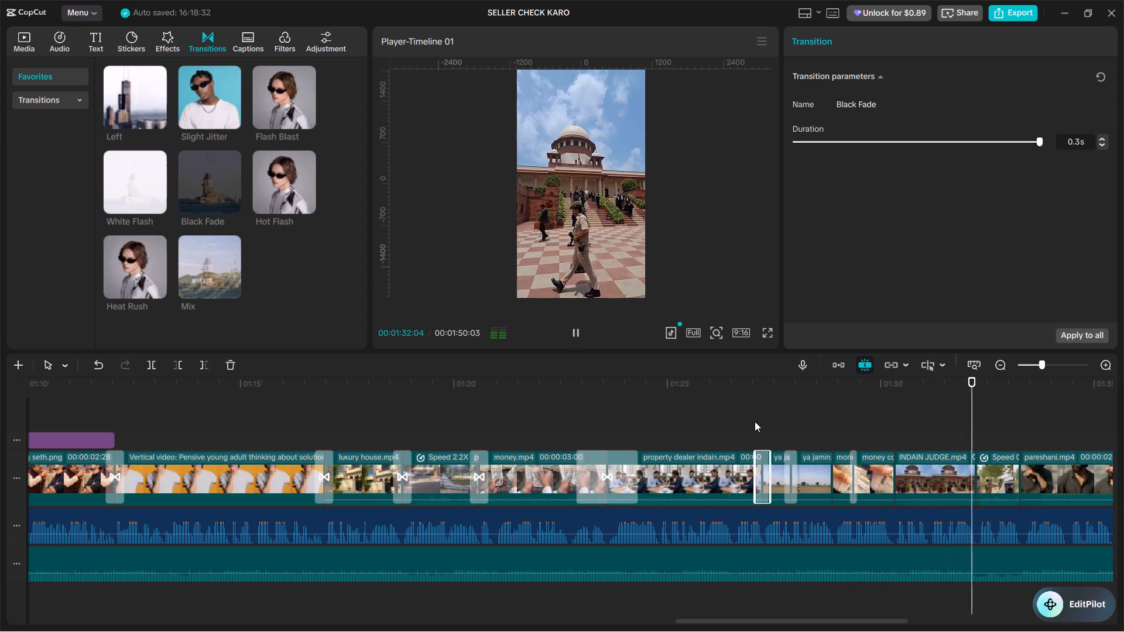
Replay the cut from the second ya jamin clip to the following money clip and add the Black Fade transition there.
{"action": "scroll", "coordinate": [798, 439], "scroll_direction": "down", "scroll_amount": 2, "text": "alt"}
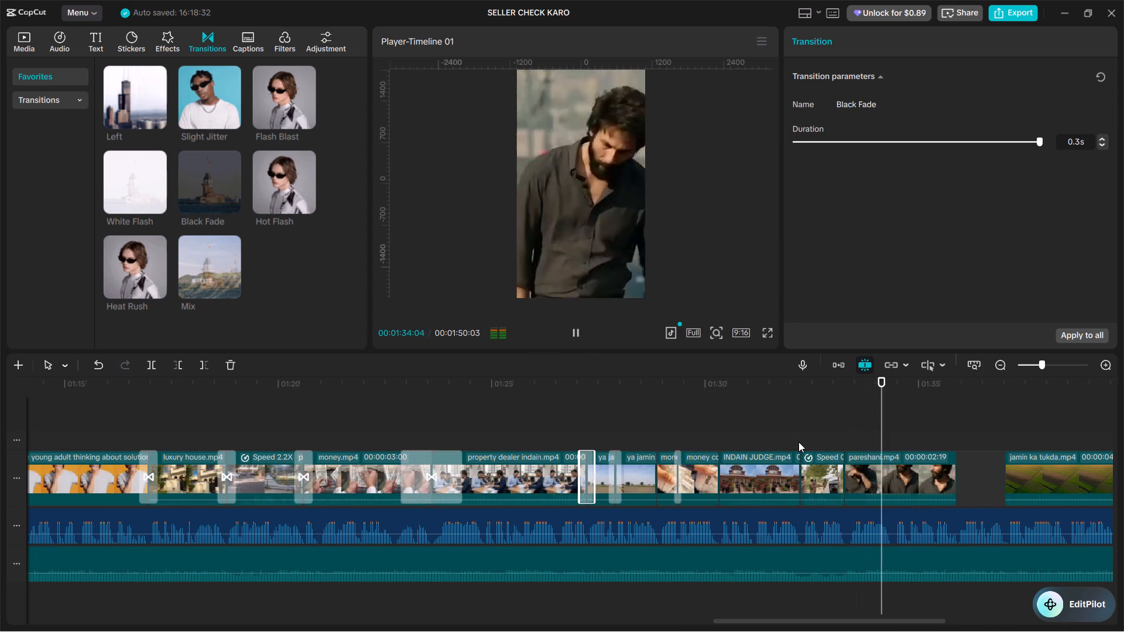
{"action": "left_click", "coordinate": [660, 418]}
{"action": "key", "text": "space"}
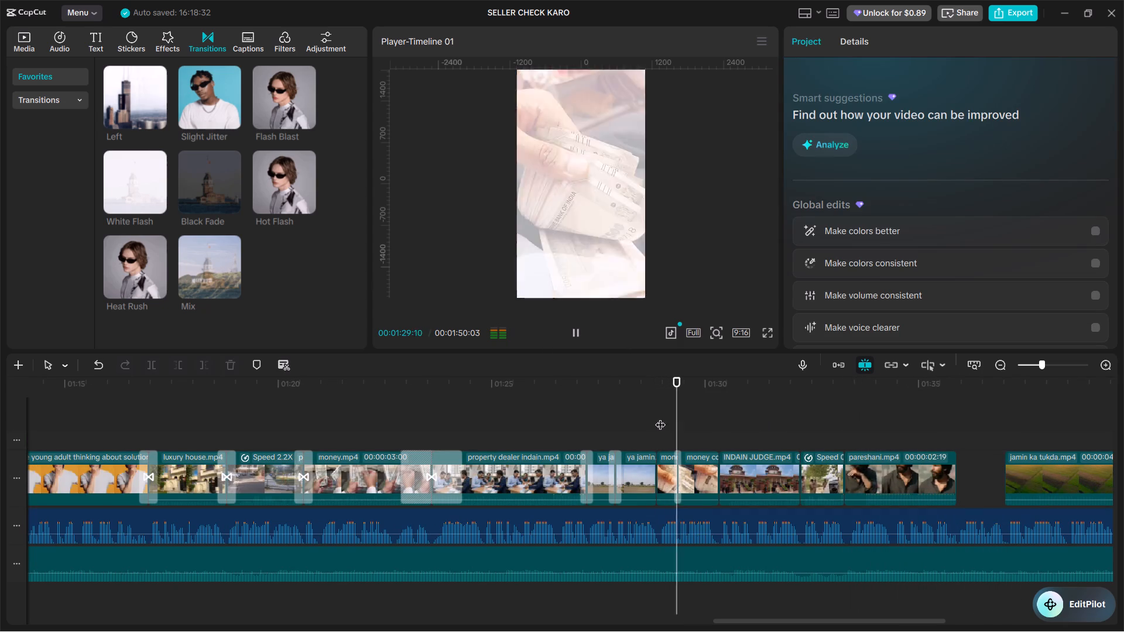
{"action": "left_click", "coordinate": [647, 417]}
{"action": "key", "text": "space"}
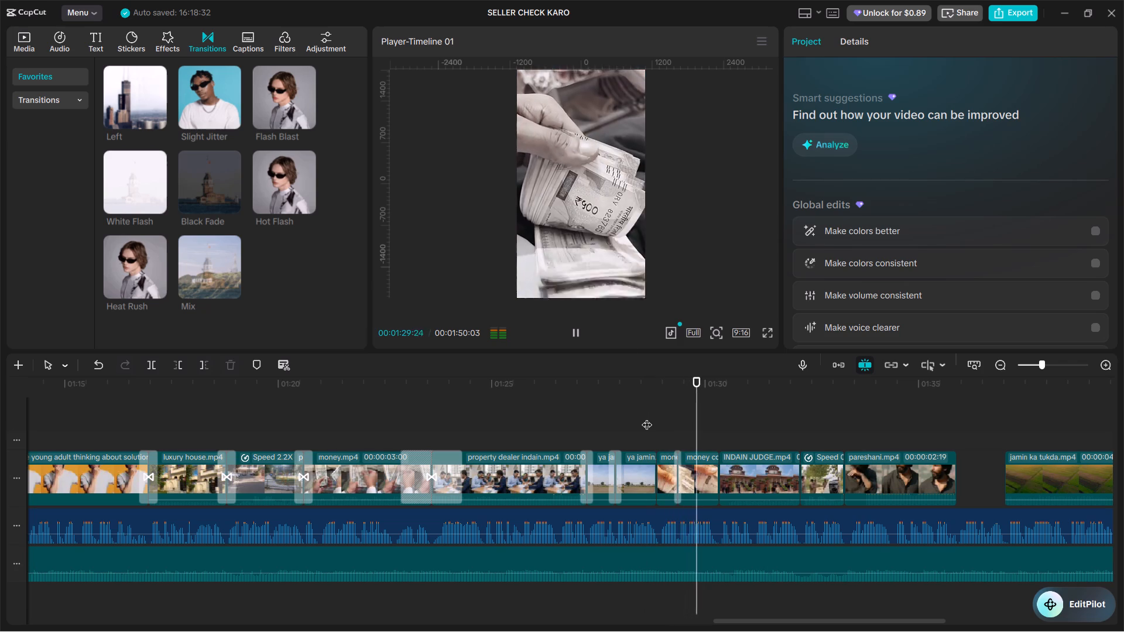
{"action": "left_click", "coordinate": [647, 417]}
{"action": "key", "text": "space"}
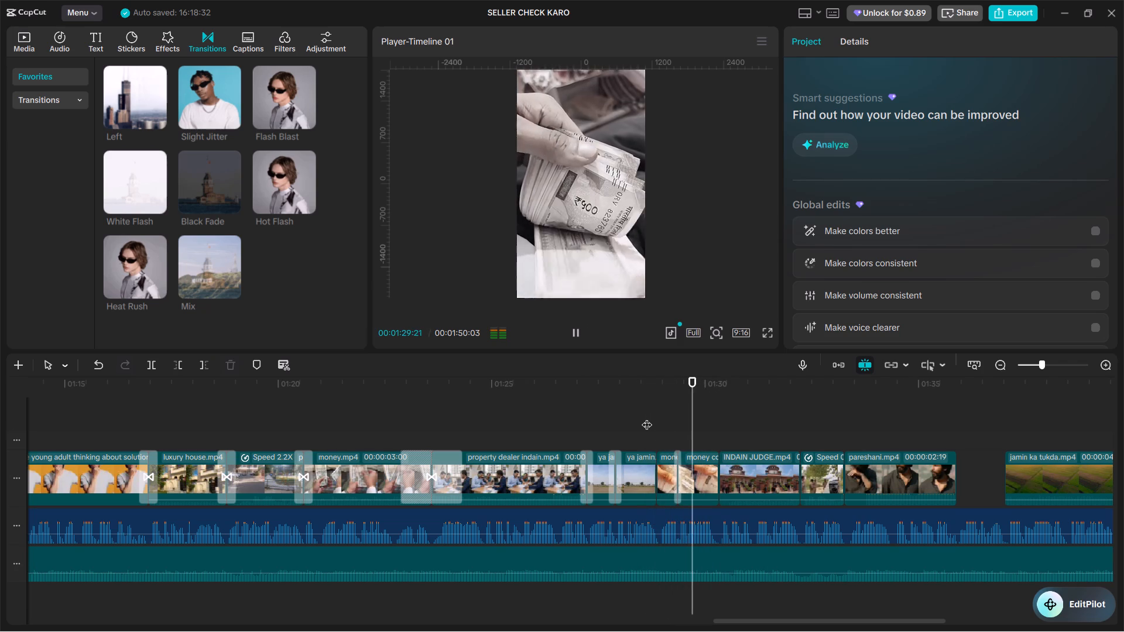
{"action": "left_click", "coordinate": [647, 417]}
{"action": "key", "text": "space"}
{"action": "key", "text": "space"}
{"action": "left_click_drag", "start_coordinate": [206, 178], "coordinate": [571, 449]}
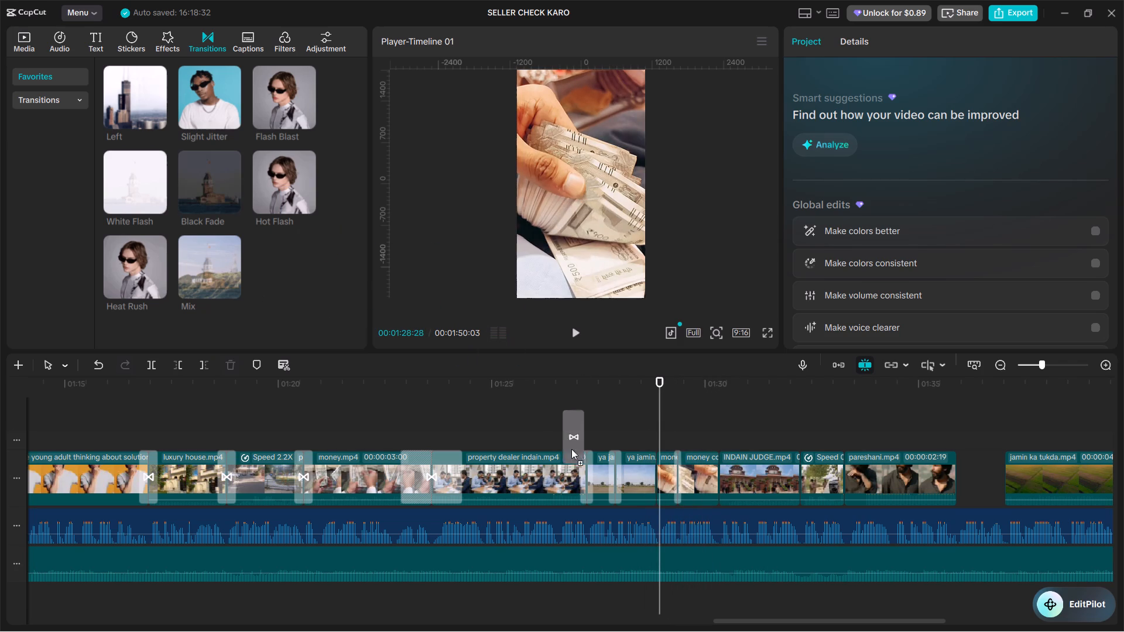
{"action": "left_click_drag", "start_coordinate": [571, 449], "coordinate": [643, 476]}
{"action": "left_click", "coordinate": [639, 425]}
{"action": "key", "text": "space"}
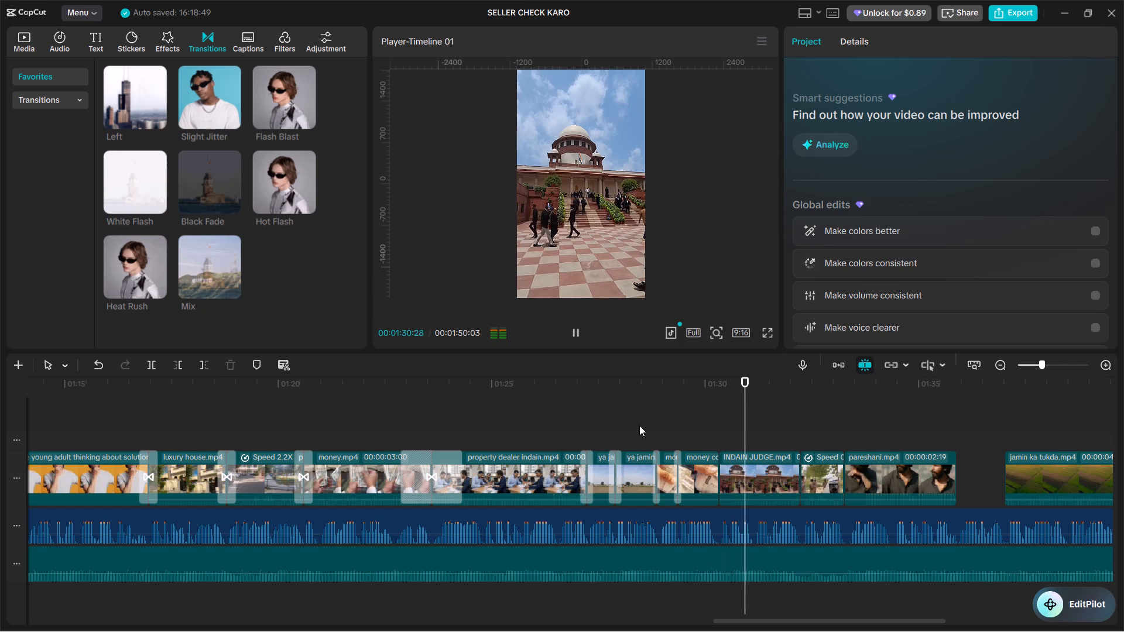
Add the Left transition between INDAIN JUDGE.mp4 and the sped-up police clip that follows, and preview it.
{"action": "key", "text": "space"}
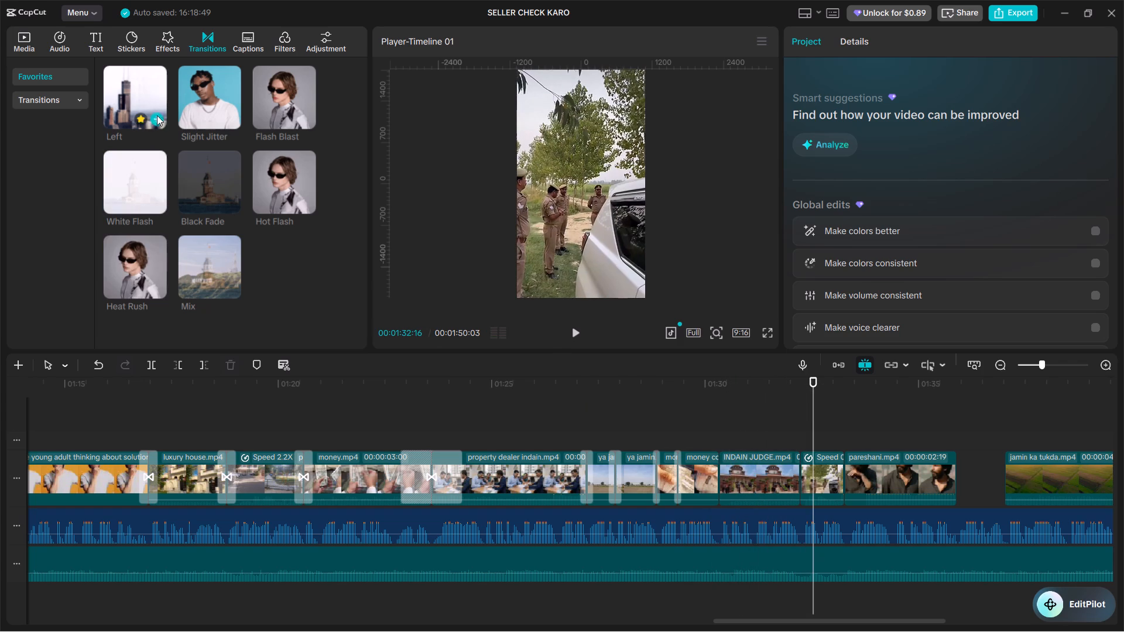
{"action": "left_click_drag", "start_coordinate": [150, 102], "coordinate": [714, 472]}
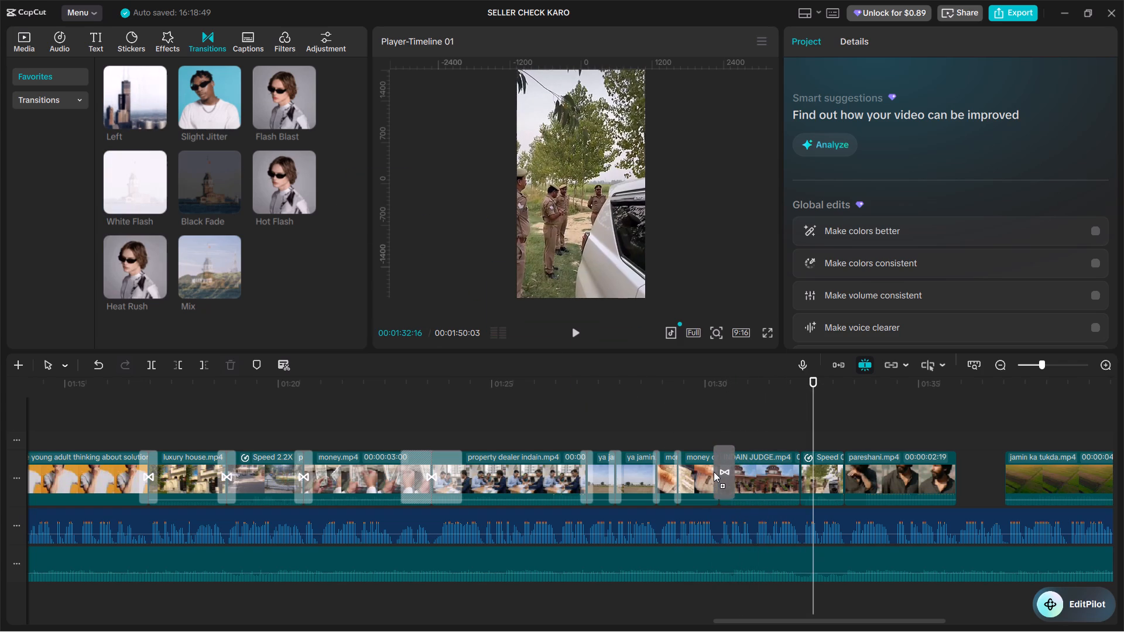
{"action": "left_click_drag", "start_coordinate": [714, 472], "coordinate": [789, 478]}
{"action": "left_click", "coordinate": [787, 430]}
{"action": "key", "text": "space"}
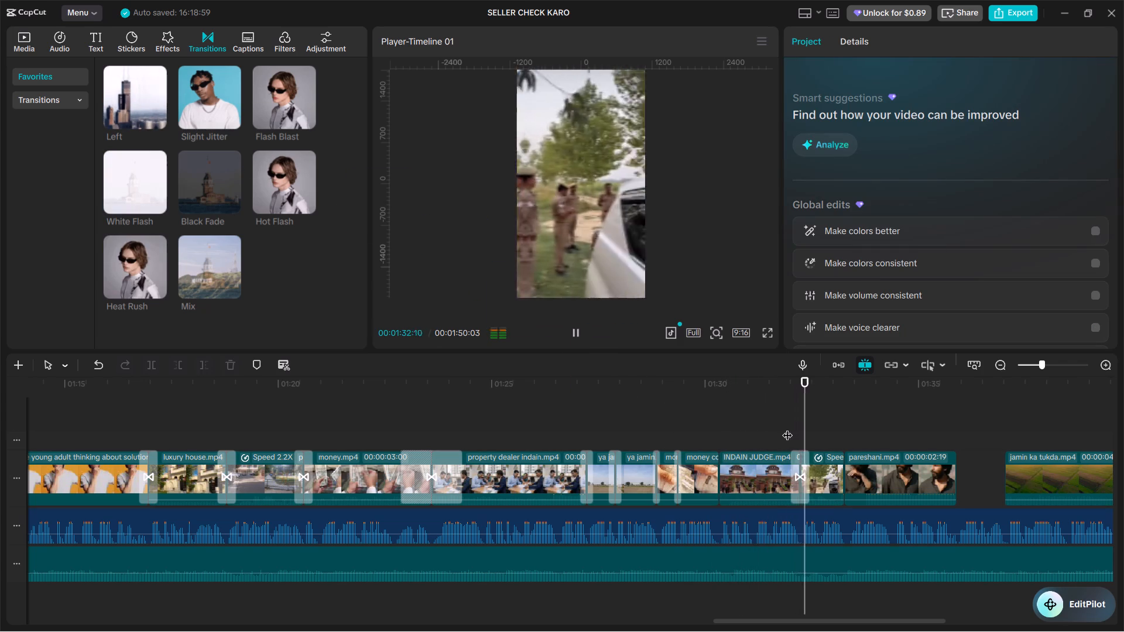
Replay and scrub across the cut from the sped-up police clip to pareshani.mp4.
{"action": "scroll", "coordinate": [787, 433], "scroll_direction": "down", "scroll_amount": 2, "text": "alt"}
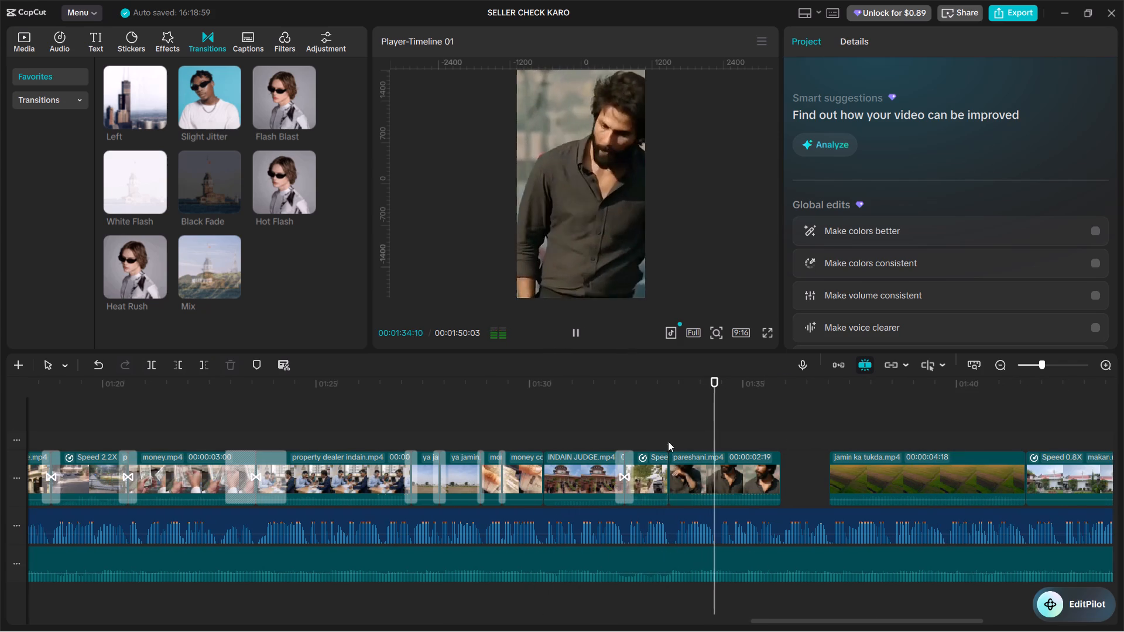
{"action": "key", "text": "space"}
{"action": "left_click", "coordinate": [661, 434]}
{"action": "left_click", "coordinate": [665, 435]}
{"action": "key", "text": "space"}
{"action": "left_click", "coordinate": [670, 439]}
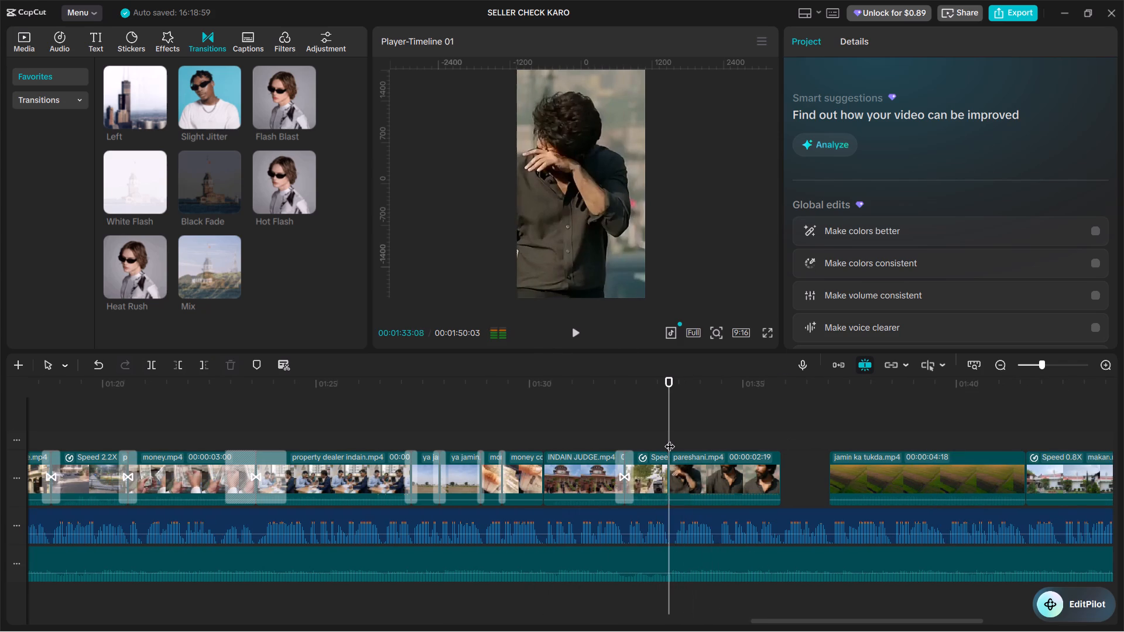
{"action": "key", "text": "space"}
{"action": "key", "text": "space"}
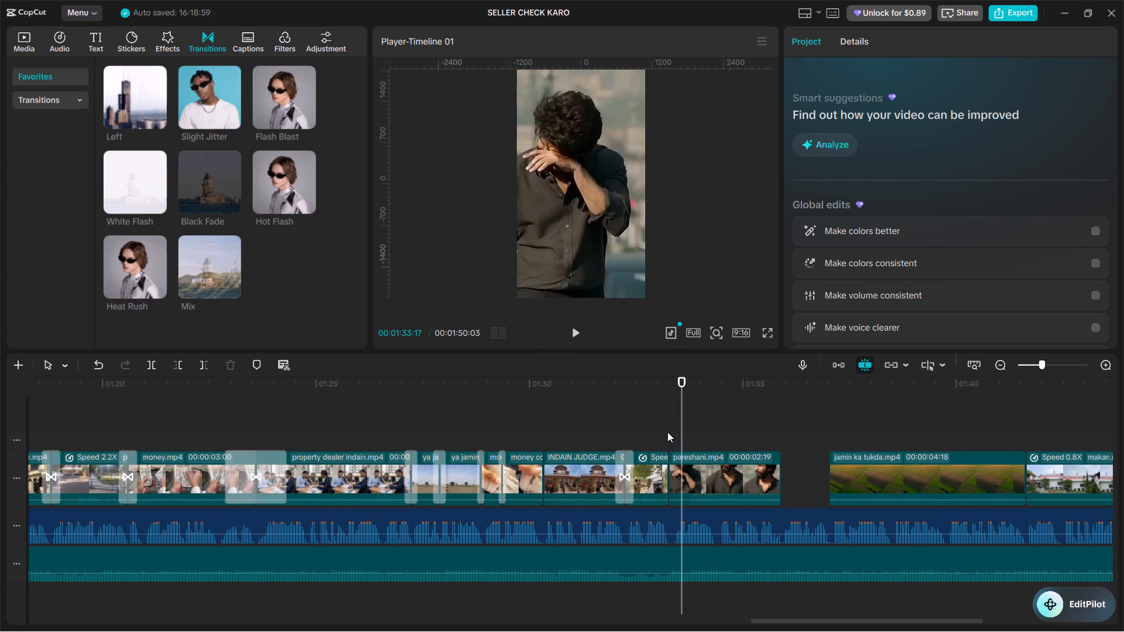
{"action": "key", "text": "space"}
{"action": "left_click", "coordinate": [667, 432]}
{"action": "left_click_drag", "start_coordinate": [667, 432], "coordinate": [698, 457]}
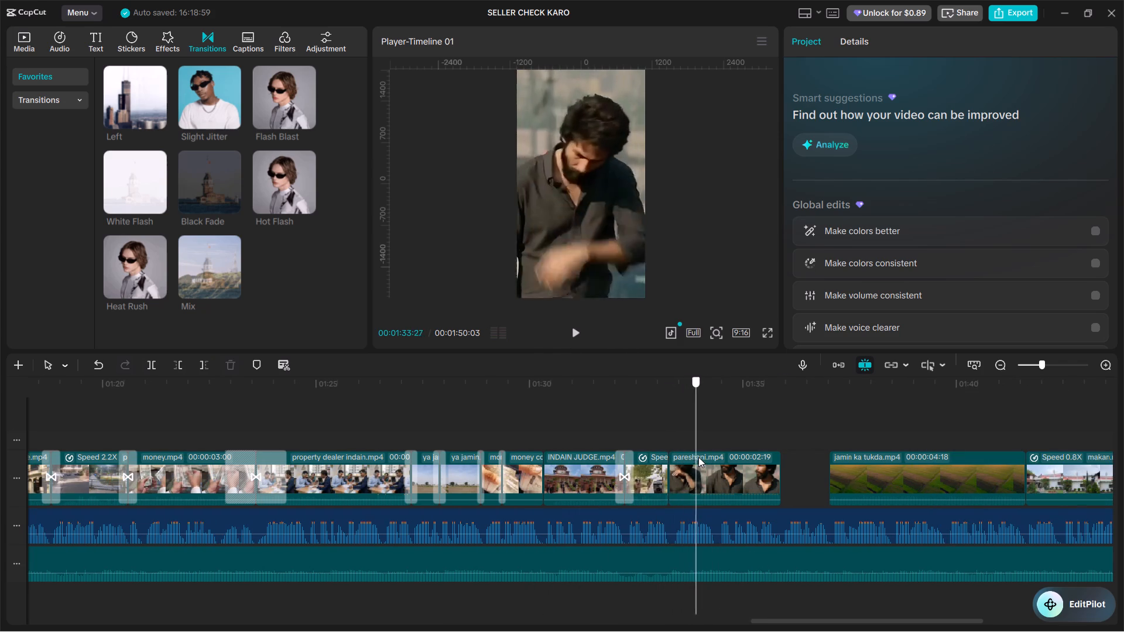
{"action": "left_click_drag", "start_coordinate": [698, 457], "coordinate": [653, 506]}
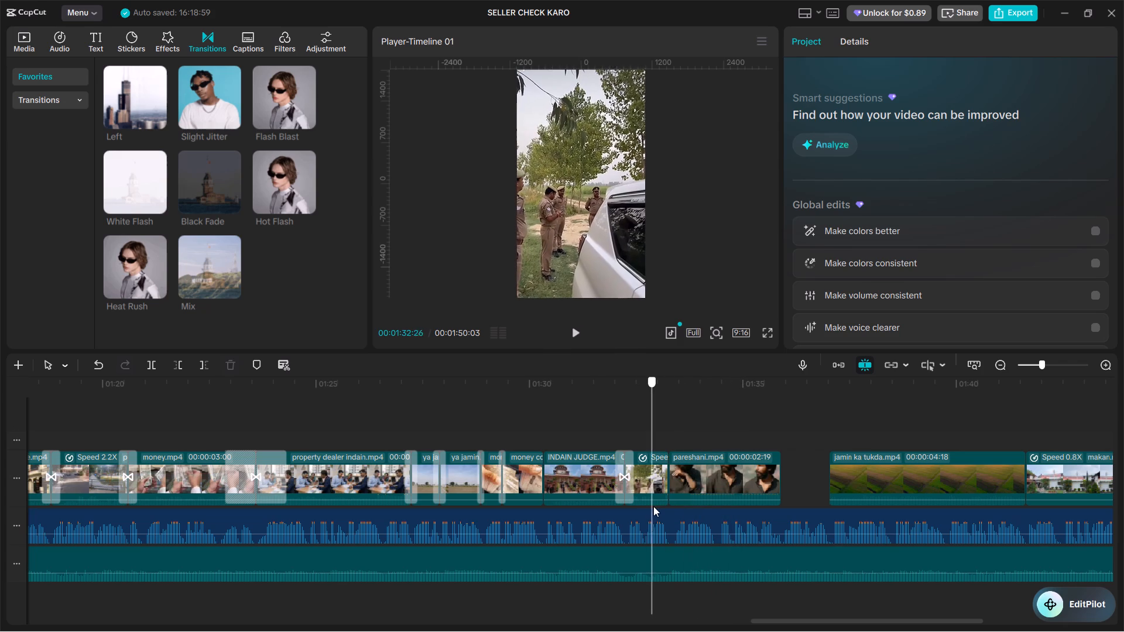
{"action": "left_click_drag", "start_coordinate": [653, 506], "coordinate": [654, 506]}
Add the Black Fade transition between the sped-up police clip and pareshani.mp4, and play it back.
{"action": "left_click_drag", "start_coordinate": [176, 164], "coordinate": [482, 335]}
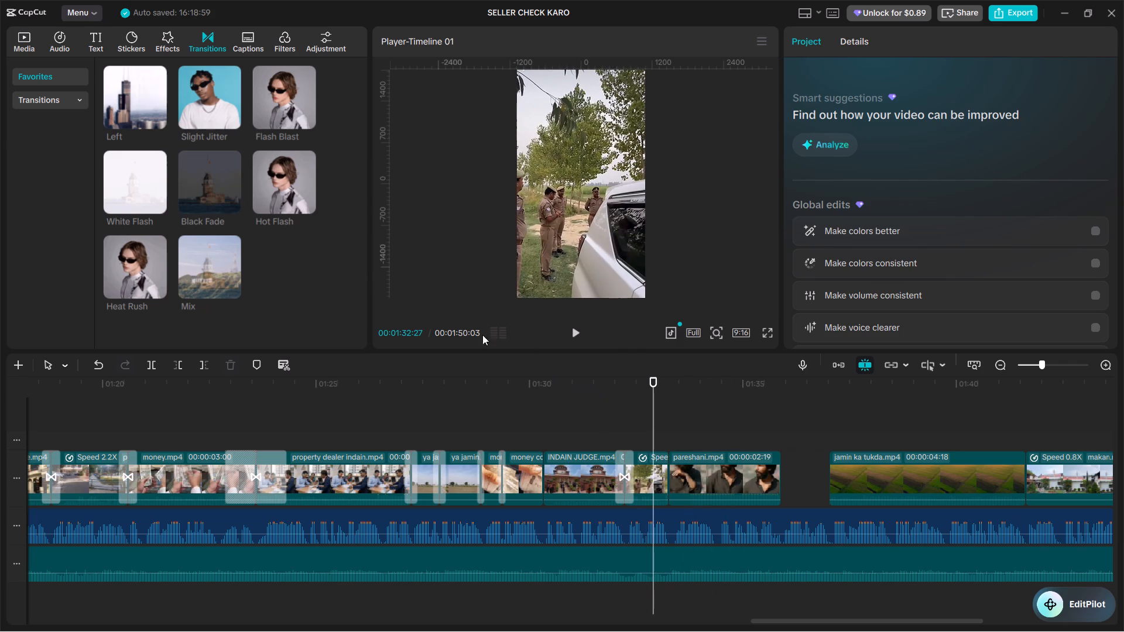
{"action": "left_click_drag", "start_coordinate": [482, 335], "coordinate": [276, 212]}
{"action": "left_click", "coordinate": [594, 432]}
{"action": "key", "text": "space"}
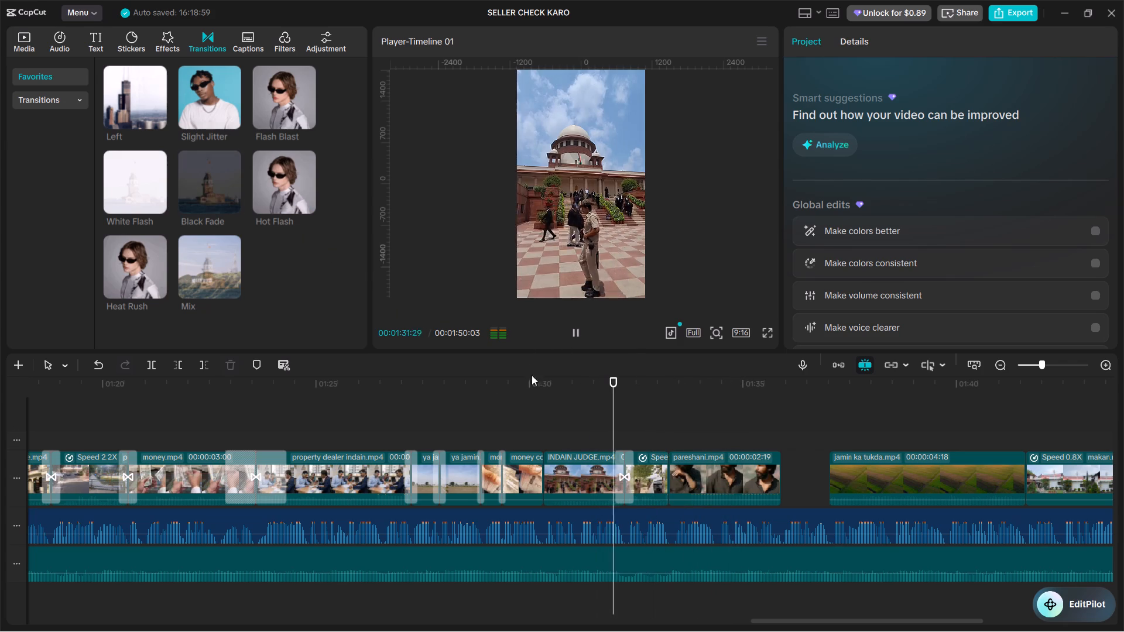
{"action": "key", "text": "space"}
{"action": "left_click_drag", "start_coordinate": [285, 179], "coordinate": [647, 479]}
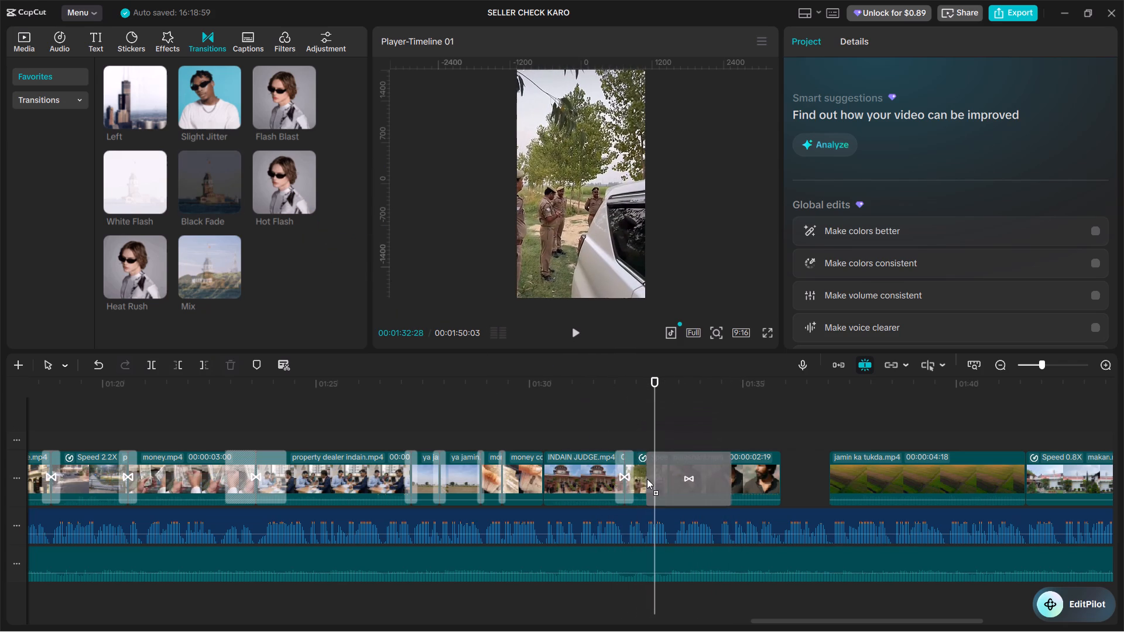
{"action": "left_click_drag", "start_coordinate": [647, 479], "coordinate": [320, 221]}
{"action": "left_click_drag", "start_coordinate": [191, 184], "coordinate": [664, 476]}
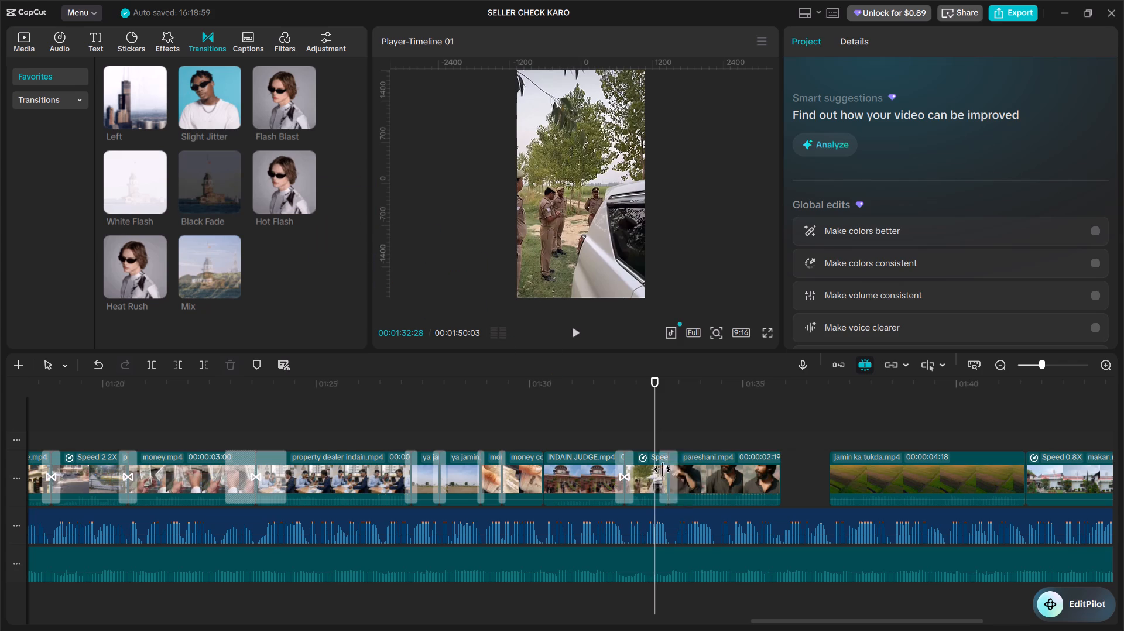
{"action": "left_click", "coordinate": [660, 442]}
{"action": "left_click", "coordinate": [652, 431]}
{"action": "key", "text": "space"}
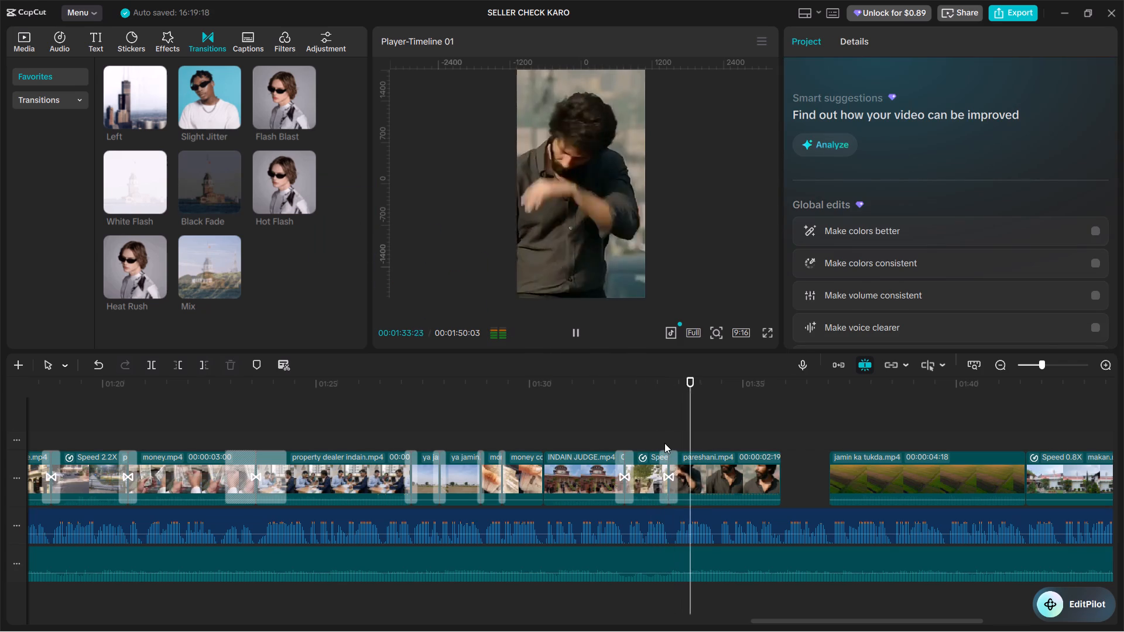
Apply the Fade In entrance animation to jamin ka tukda.mp4 after the gap, and play it from just before the clip.
{"action": "scroll", "coordinate": [710, 484], "scroll_direction": "down", "scroll_amount": 2, "text": "alt"}
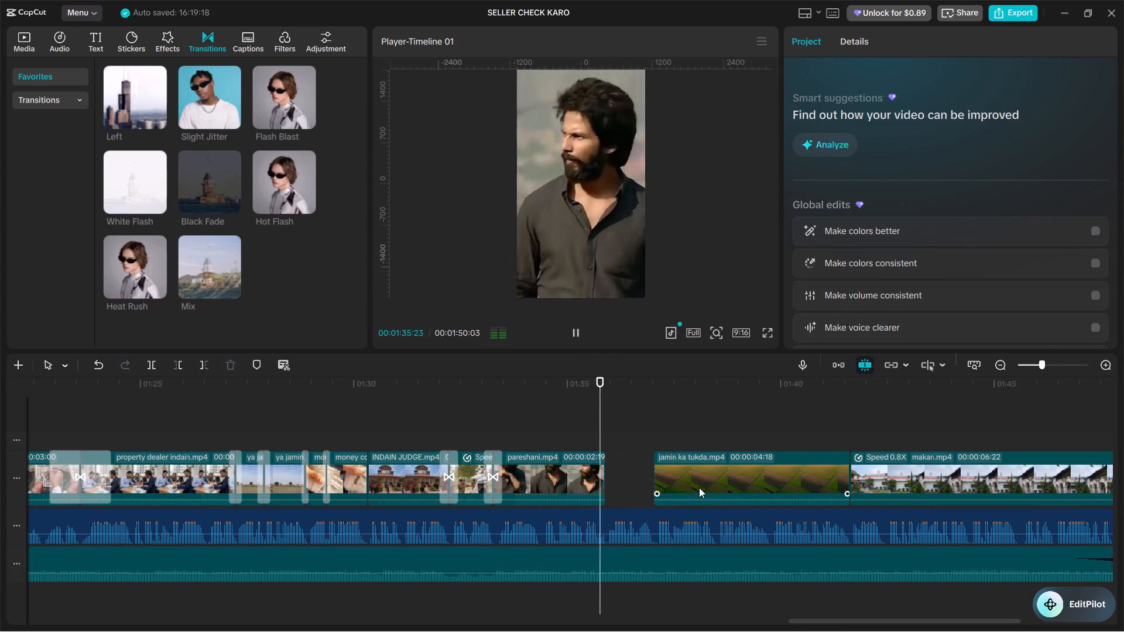
{"action": "key", "text": "space"}
{"action": "key", "text": "space"}
{"action": "key", "text": "space"}
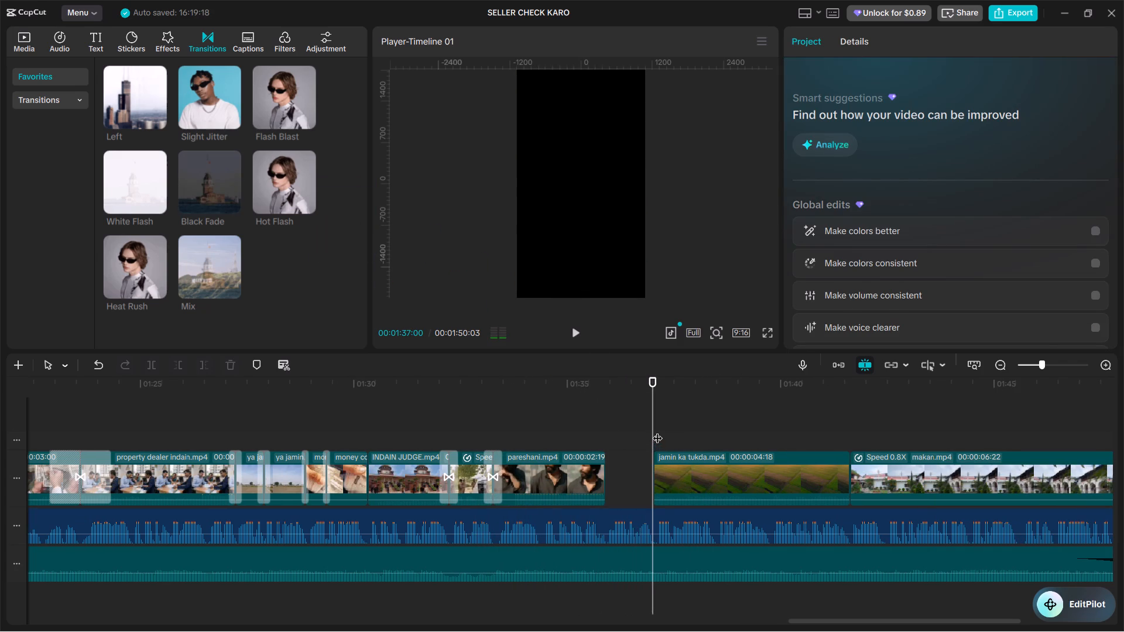
{"action": "left_click", "coordinate": [654, 428]}
{"action": "left_click", "coordinate": [666, 485]}
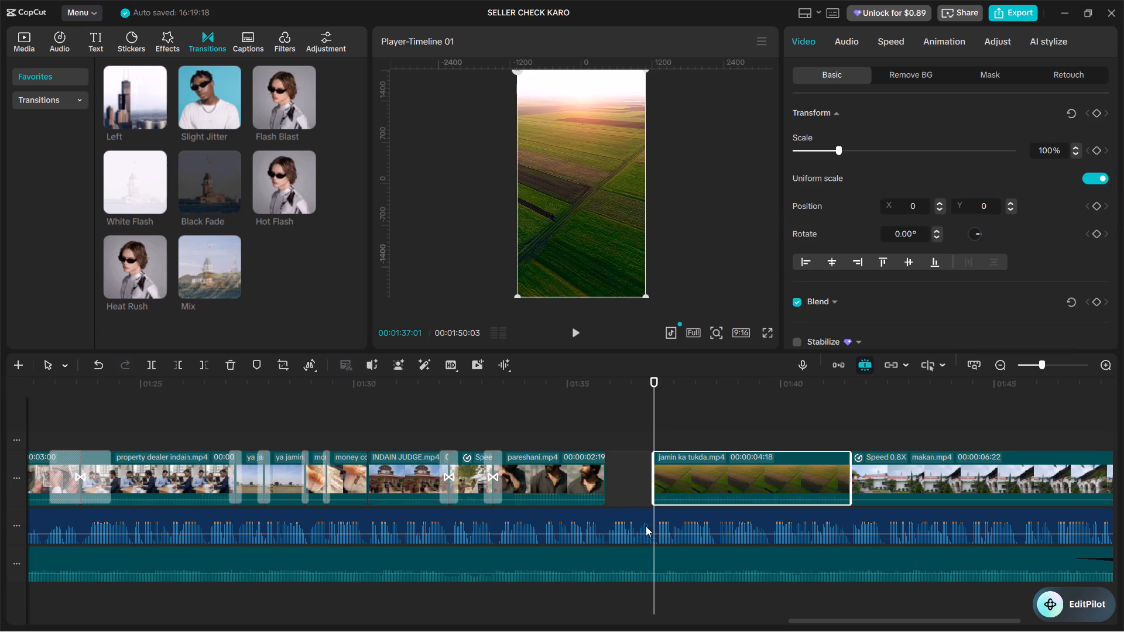
{"action": "left_click", "coordinate": [931, 42]}
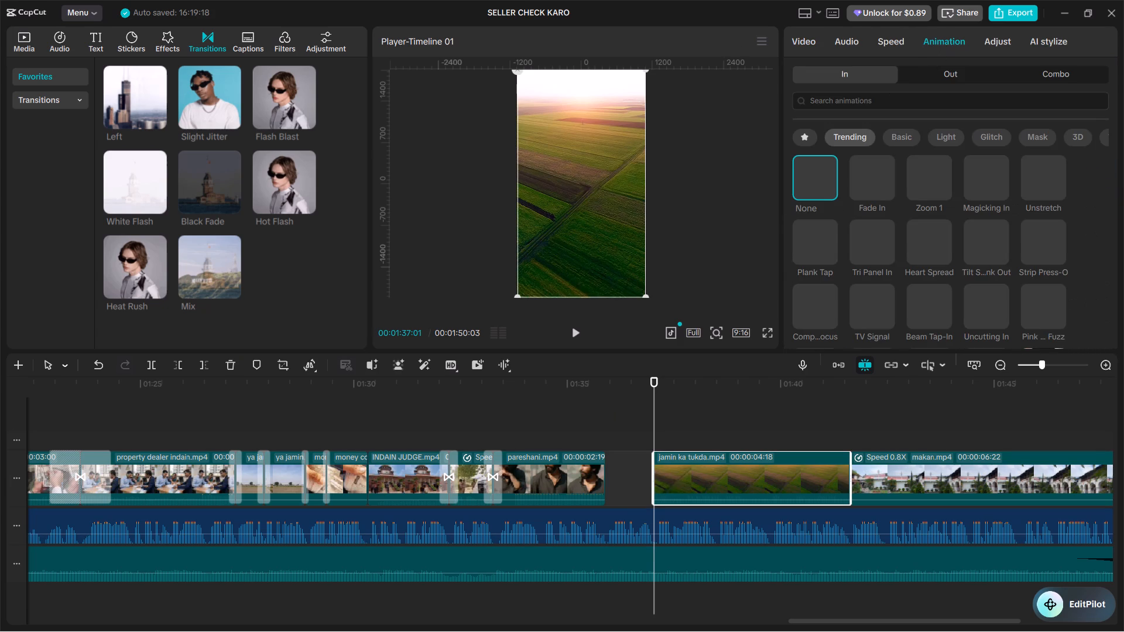
{"action": "left_click", "coordinate": [875, 179]}
{"action": "left_click", "coordinate": [634, 401]}
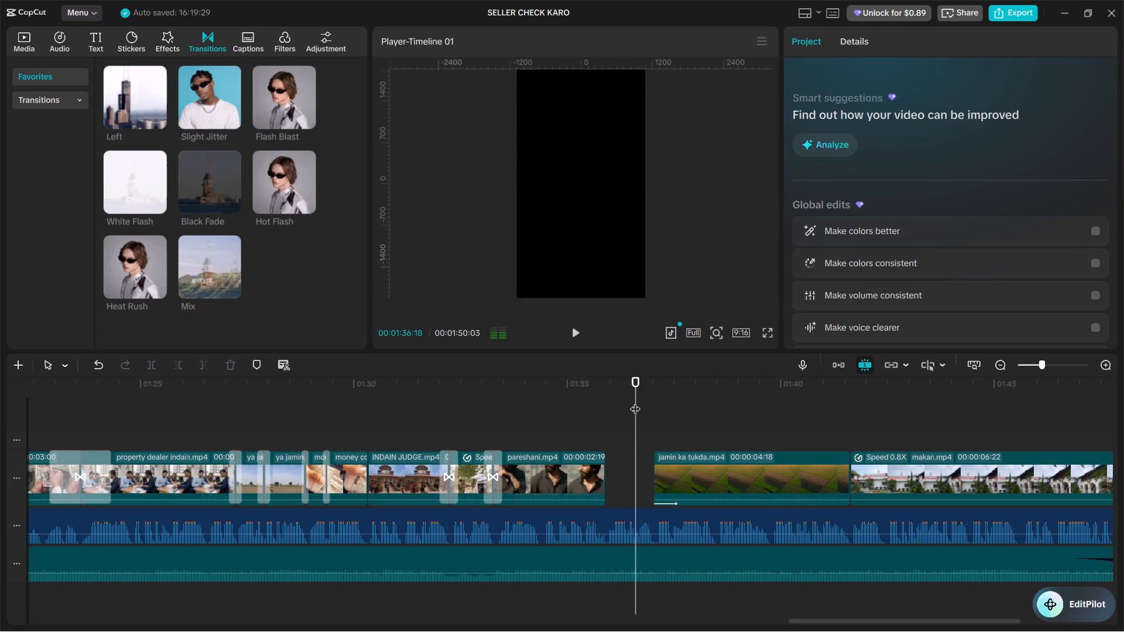
{"action": "key", "text": "space"}
Add the White Flash transition between jamin ka tukda.mp4 and makan.mp4, and play through to the end.
{"action": "scroll", "coordinate": [686, 456], "scroll_direction": "down", "scroll_amount": 2, "text": "alt"}
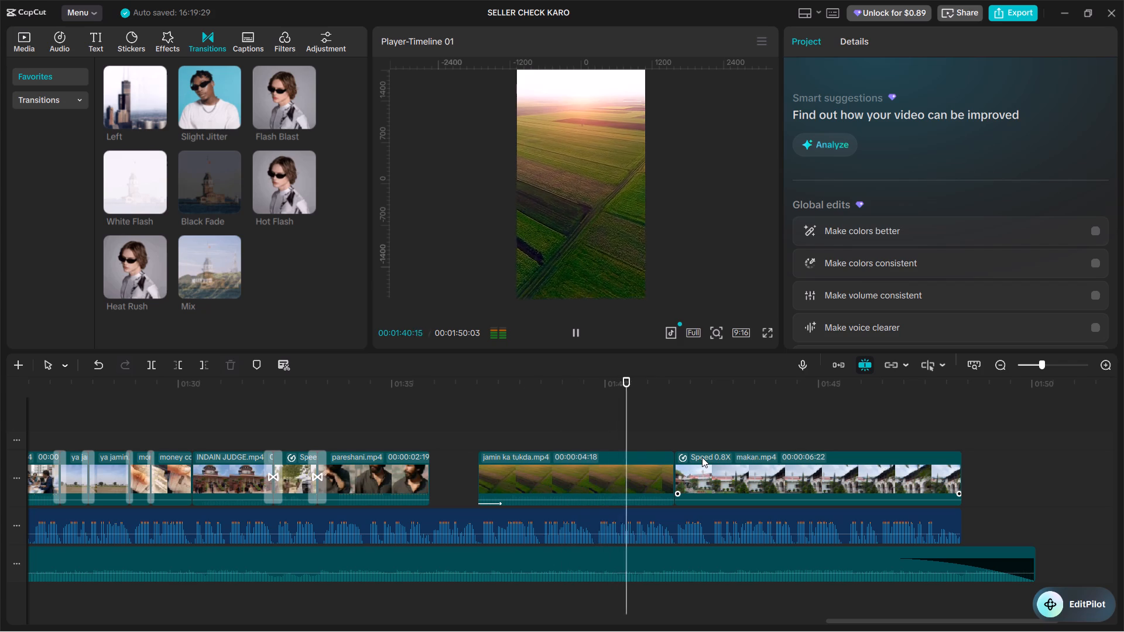
{"action": "key", "text": "space"}
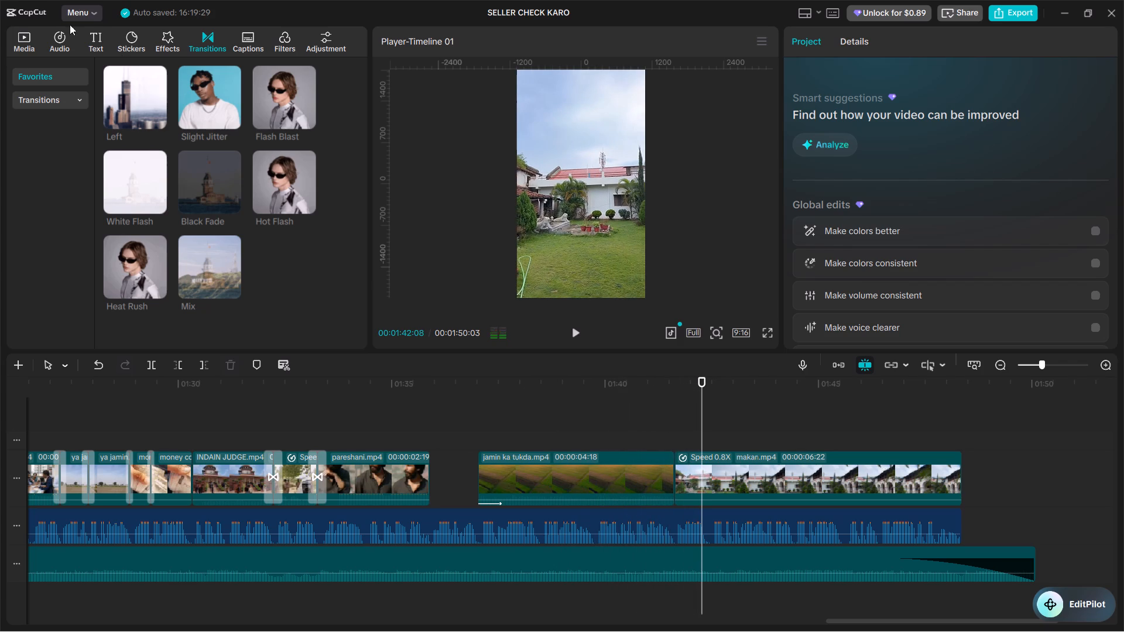
{"action": "left_click_drag", "start_coordinate": [146, 173], "coordinate": [670, 474]}
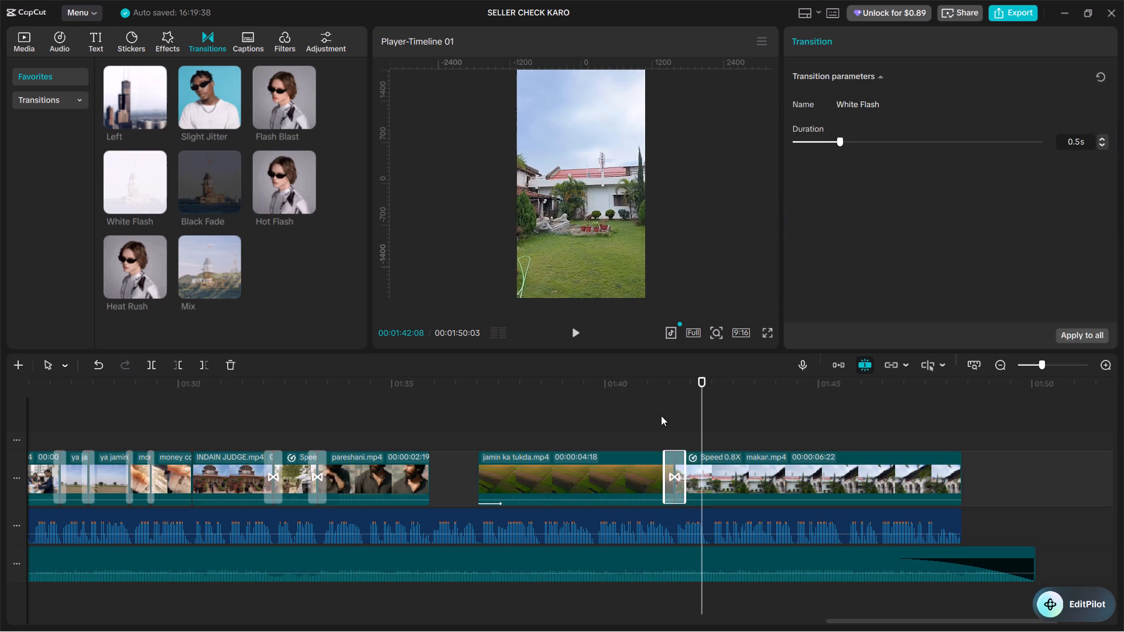
{"action": "left_click", "coordinate": [661, 415]}
{"action": "key", "text": "space"}
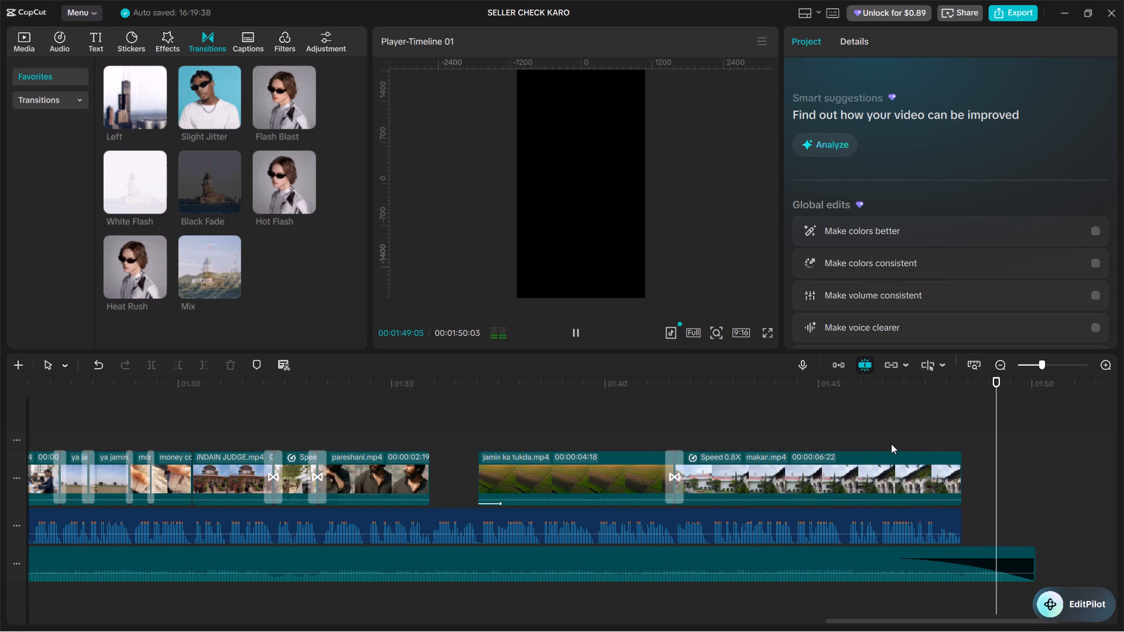
Bring the whole timeline into view and return the playhead to the start of the video.
{"action": "scroll", "coordinate": [676, 396], "scroll_direction": "down", "scroll_amount": 20, "text": "ctrl"}
{"action": "scroll", "coordinate": [676, 396], "scroll_direction": "down", "scroll_amount": 16, "text": "ctrl"}
{"action": "scroll", "coordinate": [393, 428], "scroll_direction": "down", "scroll_amount": 3, "text": "ctrl"}
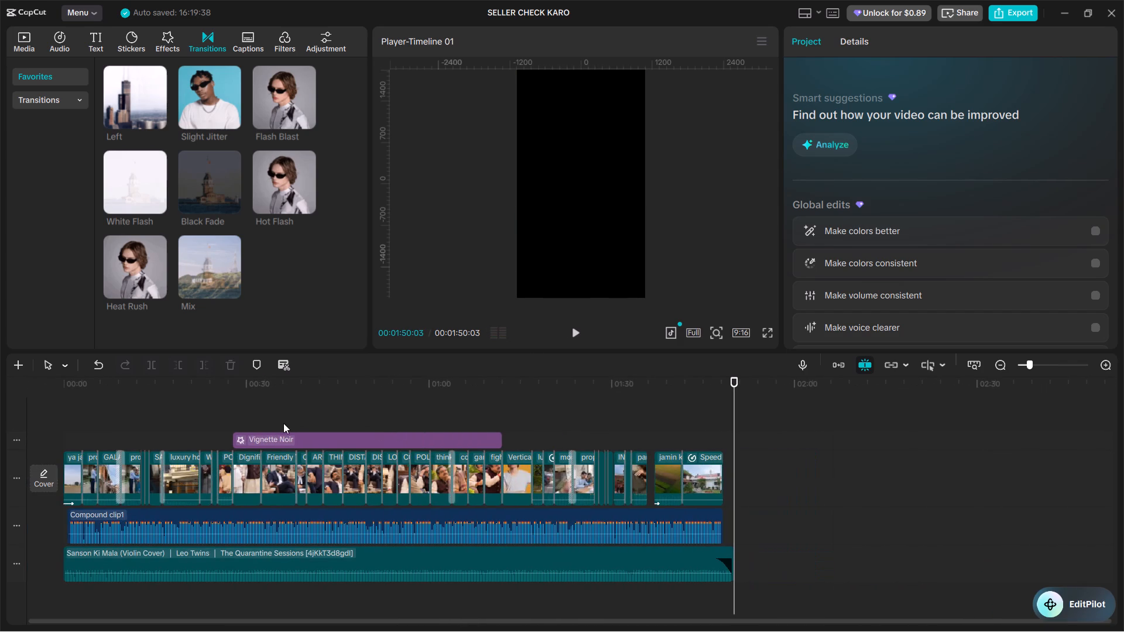
{"action": "left_click", "coordinate": [128, 413]}
{"action": "left_click_drag", "start_coordinate": [128, 414], "coordinate": [61, 439]}
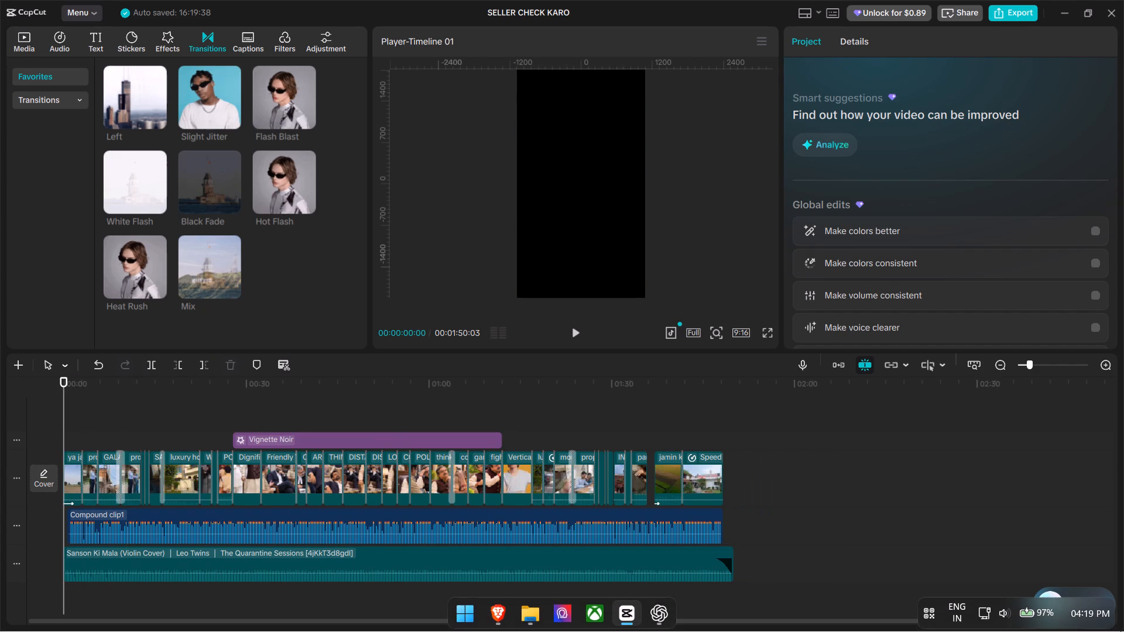
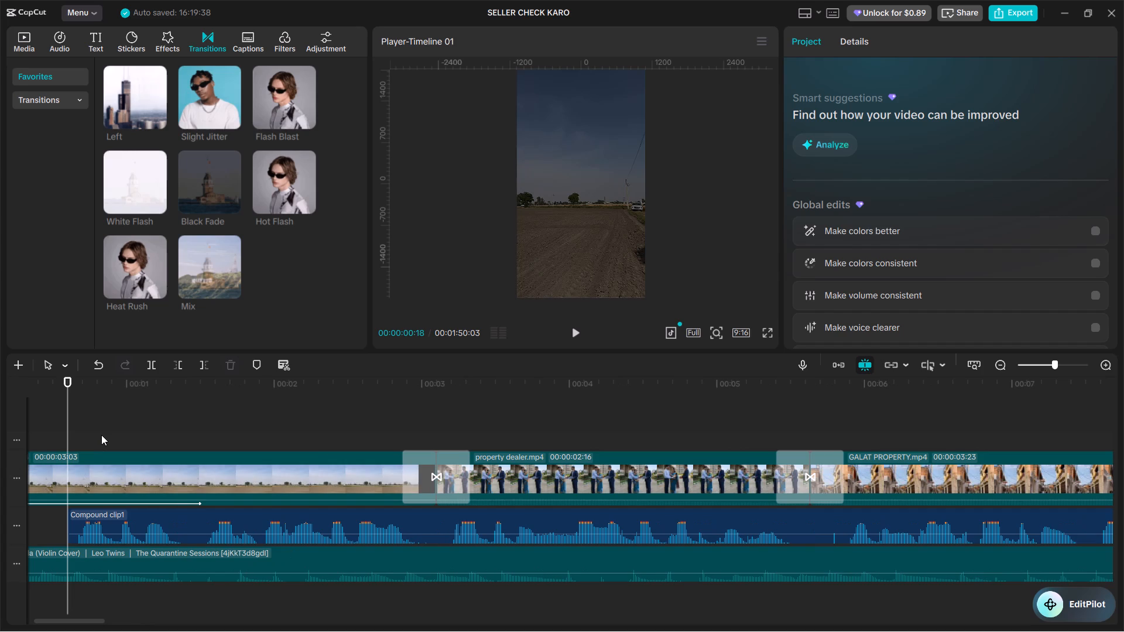
Play the opening of ya jamin.mp4, and bring the playhead back to where the compound audio clip begins.
{"action": "scroll", "coordinate": [101, 435], "scroll_direction": "up", "scroll_amount": 6, "text": "ctrl"}
{"action": "key", "text": "space"}
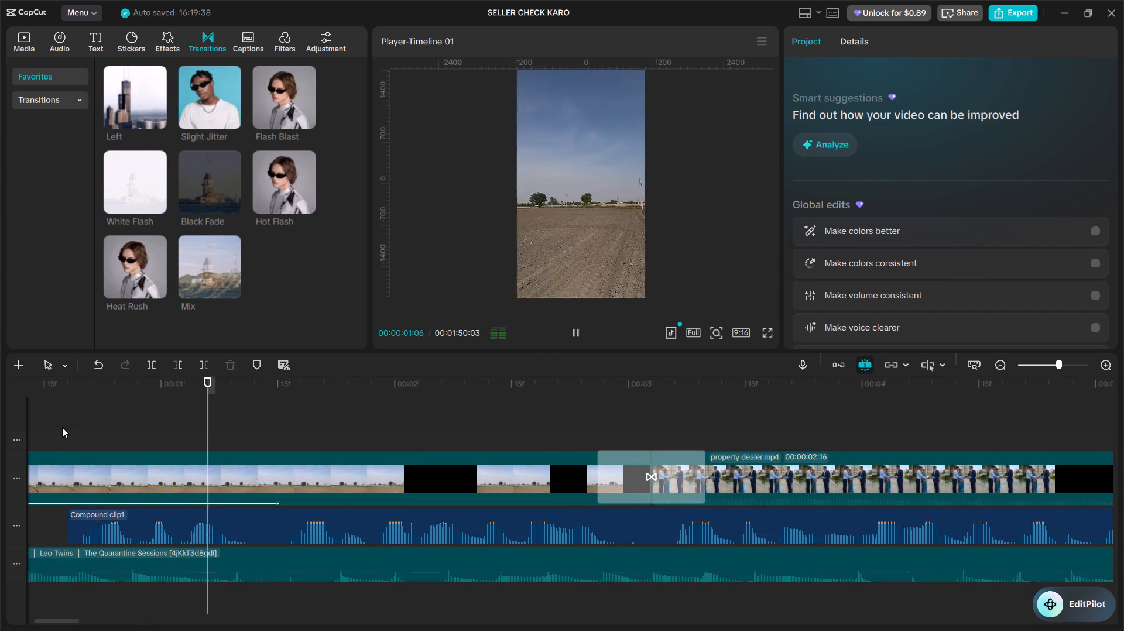
{"action": "left_click", "coordinate": [59, 430]}
{"action": "left_click_drag", "start_coordinate": [59, 430], "coordinate": [204, 439]}
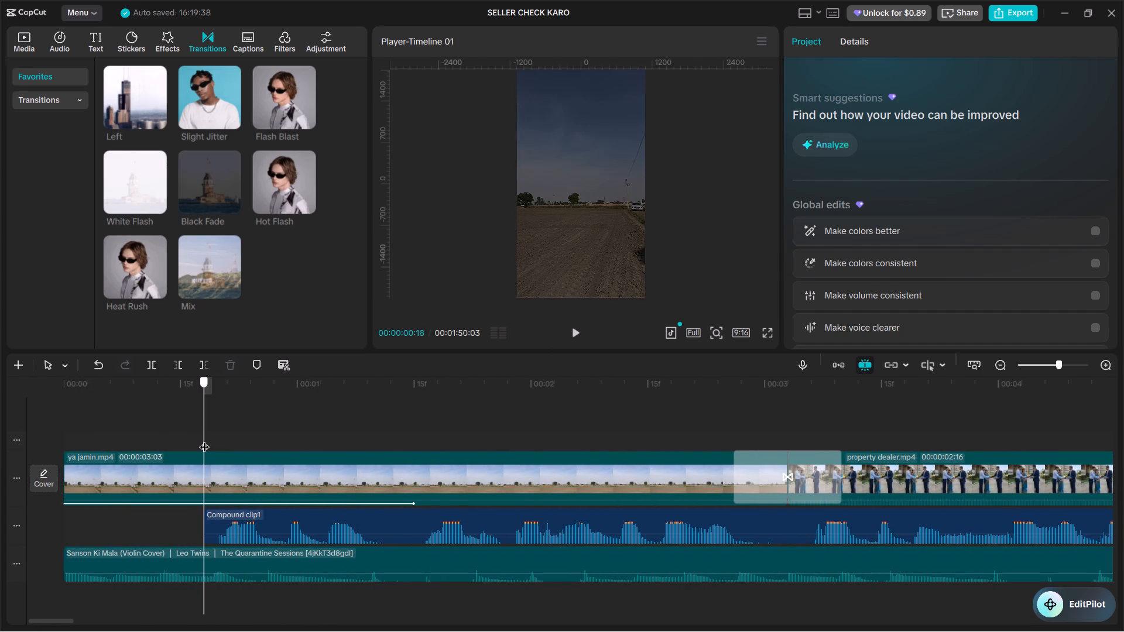
{"action": "left_click_drag", "start_coordinate": [204, 439], "coordinate": [203, 439]}
Examine the full timeline from first to last clip, including its transitions, Vignette Noir effect and audio tracks.
{"action": "scroll", "coordinate": [909, 476], "scroll_direction": "down", "scroll_amount": 5, "text": "ctrl"}
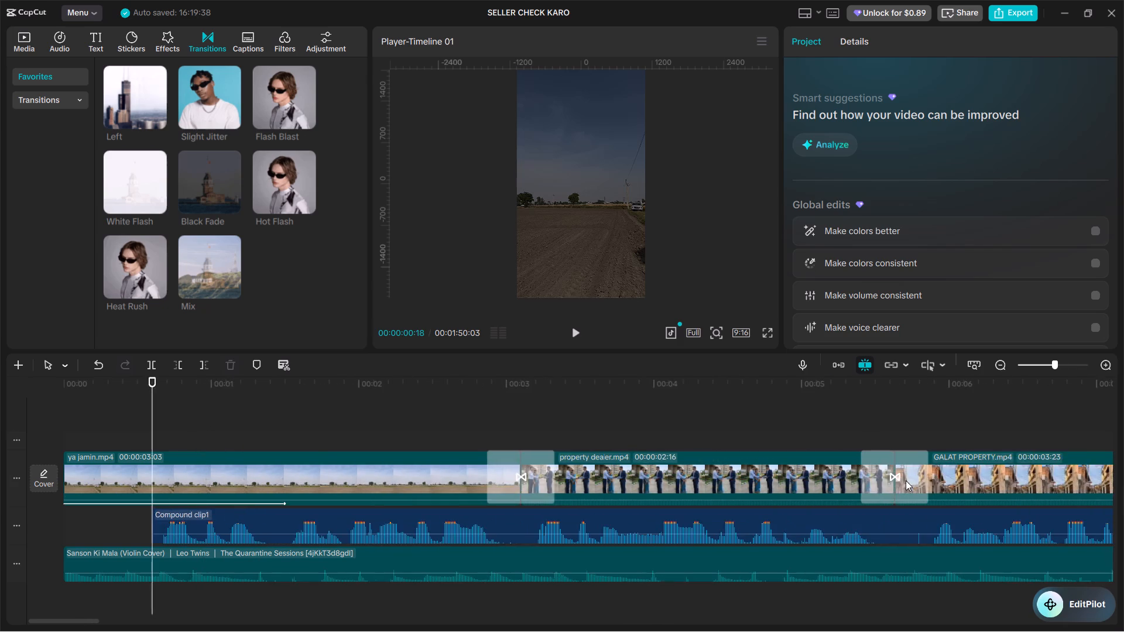
{"action": "scroll", "coordinate": [906, 480], "scroll_direction": "down", "scroll_amount": 20, "text": "ctrl"}
{"action": "scroll", "coordinate": [906, 480], "scroll_direction": "down", "scroll_amount": 20, "text": "ctrl"}
{"action": "scroll", "coordinate": [906, 480], "scroll_direction": "down", "scroll_amount": 3, "text": "ctrl"}
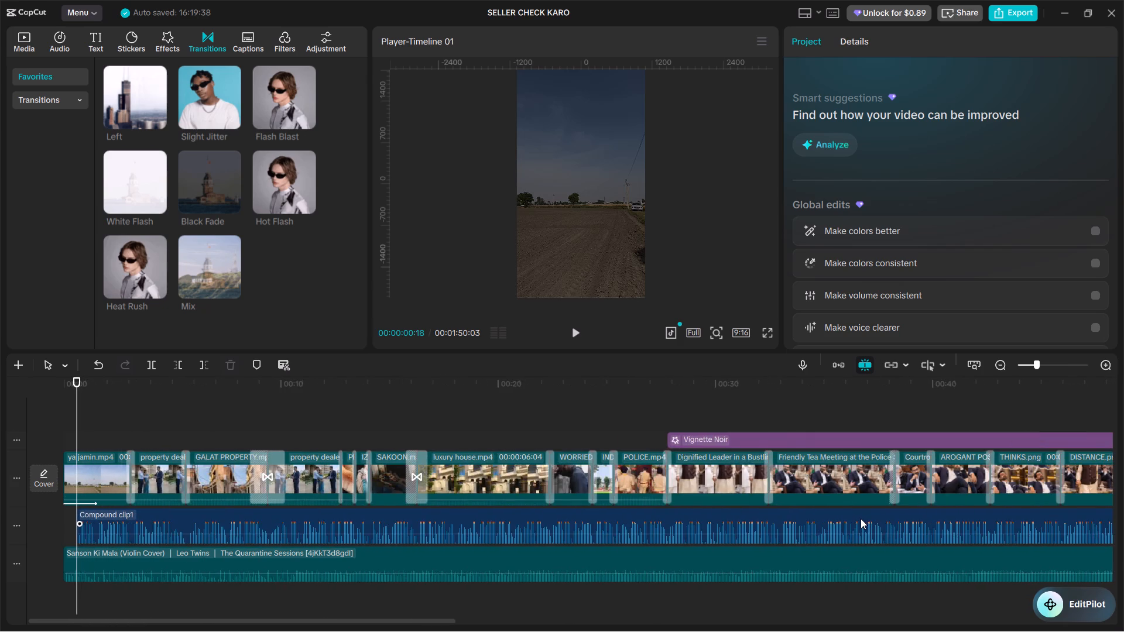
{"action": "scroll", "coordinate": [861, 518], "scroll_direction": "down", "scroll_amount": 8, "text": "ctrl"}
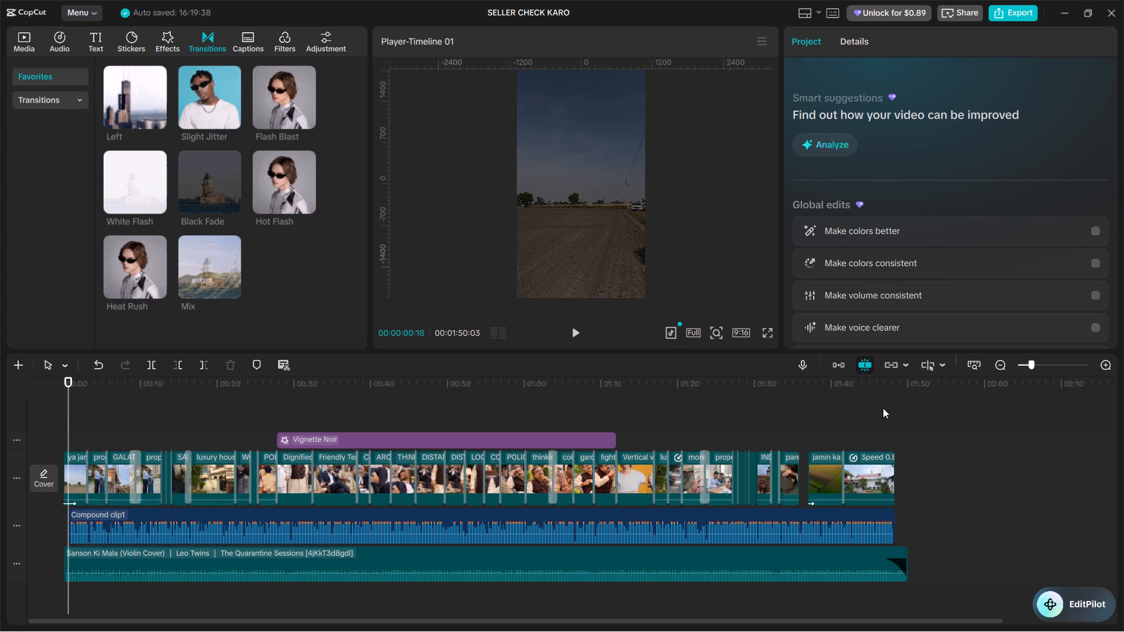
{"action": "scroll", "coordinate": [638, 375], "scroll_direction": "down", "scroll_amount": 20}
{"action": "scroll", "coordinate": [638, 375], "scroll_direction": "down", "scroll_amount": 1}
{"action": "scroll", "coordinate": [820, 527], "scroll_direction": "down", "scroll_amount": 16}
{"action": "scroll", "coordinate": [869, 507], "scroll_direction": "up", "scroll_amount": 1}
{"action": "scroll", "coordinate": [869, 507], "scroll_direction": "down", "scroll_amount": 8}
Open the export settings for the SELLER CHECK KARO video.
{"action": "left_click", "coordinate": [1017, 15]}
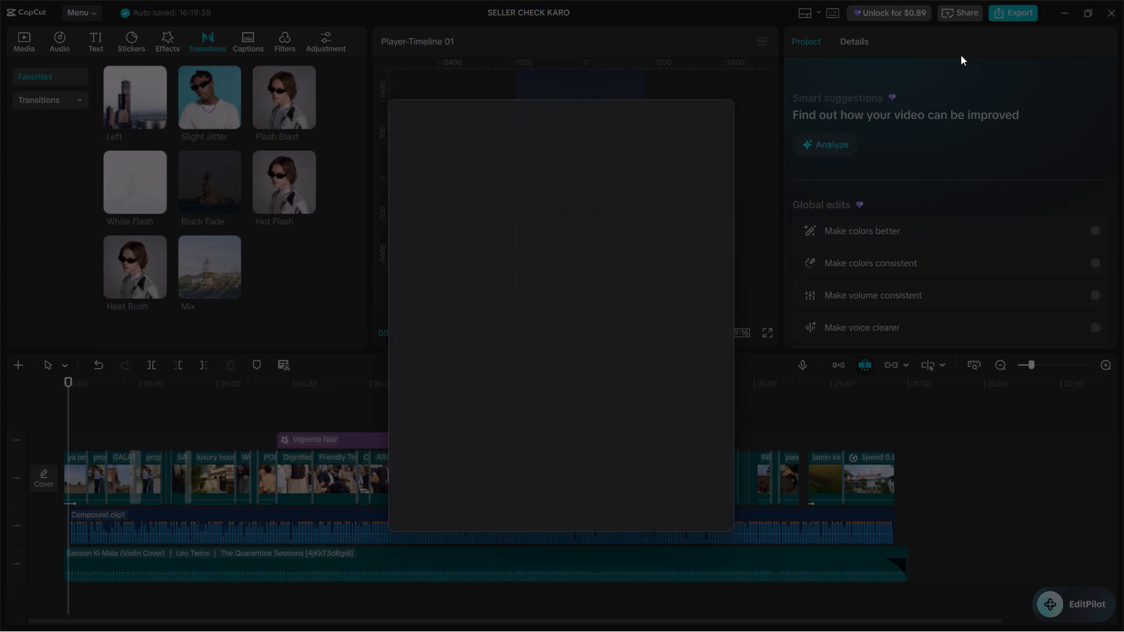
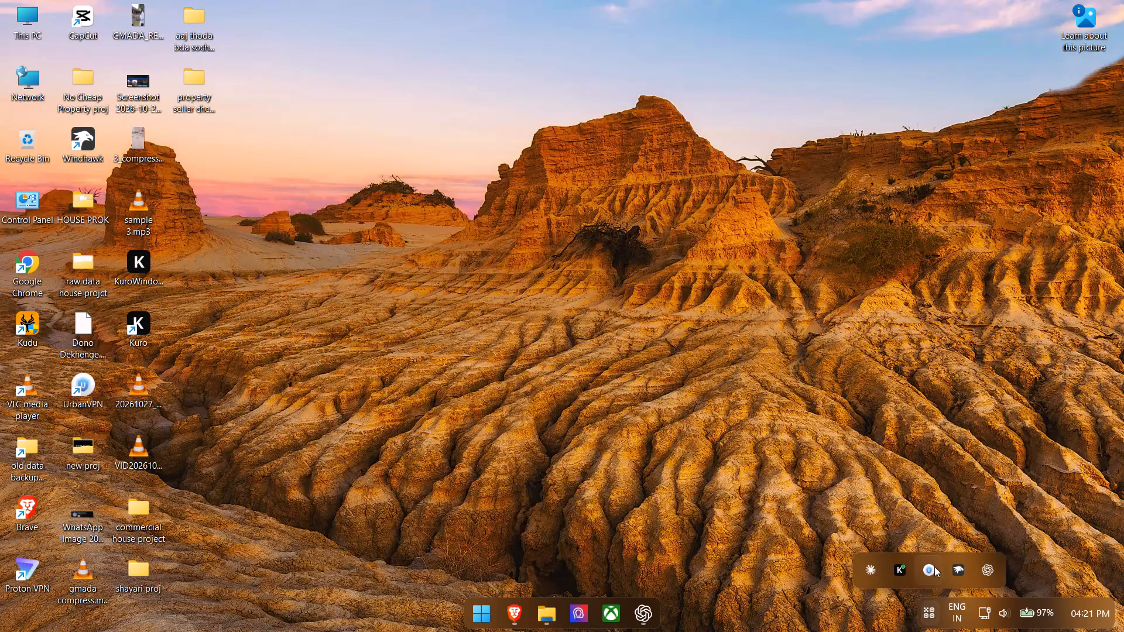
Connect UrbanVPN to the Russia location and close its window.
{"action": "left_click", "coordinate": [691, 406]}
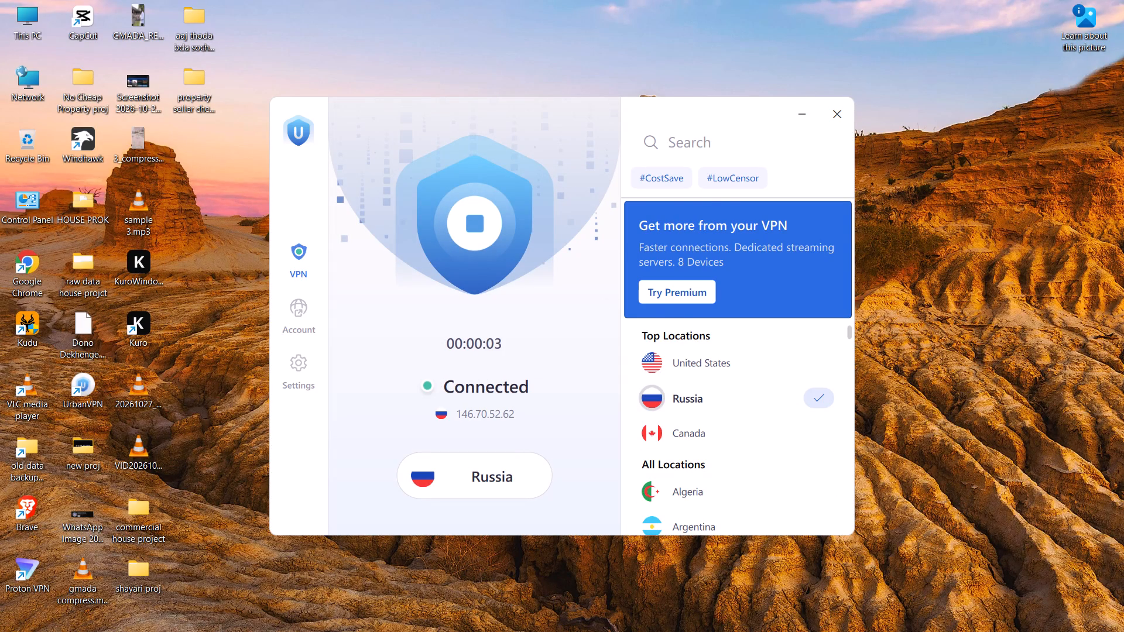
{"action": "left_click", "coordinate": [829, 118]}
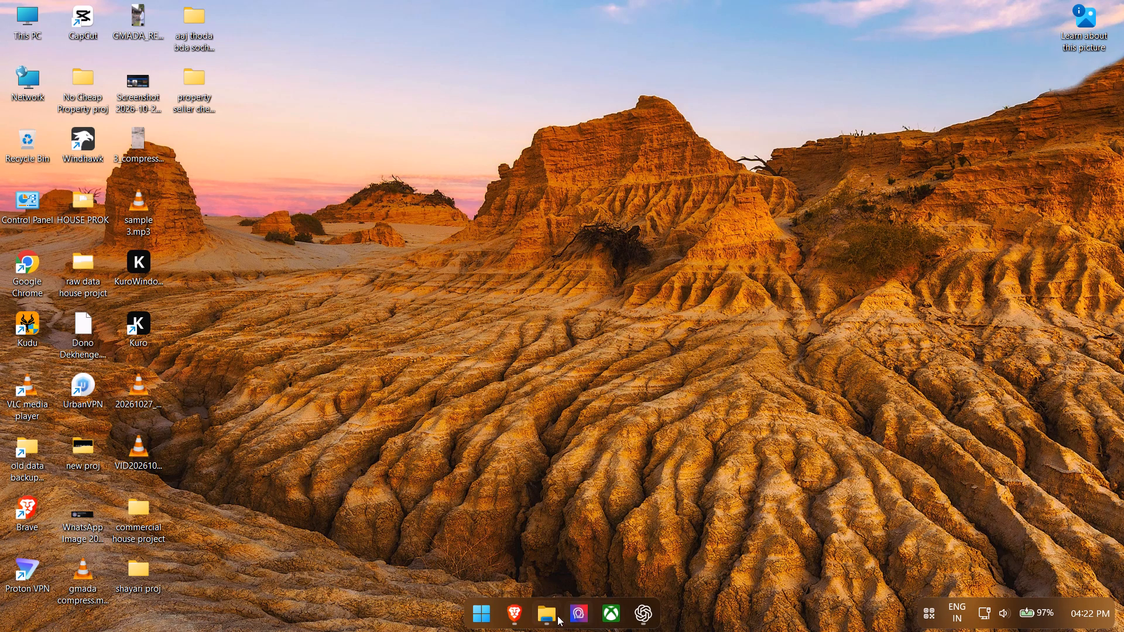
Launch CapCut and open the SELLER CHECK KARO project.
{"action": "double_click", "coordinate": [90, 5]}
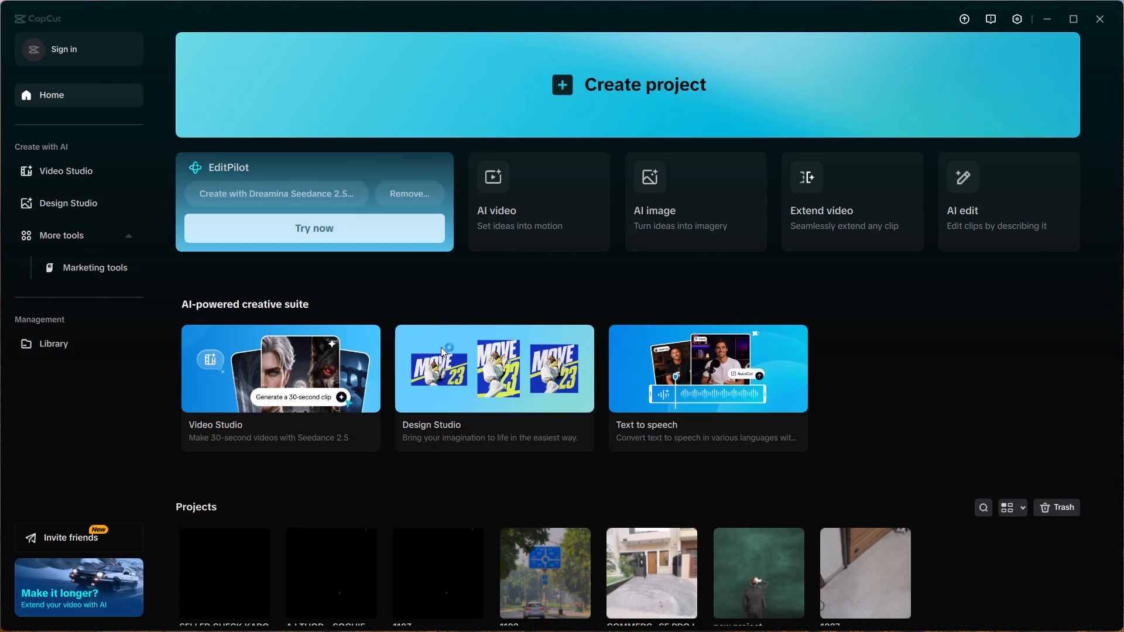
{"action": "scroll", "coordinate": [457, 308], "scroll_direction": "down", "scroll_amount": 3}
{"action": "left_click", "coordinate": [225, 561]}
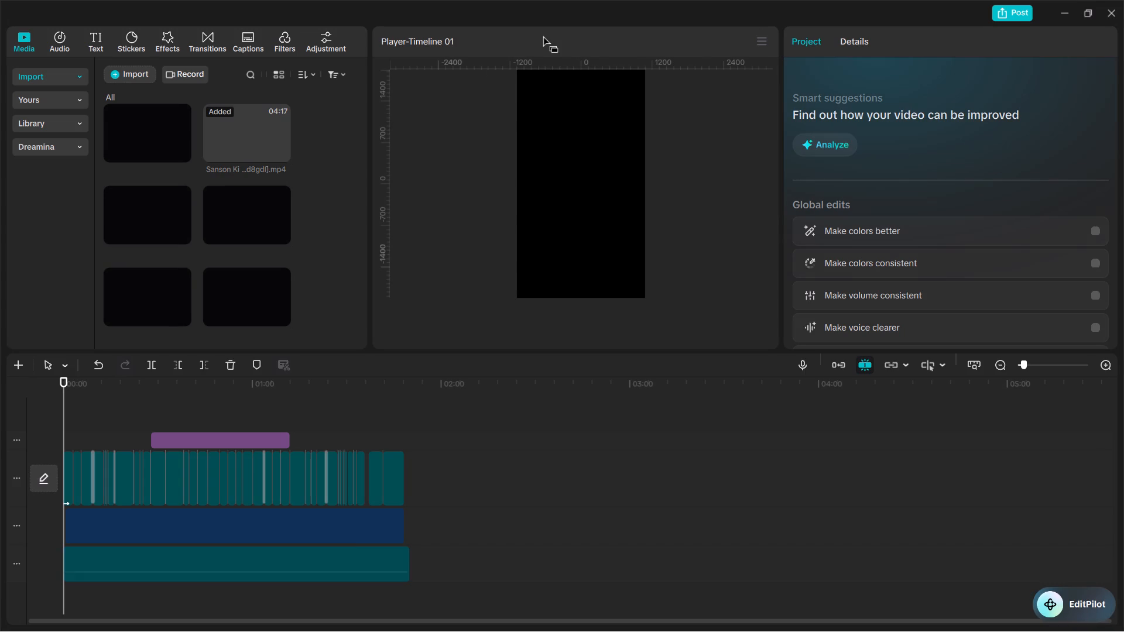
Open the export settings for SELLER CHECK KARO and choose the Downloads folder as the export destination.
{"action": "left_click", "coordinate": [1020, 13]}
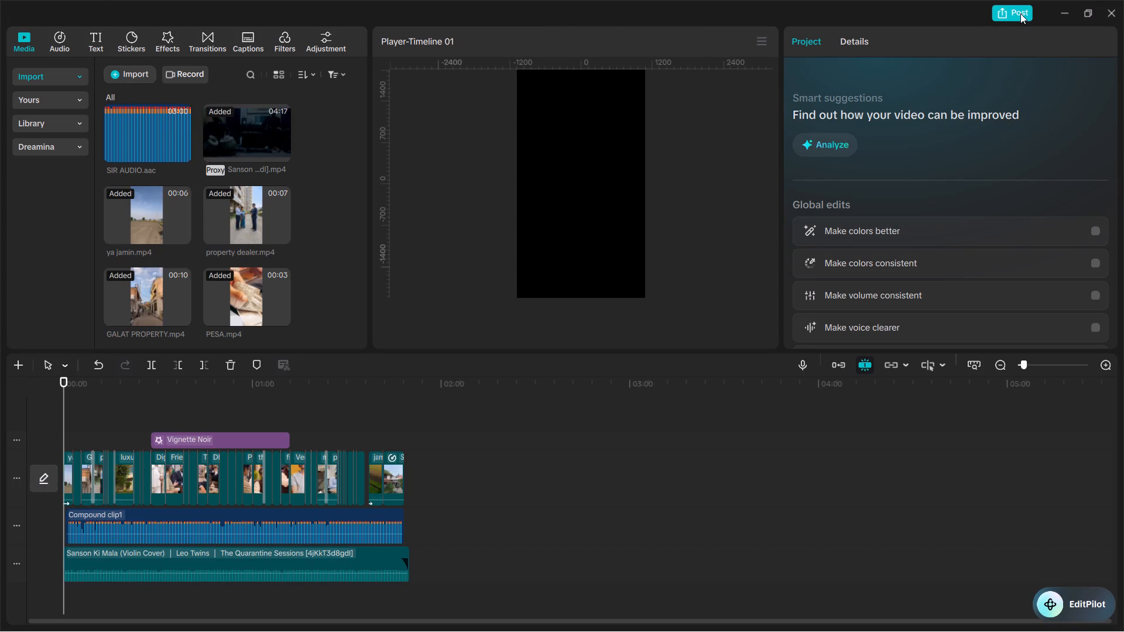
{"action": "left_click", "coordinate": [1008, 10]}
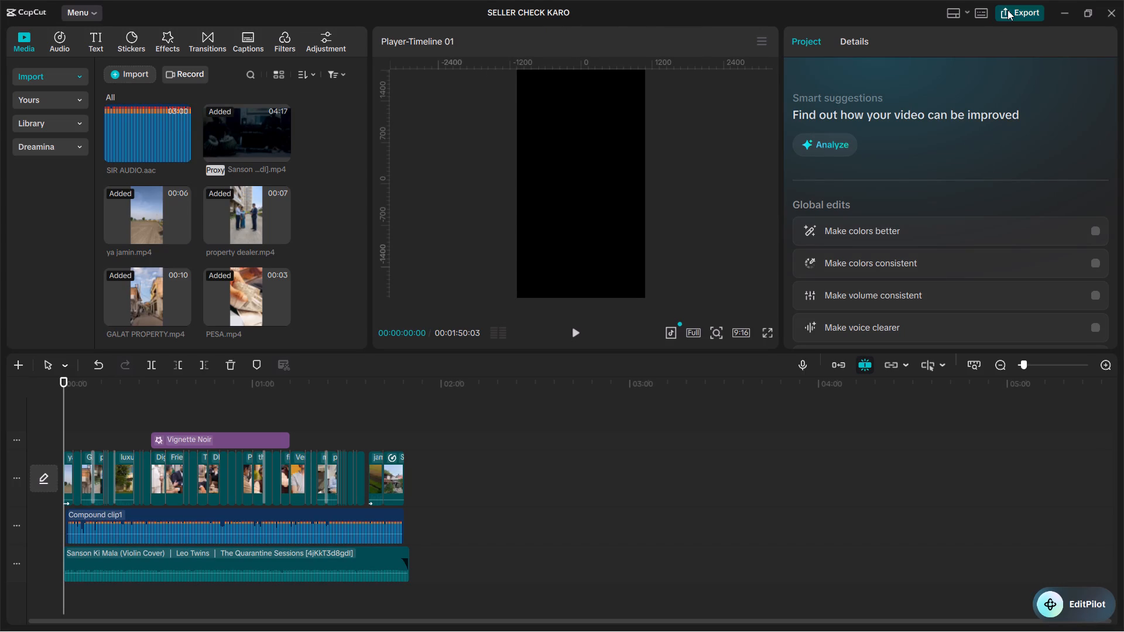
{"action": "left_click", "coordinate": [804, 176]}
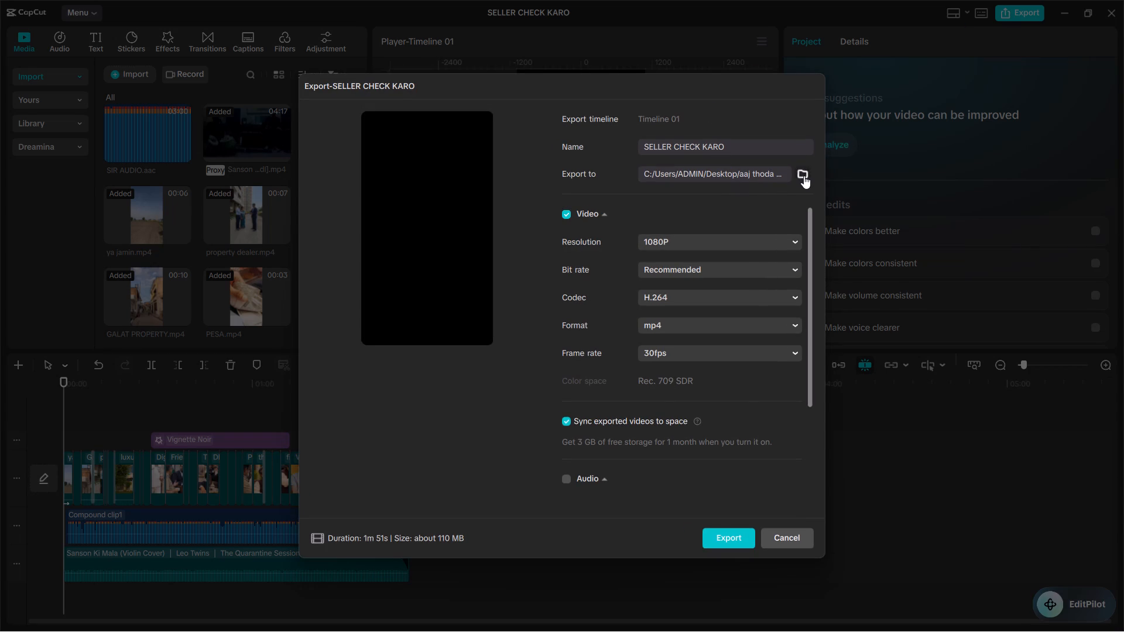
{"action": "left_click", "coordinate": [336, 265]}
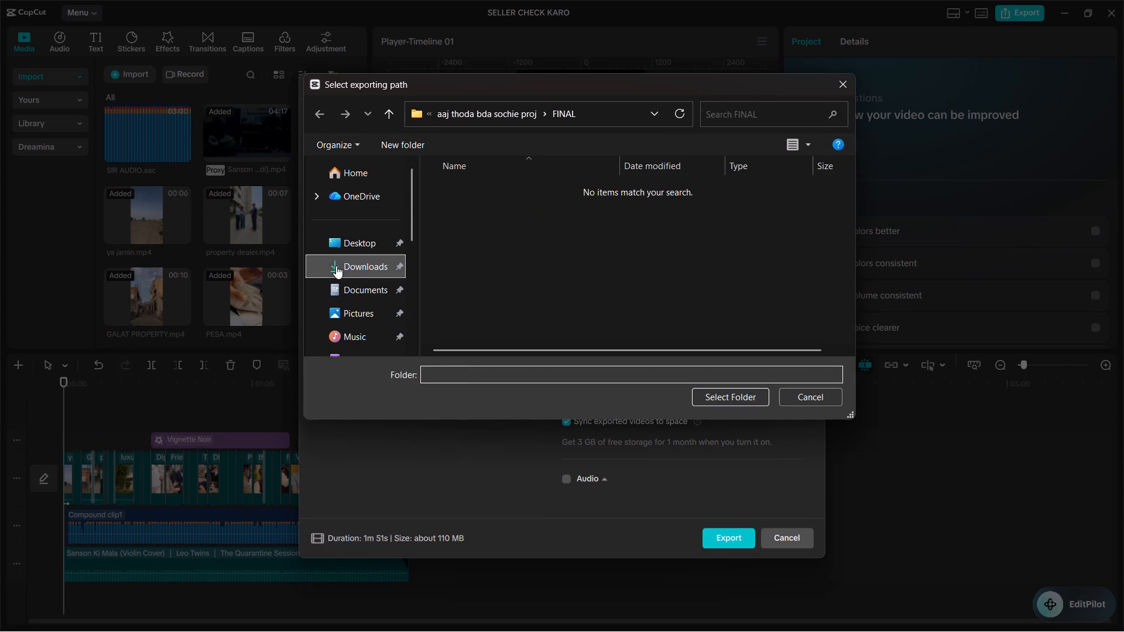
{"action": "left_click", "coordinate": [370, 270]}
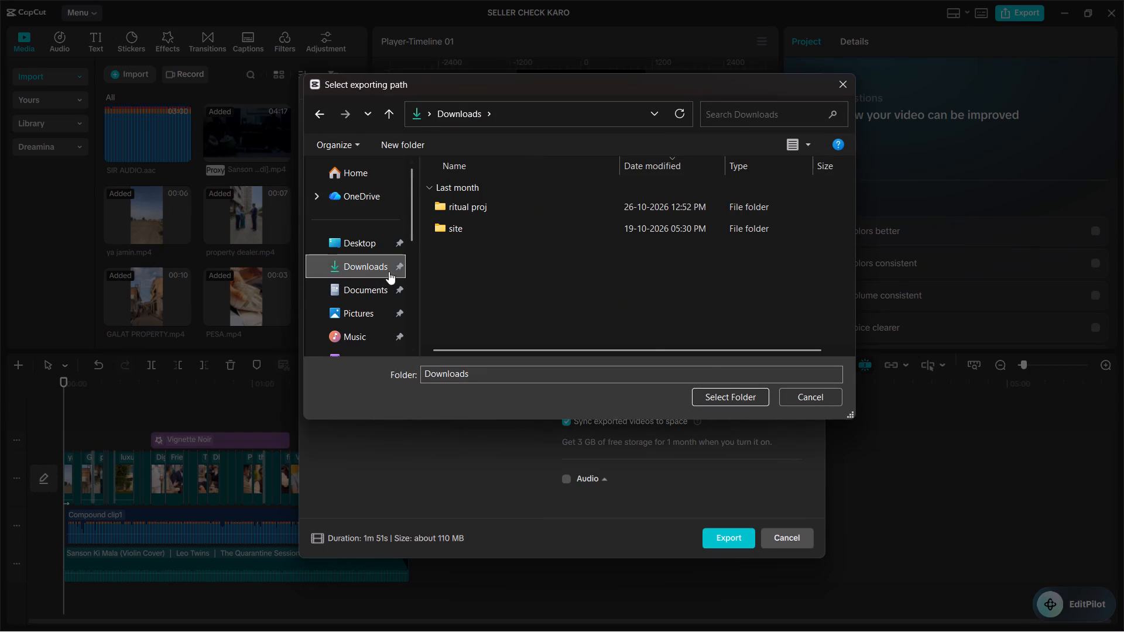
{"action": "left_click", "coordinate": [344, 249]}
{"action": "left_click", "coordinate": [347, 263]}
{"action": "left_click", "coordinate": [734, 403]}
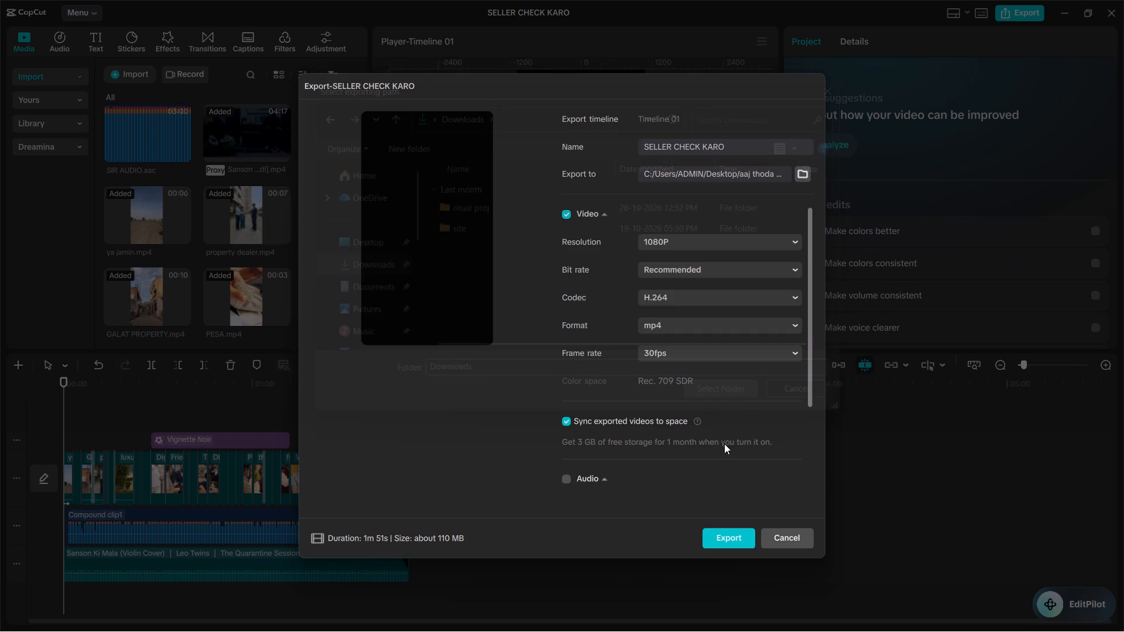
Export the video with the frame rate set to 60fps, and close the export dialog without sharing.
{"action": "left_click", "coordinate": [714, 356]}
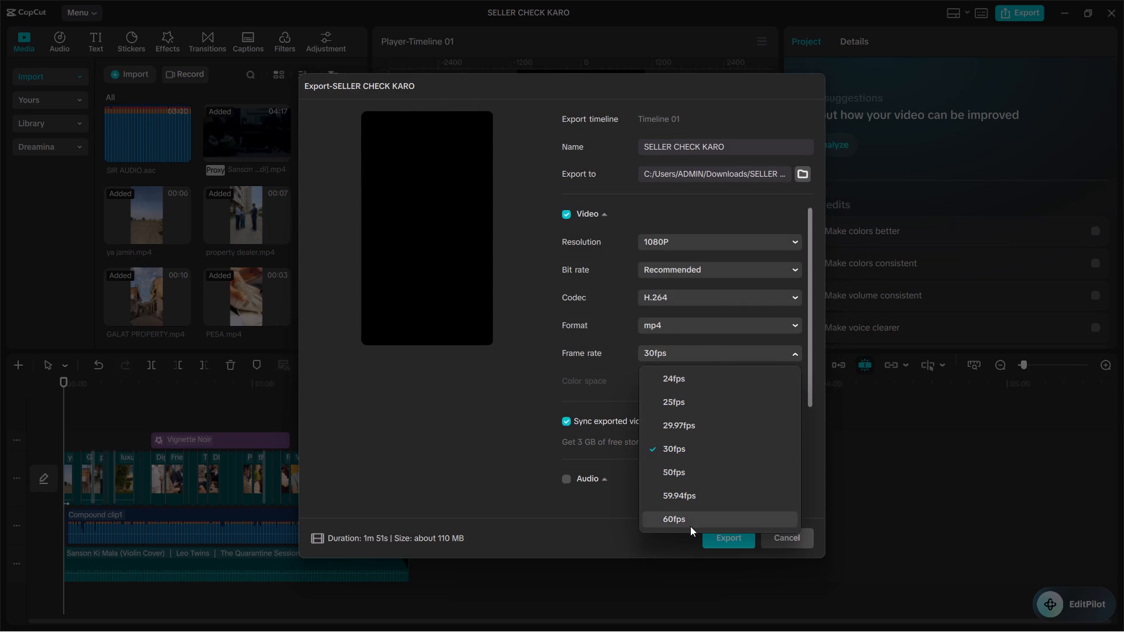
{"action": "left_click", "coordinate": [690, 526]}
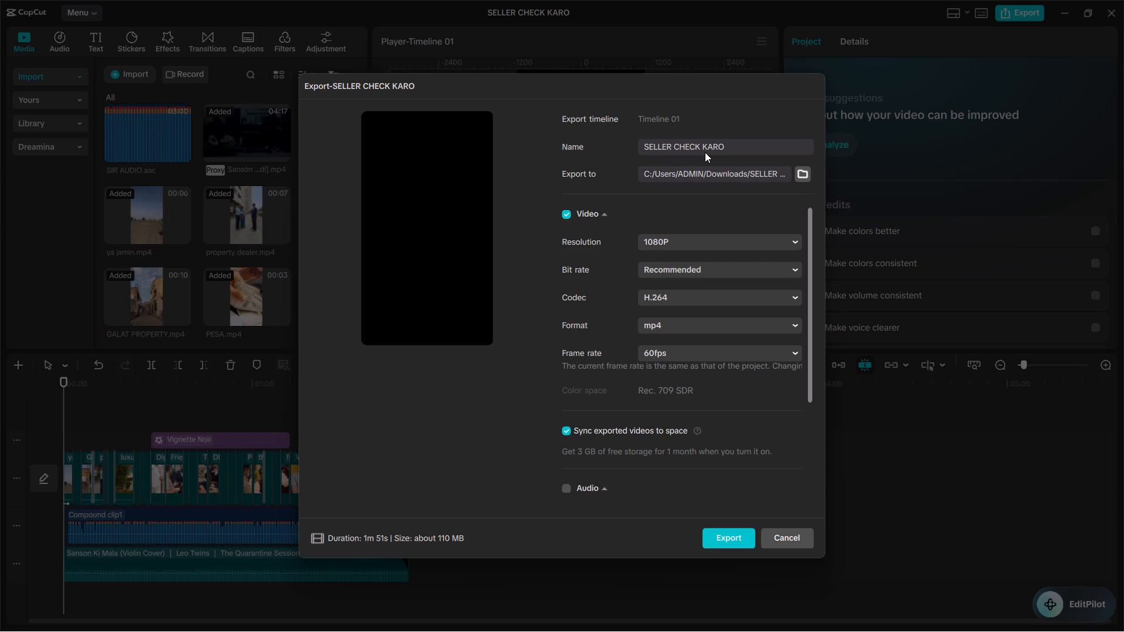
{"action": "left_click", "coordinate": [719, 544]}
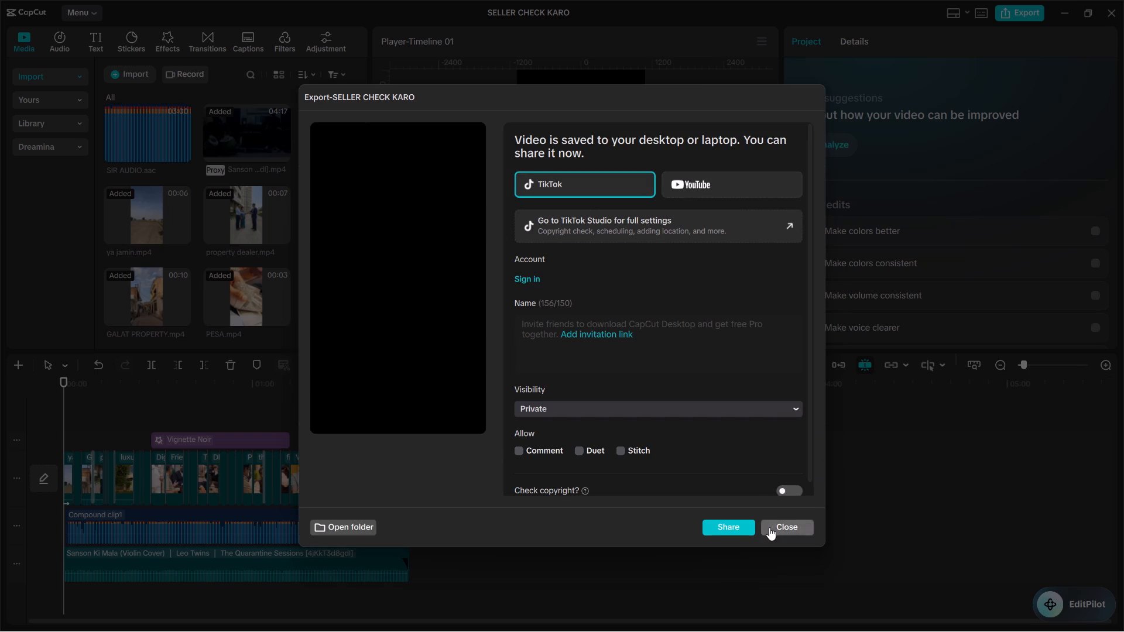
{"action": "left_click", "coordinate": [769, 527]}
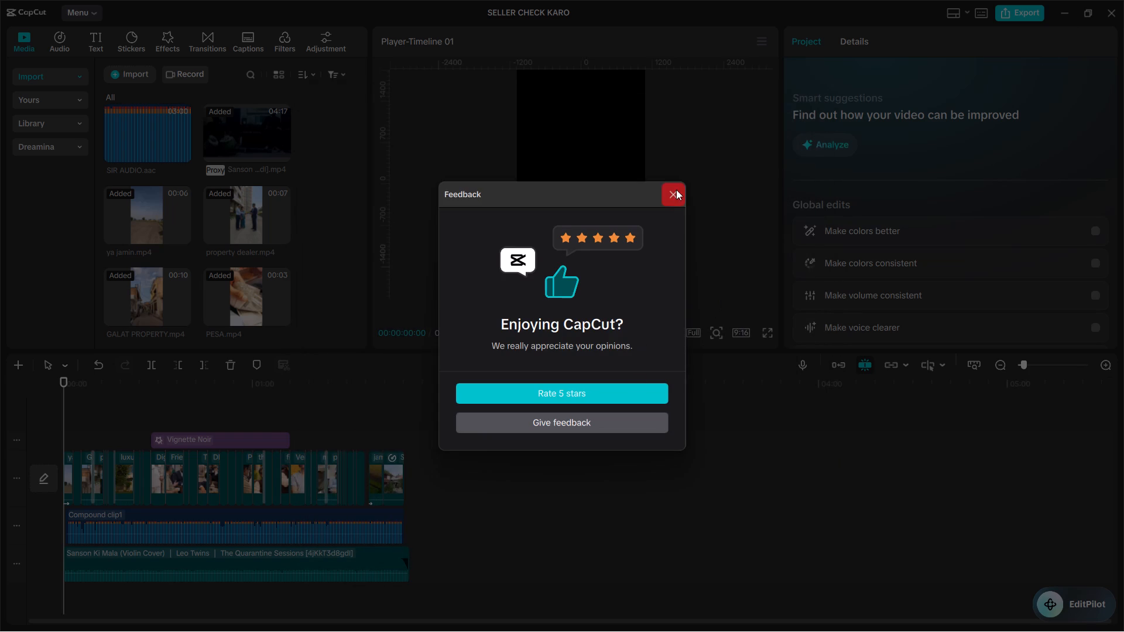
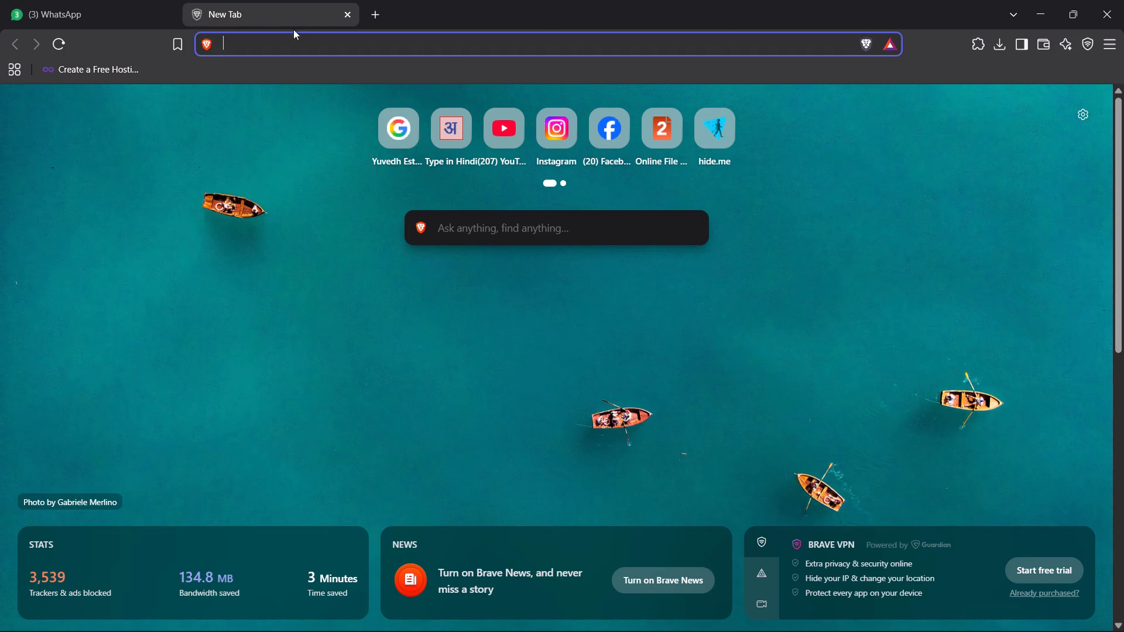
Search the web for turboscribe in the Brave browser and open the TurboScribe website.
{"action": "left_click", "coordinate": [438, 42]}
{"action": "type", "text": "turn"}
{"action": "key", "text": "BackSpace"}
{"action": "type", "text": "bo"}
{"action": "key", "text": "space"}
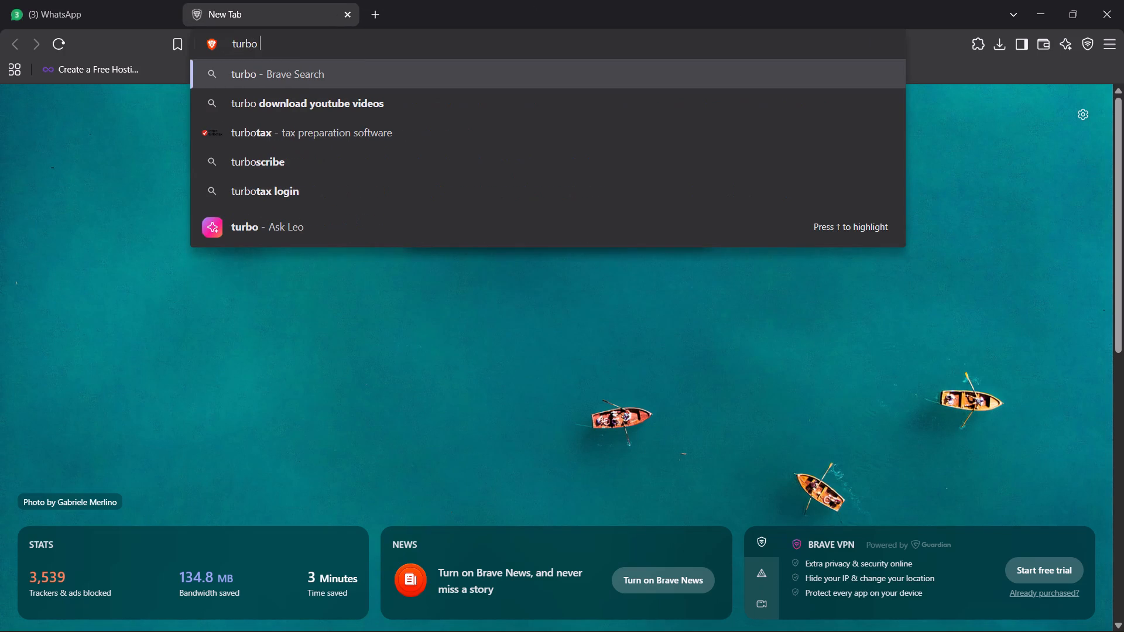
{"action": "type", "text": "s"}
{"action": "key", "text": "Down"}
{"action": "key", "text": "Down"}
{"action": "key", "text": "Down"}
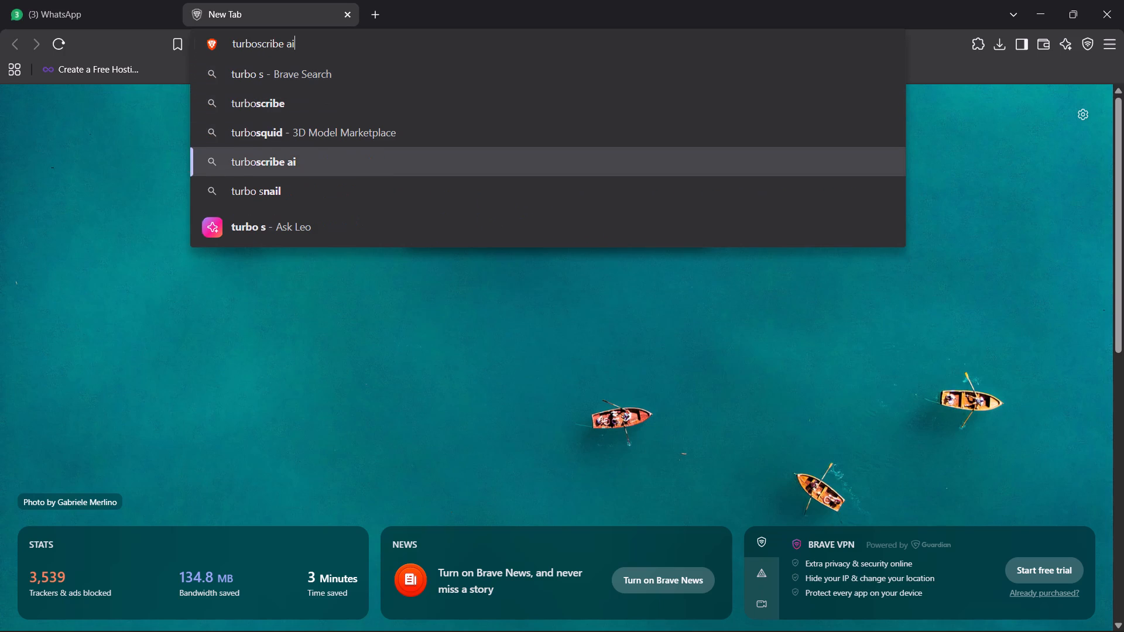
{"action": "key", "text": "Up"}
{"action": "key", "text": "Up"}
{"action": "key", "text": "Return"}
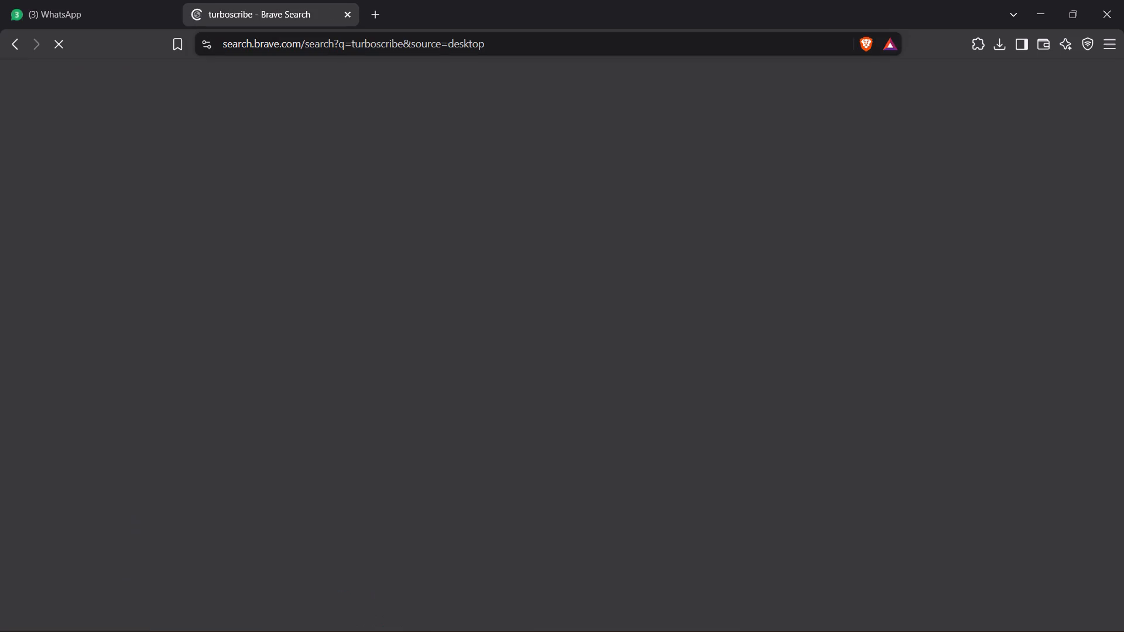
{"action": "left_click", "coordinate": [313, 215]}
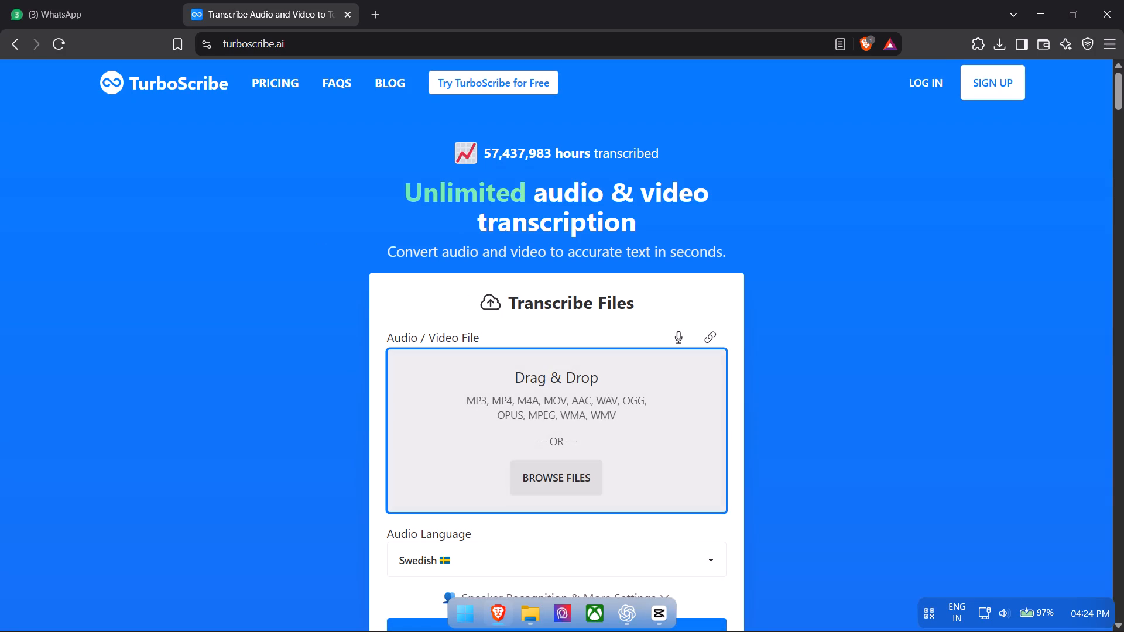
Upload SELLER CHECK KARO.mp4 from the Downloads folder to TurboScribe's file transcription form.
{"action": "left_click", "coordinate": [530, 617]}
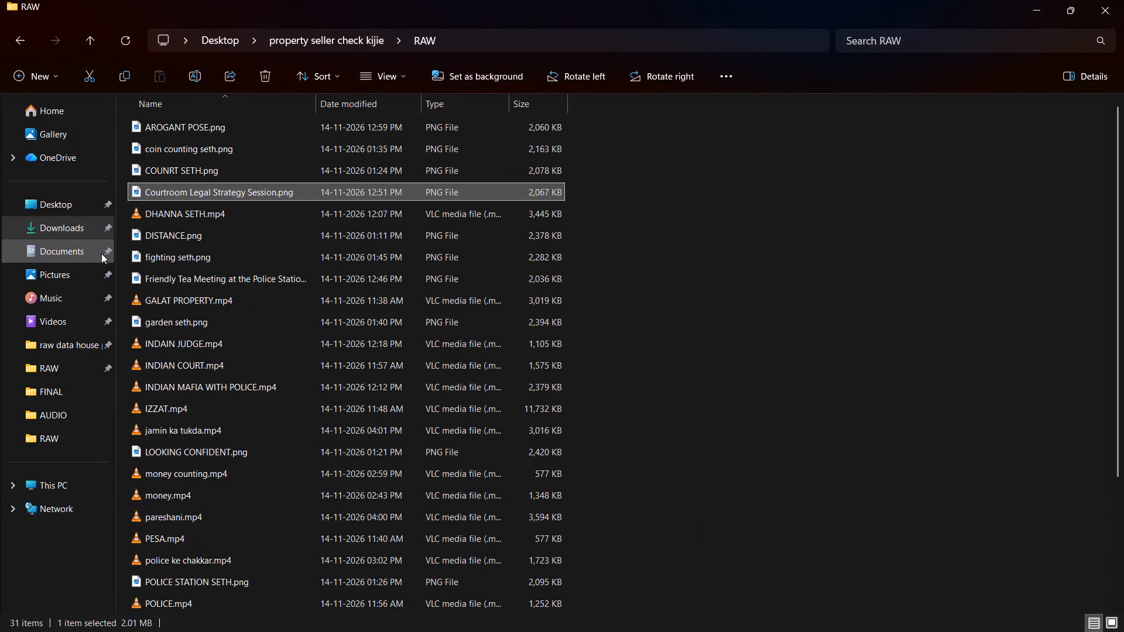
{"action": "left_click", "coordinate": [1043, 0]}
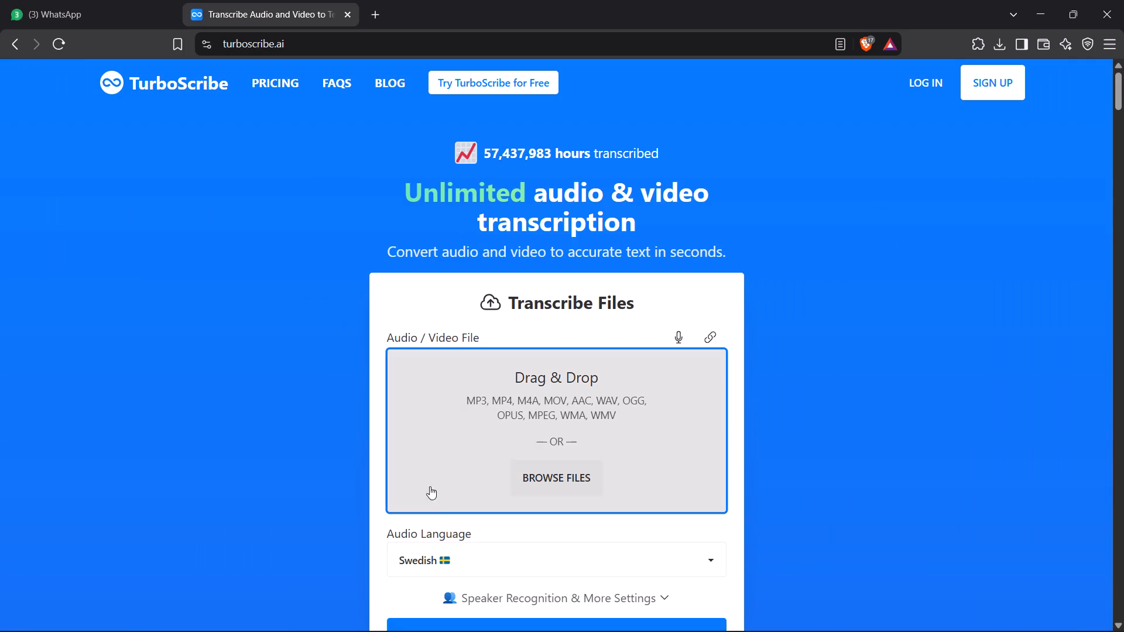
{"action": "left_click", "coordinate": [543, 423]}
{"action": "left_click", "coordinate": [567, 482]}
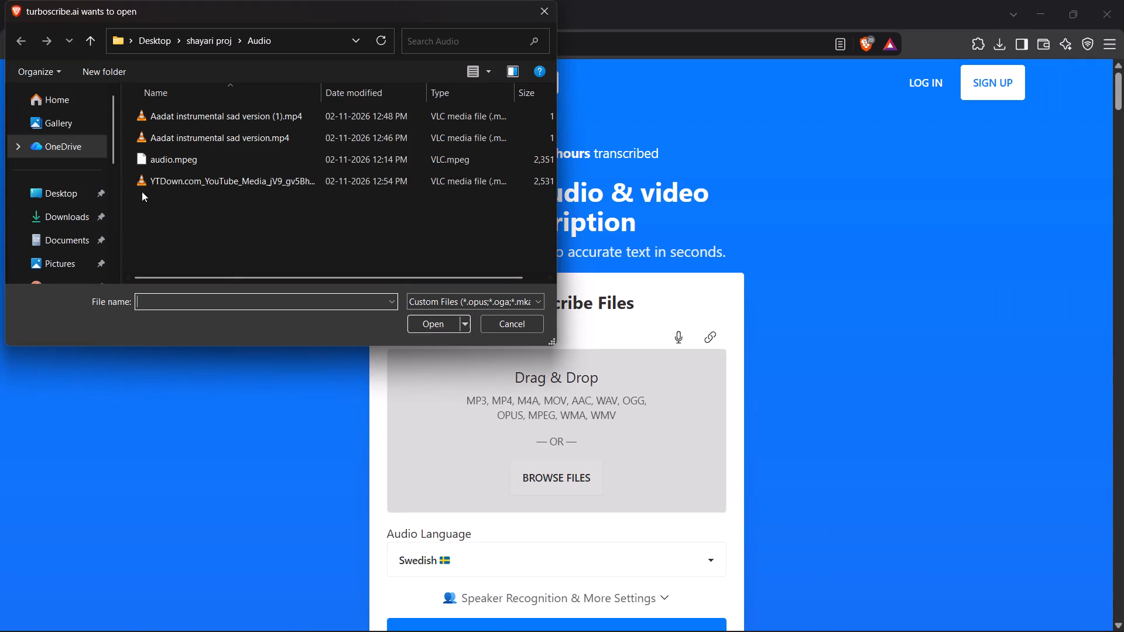
{"action": "left_click", "coordinate": [64, 195]}
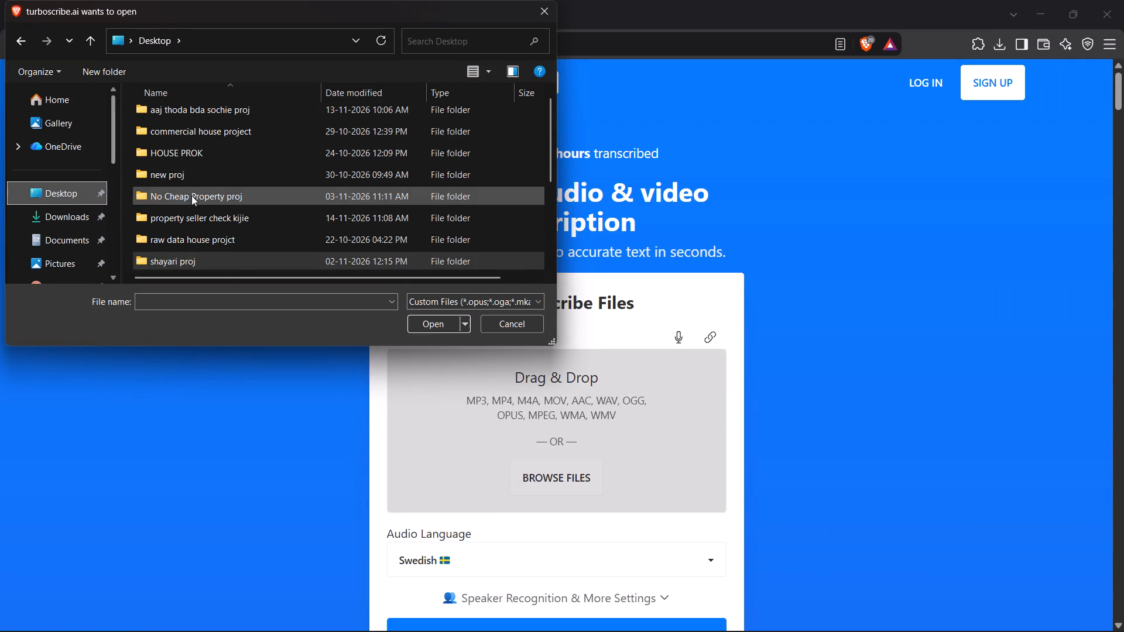
{"action": "left_click", "coordinate": [68, 218]}
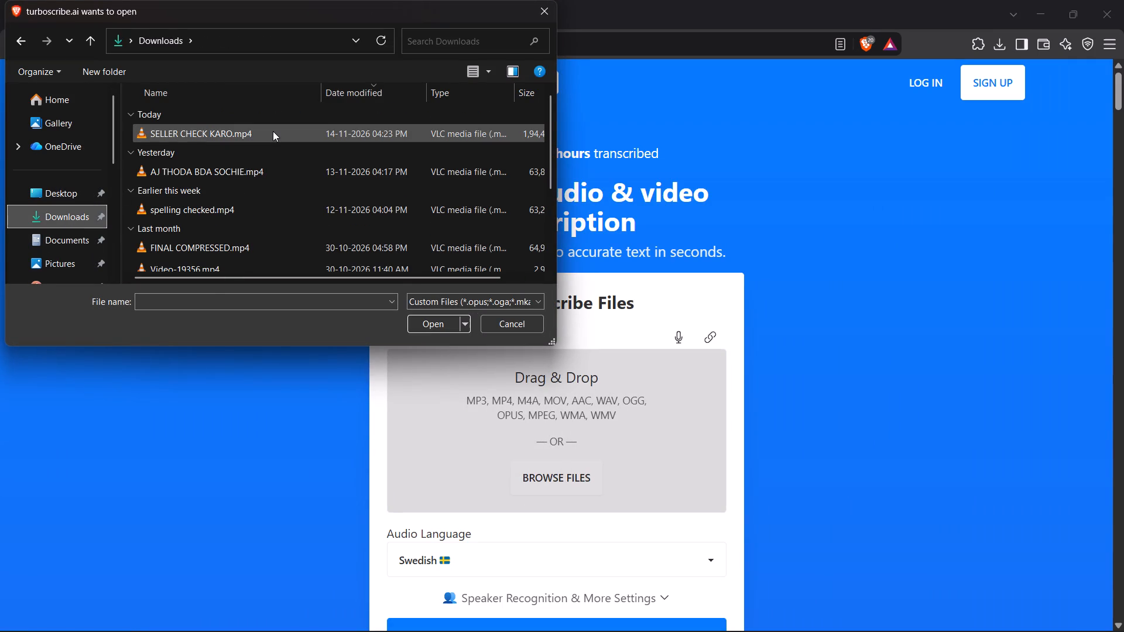
{"action": "double_click", "coordinate": [273, 131]}
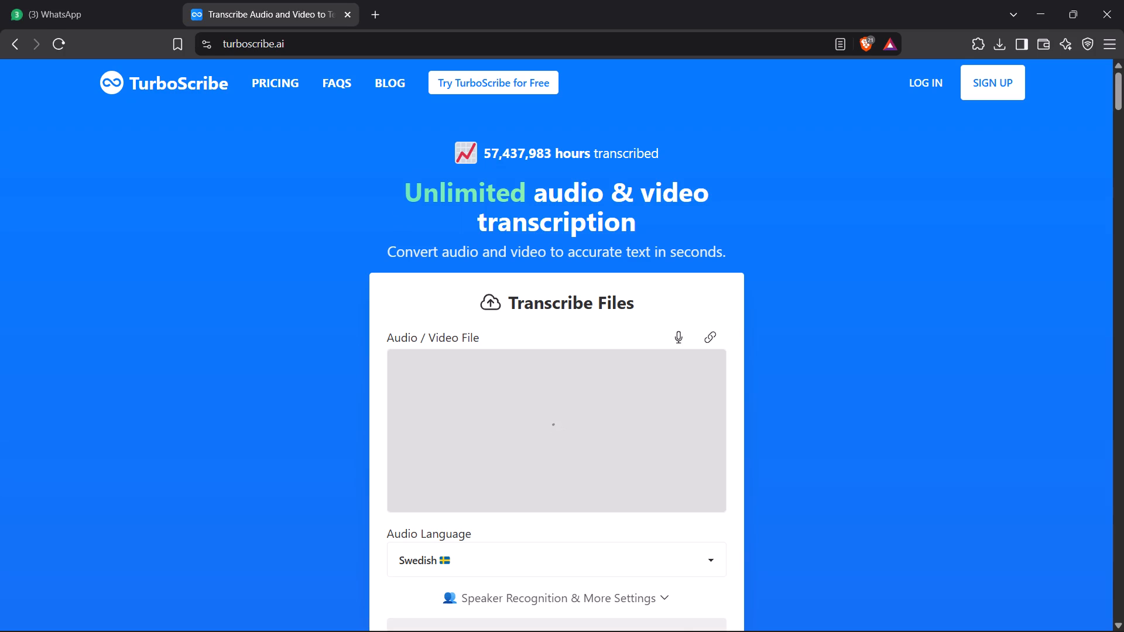
Set the audio language of the transcription to Hindi.
{"action": "scroll", "coordinate": [610, 288], "scroll_direction": "down", "scroll_amount": 1}
{"action": "left_click", "coordinate": [578, 503]}
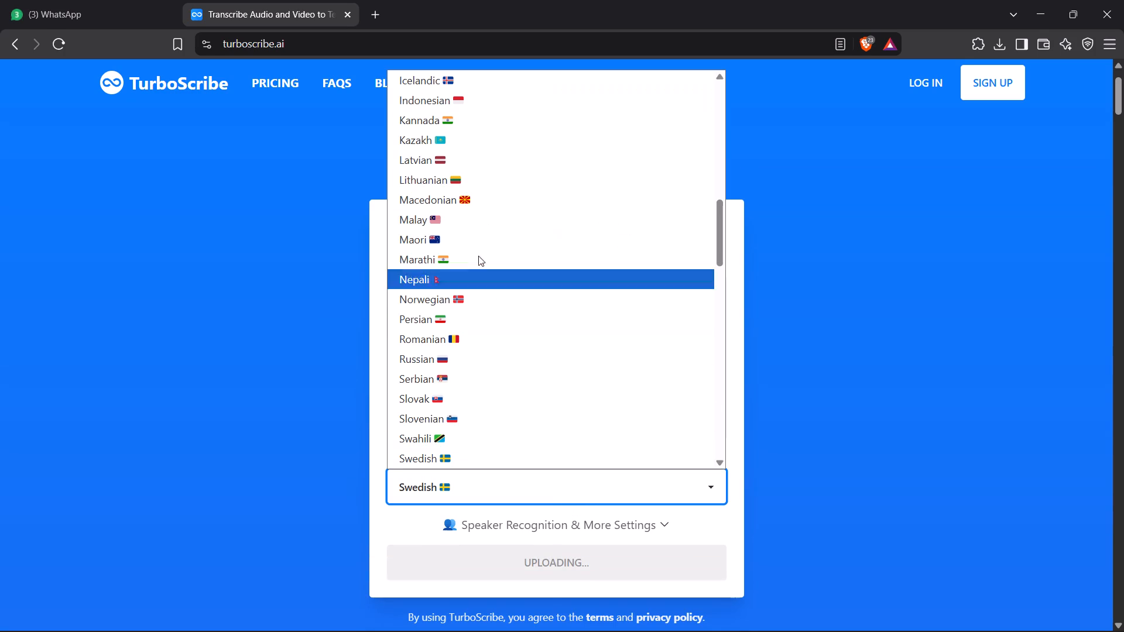
{"action": "scroll", "coordinate": [491, 158], "scroll_direction": "up", "scroll_amount": 8}
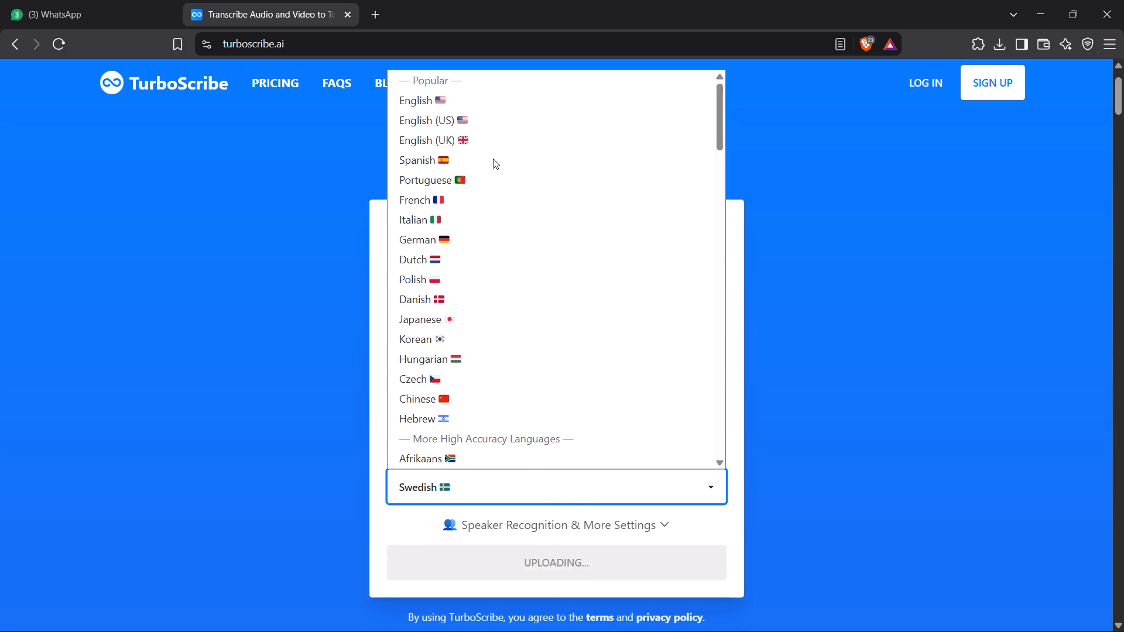
{"action": "scroll", "coordinate": [493, 159], "scroll_direction": "up", "scroll_amount": 13}
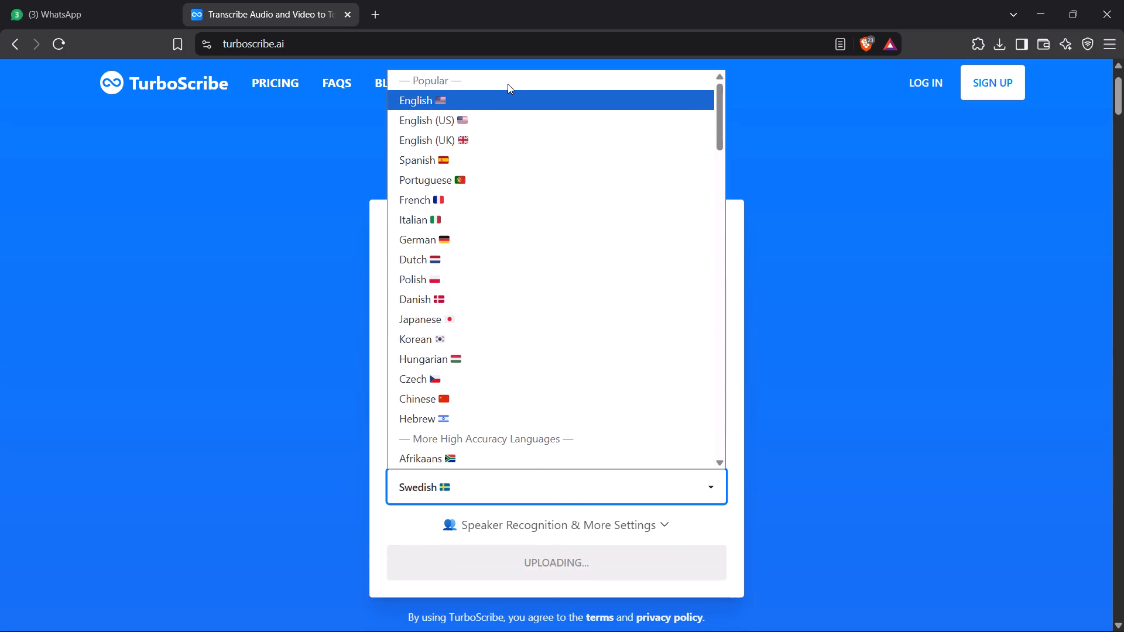
{"action": "type", "text": "hi"}
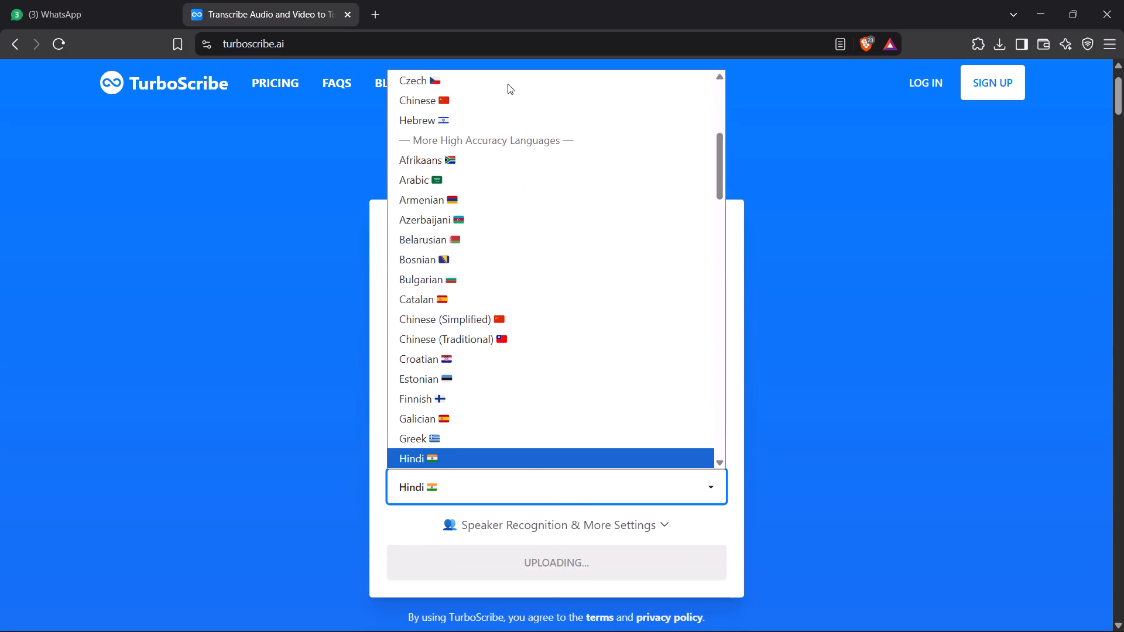
{"action": "key", "text": "Return"}
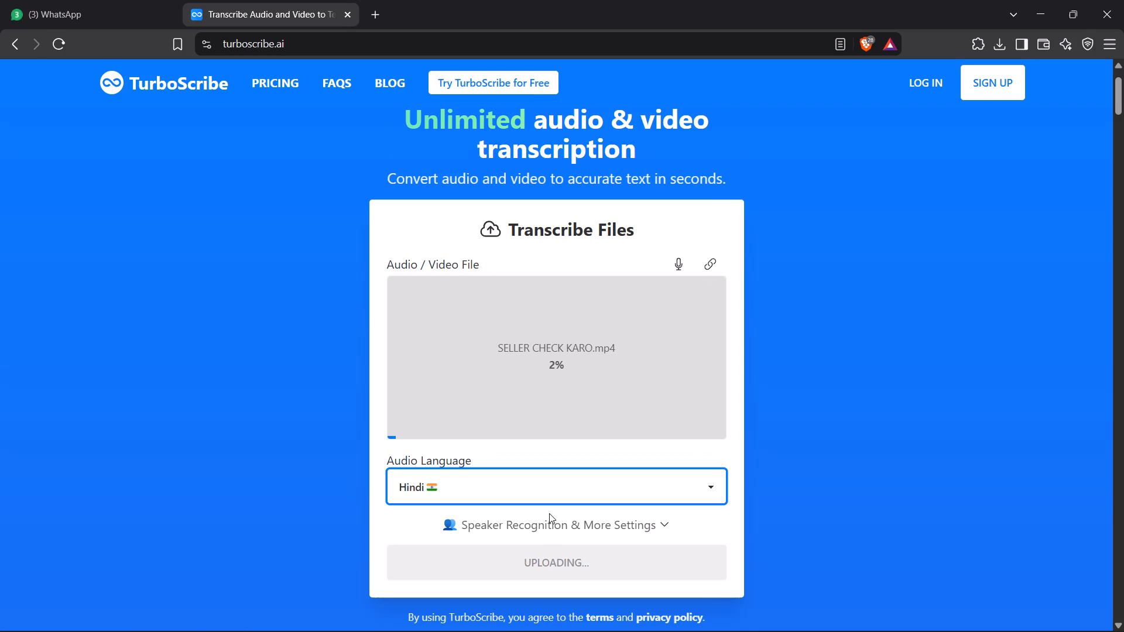
Check the speaker recognition and extra settings without enabling any, and start transcribing the uploaded video.
{"action": "left_click", "coordinate": [549, 529]}
{"action": "scroll", "coordinate": [568, 501], "scroll_direction": "down", "scroll_amount": 3}
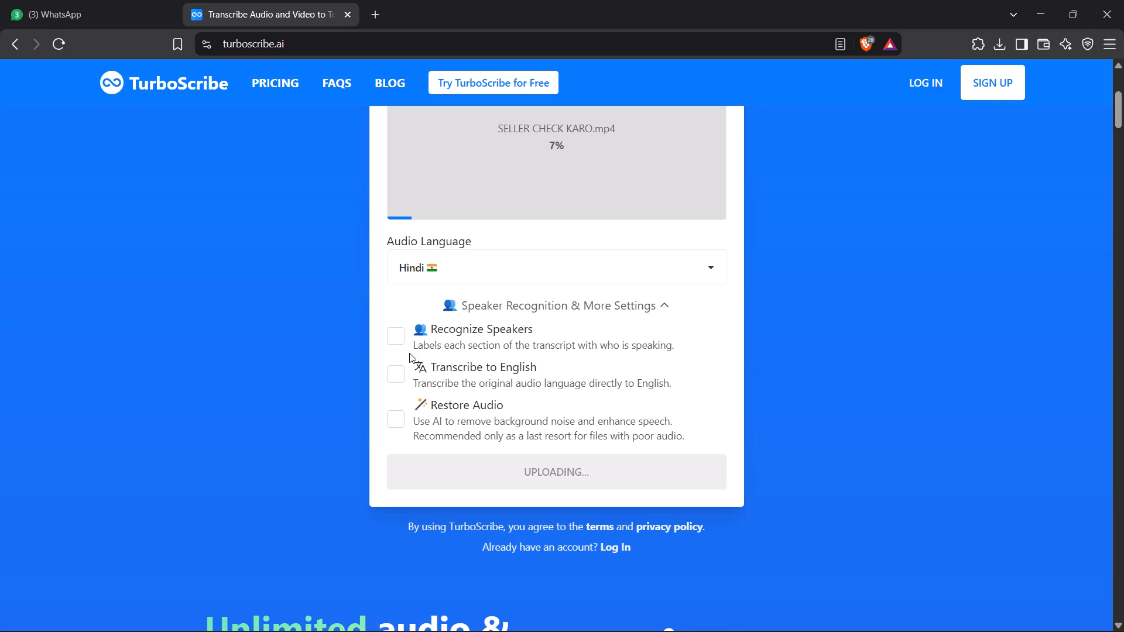
{"action": "left_click", "coordinate": [534, 309]}
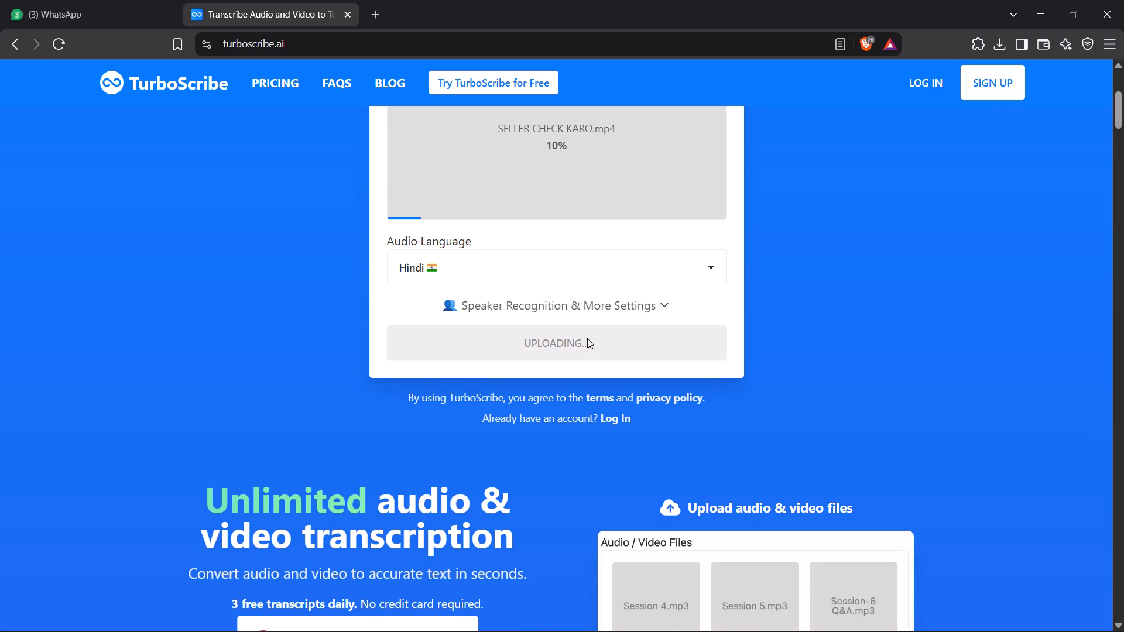
{"action": "scroll", "coordinate": [594, 344], "scroll_direction": "up", "scroll_amount": 3}
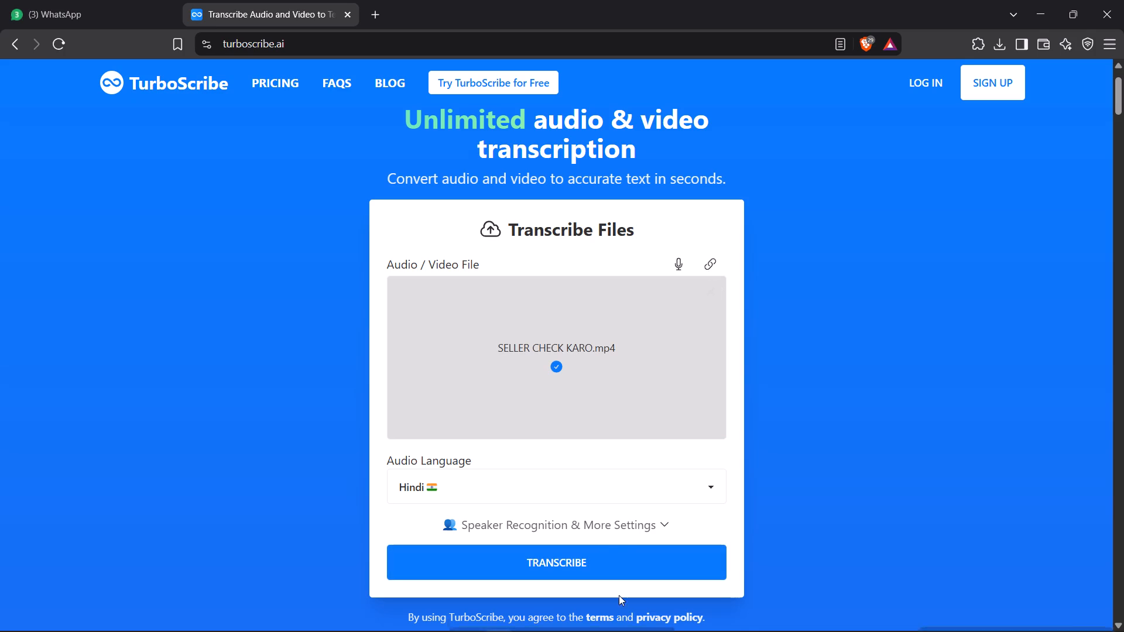
{"action": "left_click", "coordinate": [595, 564]}
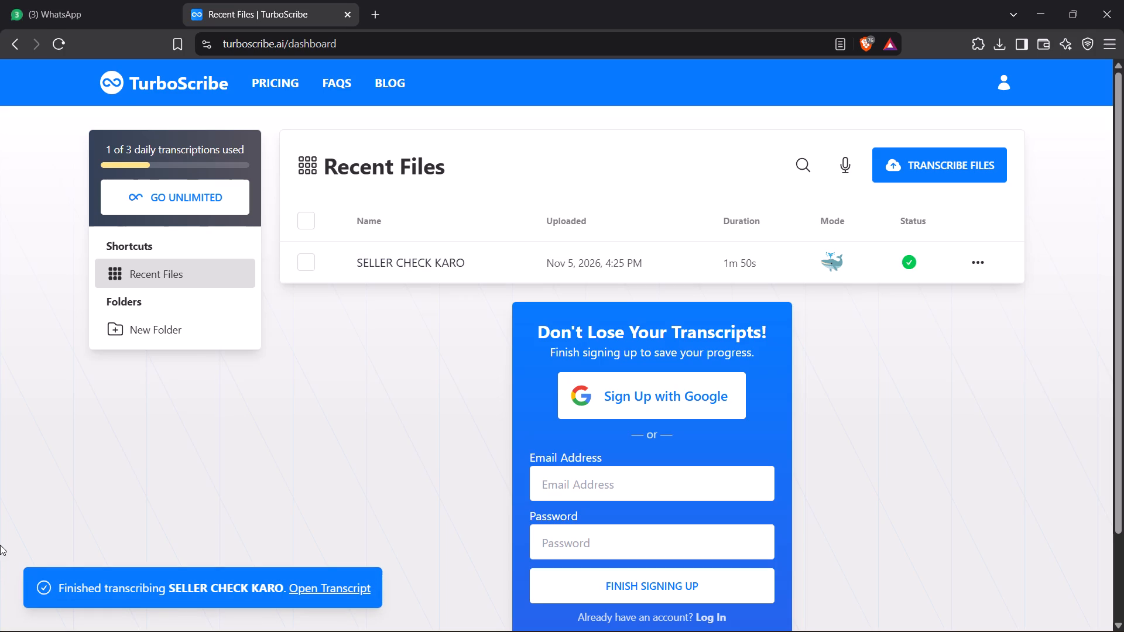
Open the SELLER CHECK KARO transcript, play the first seconds of its audio and look over the text.
{"action": "left_click", "coordinate": [309, 261]}
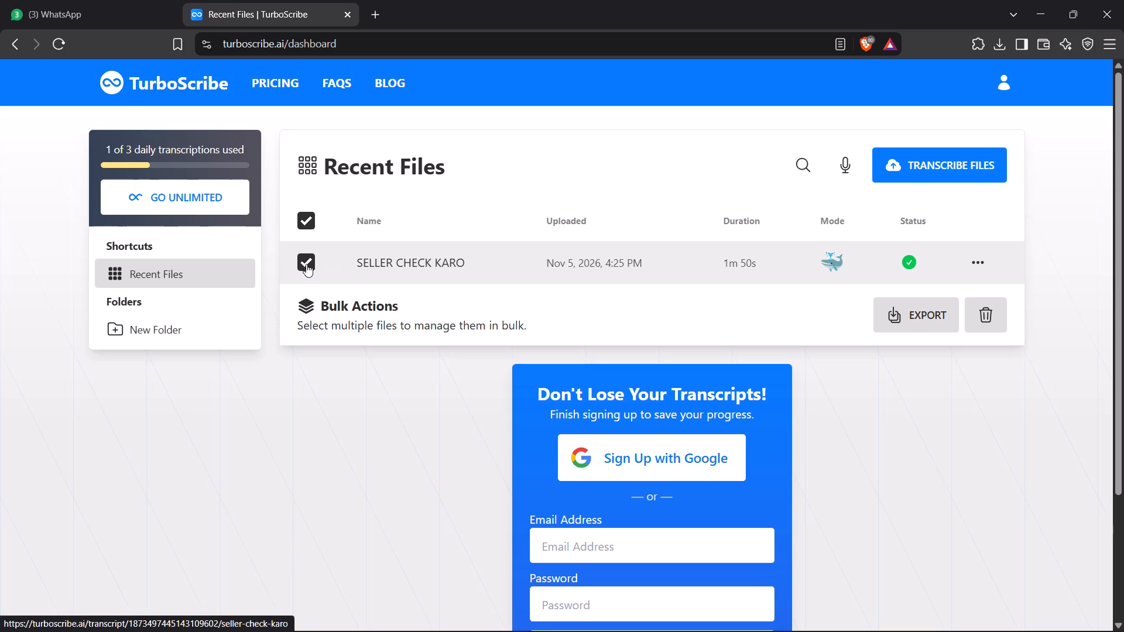
{"action": "left_click", "coordinate": [306, 264]}
{"action": "left_click", "coordinate": [400, 260]}
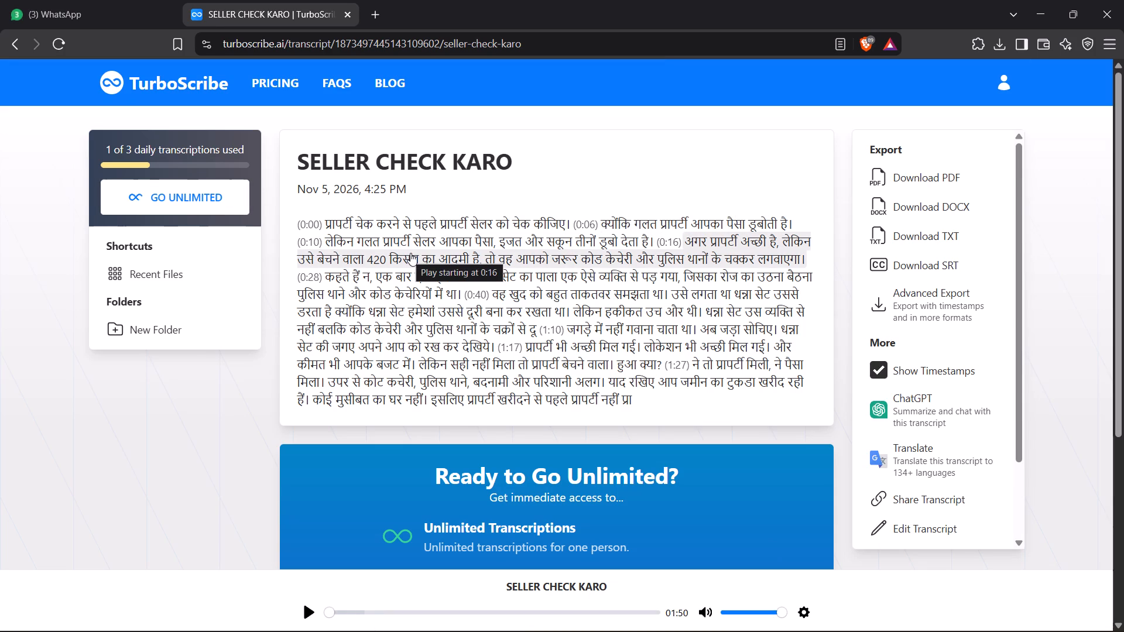
{"action": "left_click", "coordinate": [305, 614]}
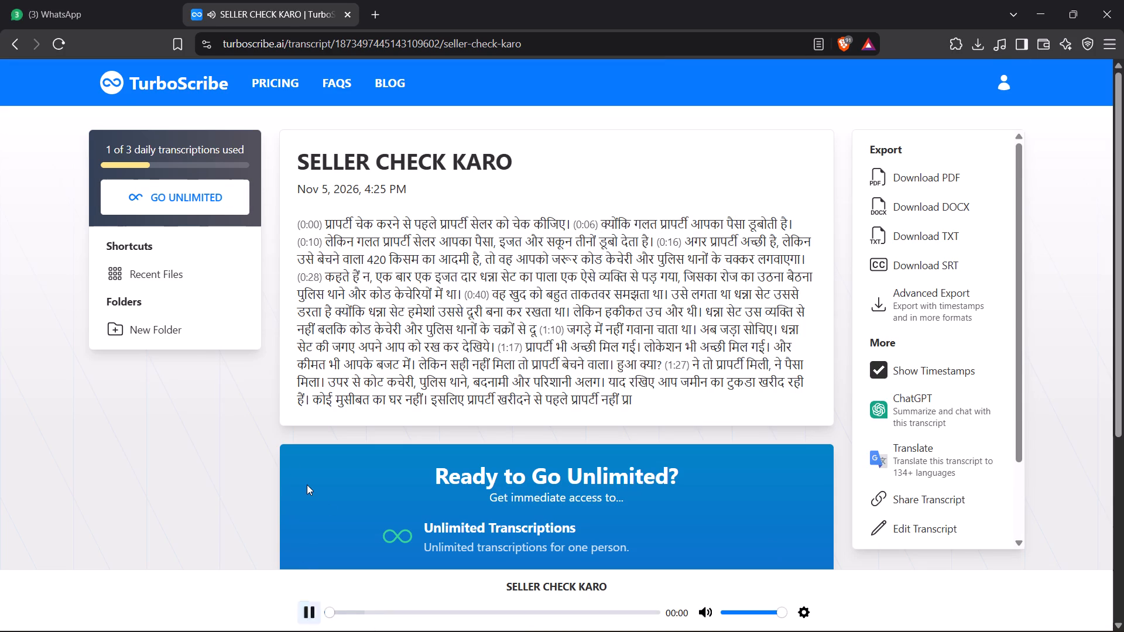
{"action": "left_click", "coordinate": [316, 616]}
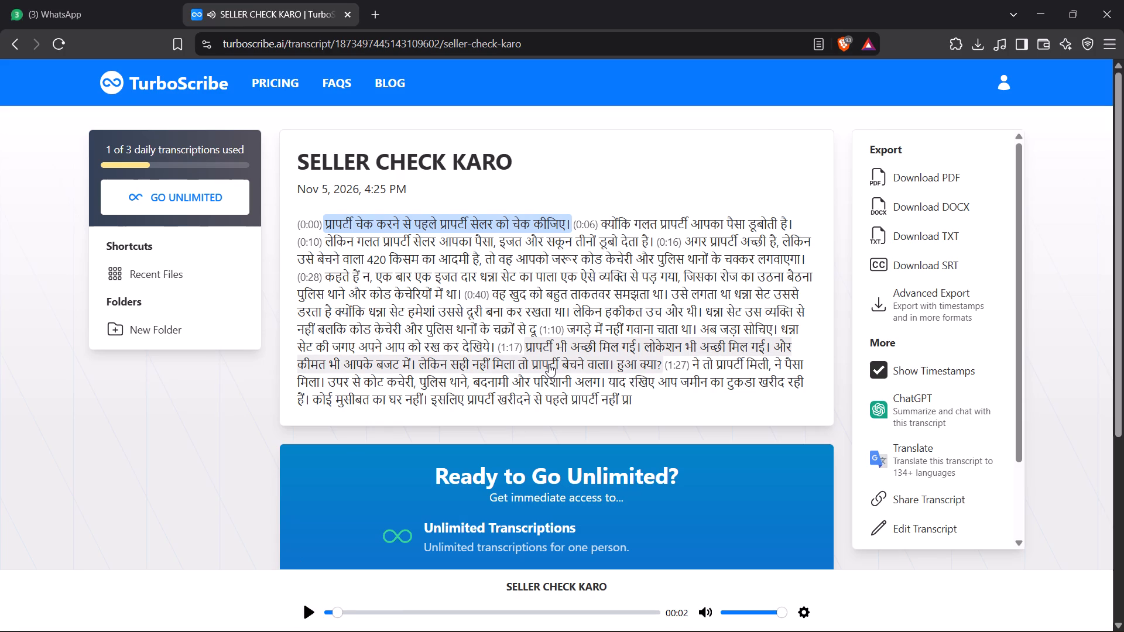
{"action": "scroll", "coordinate": [549, 364], "scroll_direction": "down", "scroll_amount": 6}
{"action": "scroll", "coordinate": [566, 396], "scroll_direction": "up", "scroll_amount": 7}
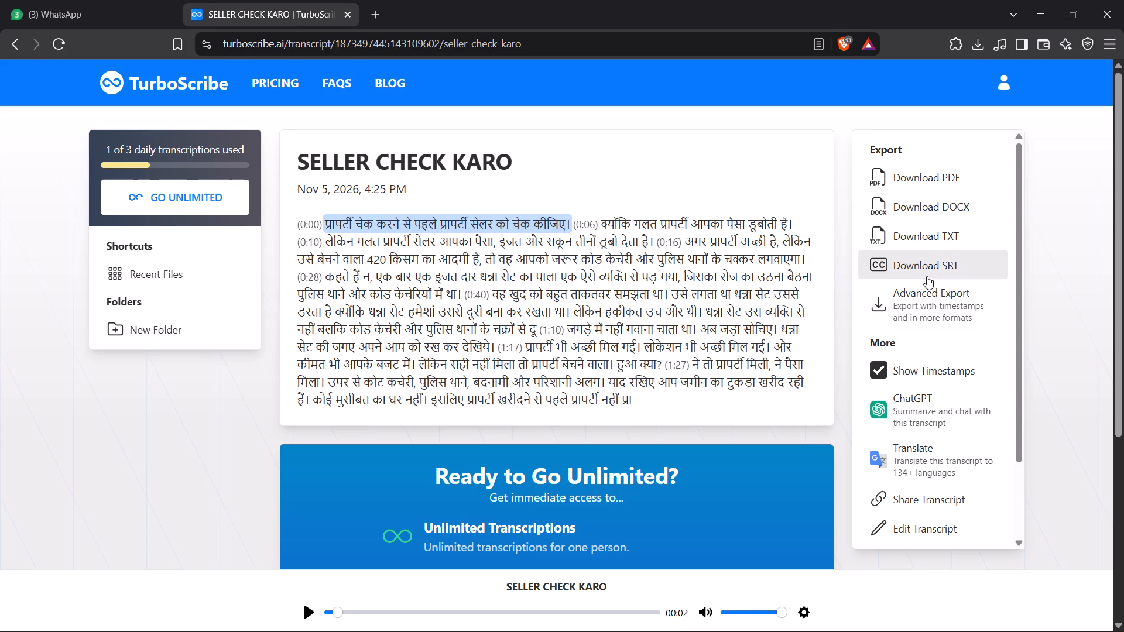
Open the transcript for editing, view the Resegment Transcript options and close them without resegmenting.
{"action": "left_click", "coordinate": [947, 534]}
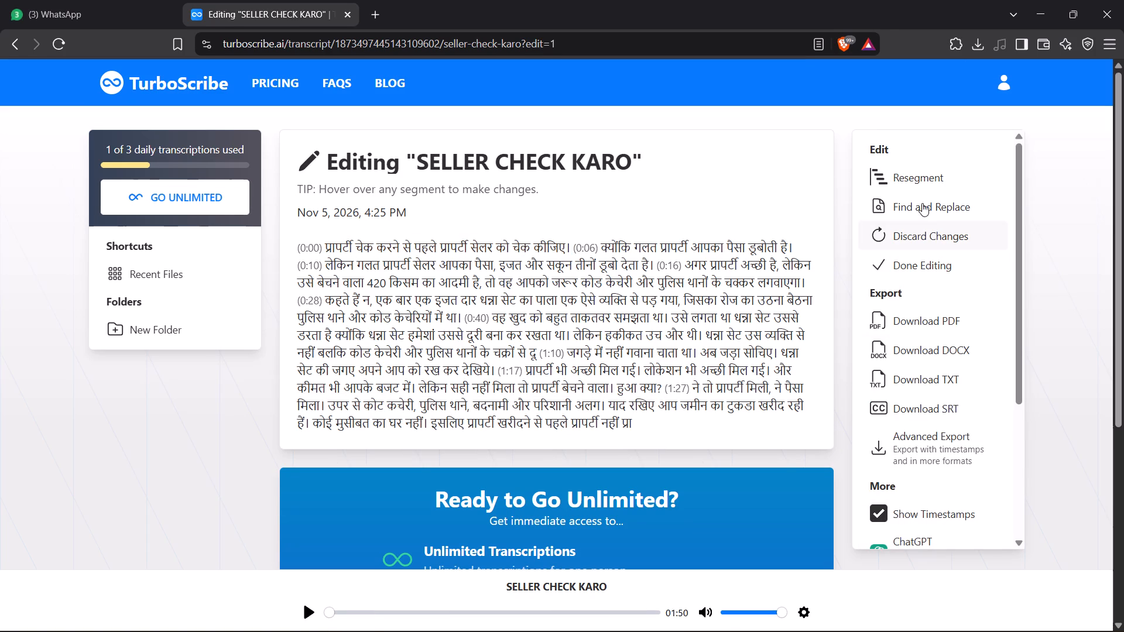
{"action": "left_click", "coordinate": [928, 175]}
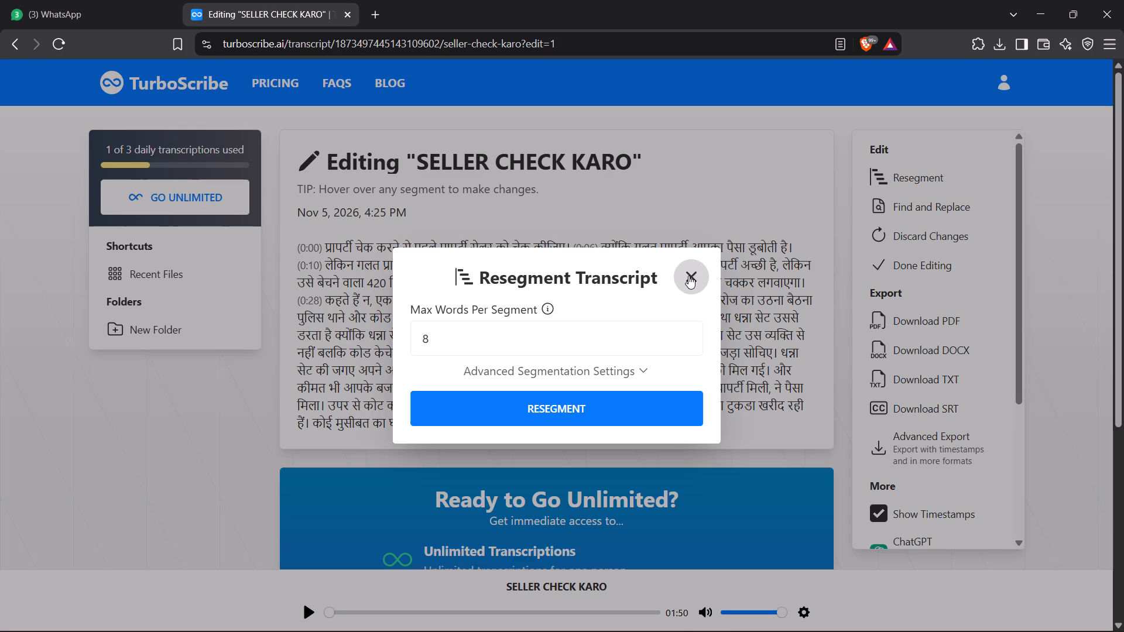
{"action": "left_click_drag", "start_coordinate": [690, 279], "coordinate": [705, 283]}
Minimize the browser and switch back to the SELLER CHECK KARO project in CapCut.
{"action": "left_click", "coordinate": [1044, 1]}
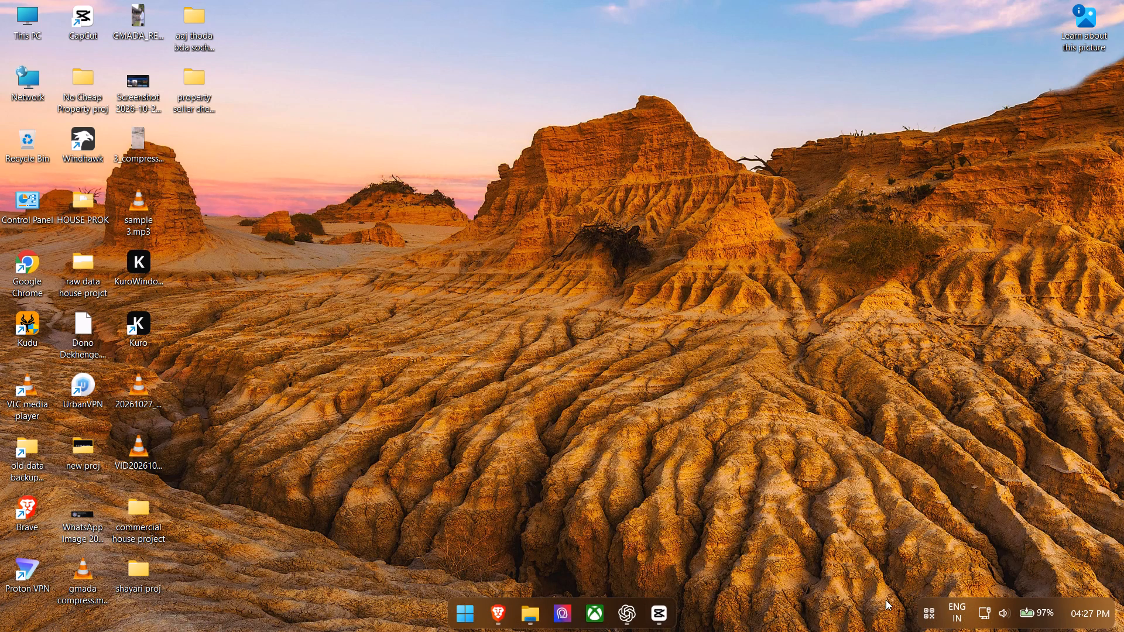
{"action": "left_click", "coordinate": [661, 611]}
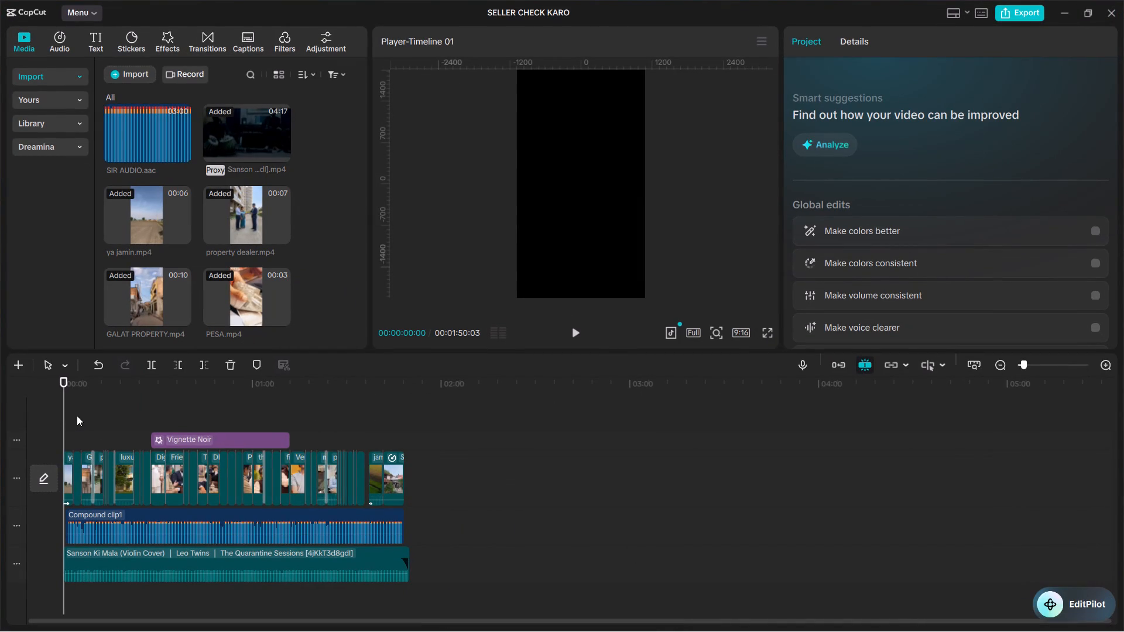
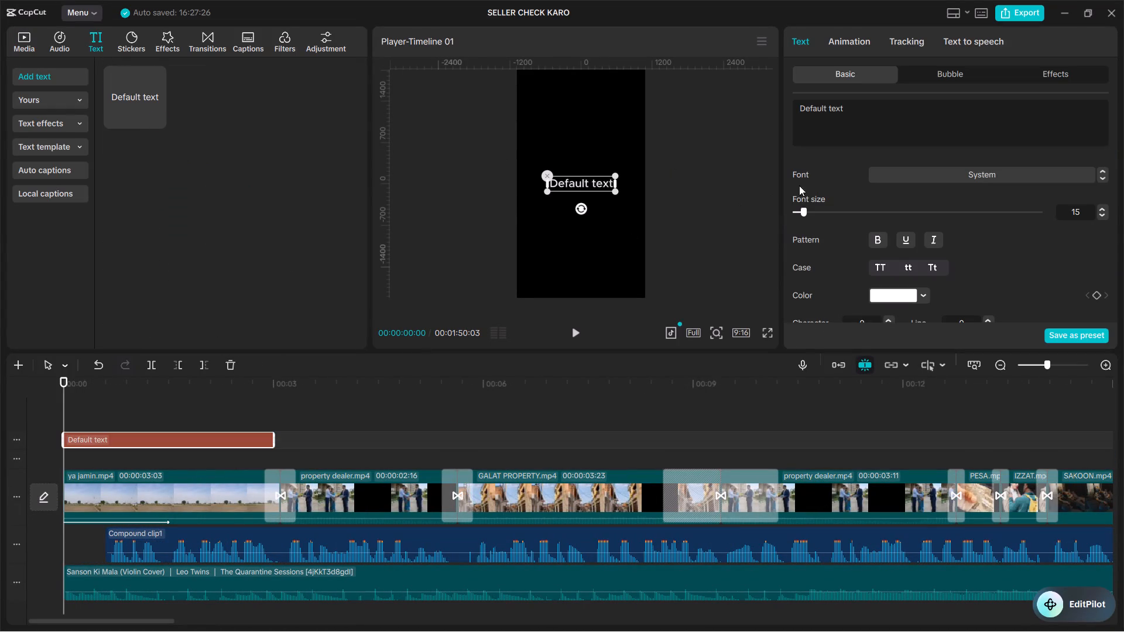
Extend the end of the Default text clip to where the last video clip, makan.mp4, ends.
{"action": "left_click", "coordinate": [251, 432]}
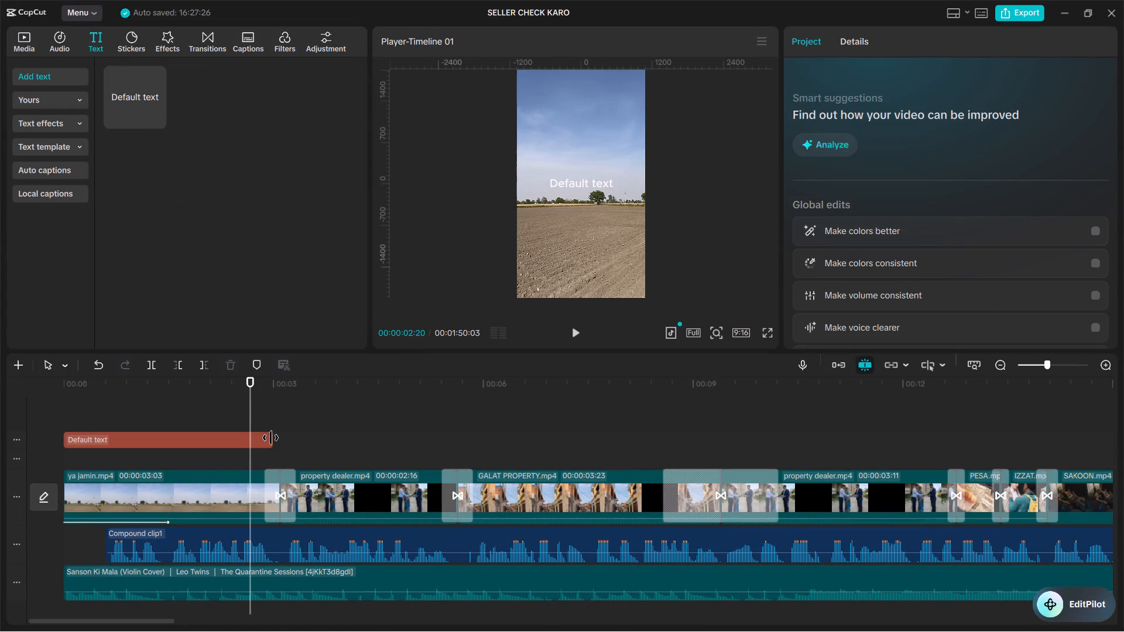
{"action": "left_click", "coordinate": [270, 438]}
{"action": "left_click_drag", "start_coordinate": [270, 438], "coordinate": [1123, 448]}
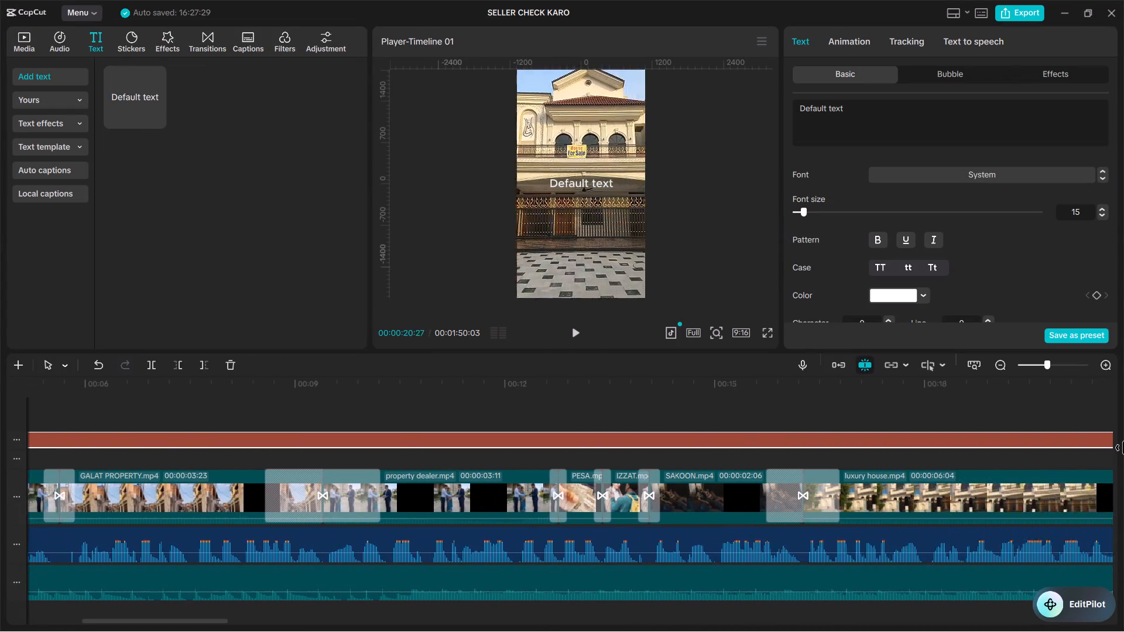
{"action": "left_click_drag", "start_coordinate": [1123, 448], "coordinate": [1096, 447]}
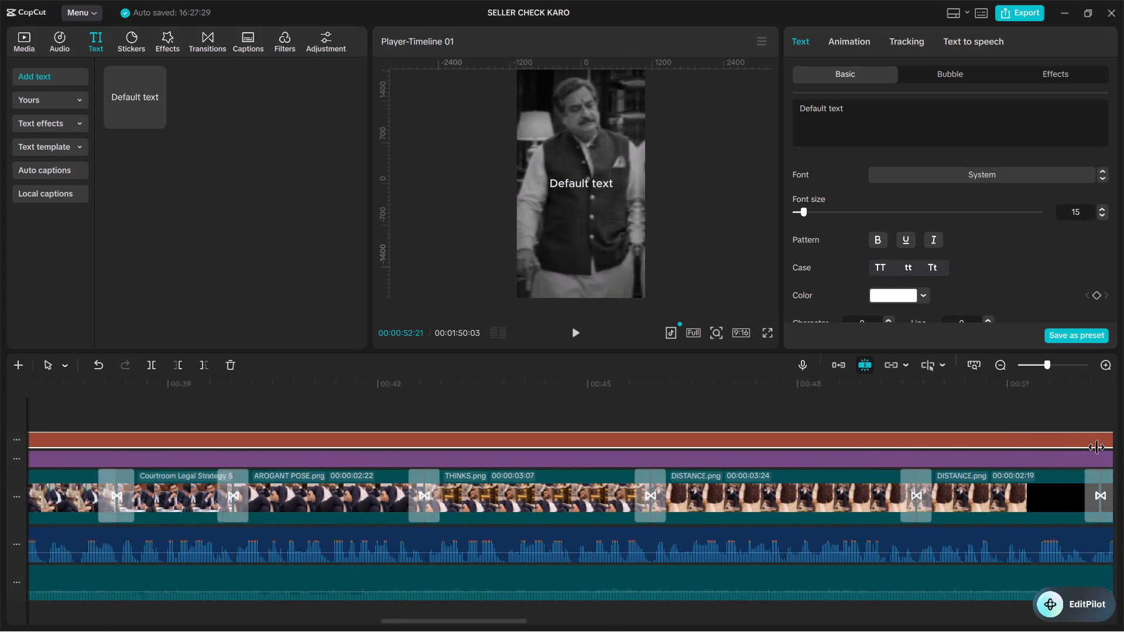
{"action": "left_click_drag", "start_coordinate": [1096, 447], "coordinate": [498, 470]}
{"action": "scroll", "coordinate": [864, 442], "scroll_direction": "down", "scroll_amount": 19, "text": "ctrl"}
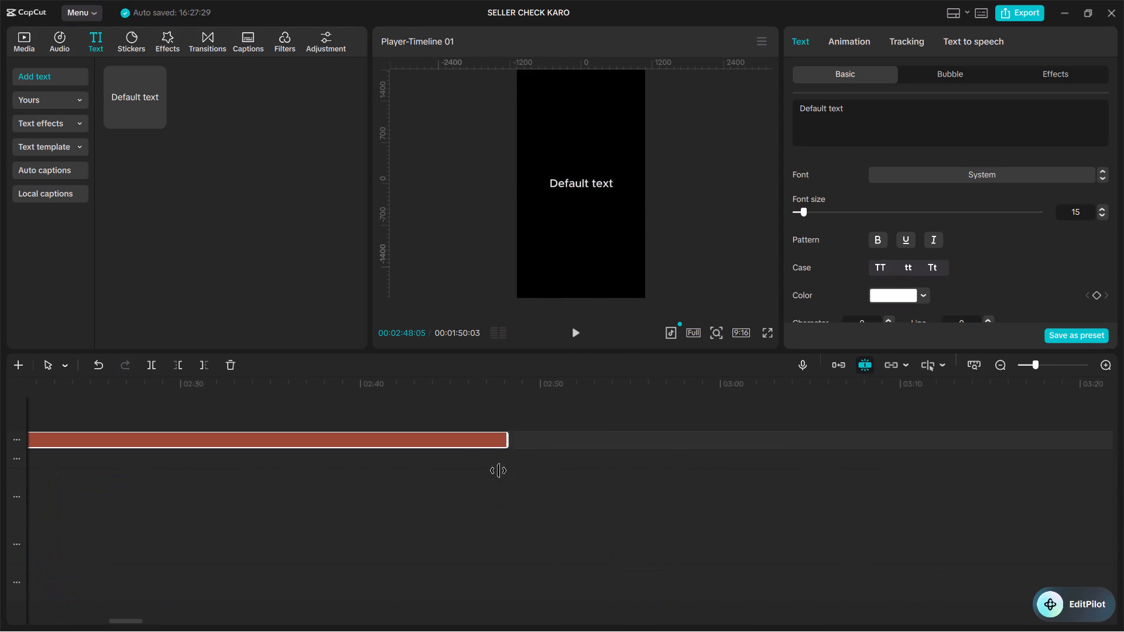
{"action": "left_click_drag", "start_coordinate": [498, 470], "coordinate": [612, 475]}
{"action": "scroll", "coordinate": [286, 474], "scroll_direction": "up", "scroll_amount": 5, "text": "ctrl"}
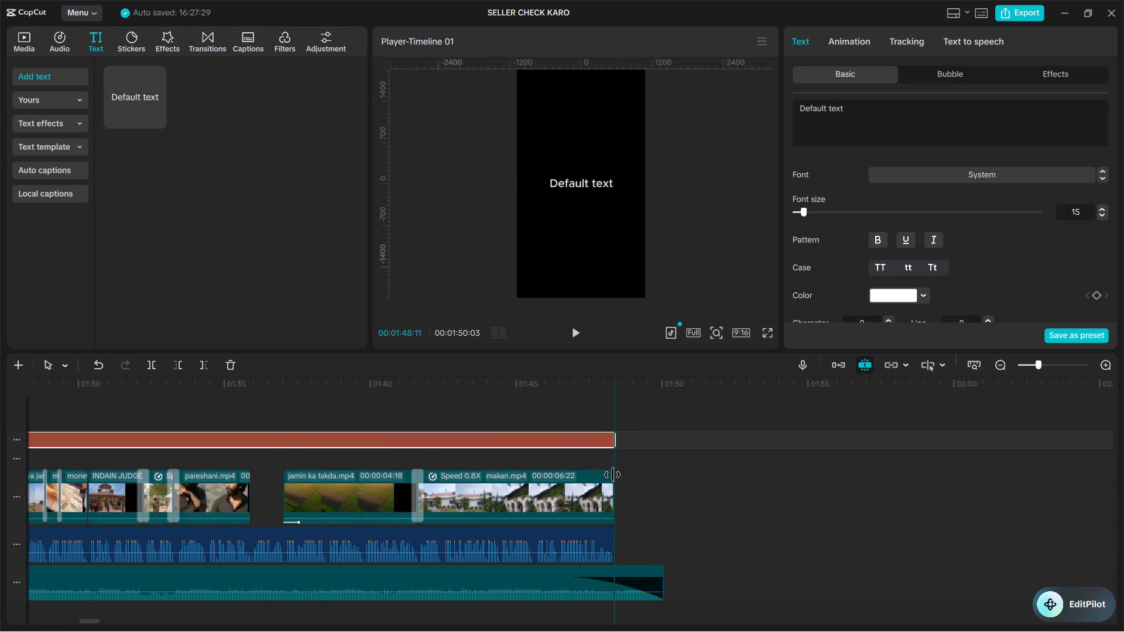
{"action": "left_click_drag", "start_coordinate": [612, 475], "coordinate": [611, 475]}
{"action": "left_click_drag", "start_coordinate": [615, 438], "coordinate": [616, 438]}
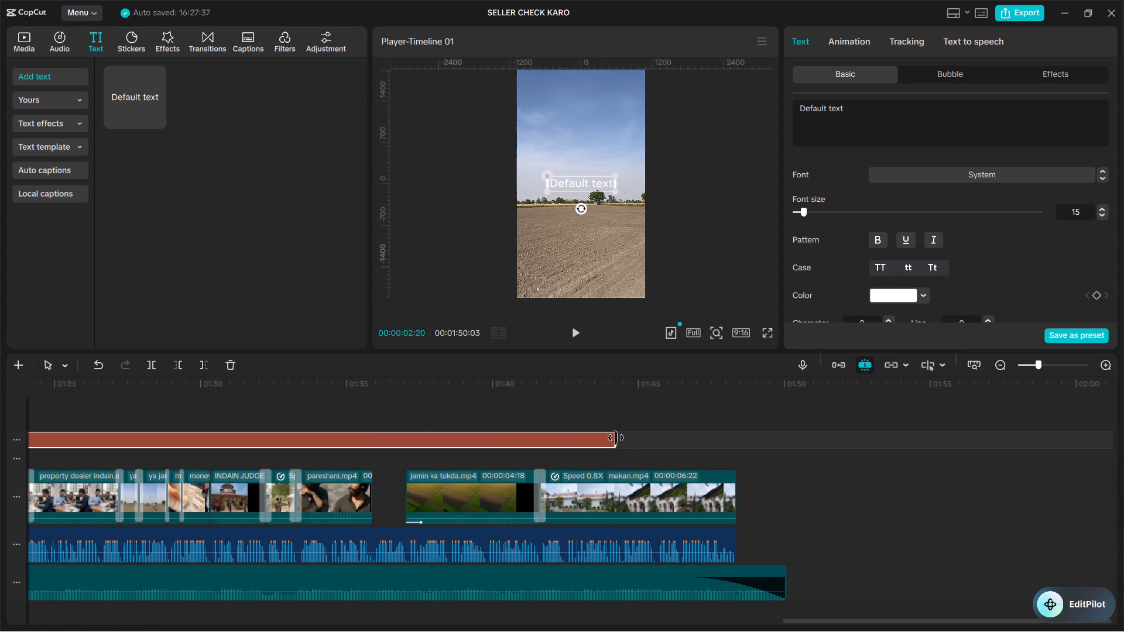
{"action": "left_click_drag", "start_coordinate": [616, 438], "coordinate": [734, 447]}
Trim the start of the Default text clip to about 00:00:00:18, close to where the Compound clip1 audio begins.
{"action": "scroll", "coordinate": [624, 468], "scroll_direction": "up", "scroll_amount": 17, "text": "alt"}
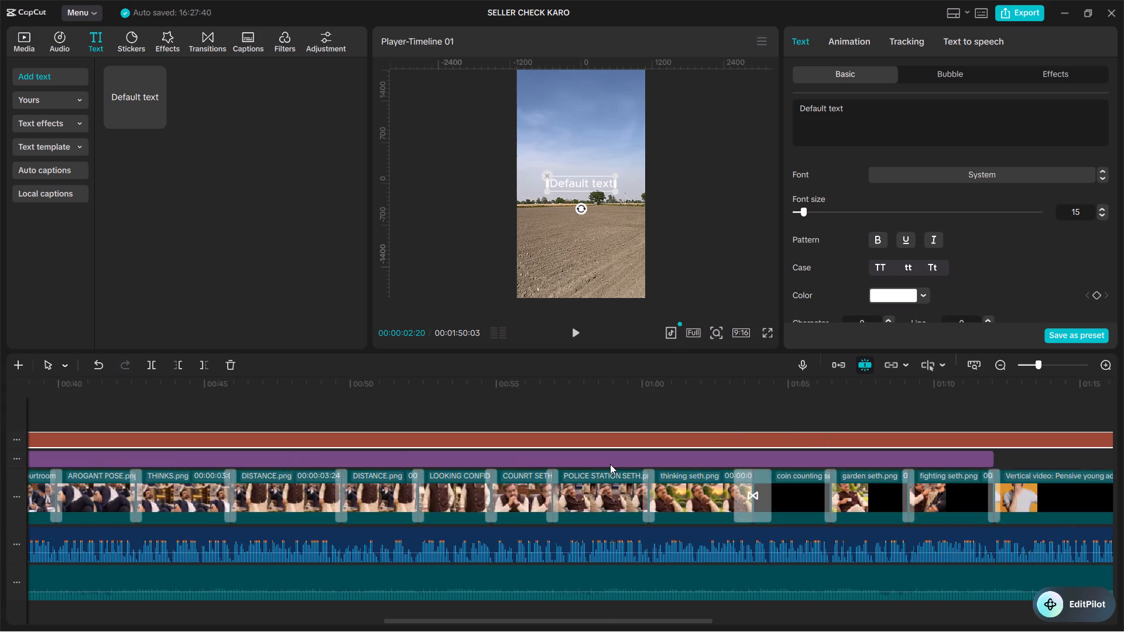
{"action": "scroll", "coordinate": [610, 464], "scroll_direction": "up", "scroll_amount": 20, "text": "alt"}
{"action": "scroll", "coordinate": [610, 464], "scroll_direction": "up", "scroll_amount": 4, "text": "alt"}
{"action": "left_click", "coordinate": [81, 413]}
{"action": "left_click_drag", "start_coordinate": [81, 413], "coordinate": [53, 417]}
{"action": "left_click", "coordinate": [103, 442]}
{"action": "left_click", "coordinate": [104, 435]}
{"action": "key", "text": "space"}
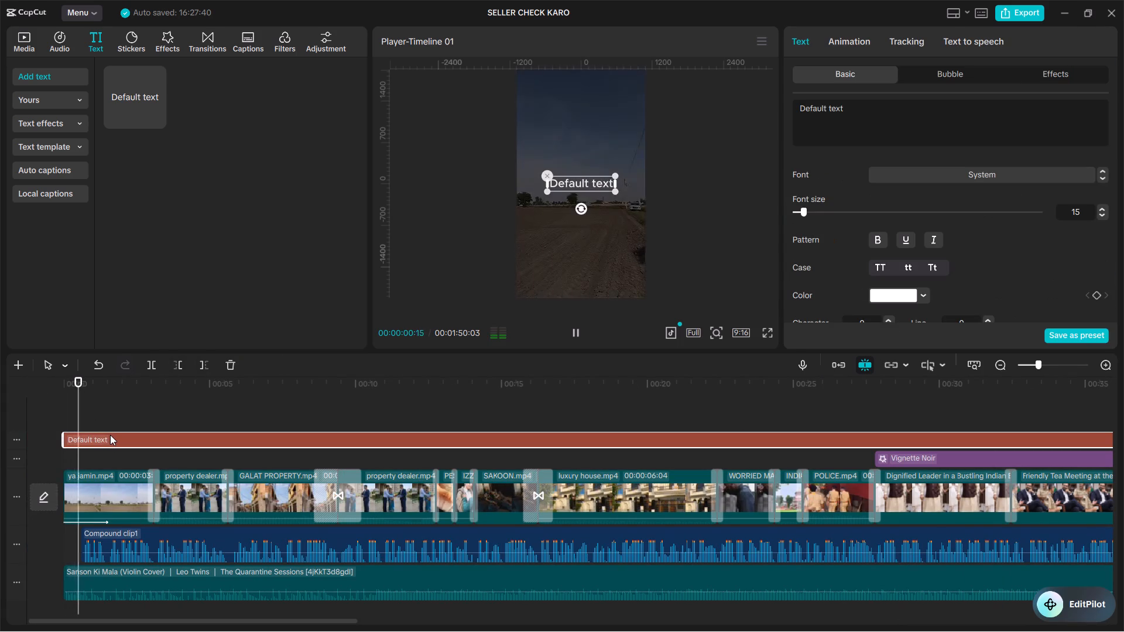
{"action": "key", "text": "space"}
{"action": "left_click_drag", "start_coordinate": [60, 432], "coordinate": [76, 439]}
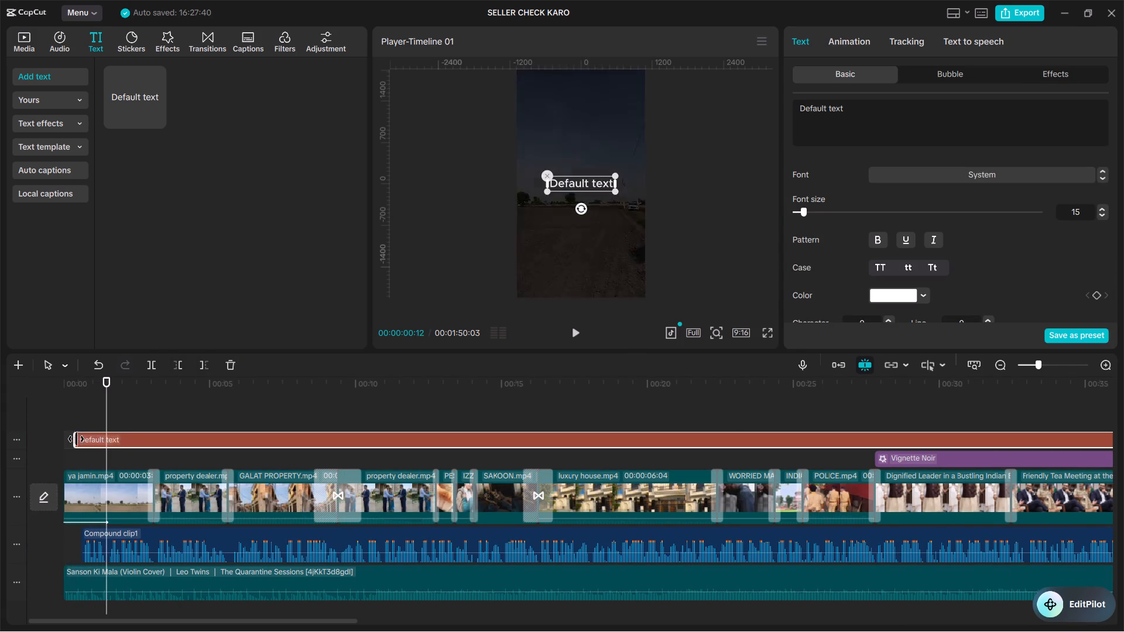
{"action": "left_click_drag", "start_coordinate": [76, 439], "coordinate": [84, 441]}
Play the video from the trimmed start of the text clip to check its timing against the speech.
{"action": "left_click", "coordinate": [83, 417]}
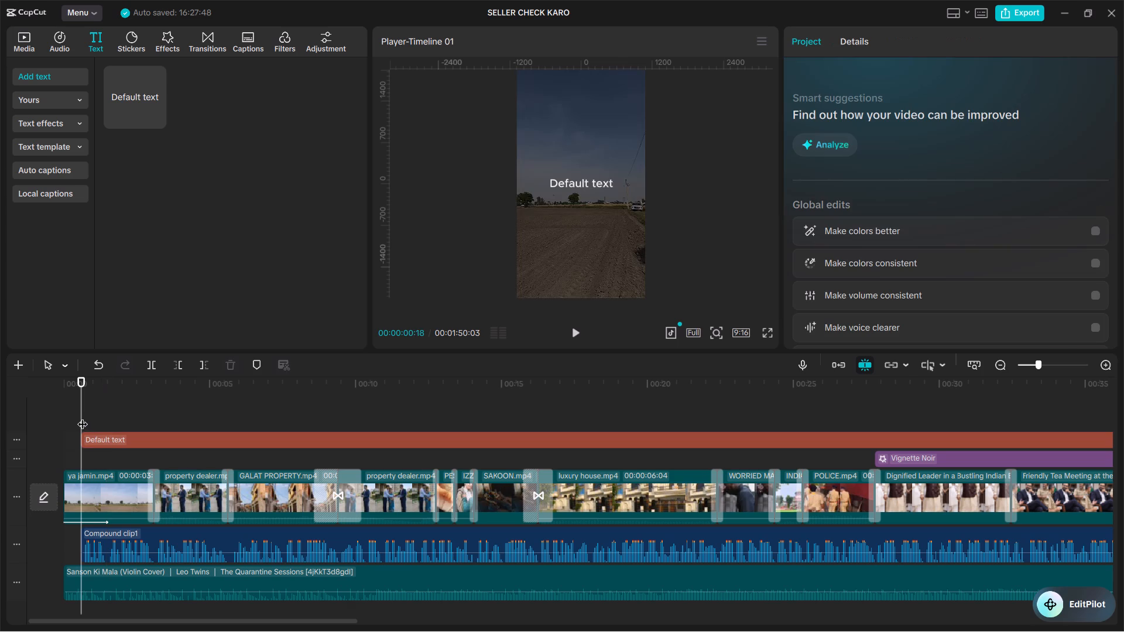
{"action": "key", "text": "space"}
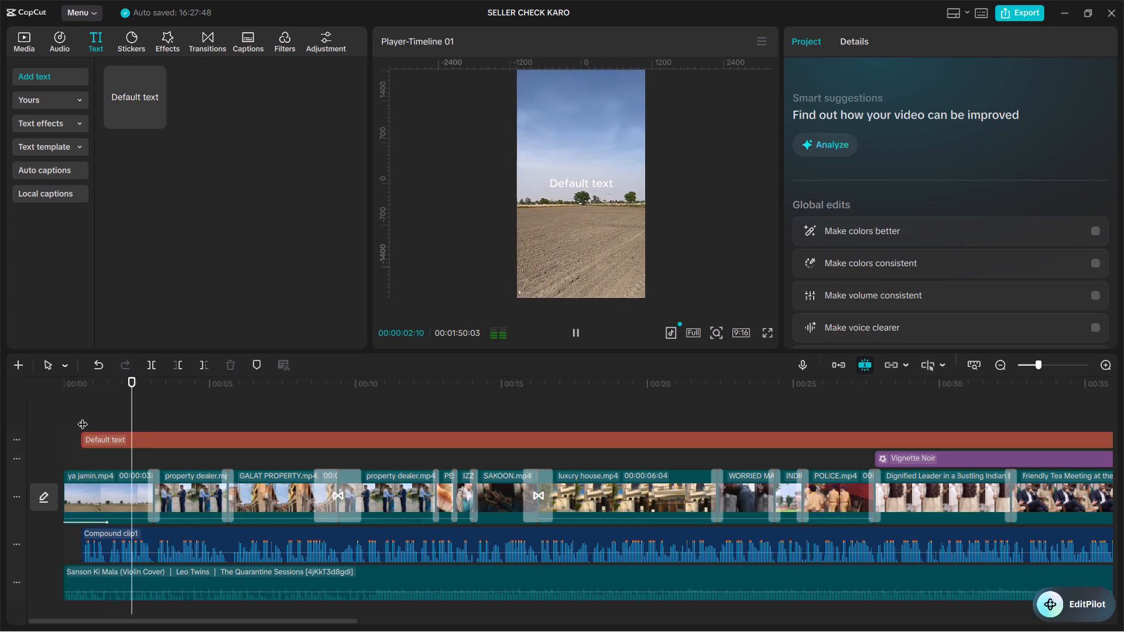
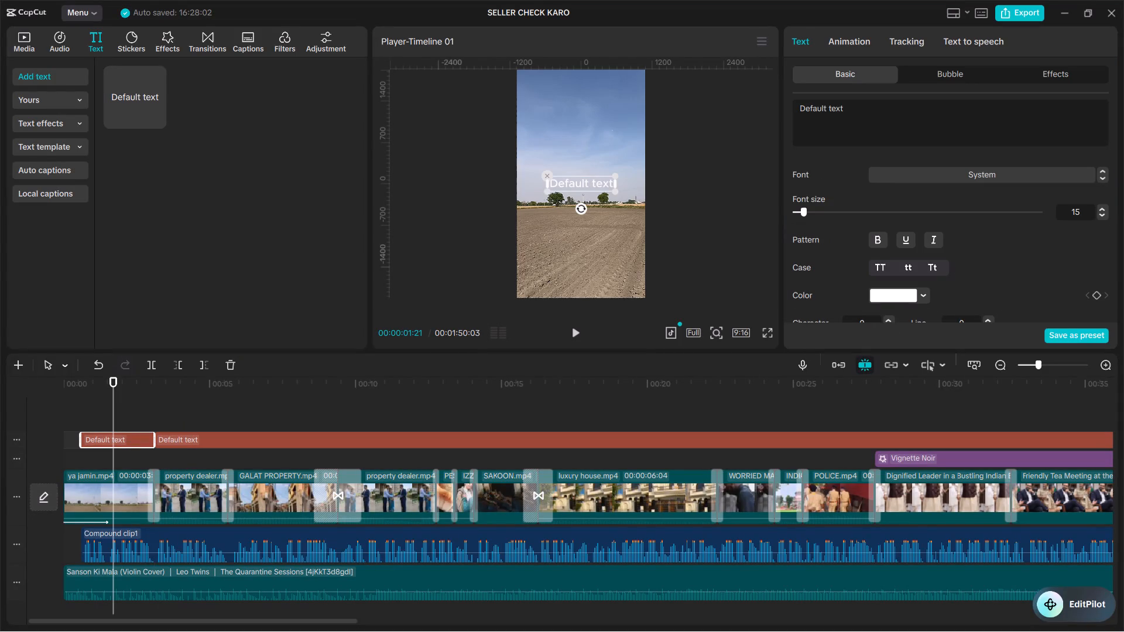
Replace the first text clip's Default text with the copied Hindi phrase "प्रॉपर्टी चेक करने से पहले".
{"action": "left_click", "coordinate": [858, 111]}
{"action": "key", "text": "ctrl+a"}
{"action": "key", "text": "ctrl+v"}
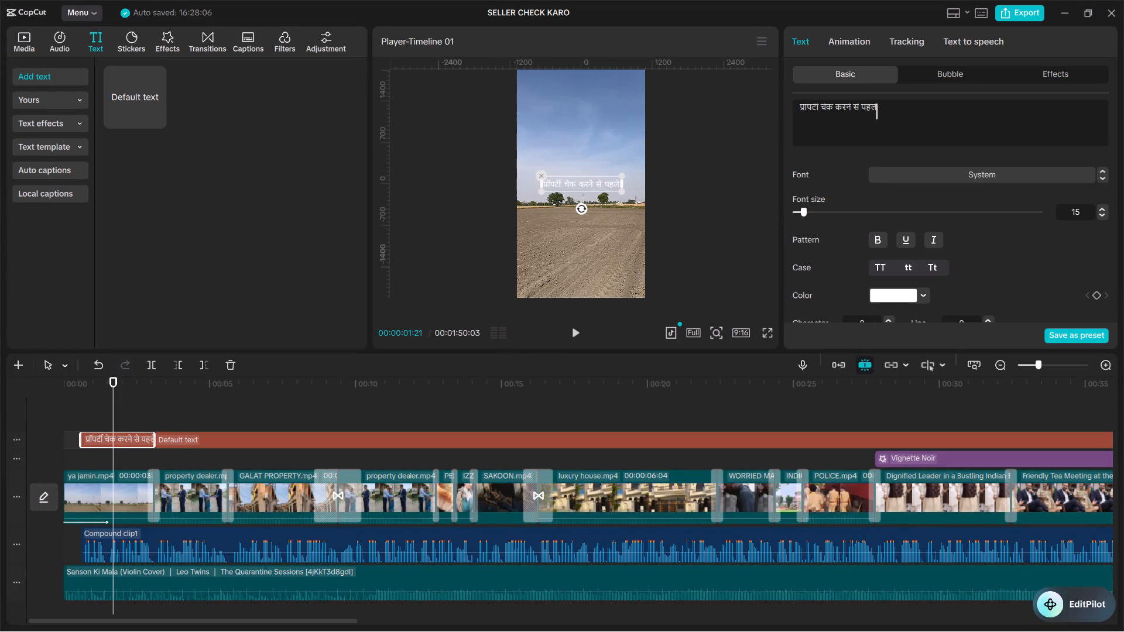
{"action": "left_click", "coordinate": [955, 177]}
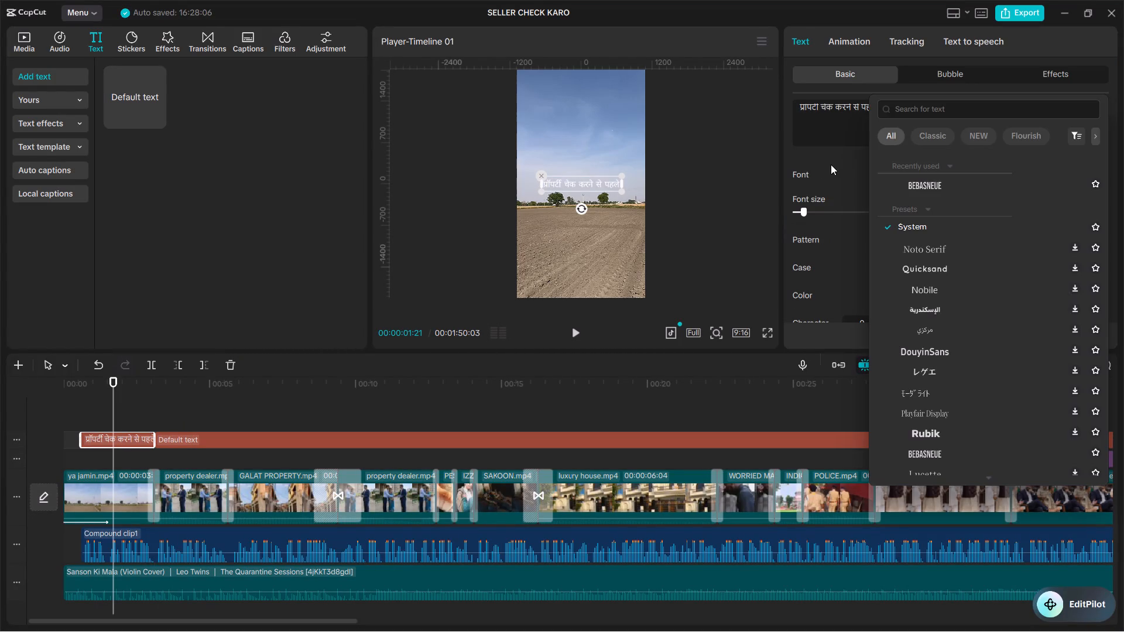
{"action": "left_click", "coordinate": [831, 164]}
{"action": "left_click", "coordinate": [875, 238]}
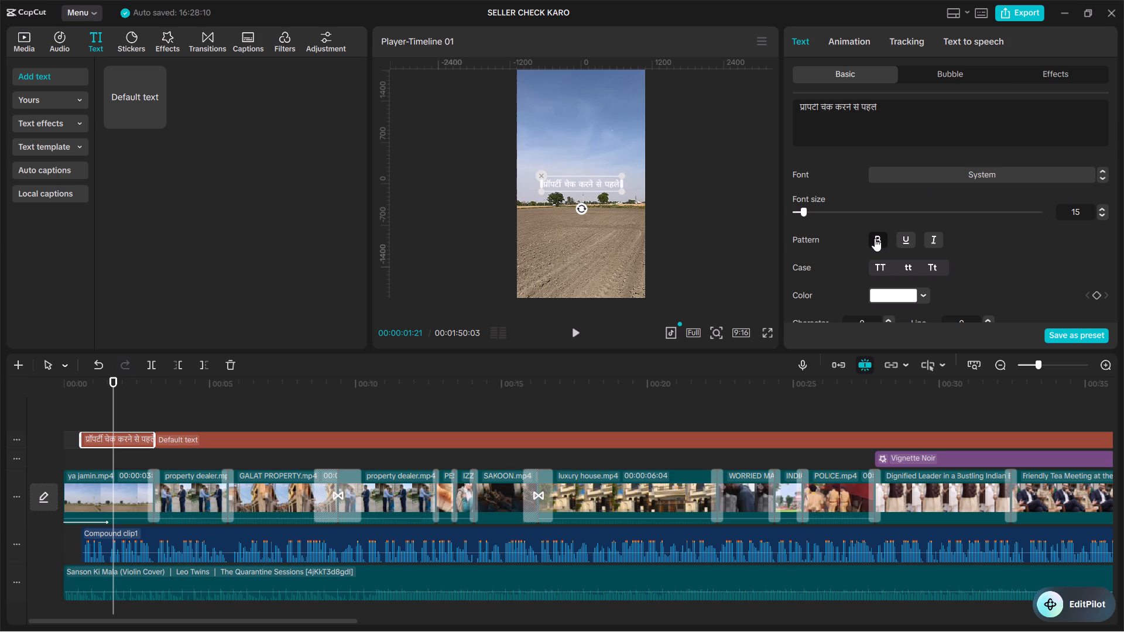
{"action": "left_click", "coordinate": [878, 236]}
Append " !!" to the first caption's text and reduce the font size of only the exclamation marks to 10.
{"action": "left_click", "coordinate": [885, 115]}
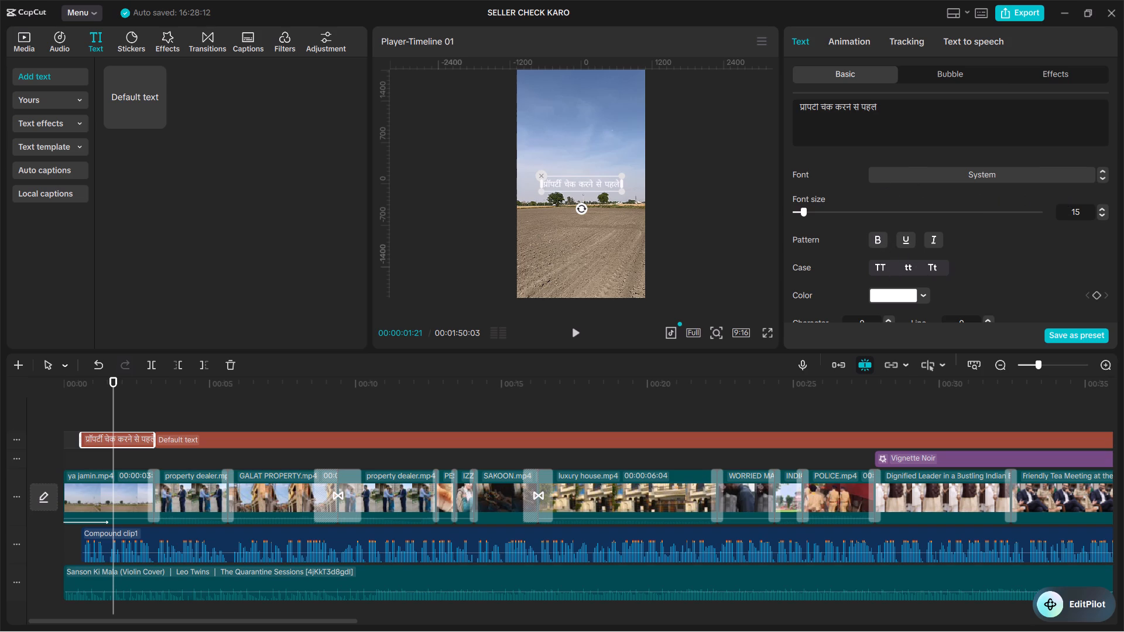
{"action": "key", "text": "space"}
{"action": "type", "text": "!!"}
{"action": "double_click", "coordinate": [881, 105]}
{"action": "triple_click", "coordinate": [1100, 214]}
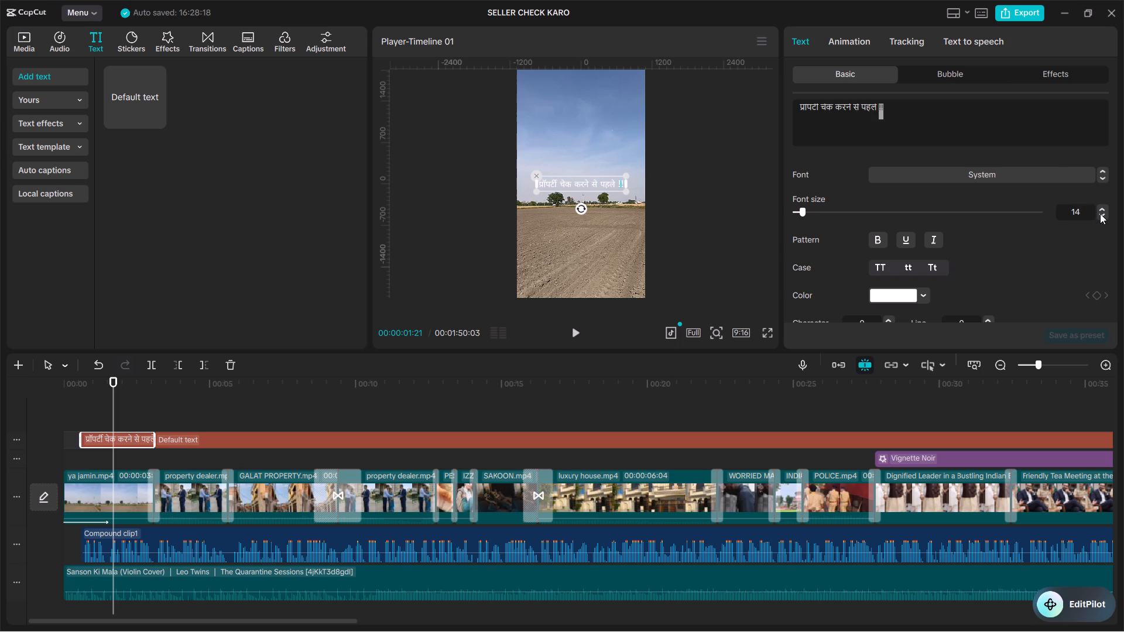
{"action": "double_click", "coordinate": [1100, 214]}
{"action": "left_click", "coordinate": [897, 109]}
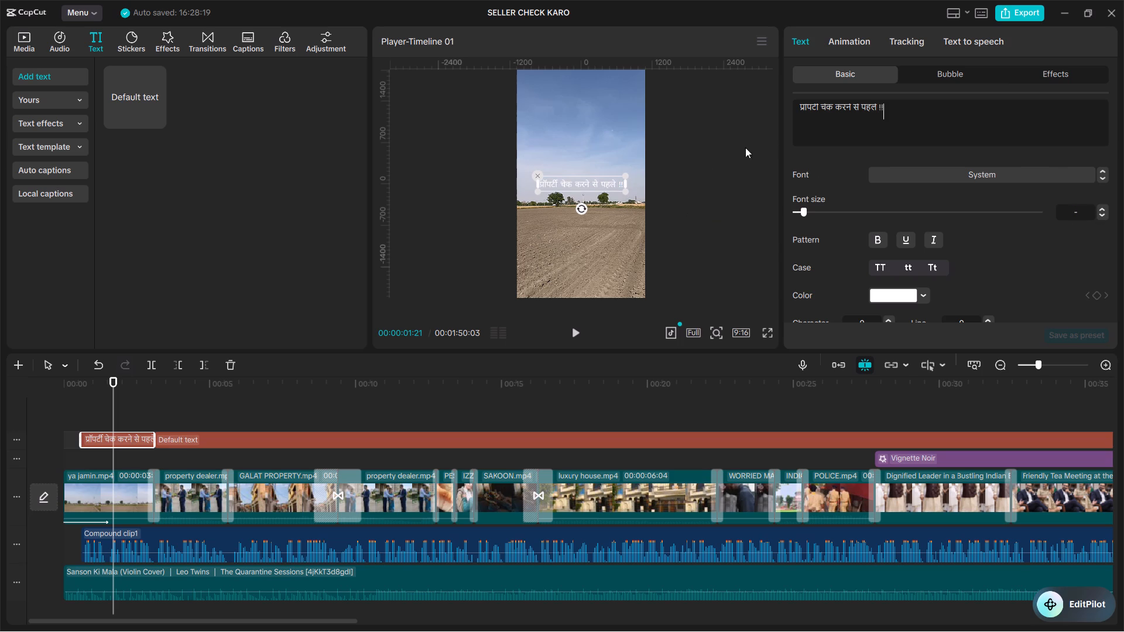
Enlarge the first caption on the canvas to about 126% scale.
{"action": "left_click_drag", "start_coordinate": [621, 191], "coordinate": [633, 201]}
Apply the preset style with black text on a solid white background to the first caption.
{"action": "scroll", "coordinate": [904, 286], "scroll_direction": "down", "scroll_amount": 4}
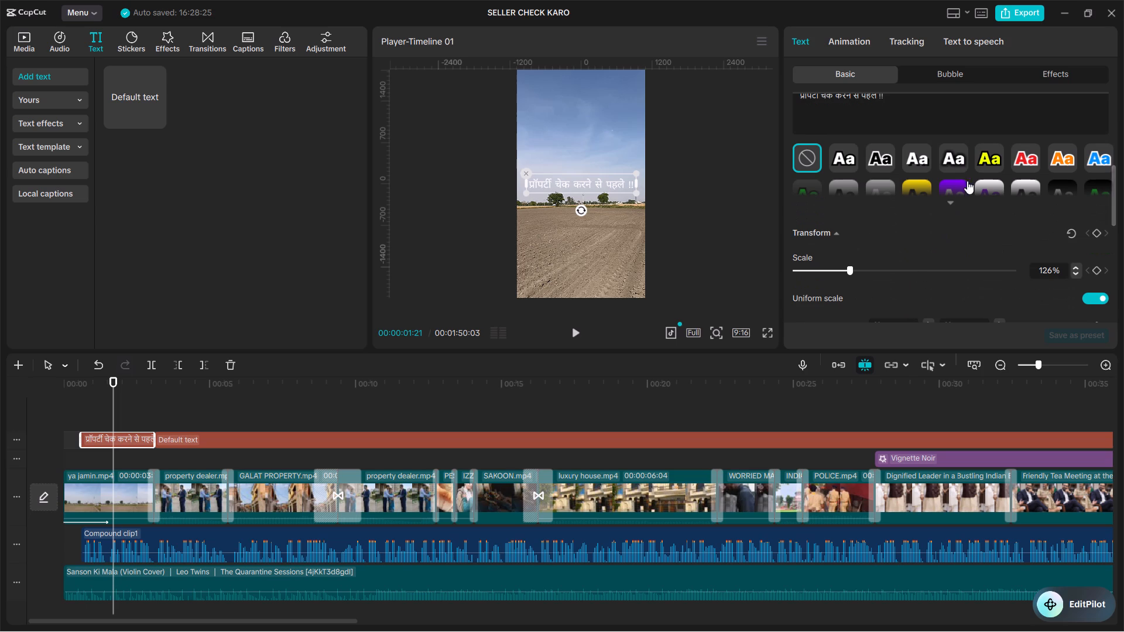
{"action": "left_click", "coordinate": [1027, 184]}
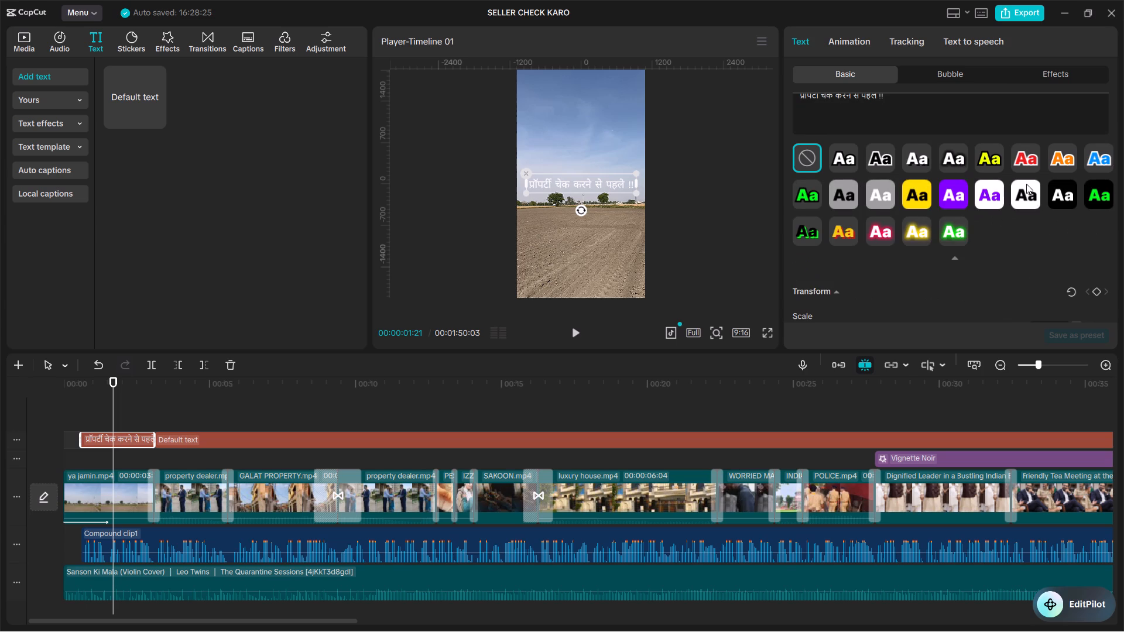
{"action": "left_click", "coordinate": [1023, 200]}
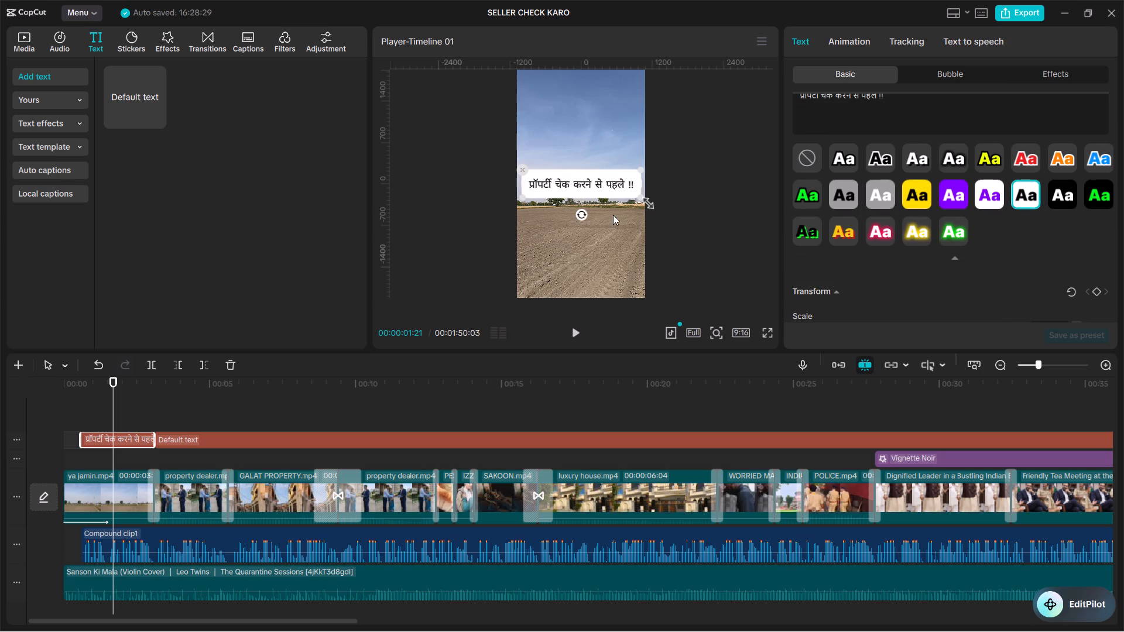
Play and scrub through the first caption and into the following text clip to check the timing against the speech.
{"action": "left_click", "coordinate": [78, 409]}
{"action": "key", "text": "space"}
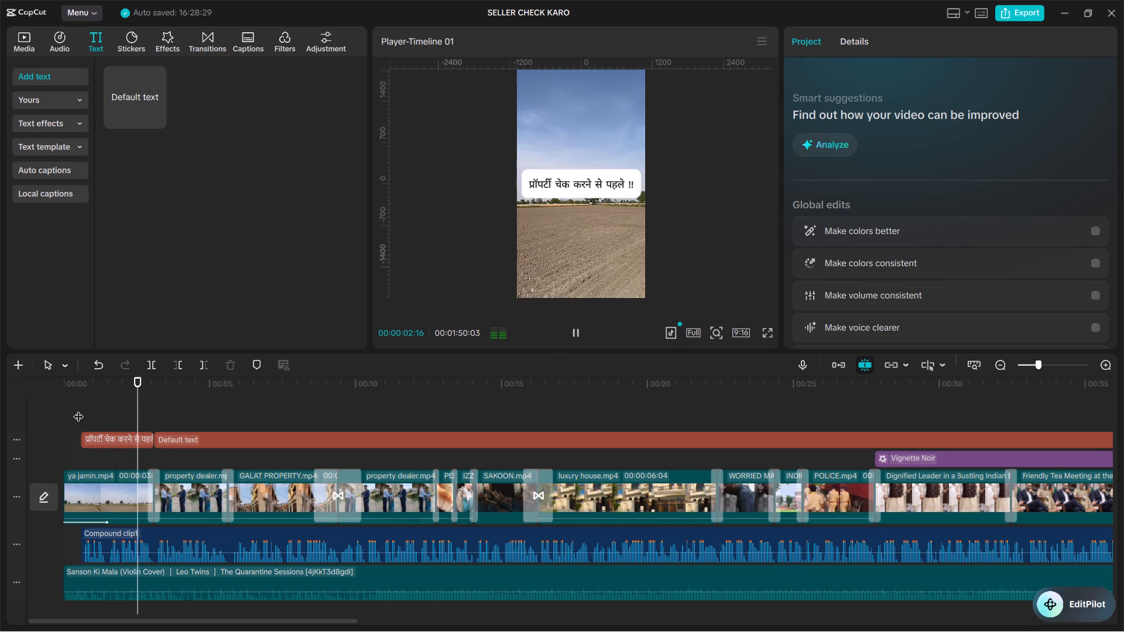
{"action": "key", "text": "space"}
{"action": "left_click_drag", "start_coordinate": [153, 408], "coordinate": [151, 413]}
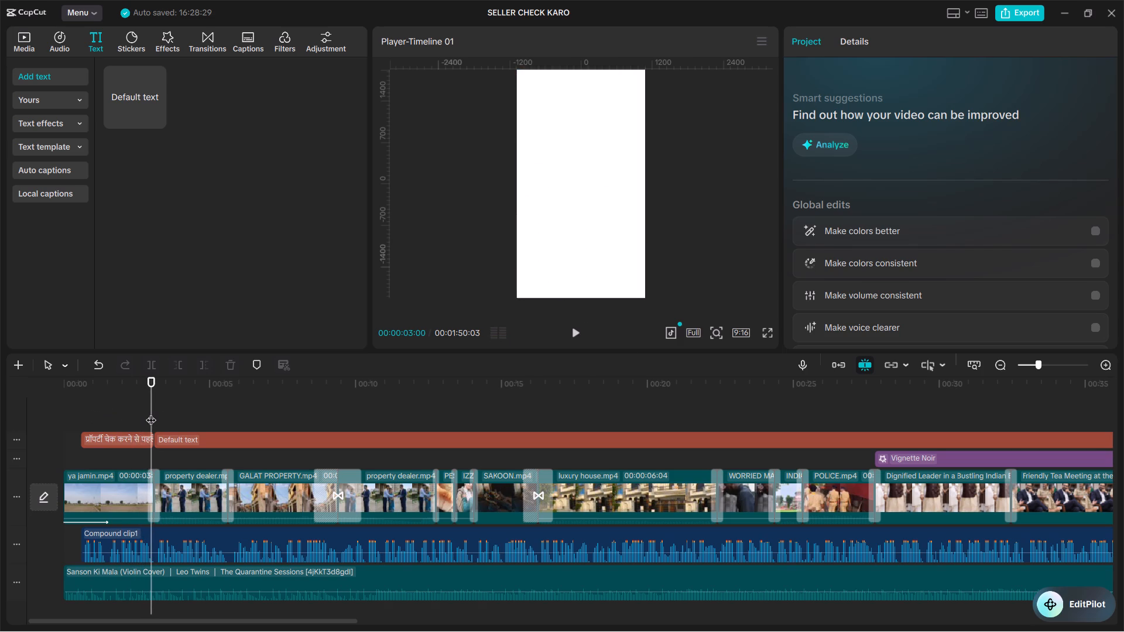
{"action": "left_click_drag", "start_coordinate": [151, 413], "coordinate": [138, 418]}
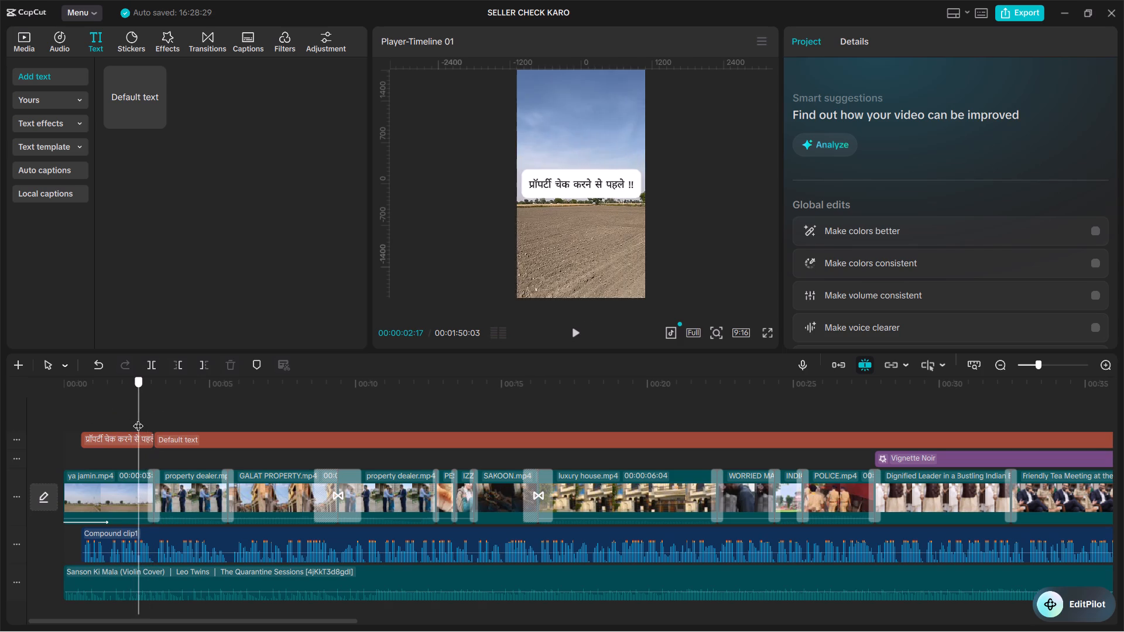
{"action": "left_click_drag", "start_coordinate": [138, 418], "coordinate": [152, 418]}
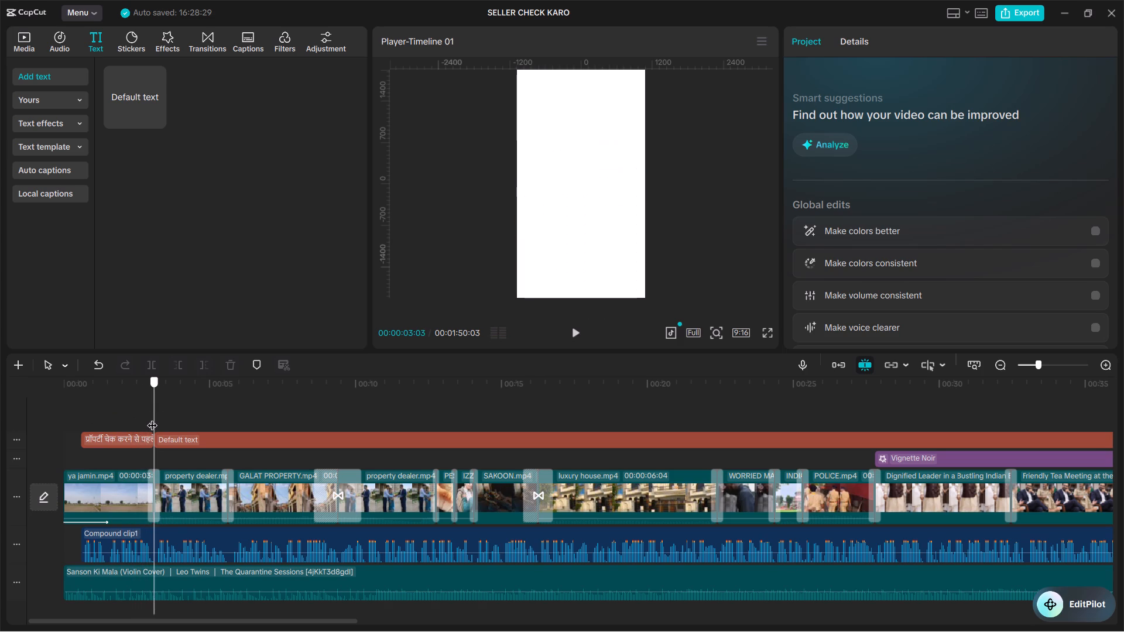
{"action": "left_click_drag", "start_coordinate": [152, 418], "coordinate": [151, 415]}
{"action": "key", "text": "space"}
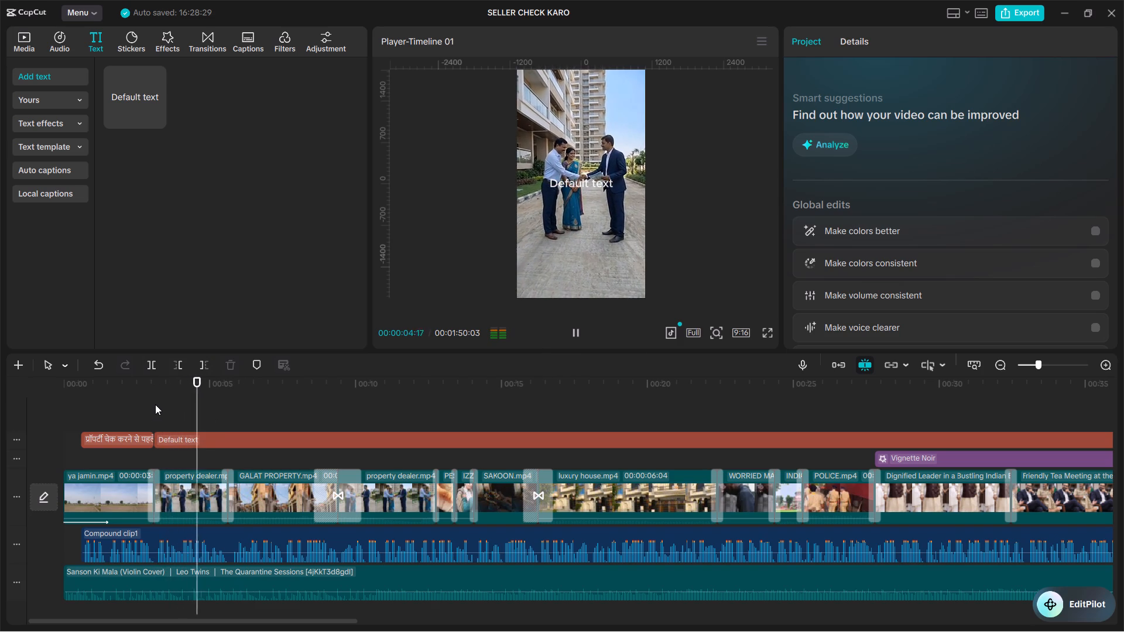
{"action": "double_click", "coordinate": [155, 404]}
Replay the first caption from about 00:00:00:18 to its end to recheck its look and its timing with the speech.
{"action": "left_click", "coordinate": [78, 411]}
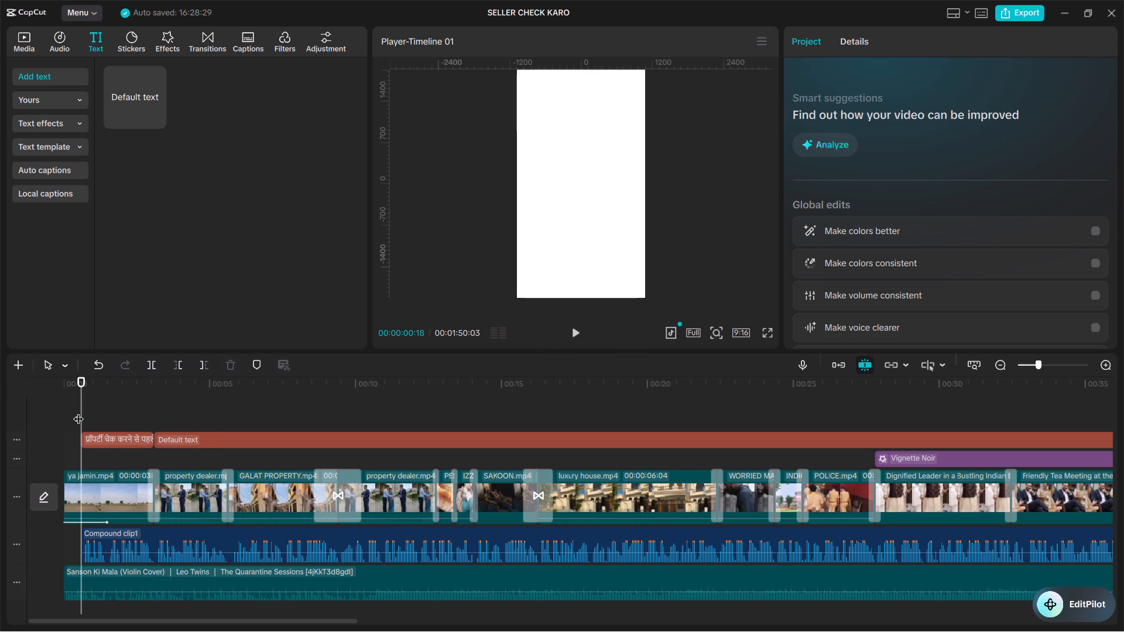
{"action": "key", "text": "space"}
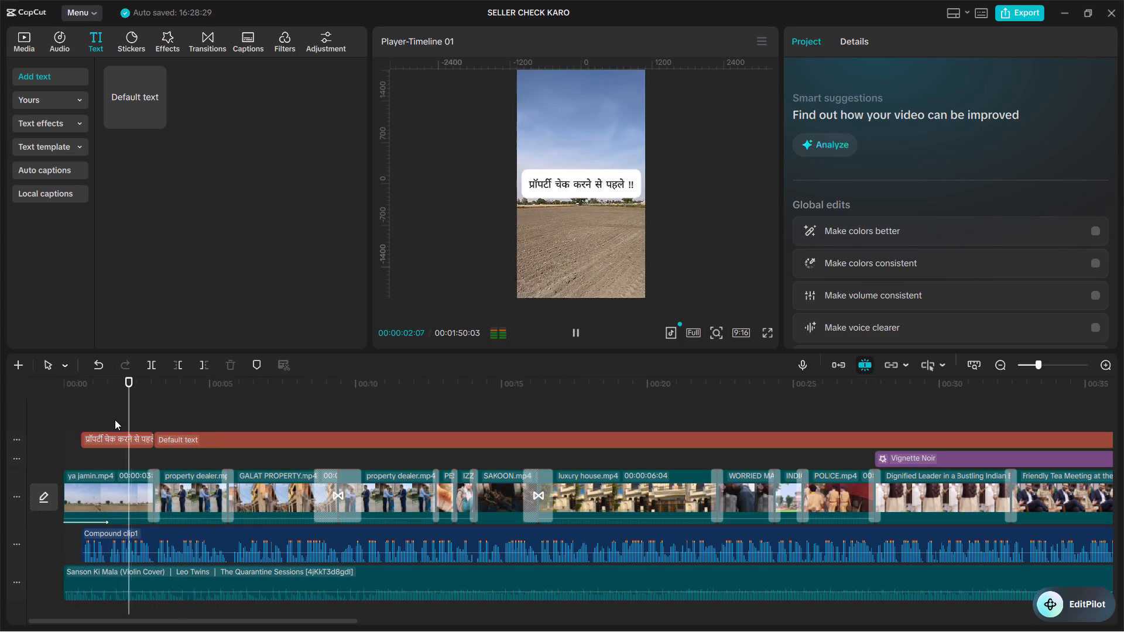
{"action": "key", "text": "space"}
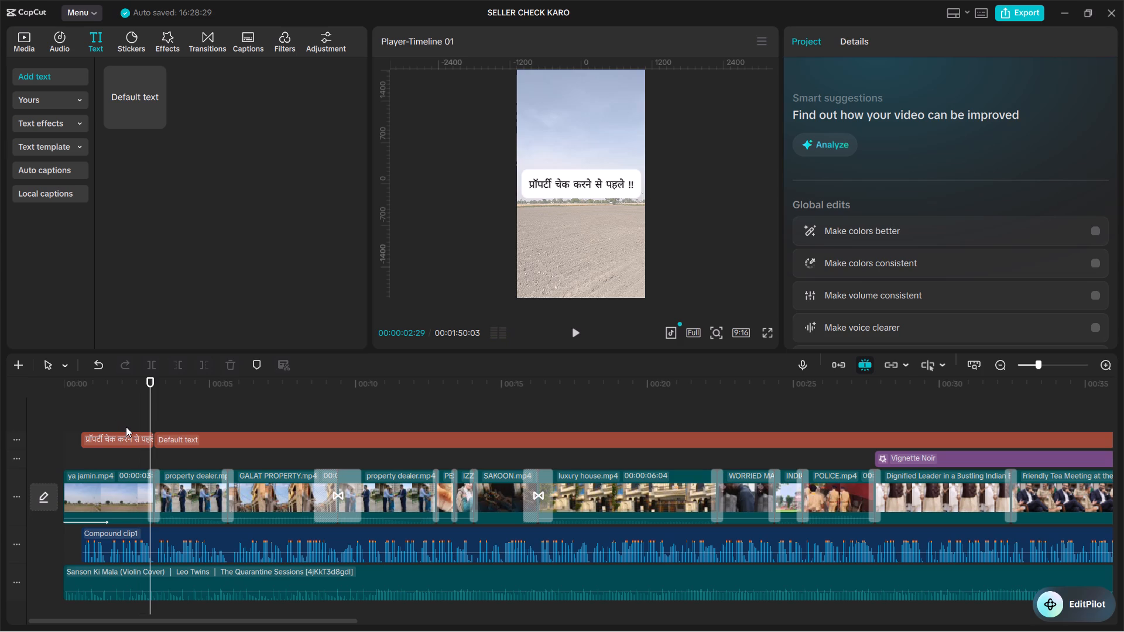
{"action": "left_click", "coordinate": [119, 414]}
{"action": "left_click_drag", "start_coordinate": [119, 414], "coordinate": [80, 425]}
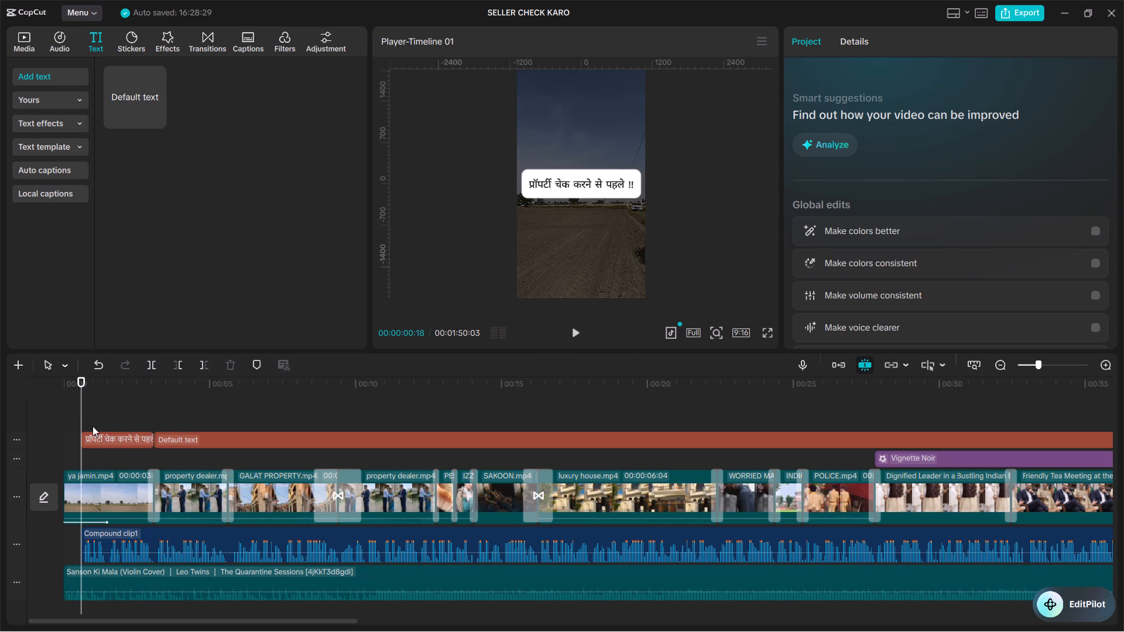
{"action": "left_click", "coordinate": [101, 437]}
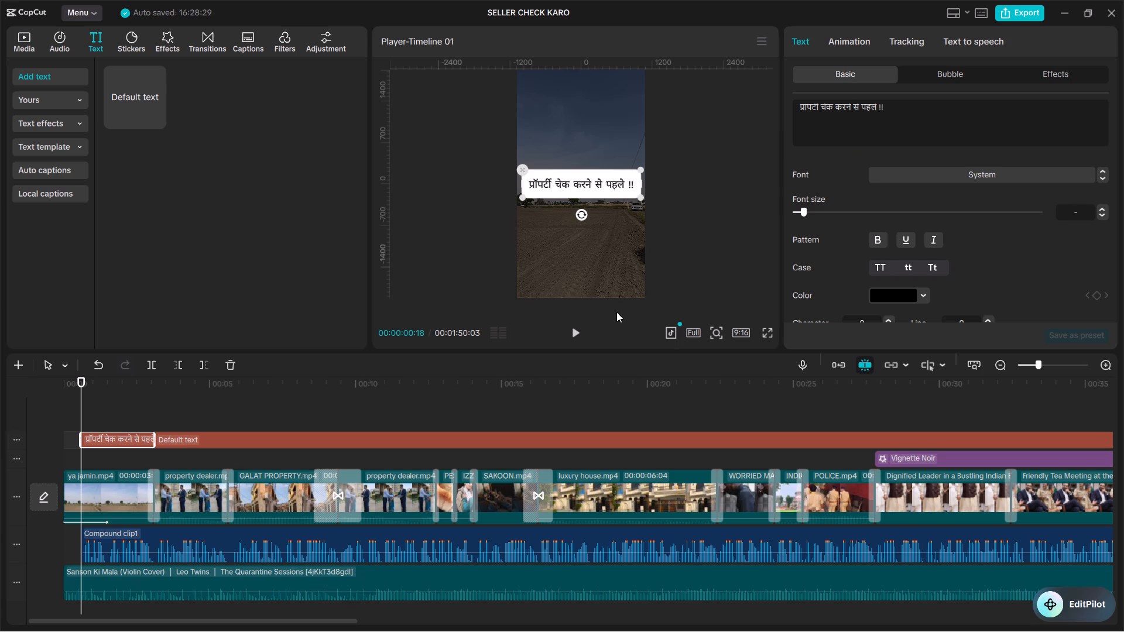
{"action": "left_click", "coordinate": [208, 440]}
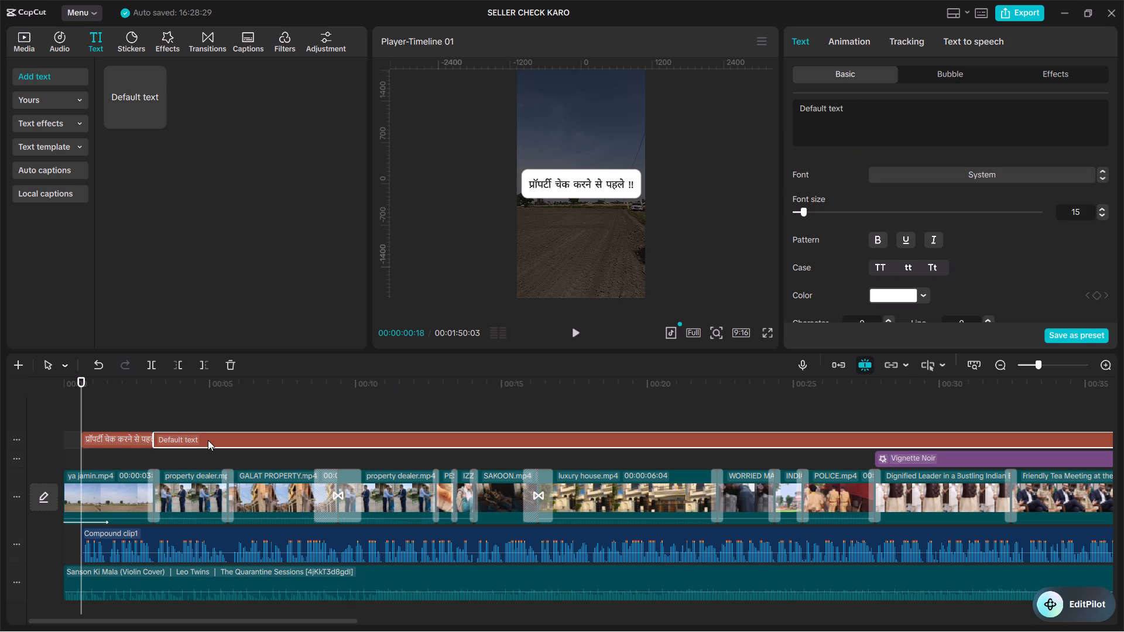
{"action": "left_click", "coordinate": [121, 437]}
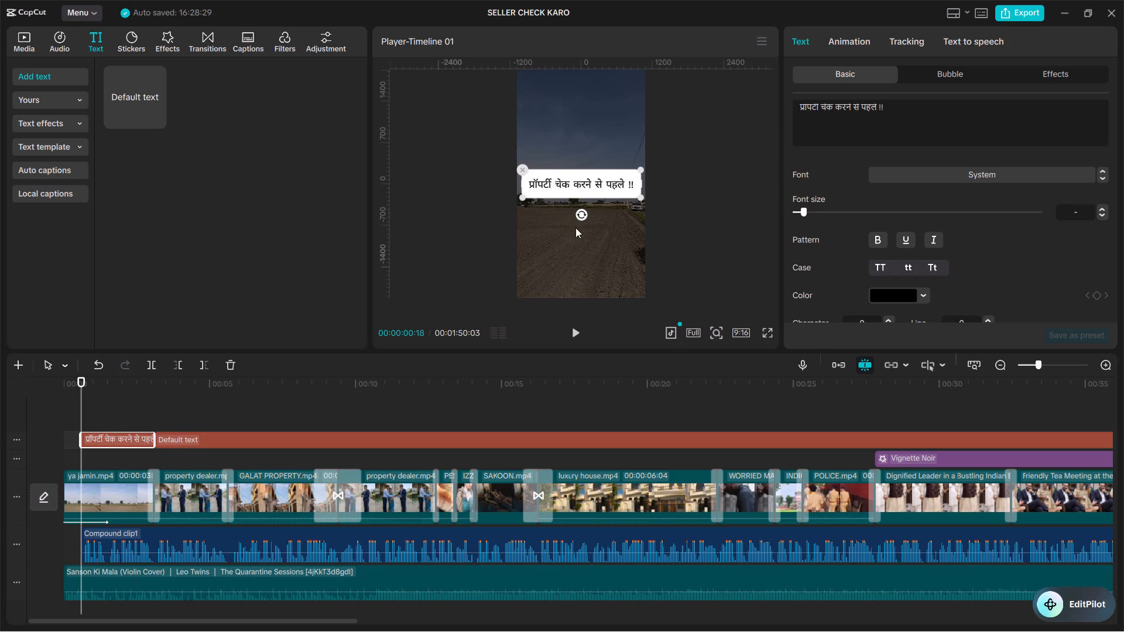
{"action": "key", "text": "space"}
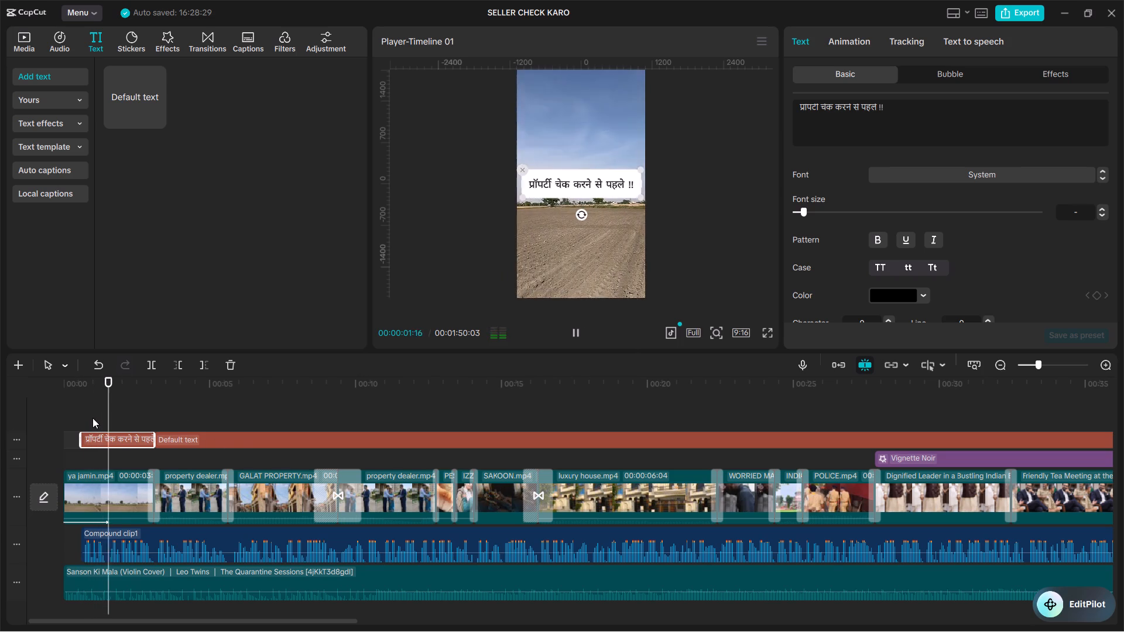
{"action": "key", "text": "space"}
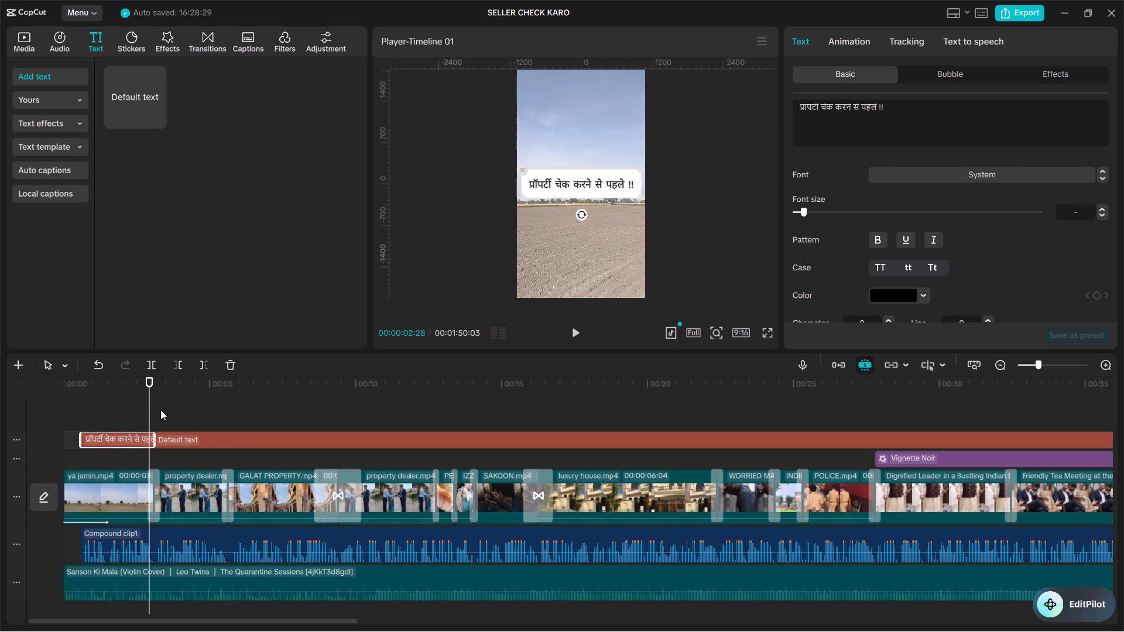
Select the remaining Default text clip at about 00:00:03:03 and bring its preset styles into view.
{"action": "left_click_drag", "start_coordinate": [151, 414], "coordinate": [157, 421]}
{"action": "left_click", "coordinate": [170, 435]}
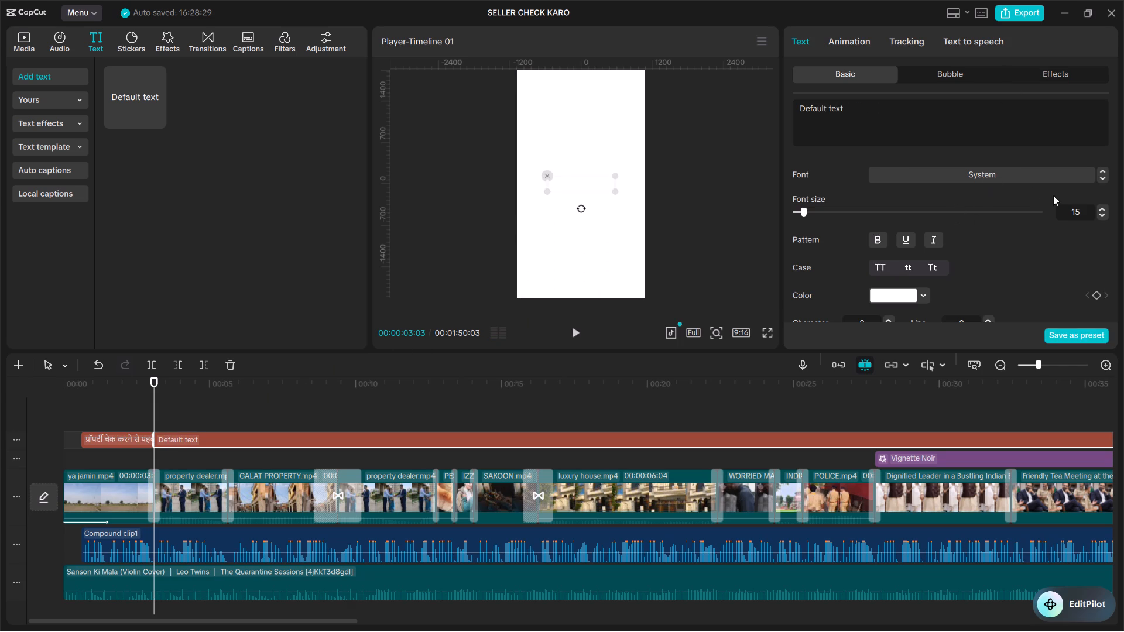
{"action": "scroll", "coordinate": [972, 256], "scroll_direction": "down", "scroll_amount": 3}
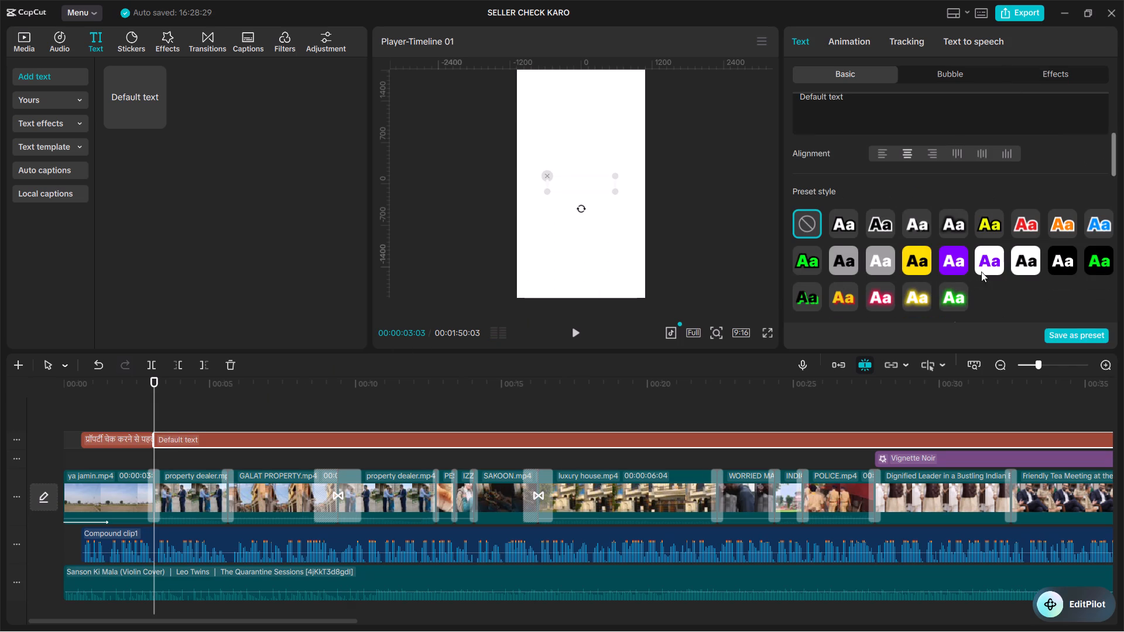
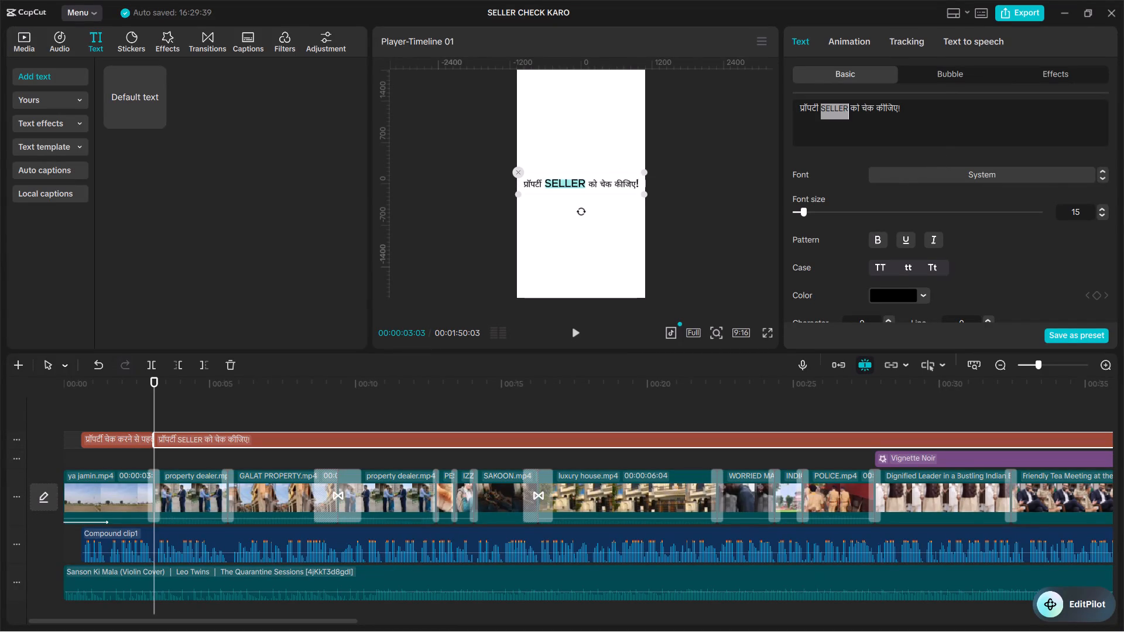
Reduce the font size of the word SELLER in the second caption to 11.
{"action": "triple_click", "coordinate": [1104, 217]}
{"action": "left_click", "coordinate": [1104, 217]}
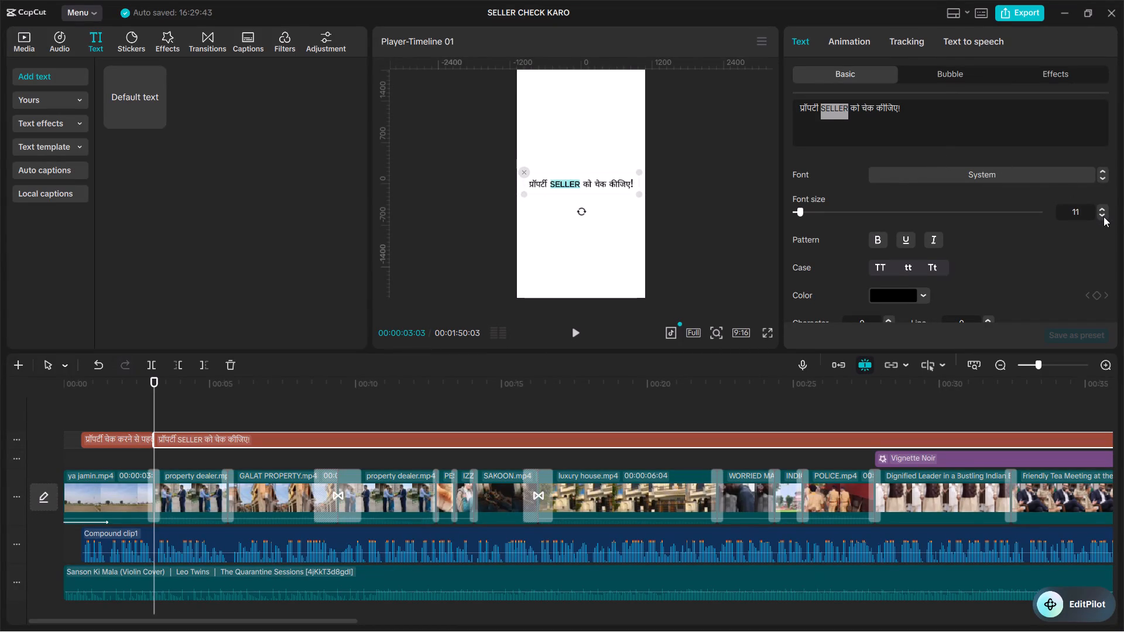
{"action": "left_click", "coordinate": [1104, 217]}
{"action": "left_click", "coordinate": [1101, 208]}
Add a space and a second exclamation mark so the second caption ends in "कीजिए !!".
{"action": "left_click", "coordinate": [903, 111]}
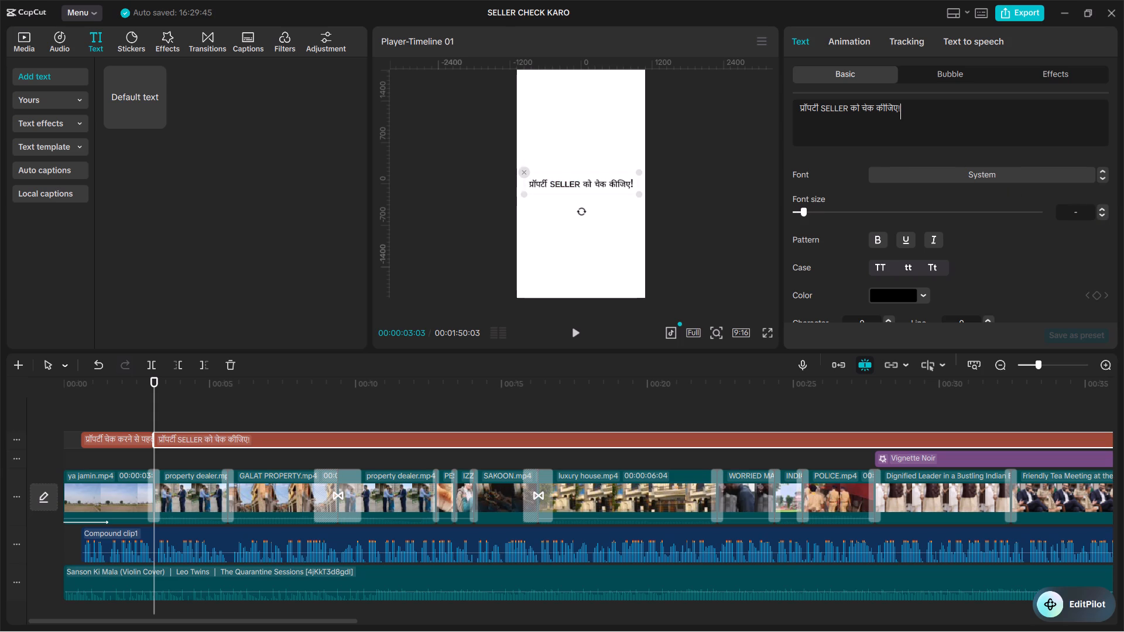
{"action": "key", "text": "Left"}
{"action": "key", "text": "space"}
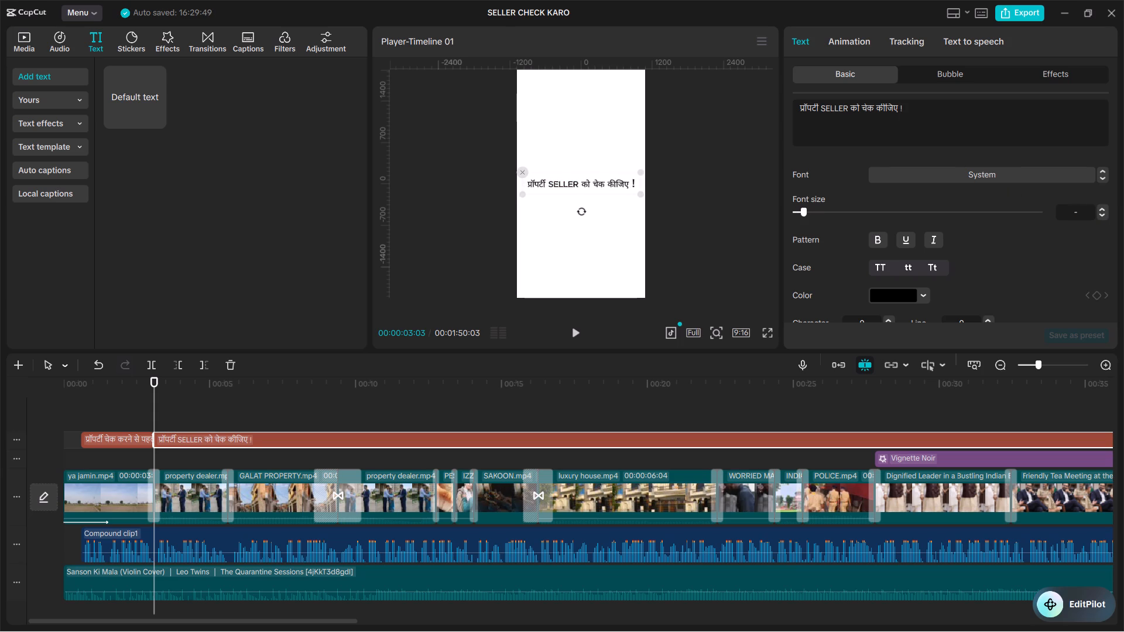
{"action": "key", "text": "shift+exclam"}
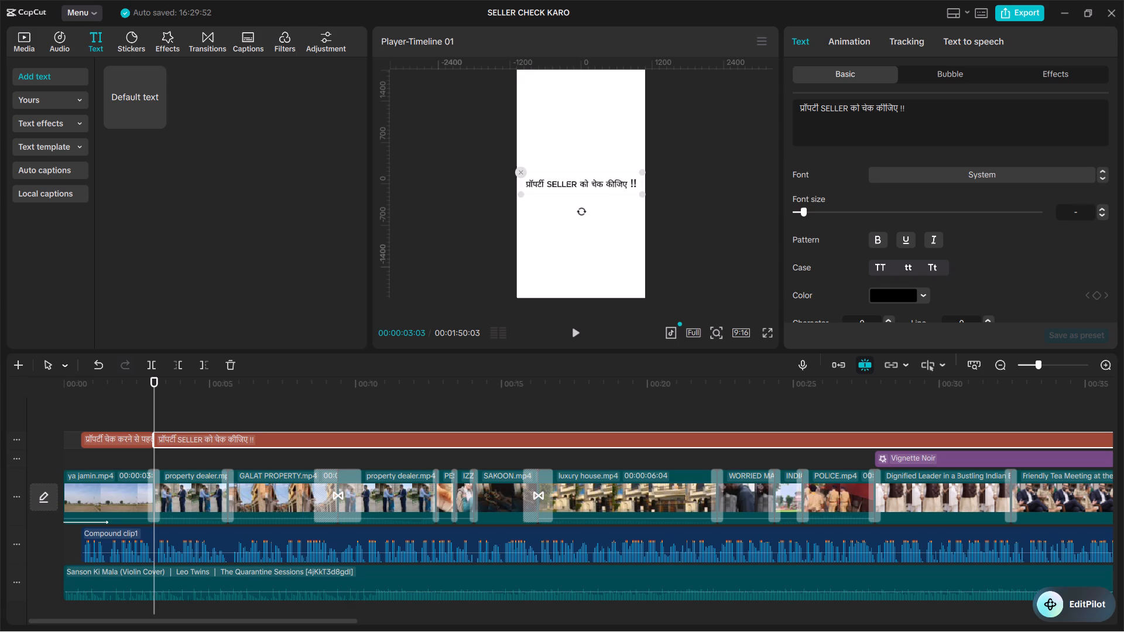
Reduce the font size of the "!!" at the end of the second caption to 10.
{"action": "double_click", "coordinate": [902, 107]}
{"action": "triple_click", "coordinate": [1103, 214]}
{"action": "double_click", "coordinate": [1103, 214]}
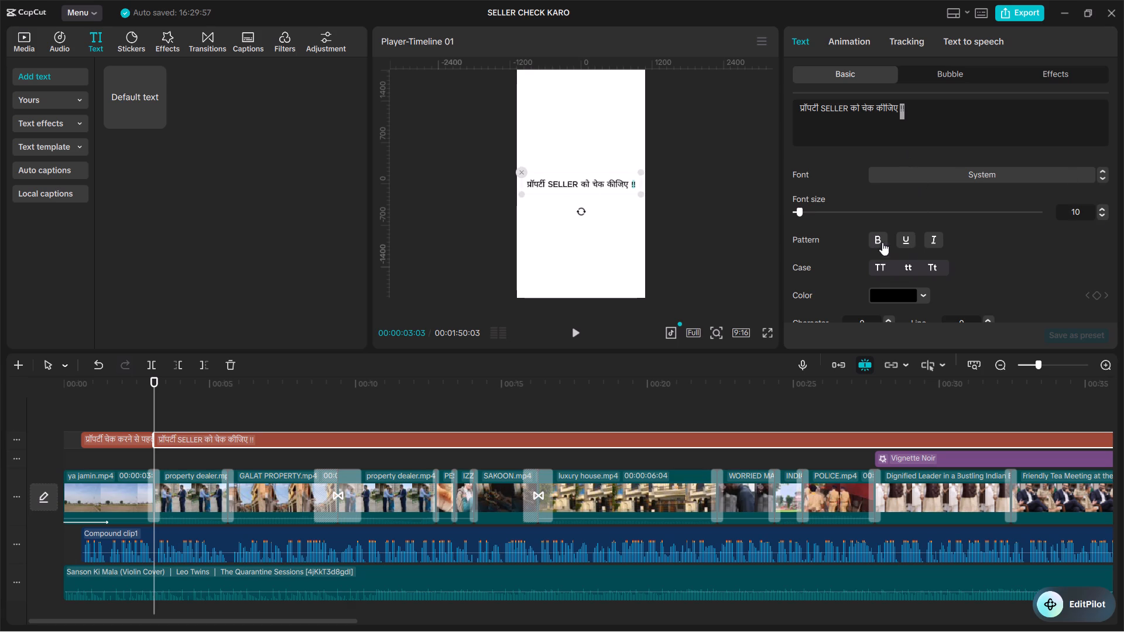
Give the second caption the second background style and set its background height to 5%.
{"action": "scroll", "coordinate": [924, 242], "scroll_direction": "down", "scroll_amount": 12}
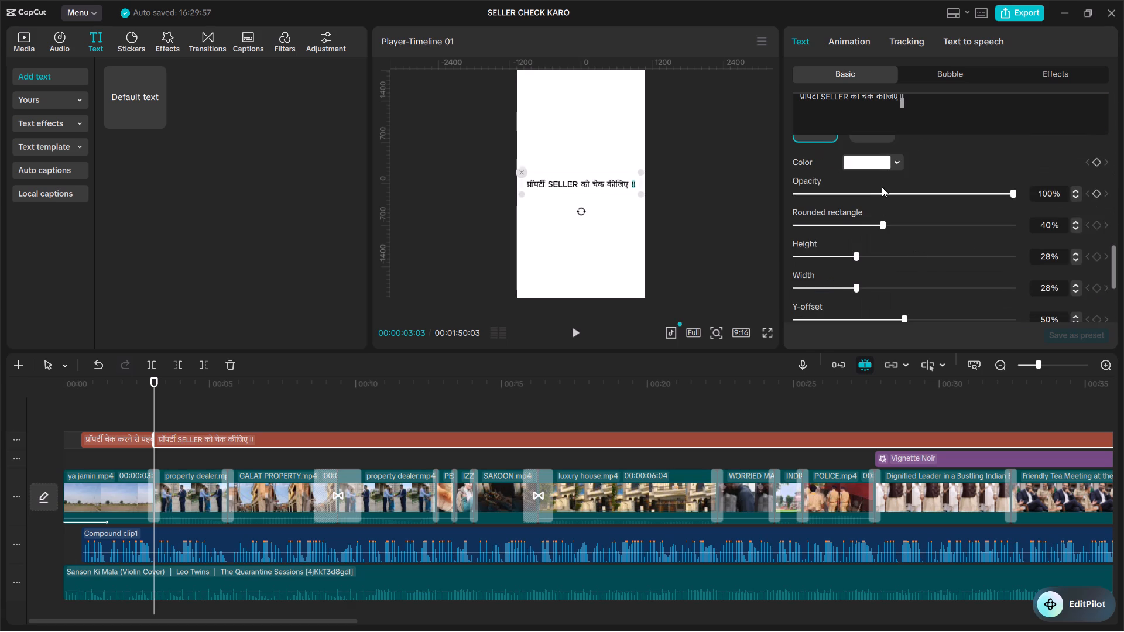
{"action": "scroll", "coordinate": [883, 186], "scroll_direction": "up", "scroll_amount": 2}
{"action": "left_click", "coordinate": [883, 253]}
{"action": "scroll", "coordinate": [943, 257], "scroll_direction": "down", "scroll_amount": 3}
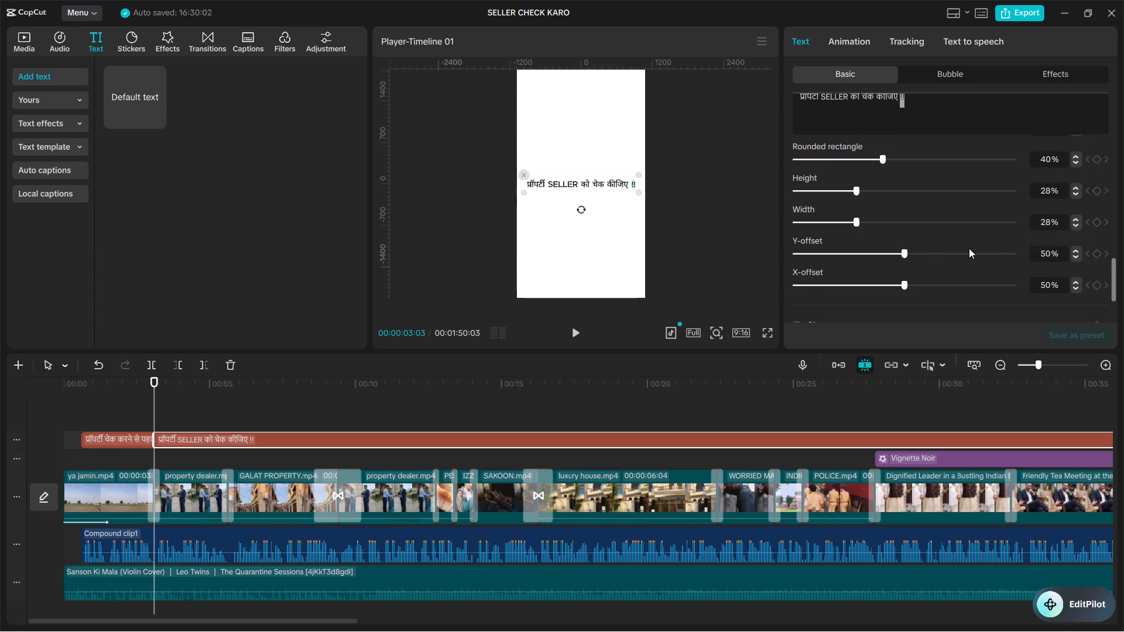
{"action": "double_click", "coordinate": [1046, 191]}
{"action": "key", "text": "5"}
{"action": "key", "text": "Return"}
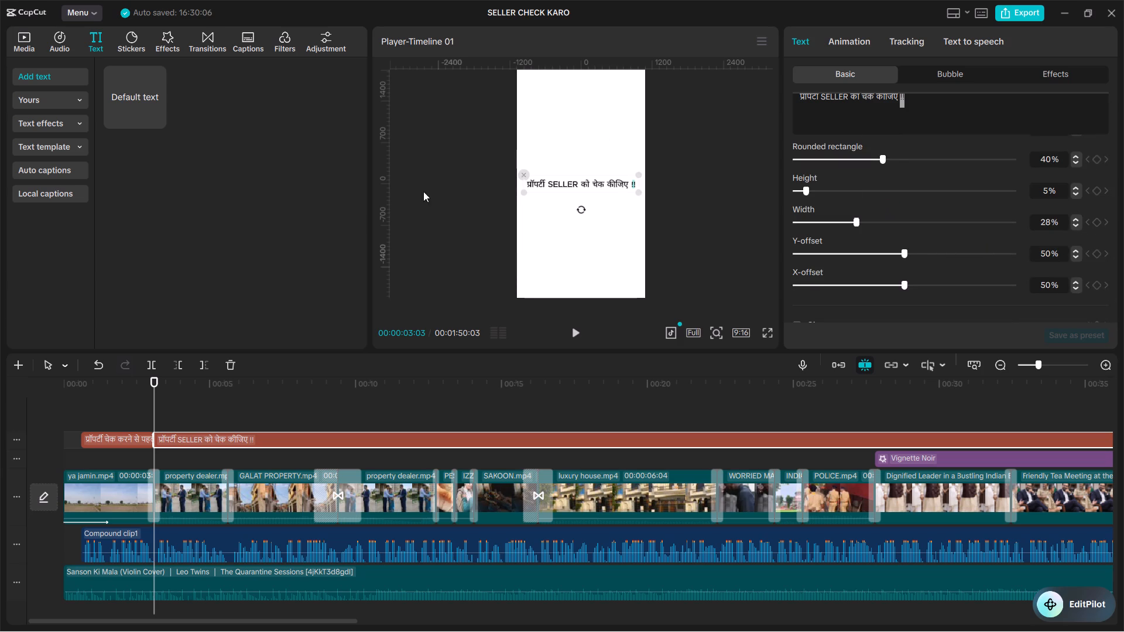
Apply the second background style to the first caption, "प्रॉपर्टी चेक करने से पहले !!", with a background height of 5%.
{"action": "left_click", "coordinate": [113, 438]}
{"action": "scroll", "coordinate": [854, 218], "scroll_direction": "down", "scroll_amount": 4}
{"action": "scroll", "coordinate": [866, 219], "scroll_direction": "up", "scroll_amount": 4}
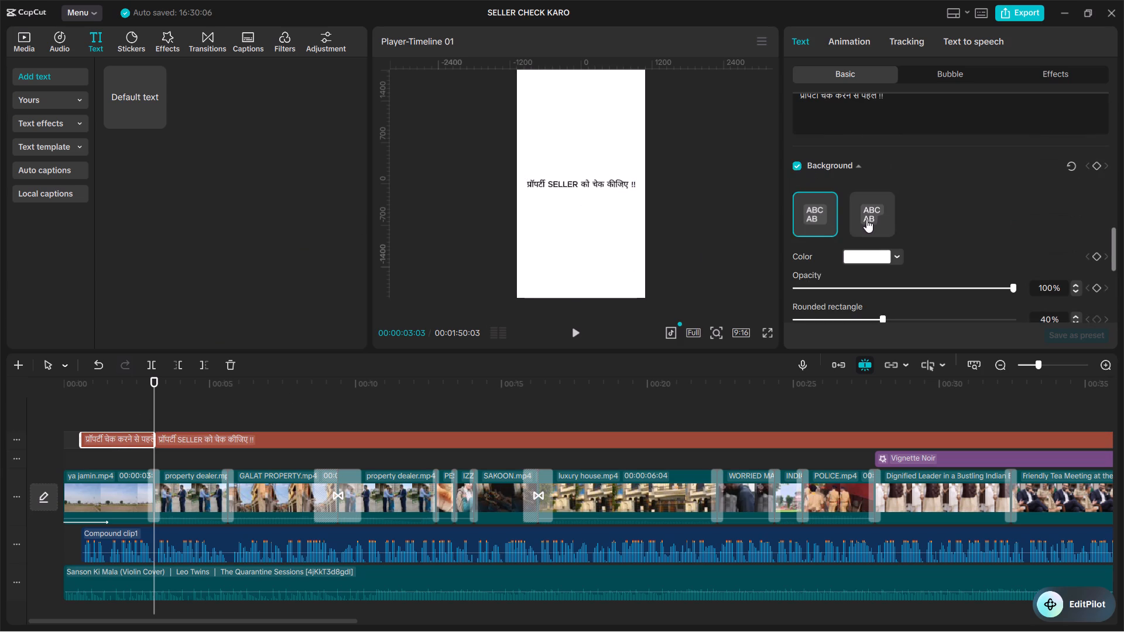
{"action": "left_click", "coordinate": [872, 224]}
{"action": "scroll", "coordinate": [886, 228], "scroll_direction": "down", "scroll_amount": 1}
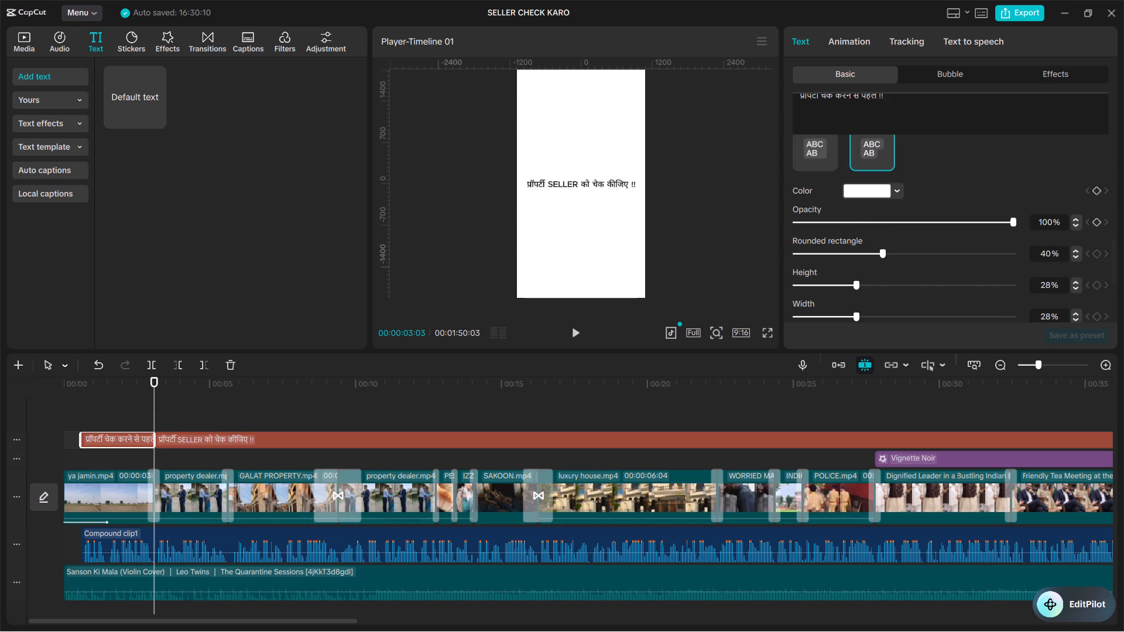
{"action": "double_click", "coordinate": [1046, 284]}
{"action": "key", "text": "5"}
{"action": "key", "text": "Return"}
Play through the switch from the first to the second caption and split the second caption at 00:00:05:19.
{"action": "left_click", "coordinate": [122, 414]}
{"action": "left_click_drag", "start_coordinate": [122, 414], "coordinate": [153, 417]}
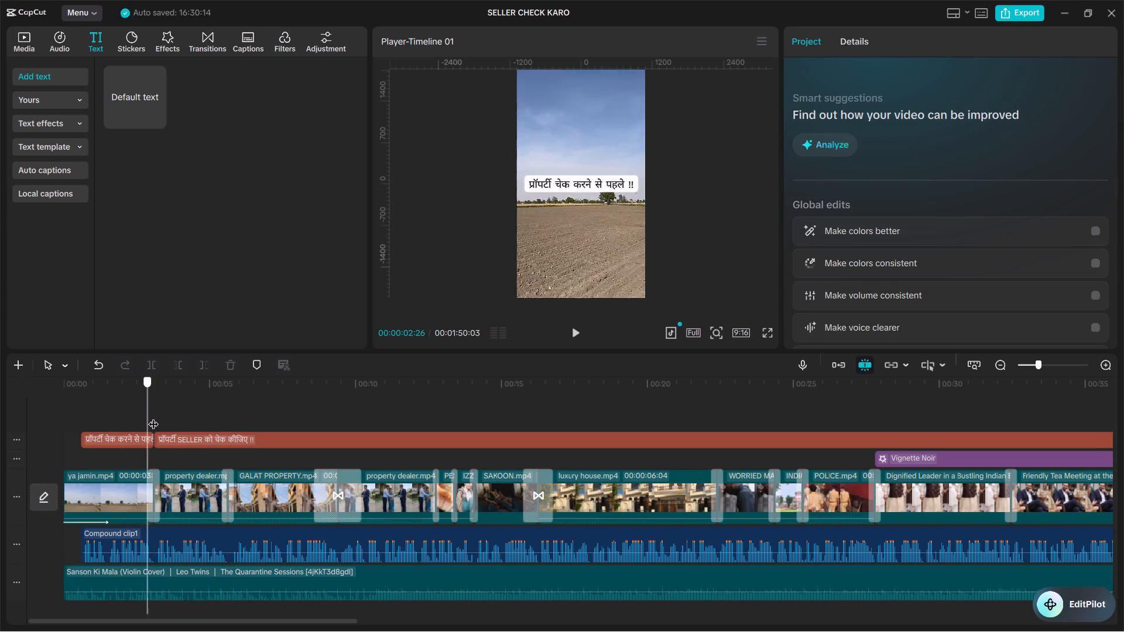
{"action": "left_click_drag", "start_coordinate": [153, 417], "coordinate": [154, 419]}
{"action": "key", "text": "space"}
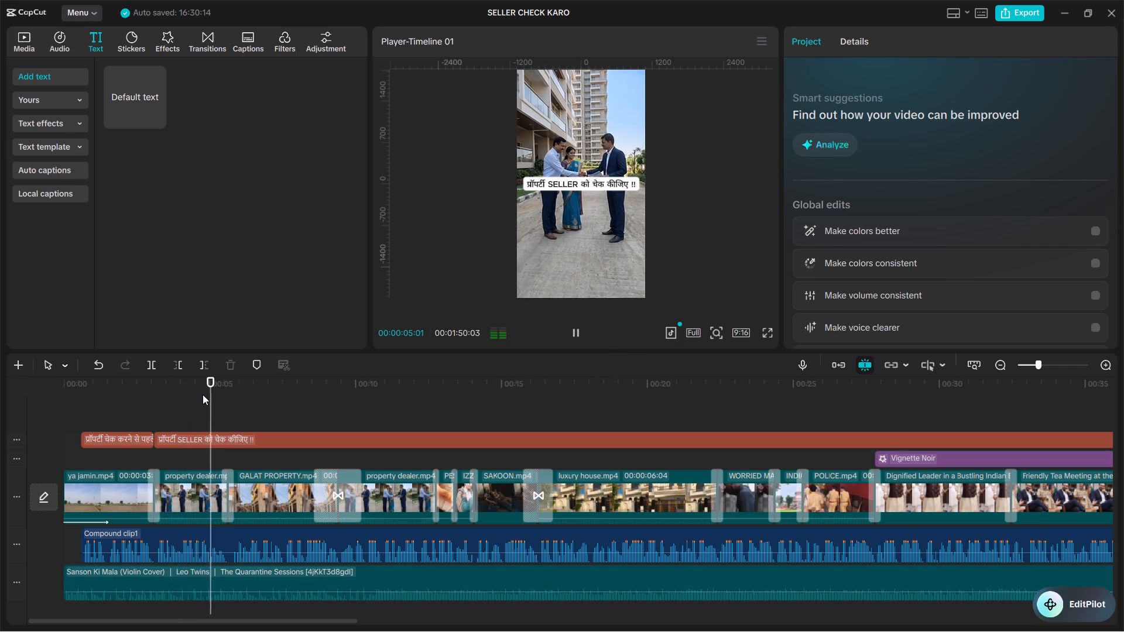
{"action": "key", "text": "space"}
{"action": "left_click", "coordinate": [229, 419]}
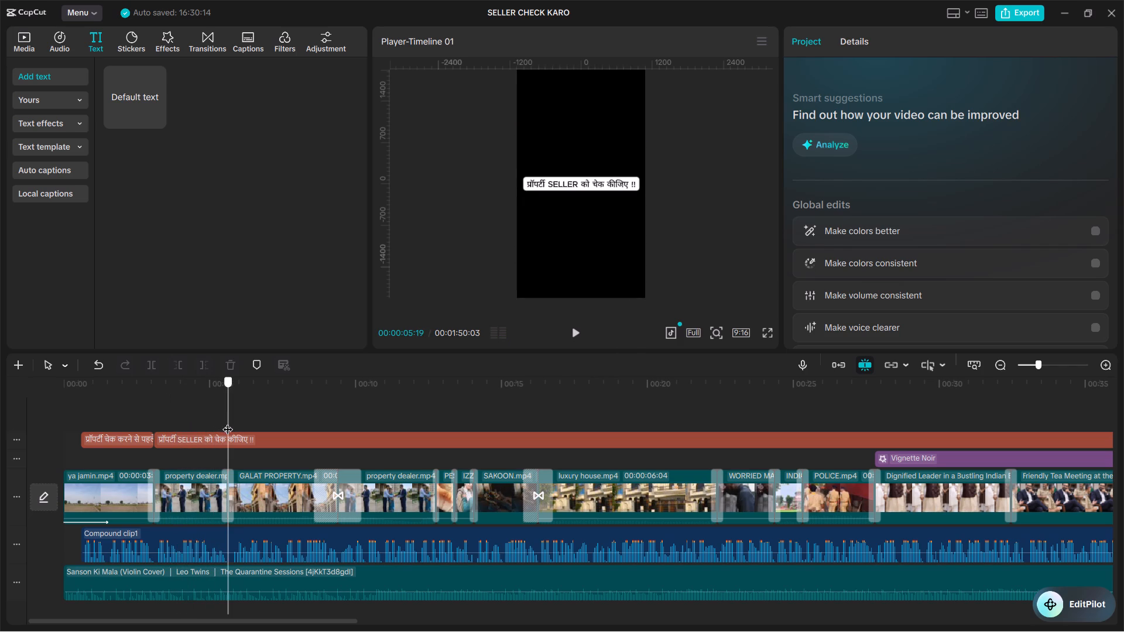
{"action": "left_click", "coordinate": [214, 435]}
{"action": "key", "text": "ctrl+b"}
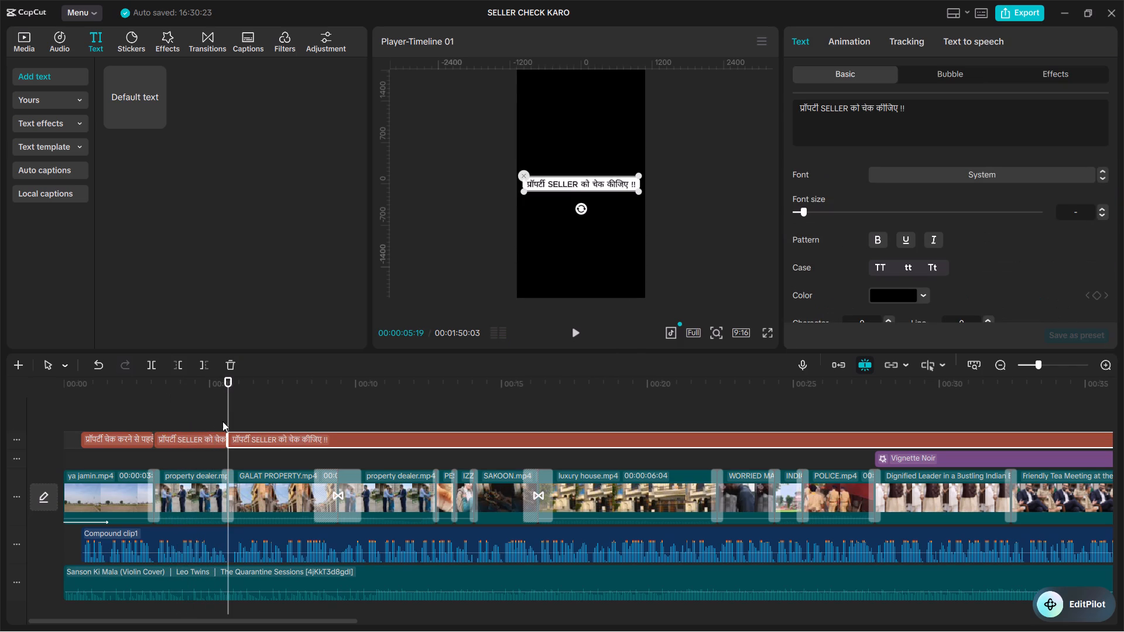
Play on from 00:00:05:19 to listen for the next phrase to caption.
{"action": "key", "text": "space"}
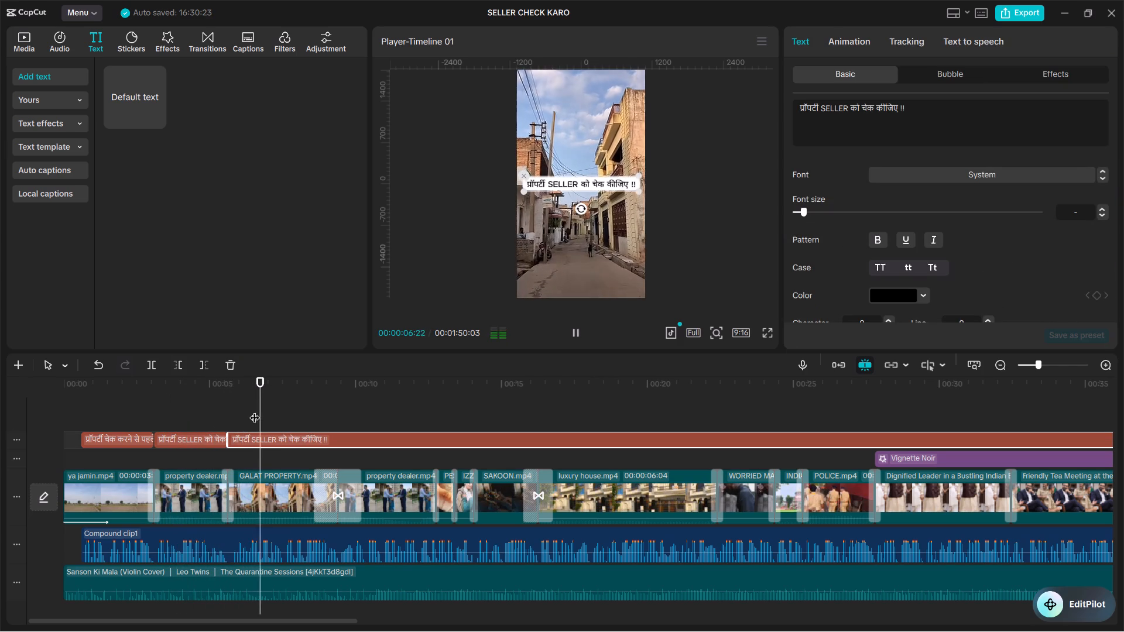
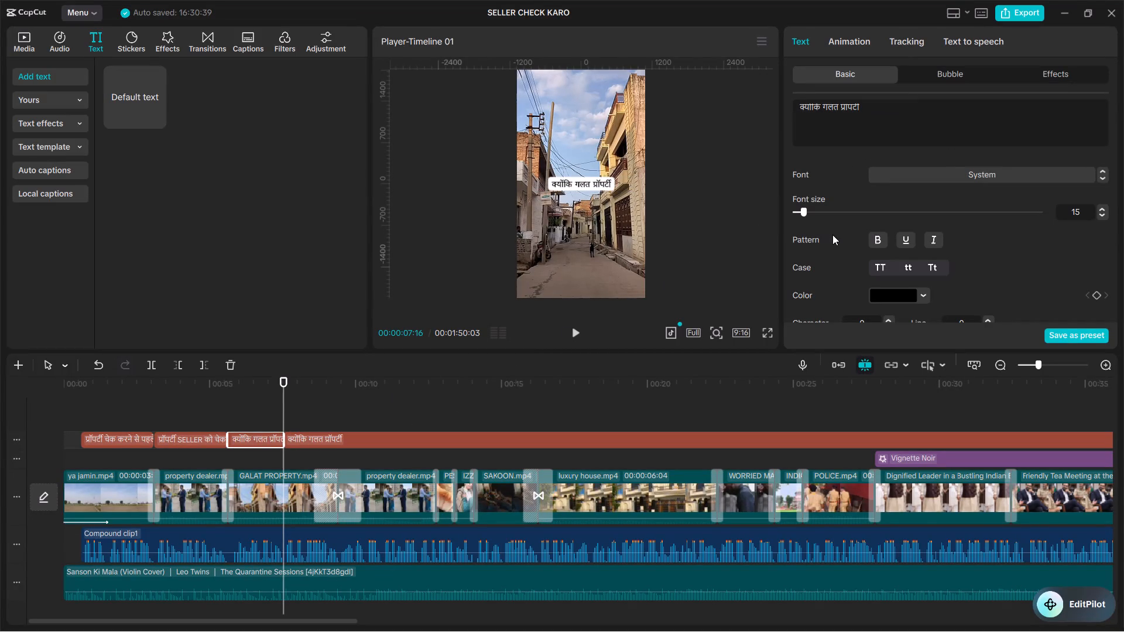
Add "!!" after "क्योंकि गलत प्रॉपर्टी" in the third caption and reduce the font size of just the exclamation marks.
{"action": "left_click", "coordinate": [875, 104]}
{"action": "key", "text": "space"}
{"action": "type", "text": "!!"}
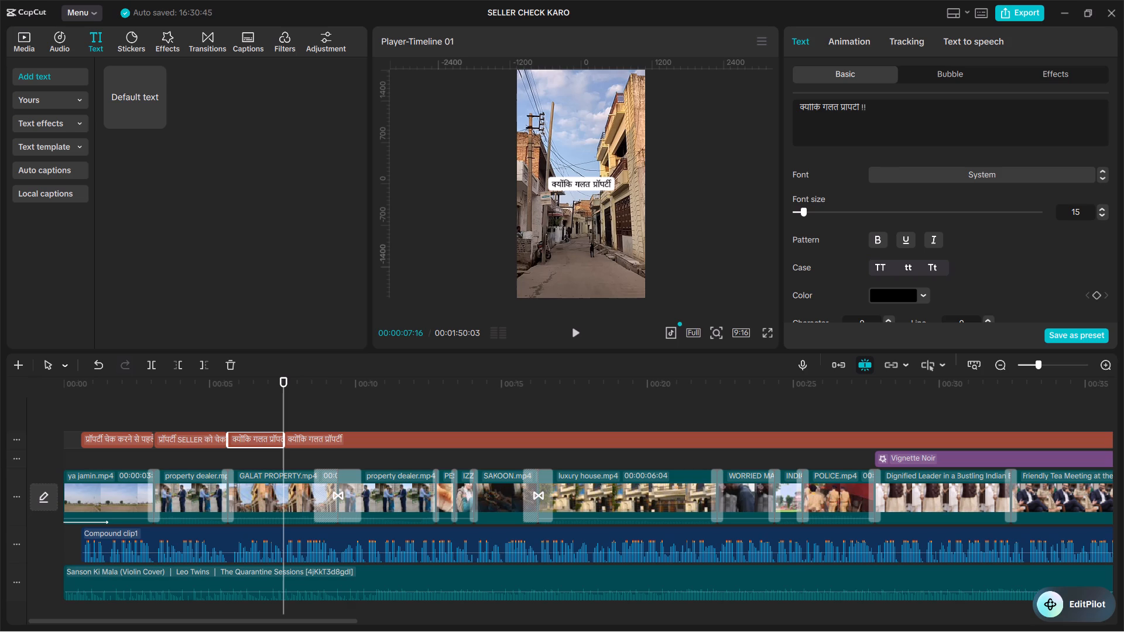
{"action": "double_click", "coordinate": [864, 106]}
{"action": "triple_click", "coordinate": [1104, 217]}
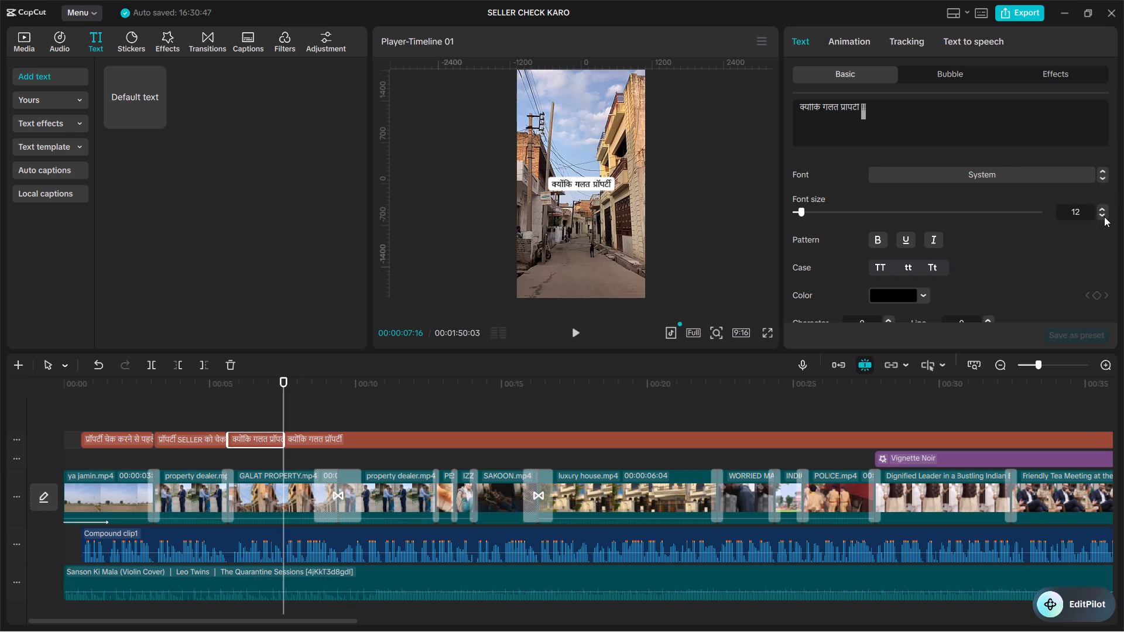
{"action": "left_click", "coordinate": [1104, 217]}
{"action": "left_click", "coordinate": [1104, 217]}
Play back the third caption from its start and continue past 00:00:07:17 to listen for the next phrase to caption.
{"action": "left_click", "coordinate": [225, 415]}
{"action": "key", "text": "space"}
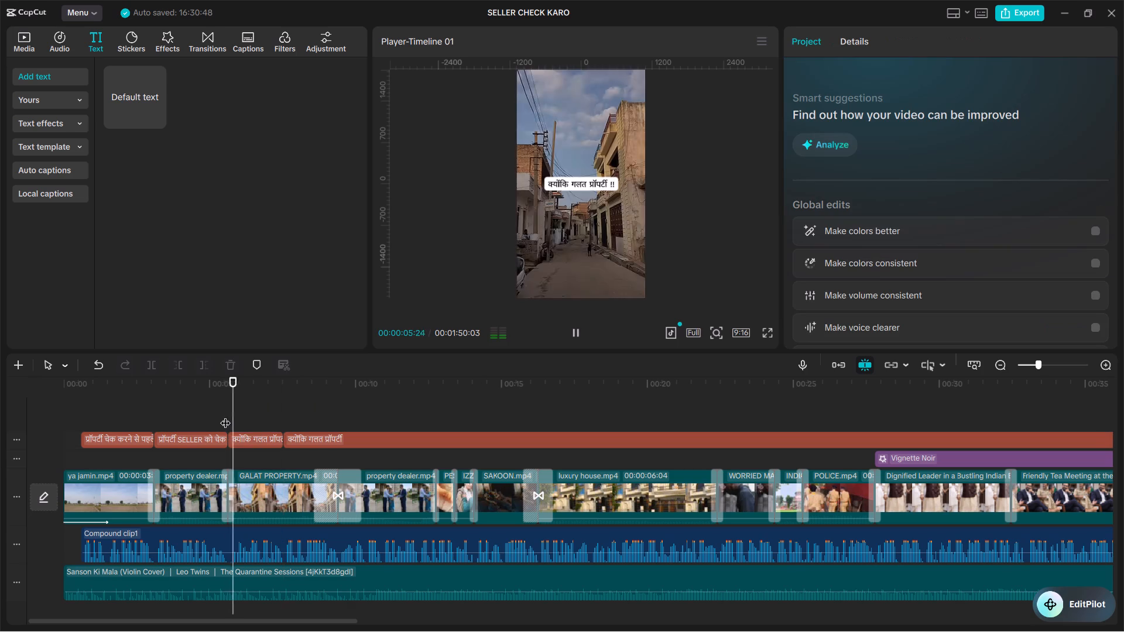
{"action": "key", "text": "space"}
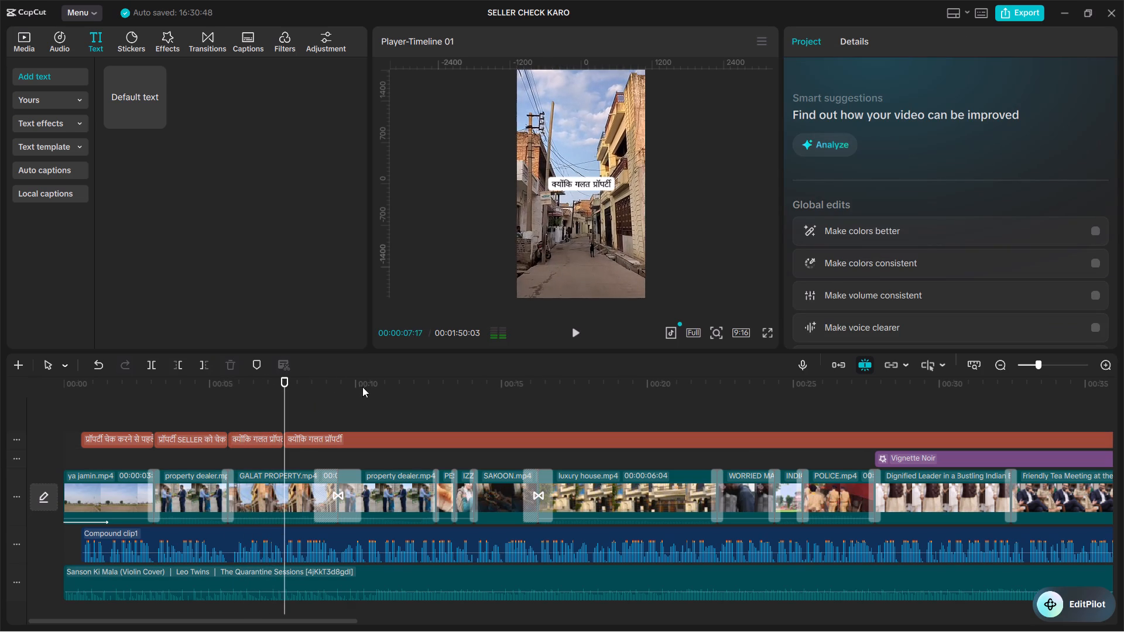
{"action": "key", "text": "space"}
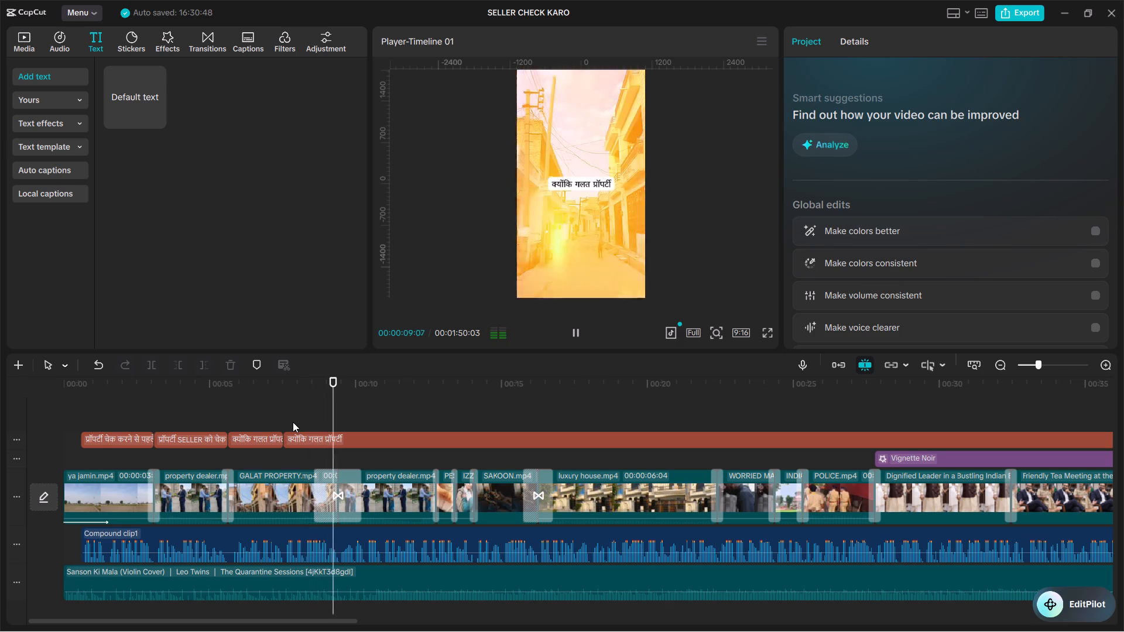
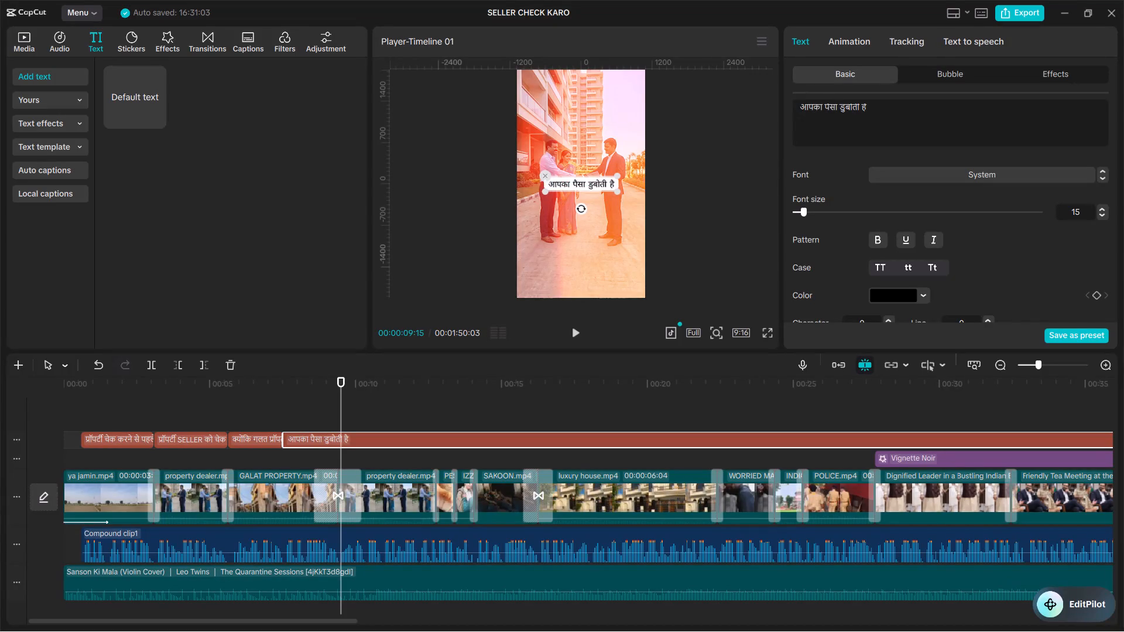
Add "!!" after "आपका पैसा डुबोती है" in the fourth caption and set only the exclamation marks to font size 10.
{"action": "key", "text": "space"}
{"action": "type", "text": "!!"}
{"action": "double_click", "coordinate": [872, 104]}
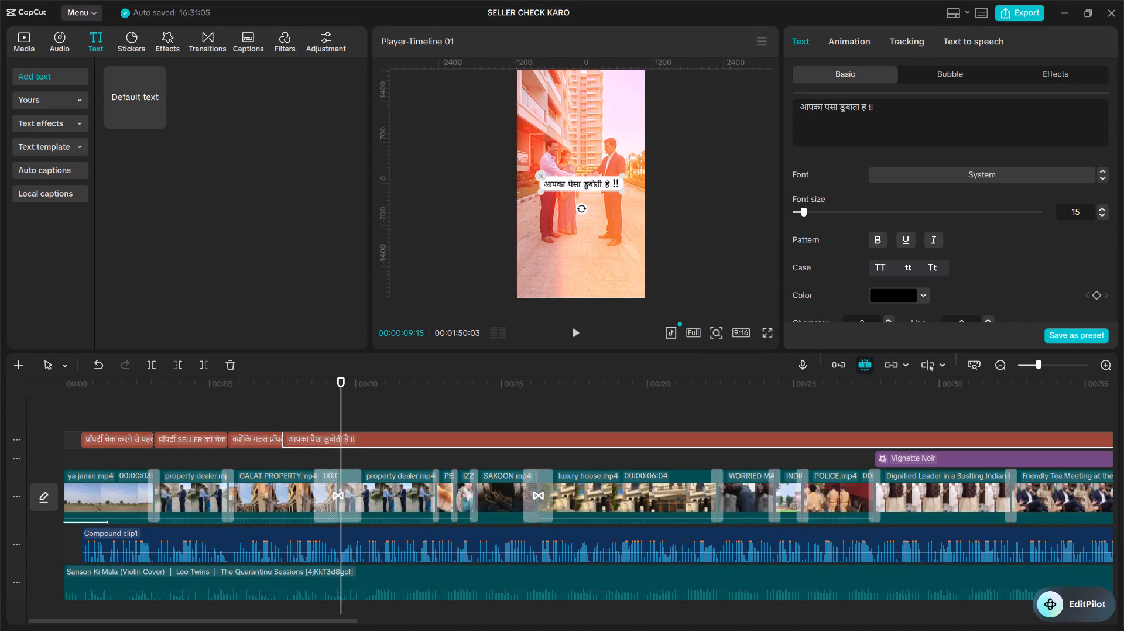
{"action": "double_click", "coordinate": [869, 107]}
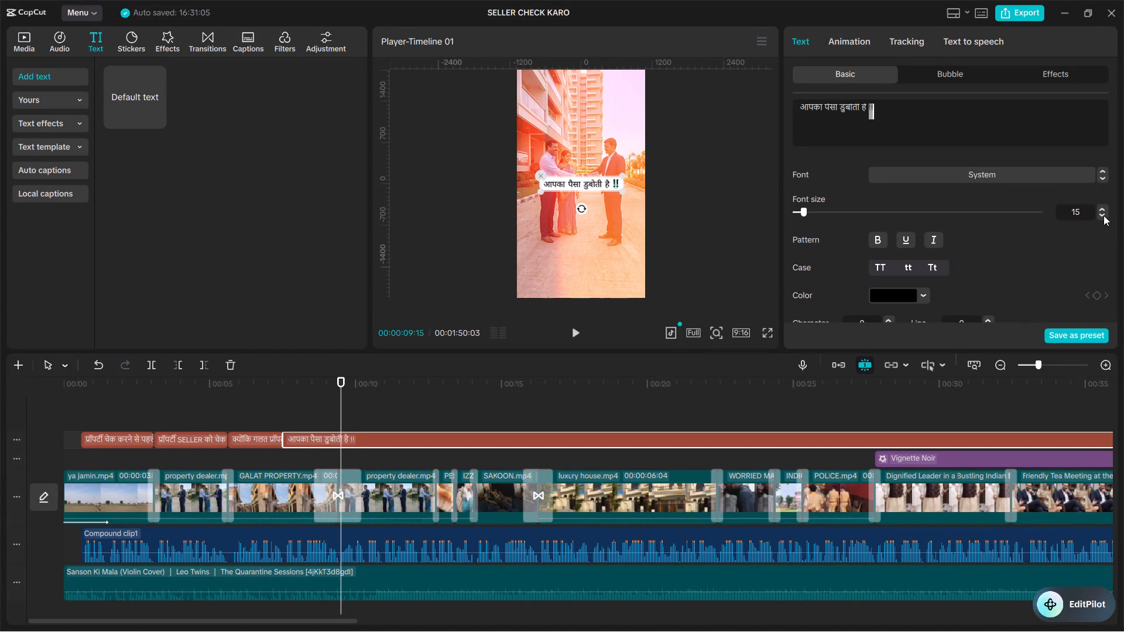
{"action": "triple_click", "coordinate": [1102, 212]}
{"action": "double_click", "coordinate": [1102, 212]}
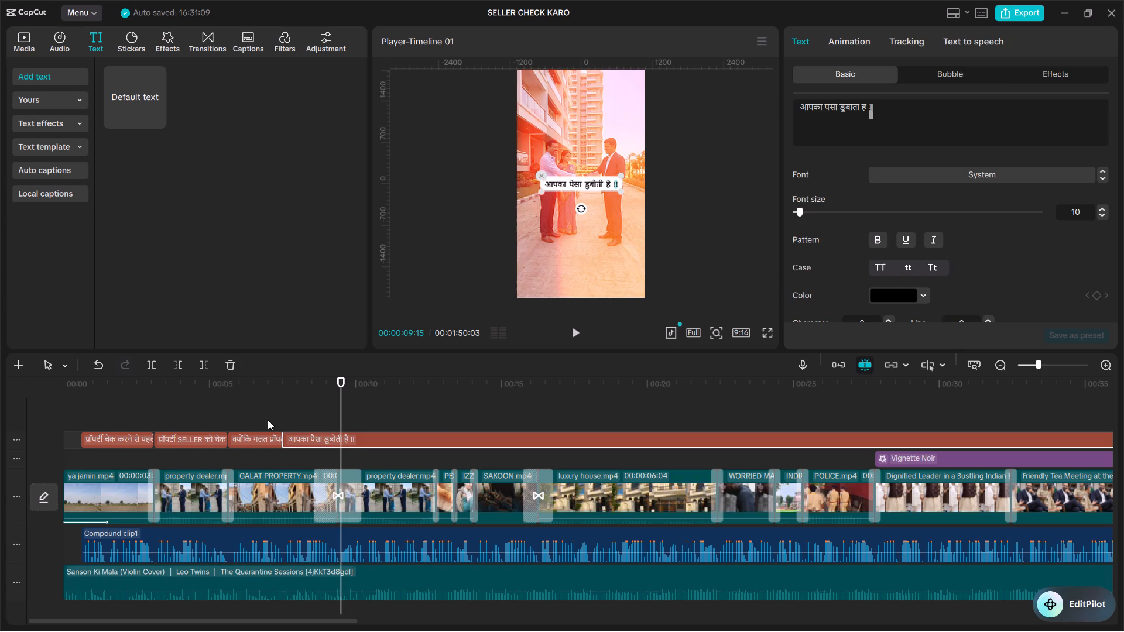
Play the fourth caption to find where its phrase ends and split the text clip at 00:00:09:12.
{"action": "double_click", "coordinate": [290, 411]}
{"action": "key", "text": "space"}
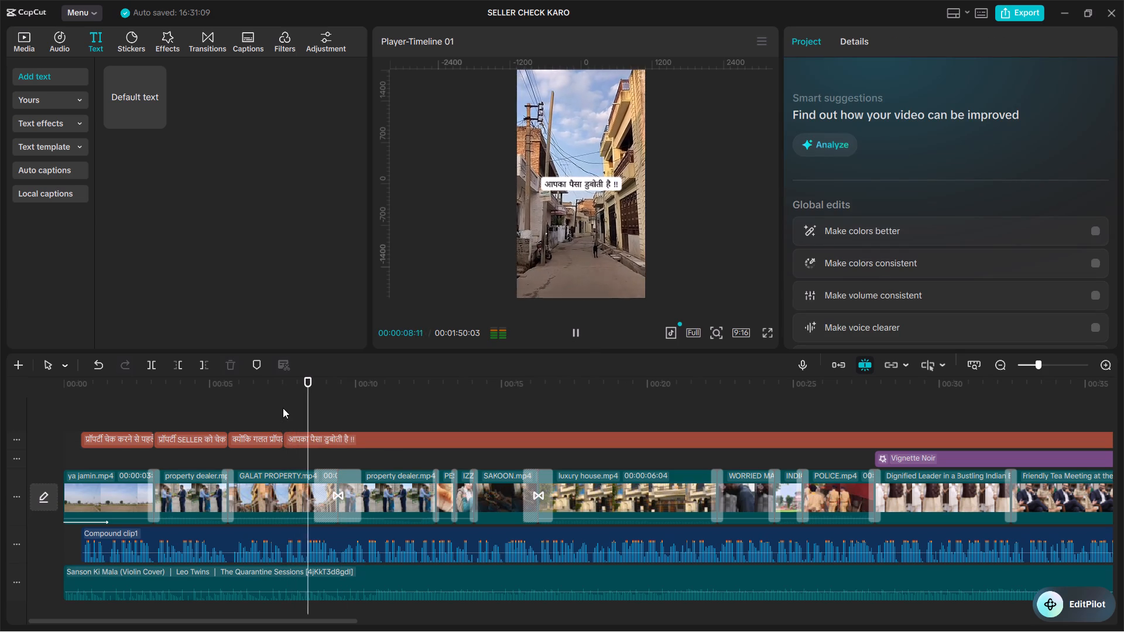
{"action": "key", "text": "space"}
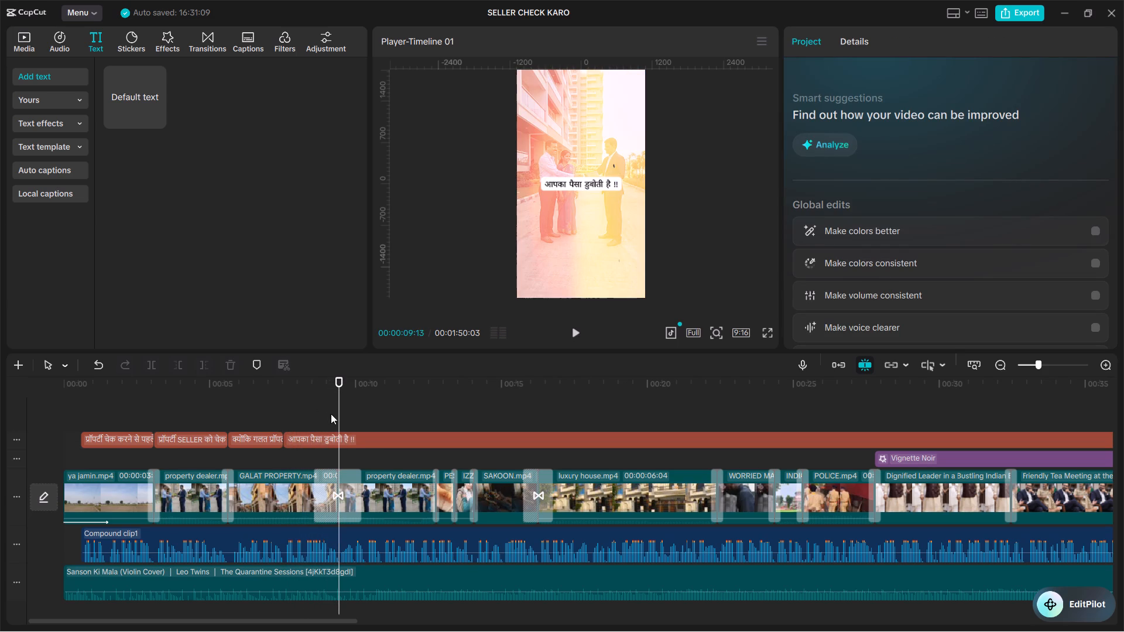
{"action": "left_click", "coordinate": [332, 414]}
{"action": "left_click_drag", "start_coordinate": [330, 413], "coordinate": [337, 417]}
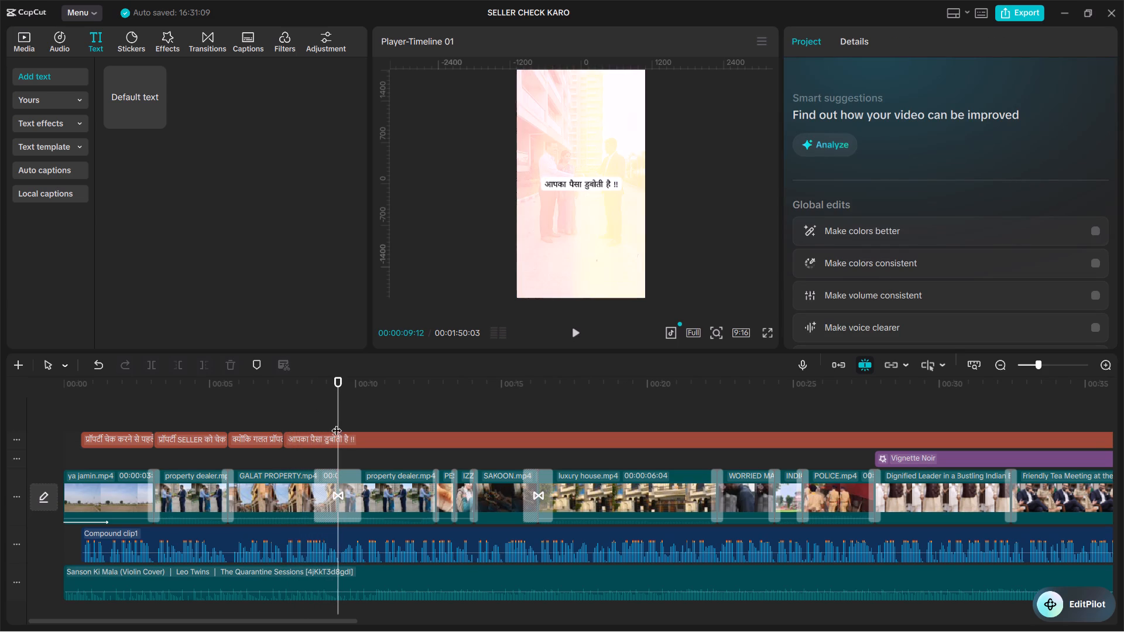
{"action": "left_click", "coordinate": [331, 439]}
{"action": "key", "text": "ctrl+b"}
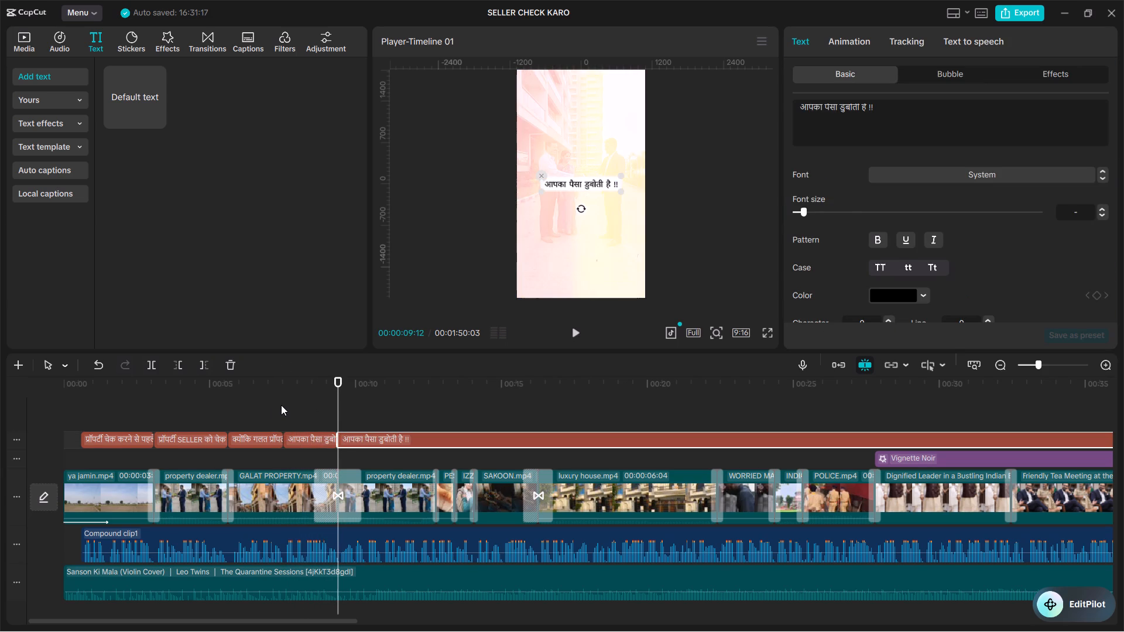
Play back the fourth caption and continue past the split at 00:00:09:12 to listen for the next phrase to caption.
{"action": "double_click", "coordinate": [283, 405]}
{"action": "key", "text": "space"}
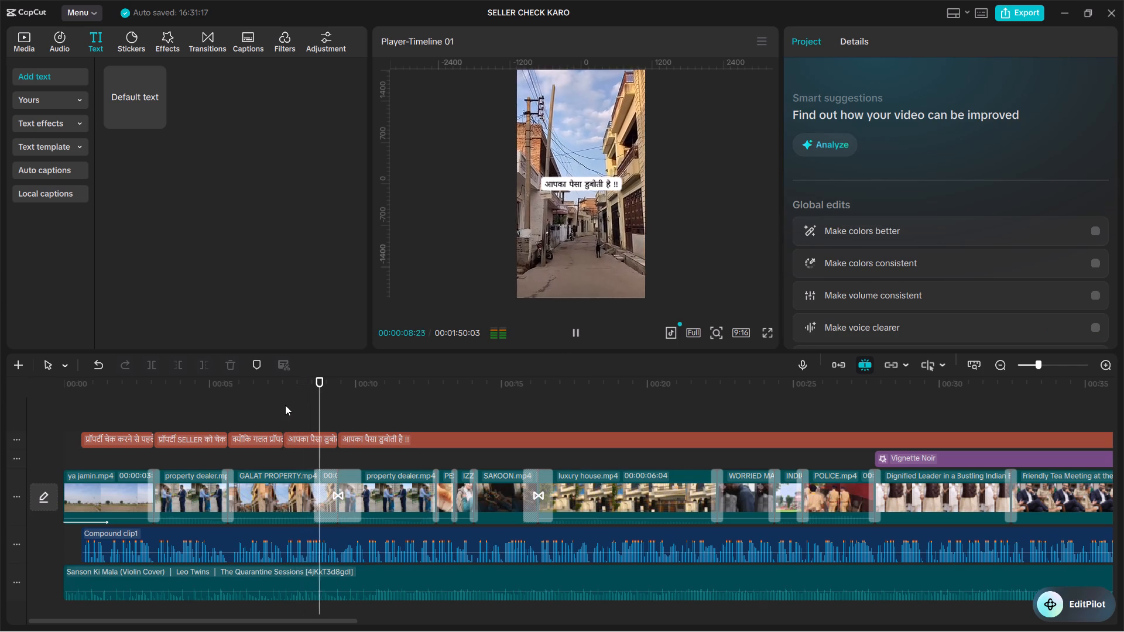
{"action": "key", "text": "space"}
{"action": "key", "text": "space"}
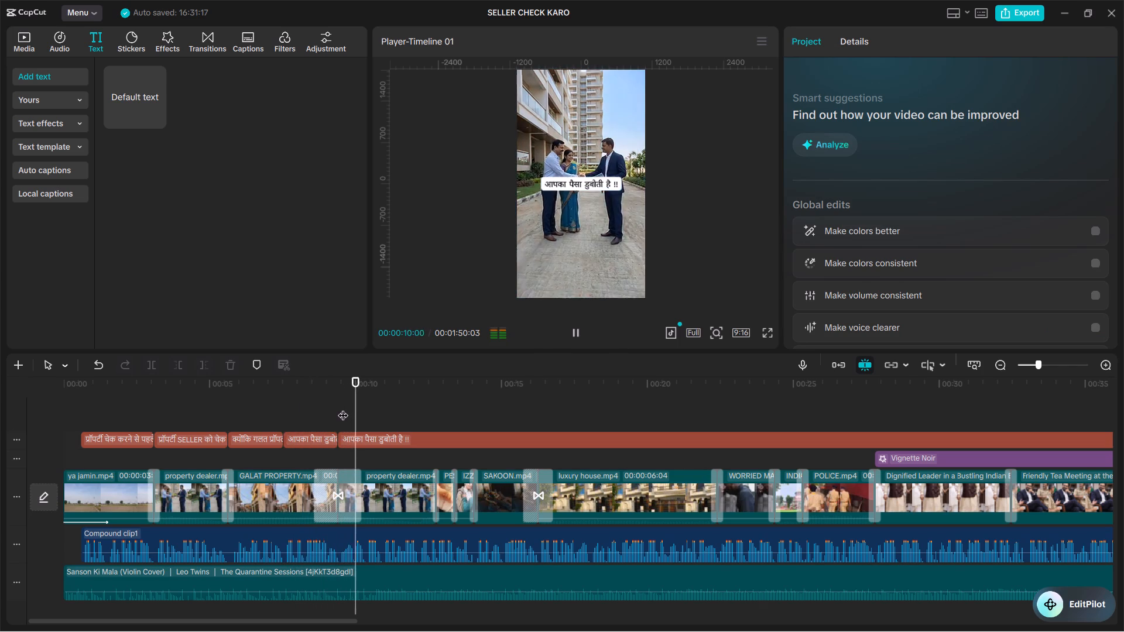
{"action": "triple_click", "coordinate": [343, 408]}
{"action": "key", "text": "space"}
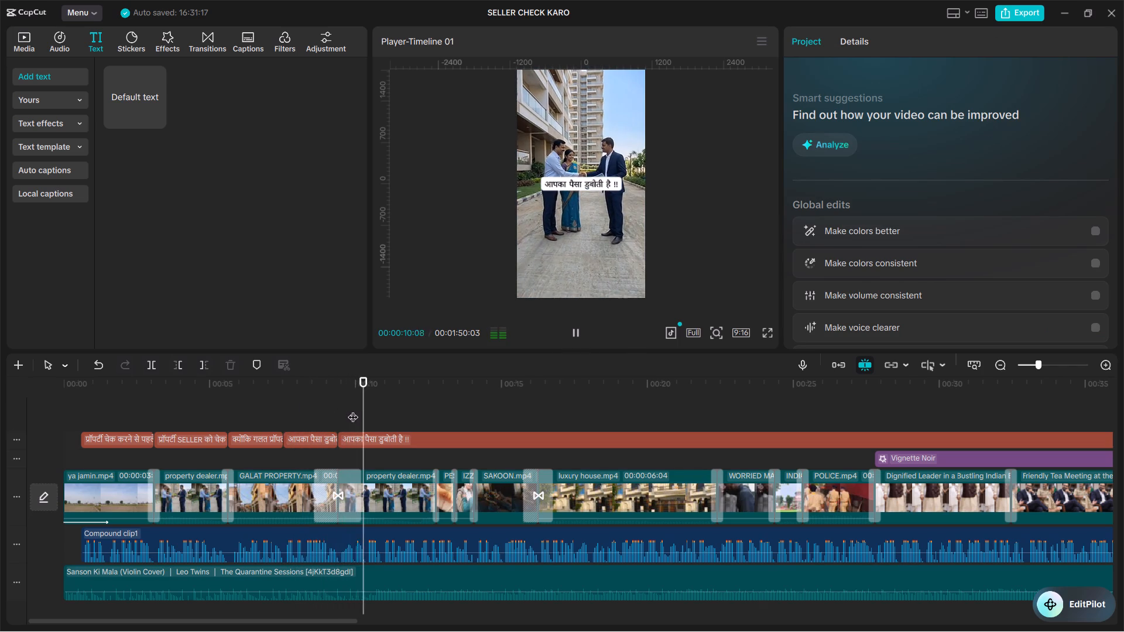
{"action": "key", "text": "space"}
{"action": "key", "text": "space"}
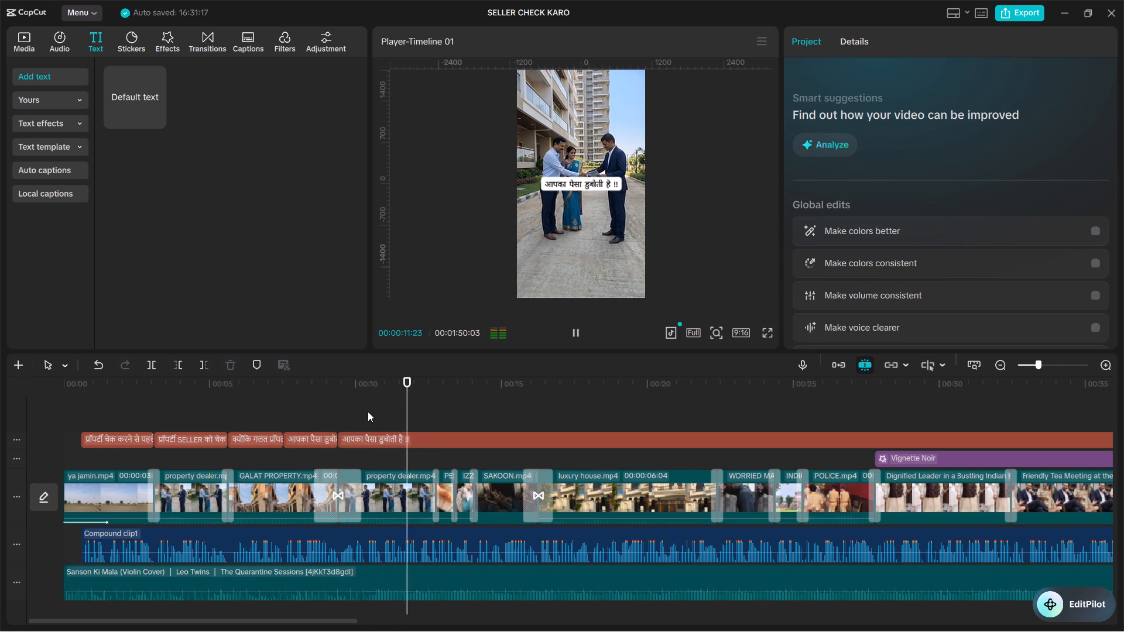
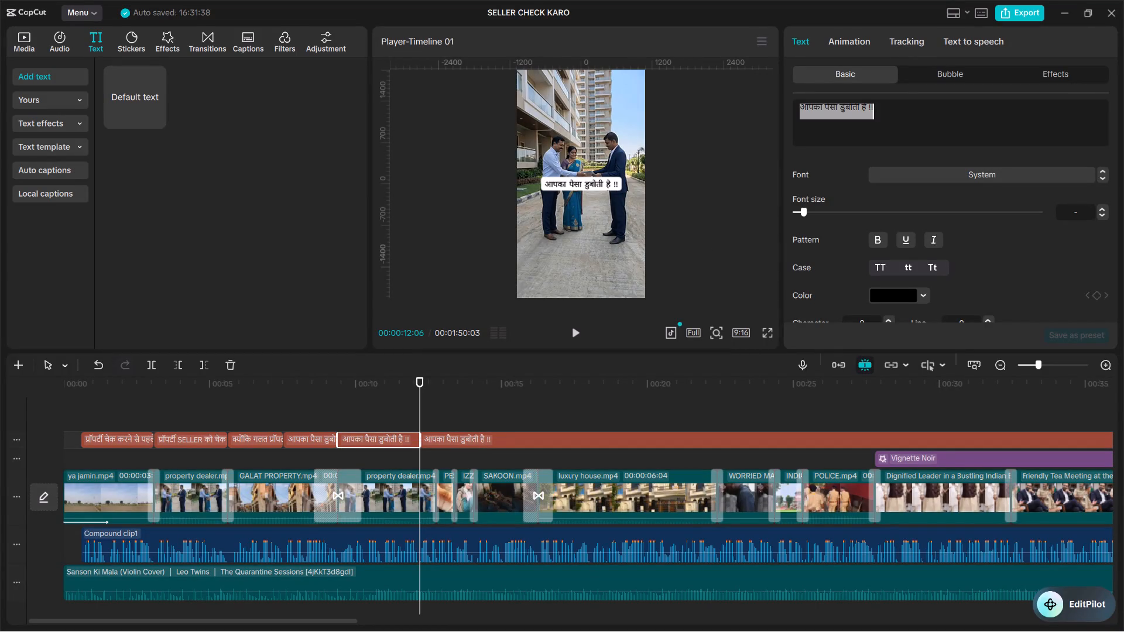
Replace the fifth caption's text with "लेकिन गलत प्रॉपर्टी SELLER !!" and reduce the font size of only "SELLER !!".
{"action": "key", "text": "ctrl+v"}
{"action": "key", "text": "space"}
{"action": "type", "text": "!!"}
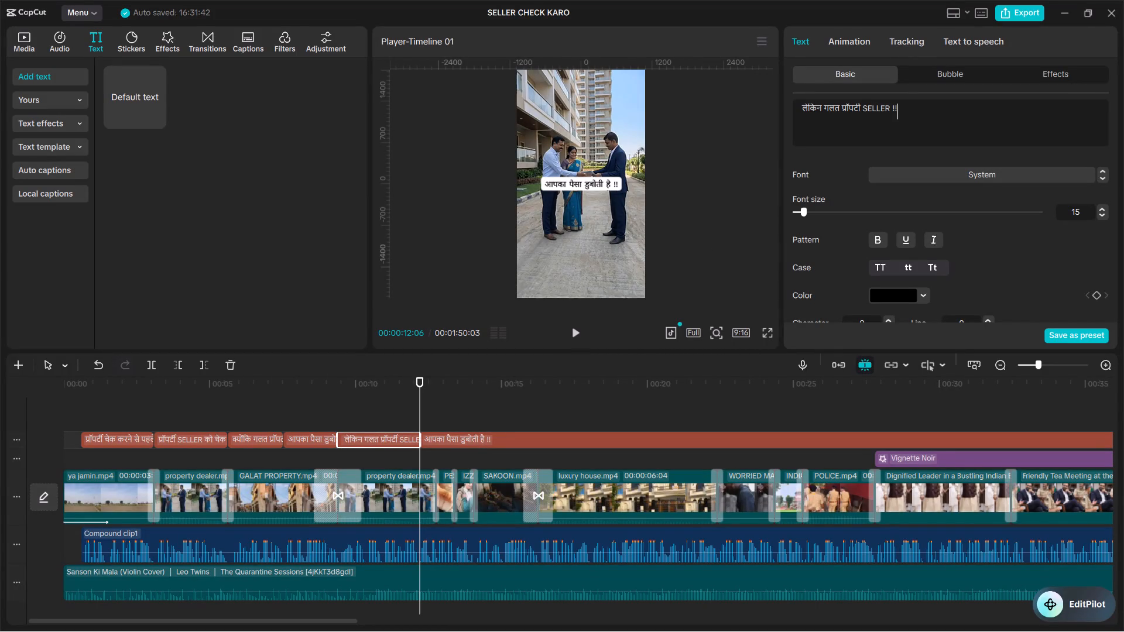
{"action": "left_click_drag", "start_coordinate": [861, 105], "coordinate": [899, 107]}
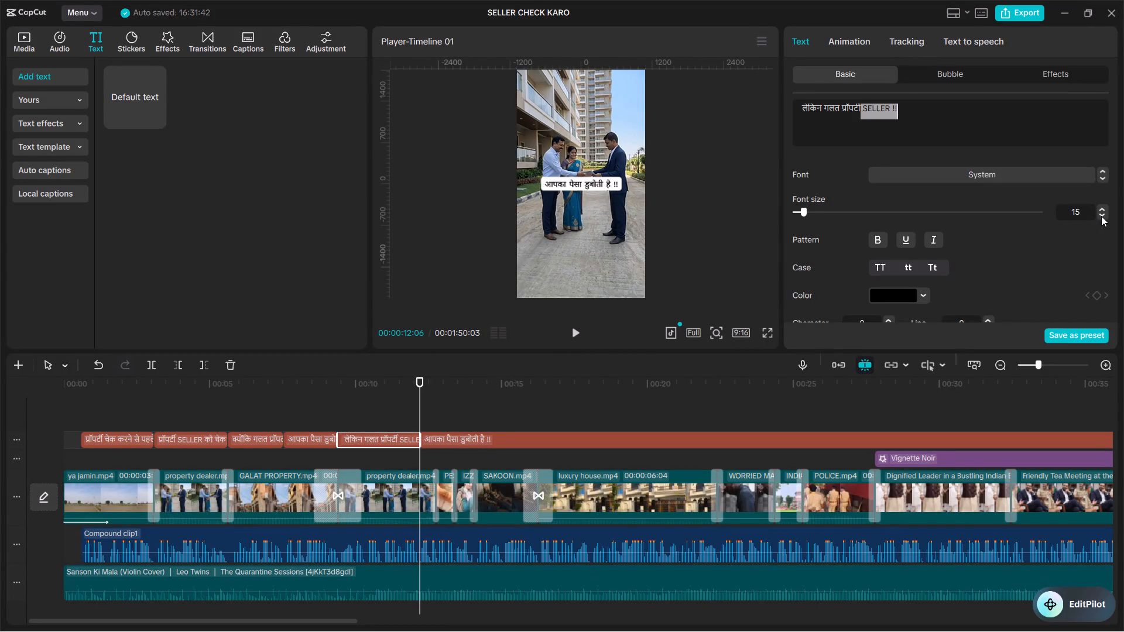
{"action": "triple_click", "coordinate": [1101, 216]}
{"action": "double_click", "coordinate": [1101, 216]}
Play back from the end of the fourth caption through the fifth to check the new text against the speech.
{"action": "left_click", "coordinate": [343, 412]}
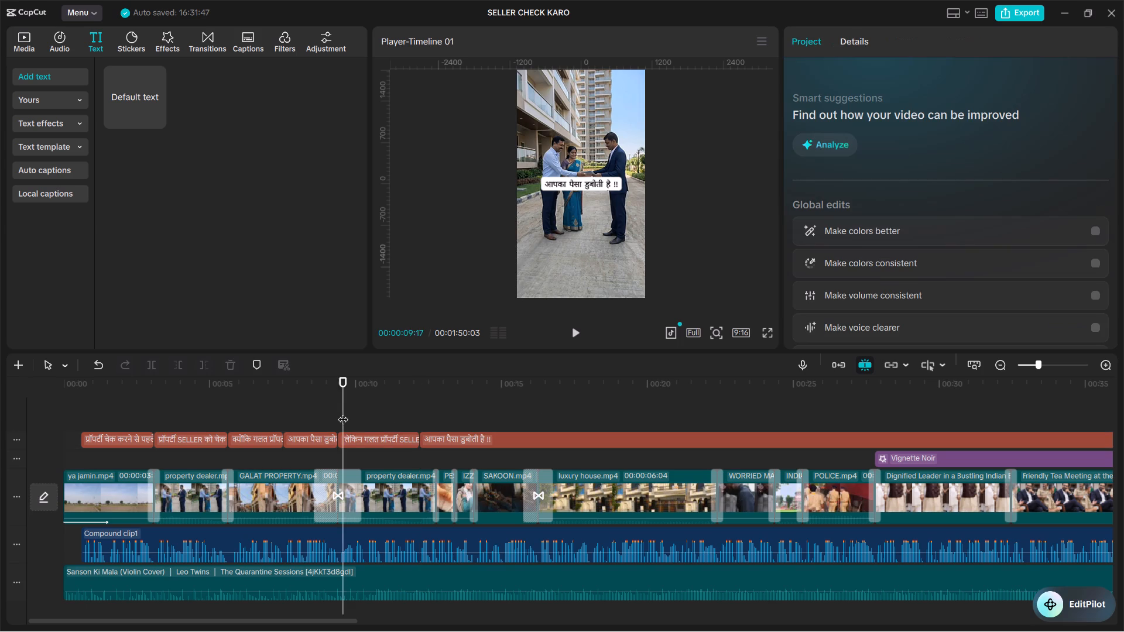
{"action": "left_click_drag", "start_coordinate": [343, 412], "coordinate": [333, 405]}
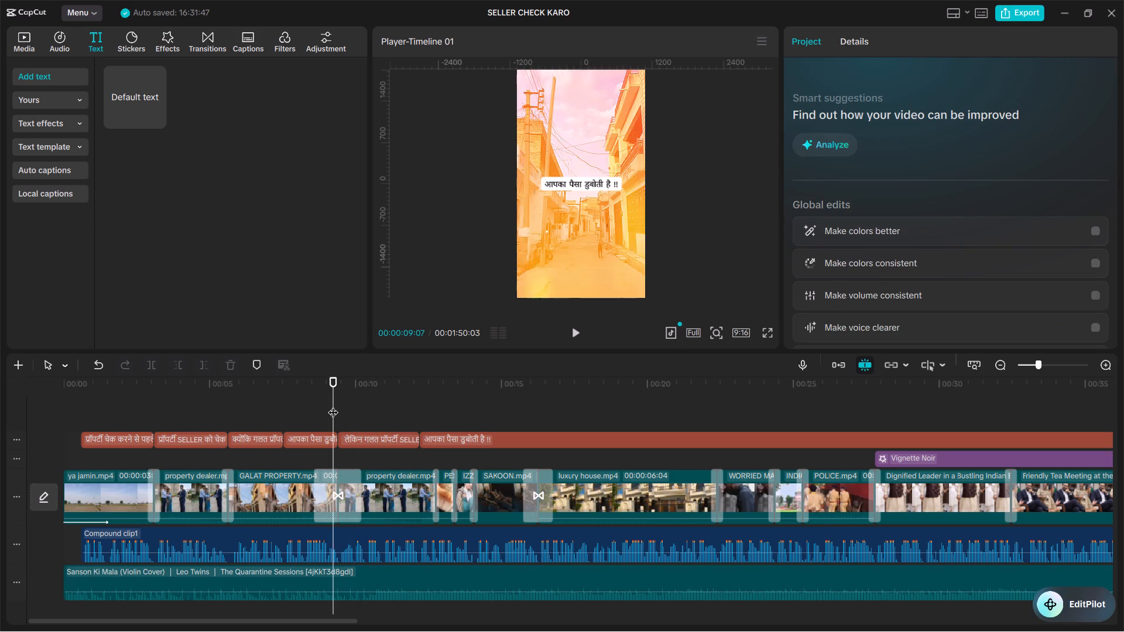
{"action": "left_click", "coordinate": [333, 405]}
{"action": "key", "text": "space"}
{"action": "left_click", "coordinate": [311, 406]}
{"action": "key", "text": "space"}
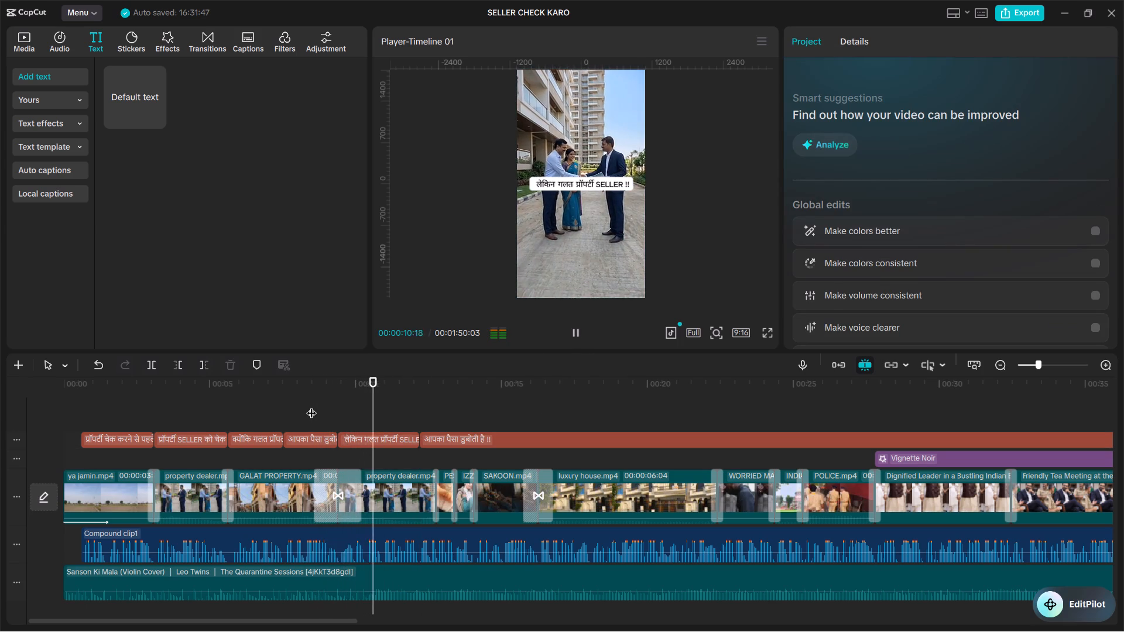
{"action": "key", "text": "space"}
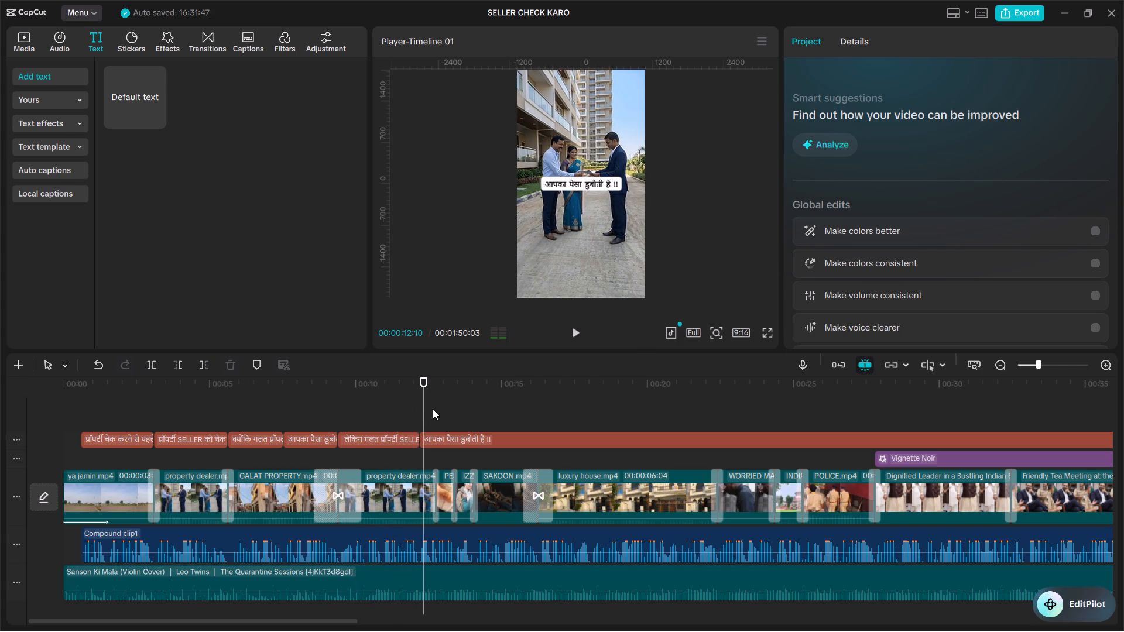
Replay the speech from the start of the sixth caption, around 00:00:12:08, to find where its phrase ends.
{"action": "double_click", "coordinate": [425, 408]}
{"action": "key", "text": "space"}
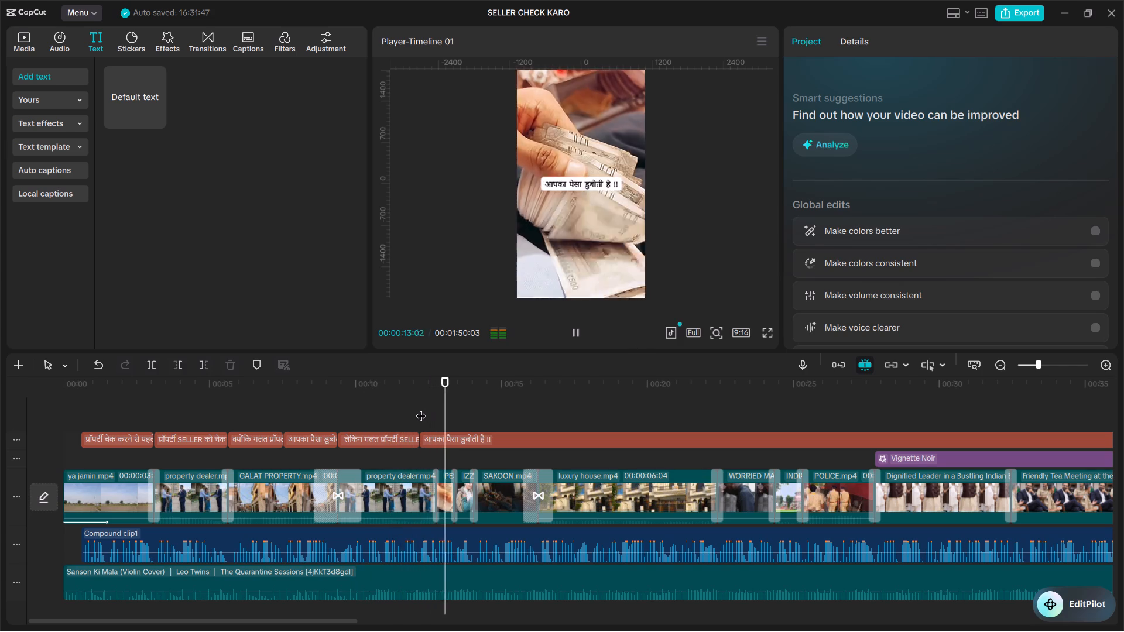
{"action": "left_click", "coordinate": [421, 408]}
{"action": "key", "text": "space"}
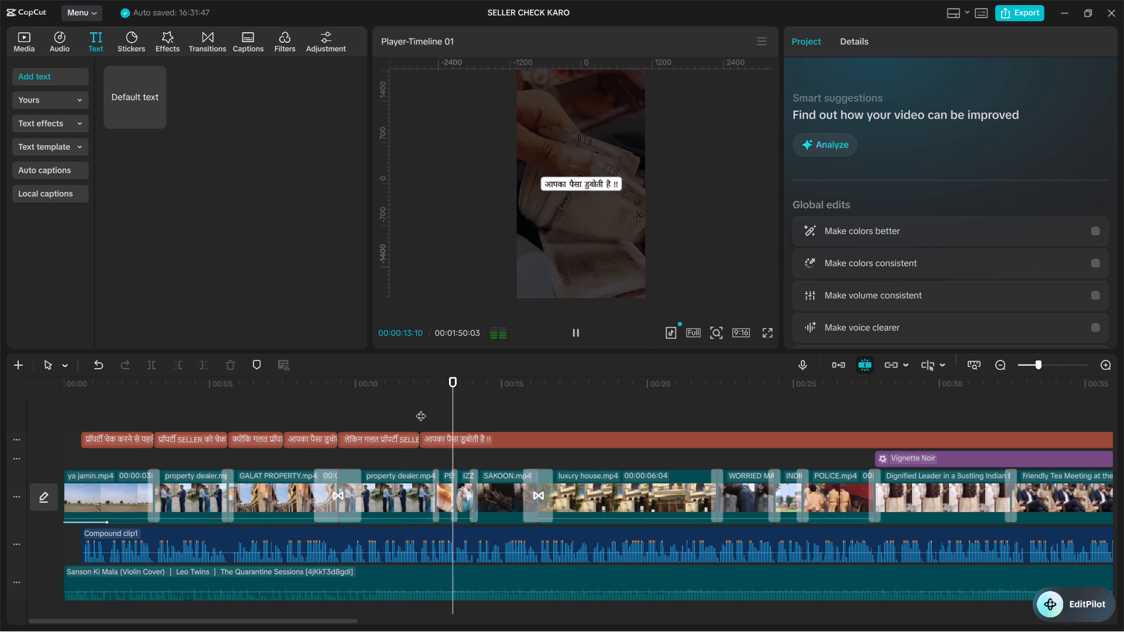
{"action": "double_click", "coordinate": [421, 408]}
{"action": "key", "text": "space"}
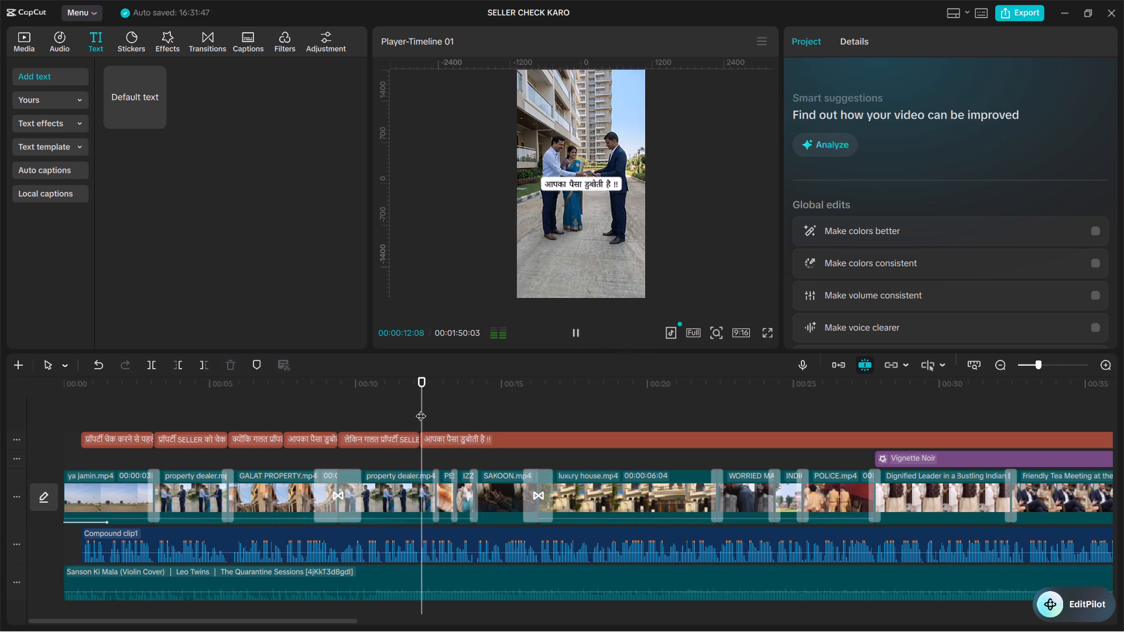
{"action": "key", "text": "space"}
{"action": "key", "text": "space"}
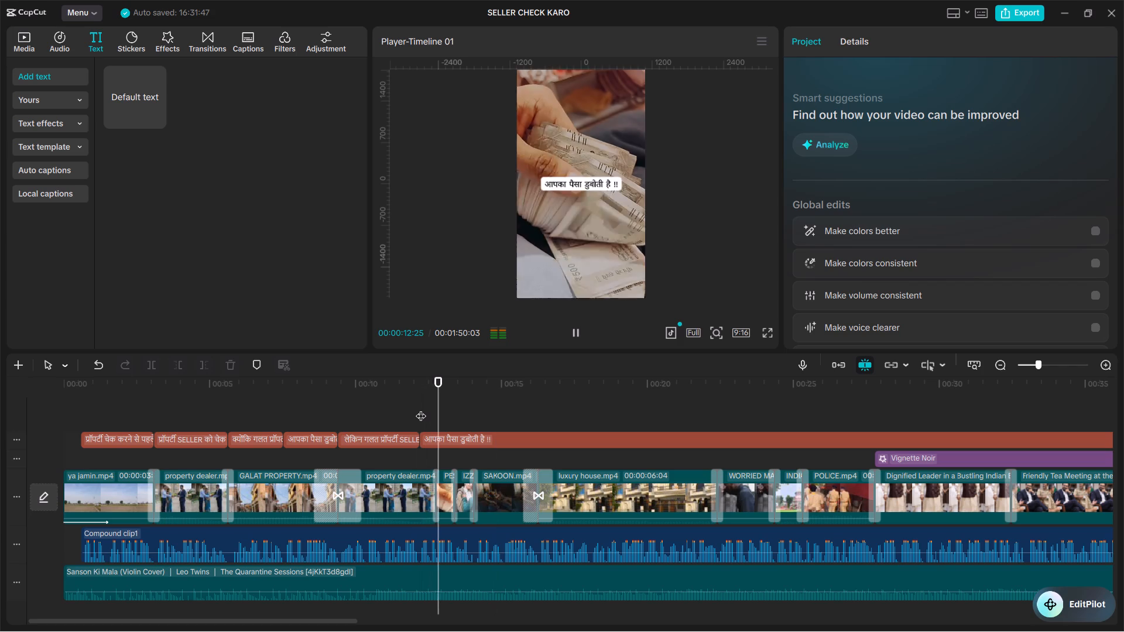
{"action": "key", "text": "space"}
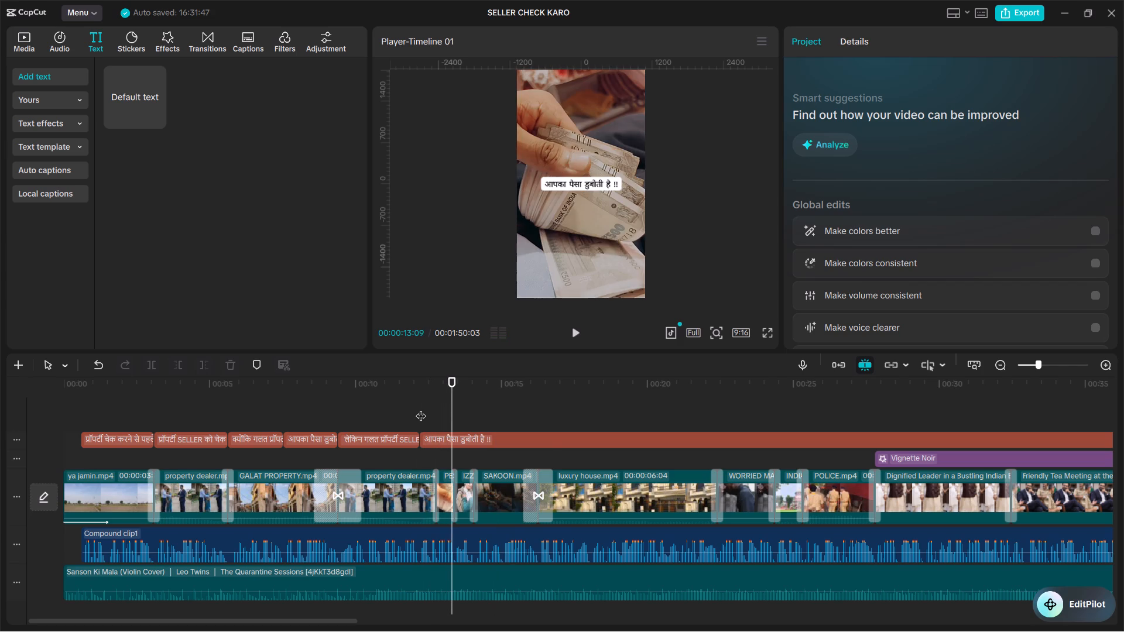
{"action": "left_click_drag", "start_coordinate": [452, 413], "coordinate": [413, 417]}
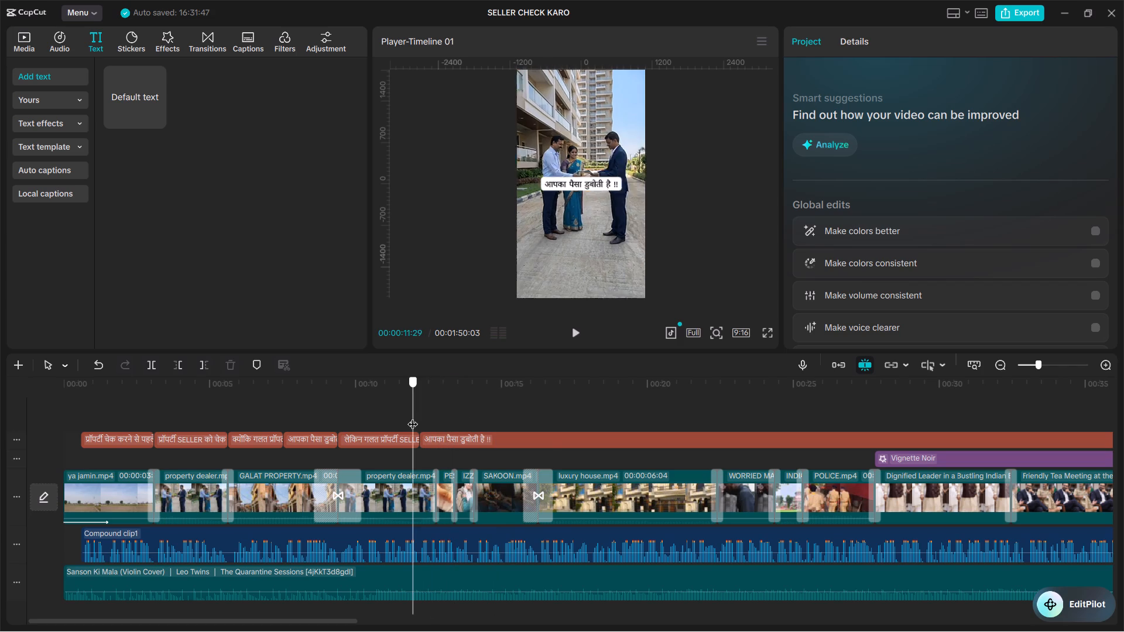
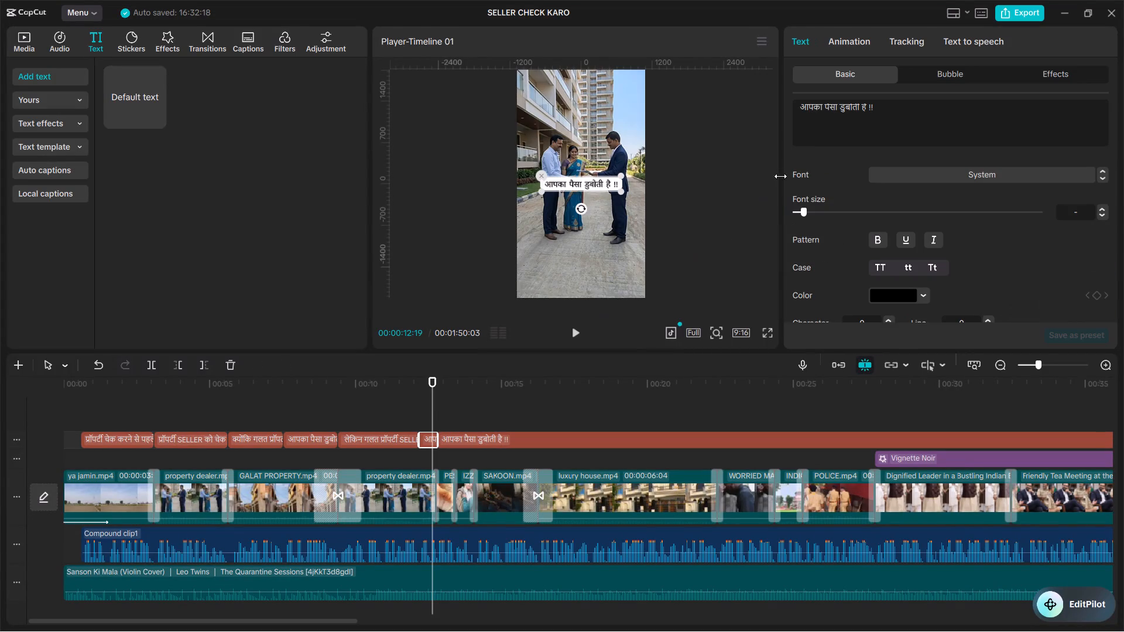
Replace the wording of the sixth caption with "आपका", keeping the "!!" at the end.
{"action": "left_click", "coordinate": [854, 135]}
{"action": "key", "text": "ctrl+a"}
{"action": "left_click", "coordinate": [873, 118]}
{"action": "left_click_drag", "start_coordinate": [867, 108], "coordinate": [779, 107]}
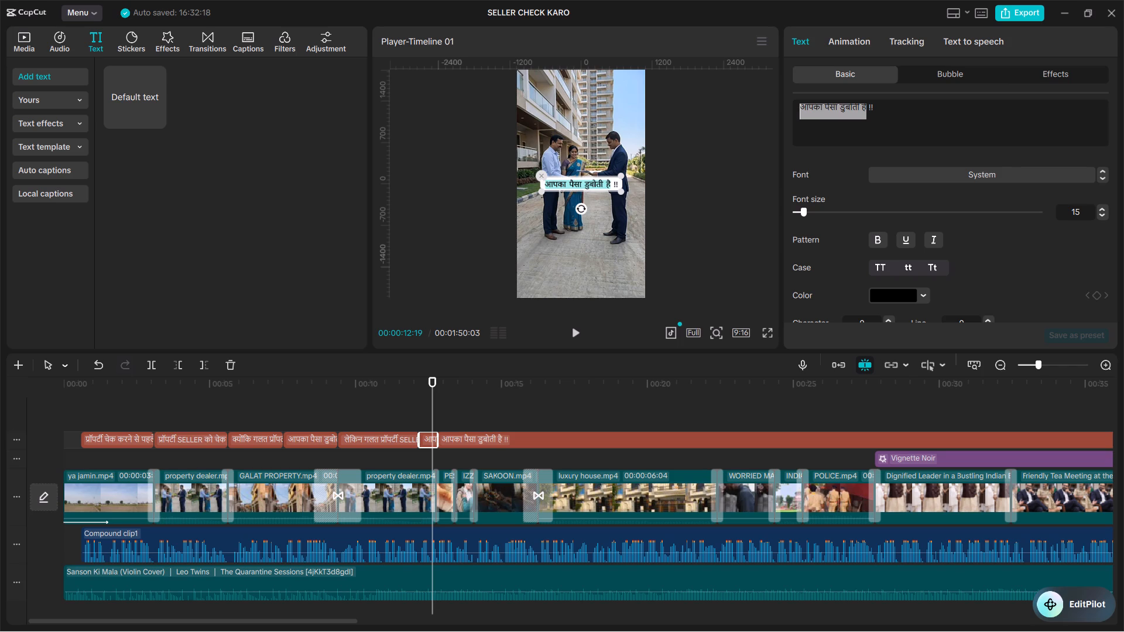
{"action": "key", "text": "ctrl+v"}
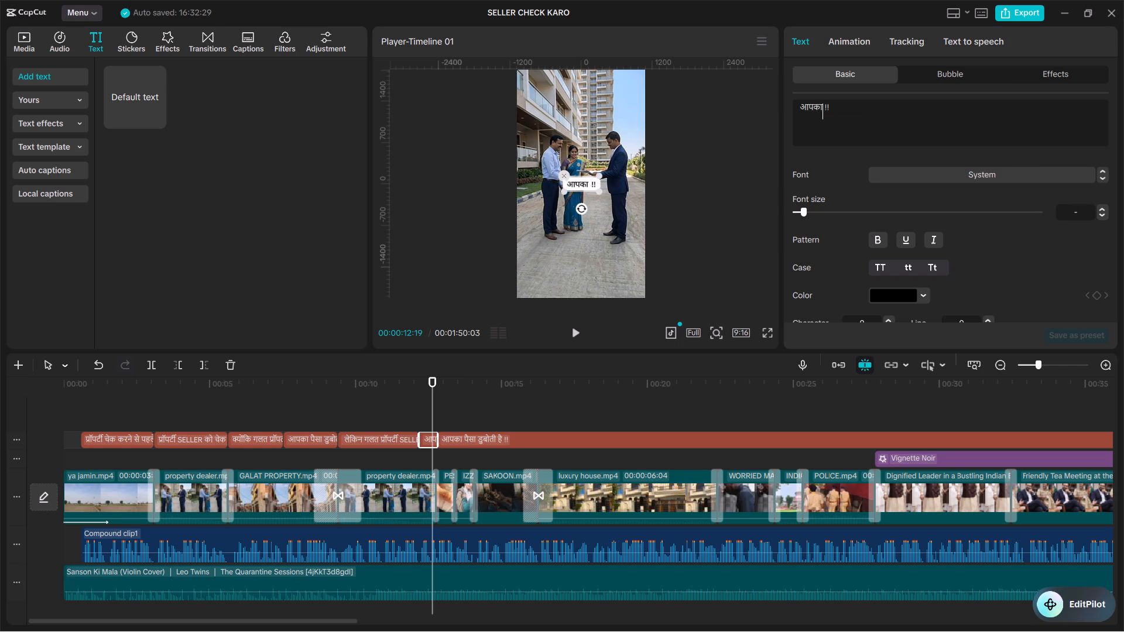
Replay the speech from around the start of the sixth caption into the seventh to check the shortened caption and hear the next phrase.
{"action": "left_click", "coordinate": [414, 411]}
{"action": "key", "text": "space"}
{"action": "left_click", "coordinate": [405, 417]}
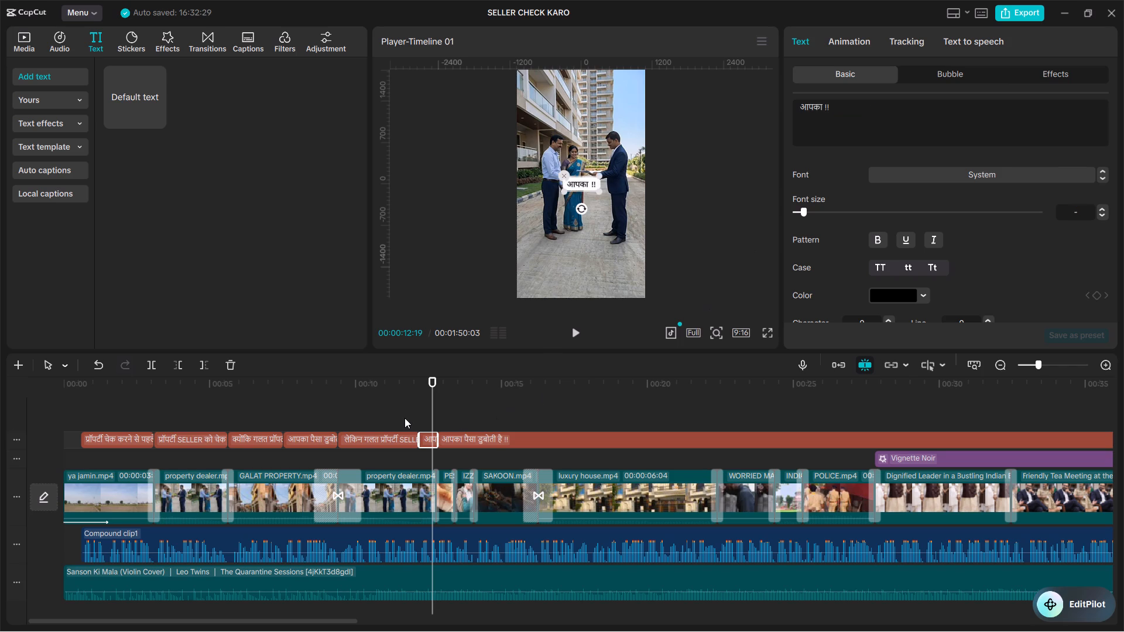
{"action": "double_click", "coordinate": [405, 418]}
{"action": "left_click_drag", "start_coordinate": [406, 417], "coordinate": [402, 425]}
{"action": "left_click", "coordinate": [402, 426]}
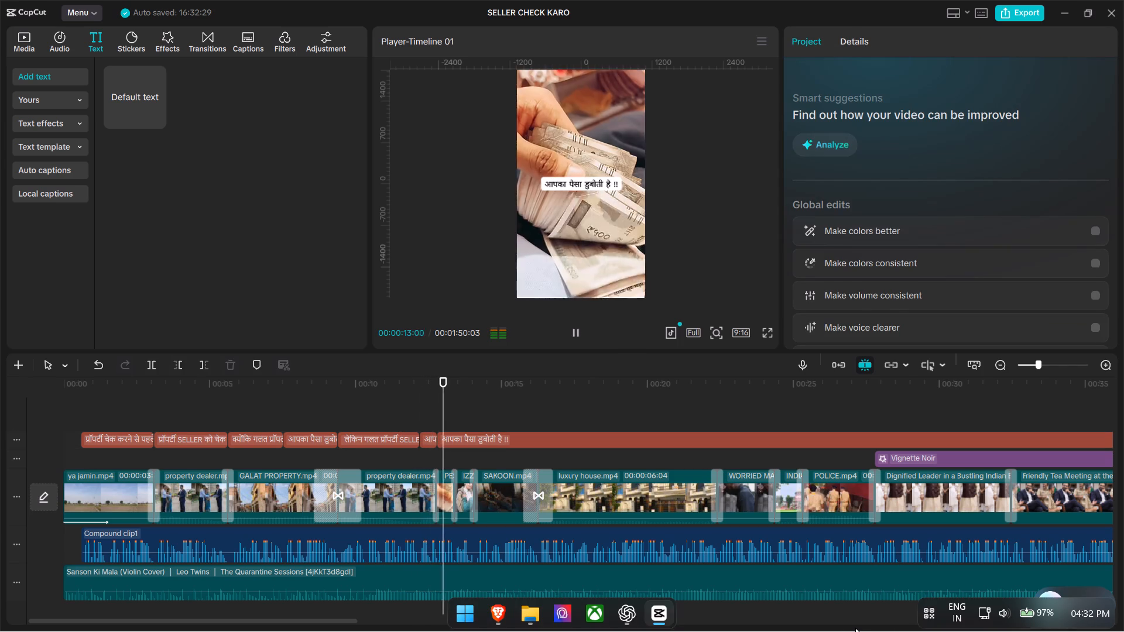
{"action": "key", "text": "space"}
{"action": "left_click", "coordinate": [413, 403]}
{"action": "key", "text": "space"}
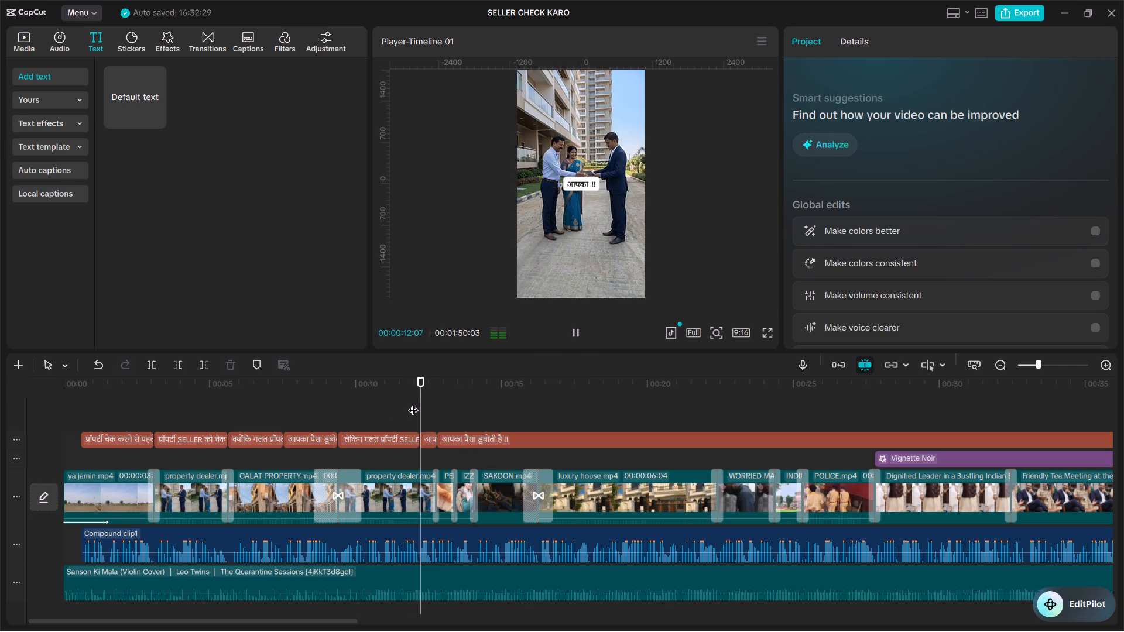
{"action": "key", "text": "space"}
{"action": "double_click", "coordinate": [441, 410]}
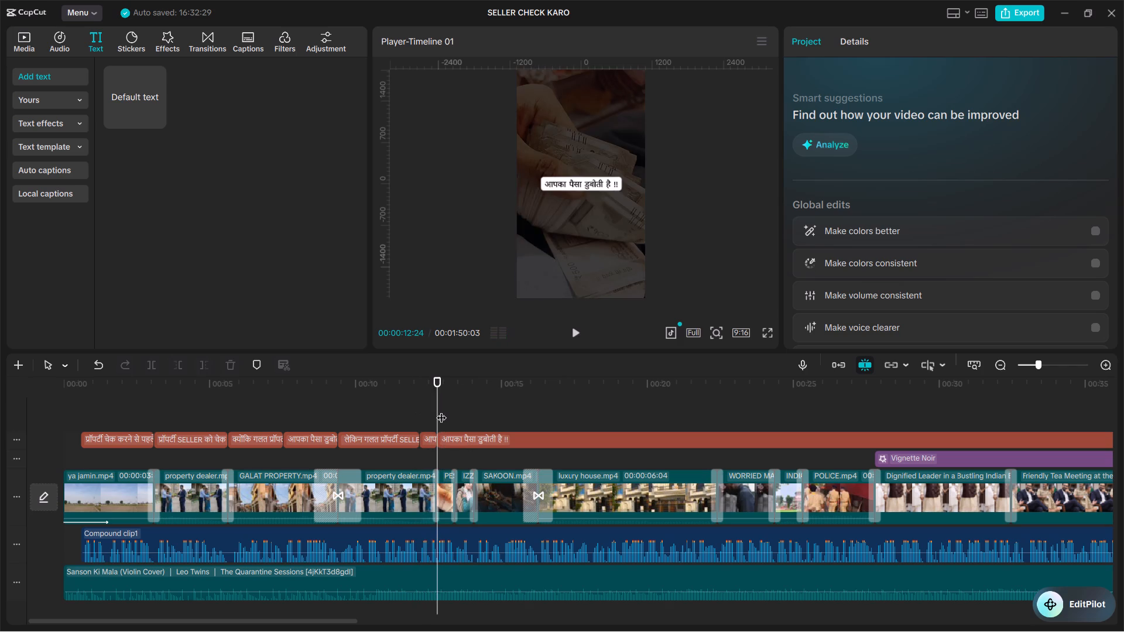
{"action": "key", "text": "space"}
{"action": "left_click", "coordinate": [441, 410]}
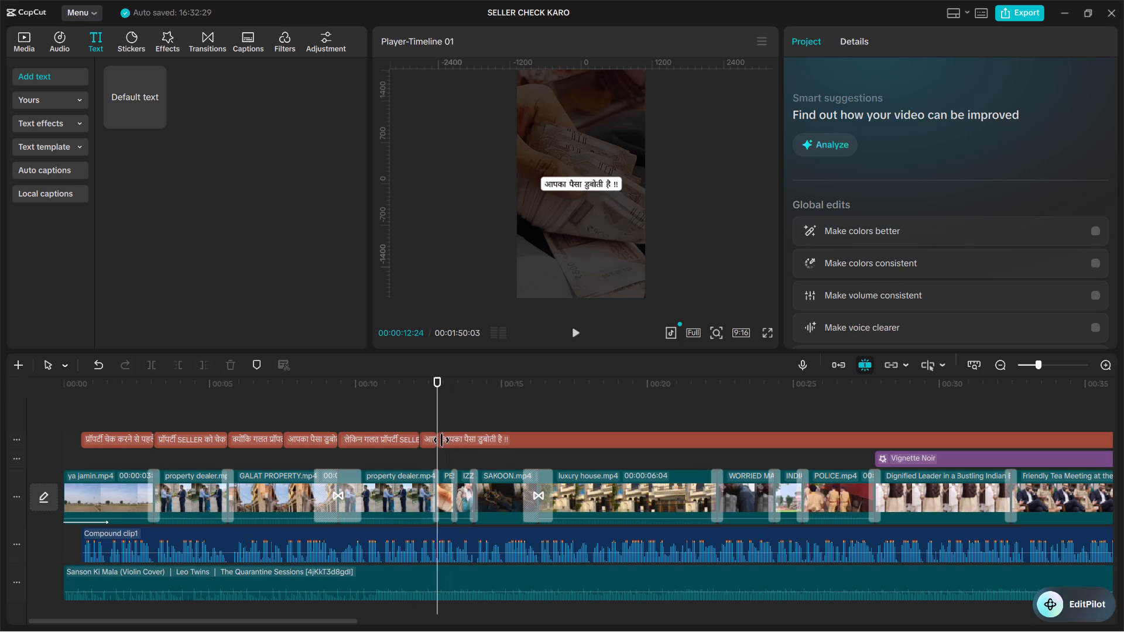
Select the seventh caption, starting at about 00:00:12:24, and its whole text for editing.
{"action": "left_click", "coordinate": [441, 440]}
{"action": "key", "text": "ctrl+a"}
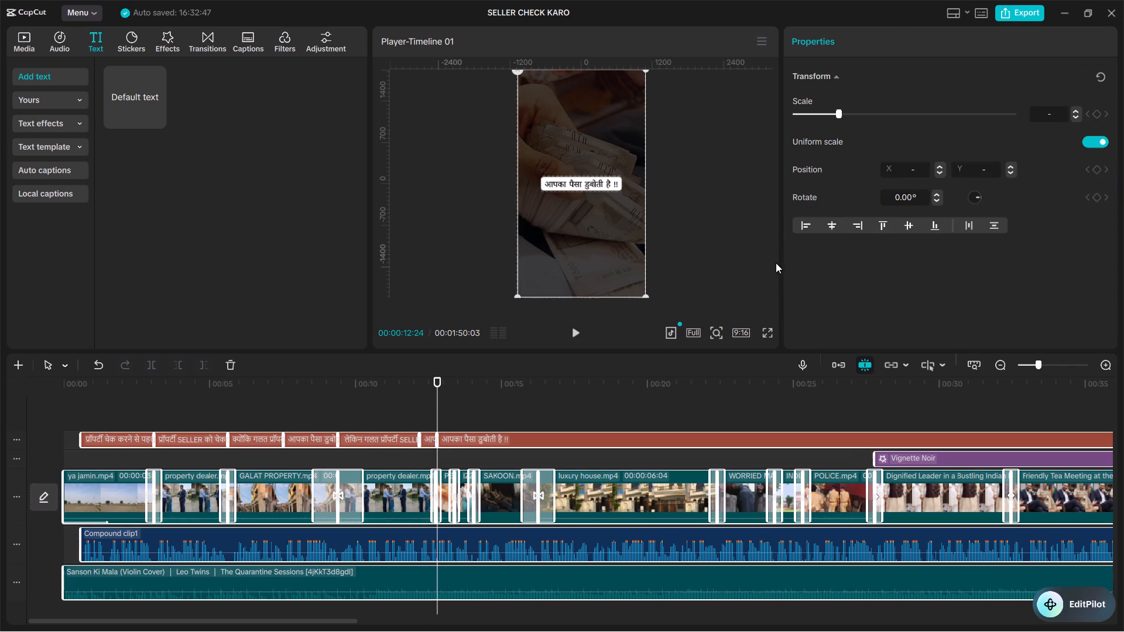
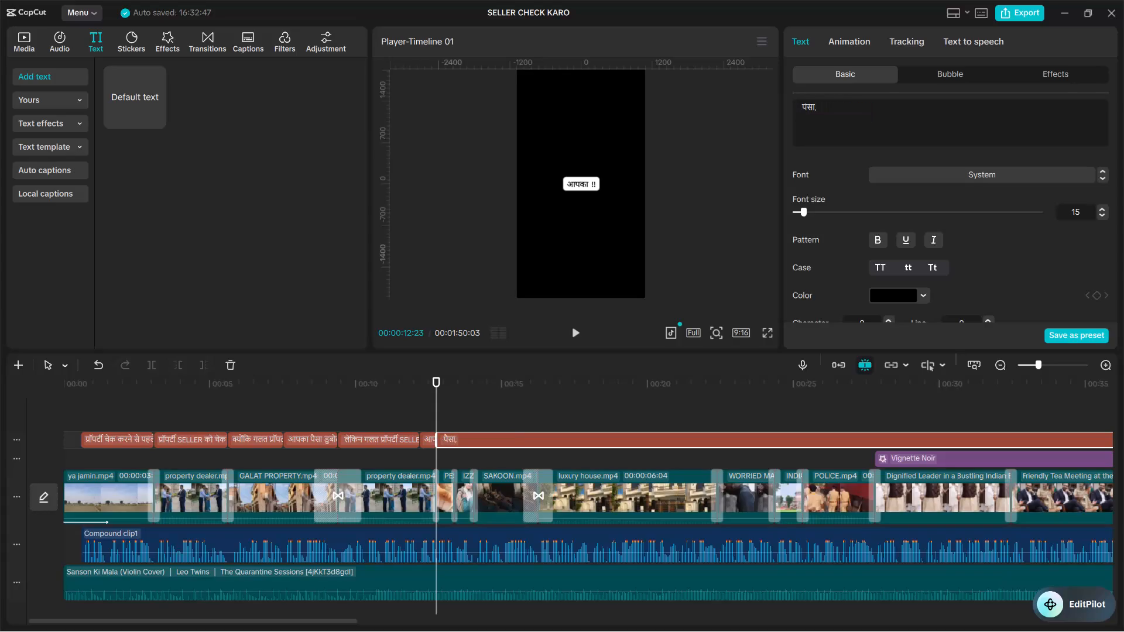
Replace the comma at the end of the seventh caption with " !!" so that it reads "पैसा !!".
{"action": "key", "text": "BackSpace"}
{"action": "key", "text": "space"}
{"action": "type", "text": "!"}
{"action": "key", "text": "shift+exclam"}
Set the font size of only the "!!" in the seventh caption to 12.
{"action": "double_click", "coordinate": [818, 107]}
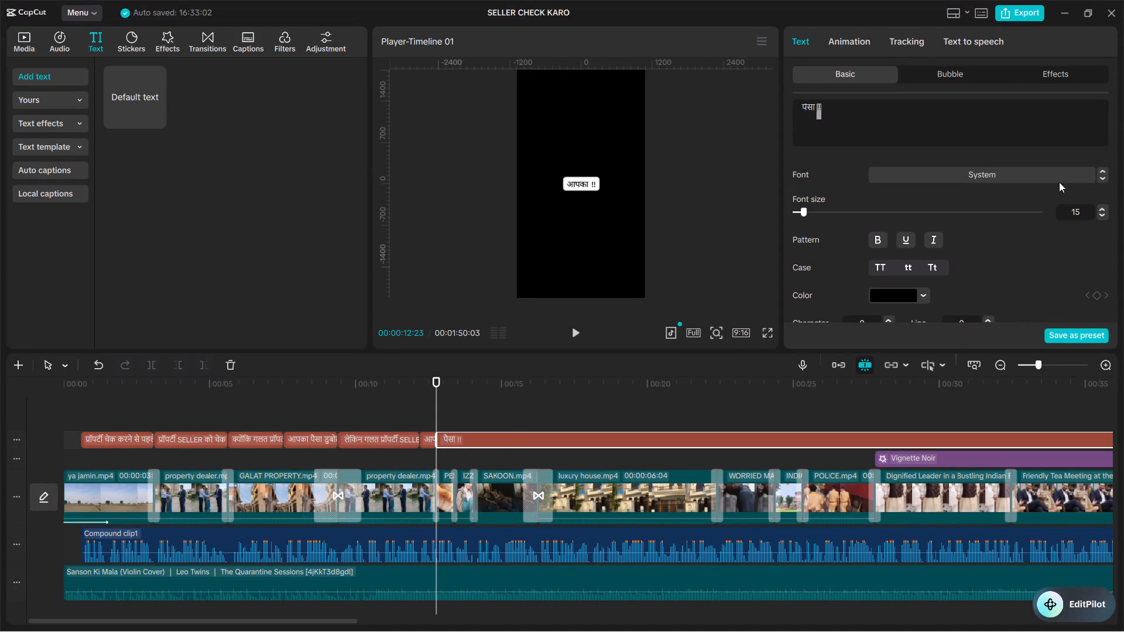
{"action": "triple_click", "coordinate": [1104, 211]}
{"action": "triple_click", "coordinate": [1103, 213]}
{"action": "triple_click", "coordinate": [1103, 214]}
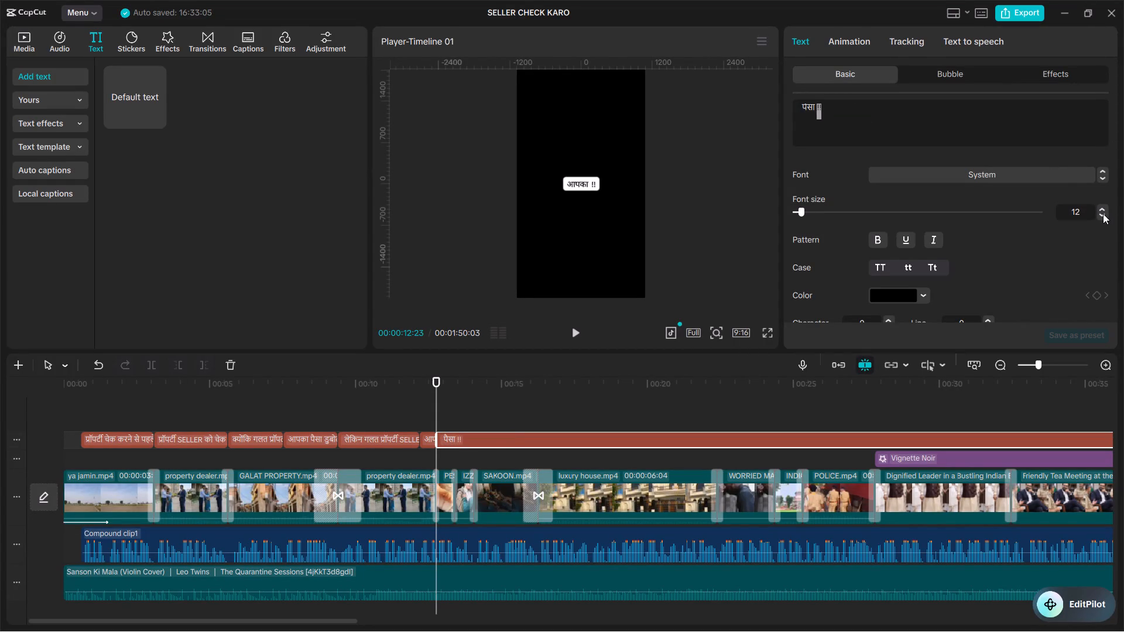
Play the speech under the seventh caption and place the playhead where the word "पैसा" ends, at about 00:00:13:12.
{"action": "left_click", "coordinate": [427, 406]}
{"action": "key", "text": "space"}
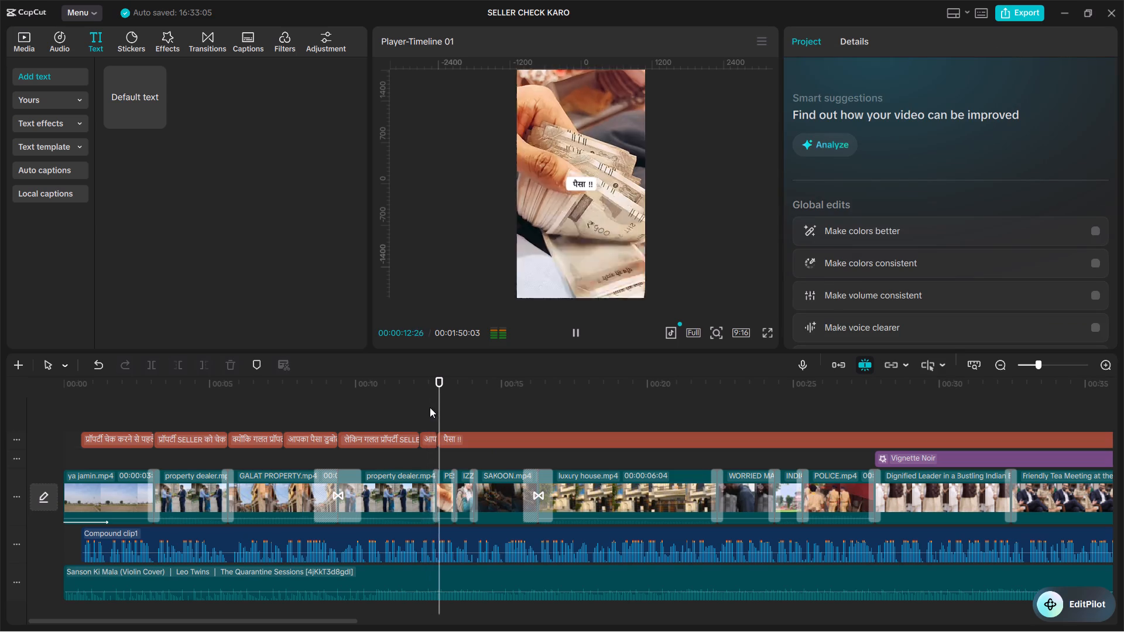
{"action": "key", "text": "space"}
{"action": "left_click", "coordinate": [458, 420]}
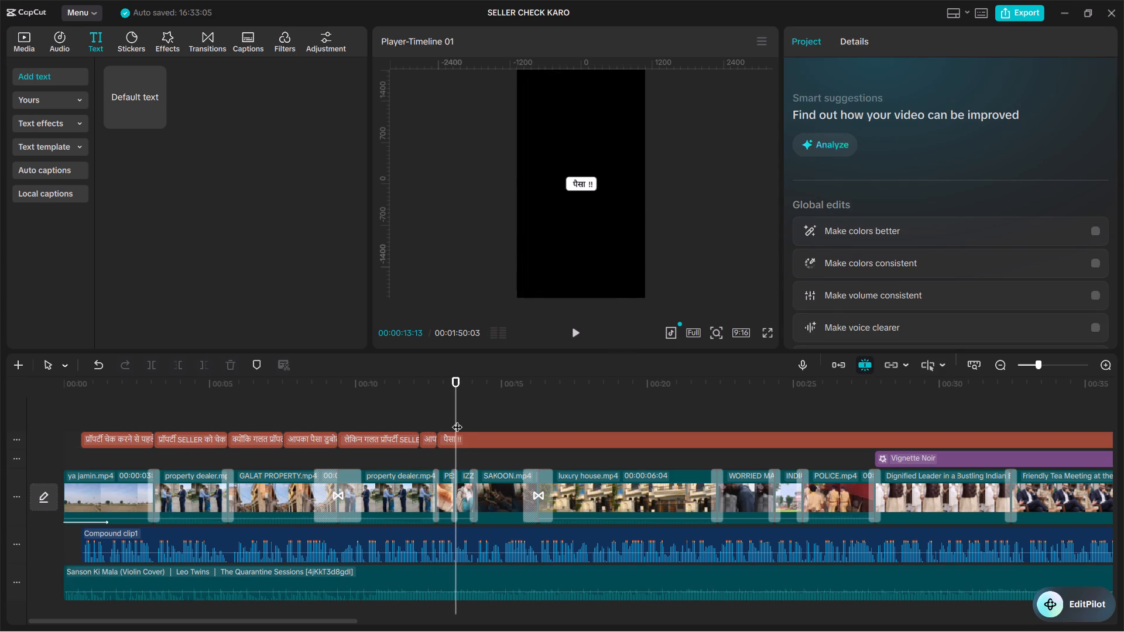
{"action": "key", "text": "space"}
{"action": "left_click", "coordinate": [457, 420]}
{"action": "left_click", "coordinate": [457, 420]}
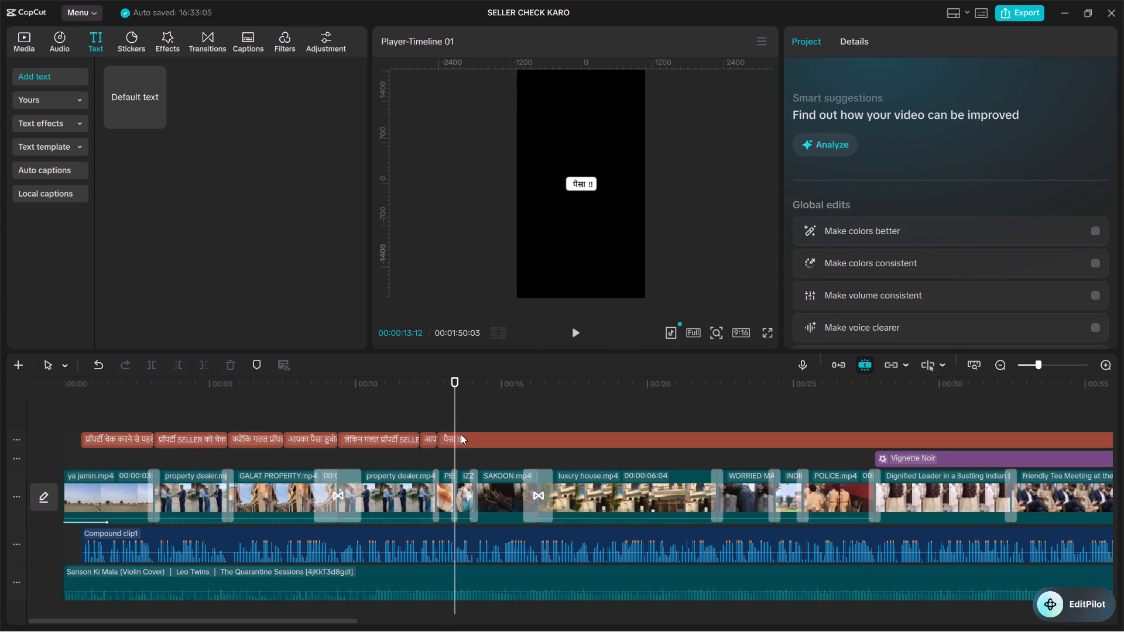
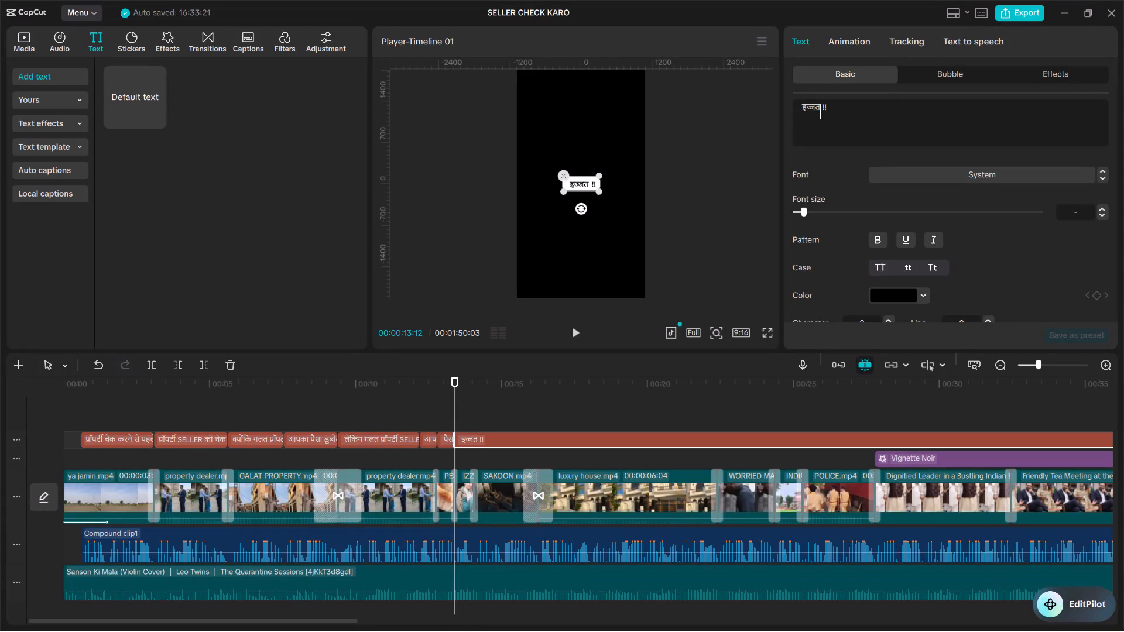
Play the speech under the eighth caption and place the playhead where the word "इज्जत" ends, at about 00:00:14:04.
{"action": "left_click", "coordinate": [446, 418]}
{"action": "key", "text": "space"}
{"action": "key", "text": "space"}
{"action": "key", "text": "space"}
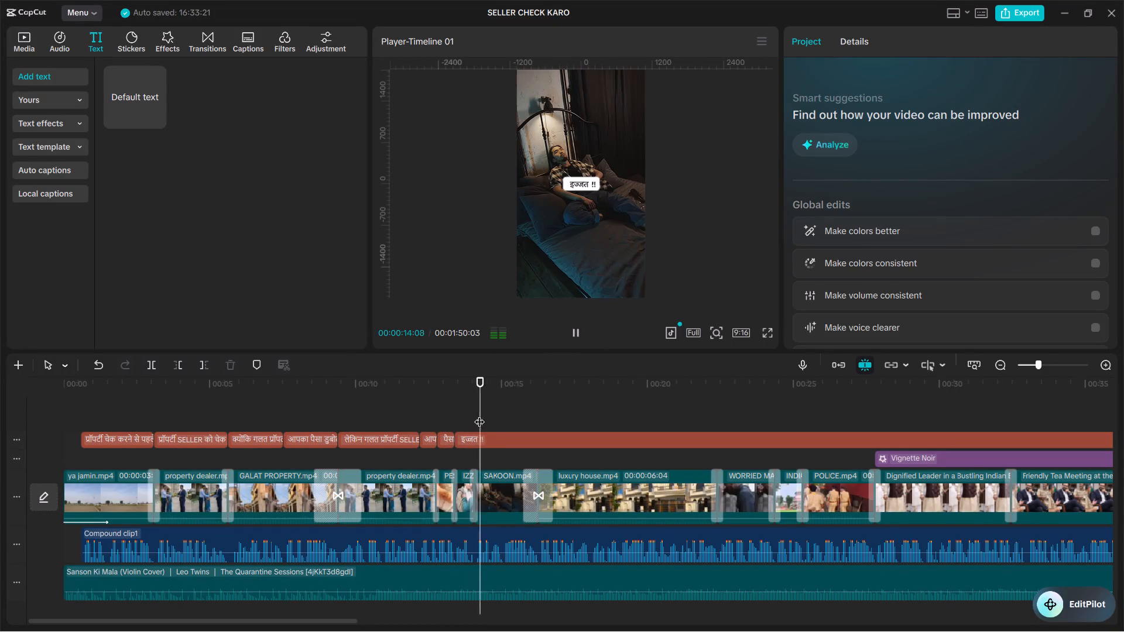
{"action": "left_click", "coordinate": [487, 418]}
{"action": "left_click_drag", "start_coordinate": [487, 418], "coordinate": [476, 417]}
{"action": "key", "text": "space"}
{"action": "key", "text": "space"}
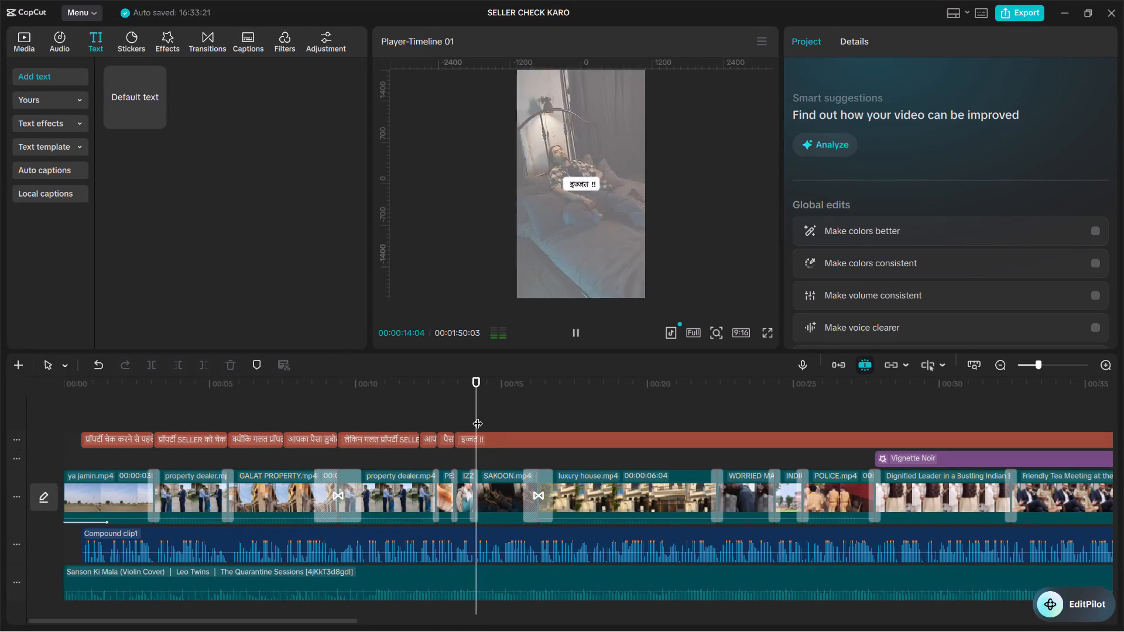
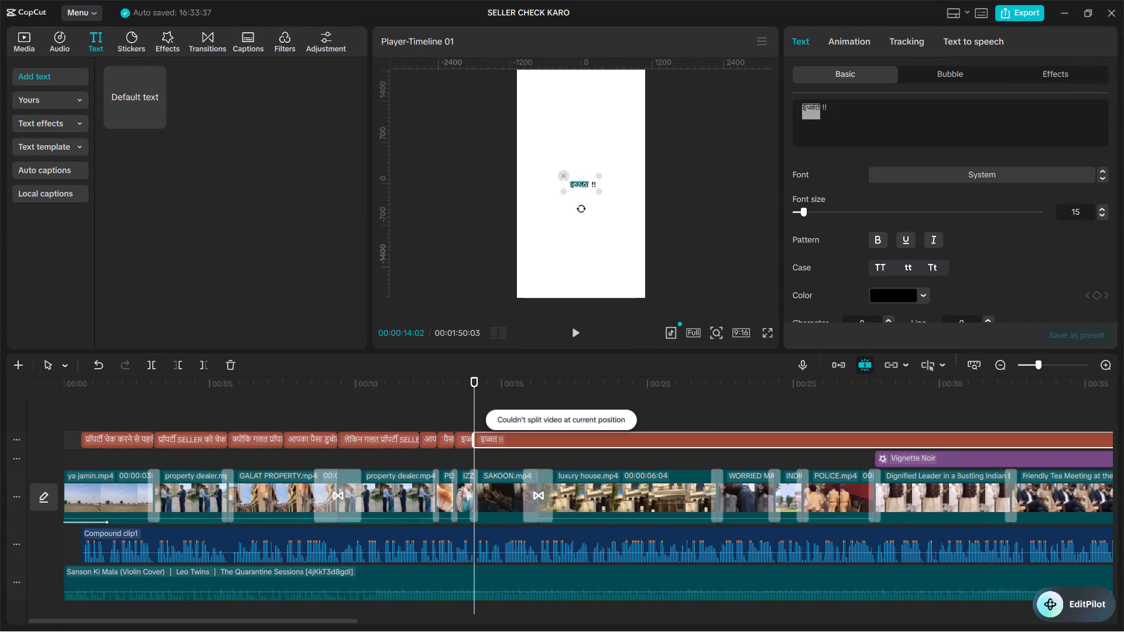
Replace the text of the last caption clip with the copied phrase "और सुकून !!".
{"action": "key", "text": "ctrl+v"}
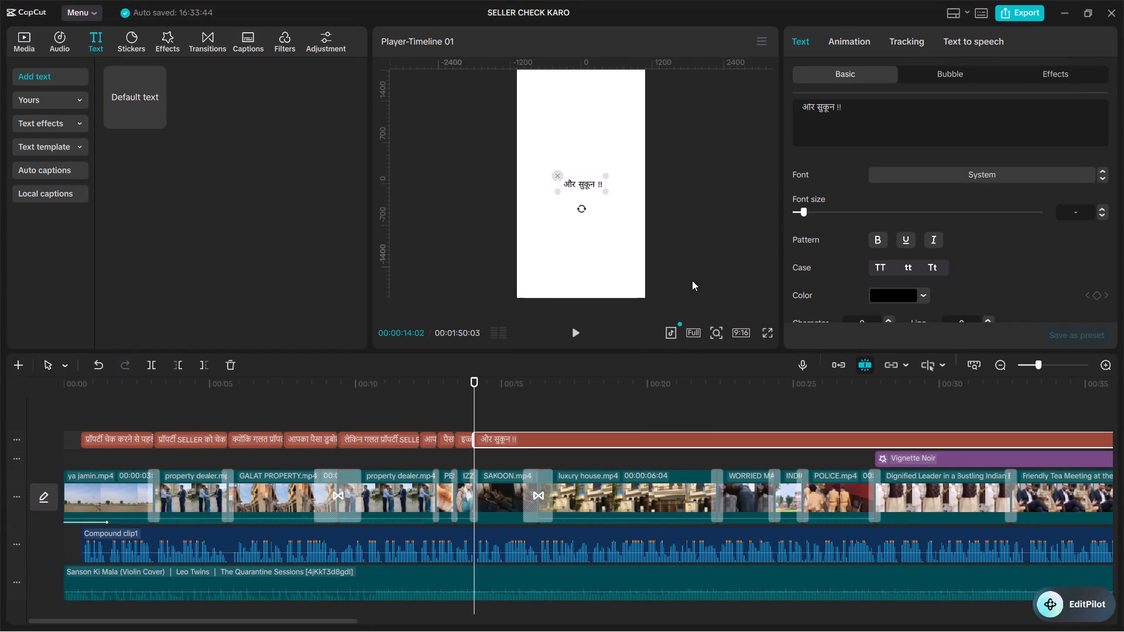
Play the speech under the "और सुकून !!" caption, place the playhead at the phrase's end, about 00:00:15:01, and select that caption clip.
{"action": "left_click", "coordinate": [470, 418]}
{"action": "left_click", "coordinate": [468, 418]}
{"action": "key", "text": "space"}
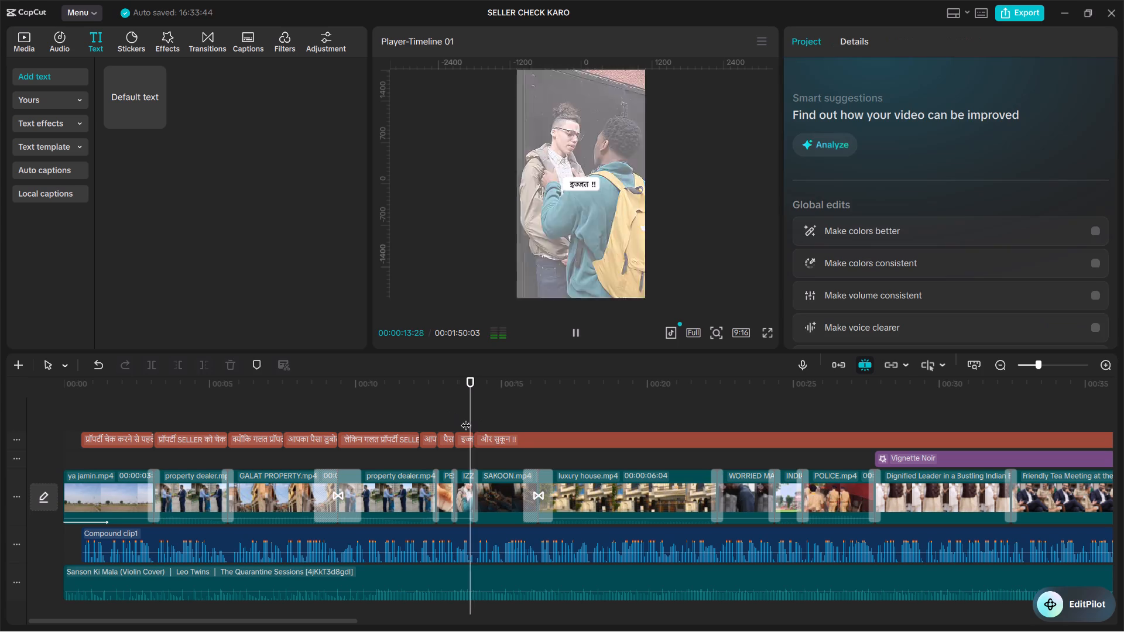
{"action": "left_click", "coordinate": [487, 418]}
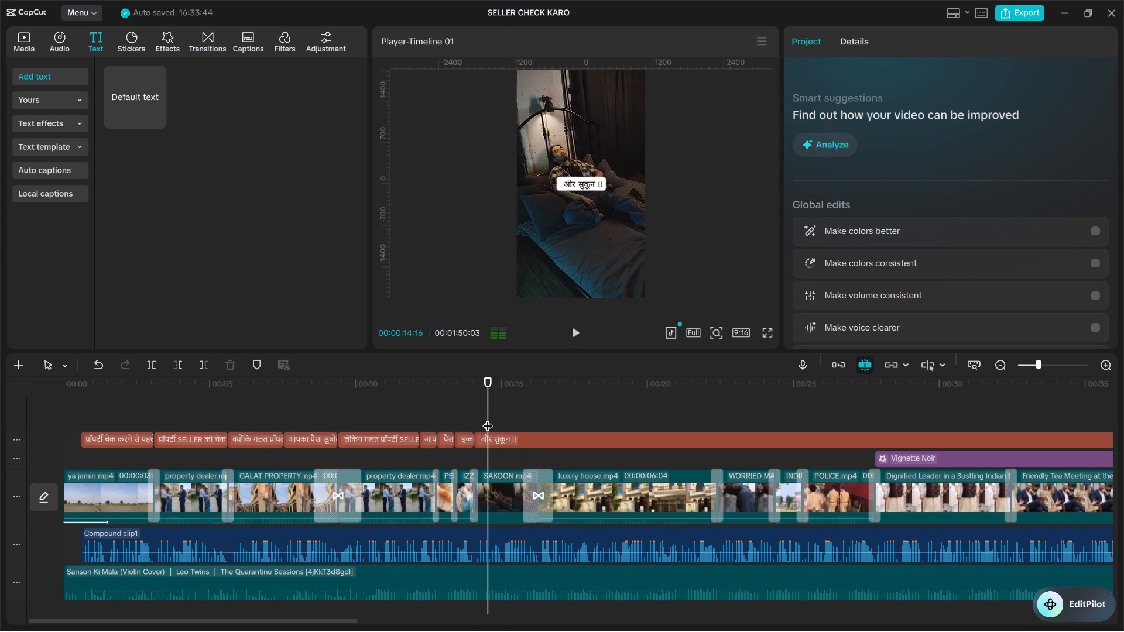
{"action": "left_click_drag", "start_coordinate": [488, 418], "coordinate": [503, 430]}
{"action": "key", "text": "space"}
{"action": "double_click", "coordinate": [503, 424]}
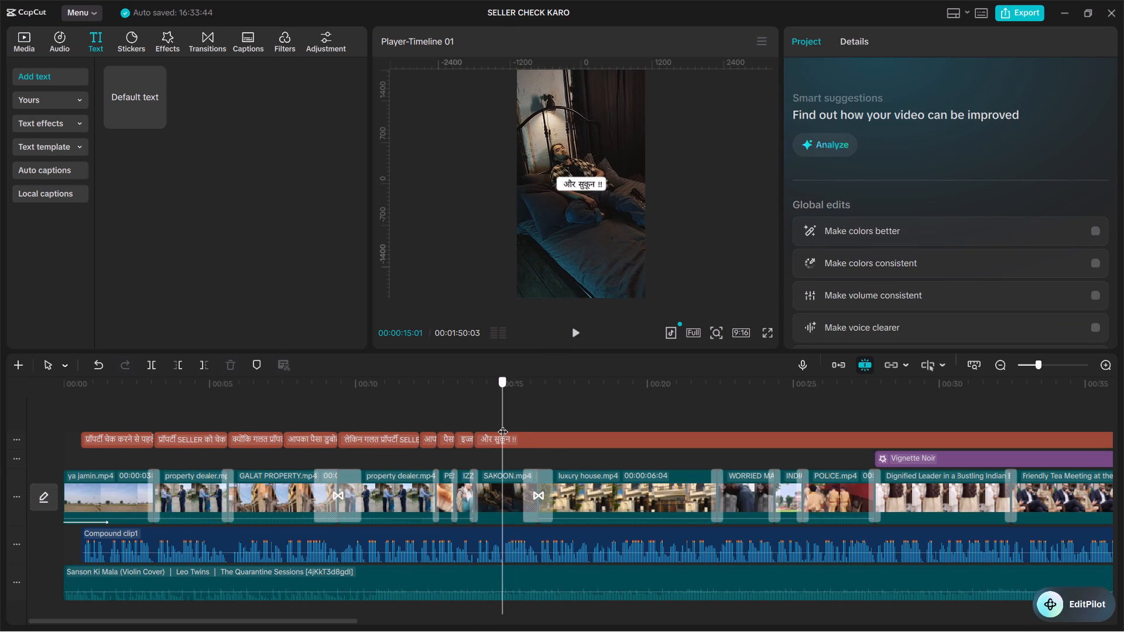
{"action": "left_click", "coordinate": [516, 440]}
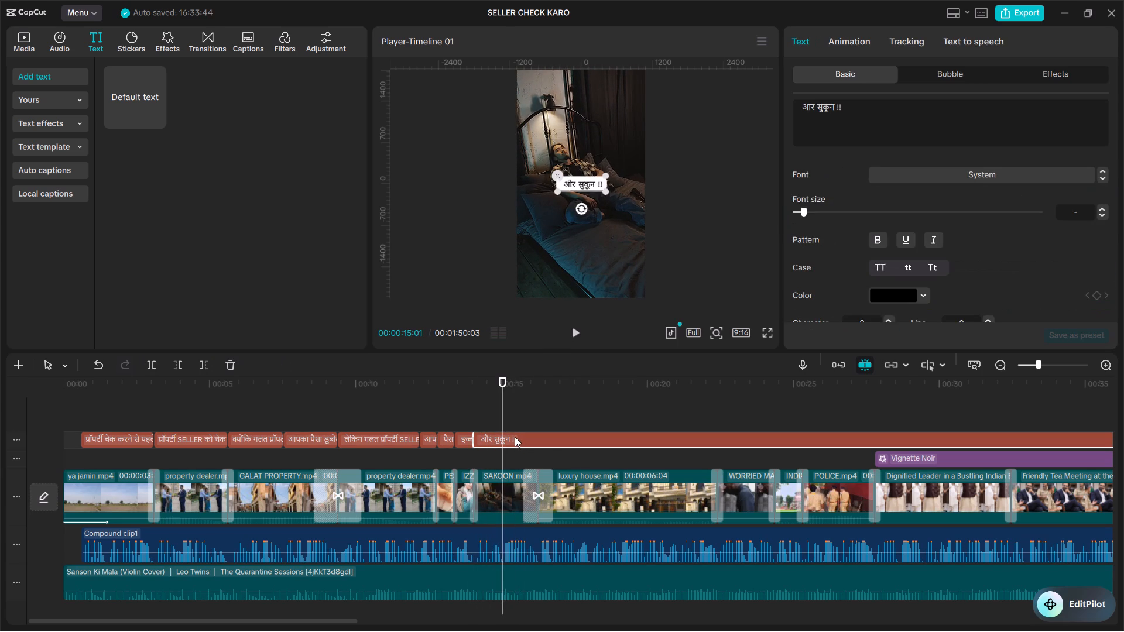
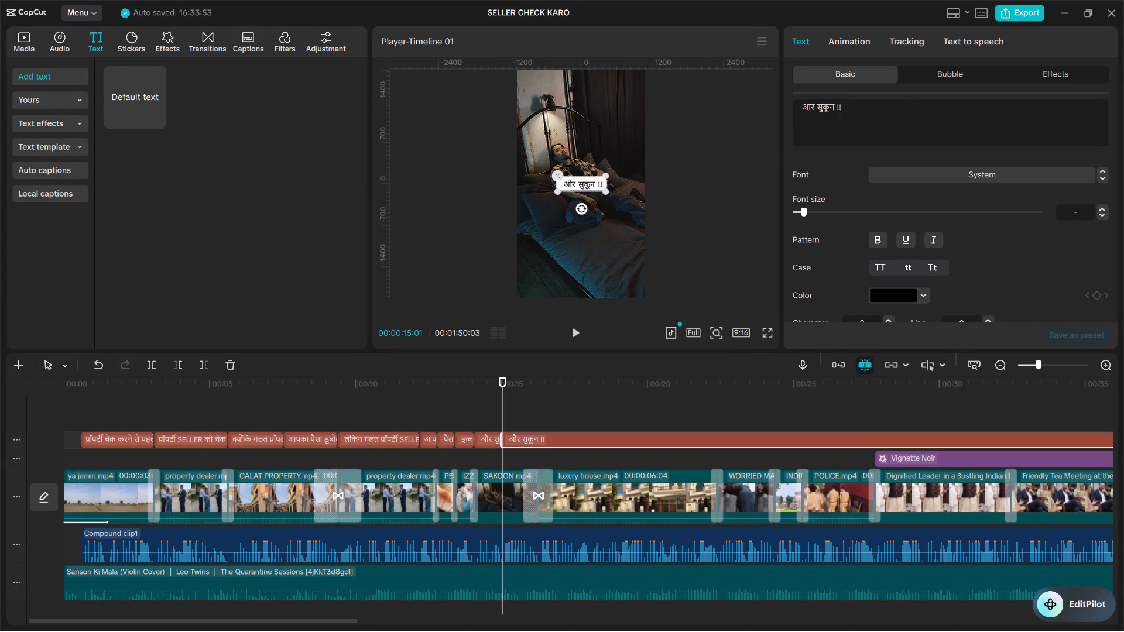
Replace the "और सुकून" text of the last caption clip with the copied phrase "तीनों डुबो सकता है", keeping the "!!".
{"action": "left_click", "coordinate": [832, 106]}
{"action": "left_click_drag", "start_coordinate": [832, 106], "coordinate": [800, 112]}
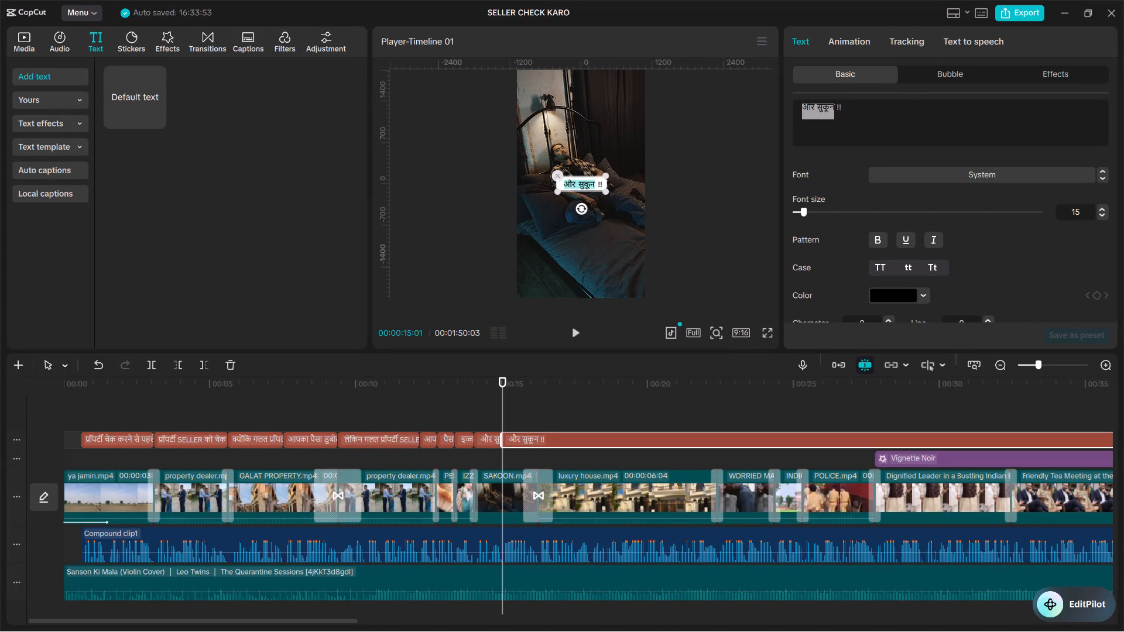
{"action": "key", "text": "ctrl+v"}
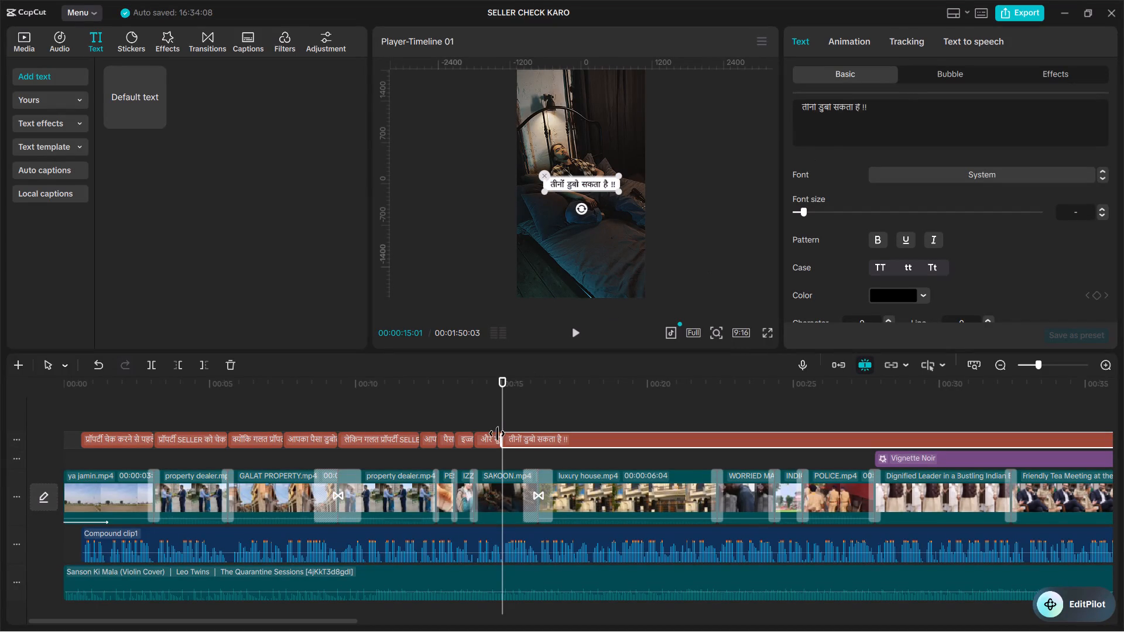
Play back the speech around the change from the "और सुकून !!" caption to "तीनों डुबो सकता है !!" to check the timing.
{"action": "left_click", "coordinate": [489, 408]}
{"action": "key", "text": "space"}
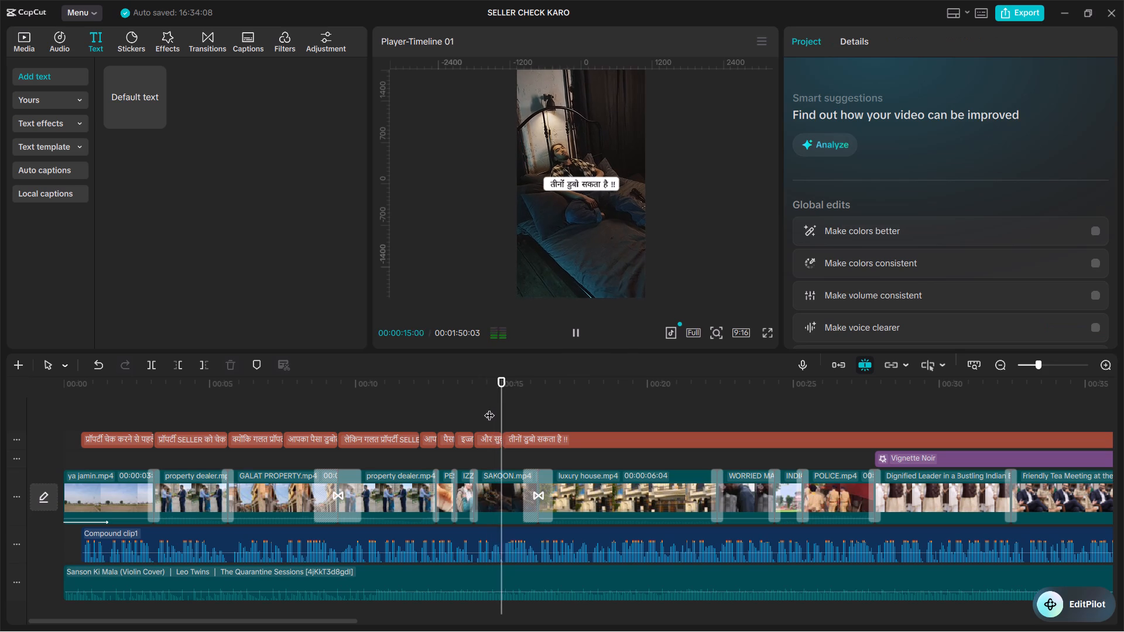
{"action": "left_click", "coordinate": [472, 414]}
{"action": "key", "text": "space"}
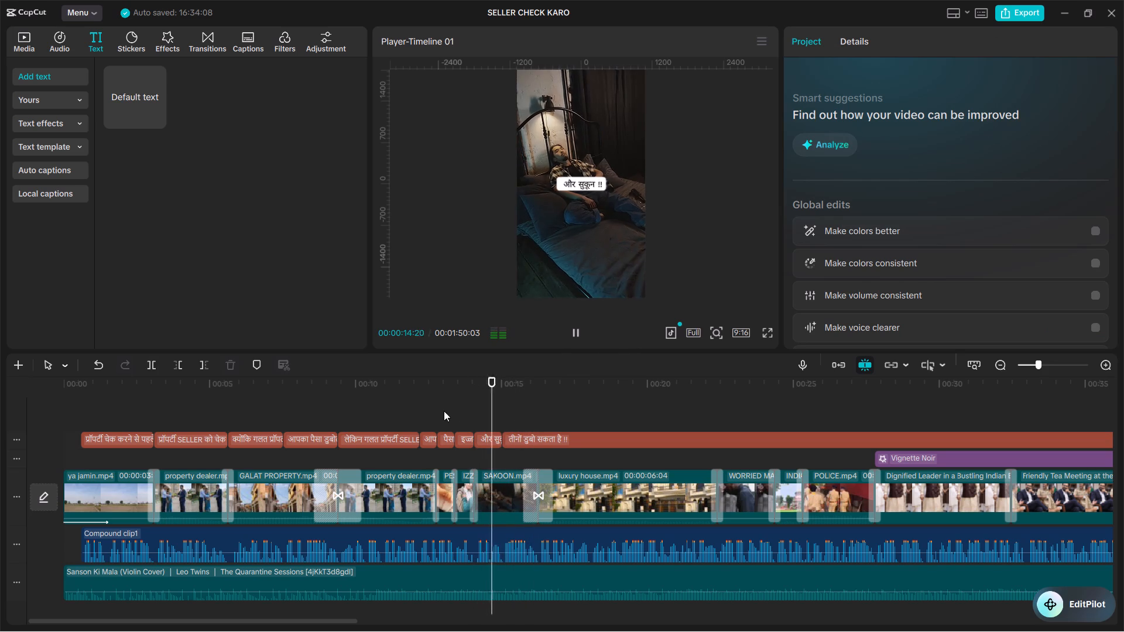
{"action": "left_click", "coordinate": [444, 411]}
{"action": "key", "text": "space"}
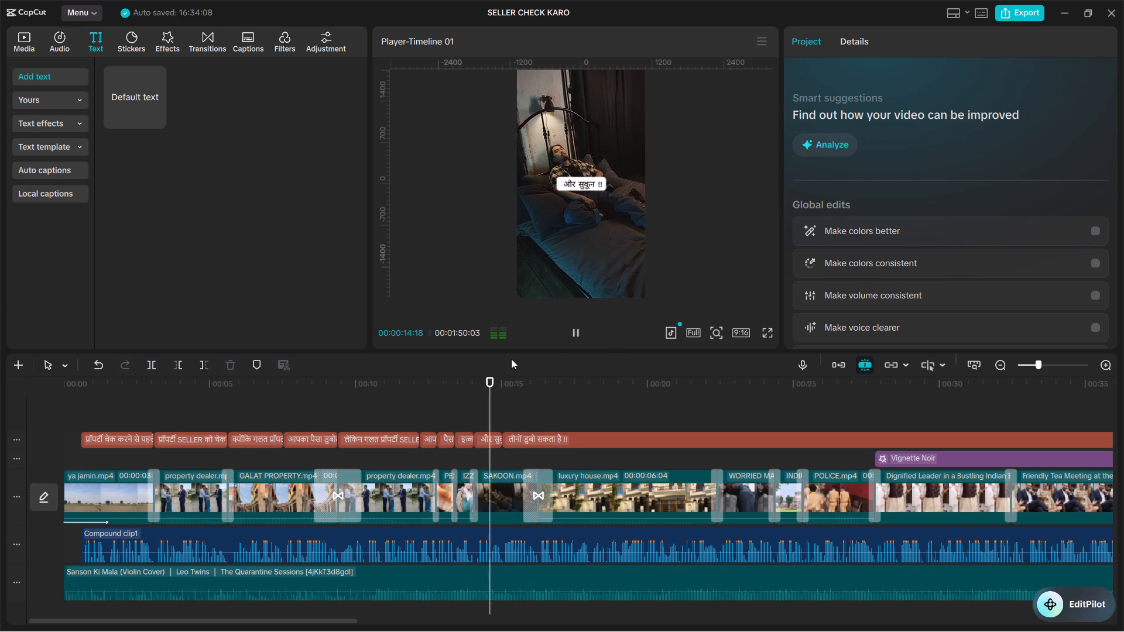
{"action": "key", "text": "space"}
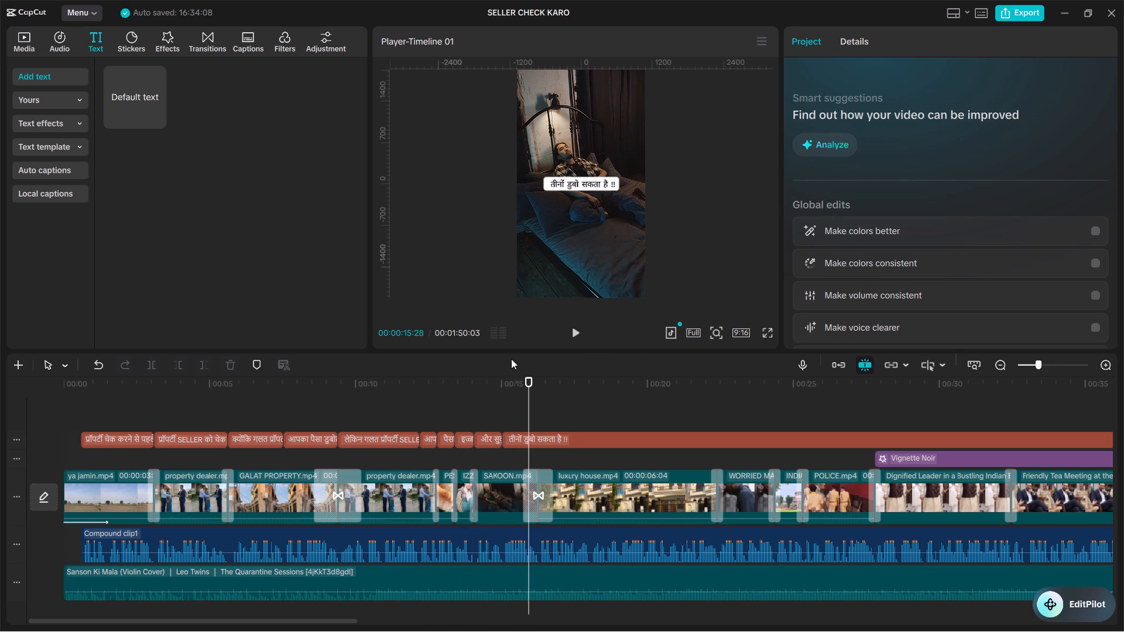
{"action": "left_click", "coordinate": [496, 415]}
{"action": "left_click", "coordinate": [492, 415]}
{"action": "key", "text": "space"}
{"action": "key", "text": "space"}
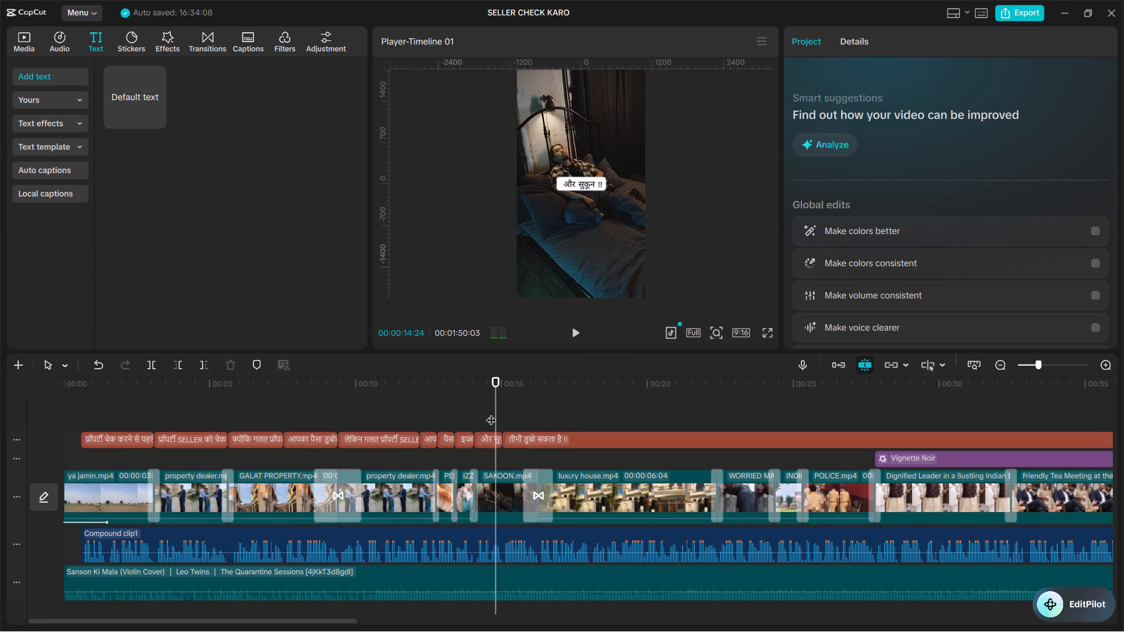
{"action": "key", "text": "space"}
Find where the spoken phrase "तीनों डुबो सकता है" ends and split its caption clip there, at 00:00:16:08.
{"action": "left_click", "coordinate": [484, 413]}
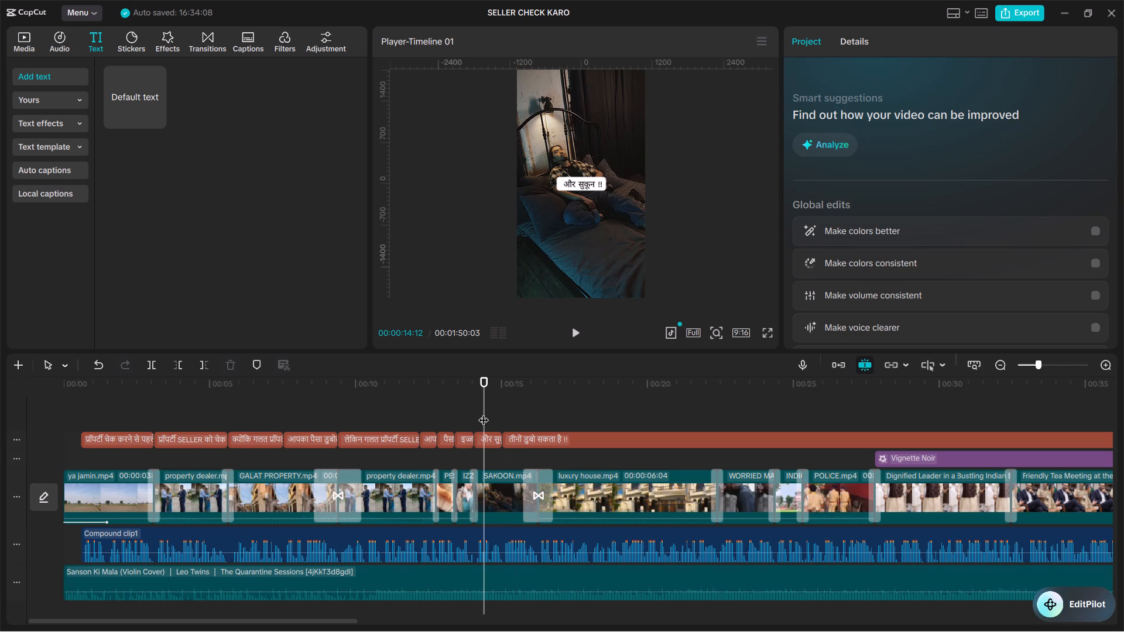
{"action": "key", "text": "space"}
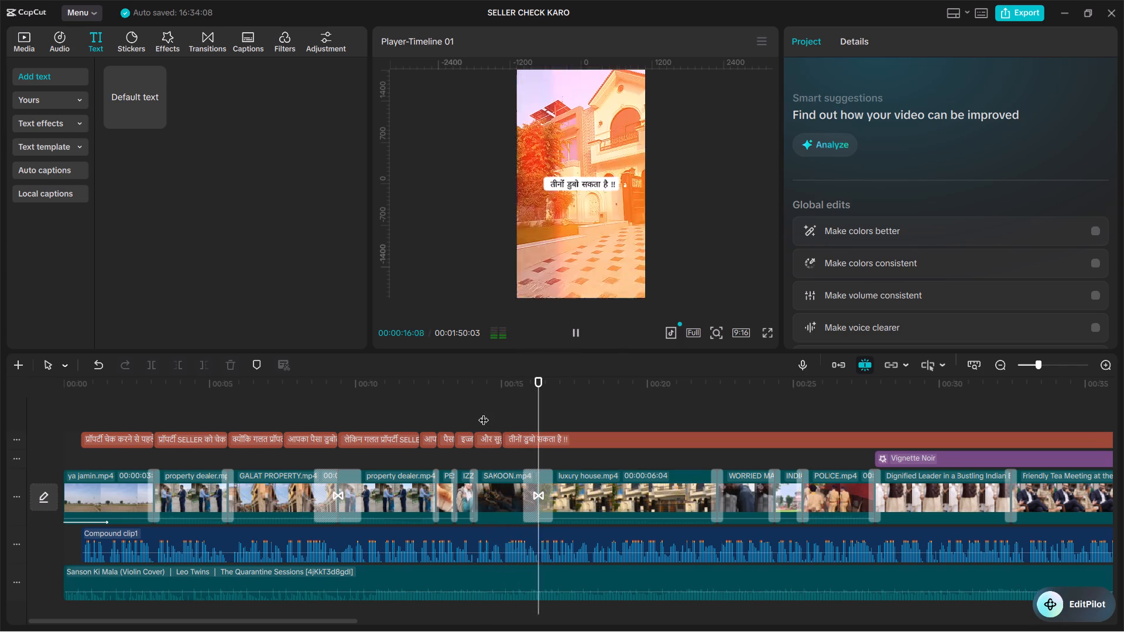
{"action": "left_click", "coordinate": [484, 413]}
{"action": "key", "text": "space"}
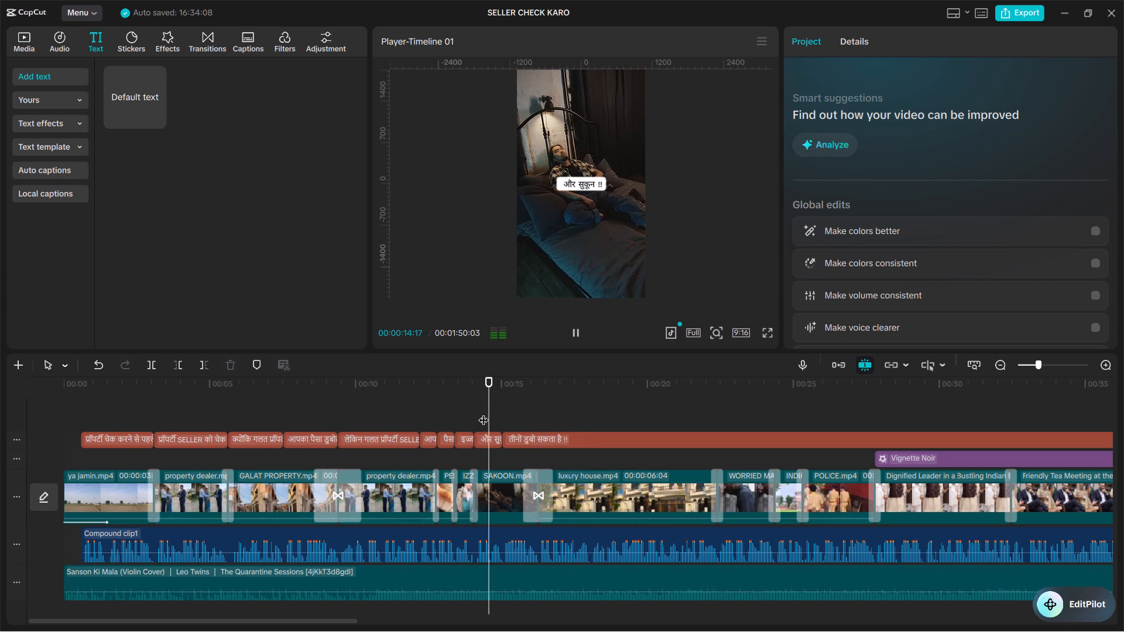
{"action": "key", "text": "space"}
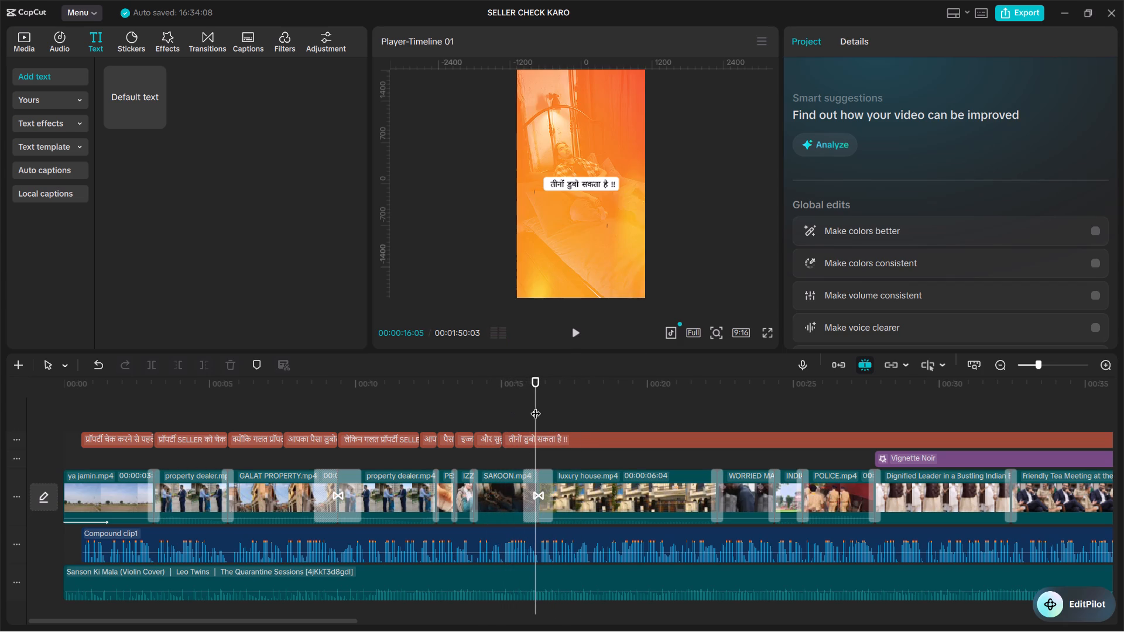
{"action": "left_click_drag", "start_coordinate": [536, 406], "coordinate": [537, 417]}
{"action": "left_click", "coordinate": [539, 439]}
{"action": "key", "text": "ctrl+b"}
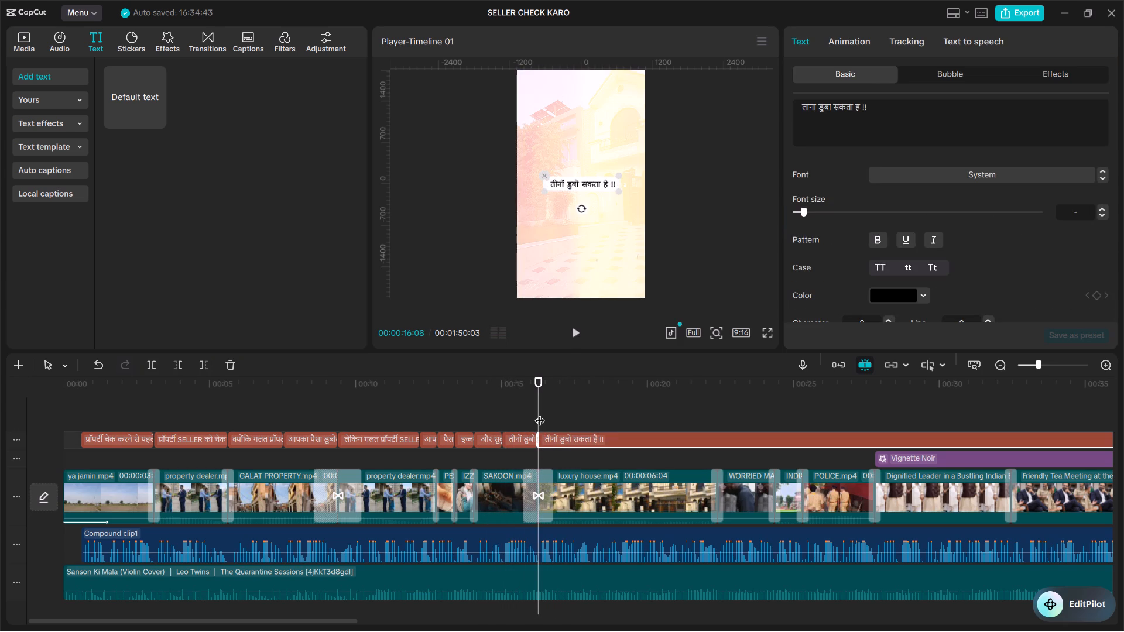
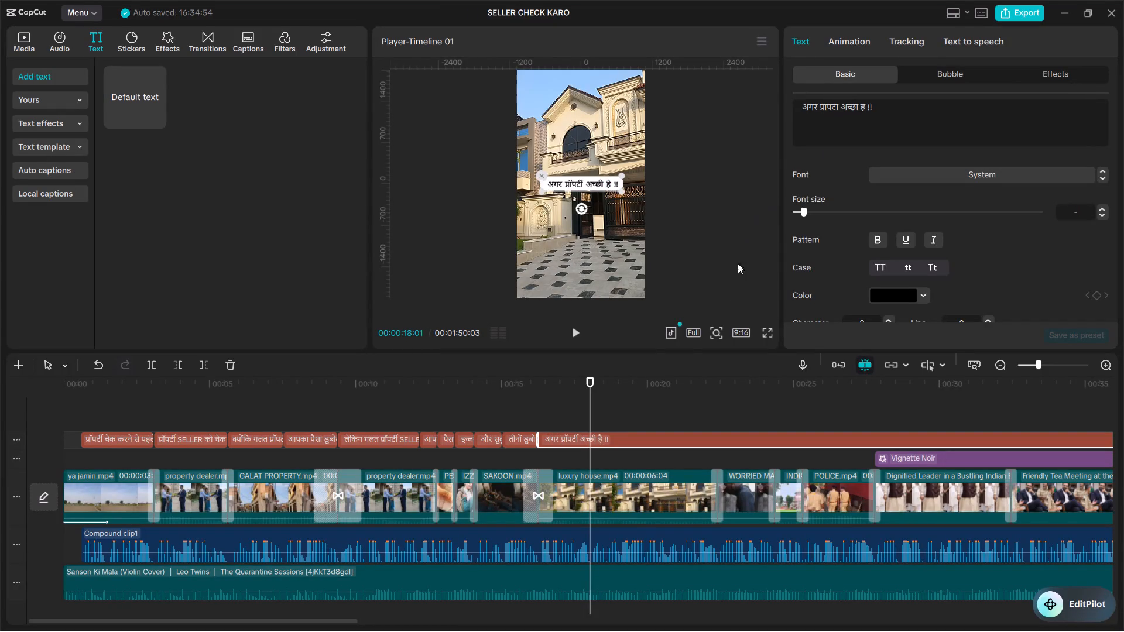
Play back the phrase "अगर प्रॉपर्टी अच्छी है" to find where it ends and split its caption clip there, at 00:00:18:01.
{"action": "double_click", "coordinate": [540, 411]}
{"action": "key", "text": "space"}
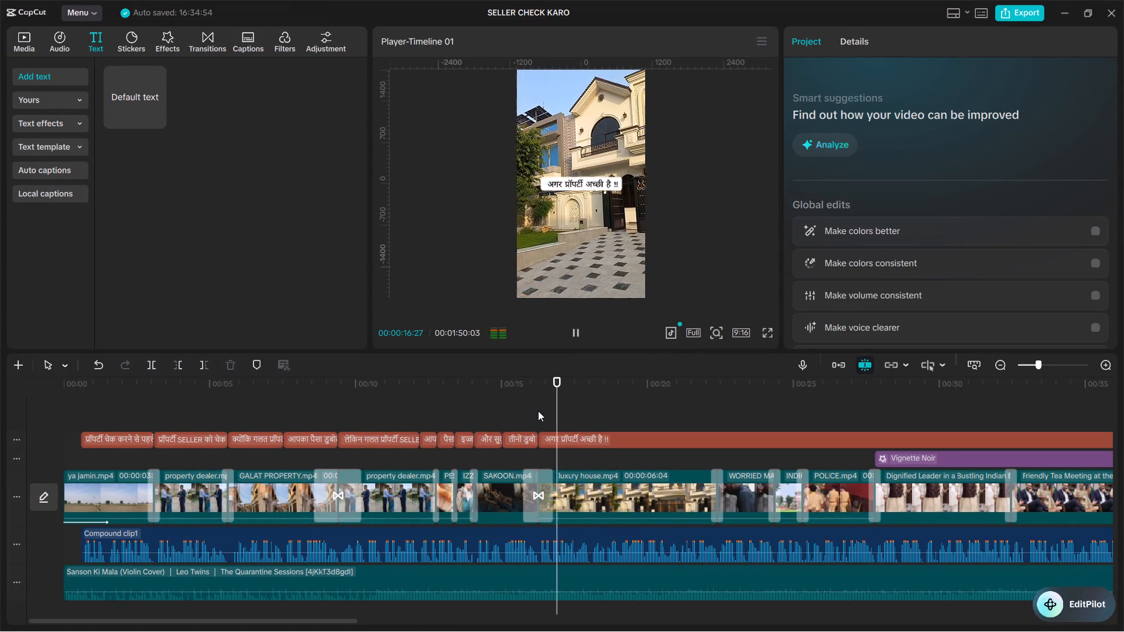
{"action": "left_click", "coordinate": [550, 414]}
{"action": "left_click_drag", "start_coordinate": [550, 414], "coordinate": [539, 406]}
{"action": "key", "text": "space"}
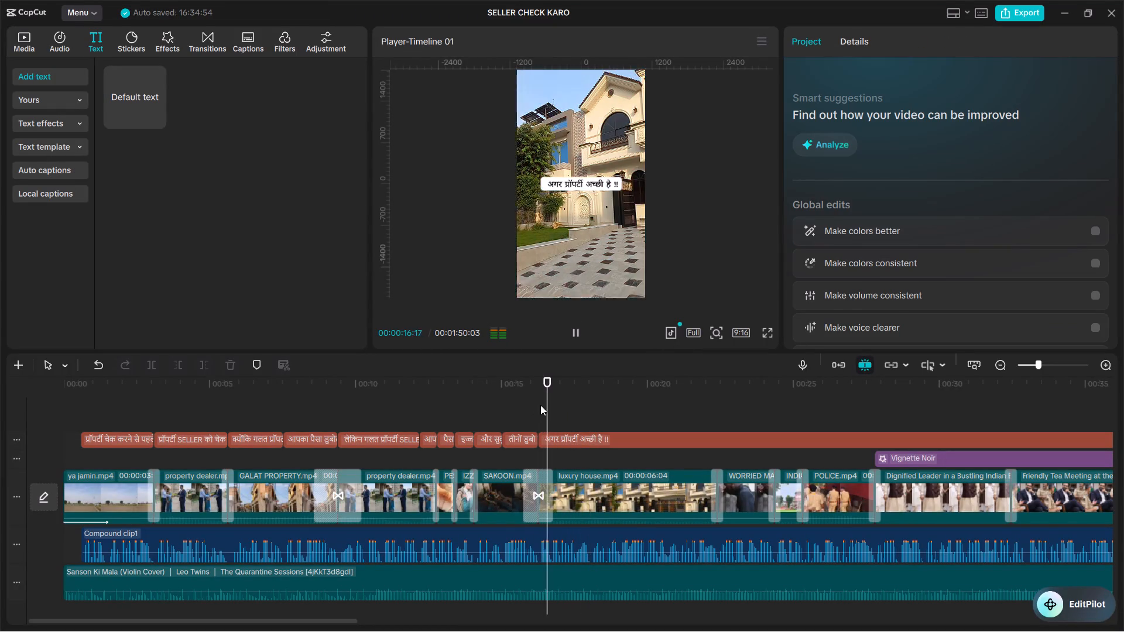
{"action": "key", "text": "space"}
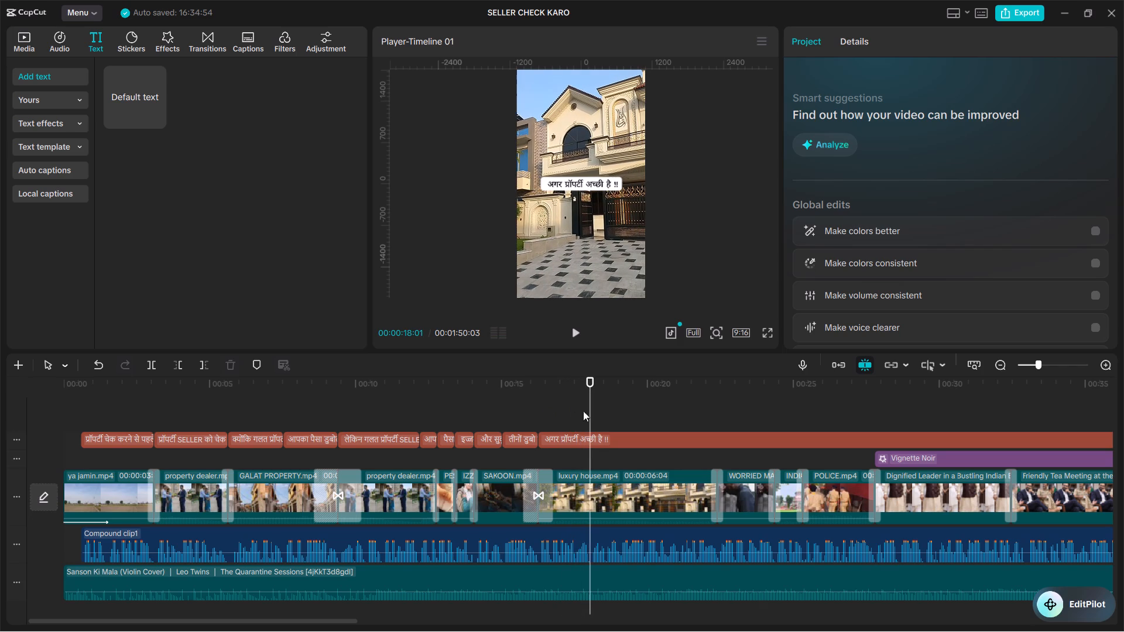
{"action": "left_click", "coordinate": [602, 431]}
{"action": "double_click", "coordinate": [592, 423]}
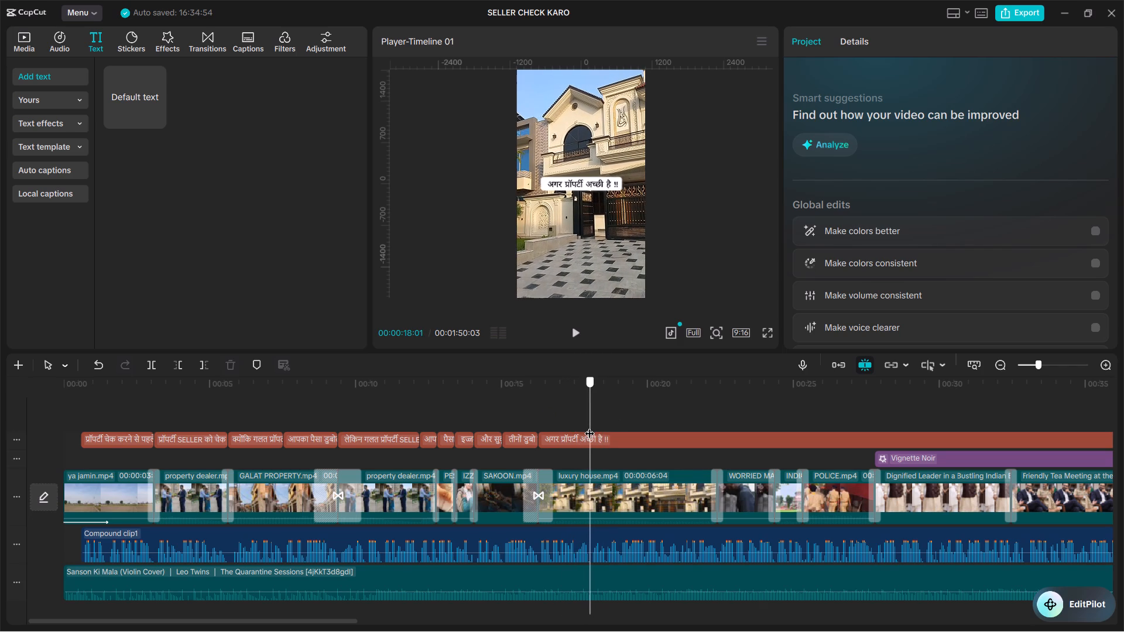
{"action": "left_click", "coordinate": [595, 442]}
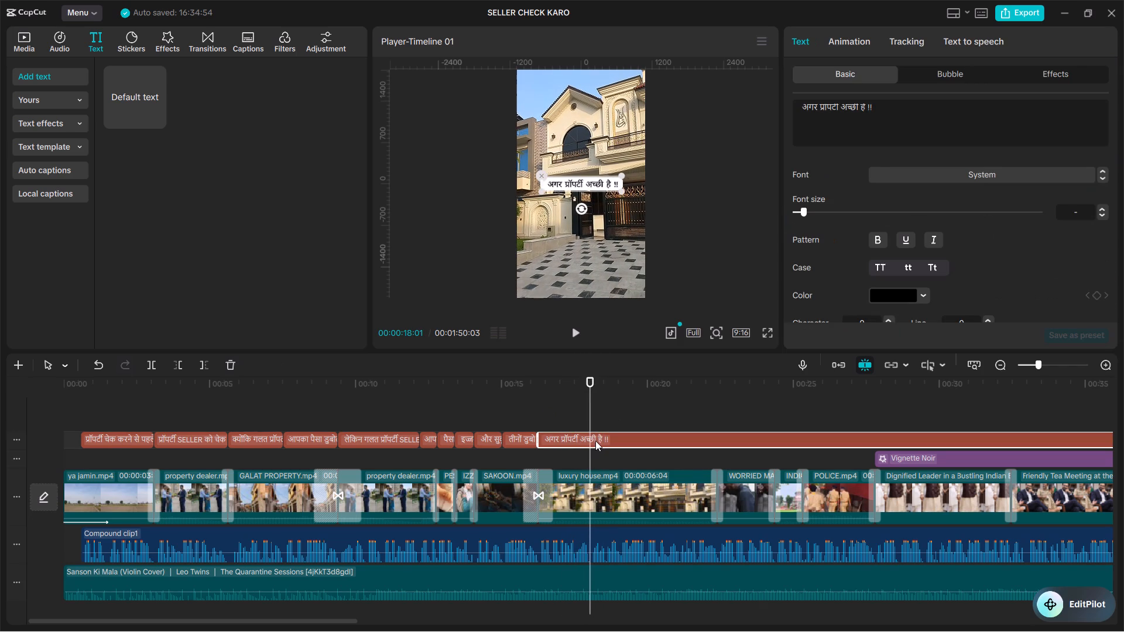
{"action": "key", "text": "ctrl+b"}
Play the speech onward from the new split to hear the next phrase to caption.
{"action": "key", "text": "space"}
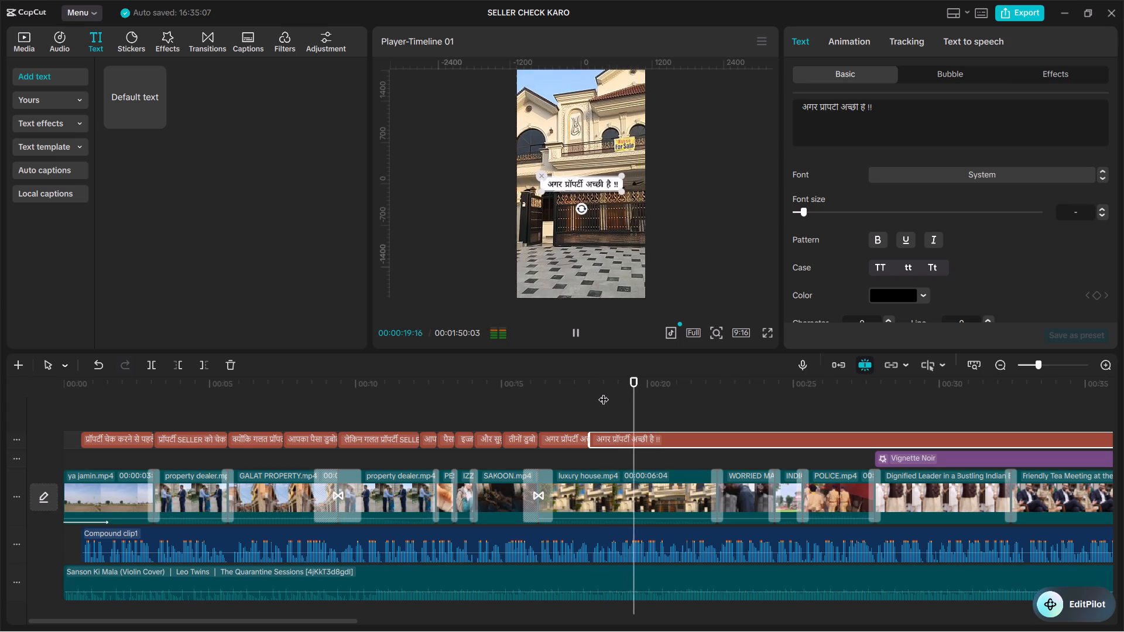
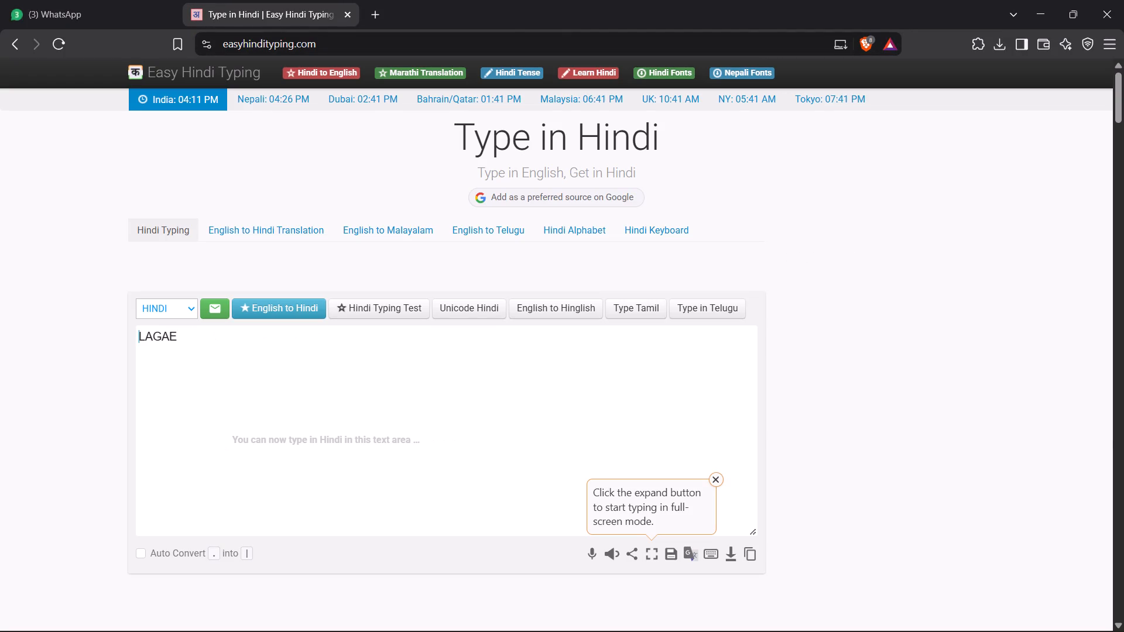
Convert "admi" into the Hindi word आदमी in the Easy Hindi Typing text area, replacing its contents, and copy it.
{"action": "type", "text": "admi"}
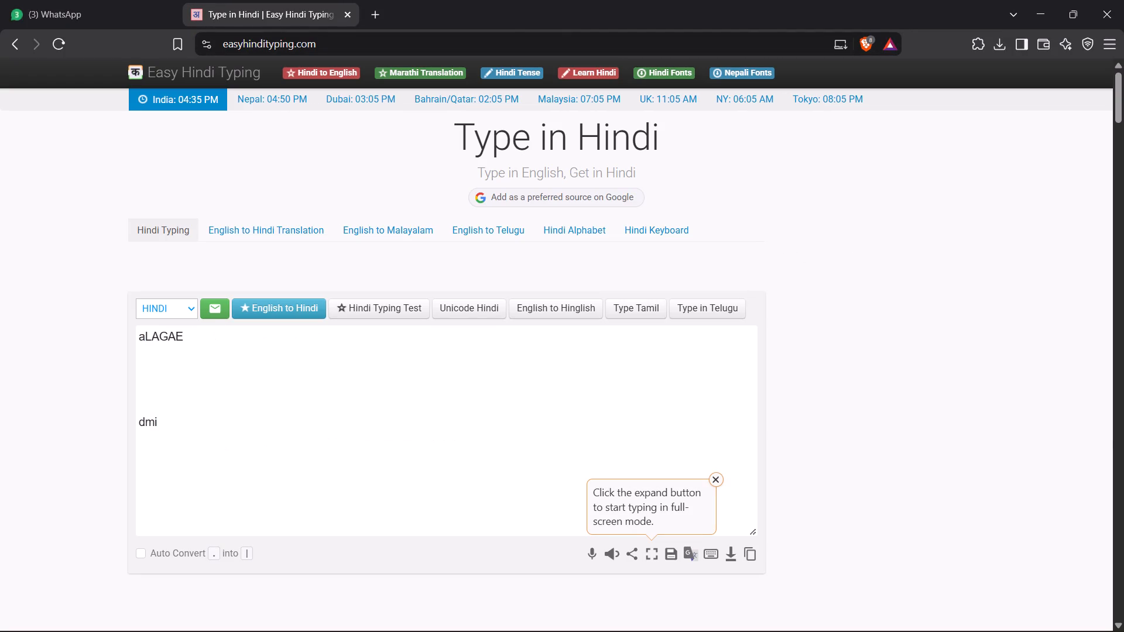
{"action": "key", "text": "ctrl+a"}
{"action": "type", "text": "admi"}
{"action": "key", "text": "Return"}
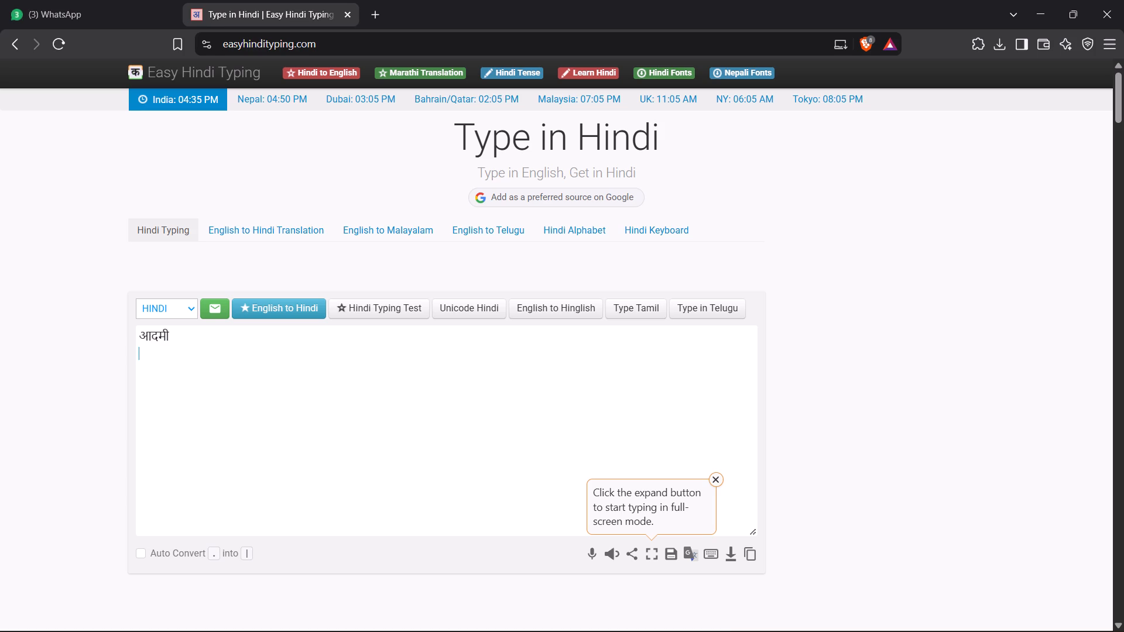
{"action": "left_click_drag", "start_coordinate": [171, 334], "coordinate": [126, 338]}
{"action": "key", "text": "ctrl+c"}
{"action": "right_click", "coordinate": [148, 336]}
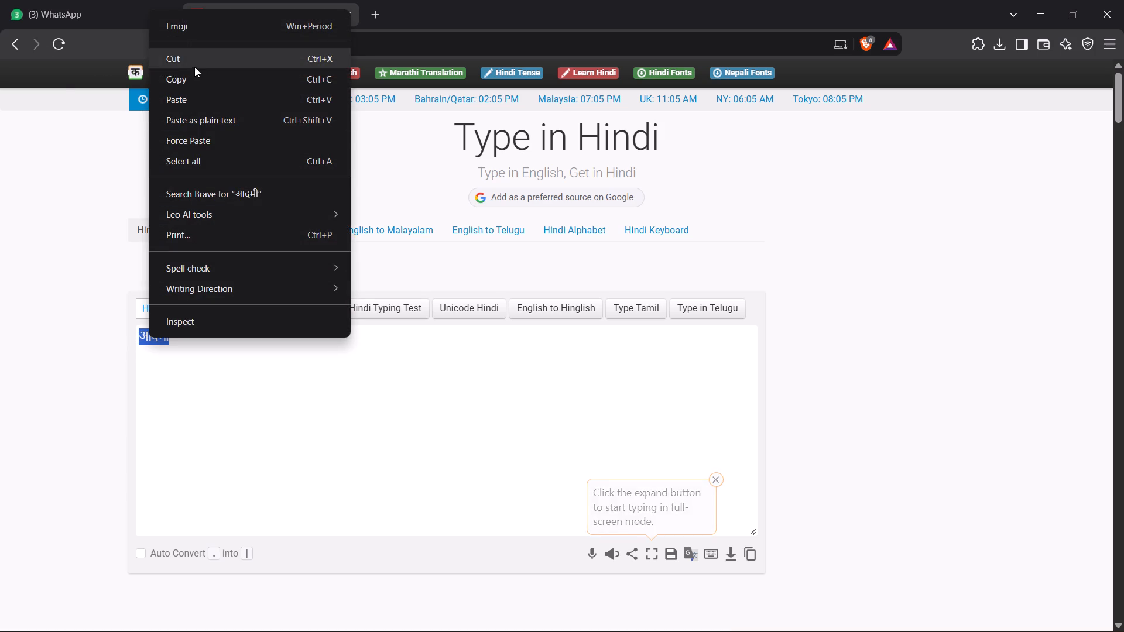
{"action": "left_click", "coordinate": [192, 83]}
Switch to CapCut, replay the speech from 00:00:18:01, and change the caption clip starting there to "लेकिन बेचने वाला 420 किस्म का इंसान है".
{"action": "key", "text": "alt+Tab"}
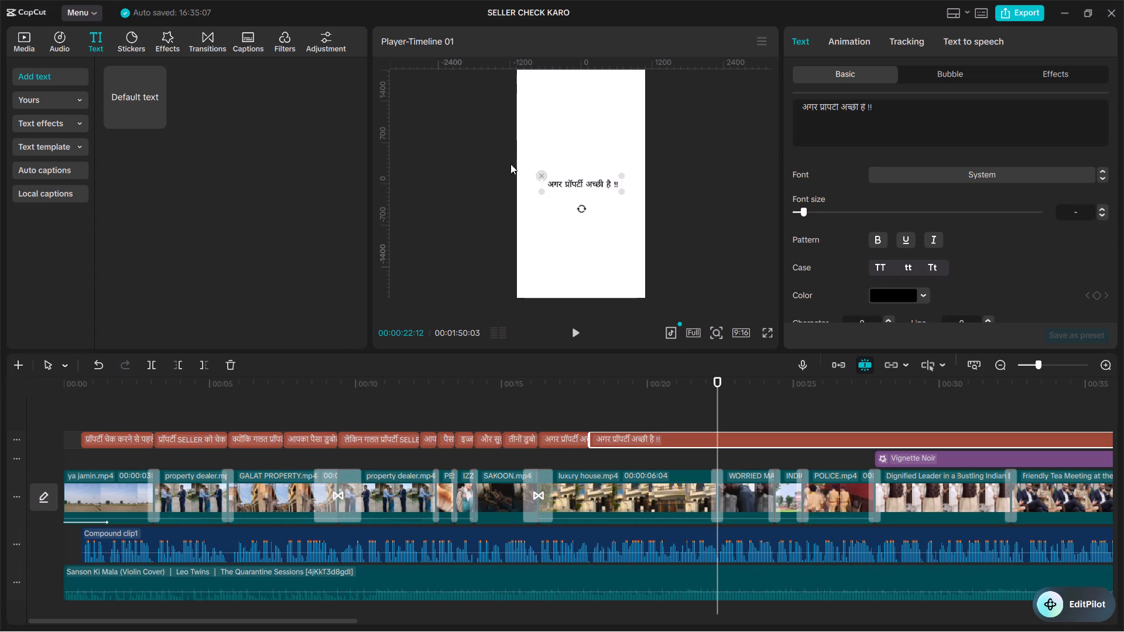
{"action": "key", "text": "space"}
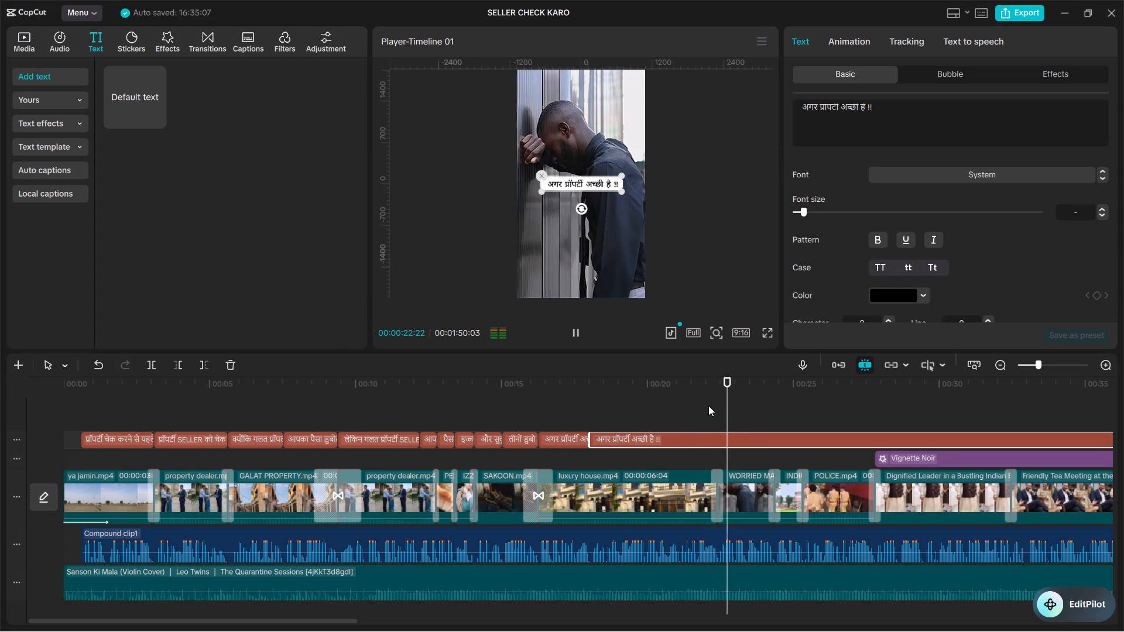
{"action": "left_click", "coordinate": [719, 405]}
{"action": "left_click", "coordinate": [612, 401]}
{"action": "left_click_drag", "start_coordinate": [605, 401], "coordinate": [583, 397]}
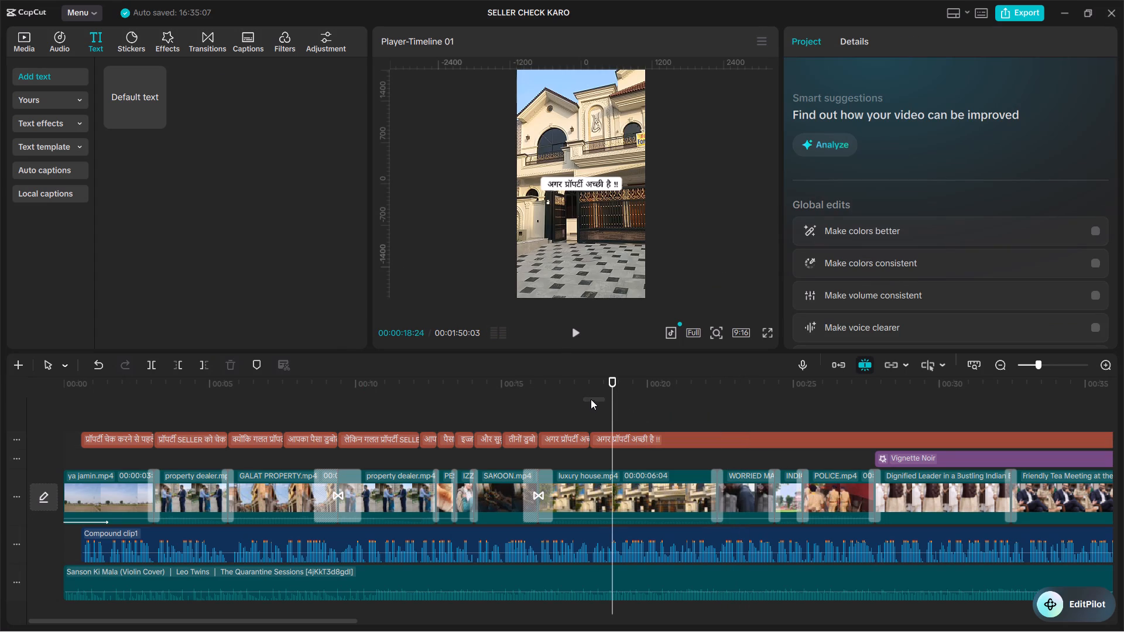
{"action": "double_click", "coordinate": [591, 403]}
{"action": "key", "text": "space"}
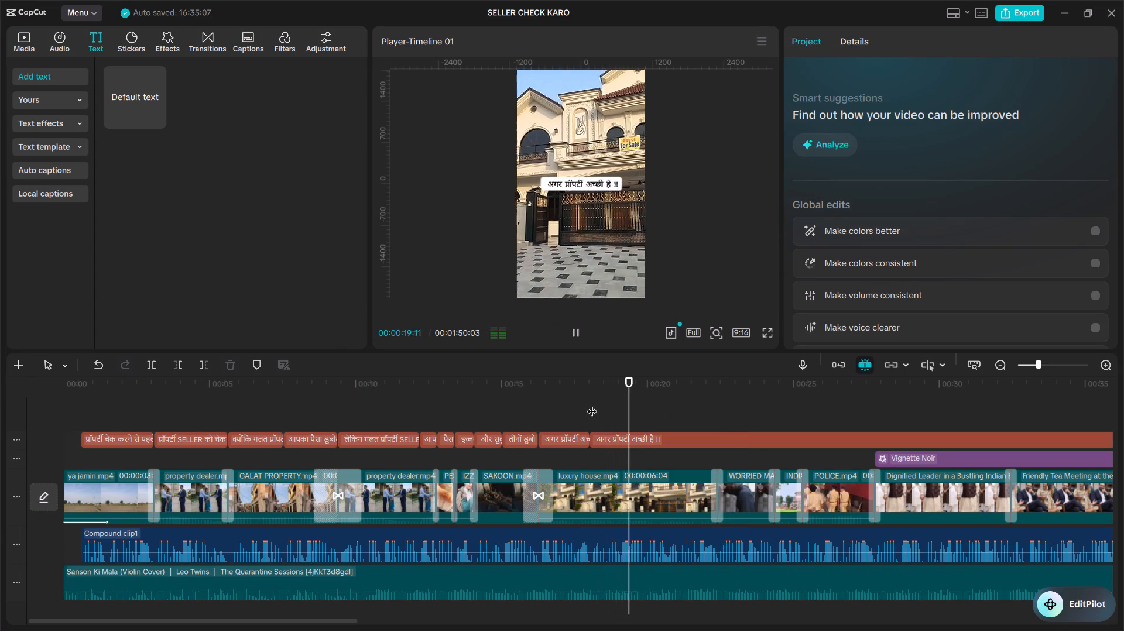
{"action": "left_click", "coordinate": [592, 404]}
{"action": "left_click", "coordinate": [615, 435]}
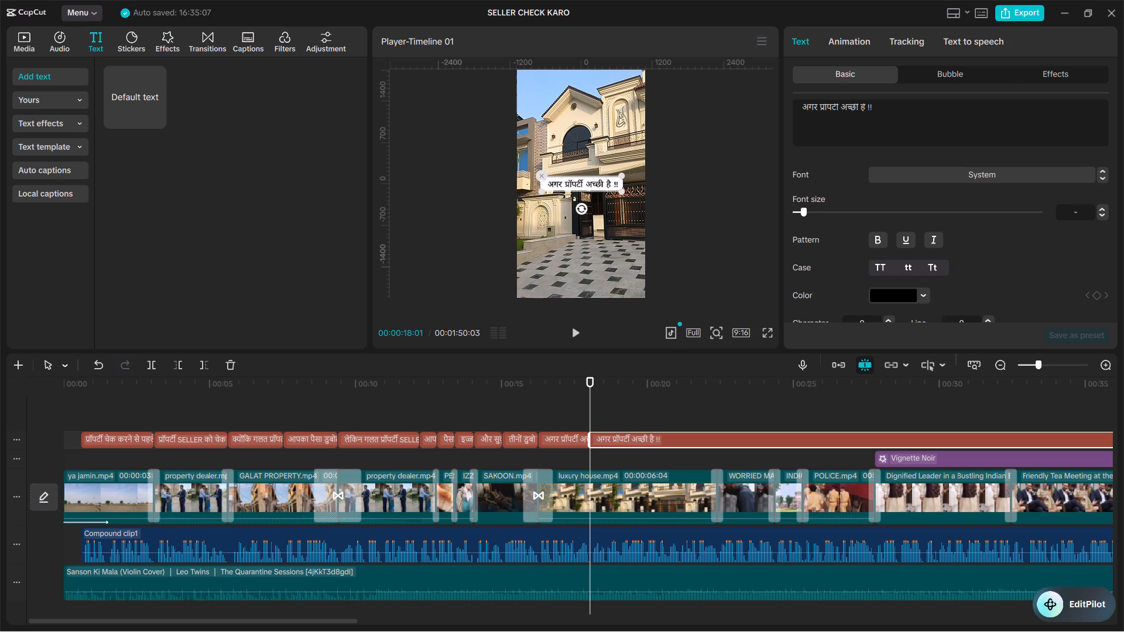
{"action": "left_click_drag", "start_coordinate": [865, 107], "coordinate": [801, 102]}
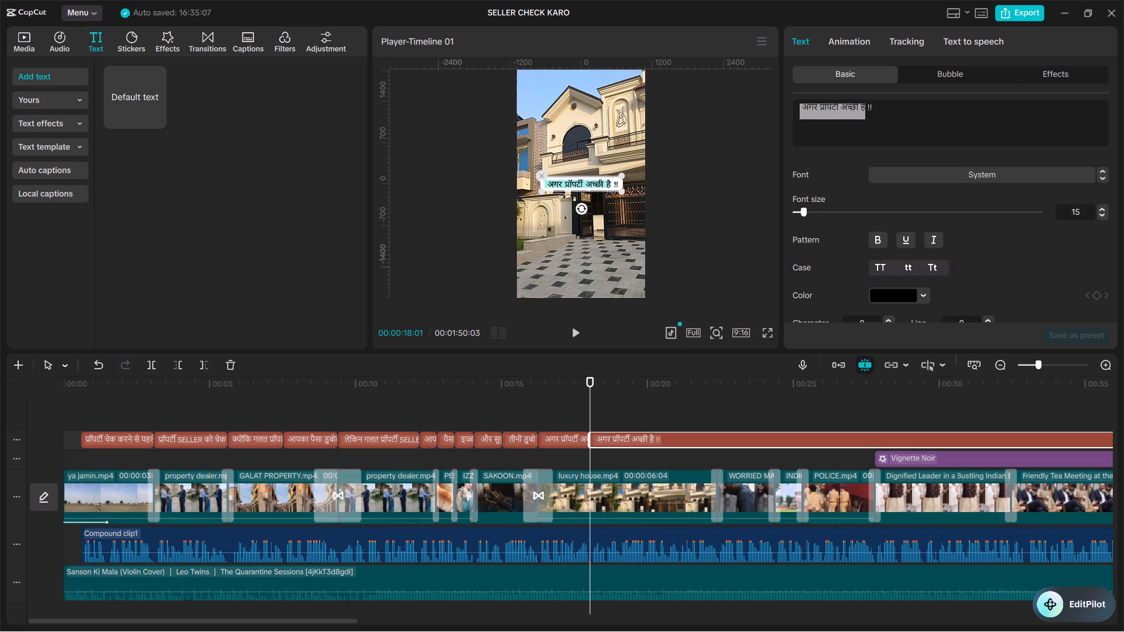
{"action": "key", "text": "super+v"}
{"action": "left_click", "coordinate": [333, 310]}
{"action": "key", "text": "ctrl+v"}
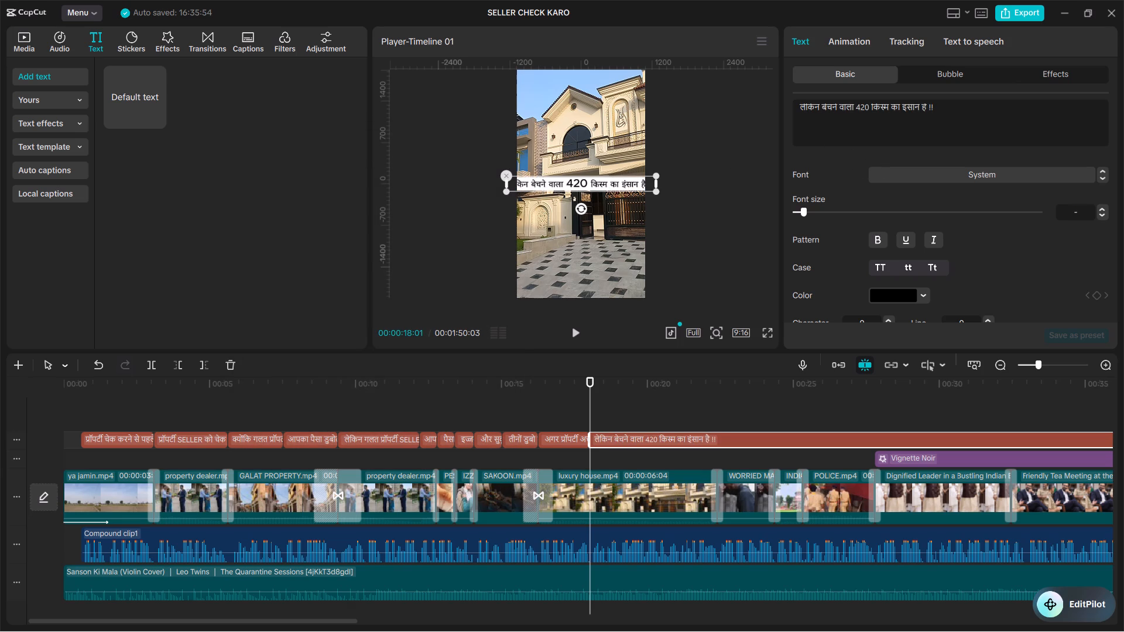
Scale the new caption down in the preview so that it fits inside the video frame's width.
{"action": "left_click_drag", "start_coordinate": [653, 191], "coordinate": [639, 189]}
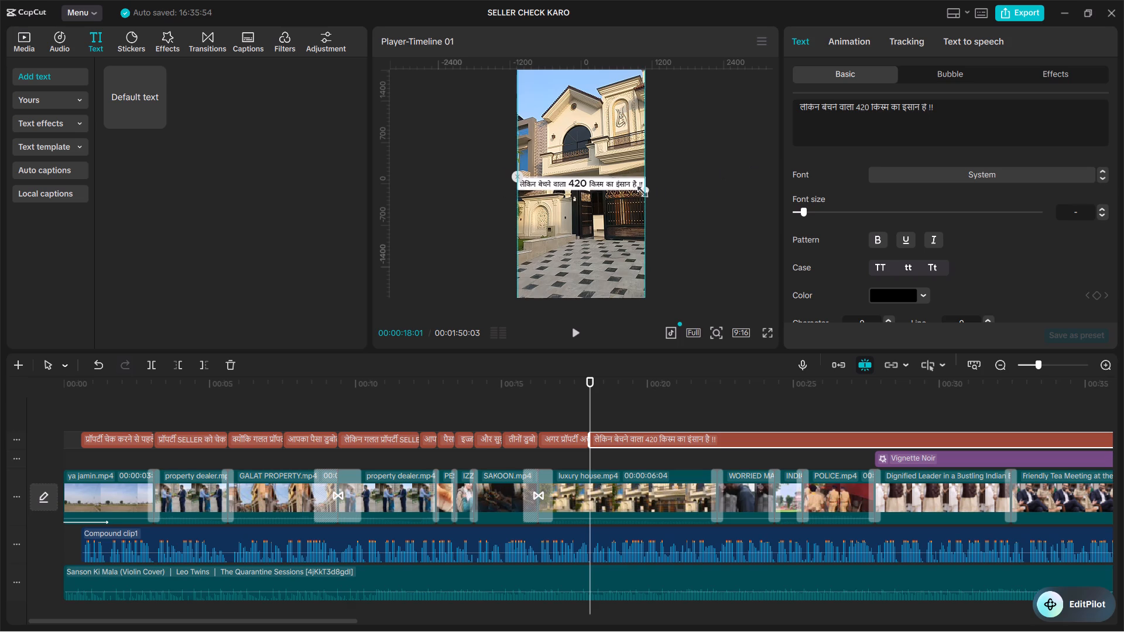
{"action": "left_click_drag", "start_coordinate": [639, 189], "coordinate": [629, 184]}
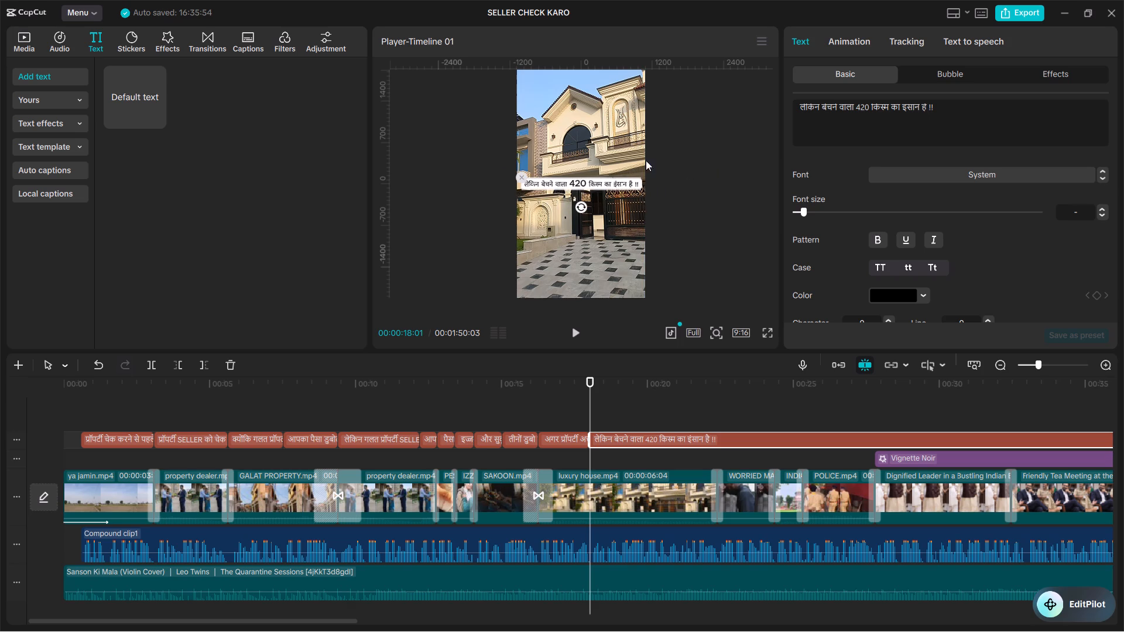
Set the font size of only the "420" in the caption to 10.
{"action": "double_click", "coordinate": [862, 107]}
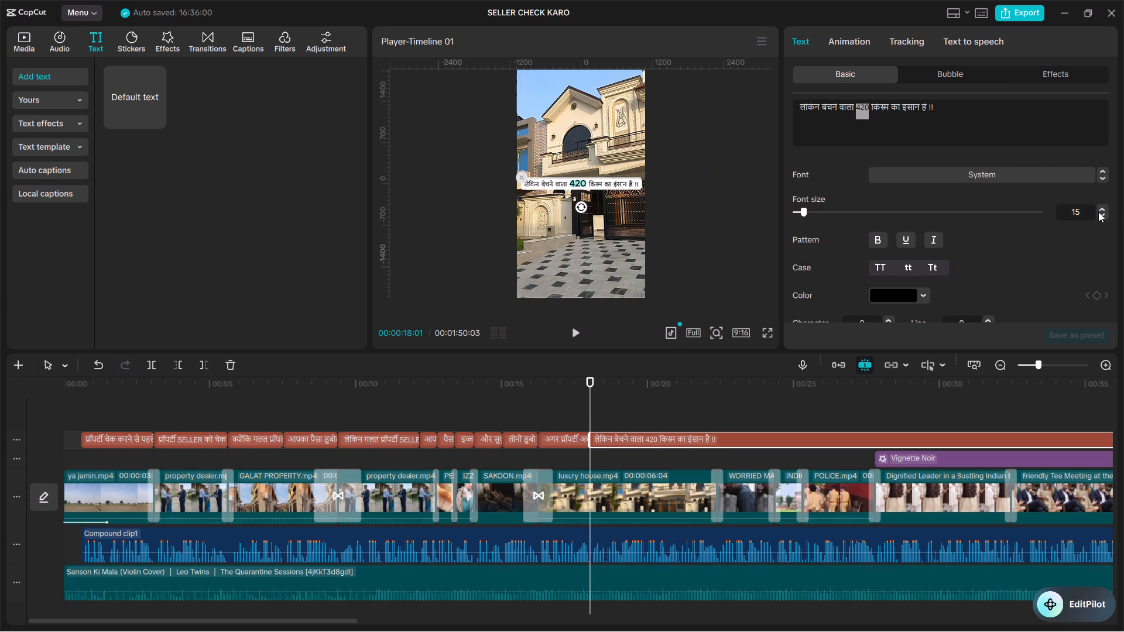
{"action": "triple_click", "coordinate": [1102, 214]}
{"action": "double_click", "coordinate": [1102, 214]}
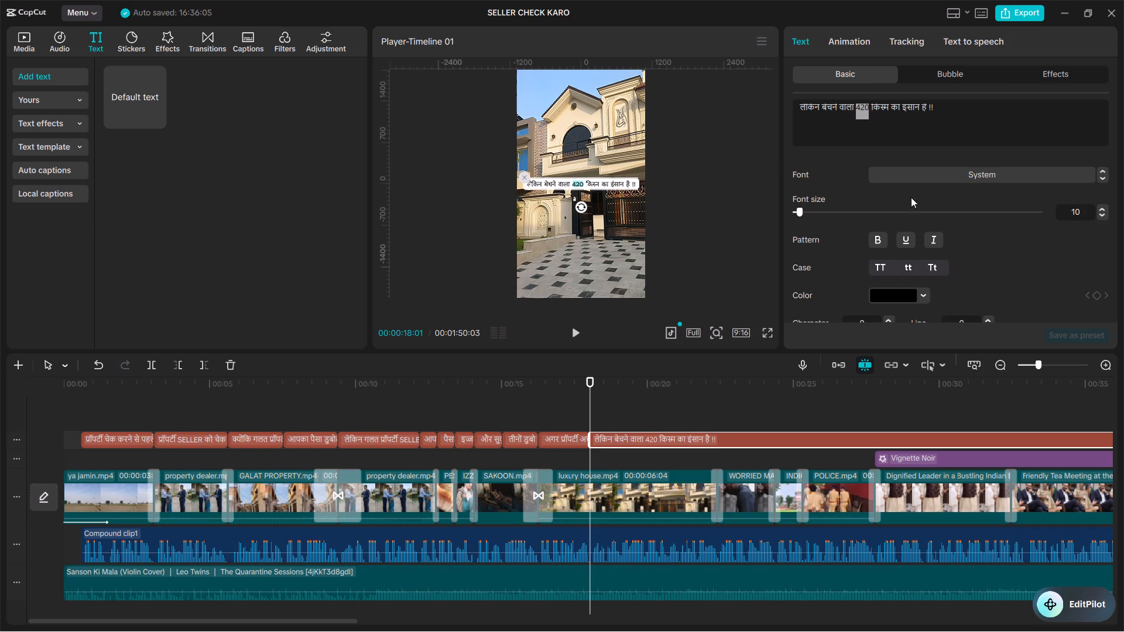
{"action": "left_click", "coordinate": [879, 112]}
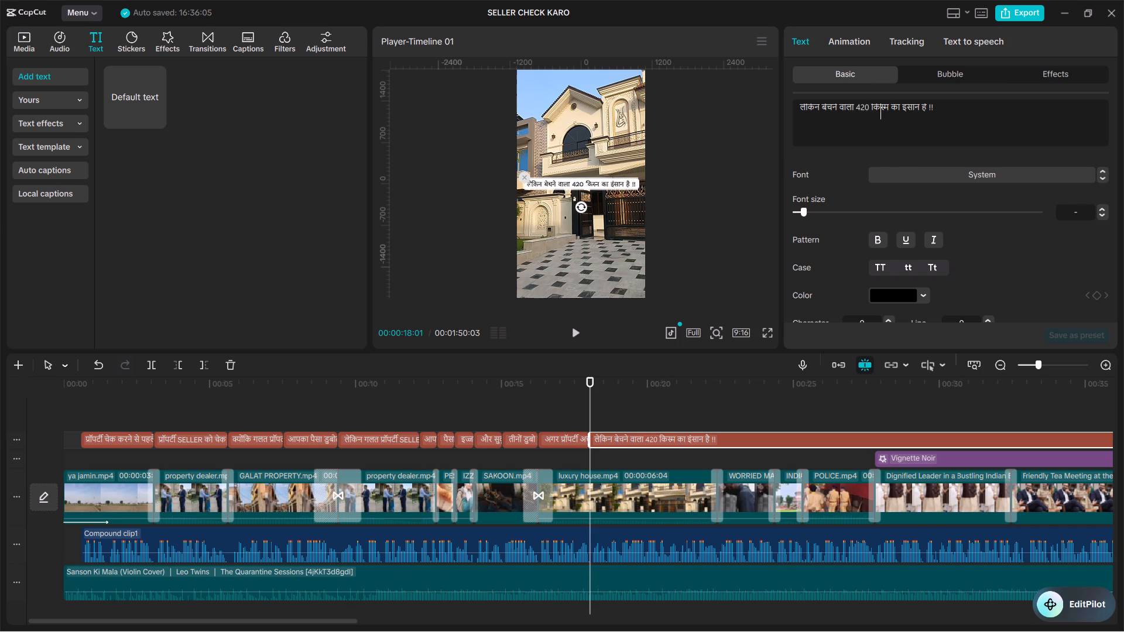
Replace the word इंसान in the caption with the copied word आदमी, keeping a single space before है.
{"action": "double_click", "coordinate": [909, 107]}
{"action": "key", "text": "super+v"}
{"action": "left_click", "coordinate": [359, 250]}
{"action": "key", "text": "ctrl+v"}
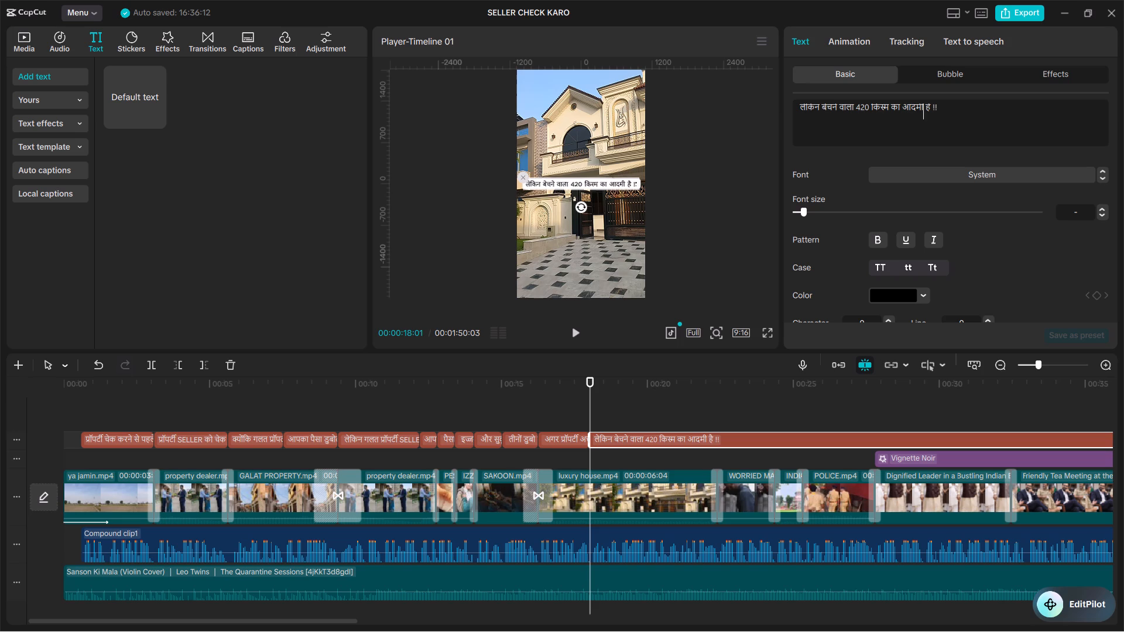
{"action": "key", "text": "space"}
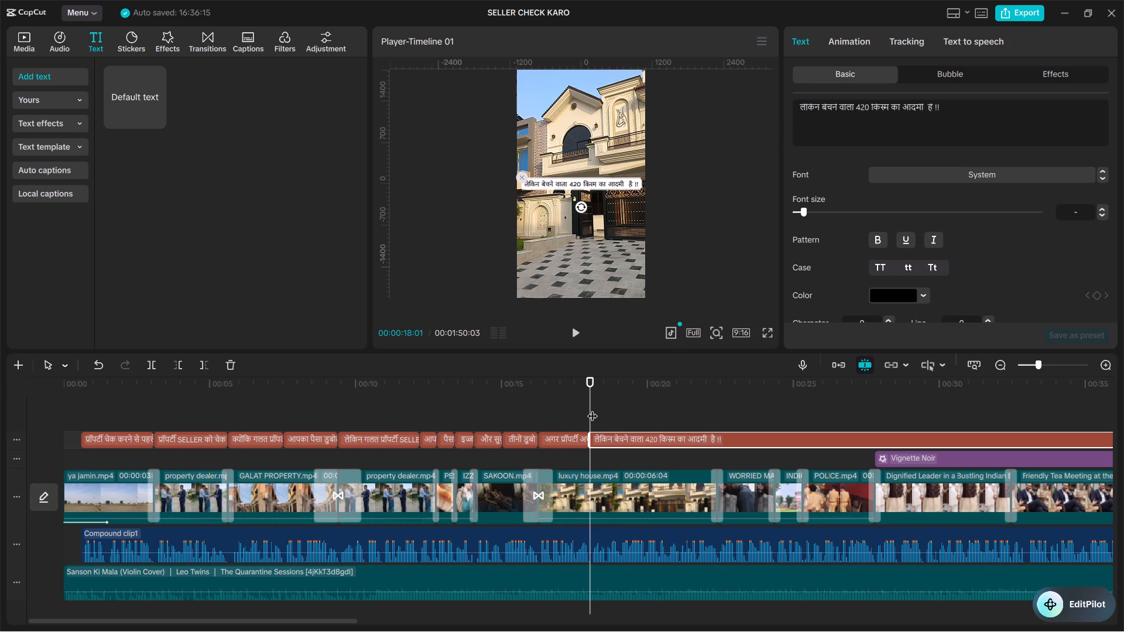
{"action": "key", "text": "BackSpace"}
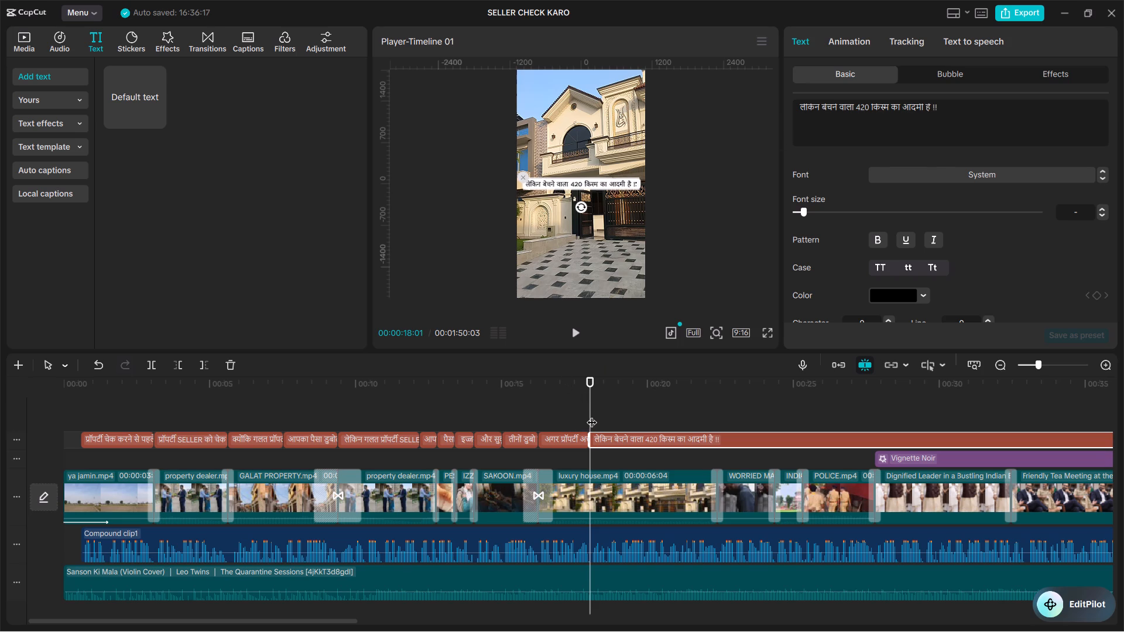
Play the speech around the split at 00:00:18:01 to check the caption's wording against it.
{"action": "left_click", "coordinate": [592, 415]}
{"action": "left_click", "coordinate": [577, 414]}
{"action": "key", "text": "space"}
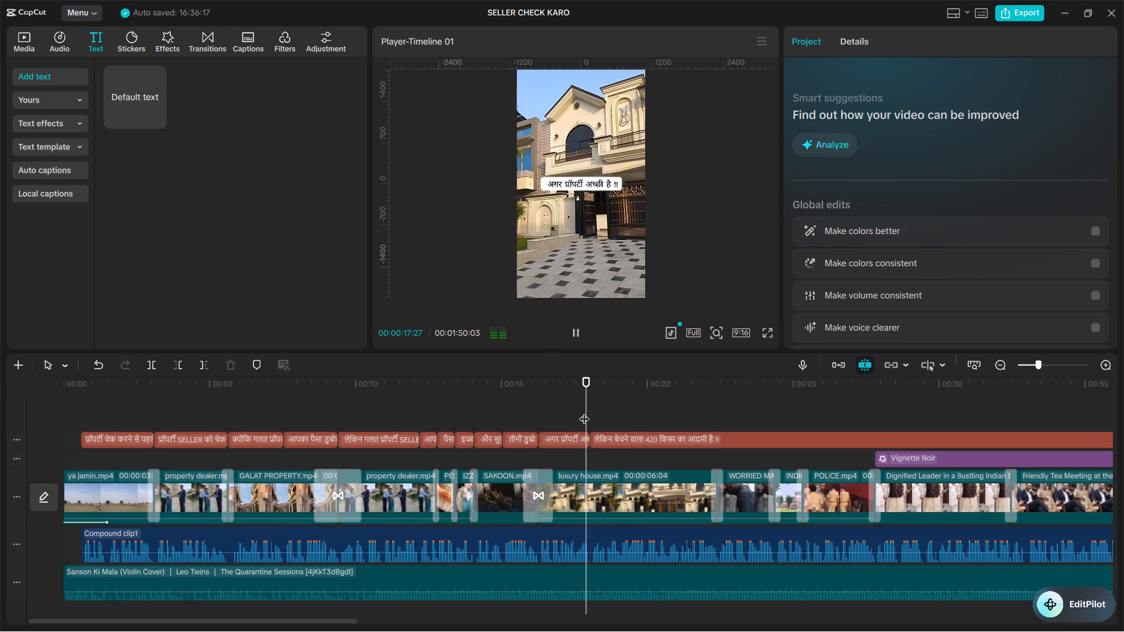
{"action": "left_click", "coordinate": [587, 408]}
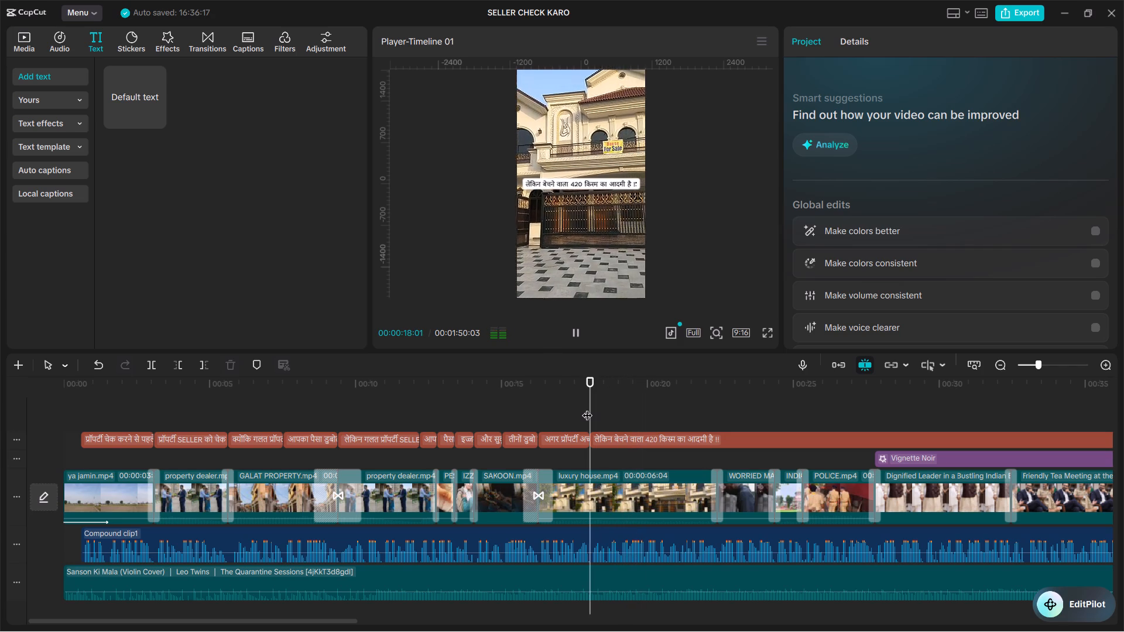
Switch to the Easy Hindi Typing page, convert "use" into the Hindi word उसे in place of the existing text, and copy it.
{"action": "key", "text": "alt+Tab"}
{"action": "left_click", "coordinate": [338, 338]}
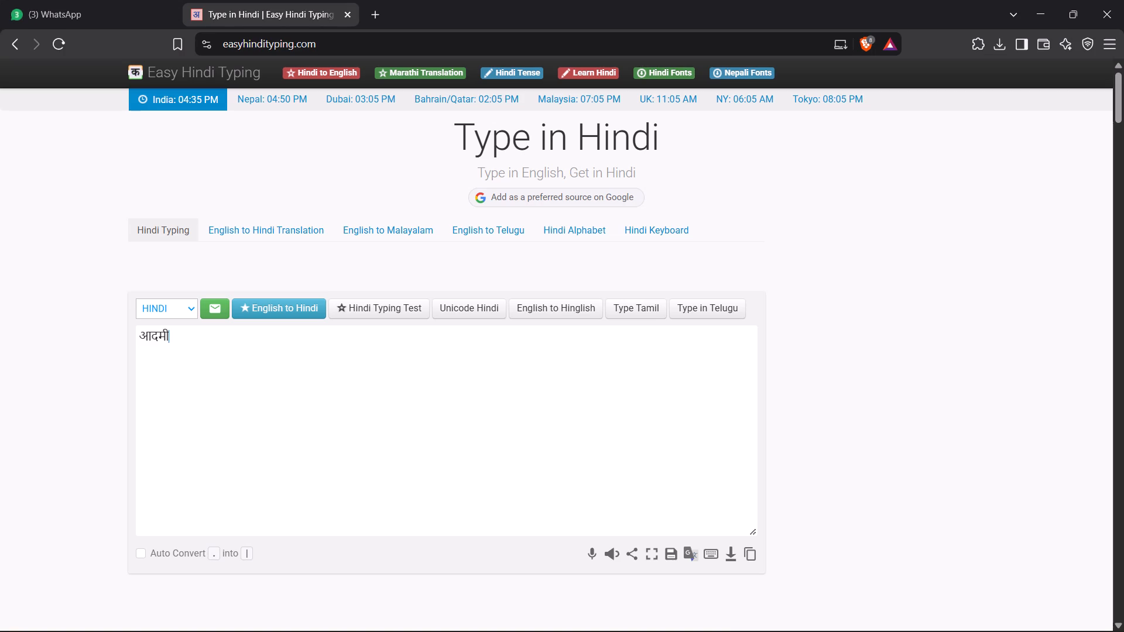
{"action": "key", "text": "ctrl+a"}
{"action": "type", "text": "use"}
{"action": "key", "text": "Return"}
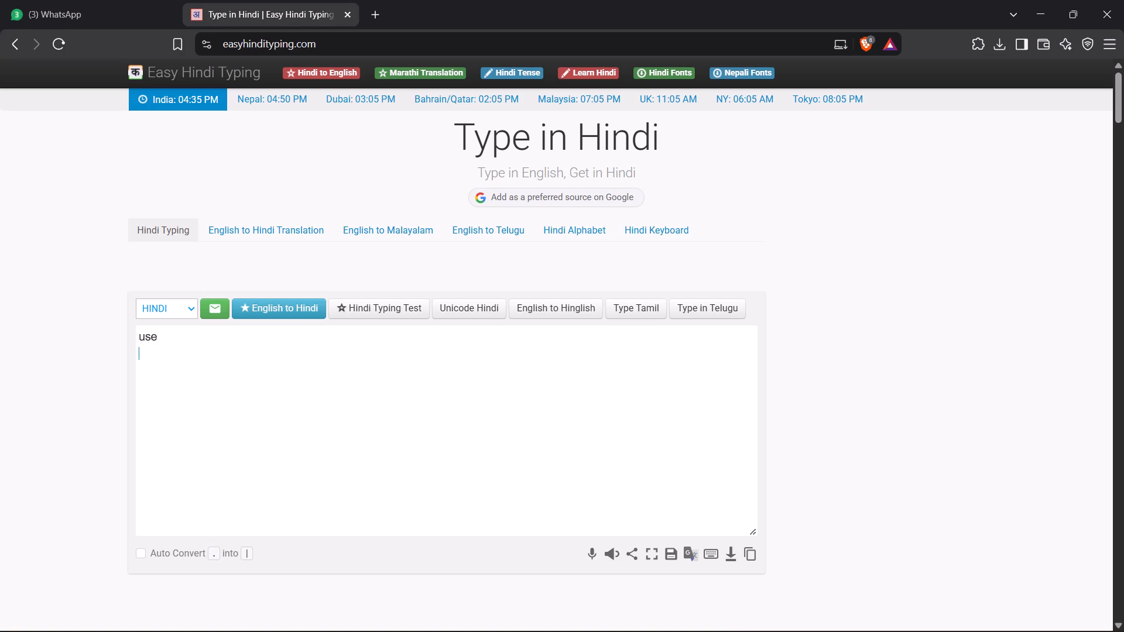
{"action": "left_click_drag", "start_coordinate": [171, 336], "coordinate": [125, 336]}
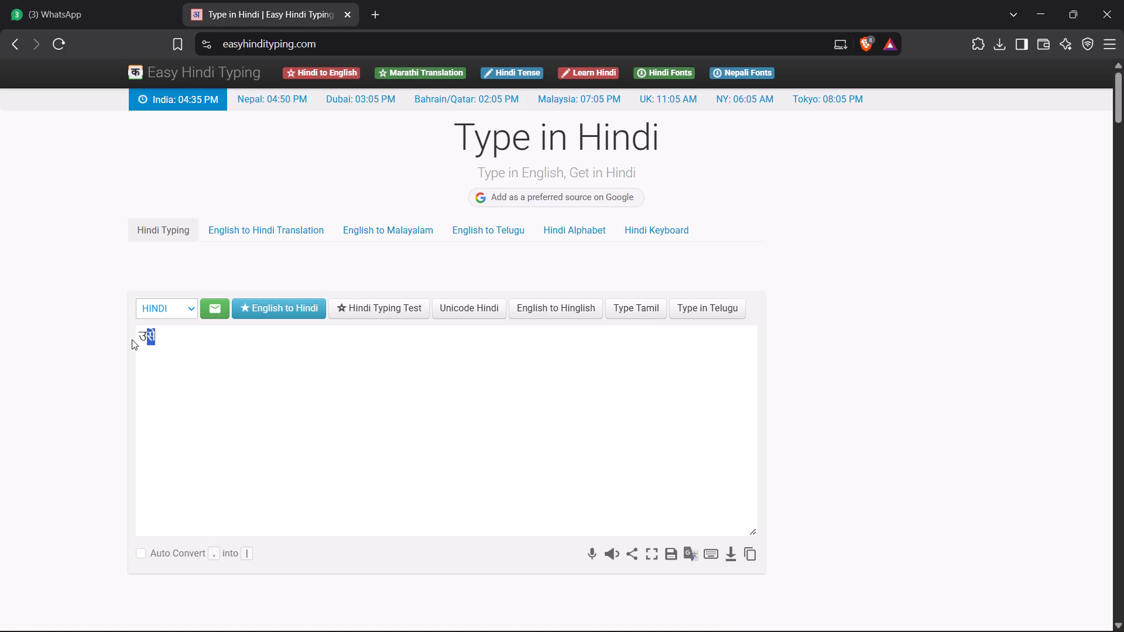
{"action": "key", "text": "ctrl+c"}
{"action": "right_click", "coordinate": [139, 341]}
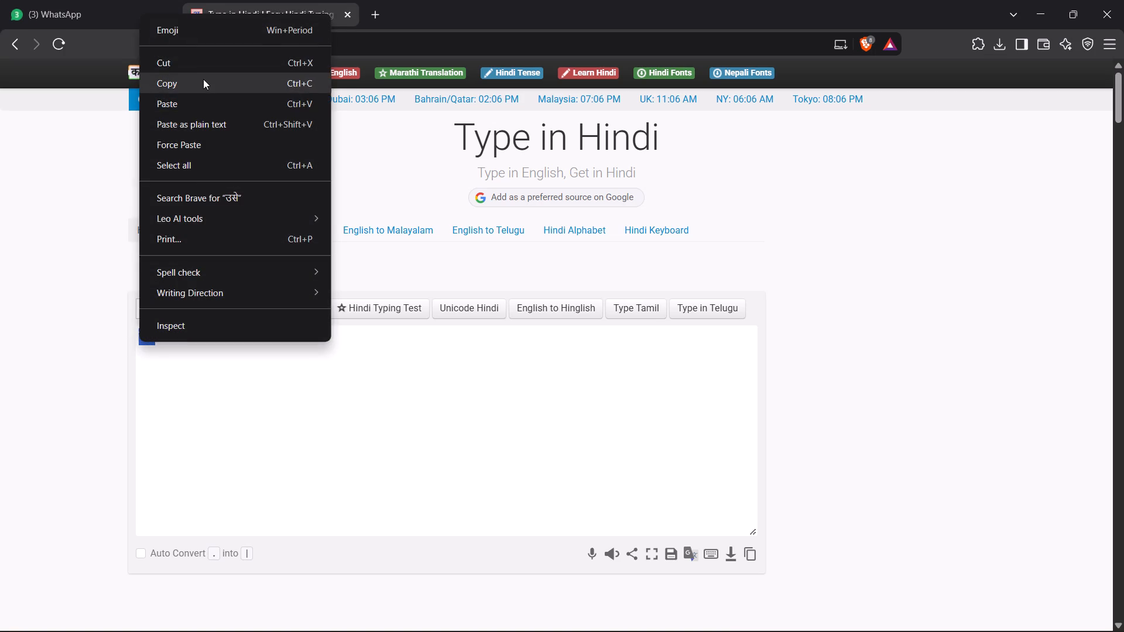
{"action": "left_click", "coordinate": [203, 79]}
Return to CapCut and insert उसे with a following space between लेकिन and बेचने in the caption starting at 00:00:18:01.
{"action": "key", "text": "alt+Tab"}
{"action": "left_click", "coordinate": [618, 435]}
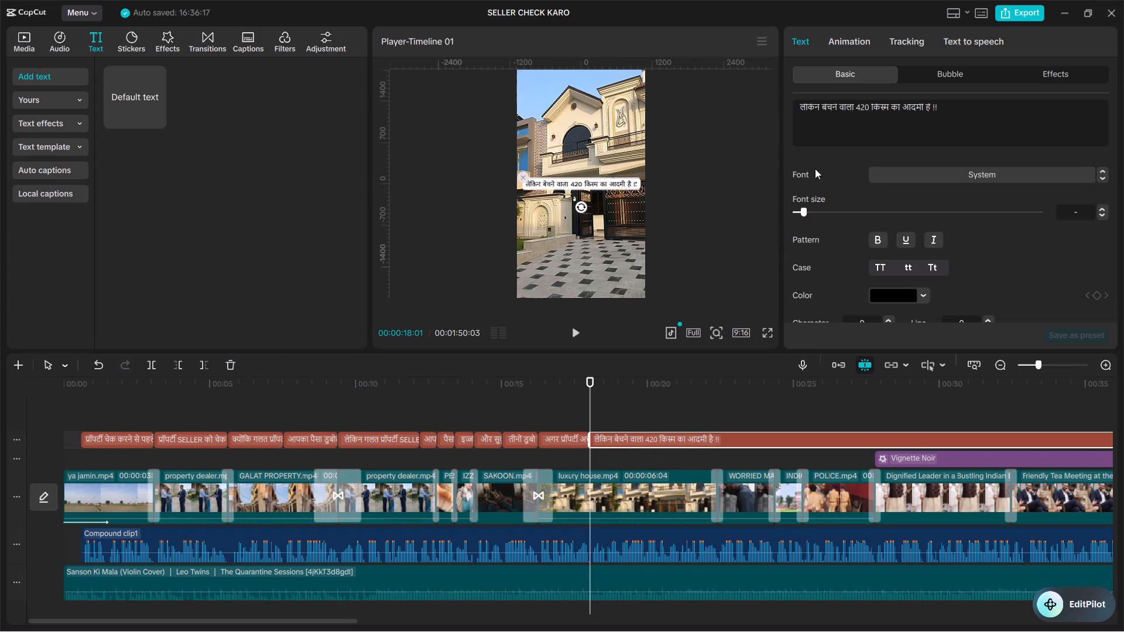
{"action": "left_click", "coordinate": [821, 108]}
{"action": "left_click", "coordinate": [846, 132]}
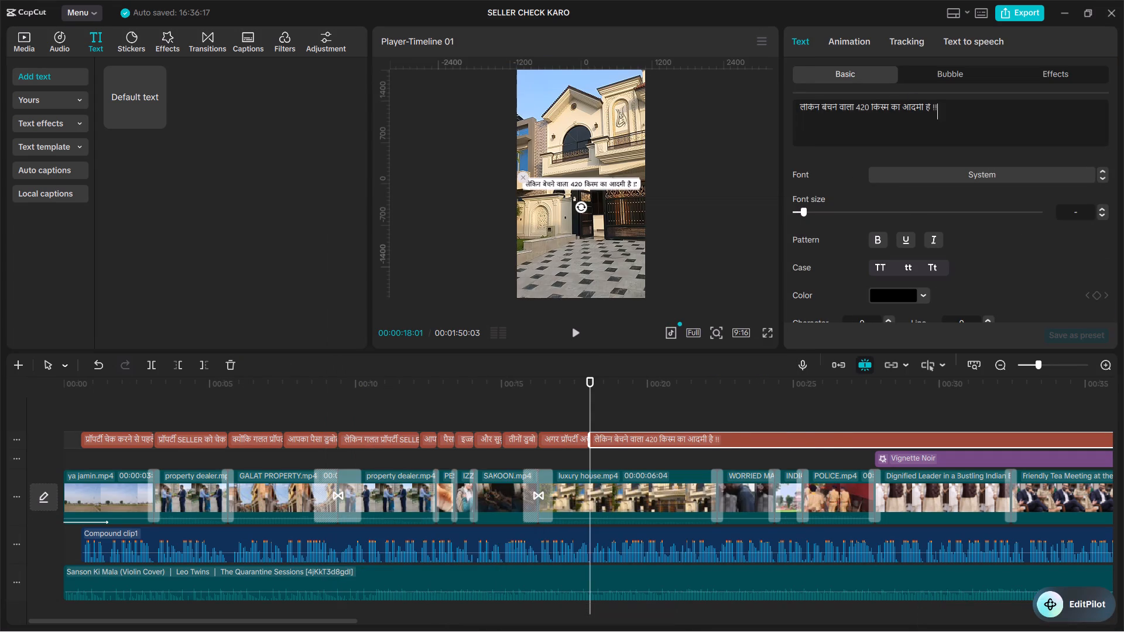
{"action": "left_click", "coordinate": [821, 105]}
{"action": "key", "text": "super+v"}
{"action": "left_click", "coordinate": [356, 241]}
{"action": "key", "text": "ctrl+v"}
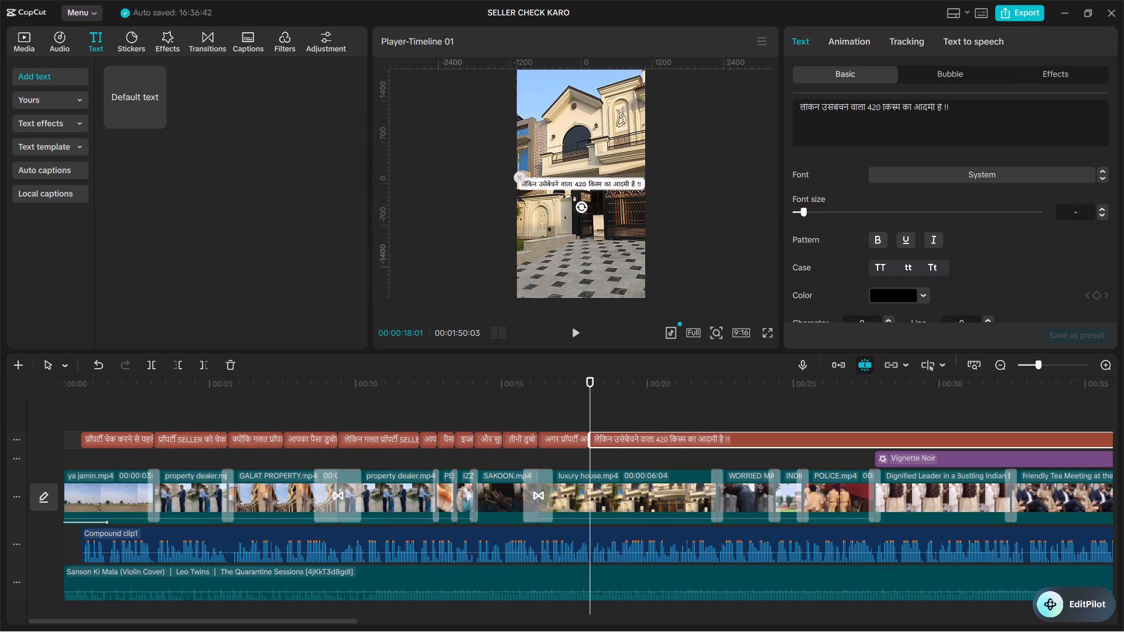
{"action": "key", "text": "space"}
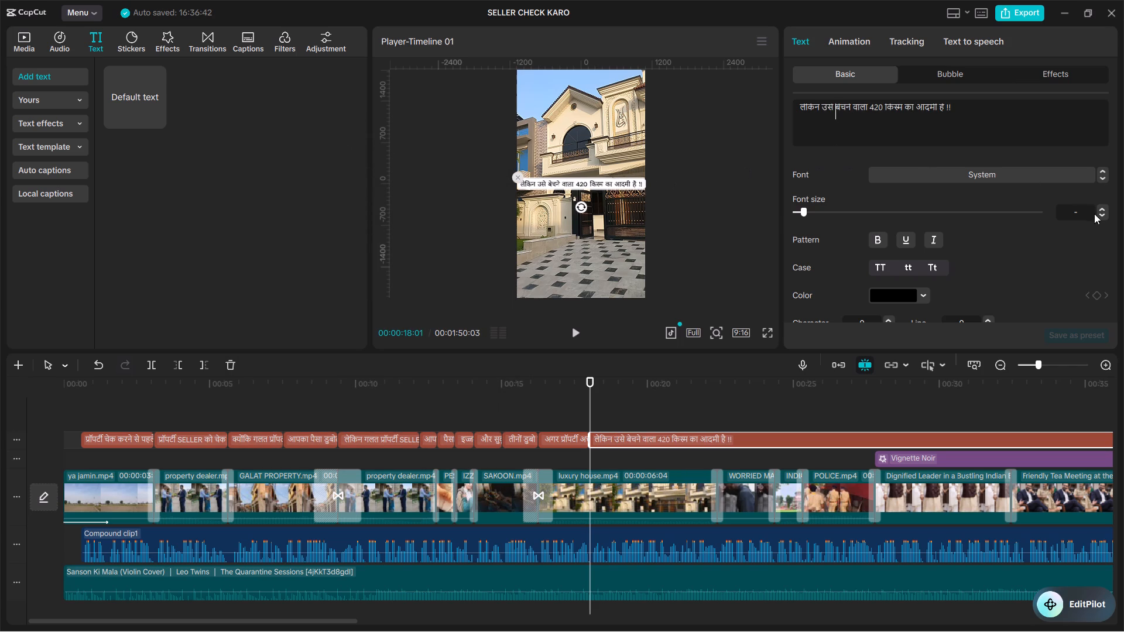
Set the font size of the whole caption starting at 00:00:18:01 to 14.
{"action": "left_click", "coordinate": [954, 107]}
{"action": "left_click_drag", "start_coordinate": [971, 112], "coordinate": [783, 105]}
{"action": "left_click", "coordinate": [1102, 215]}
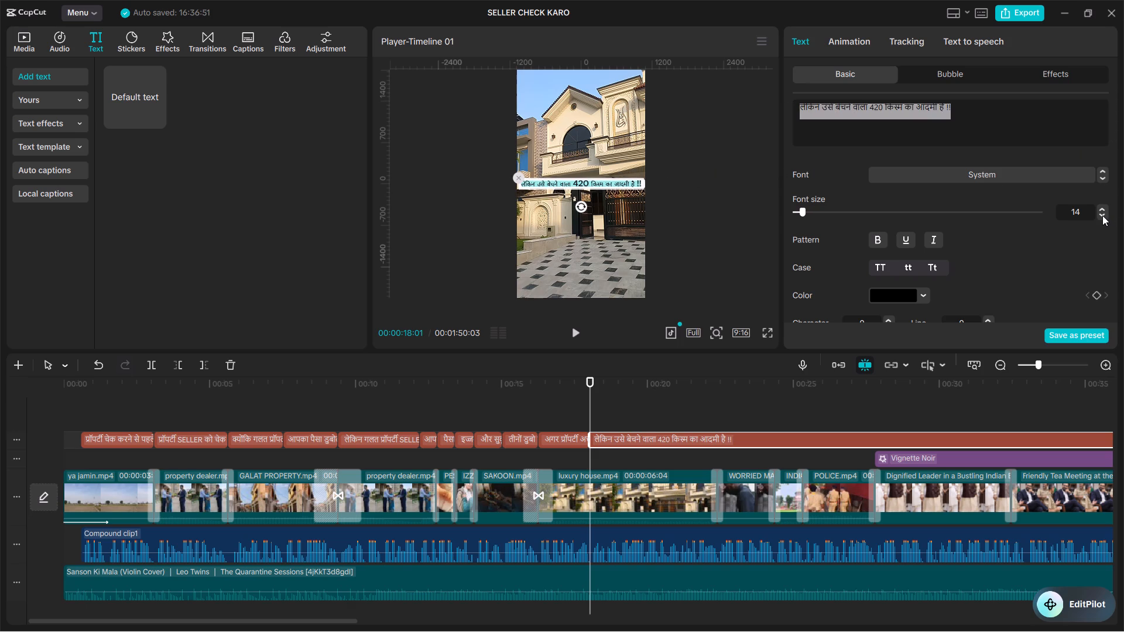
{"action": "left_click", "coordinate": [1102, 215]}
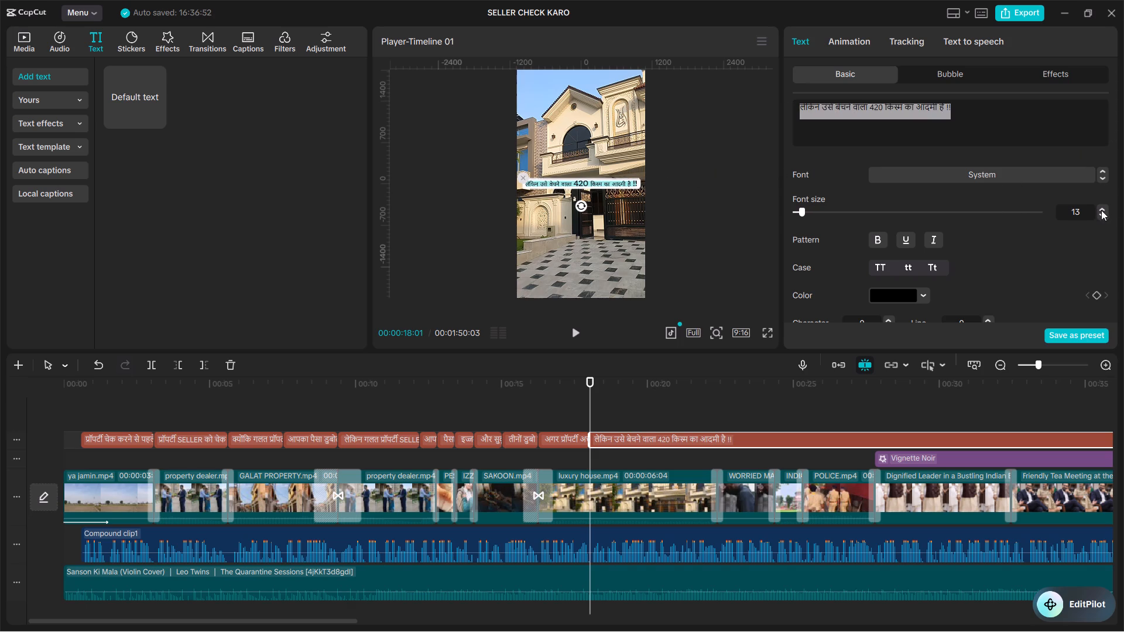
{"action": "left_click", "coordinate": [1101, 210]}
Reduce the font size of only the number 420 in the caption to 10.
{"action": "left_click", "coordinate": [868, 110]}
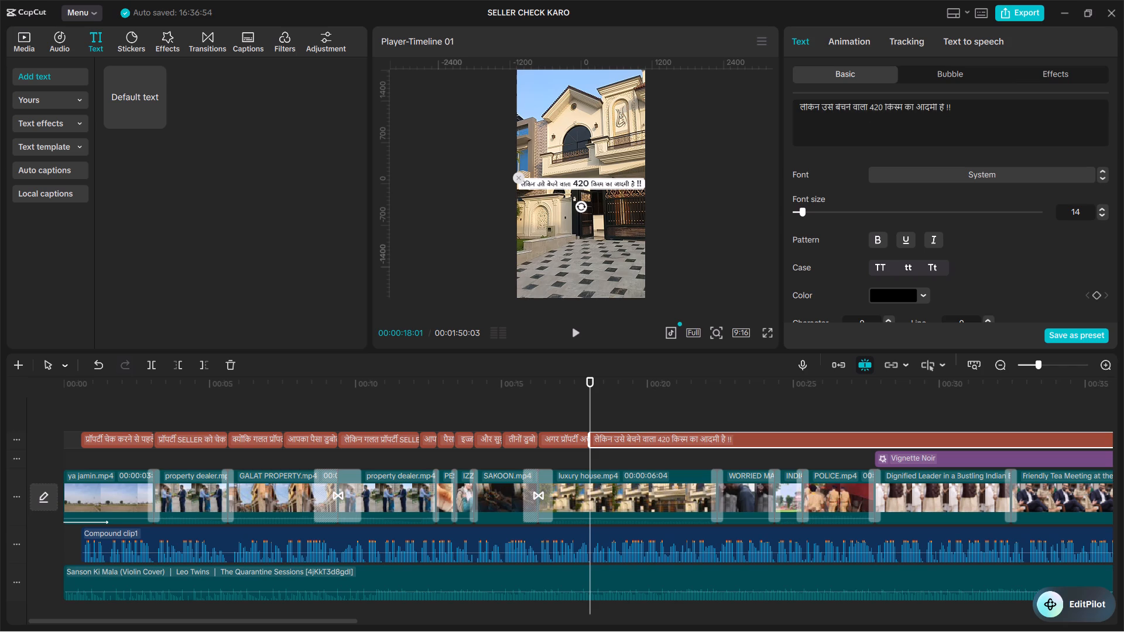
{"action": "left_click", "coordinate": [874, 107]}
{"action": "left_click", "coordinate": [874, 107]}
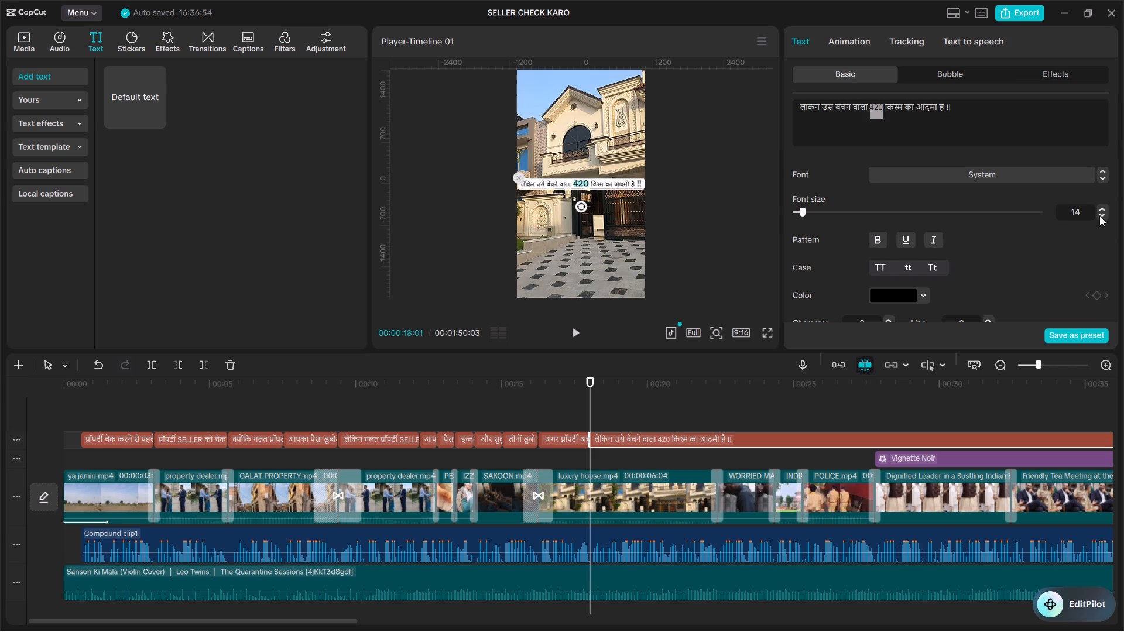
{"action": "triple_click", "coordinate": [1099, 216]}
{"action": "left_click", "coordinate": [1099, 216]}
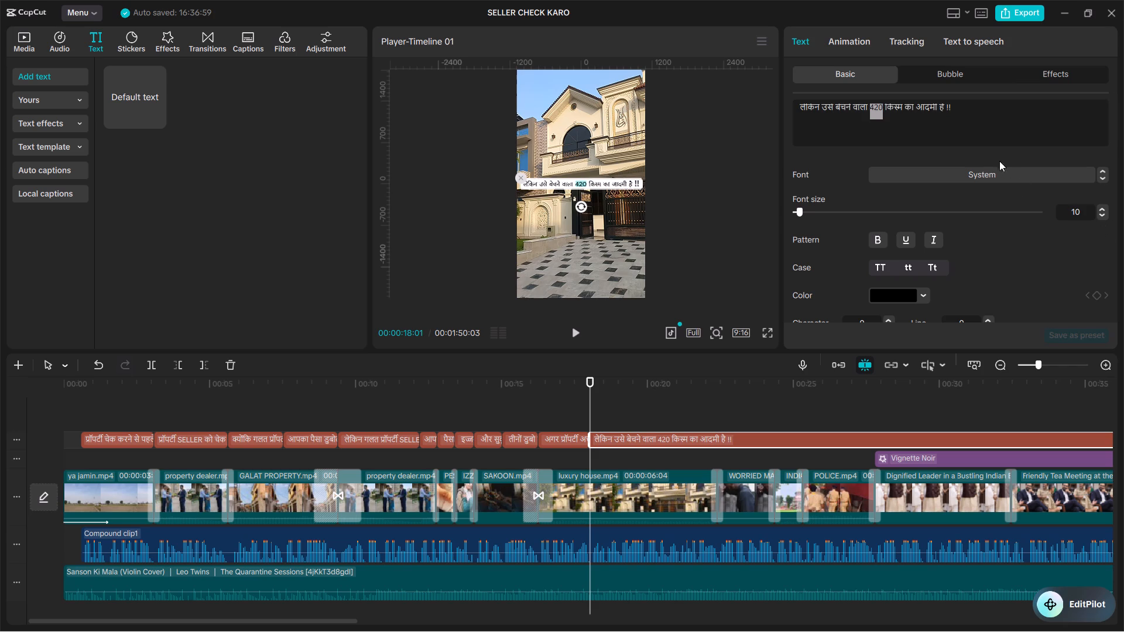
{"action": "left_click", "coordinate": [971, 120]}
View the resized caption in the full-screen preview and return to the editor.
{"action": "left_click", "coordinate": [766, 327]}
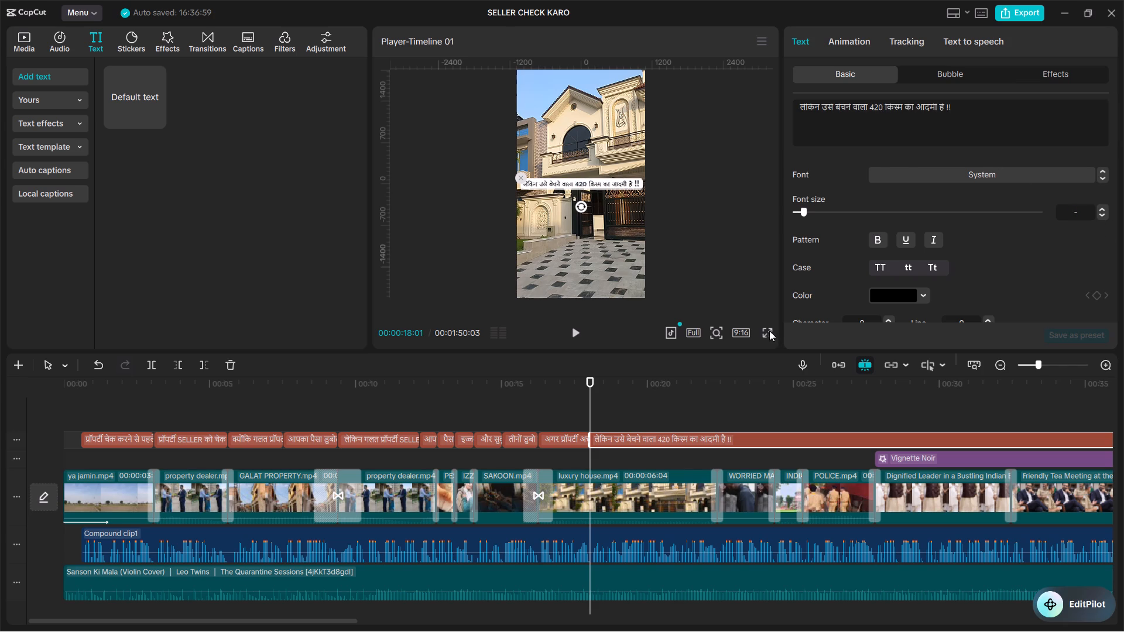
{"action": "left_click", "coordinate": [766, 333]}
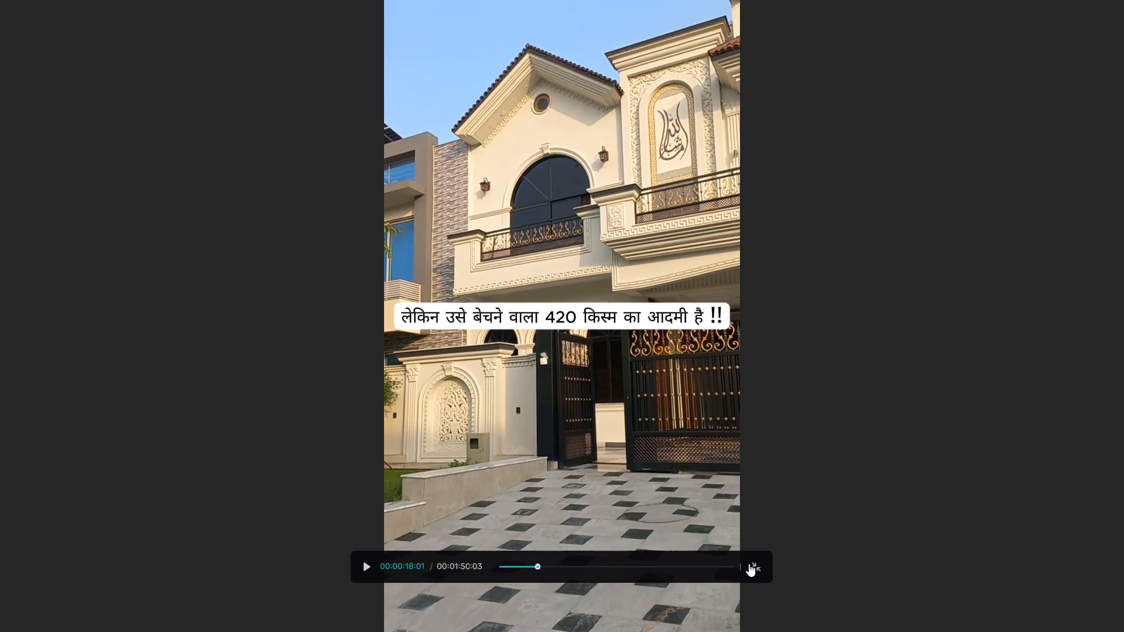
{"action": "left_click", "coordinate": [749, 564]}
Play the speech from 00:00:18:01 to find the end of the phrase, and split the 420 caption at 00:00:22:12.
{"action": "left_click", "coordinate": [571, 417]}
{"action": "key", "text": "space"}
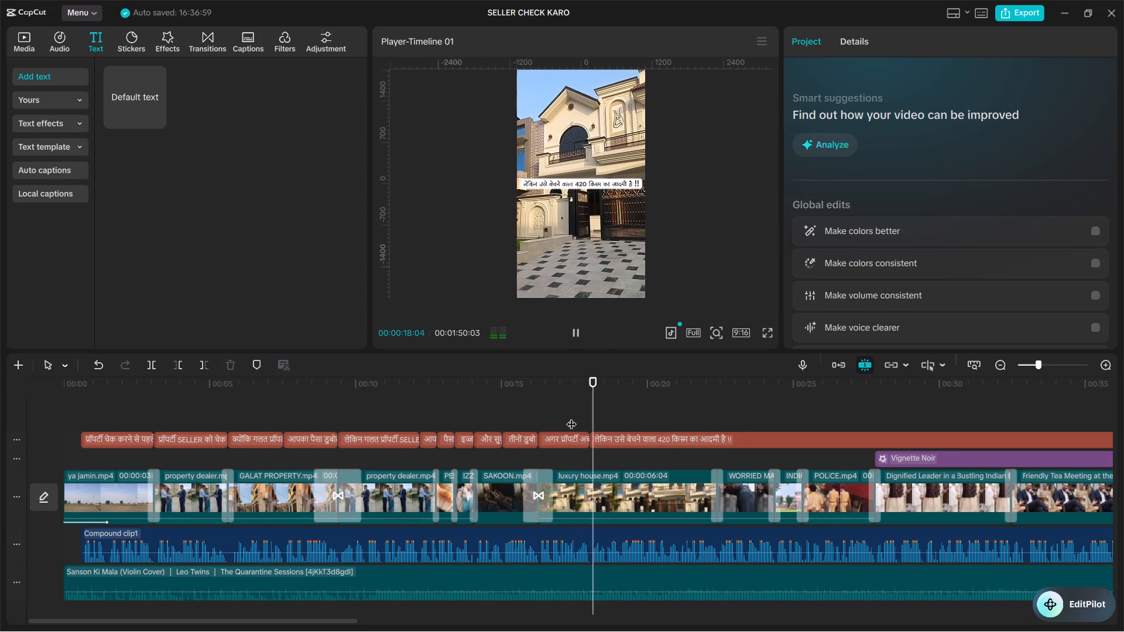
{"action": "double_click", "coordinate": [587, 414]}
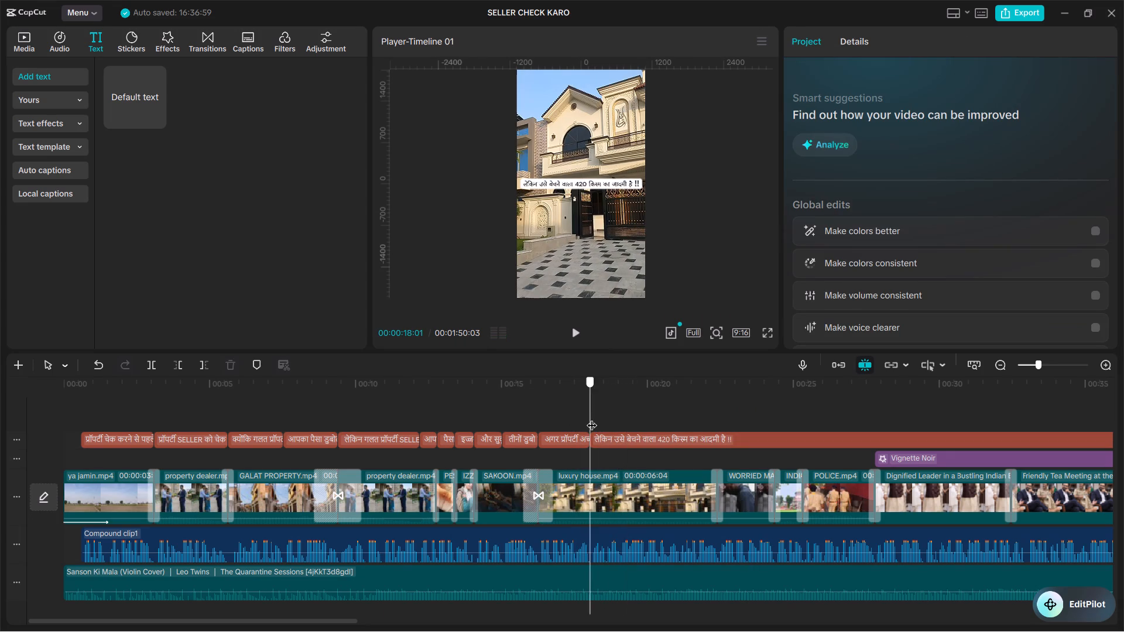
{"action": "key", "text": "space"}
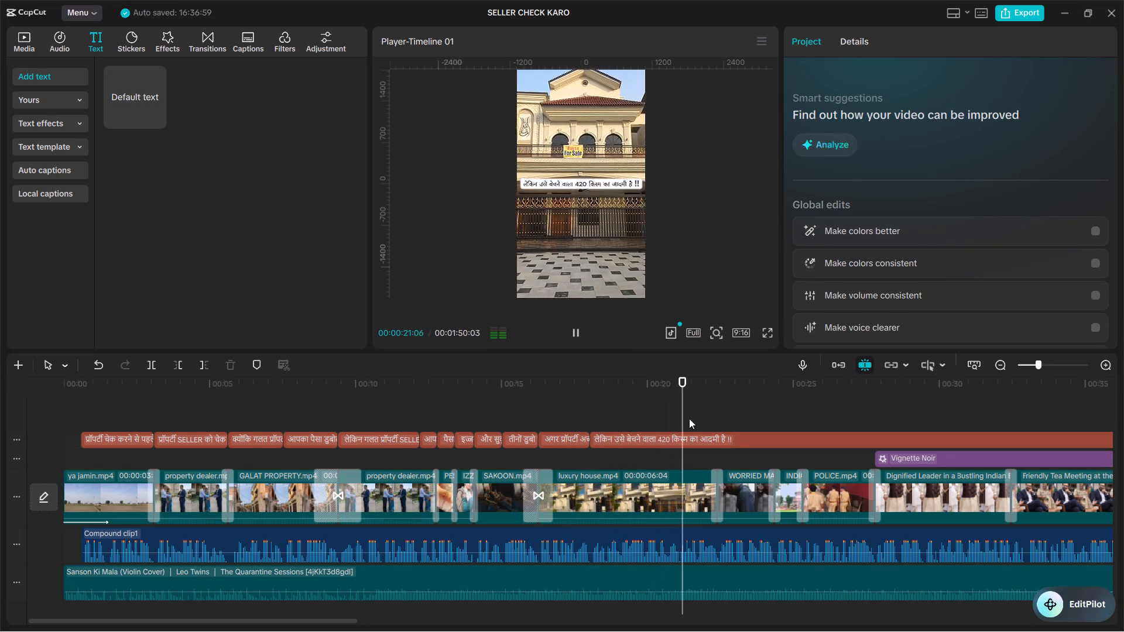
{"action": "key", "text": "space"}
{"action": "left_click_drag", "start_coordinate": [712, 407], "coordinate": [718, 414]}
{"action": "key", "text": "space"}
{"action": "double_click", "coordinate": [718, 414]}
{"action": "left_click", "coordinate": [724, 436]}
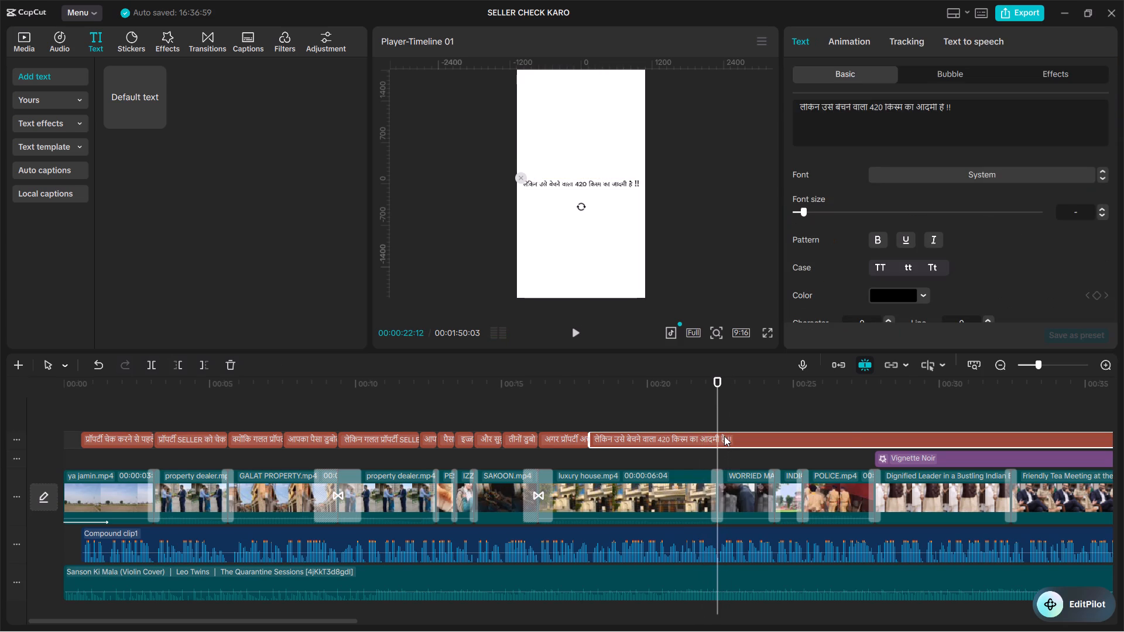
{"action": "key", "text": "ctrl+b"}
Play the speech after the 00:00:22:12 split to hear the wording and end of the following phrase.
{"action": "key", "text": "space"}
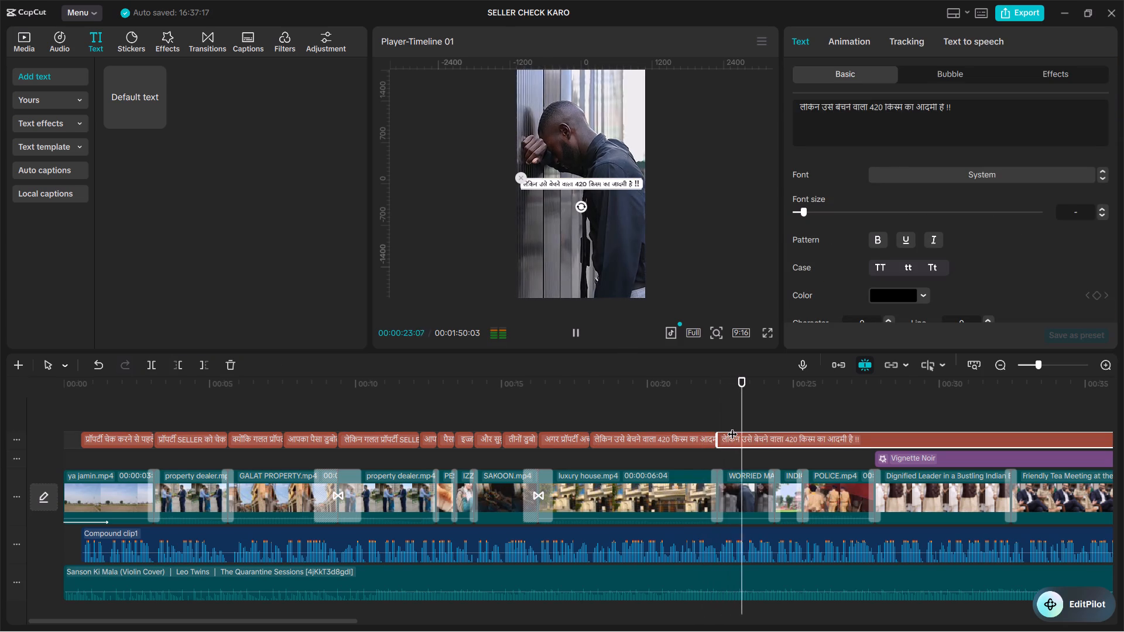
{"action": "key", "text": "space"}
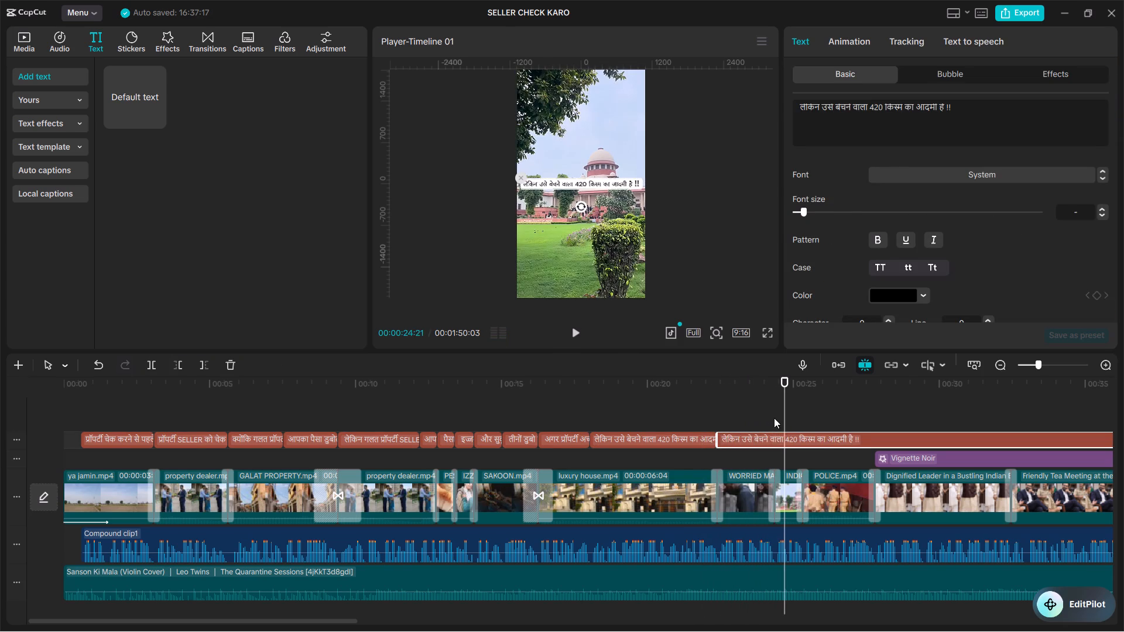
{"action": "double_click", "coordinate": [774, 418]}
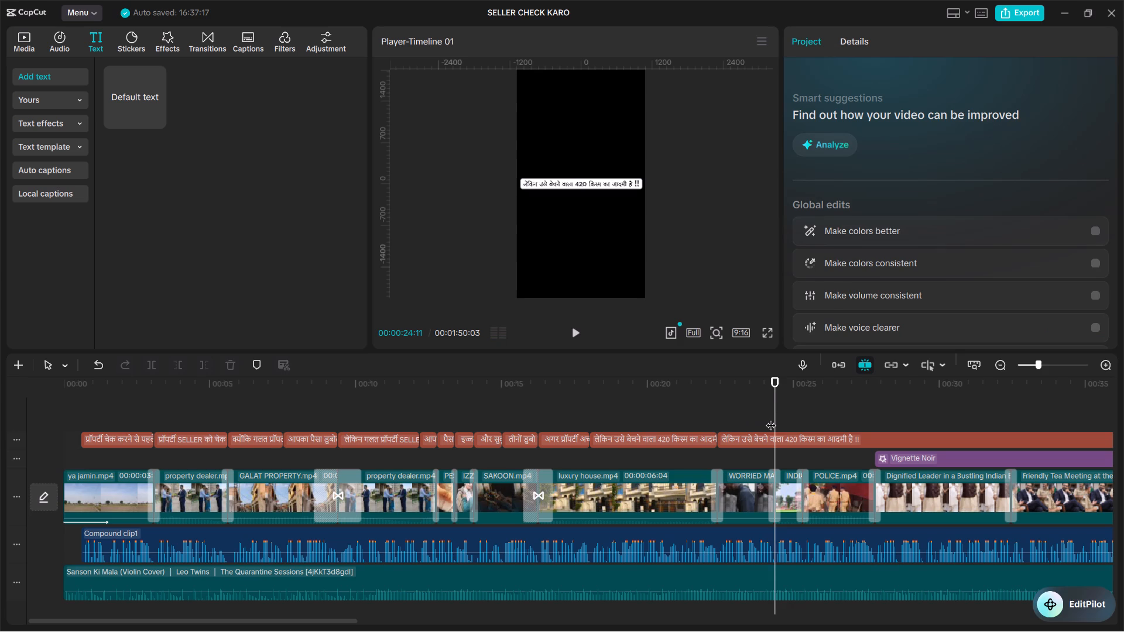
{"action": "left_click", "coordinate": [714, 410]}
{"action": "key", "text": "space"}
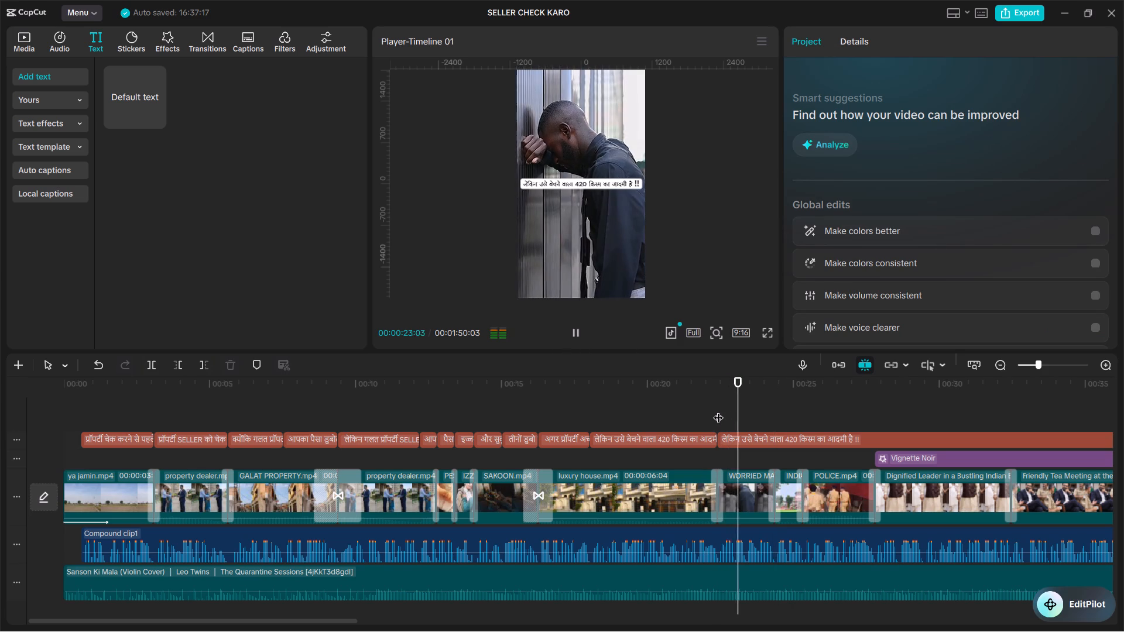
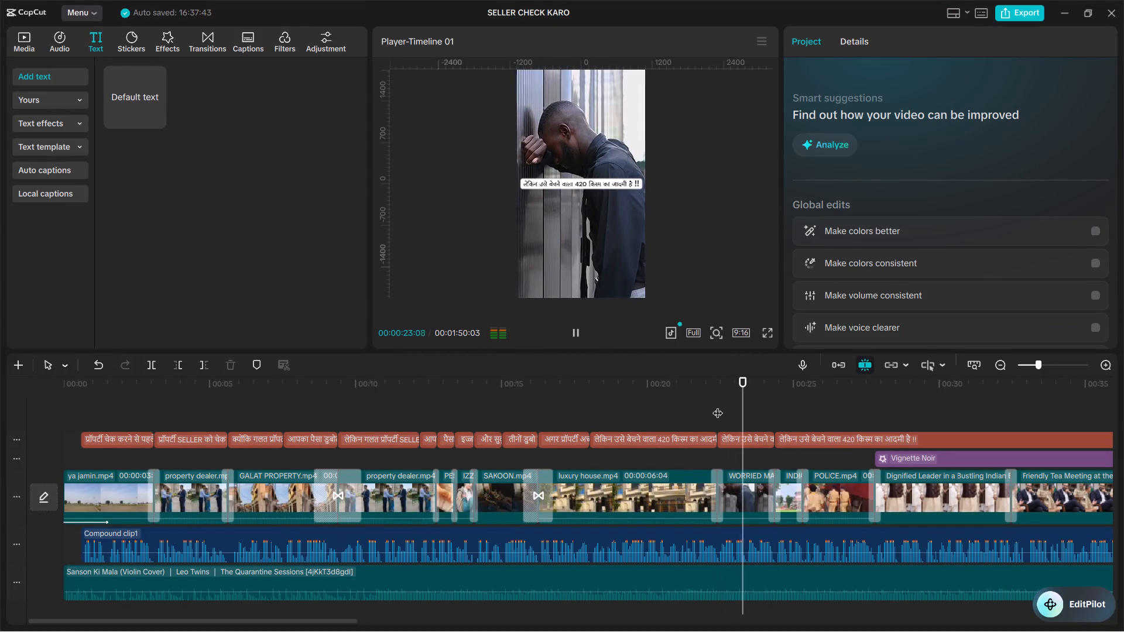
Replace the text of the caption clip starting at 00:00:22:12 with "तो वह आपको !!".
{"action": "key", "text": "space"}
{"action": "left_click", "coordinate": [736, 444]}
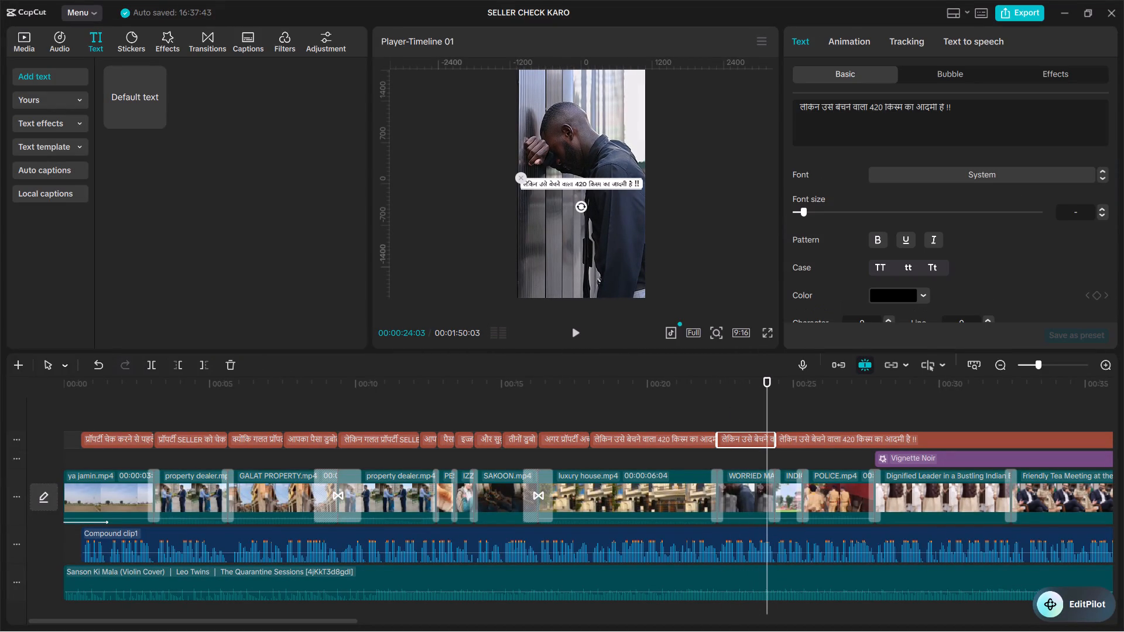
{"action": "left_click_drag", "start_coordinate": [943, 108], "coordinate": [794, 108]}
{"action": "key", "text": "ctrl+v"}
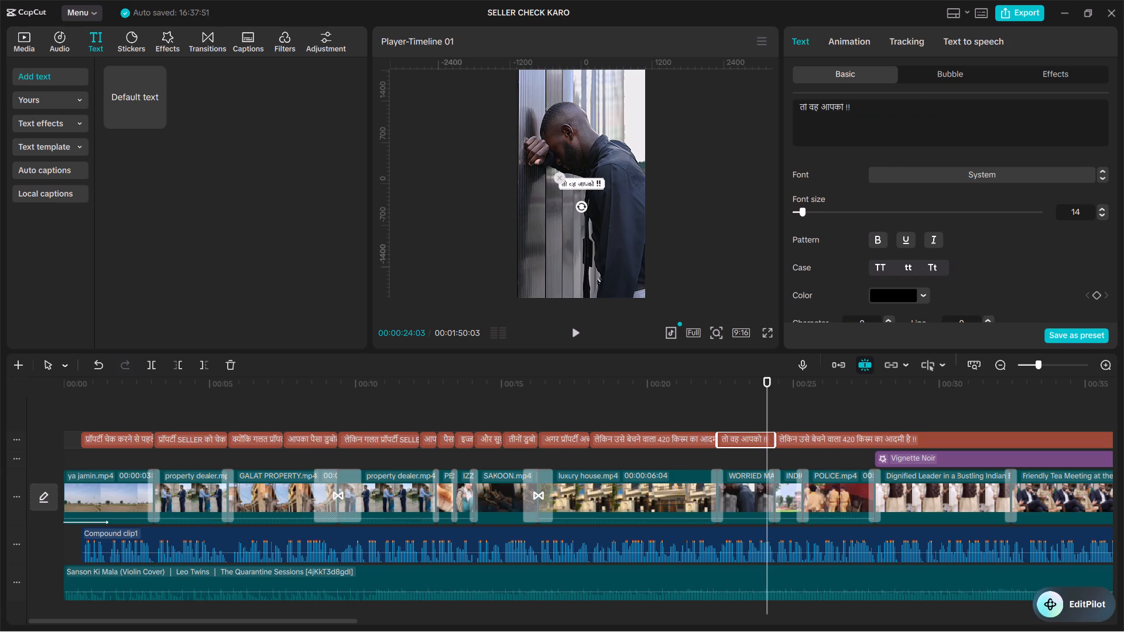
Play the speech over the "तो वह आपको !!" caption to check that its wording matches.
{"action": "left_click", "coordinate": [711, 412]}
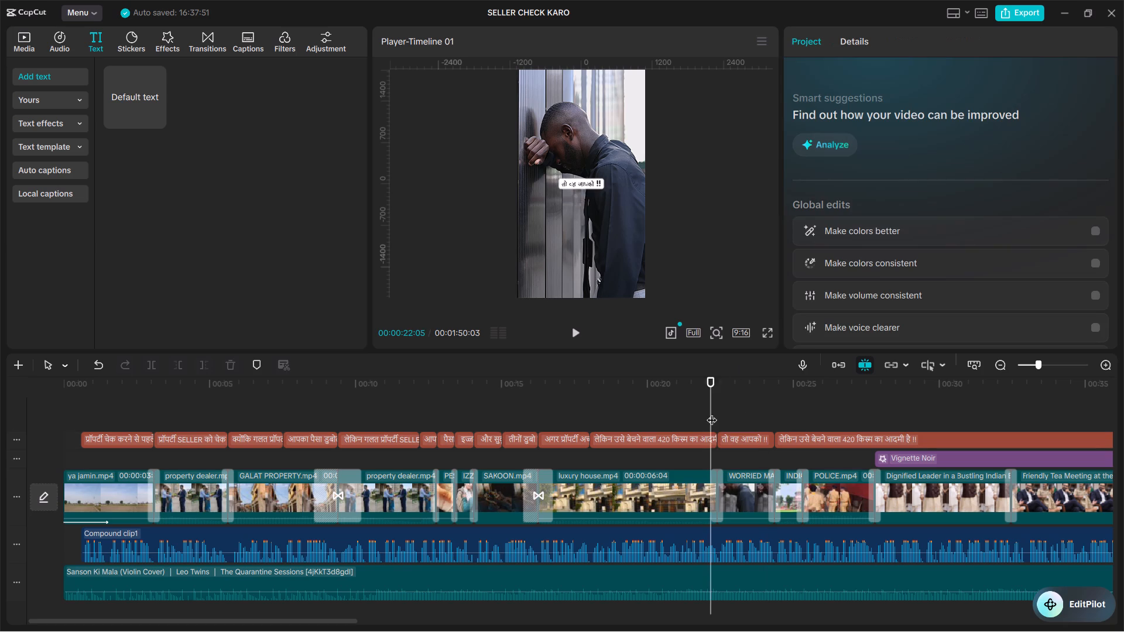
{"action": "left_click_drag", "start_coordinate": [712, 413], "coordinate": [718, 415]}
{"action": "key", "text": "space"}
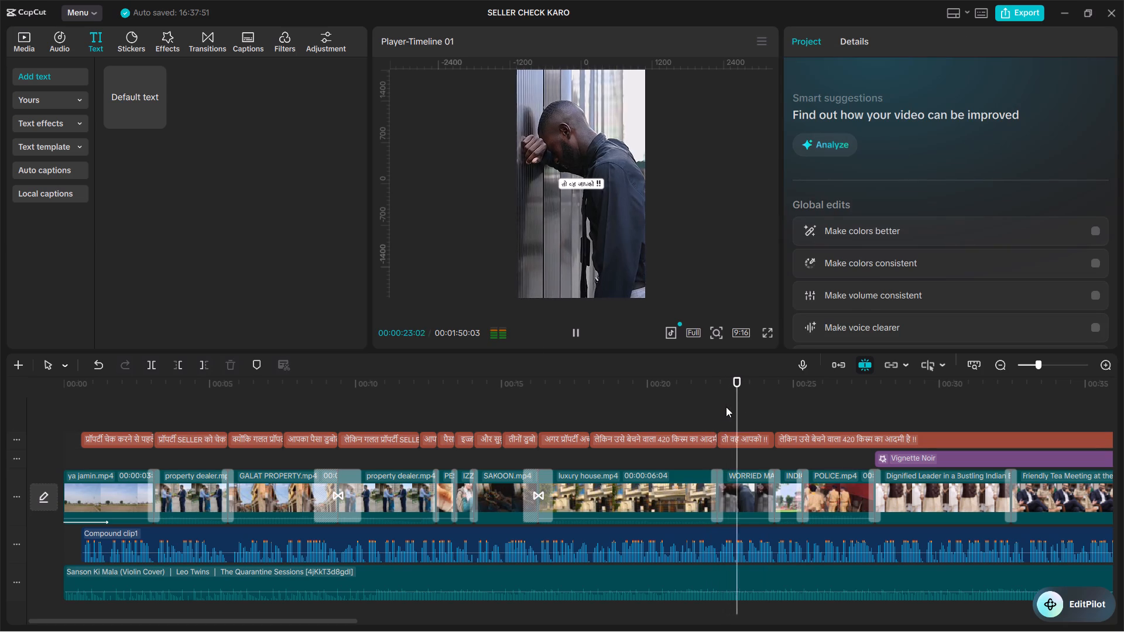
{"action": "key", "text": "space"}
Increase the overall font size of the remaining 420 caption clip that follows the "तो वह आपको !!" clip.
{"action": "left_click", "coordinate": [741, 438]}
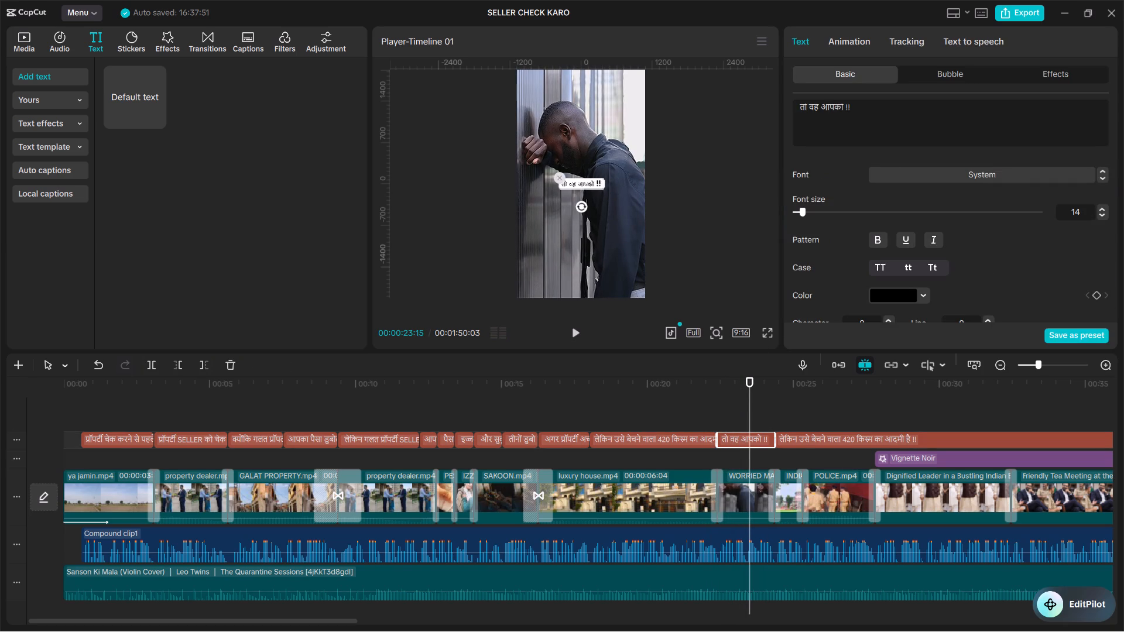
{"action": "left_click", "coordinate": [786, 438]}
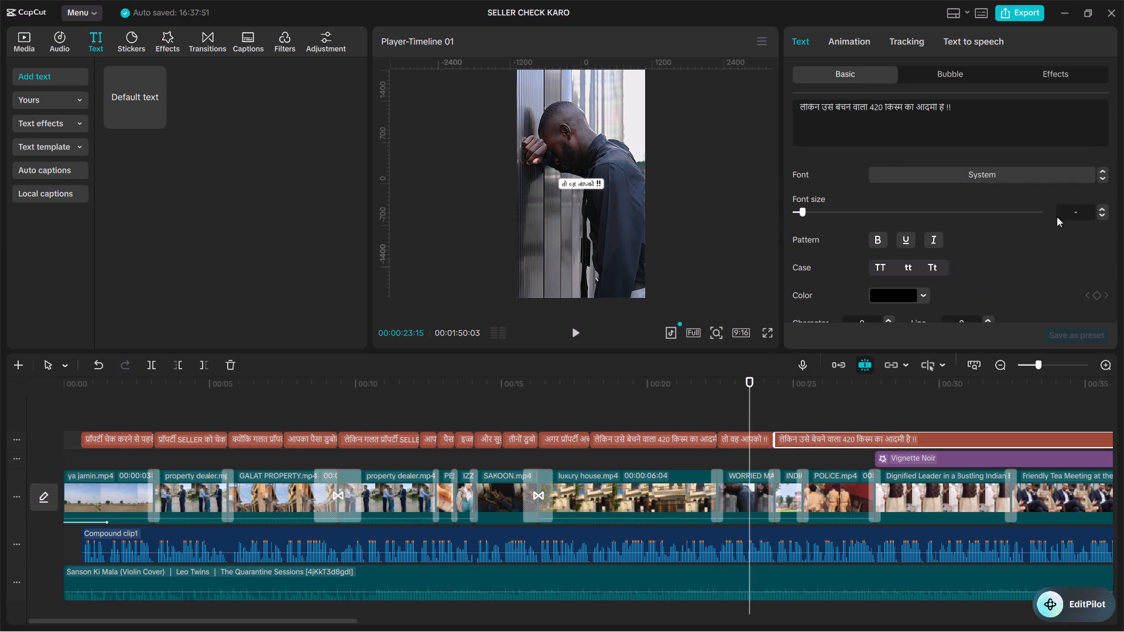
{"action": "double_click", "coordinate": [1103, 208]}
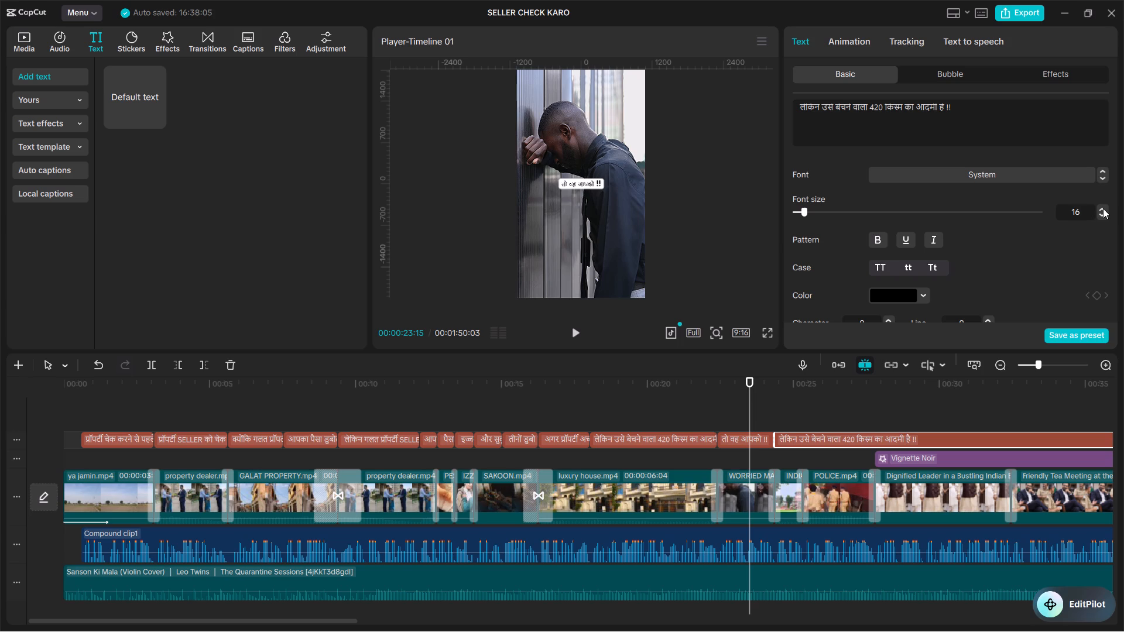
{"action": "left_click", "coordinate": [1102, 217]}
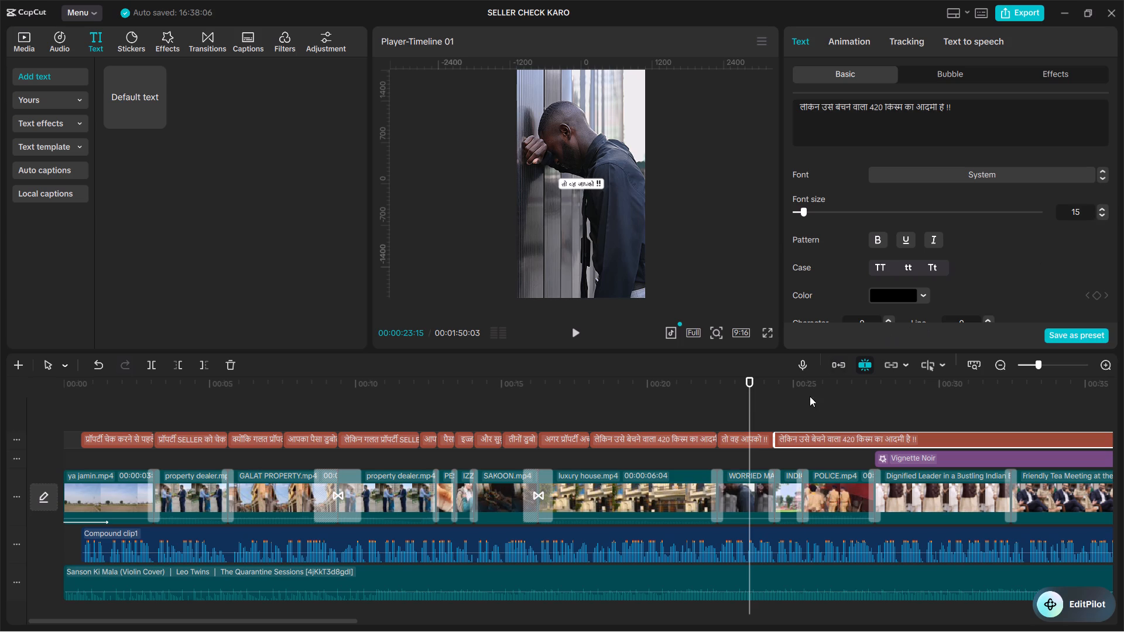
{"action": "left_click", "coordinate": [810, 396]}
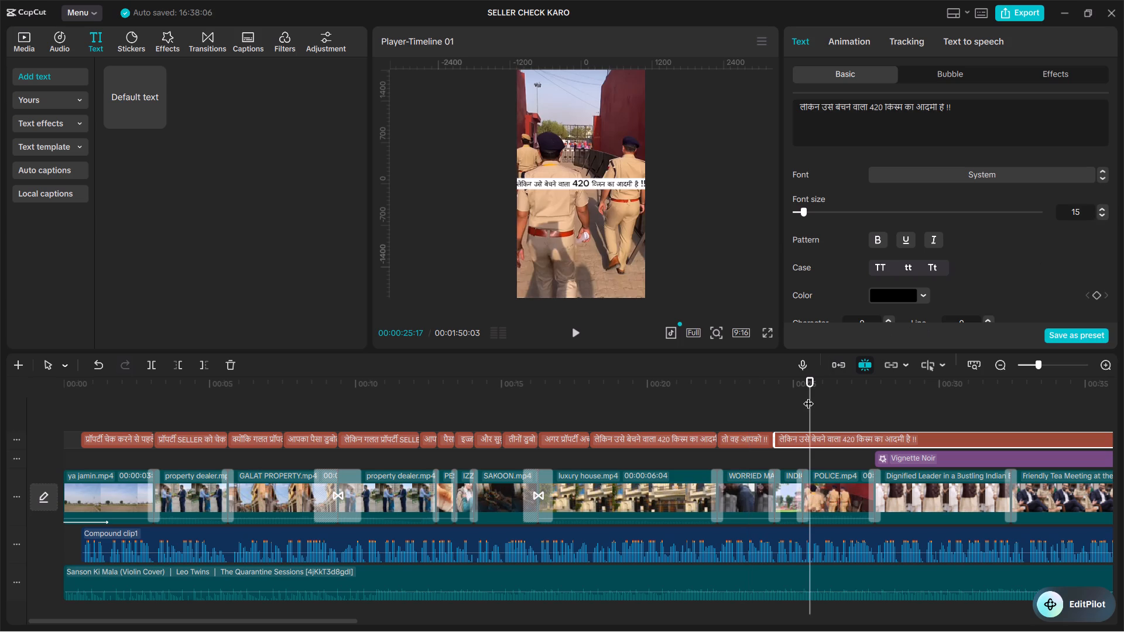
{"action": "left_click", "coordinate": [1101, 207]}
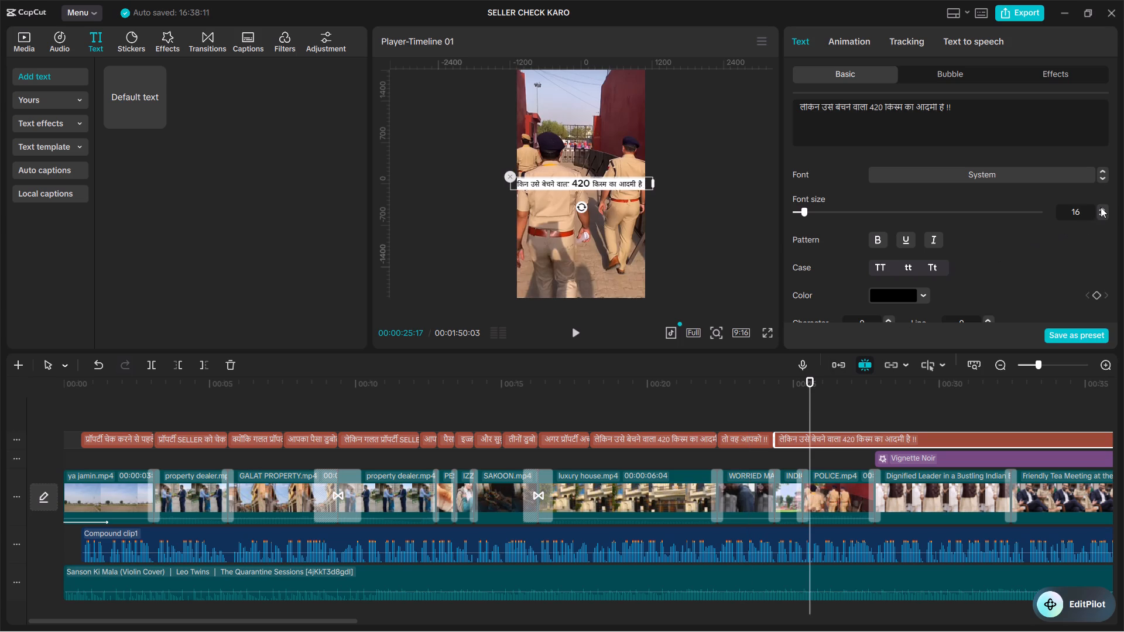
{"action": "left_click", "coordinate": [1101, 207]}
Set the font size of the "तो वह आपको !!" caption to 19.
{"action": "left_click", "coordinate": [725, 417]}
{"action": "left_click", "coordinate": [734, 435]}
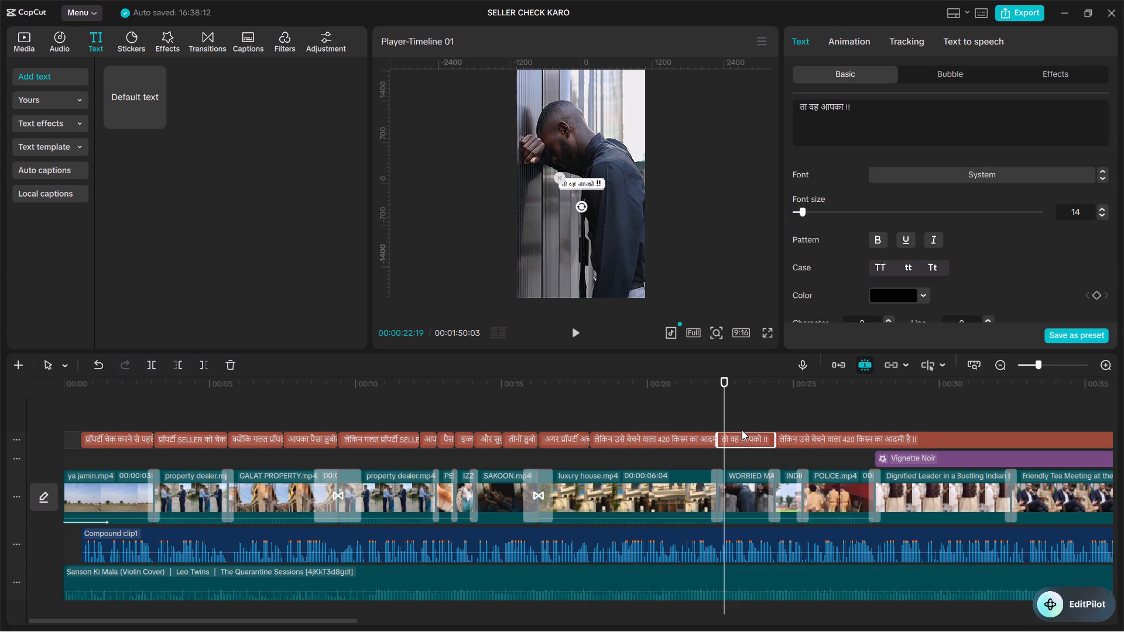
{"action": "triple_click", "coordinate": [1102, 208]}
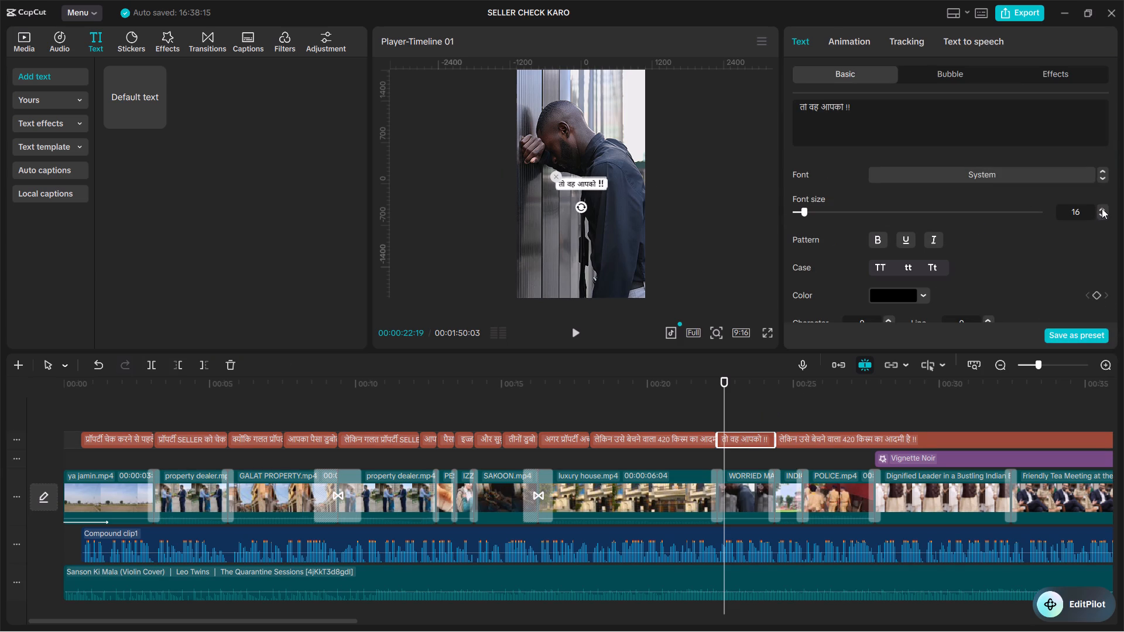
{"action": "double_click", "coordinate": [1102, 208]}
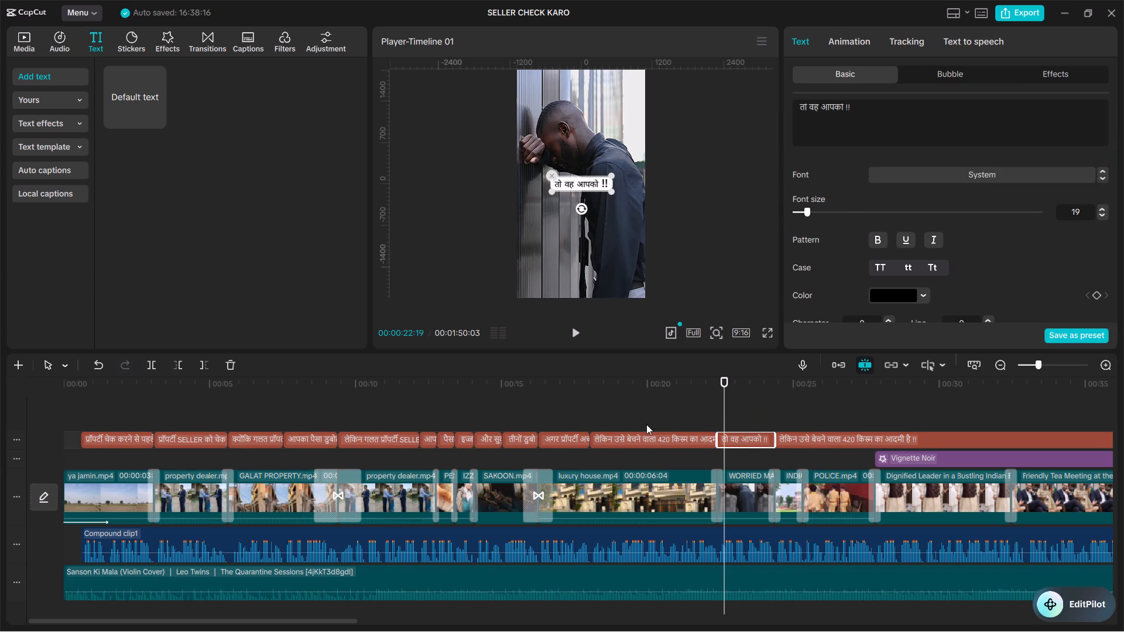
Look back over the earlier captions to compare their size, and inspect the font settings of the "पैसा !!" caption.
{"action": "left_click", "coordinate": [650, 416]}
{"action": "left_click_drag", "start_coordinate": [651, 415], "coordinate": [708, 414]}
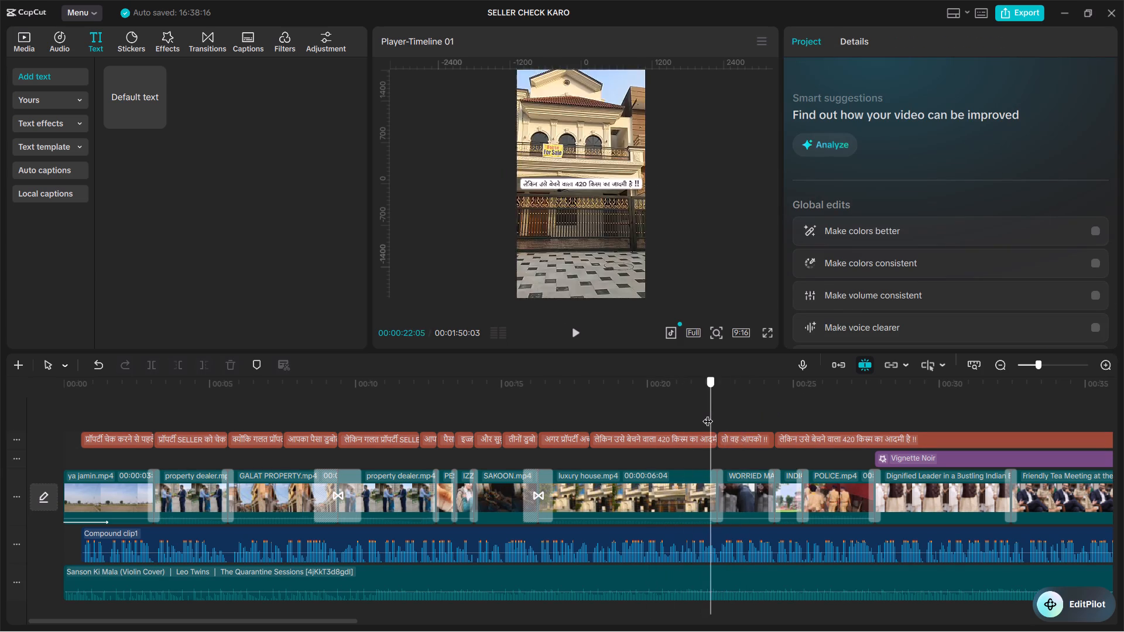
{"action": "left_click_drag", "start_coordinate": [708, 414], "coordinate": [354, 424]}
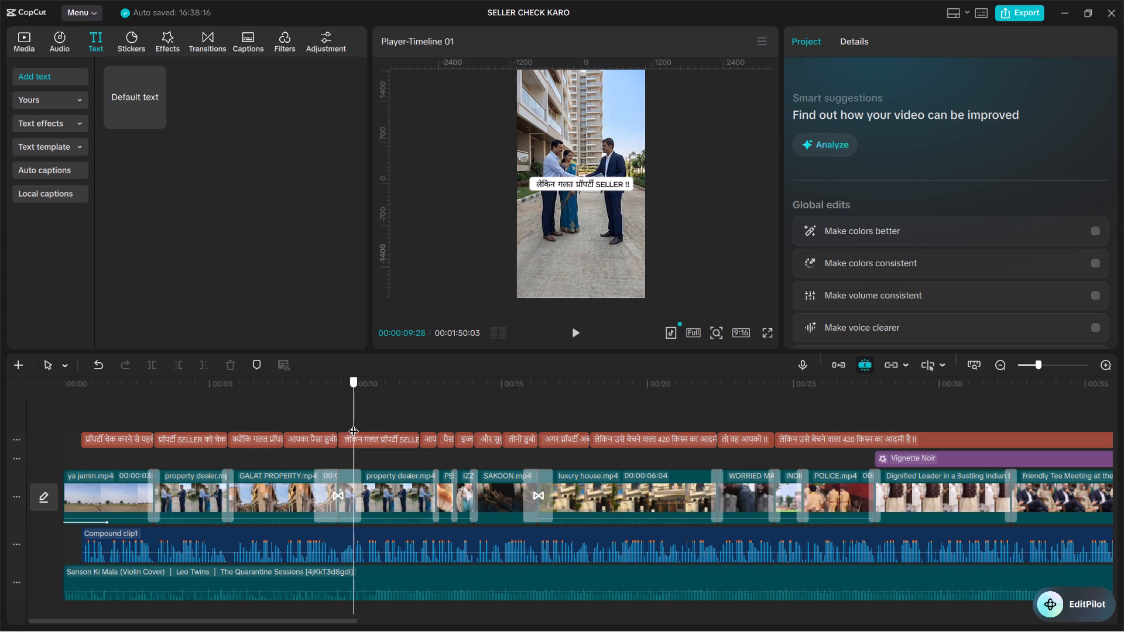
{"action": "left_click_drag", "start_coordinate": [354, 424], "coordinate": [447, 413]}
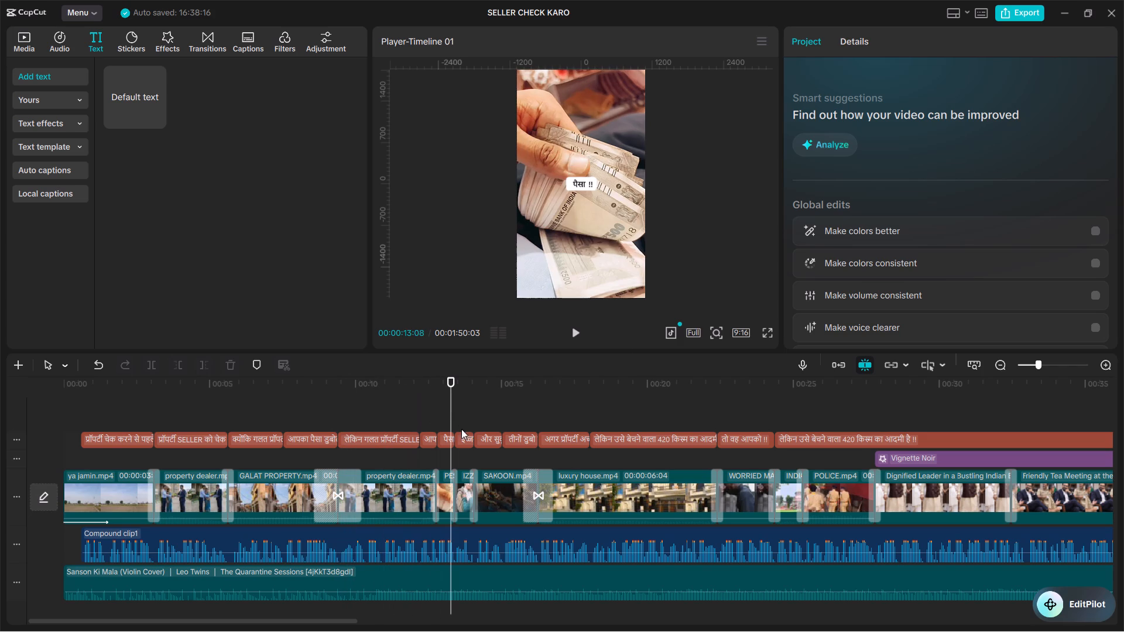
{"action": "left_click", "coordinate": [448, 441]}
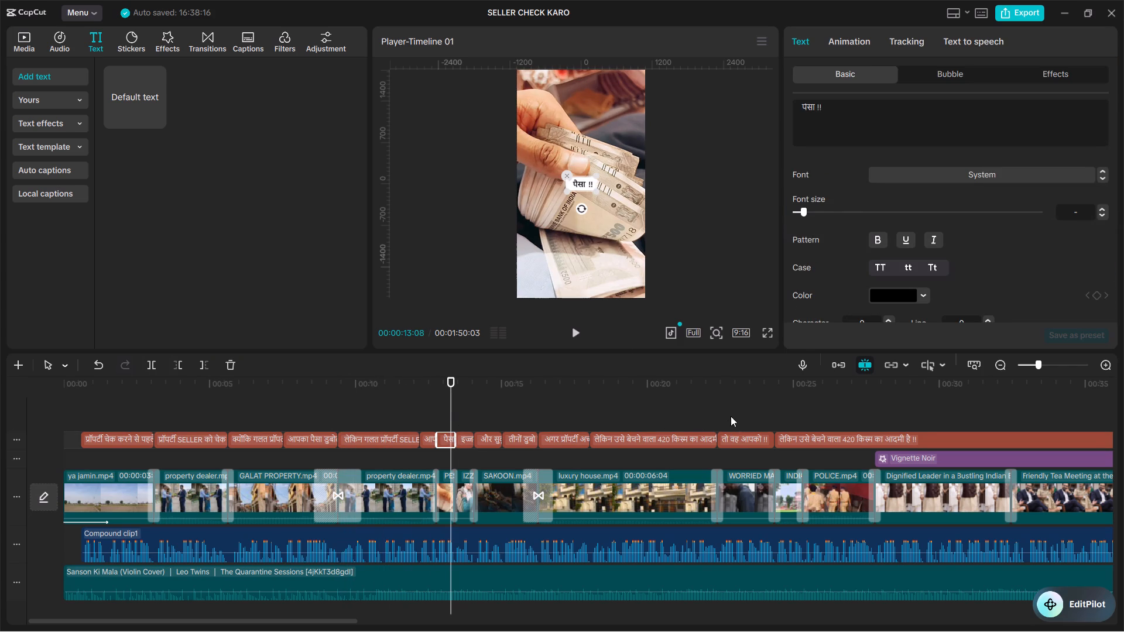
Play the speech from the start of the "तो वह आपको !!" caption to check its timing.
{"action": "left_click", "coordinate": [731, 415]}
{"action": "left_click", "coordinate": [731, 441]}
{"action": "left_click", "coordinate": [724, 418]}
{"action": "left_click_drag", "start_coordinate": [724, 418], "coordinate": [717, 415]}
{"action": "key", "text": "space"}
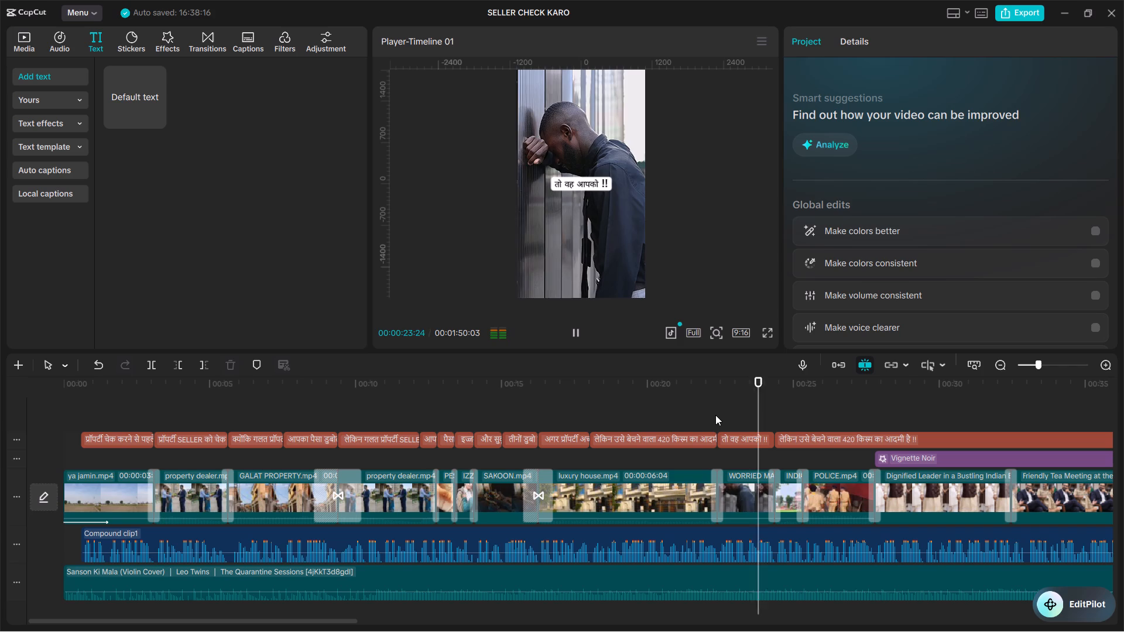
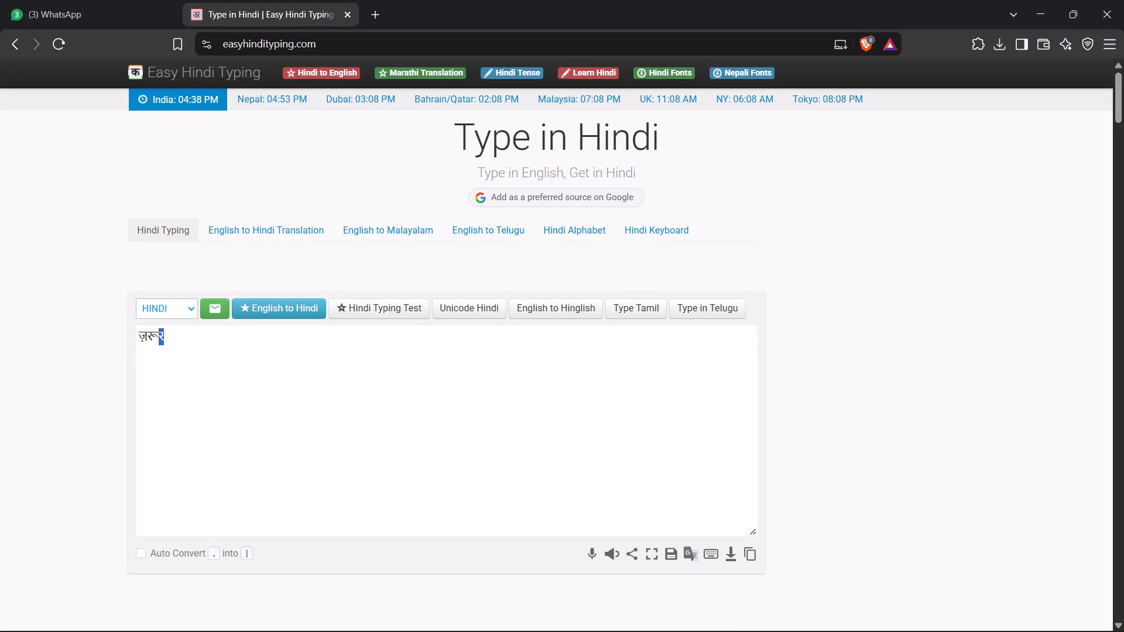
Copy the Hindi word "ज़रूर" from the text box of the Hindi typing page.
{"action": "key", "text": "ctrl+c"}
{"action": "right_click", "coordinate": [155, 341]}
{"action": "left_click", "coordinate": [186, 420]}
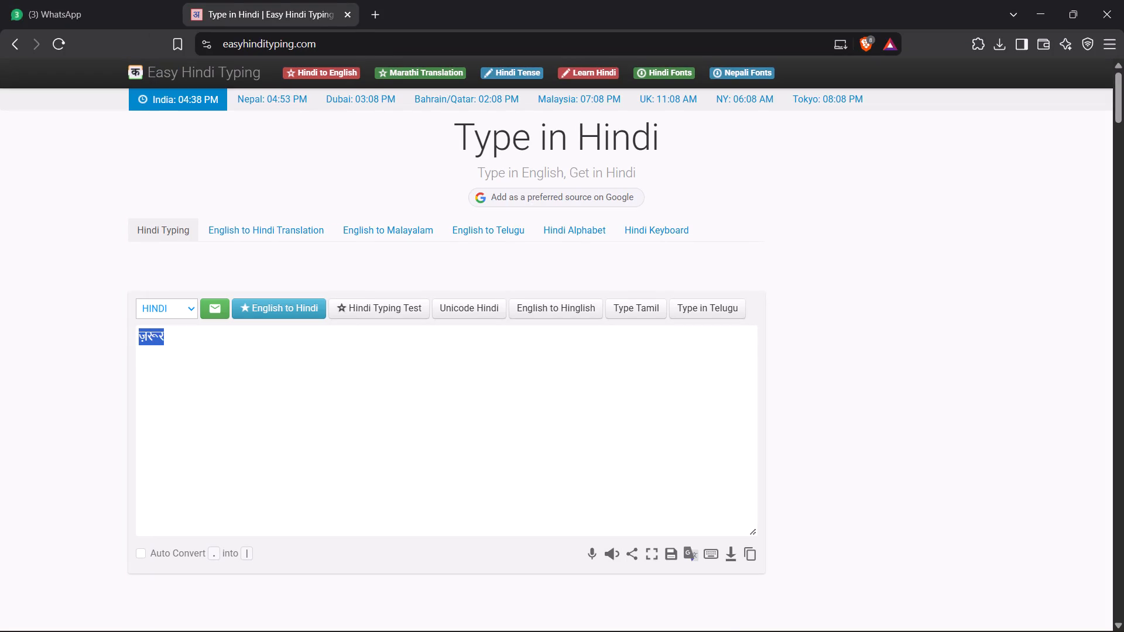
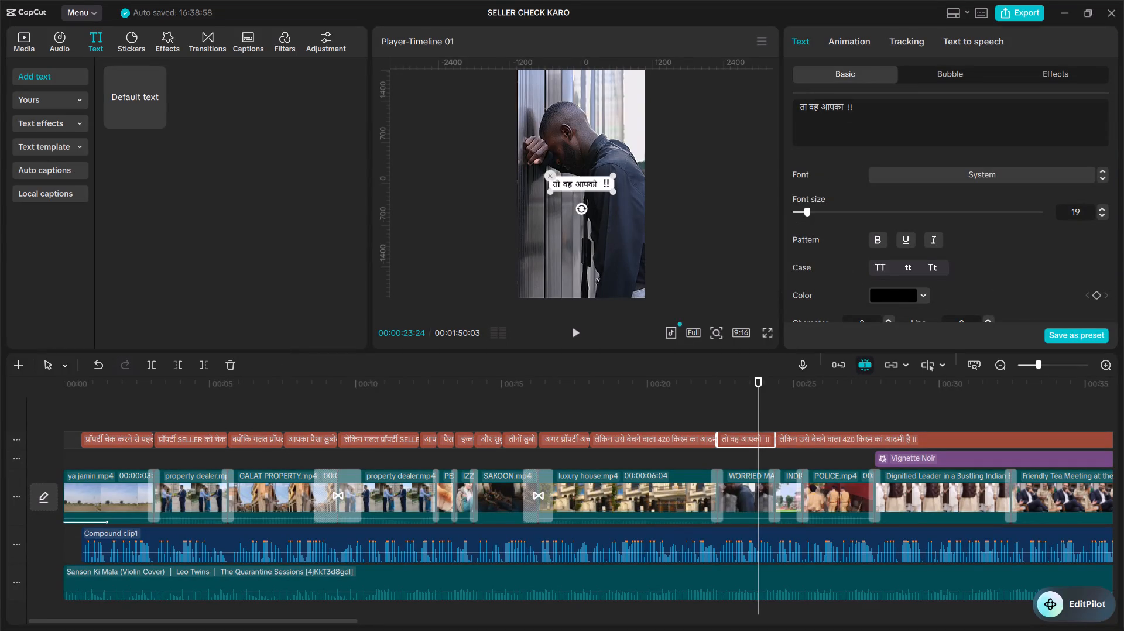
Insert the copied word "ज़रूर" before the exclamation marks so the caption reads "तो वह आपको ज़रूर !!".
{"action": "key", "text": "BackSpace"}
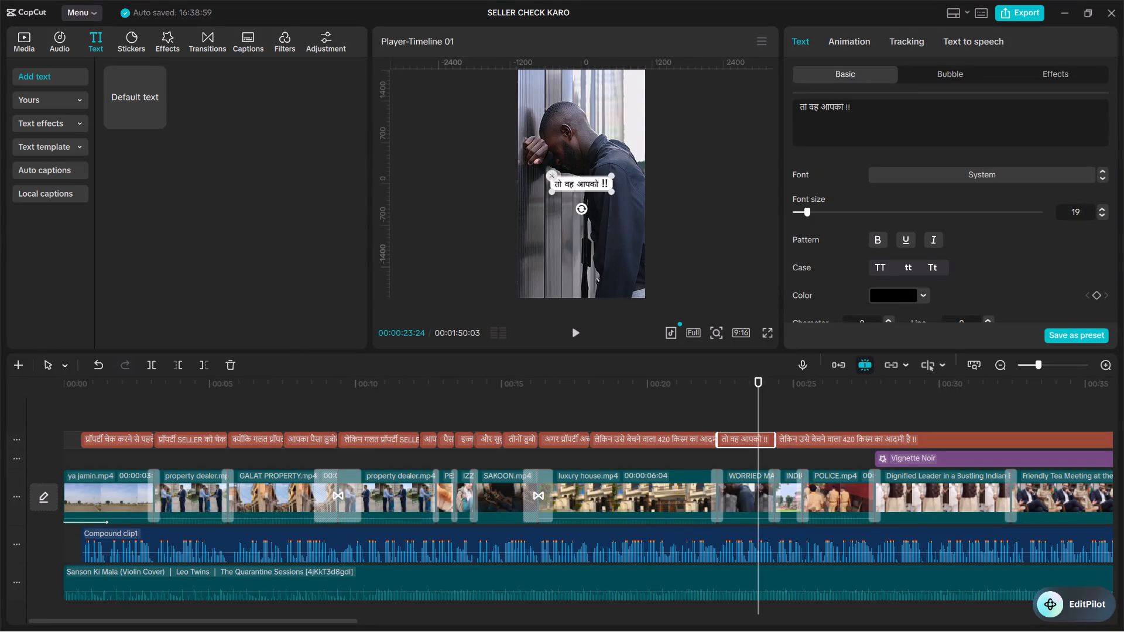
{"action": "key", "text": "ctrl+v"}
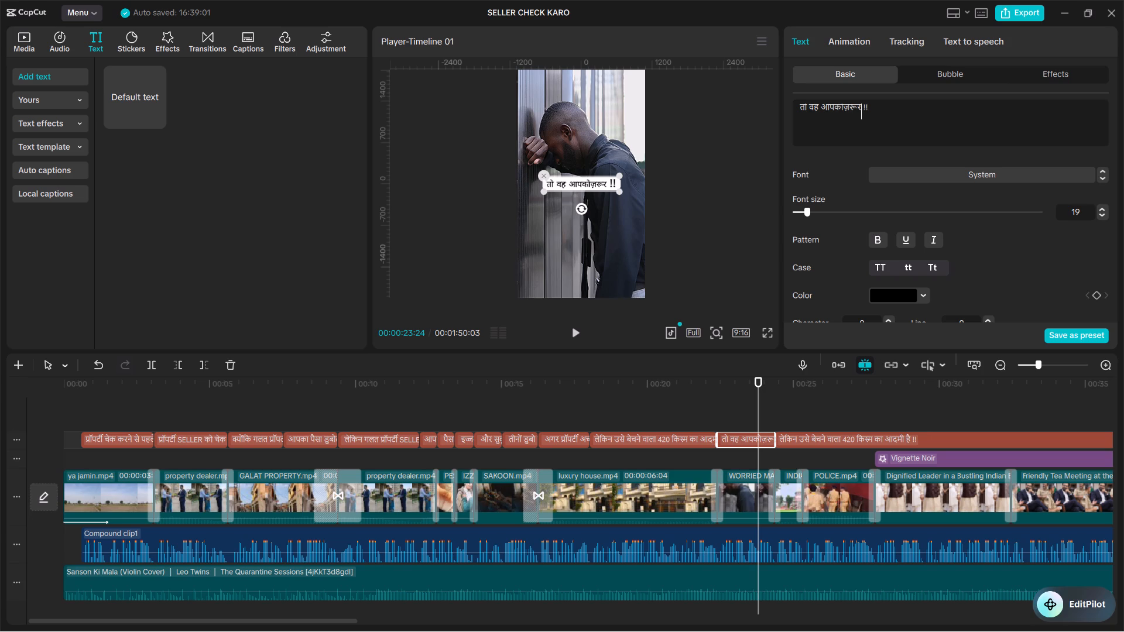
{"action": "left_click", "coordinate": [844, 106]}
{"action": "key", "text": "space"}
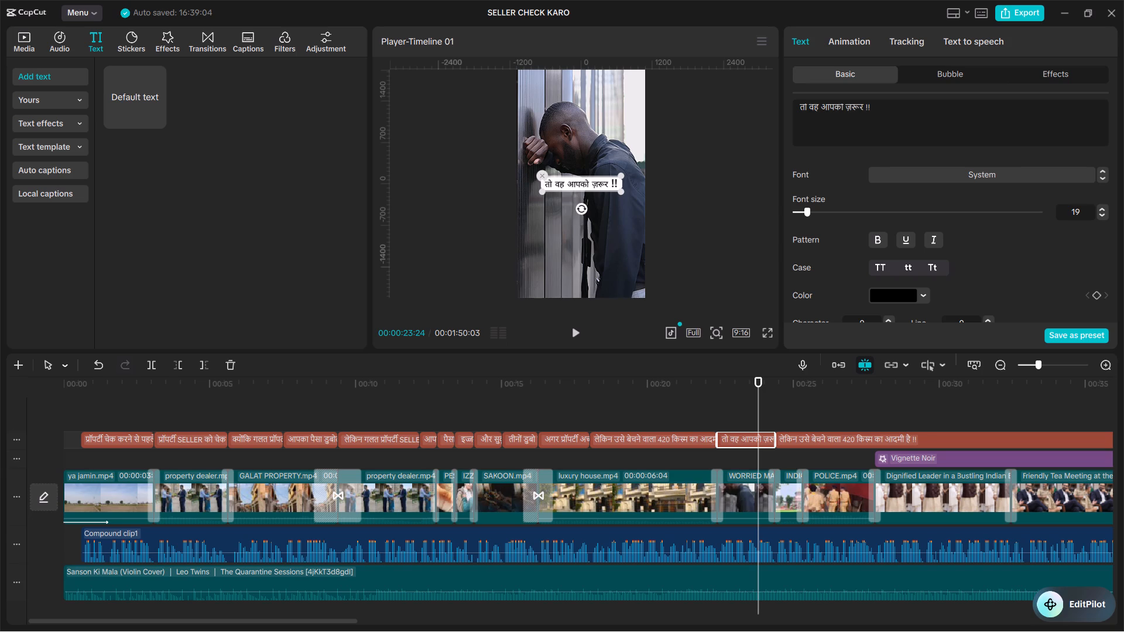
Play back the "तो वह आपको ज़रूर !!" caption and the start of the following caption clip to check them against the speech.
{"action": "left_click", "coordinate": [720, 409]}
{"action": "key", "text": "space"}
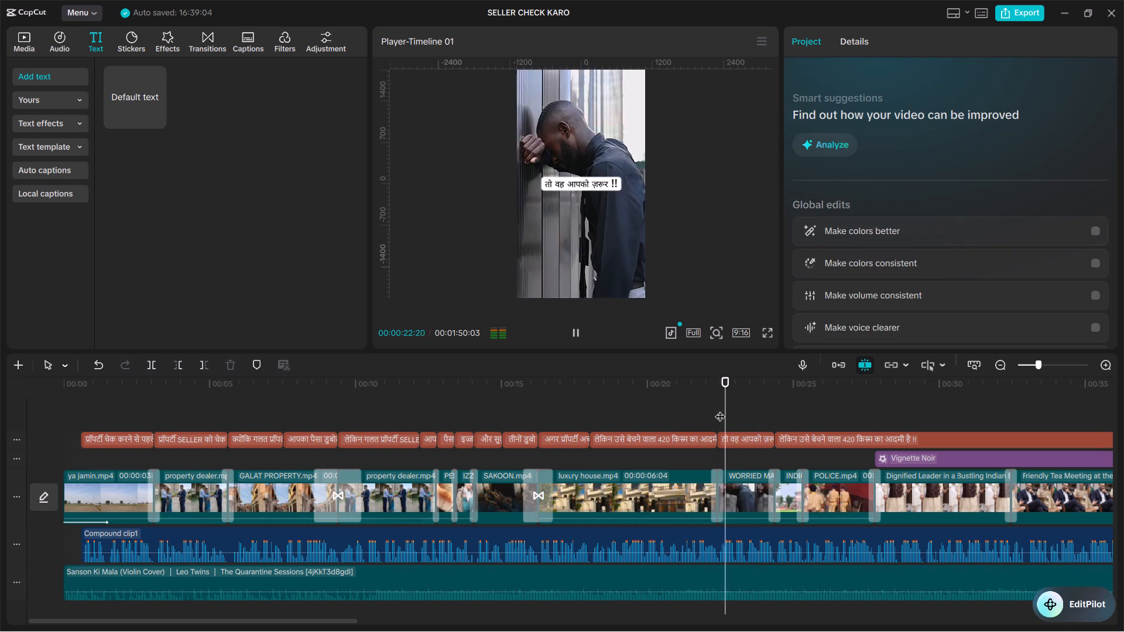
{"action": "key", "text": "space"}
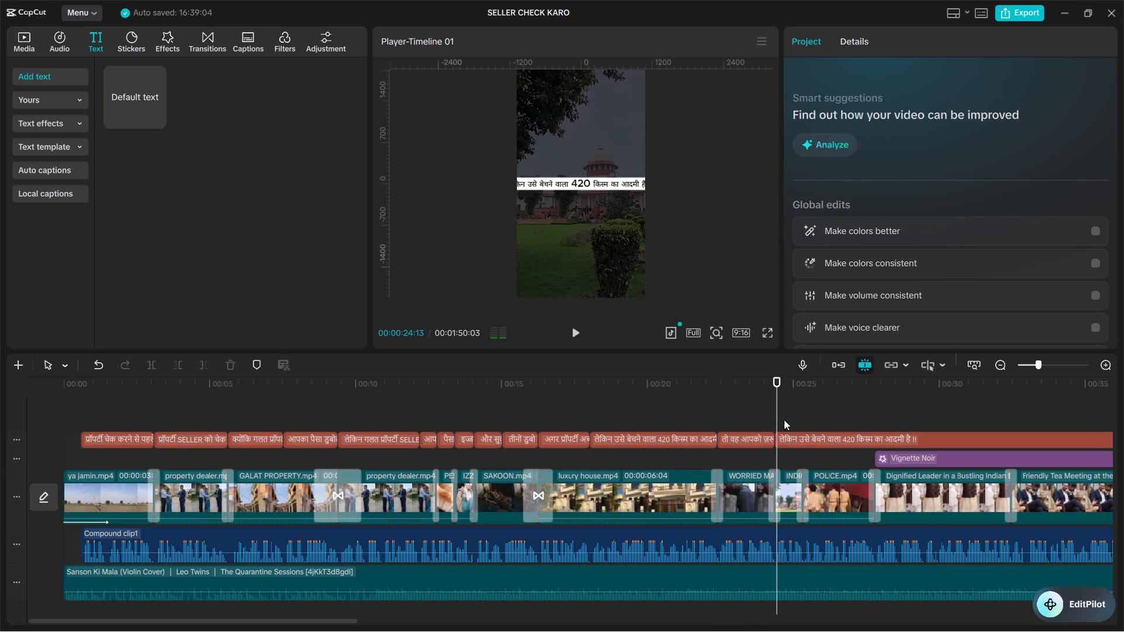
{"action": "left_click", "coordinate": [778, 413]}
{"action": "key", "text": "space"}
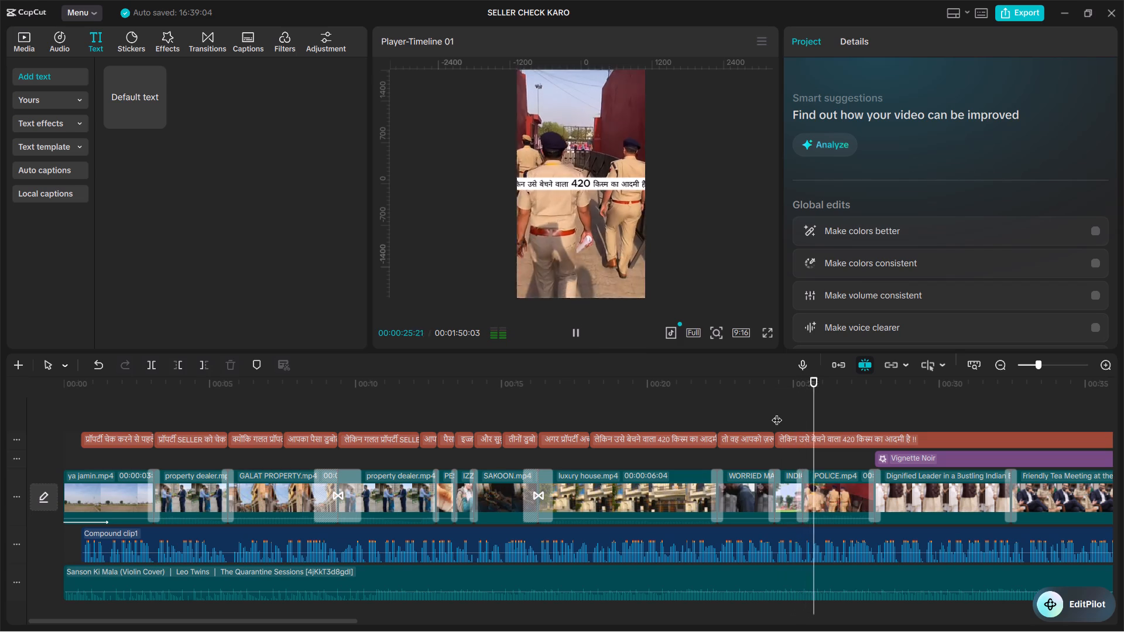
{"action": "left_click", "coordinate": [777, 413]}
{"action": "key", "text": "space"}
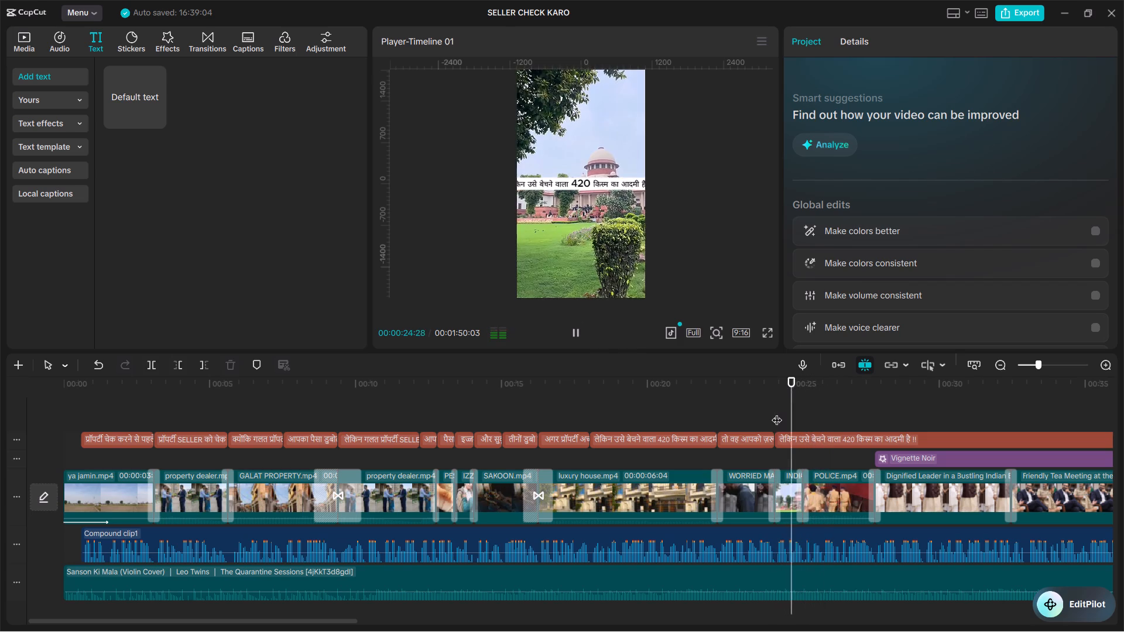
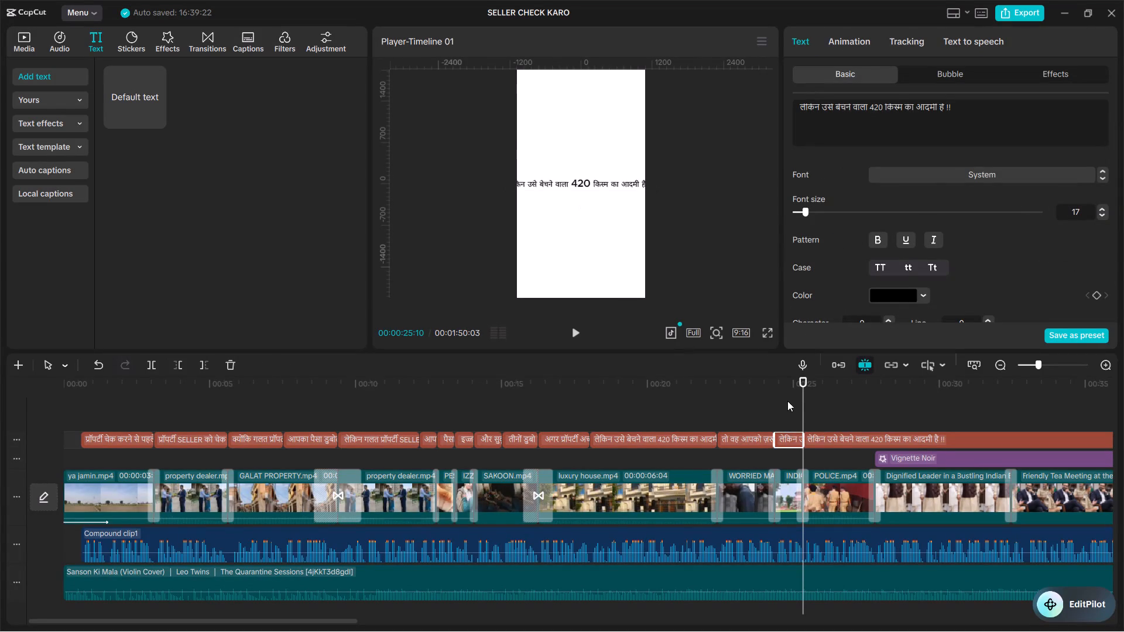
Replace the short caption clip's text before the exclamation marks with the copied word "कोर्ट-कचहरी", so it reads "कोर्ट-कचहरी !!".
{"action": "left_click", "coordinate": [780, 406]}
{"action": "left_click", "coordinate": [786, 437]}
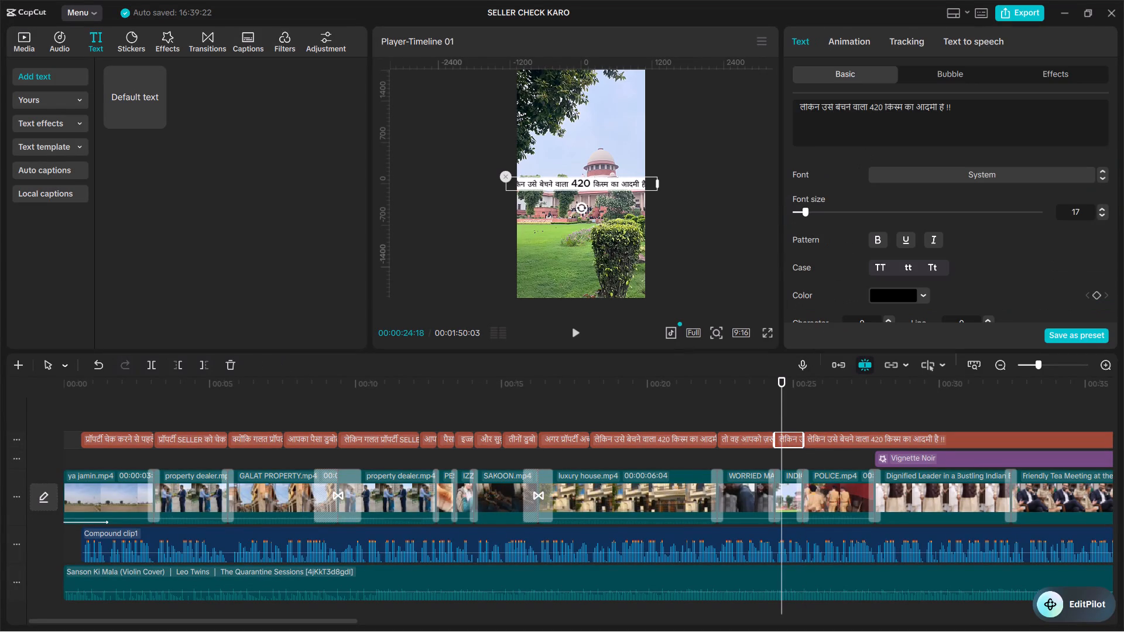
{"action": "left_click_drag", "start_coordinate": [944, 108], "coordinate": [786, 109]}
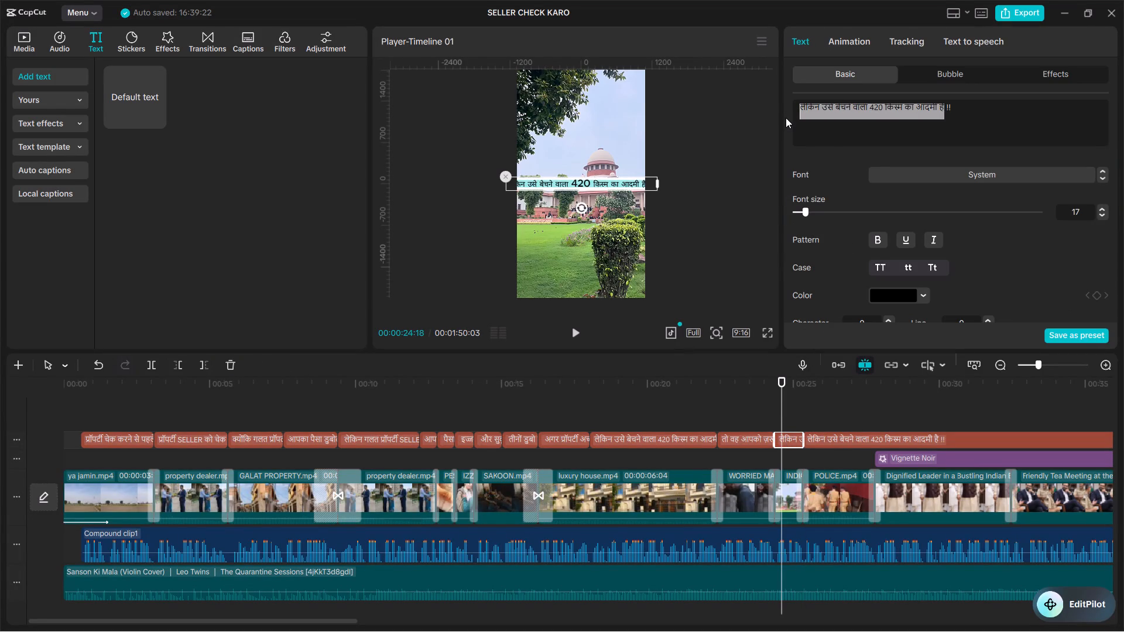
{"action": "key", "text": "super+v"}
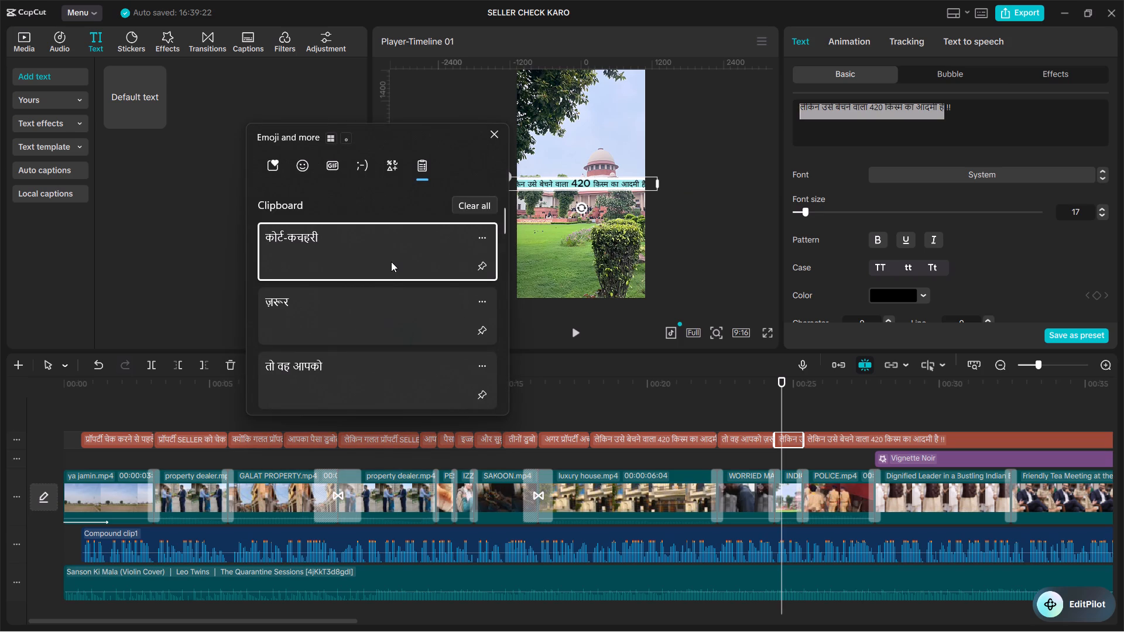
{"action": "left_click", "coordinate": [390, 262]}
{"action": "key", "text": "ctrl+v"}
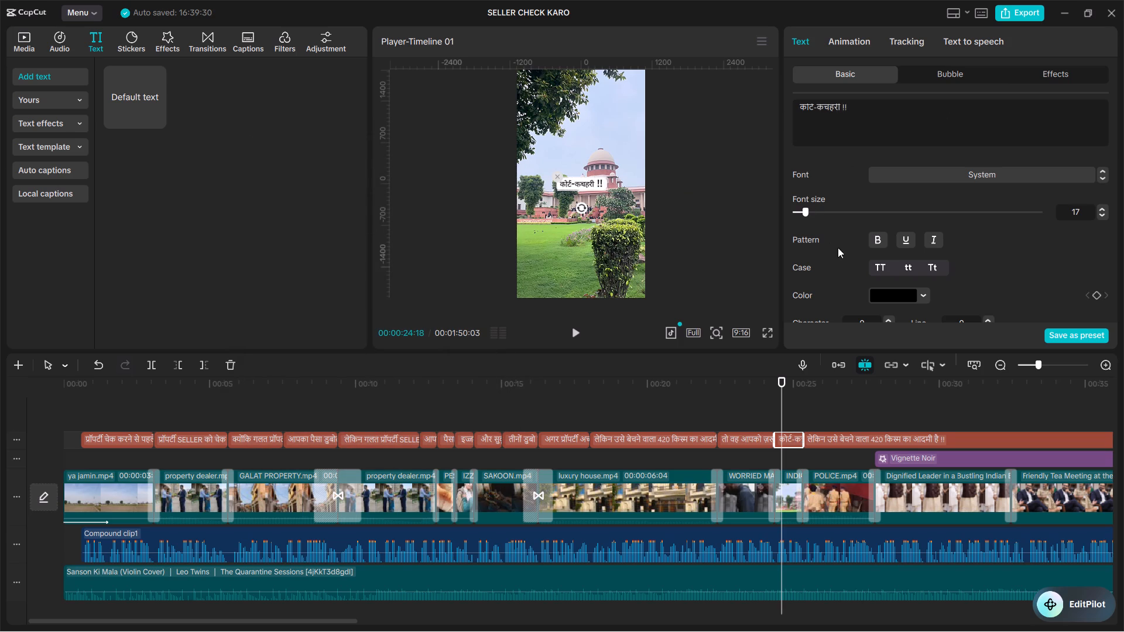
Set the "कोर्ट-कचहरी !!" caption's font size to 20.
{"action": "double_click", "coordinate": [1101, 209]}
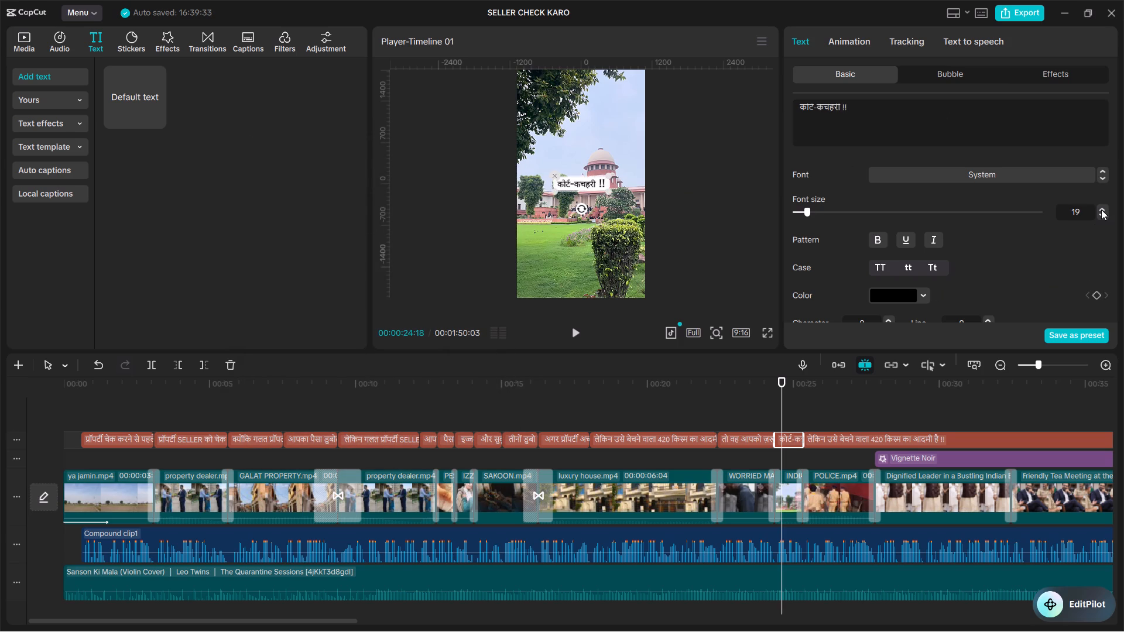
{"action": "left_click", "coordinate": [1101, 209]}
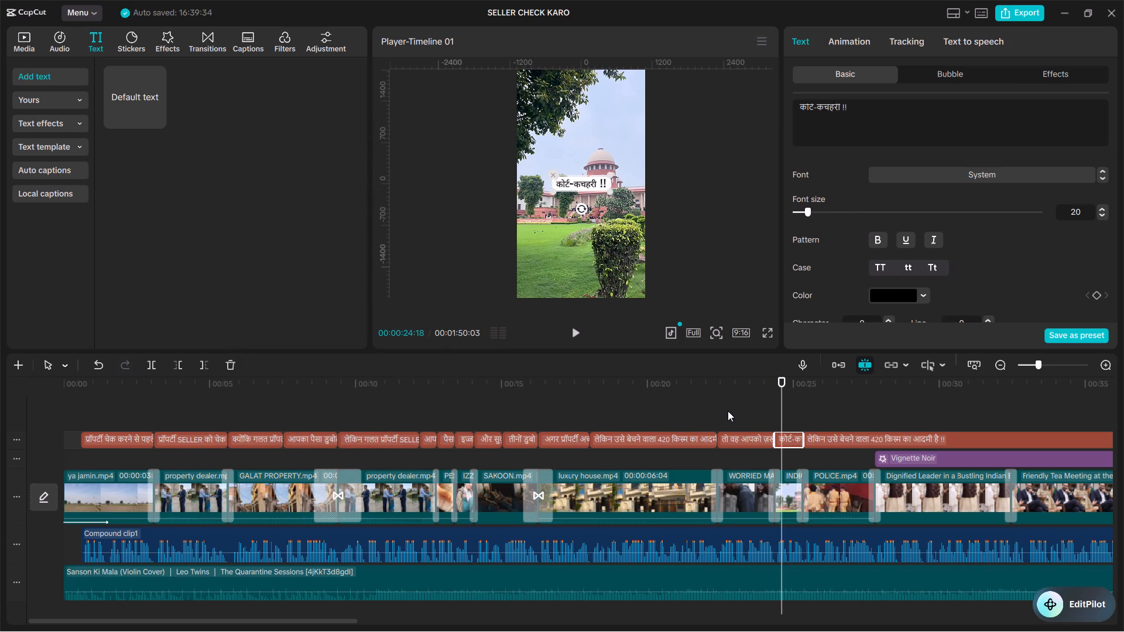
Play back from the "तो वह आपको ज़रूर !!" caption through the "कोर्ट-कचहरी !!" caption to check both against the speech.
{"action": "left_click", "coordinate": [728, 411]}
{"action": "left_click_drag", "start_coordinate": [727, 410], "coordinate": [721, 408]}
{"action": "key", "text": "space"}
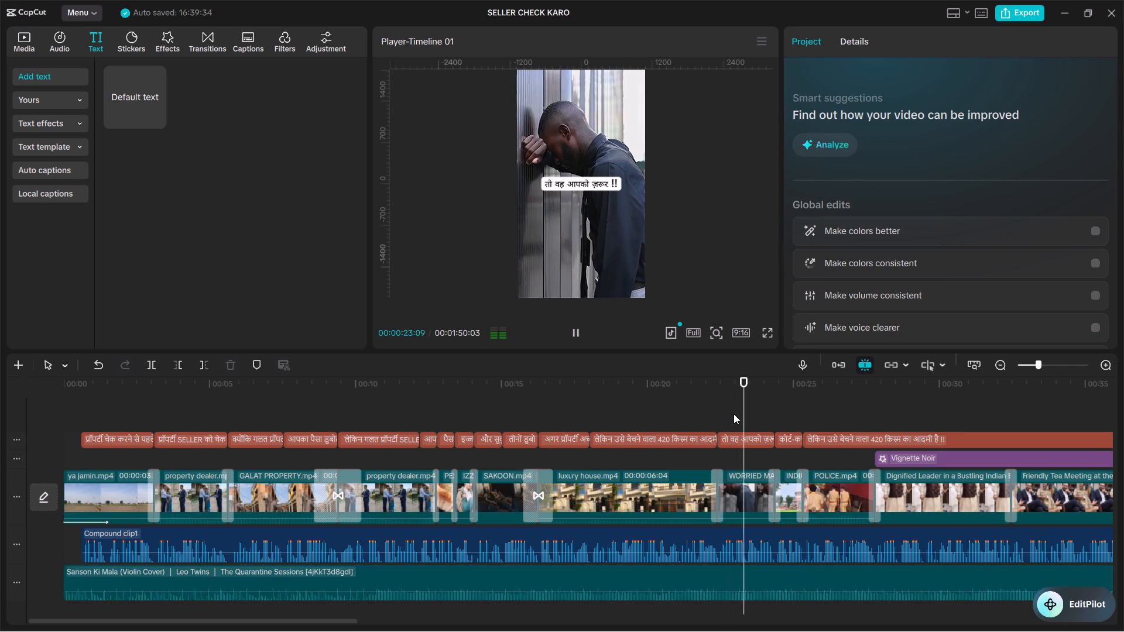
{"action": "left_click", "coordinate": [733, 415]}
{"action": "key", "text": "space"}
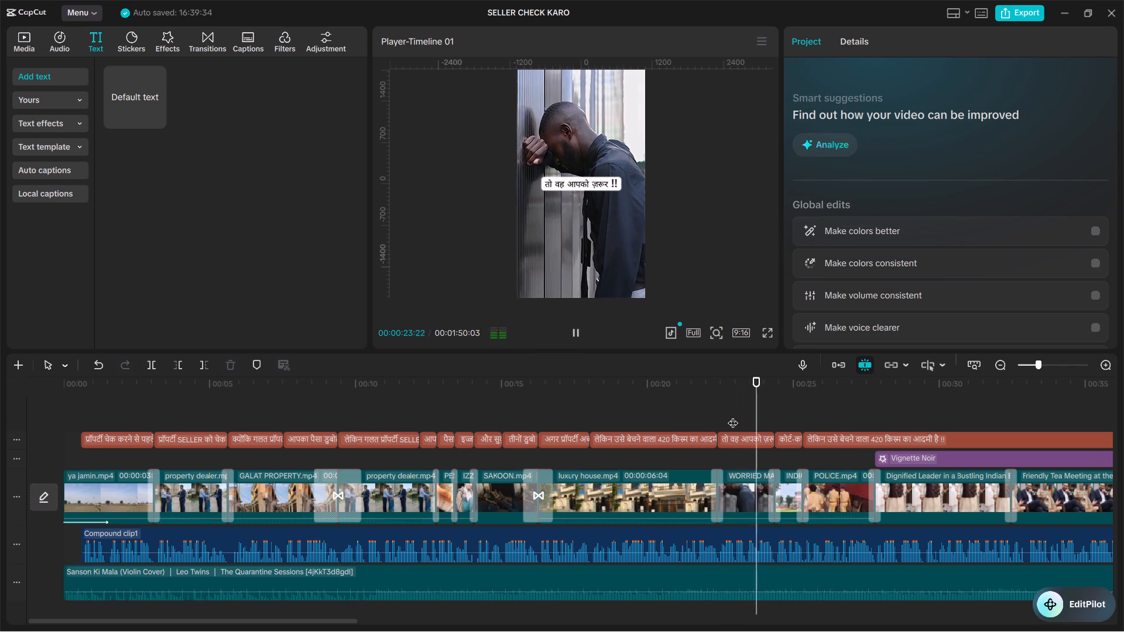
{"action": "key", "text": "space"}
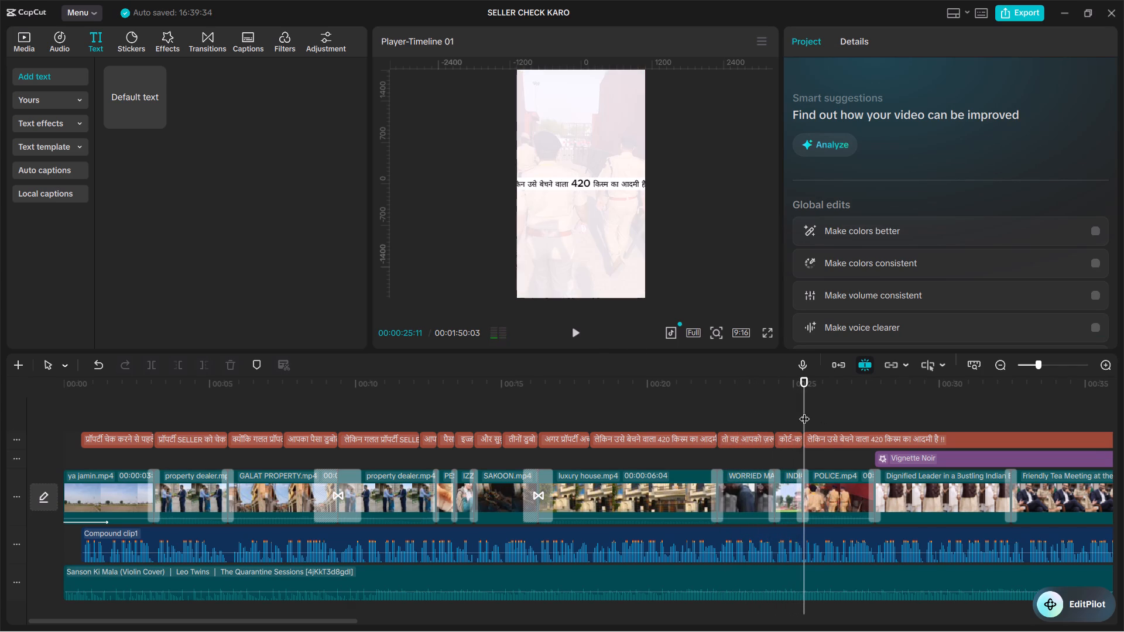
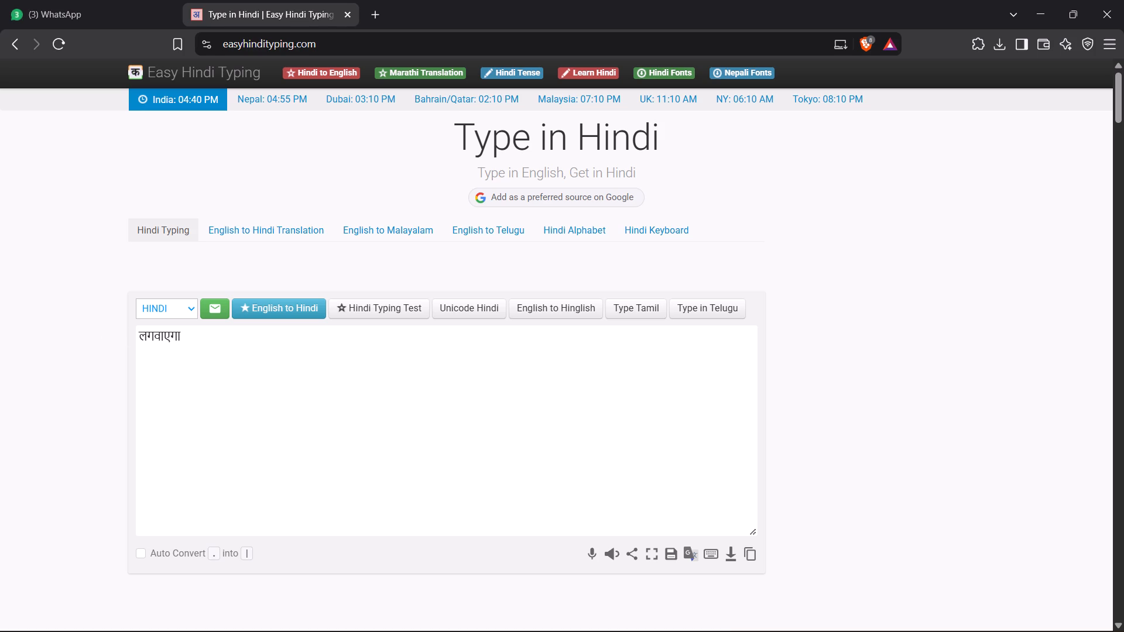
Copy the Hindi word "लगवाएगा" from the Hindi typing page and switch back to CapCut.
{"action": "left_click_drag", "start_coordinate": [184, 335], "coordinate": [137, 323]}
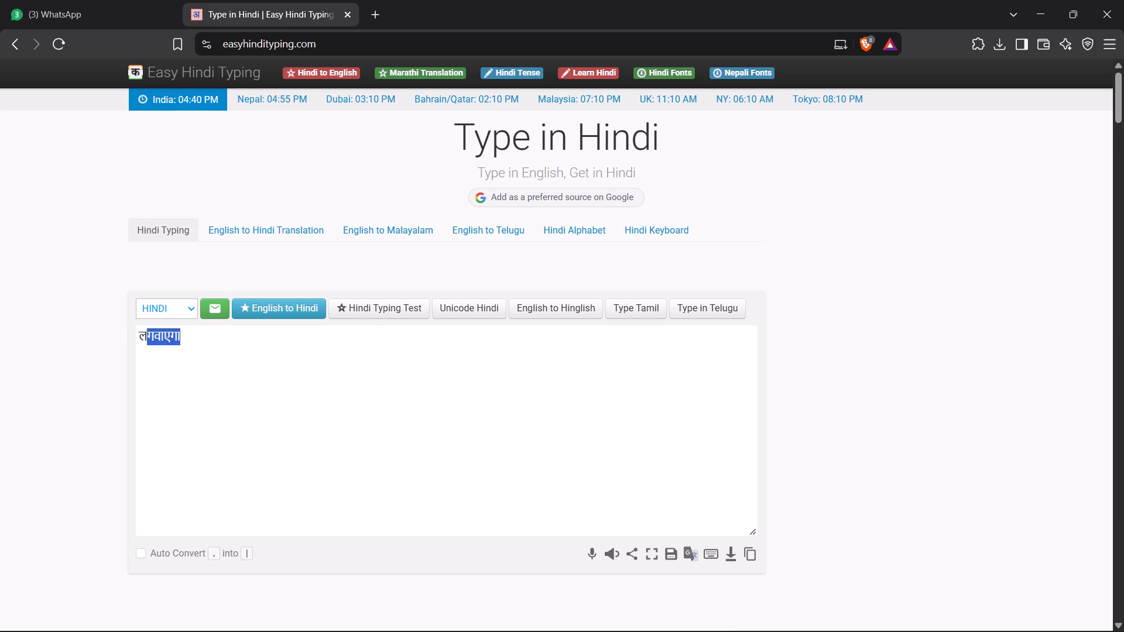
{"action": "right_click", "coordinate": [159, 338]}
{"action": "left_click", "coordinate": [200, 83]}
{"action": "key", "text": "alt+Tab"}
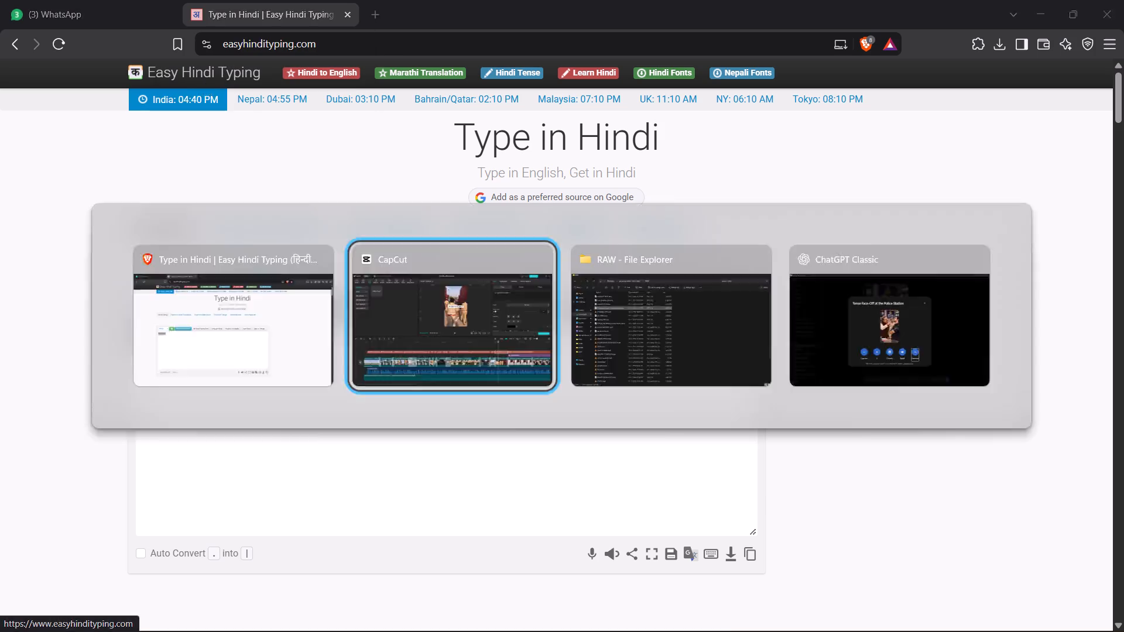
Add the copied word "लगवाएगा" before the exclamation marks in the police-station caption, so it reads "और पुलिस थानों के चक्कर लगवाएगा !!".
{"action": "left_click", "coordinate": [804, 415]}
{"action": "key", "text": "space"}
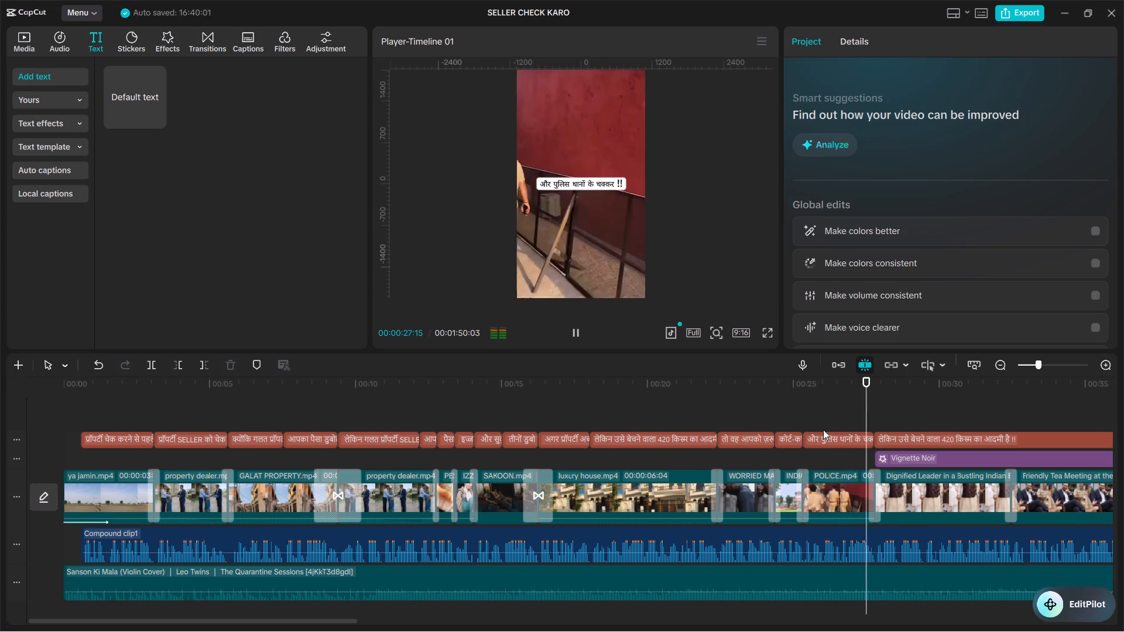
{"action": "key", "text": "space"}
{"action": "left_click", "coordinate": [824, 438]}
{"action": "left_click", "coordinate": [815, 413]}
{"action": "left_click", "coordinate": [832, 437]}
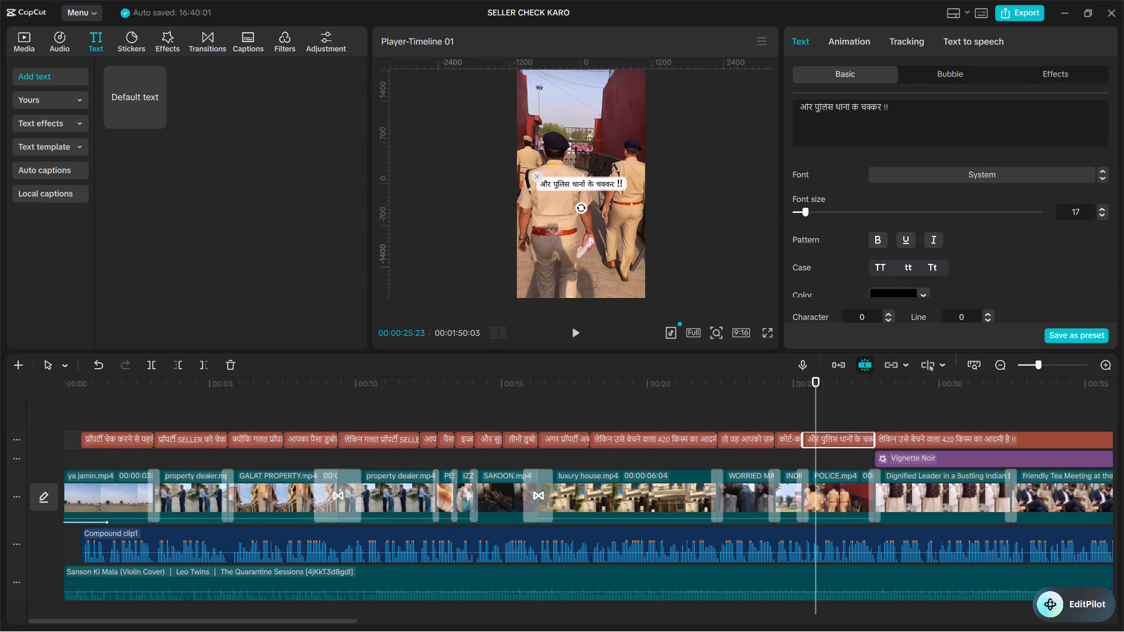
{"action": "left_click", "coordinate": [880, 105]}
{"action": "key", "text": "space"}
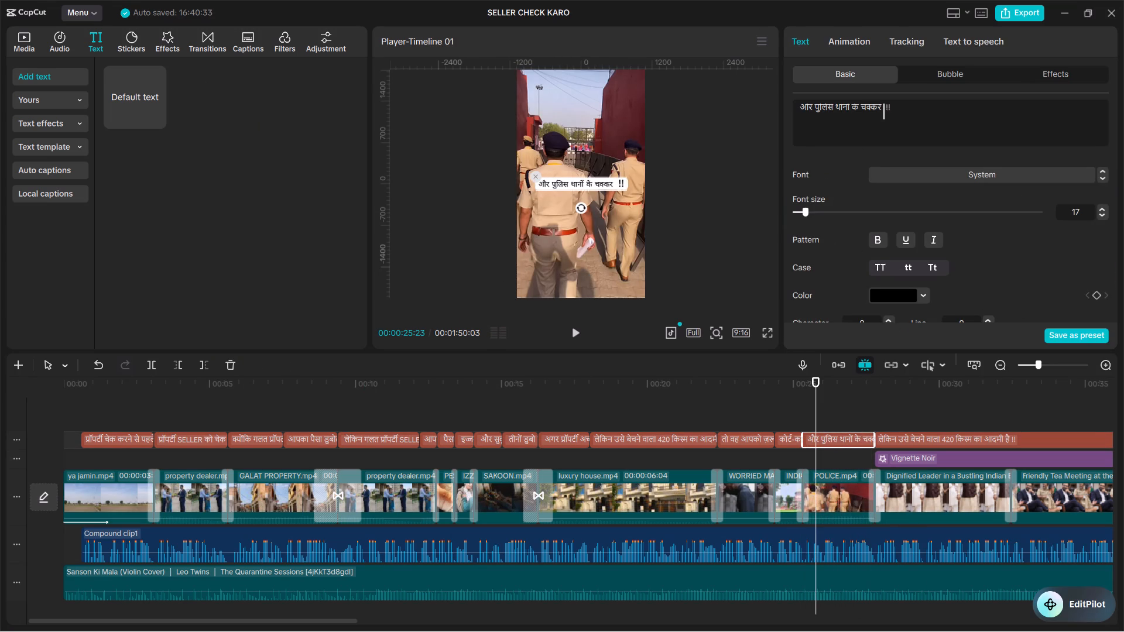
{"action": "key", "text": "ctrl+v"}
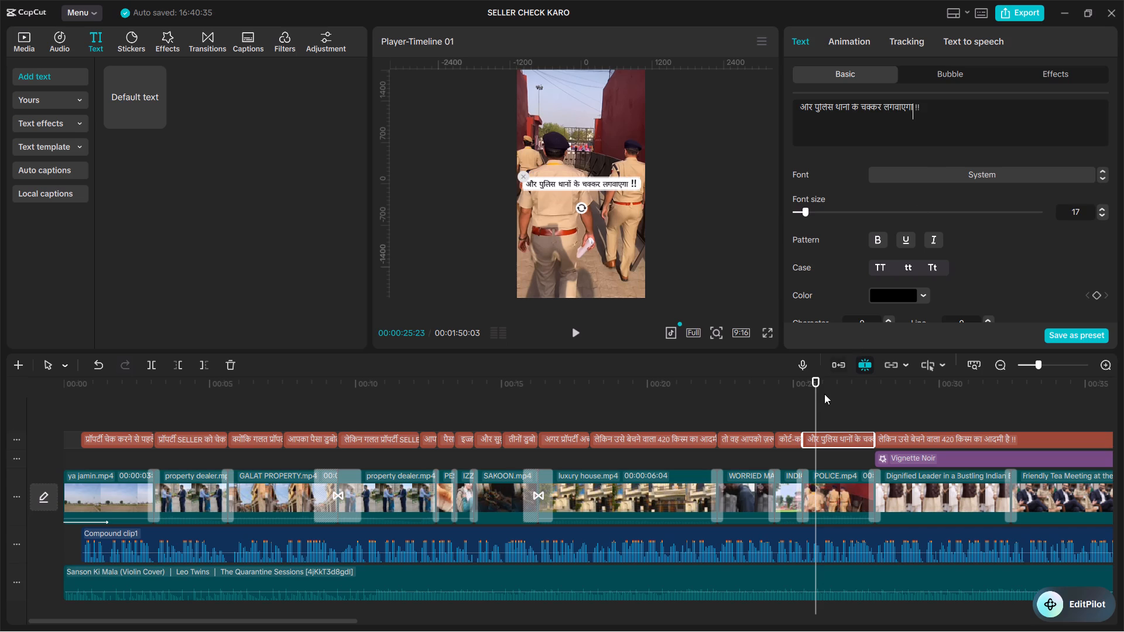
Play back the "और पुलिस थानों के चक्कर लगवाएगा !!" caption and the start of the following caption to check them against the speech.
{"action": "left_click", "coordinate": [799, 408]}
{"action": "key", "text": "space"}
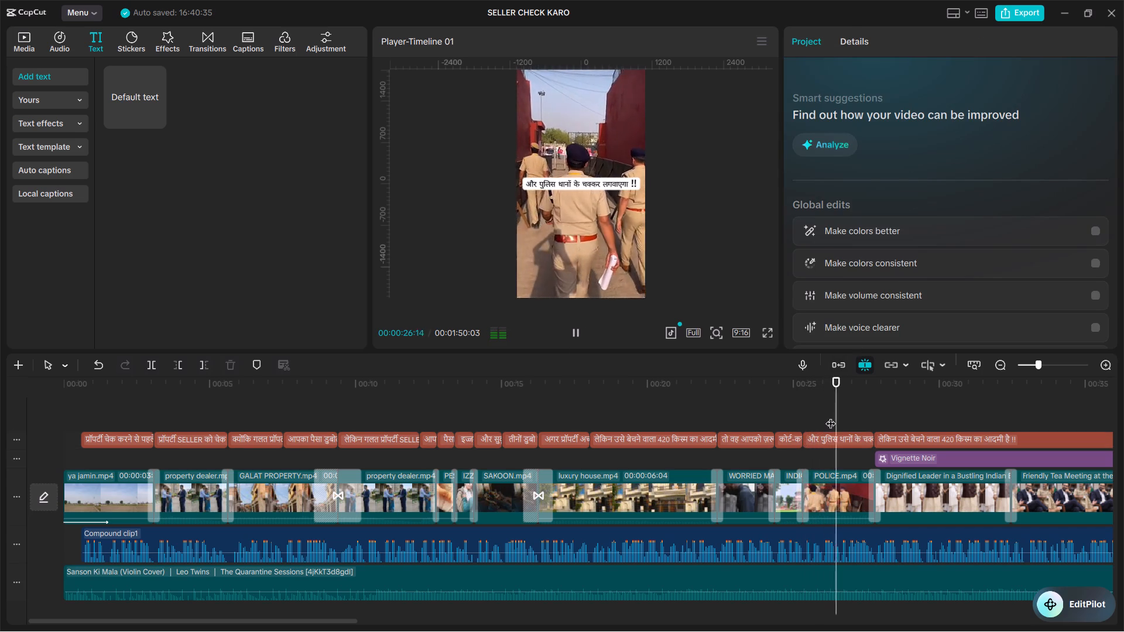
{"action": "key", "text": "space"}
{"action": "left_click", "coordinate": [877, 416]}
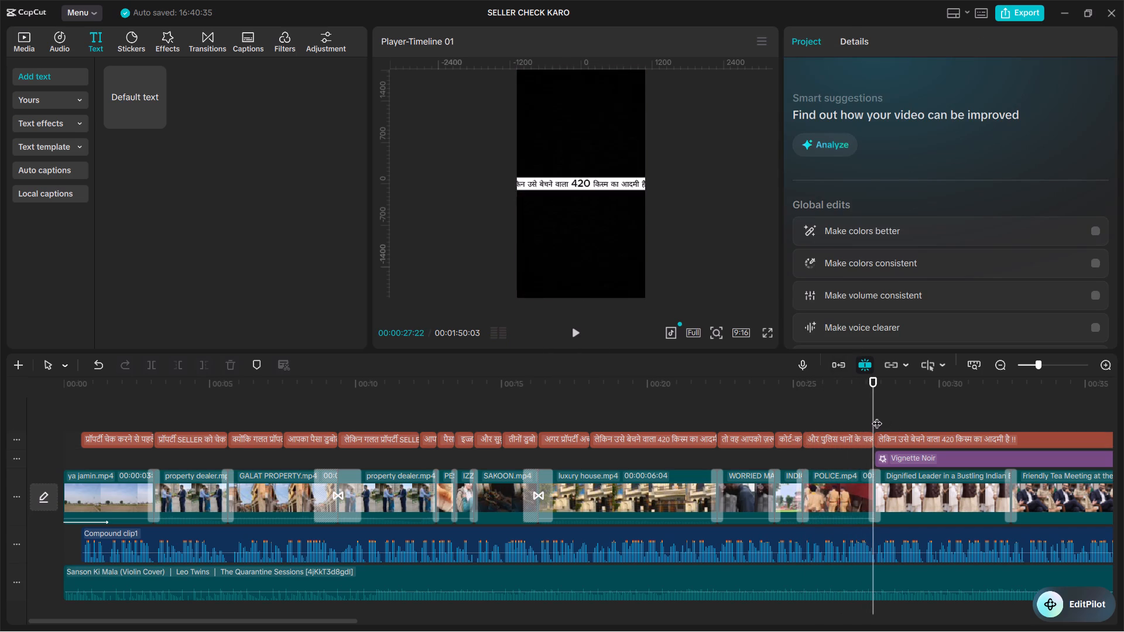
{"action": "key", "text": "space"}
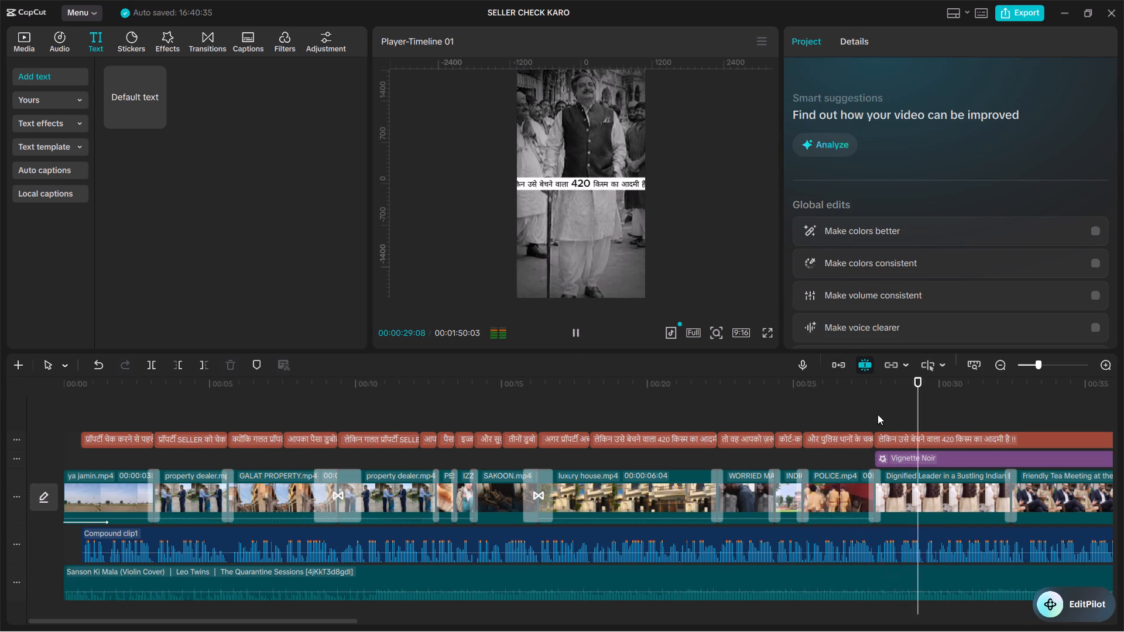
{"action": "left_click", "coordinate": [873, 411]}
{"action": "key", "text": "space"}
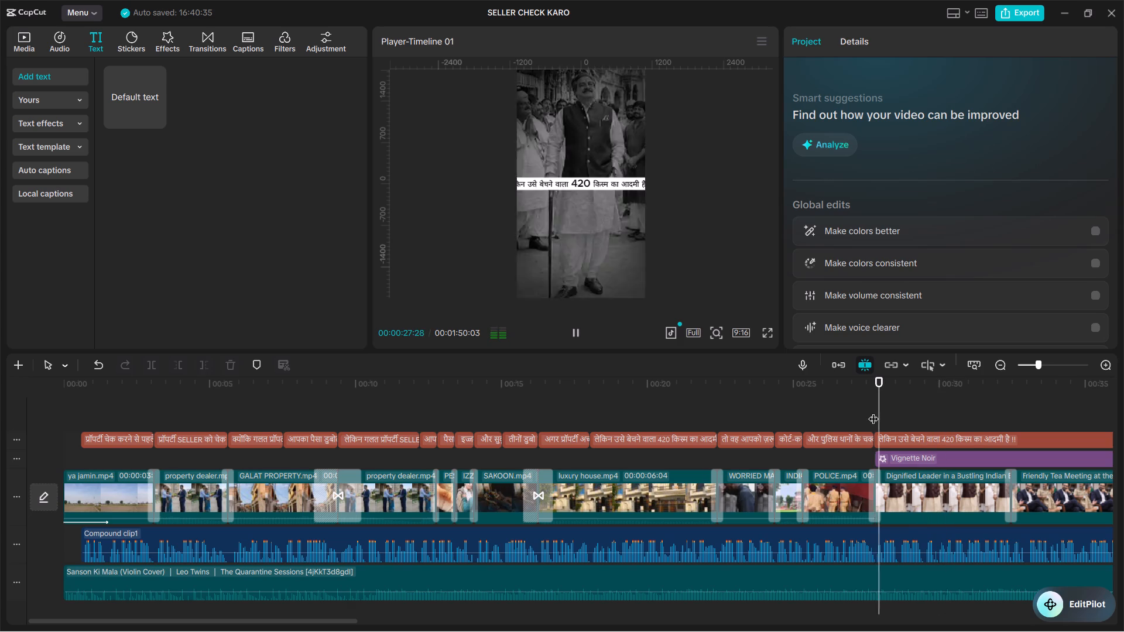
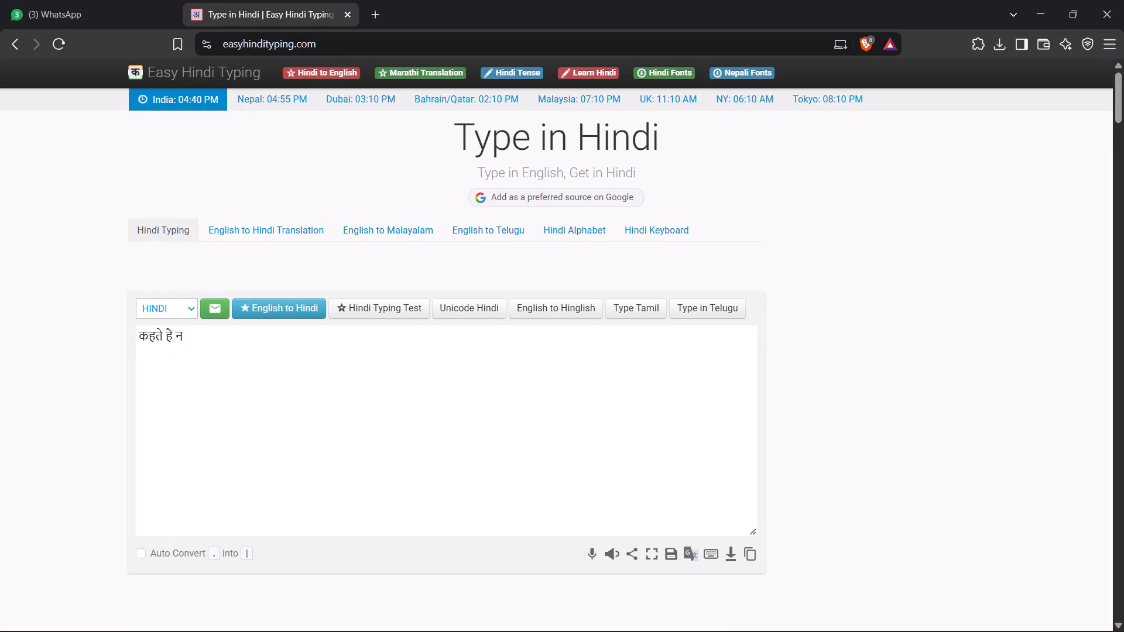
Copy the Hindi phrase "कहते है न" from the Hindi typing page.
{"action": "left_click_drag", "start_coordinate": [194, 337], "coordinate": [126, 334]}
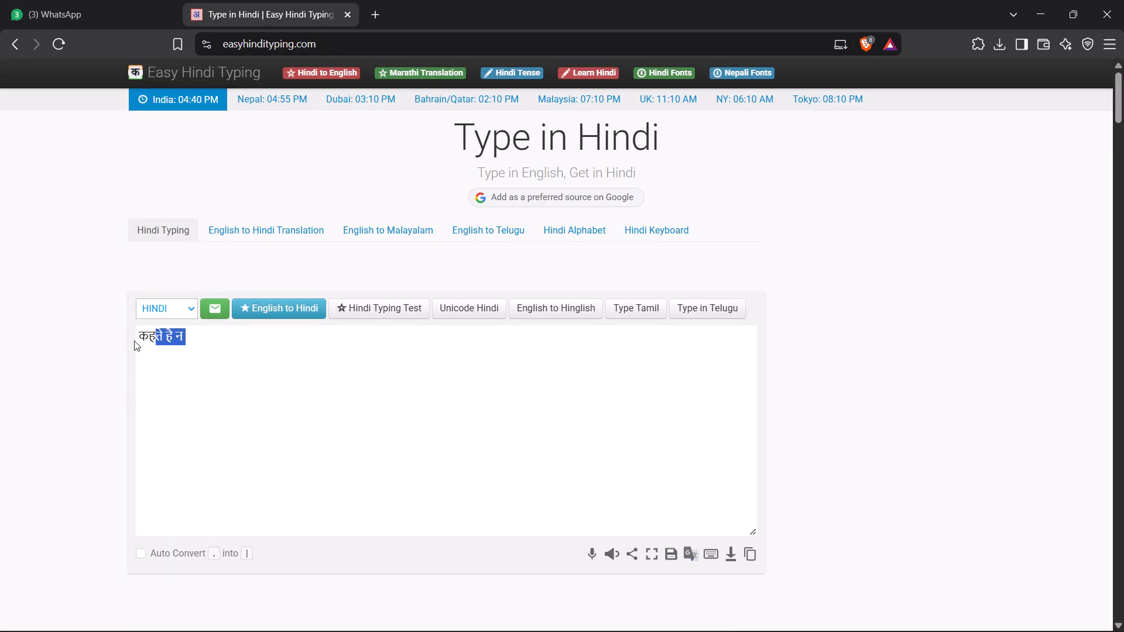
{"action": "right_click", "coordinate": [155, 335]}
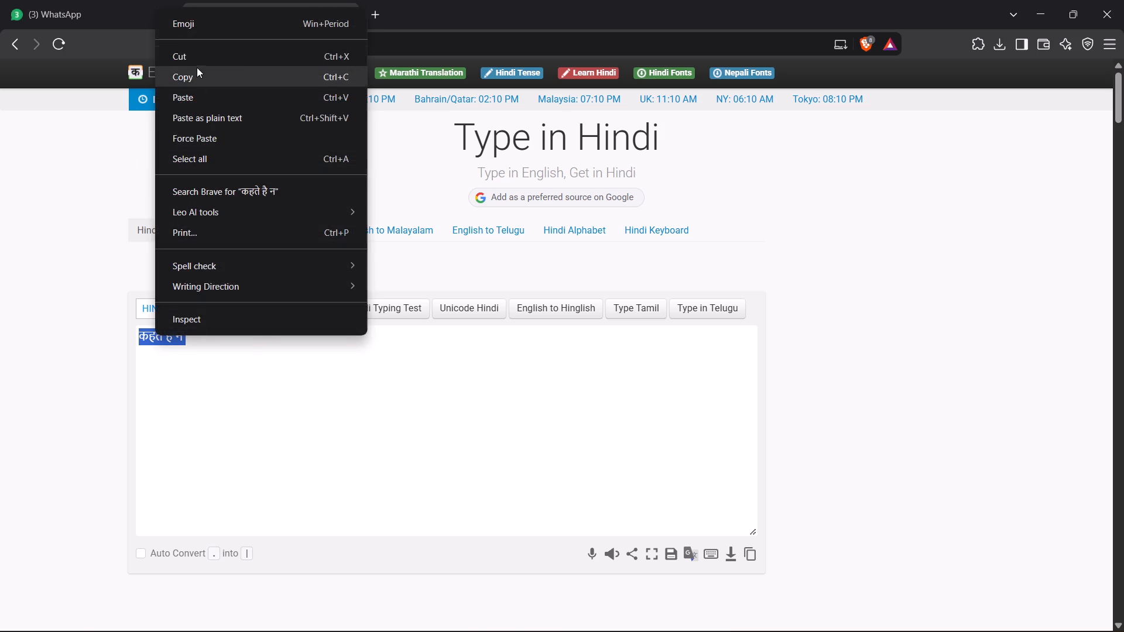
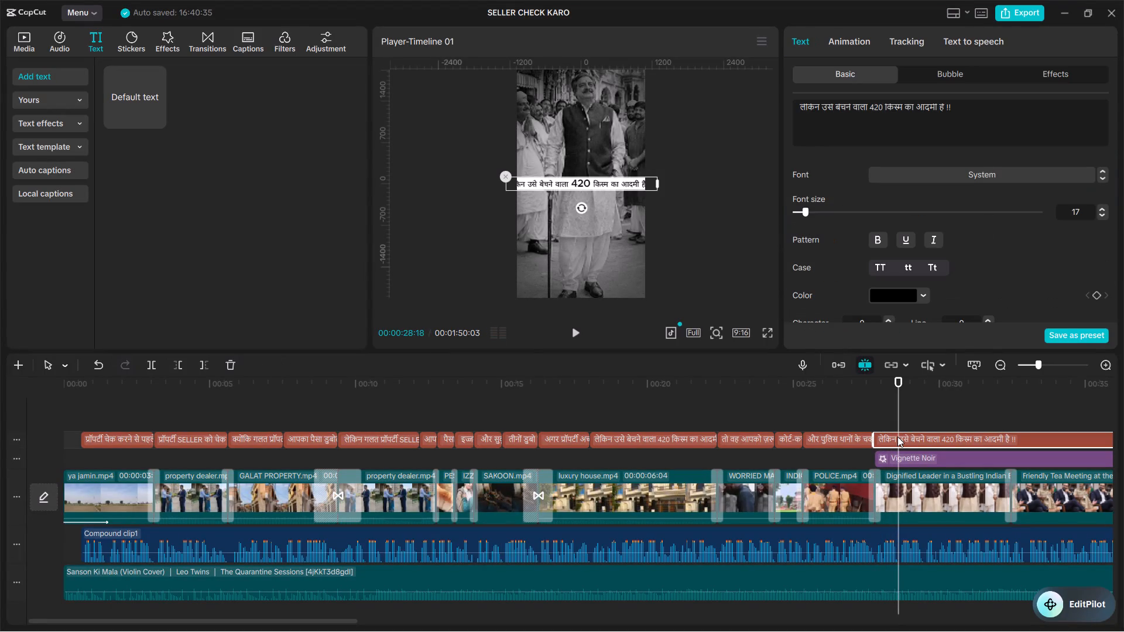
Split the long caption at 00:00:28:18 and replace the first part's wording with "कहते है न", keeping "!!" after a single space.
{"action": "key", "text": "ctrl+b"}
{"action": "left_click", "coordinate": [885, 439]}
{"action": "left_click", "coordinate": [882, 415]}
{"action": "left_click", "coordinate": [883, 434]}
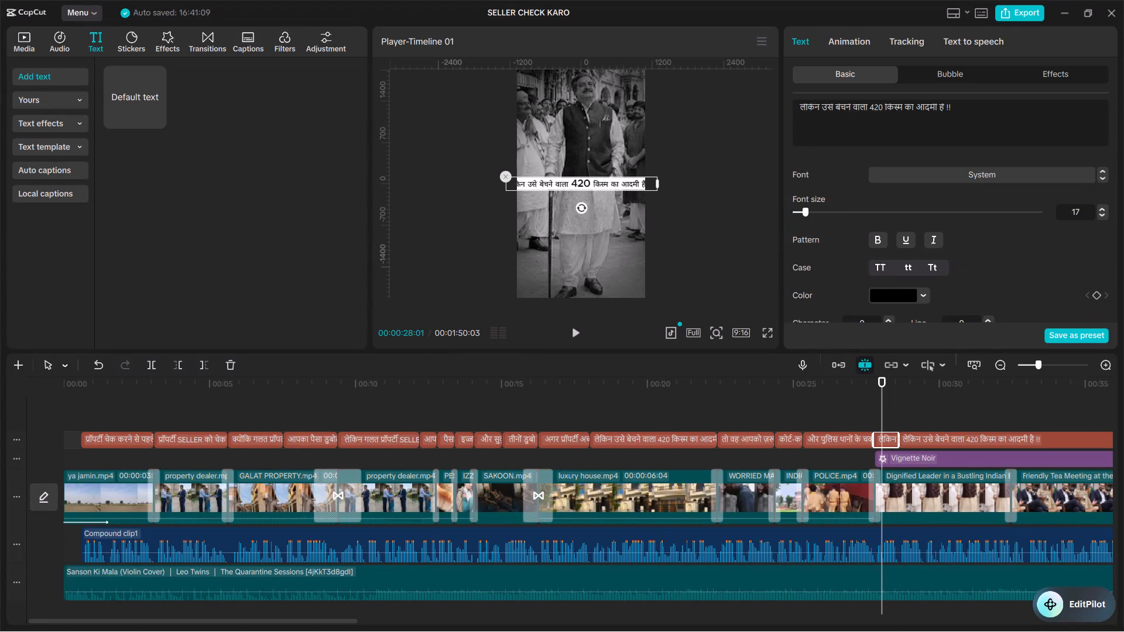
{"action": "left_click_drag", "start_coordinate": [945, 106], "coordinate": [762, 96]}
{"action": "key", "text": "ctrl+v"}
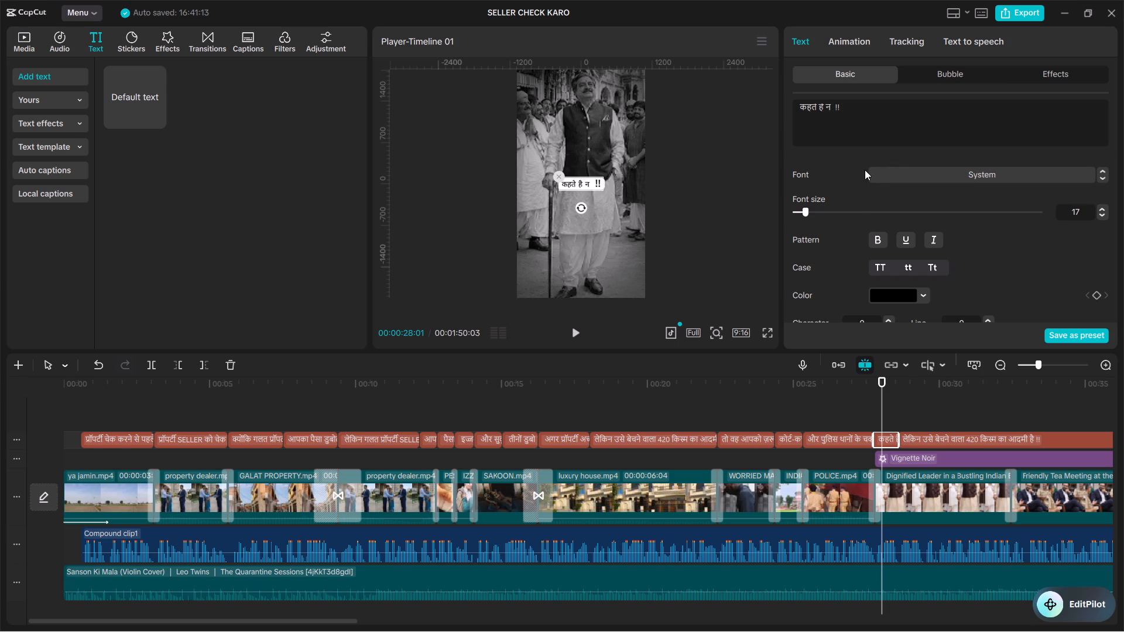
{"action": "key", "text": "BackSpace"}
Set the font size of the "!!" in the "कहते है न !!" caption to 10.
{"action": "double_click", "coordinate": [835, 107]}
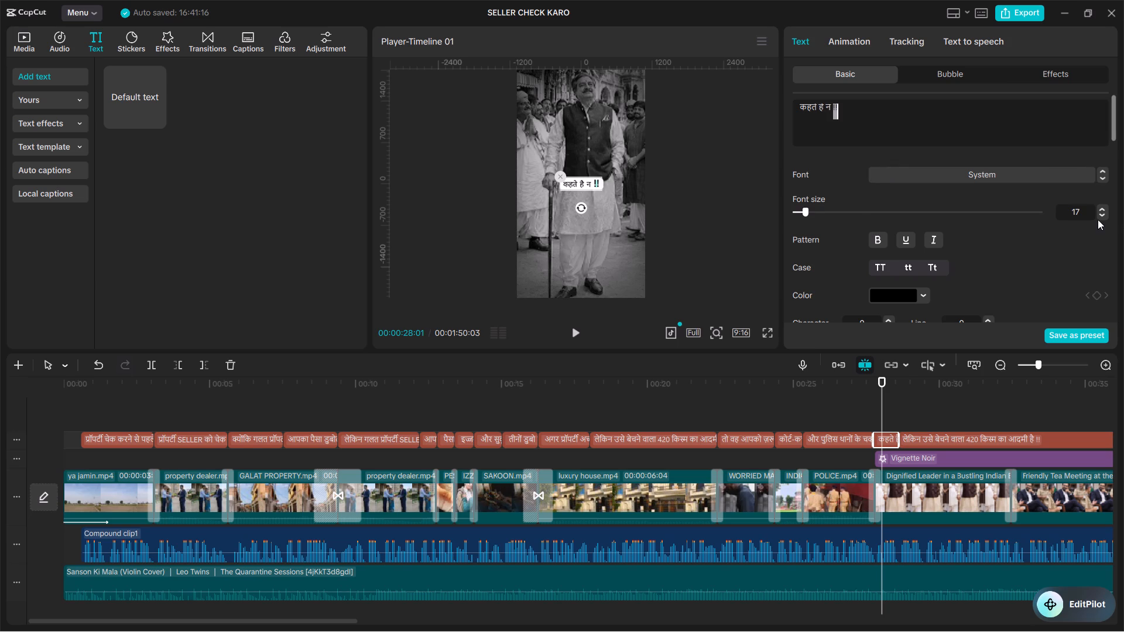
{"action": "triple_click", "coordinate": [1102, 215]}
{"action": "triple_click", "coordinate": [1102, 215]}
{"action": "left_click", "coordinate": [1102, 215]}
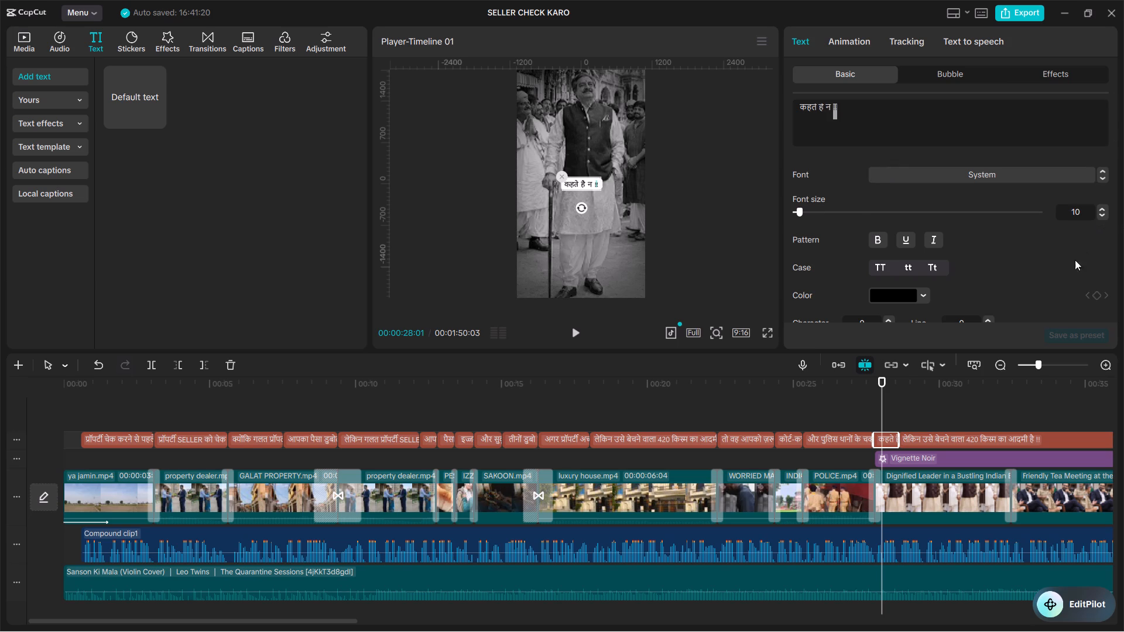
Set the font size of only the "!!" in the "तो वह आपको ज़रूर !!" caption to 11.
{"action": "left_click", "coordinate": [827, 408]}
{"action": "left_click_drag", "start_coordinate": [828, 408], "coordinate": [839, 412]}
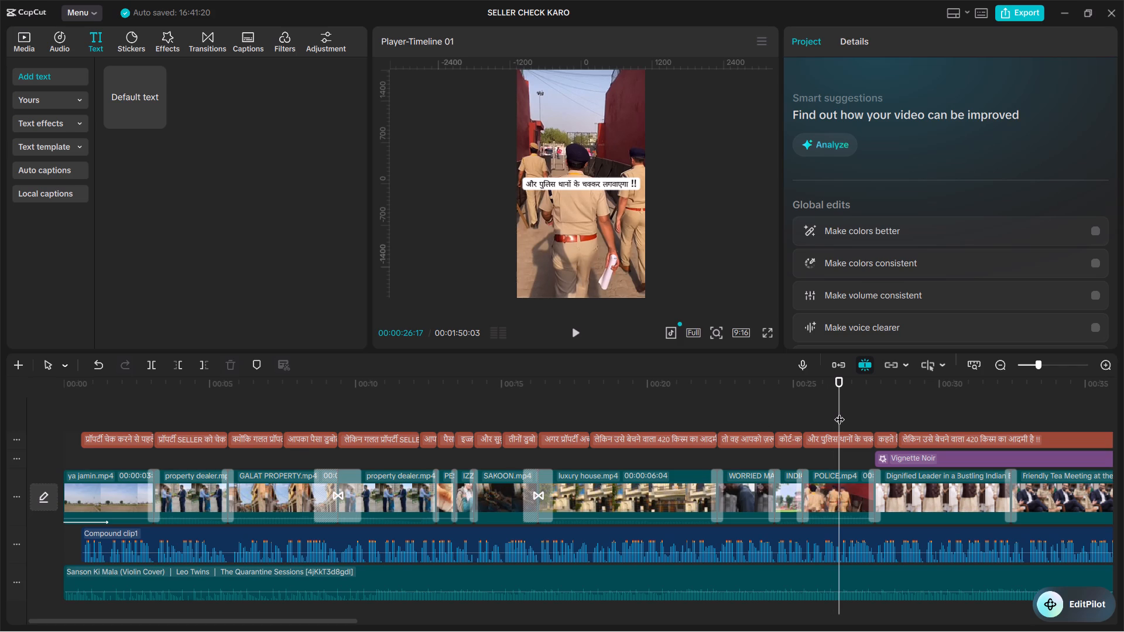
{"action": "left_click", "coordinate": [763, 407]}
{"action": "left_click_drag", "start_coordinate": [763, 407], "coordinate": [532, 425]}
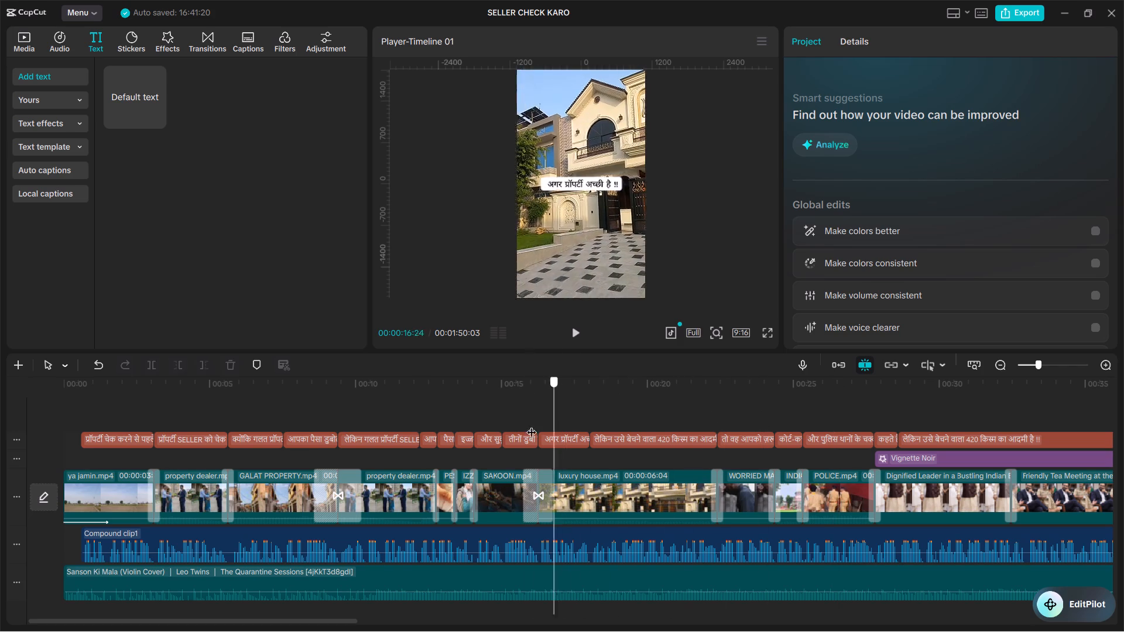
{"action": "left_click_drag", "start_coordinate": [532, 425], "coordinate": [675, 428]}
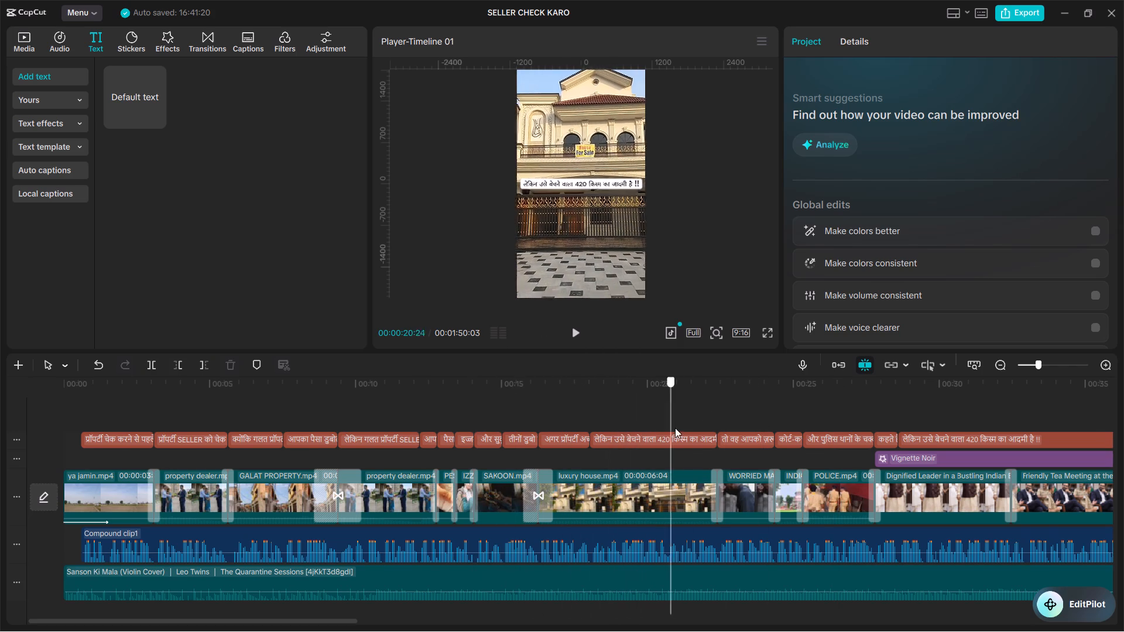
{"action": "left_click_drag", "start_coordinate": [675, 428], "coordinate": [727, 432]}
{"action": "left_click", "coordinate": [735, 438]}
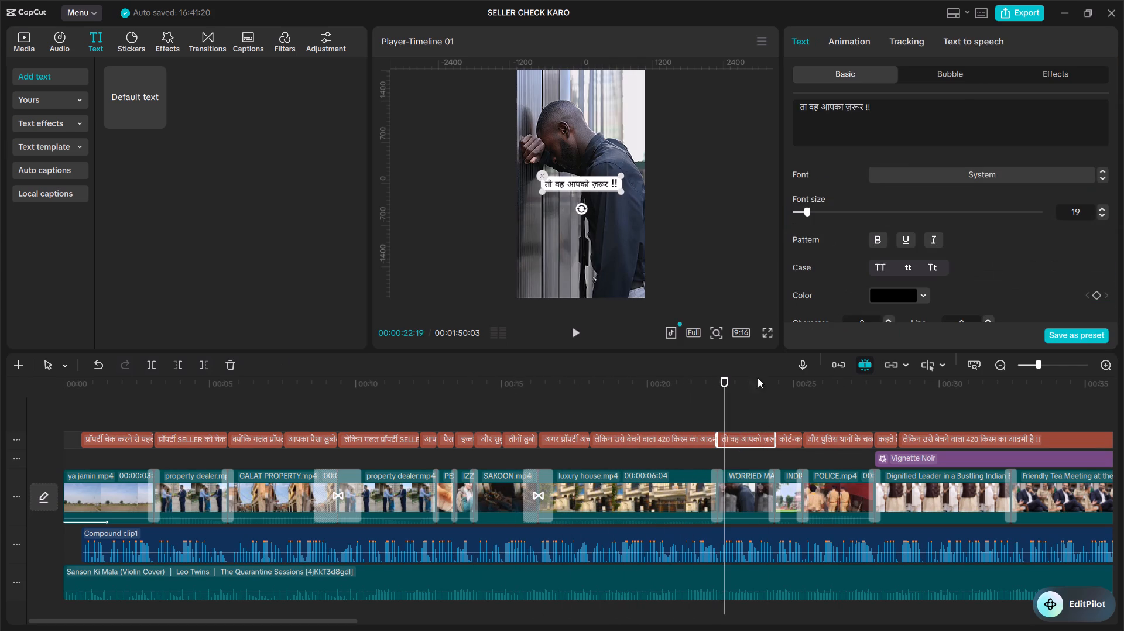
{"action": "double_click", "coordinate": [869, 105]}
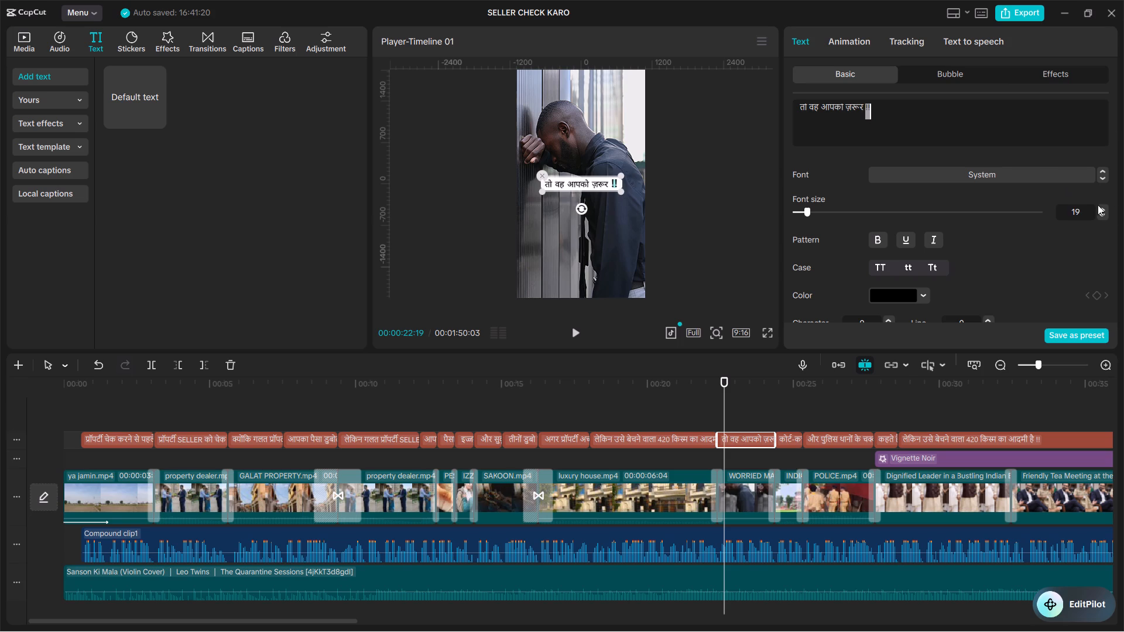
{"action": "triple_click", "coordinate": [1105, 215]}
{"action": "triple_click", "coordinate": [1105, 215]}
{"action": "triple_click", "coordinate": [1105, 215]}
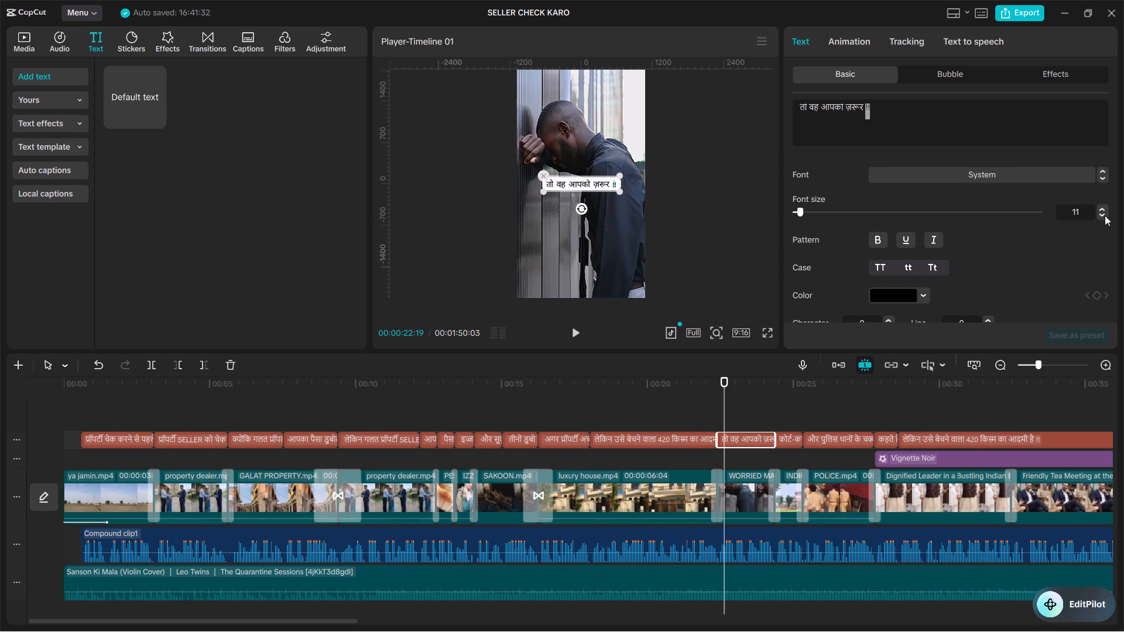
Resize the whole "तो वह आपको ज़रूर !!" caption to font size 15, with its "!!" at 11.
{"action": "left_click", "coordinate": [783, 415]}
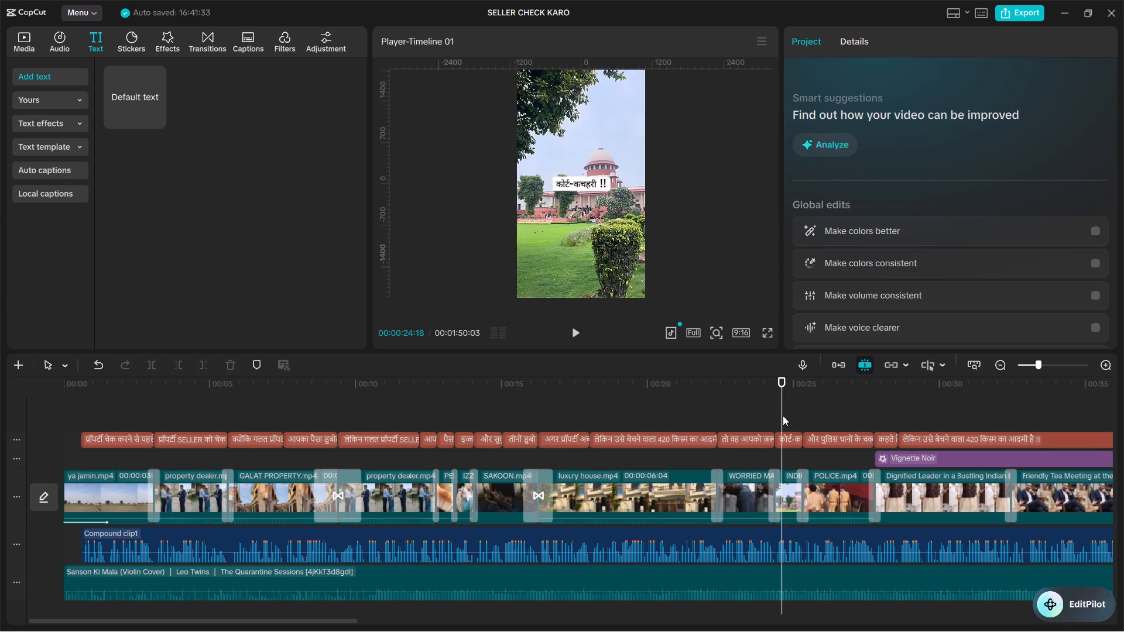
{"action": "left_click_drag", "start_coordinate": [783, 415], "coordinate": [756, 415]}
{"action": "left_click", "coordinate": [745, 435]}
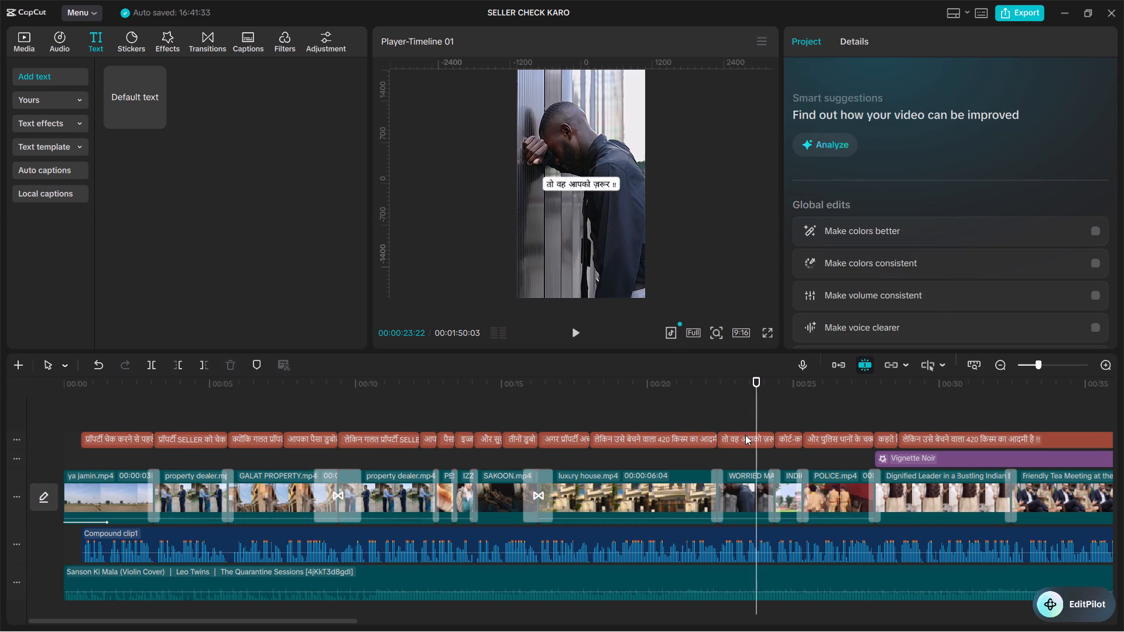
{"action": "left_click", "coordinate": [1101, 207]}
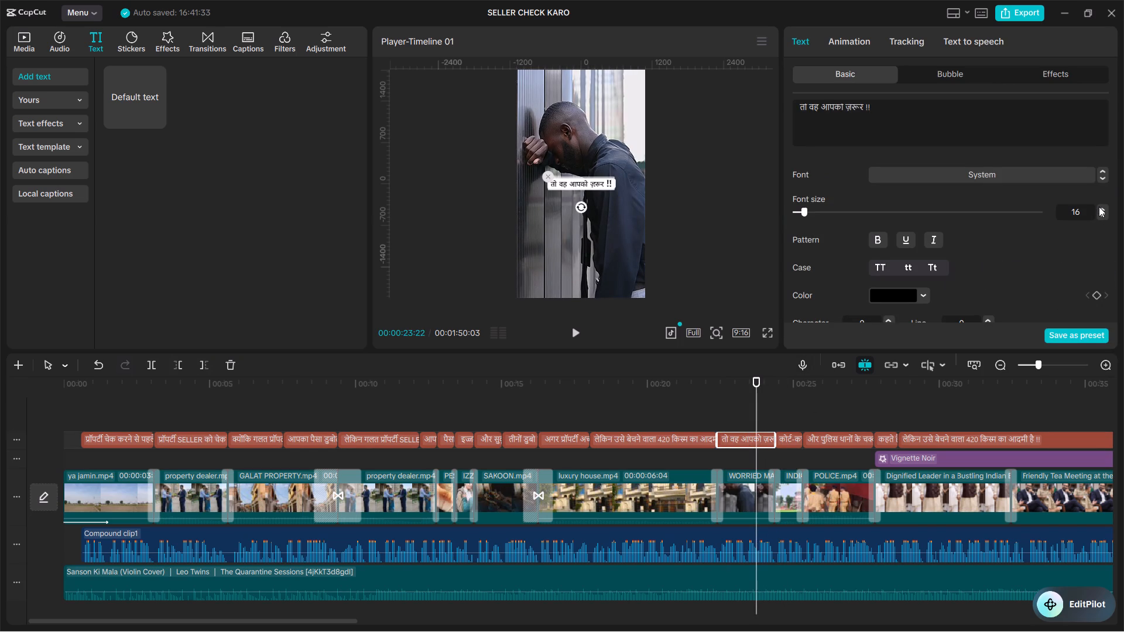
{"action": "left_click", "coordinate": [1101, 214]}
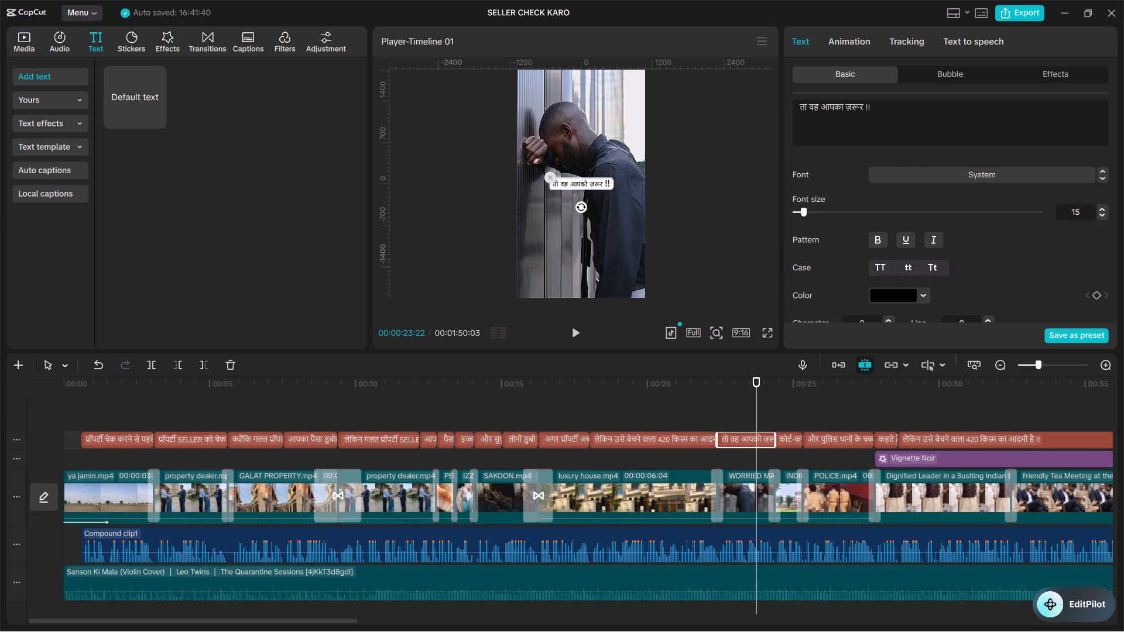
{"action": "double_click", "coordinate": [866, 105]}
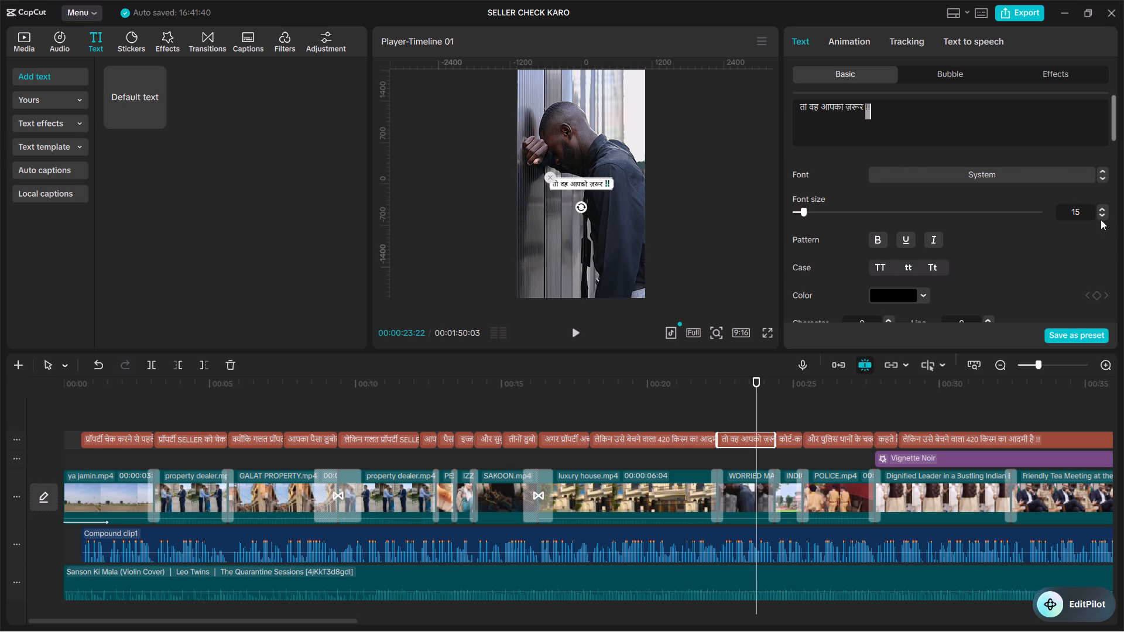
{"action": "triple_click", "coordinate": [1101, 217]}
{"action": "left_click", "coordinate": [1101, 217]}
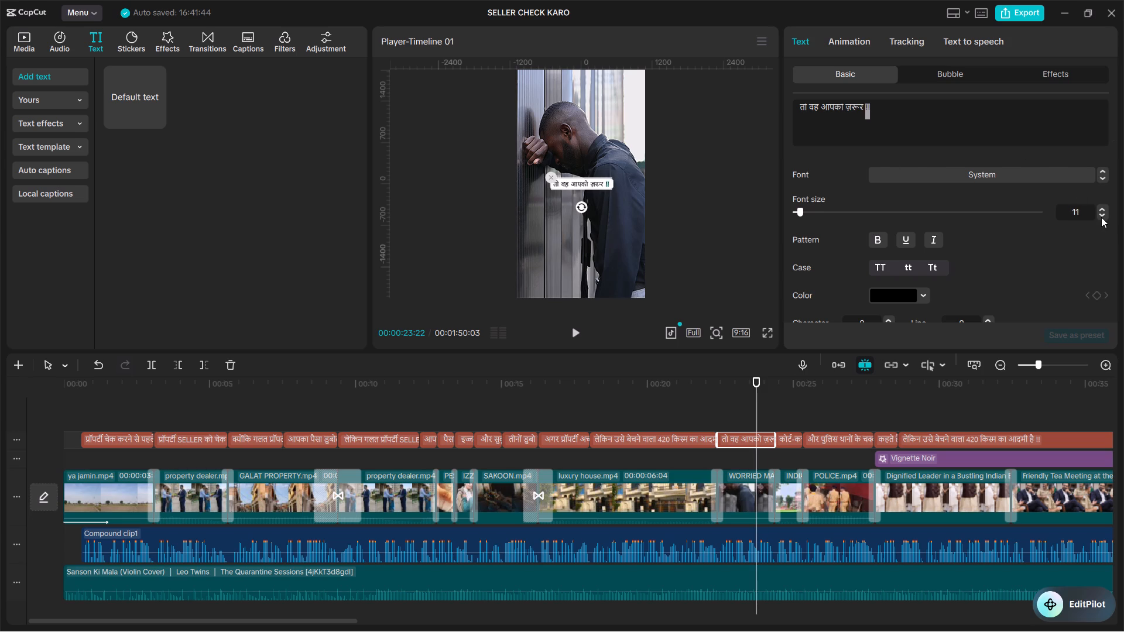
Set the font size of the "!!" in the "कोर्ट-कचहरी !!" caption to 14.
{"action": "left_click", "coordinate": [788, 413]}
{"action": "left_click", "coordinate": [787, 435]}
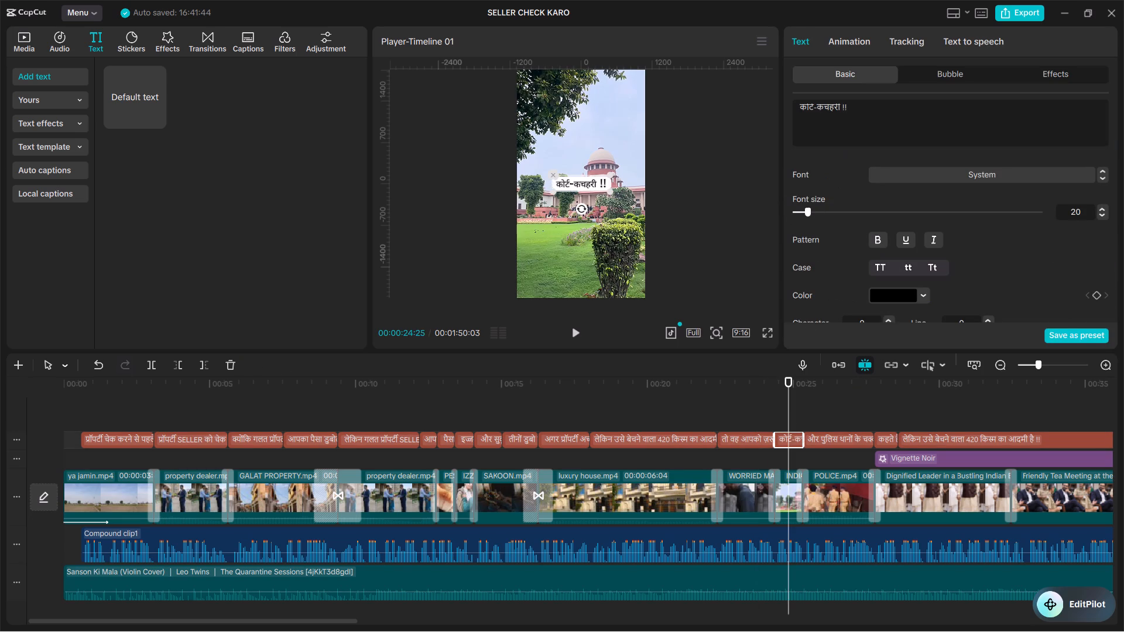
{"action": "double_click", "coordinate": [845, 106]}
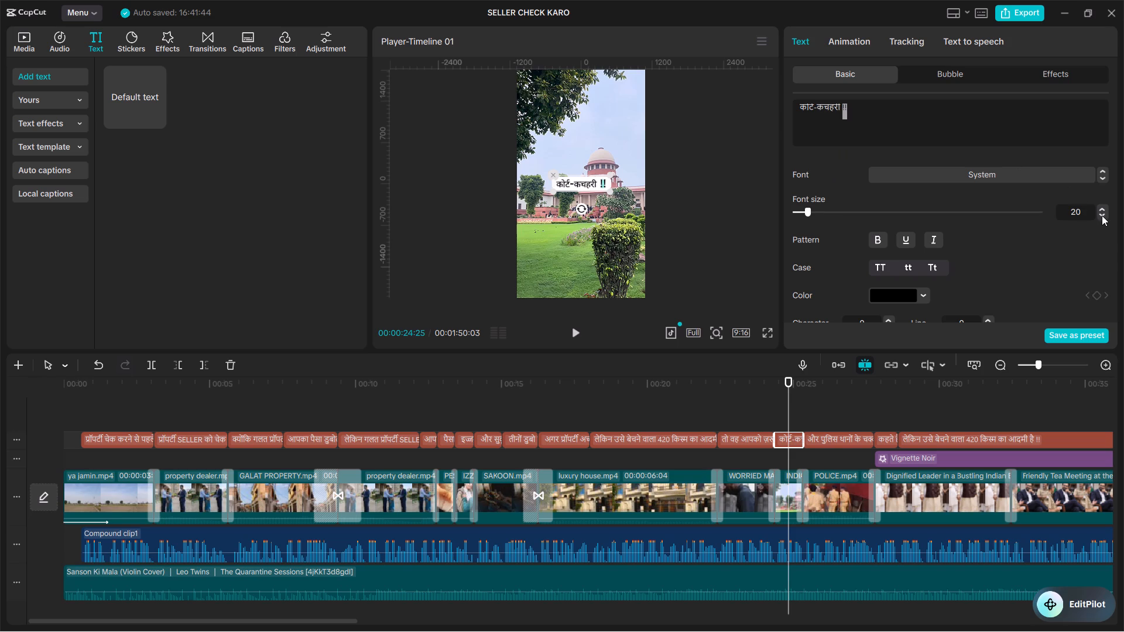
{"action": "triple_click", "coordinate": [1102, 215]}
{"action": "triple_click", "coordinate": [1102, 215]}
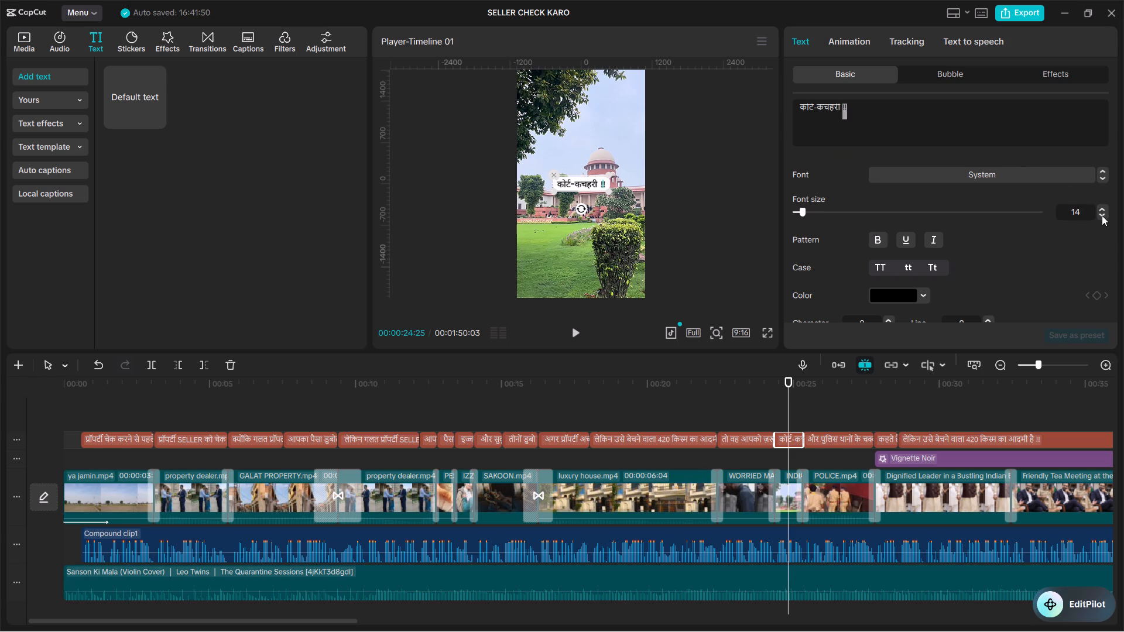
Set the font size of the "!!" in the "और पुलिस थानों के चक्कर लगवाएगा !!" caption to 13.
{"action": "left_click", "coordinate": [828, 406]}
{"action": "left_click", "coordinate": [823, 441]}
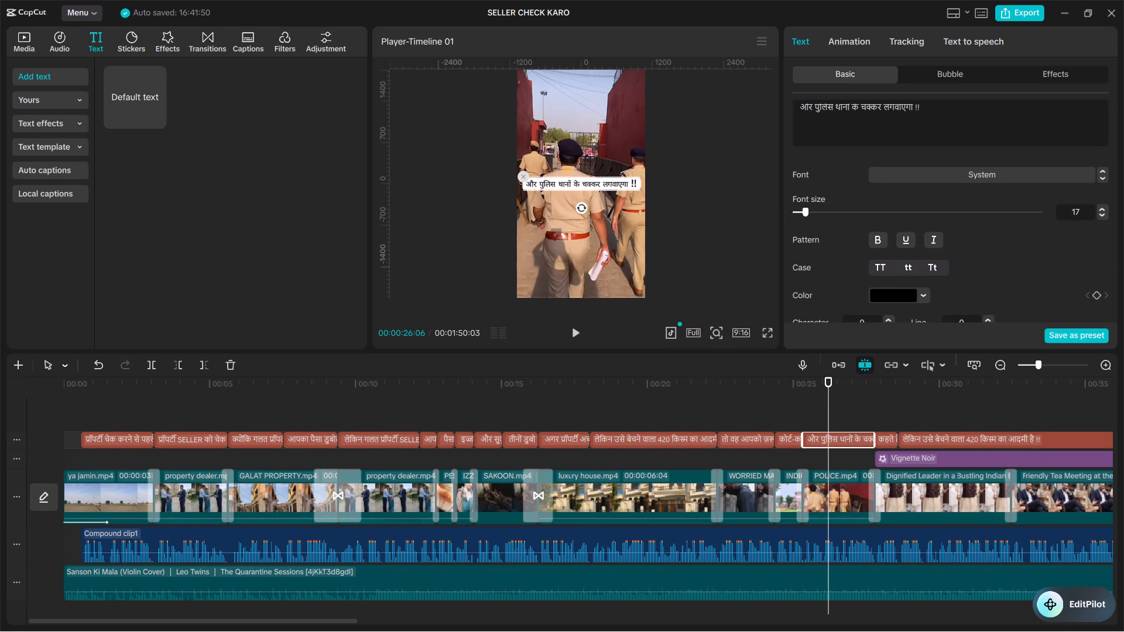
{"action": "double_click", "coordinate": [916, 106]}
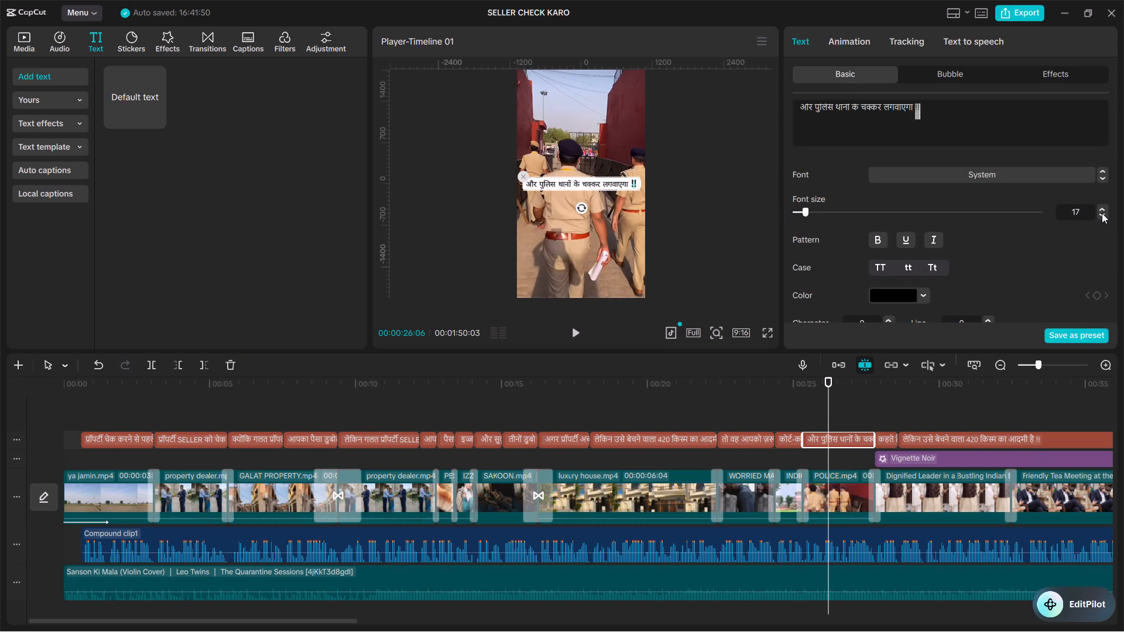
{"action": "triple_click", "coordinate": [1102, 213]}
{"action": "left_click", "coordinate": [1102, 213]}
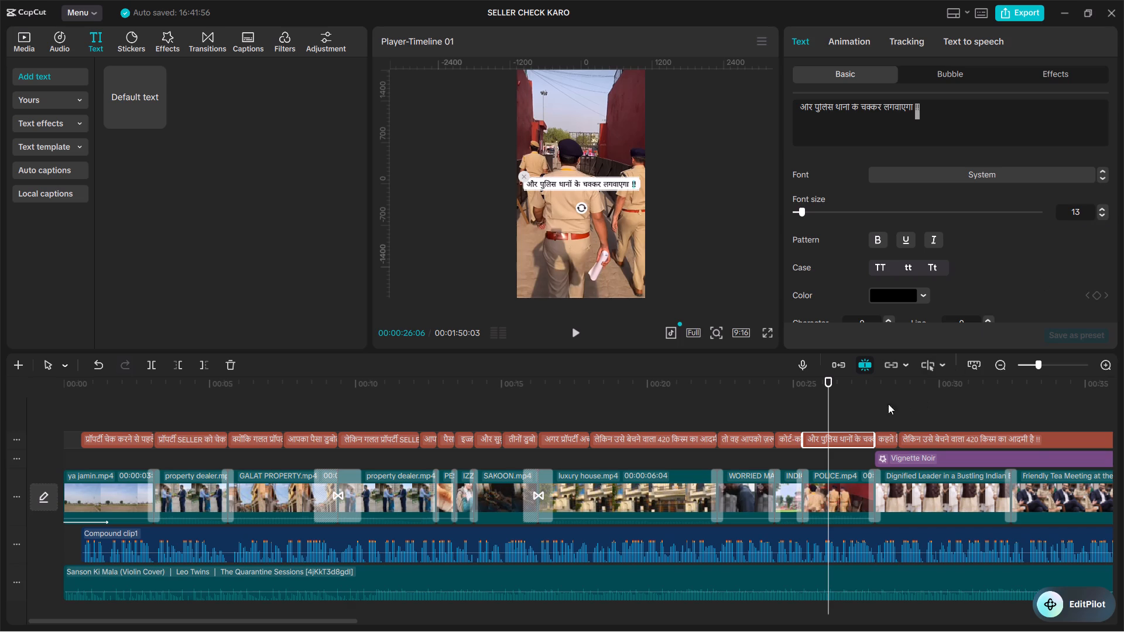
Set the font size of the "!!" in the "कहते है न !!" caption to 11.
{"action": "left_click", "coordinate": [881, 404]}
{"action": "left_click", "coordinate": [884, 433]}
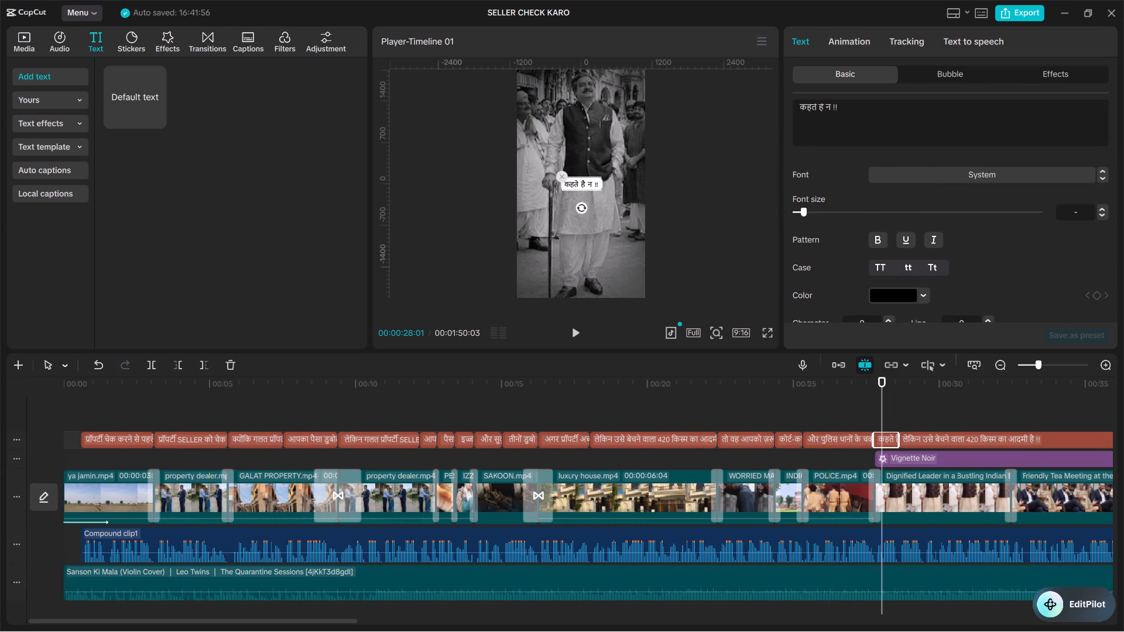
{"action": "left_click", "coordinate": [833, 106]}
{"action": "double_click", "coordinate": [837, 106]}
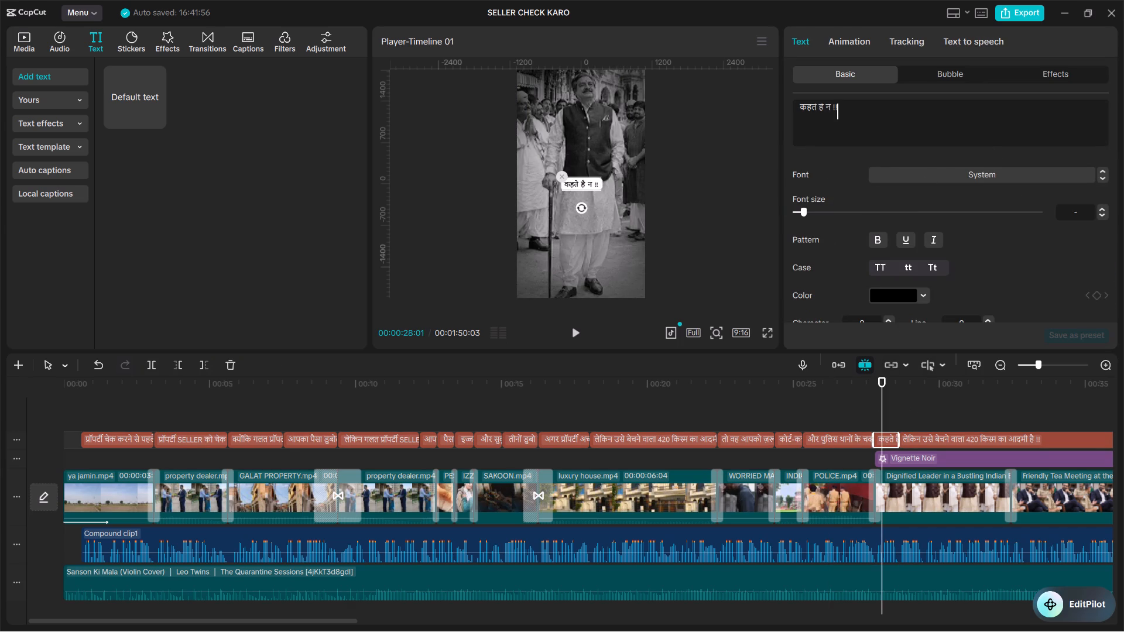
{"action": "double_click", "coordinate": [835, 107]}
{"action": "double_click", "coordinate": [1101, 209]}
Play the video from the start of the caption clip following "कहते है न !!" to hear the next spoken phrase.
{"action": "left_click", "coordinate": [904, 415]}
{"action": "left_click_drag", "start_coordinate": [904, 415], "coordinate": [916, 415]}
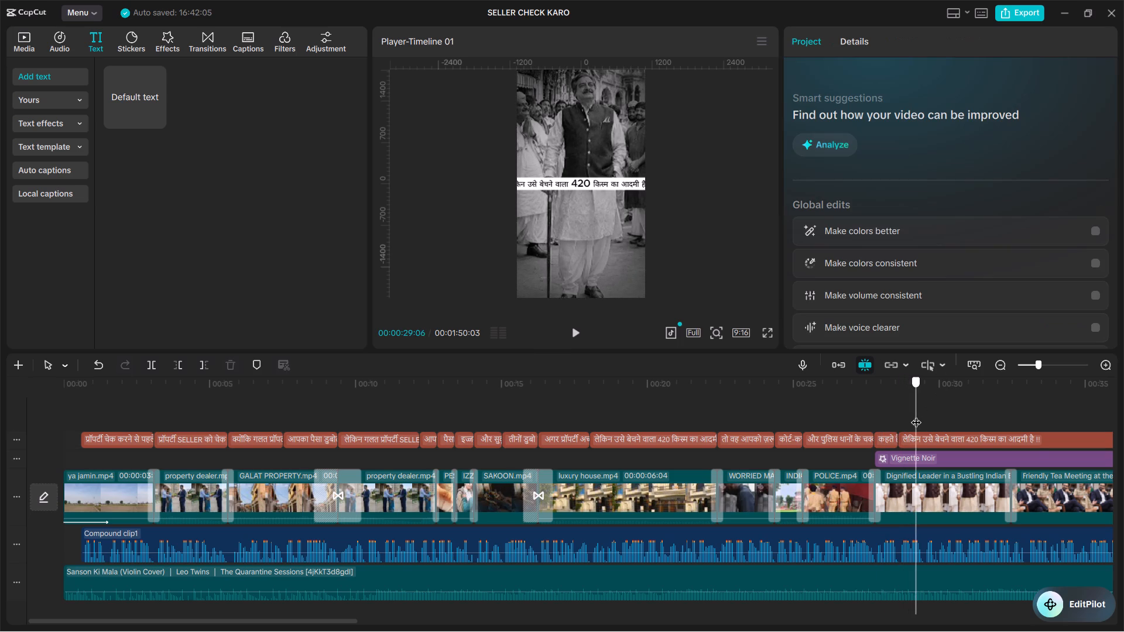
{"action": "left_click_drag", "start_coordinate": [916, 415], "coordinate": [900, 410]}
{"action": "key", "text": "space"}
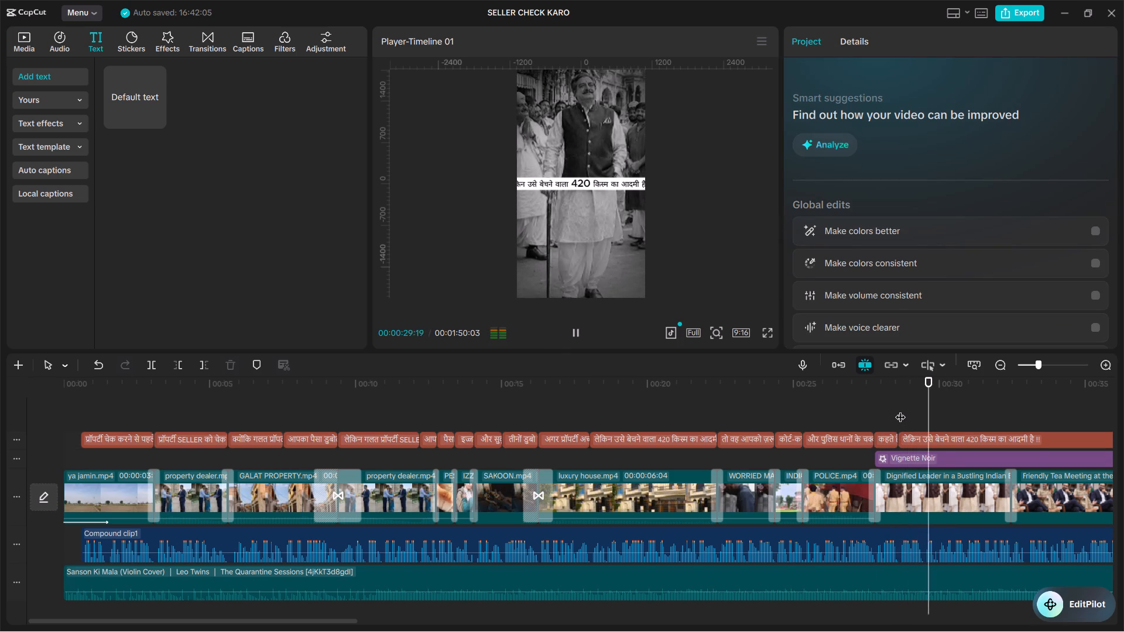
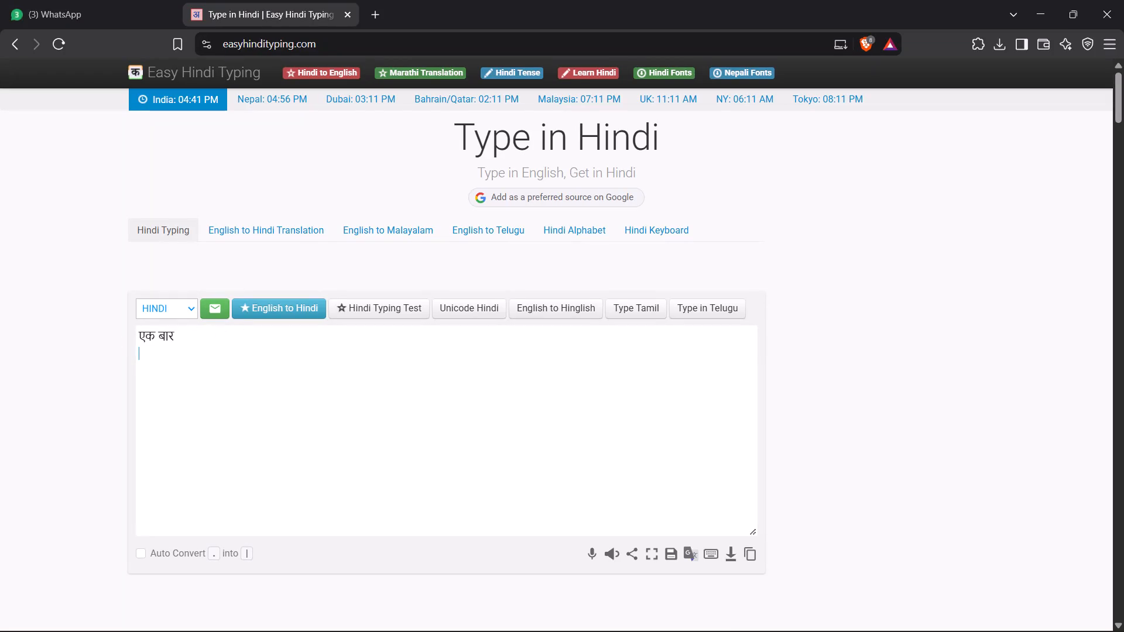
Copy the Hindi phrase "एक बार" from the Easy Hindi Typing text area.
{"action": "left_click_drag", "start_coordinate": [142, 339], "coordinate": [146, 340]}
{"action": "left_click_drag", "start_coordinate": [169, 340], "coordinate": [175, 338]}
{"action": "left_click", "coordinate": [175, 338]}
{"action": "left_click_drag", "start_coordinate": [177, 340], "coordinate": [138, 336]}
{"action": "key", "text": "ctrl+z"}
{"action": "left_click", "coordinate": [177, 357]}
{"action": "left_click_drag", "start_coordinate": [176, 335], "coordinate": [94, 344]}
{"action": "key", "text": "ctrl+c"}
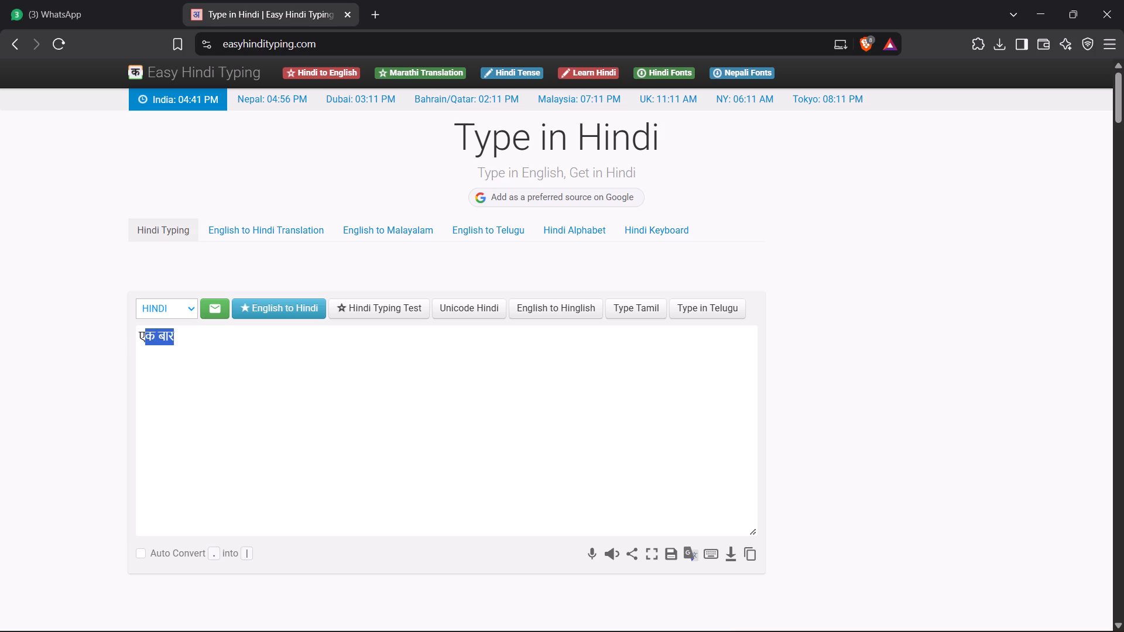
{"action": "right_click", "coordinate": [149, 339]}
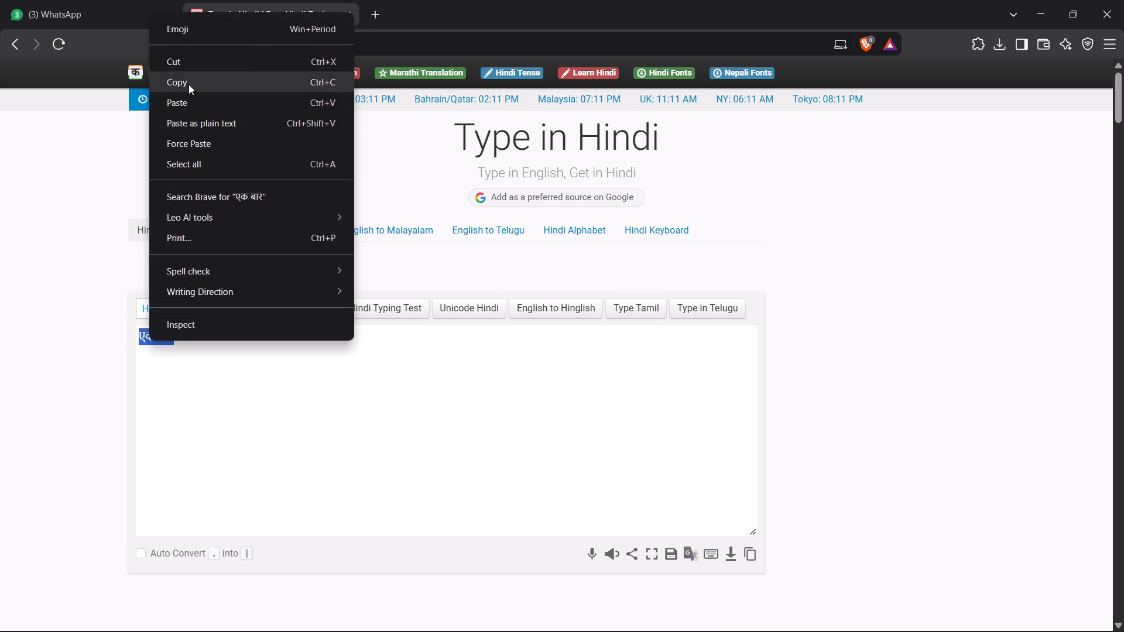
{"action": "left_click", "coordinate": [189, 84]}
Switch to CapCut, listen to the phrase after "कहते है न !!", and split its placeholder caption clip at 00:00:29:14 where the phrase ends.
{"action": "key", "text": "alt+Tab"}
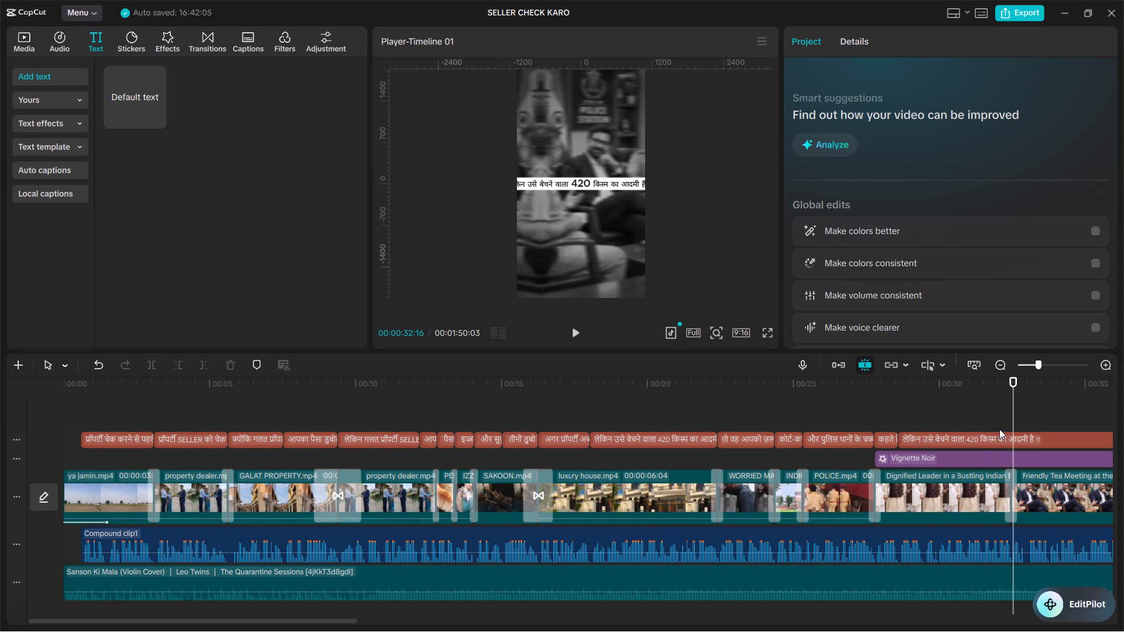
{"action": "left_click", "coordinate": [900, 410]}
{"action": "key", "text": "space"}
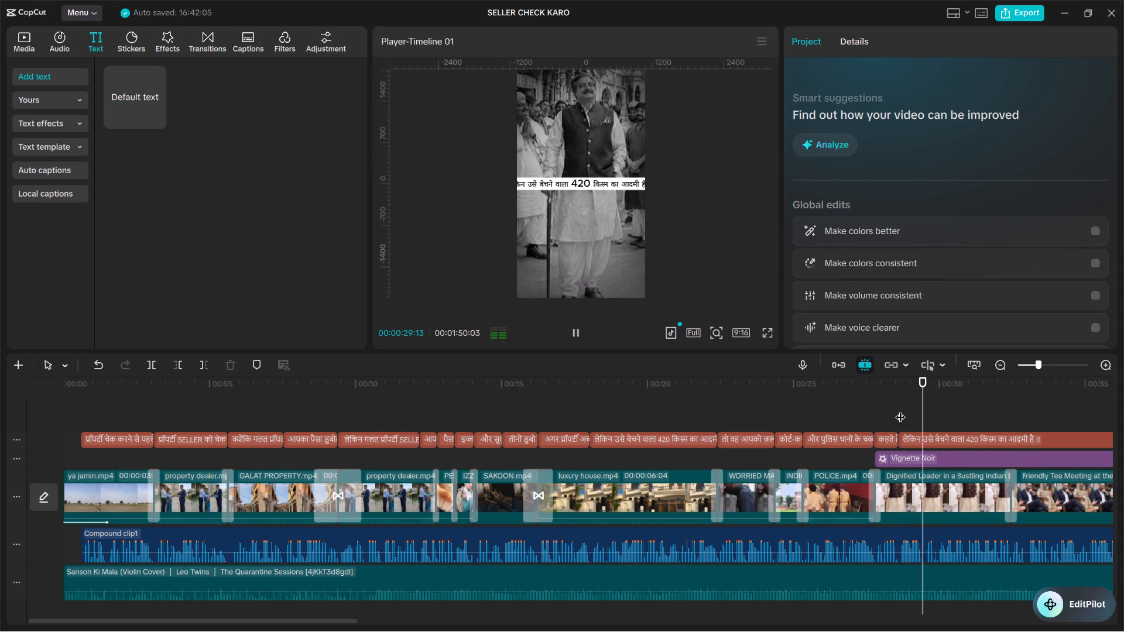
{"action": "left_click", "coordinate": [900, 410]}
{"action": "key", "text": "space"}
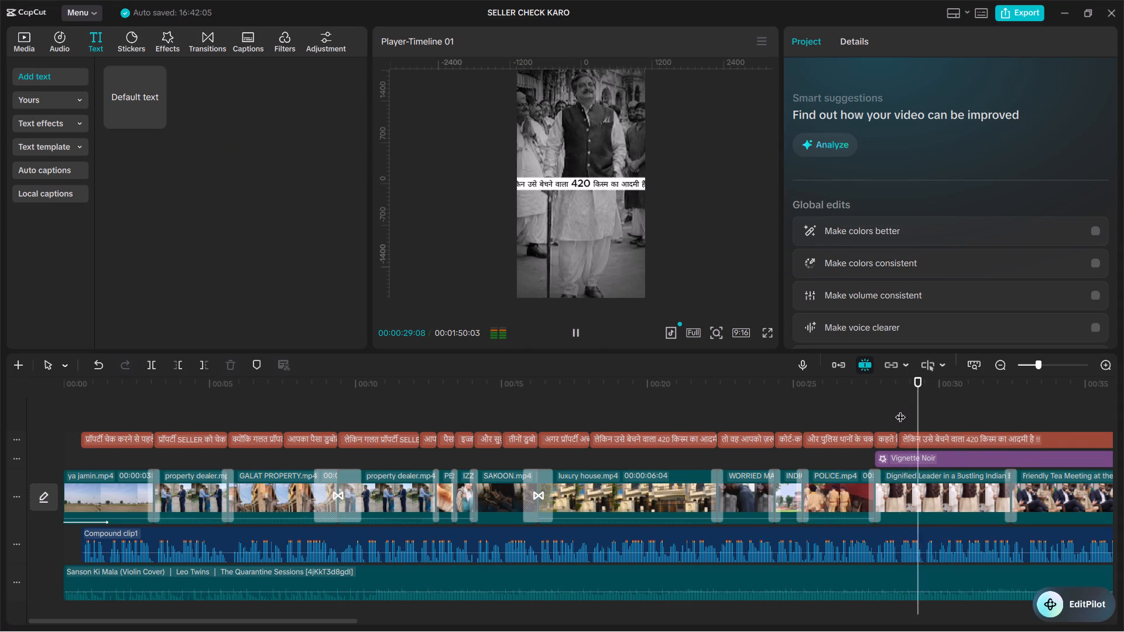
{"action": "key", "text": "space"}
{"action": "left_click", "coordinate": [894, 411]}
{"action": "left_click_drag", "start_coordinate": [894, 411], "coordinate": [914, 423]}
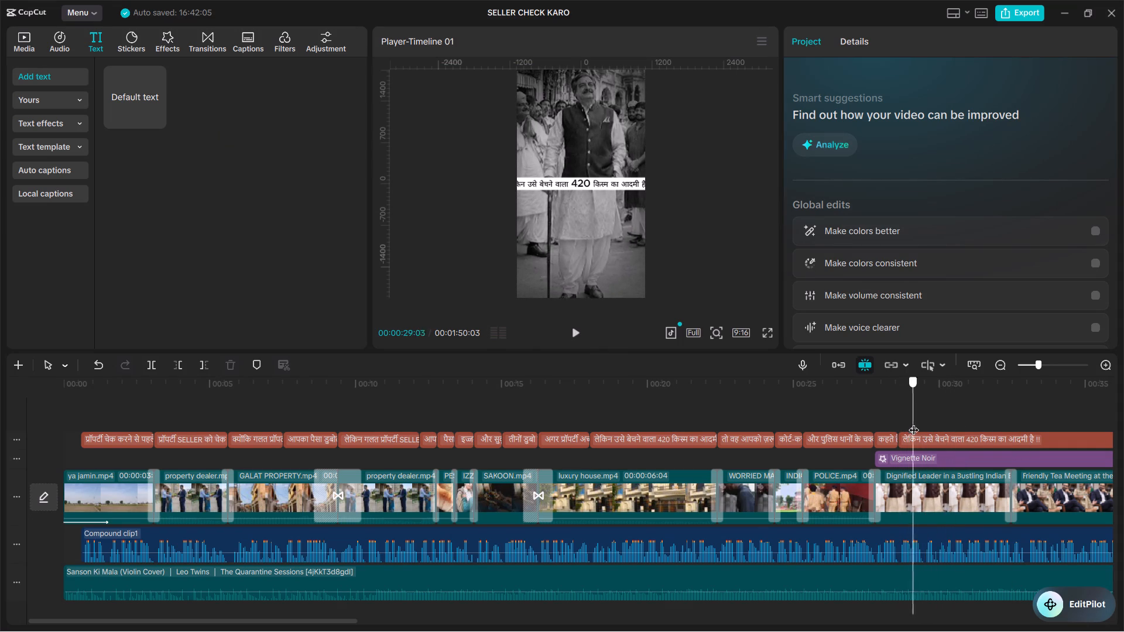
{"action": "left_click_drag", "start_coordinate": [914, 423], "coordinate": [923, 430]}
{"action": "left_click", "coordinate": [921, 445]}
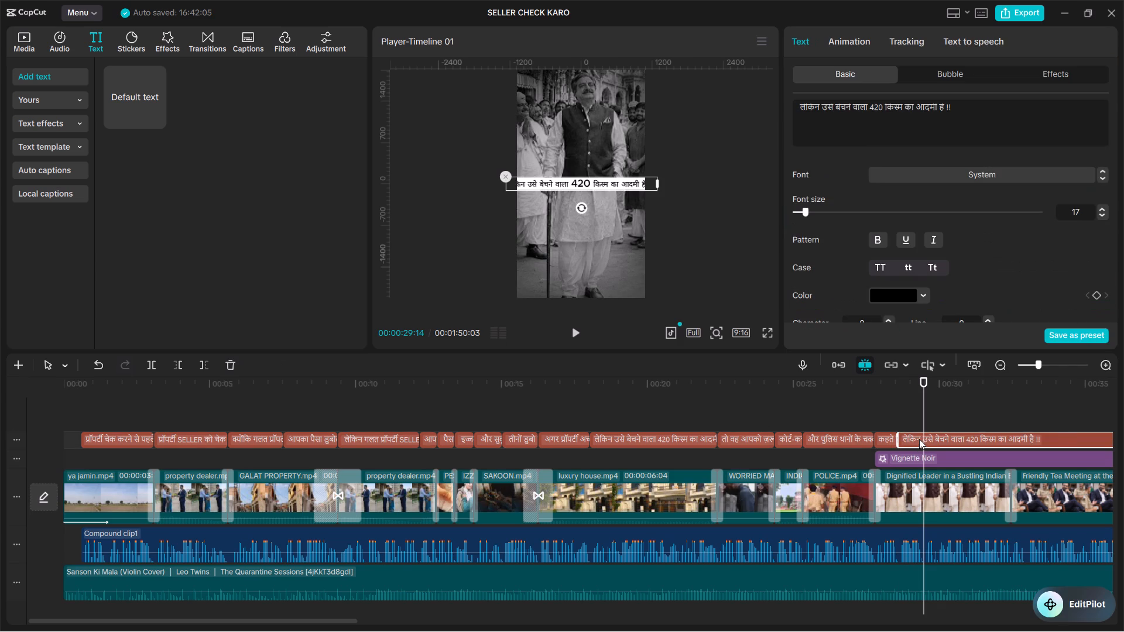
{"action": "key", "text": "ctrl+b"}
Replace the text of the short split-off caption clip with "एक बार", keeping the trailing "!!".
{"action": "left_click", "coordinate": [914, 435]}
{"action": "left_click", "coordinate": [913, 415]}
{"action": "left_click", "coordinate": [915, 442]}
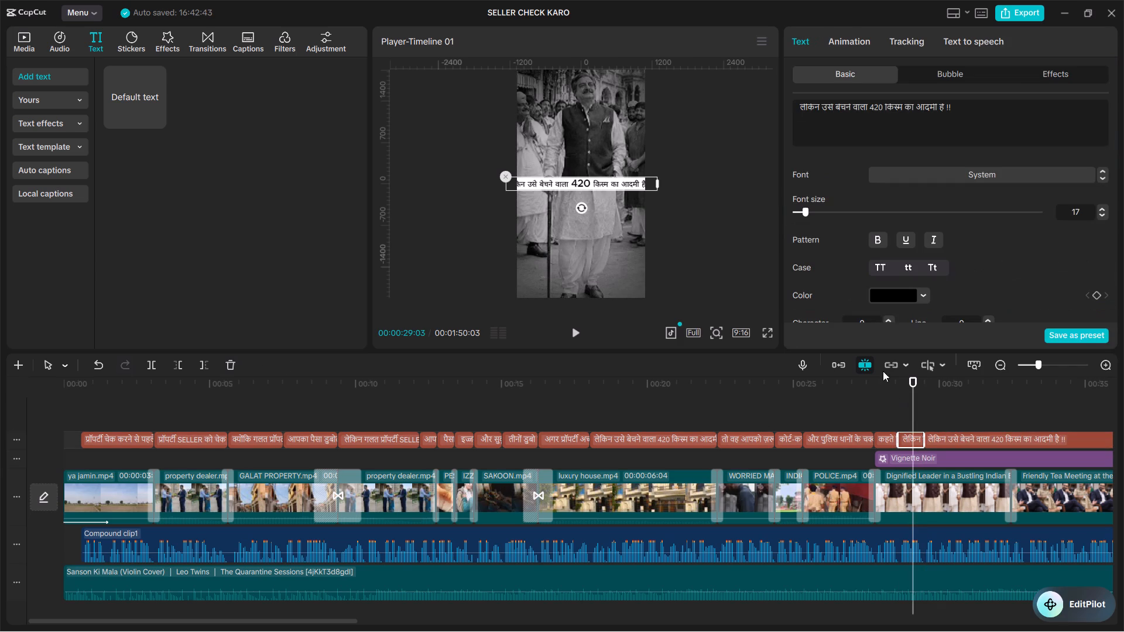
{"action": "left_click_drag", "start_coordinate": [943, 105], "coordinate": [799, 116]}
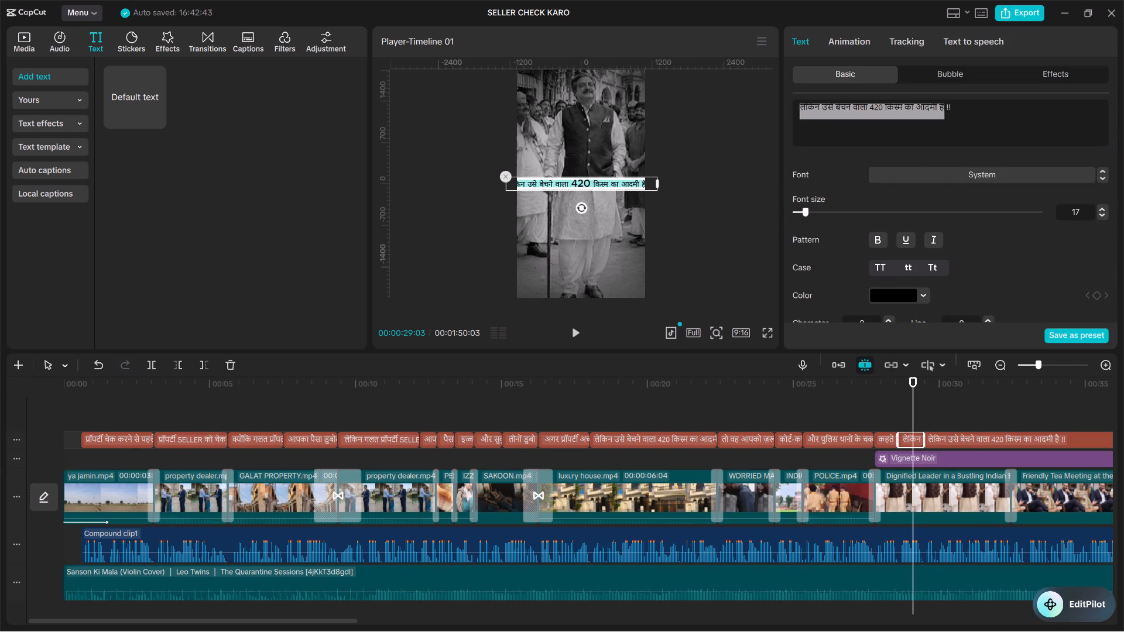
{"action": "key", "text": "ctrl+v"}
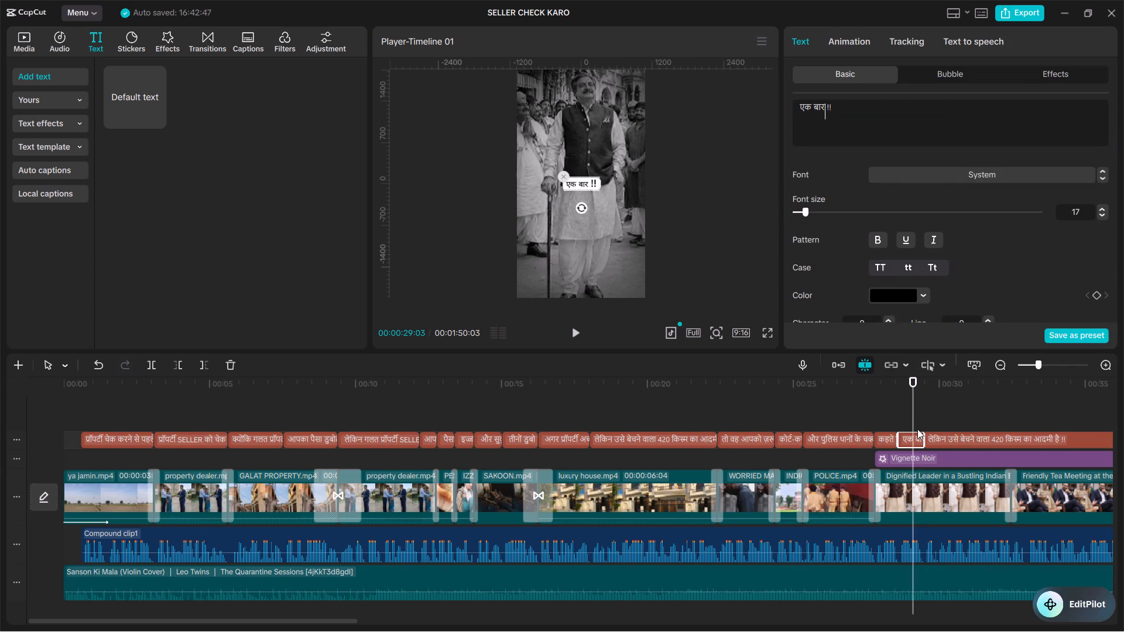
Reduce the font size of the "!!" in the "एक बार !!" caption.
{"action": "double_click", "coordinate": [828, 108]}
{"action": "triple_click", "coordinate": [1103, 213]}
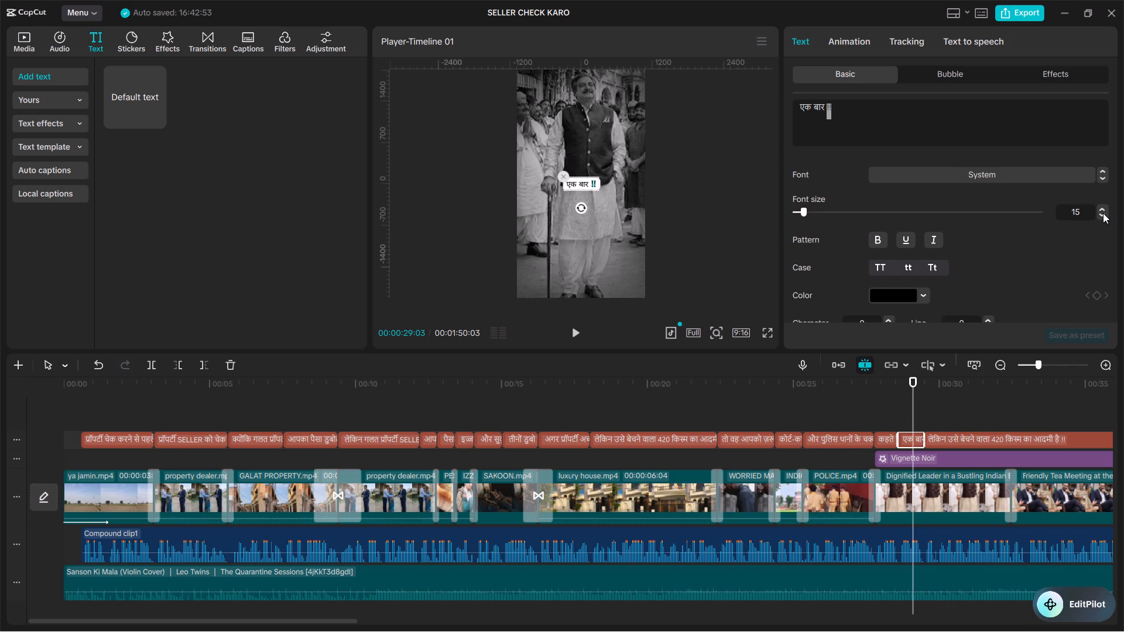
{"action": "left_click", "coordinate": [1103, 213]}
Play the video from the start of the "एक बार !!" caption, and again from the clip after it, to hear the next phrase.
{"action": "left_click", "coordinate": [897, 411]}
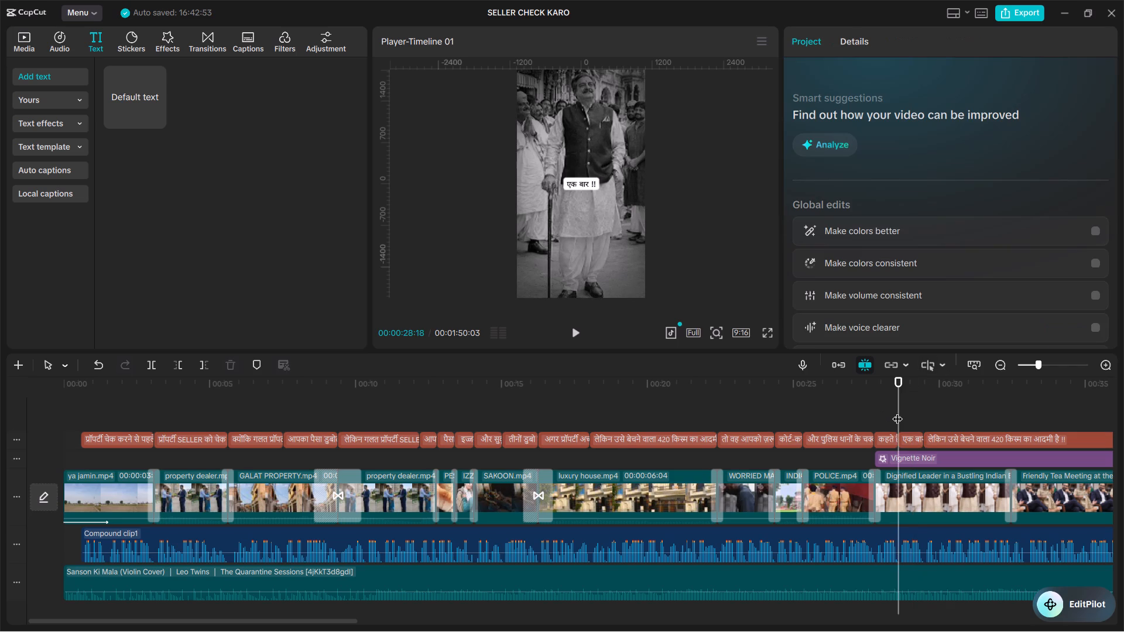
{"action": "key", "text": "space"}
{"action": "key", "text": "space"}
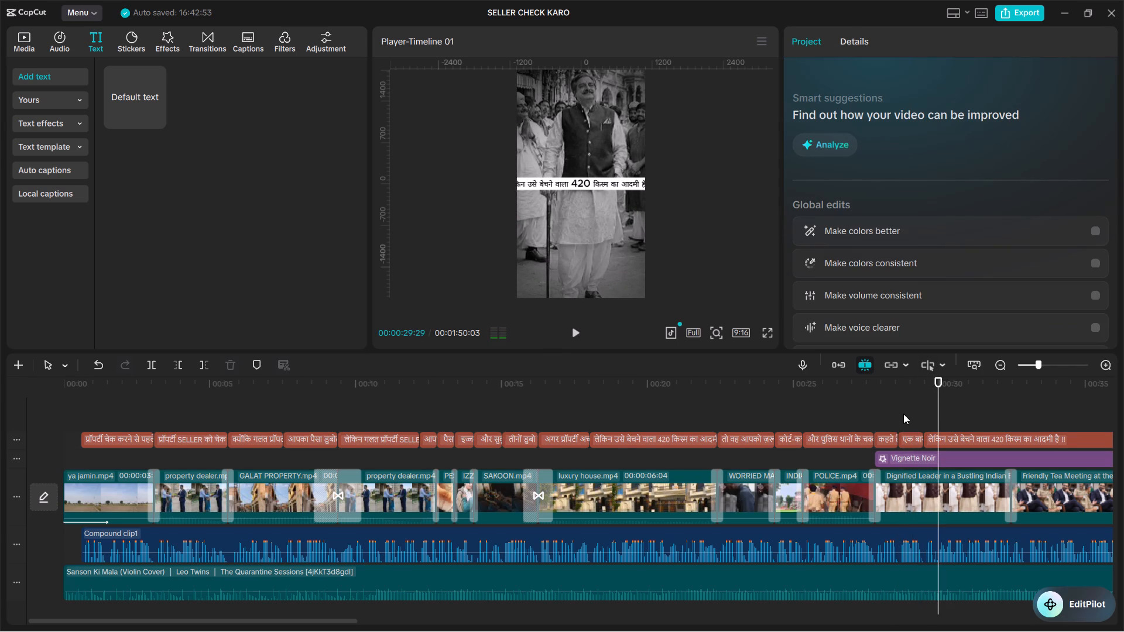
{"action": "left_click", "coordinate": [926, 414]}
{"action": "key", "text": "space"}
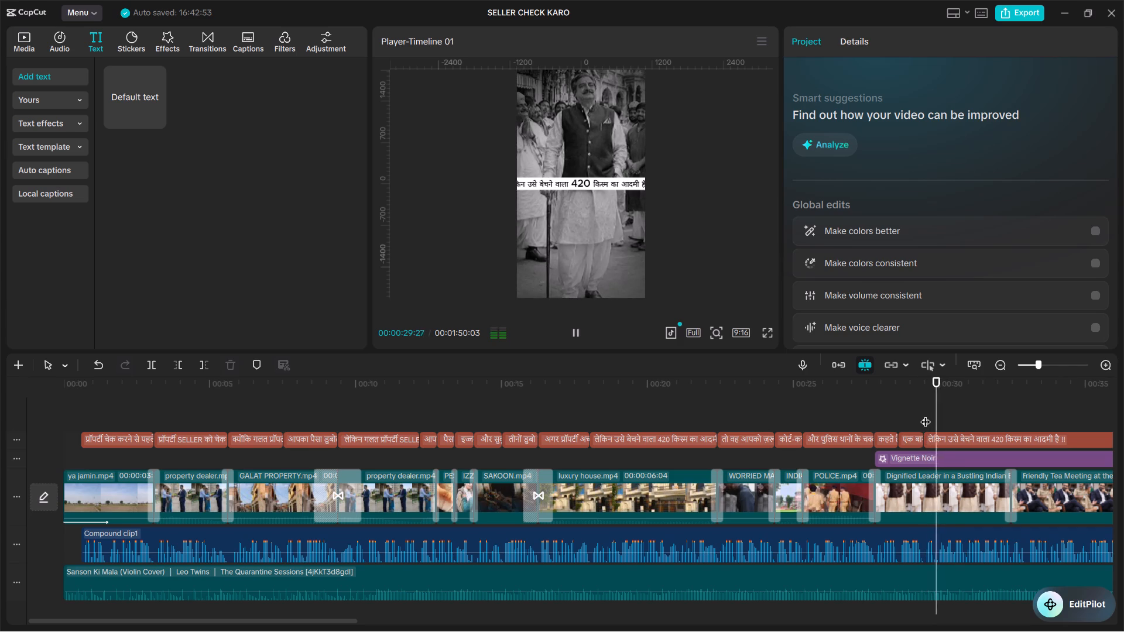
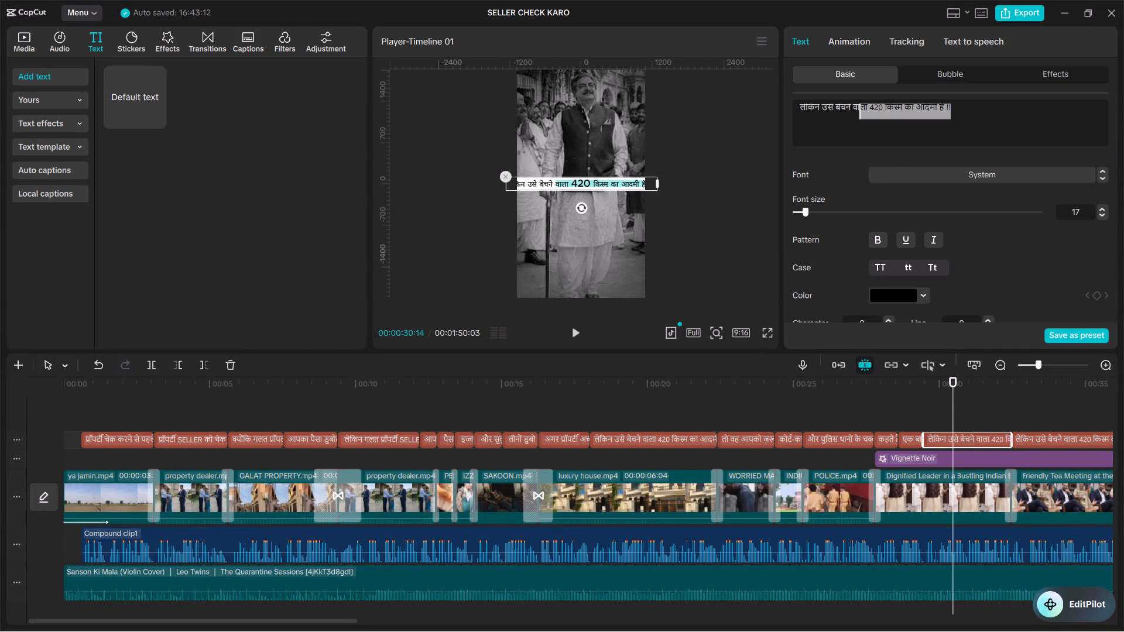
Replace the placeholder text in the caption after "एक बार !!" with "एक इज्जतदार धन्ना सेठ का पाला !!".
{"action": "left_click_drag", "start_coordinate": [837, 107], "coordinate": [773, 105]}
{"action": "key", "text": "ctrl+v"}
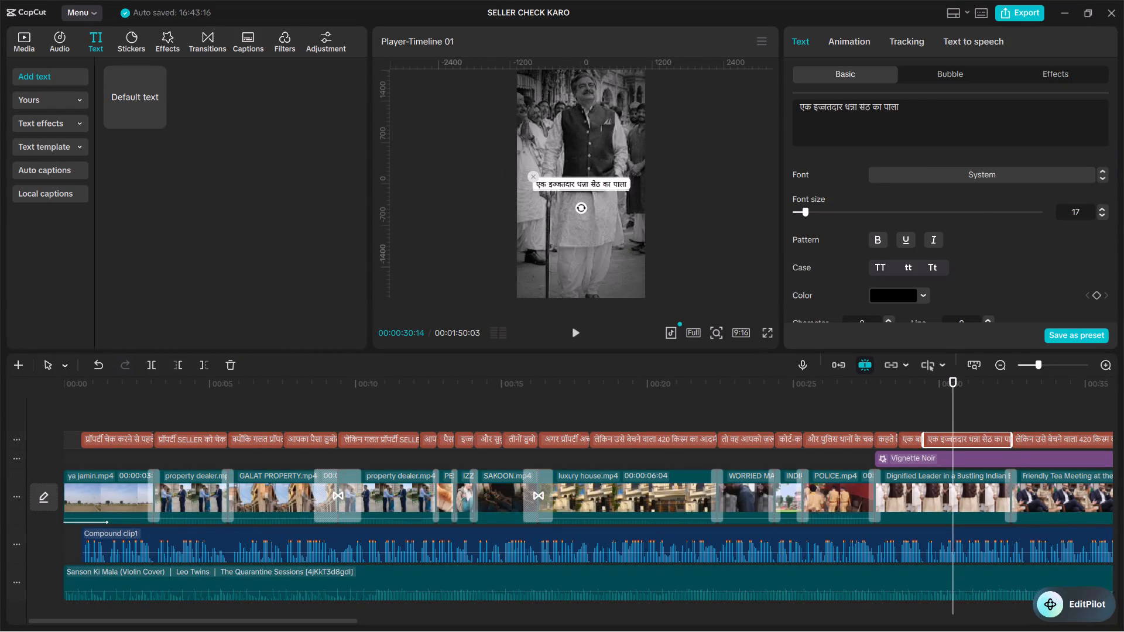
{"action": "key", "text": "space"}
{"action": "type", "text": "!!"}
Reduce the font size of the "!!" in the "एक इज्जतदार धन्ना सेठ का पाला !!" caption to 14.
{"action": "double_click", "coordinate": [903, 108]}
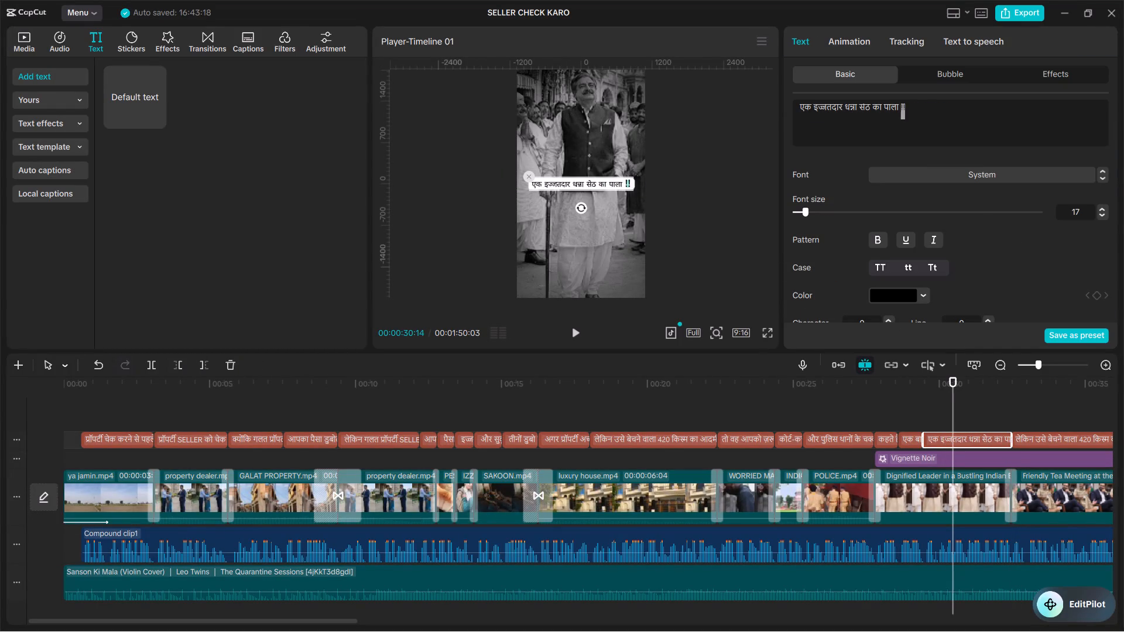
{"action": "triple_click", "coordinate": [1103, 214]}
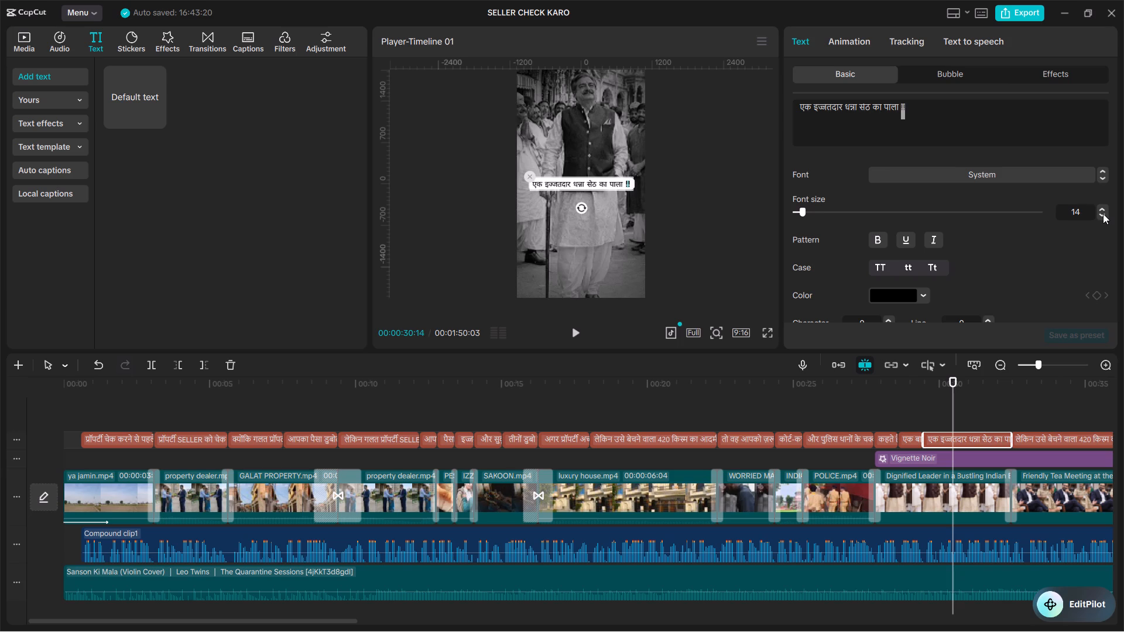
Play back the "एक इज्जतदार धन्ना सेठ का पाला !!" caption, and replay the start of the following placeholder clip to hear the next phrase.
{"action": "left_click", "coordinate": [923, 411]}
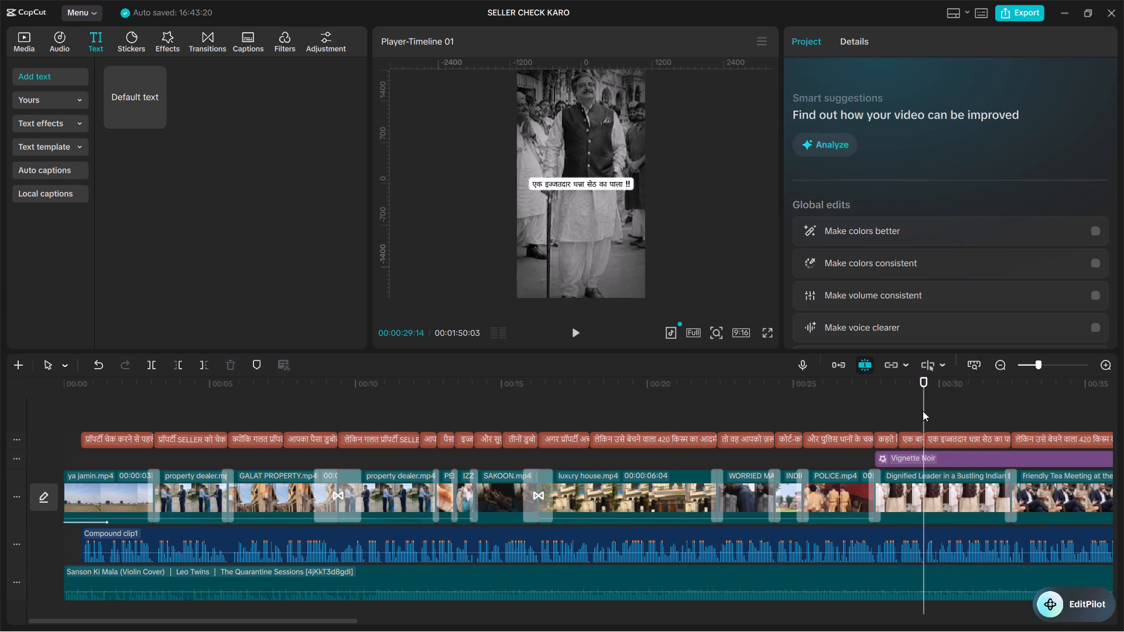
{"action": "key", "text": "space"}
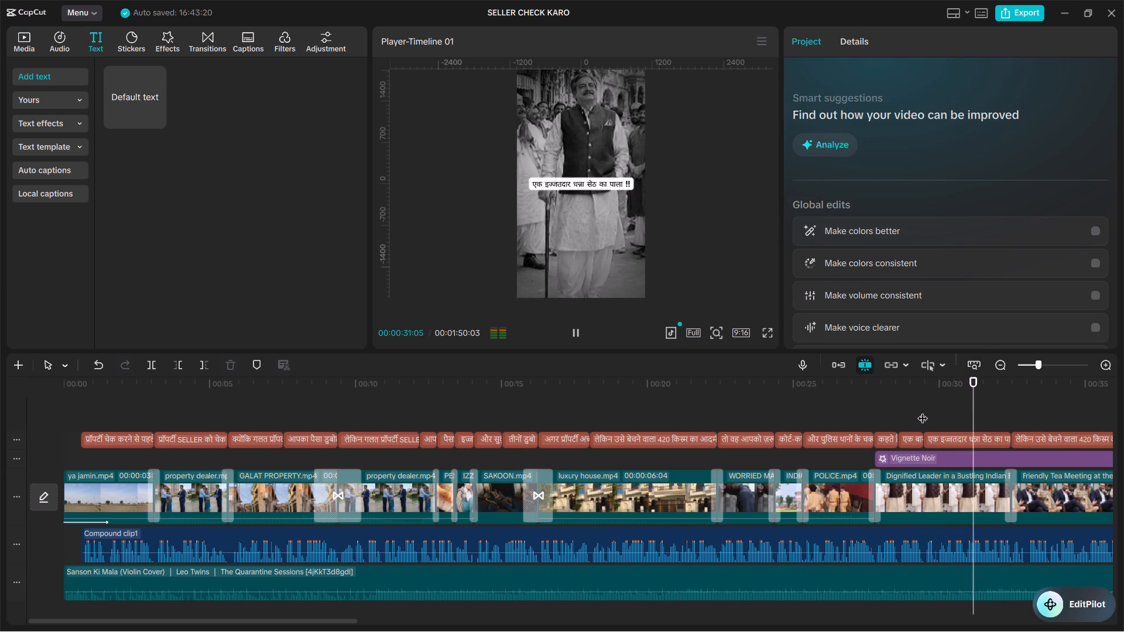
{"action": "key", "text": "space"}
{"action": "left_click", "coordinate": [1016, 412]}
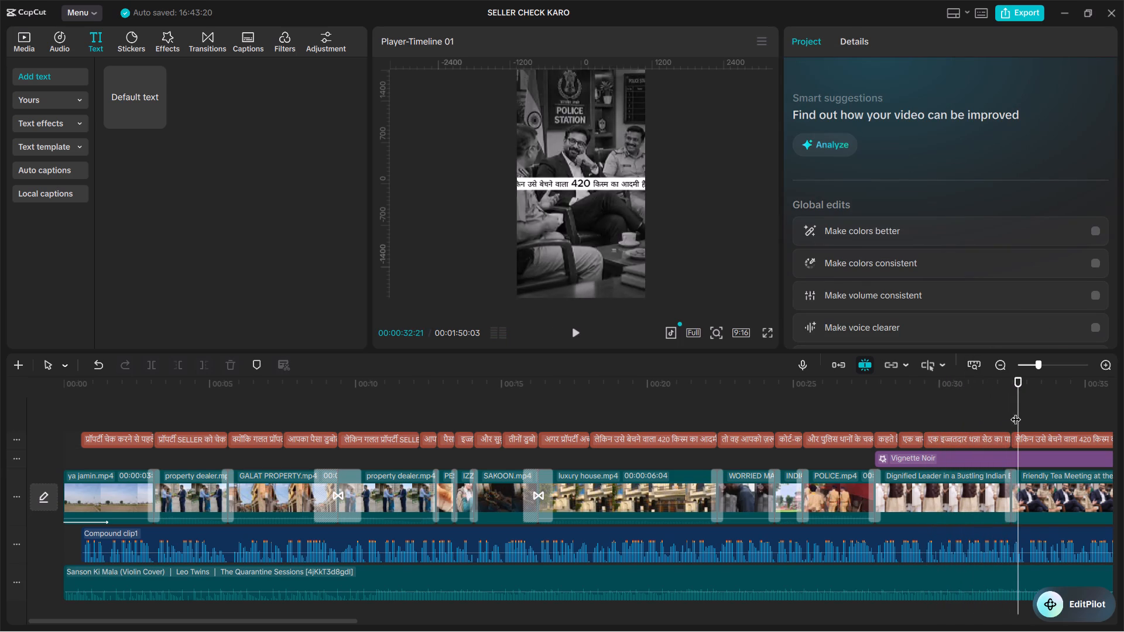
{"action": "left_click_drag", "start_coordinate": [1016, 412], "coordinate": [1009, 410]}
{"action": "key", "text": "space"}
{"action": "scroll", "coordinate": [1016, 413], "scroll_direction": "down", "scroll_amount": 4, "text": "alt"}
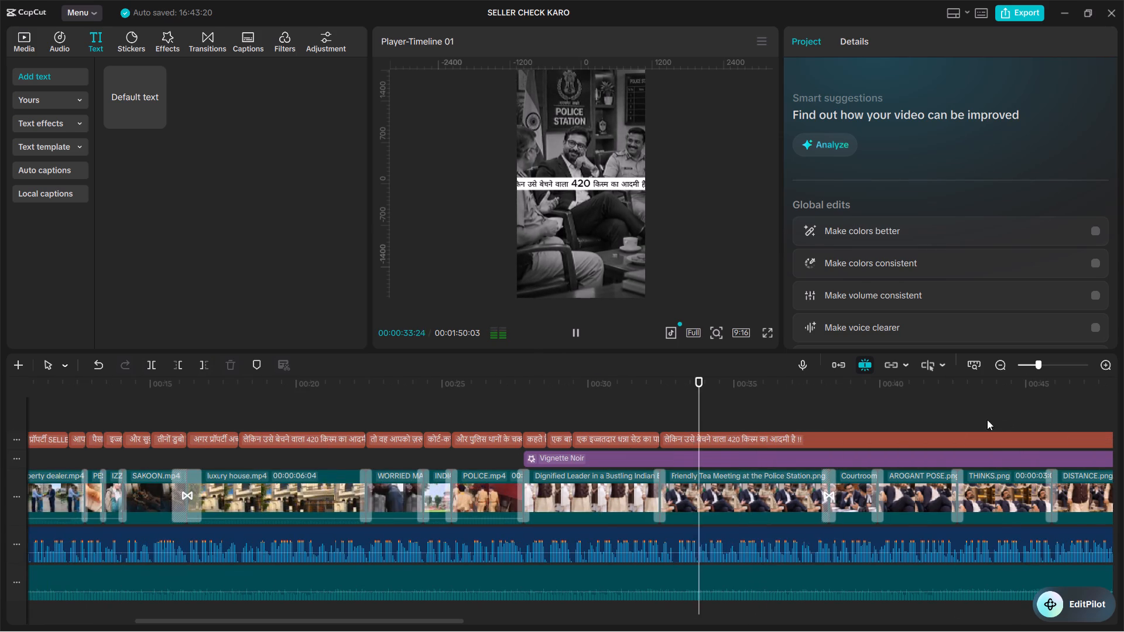
{"action": "left_click", "coordinate": [664, 401]}
{"action": "left_click_drag", "start_coordinate": [664, 401], "coordinate": [657, 400]}
{"action": "key", "text": "space"}
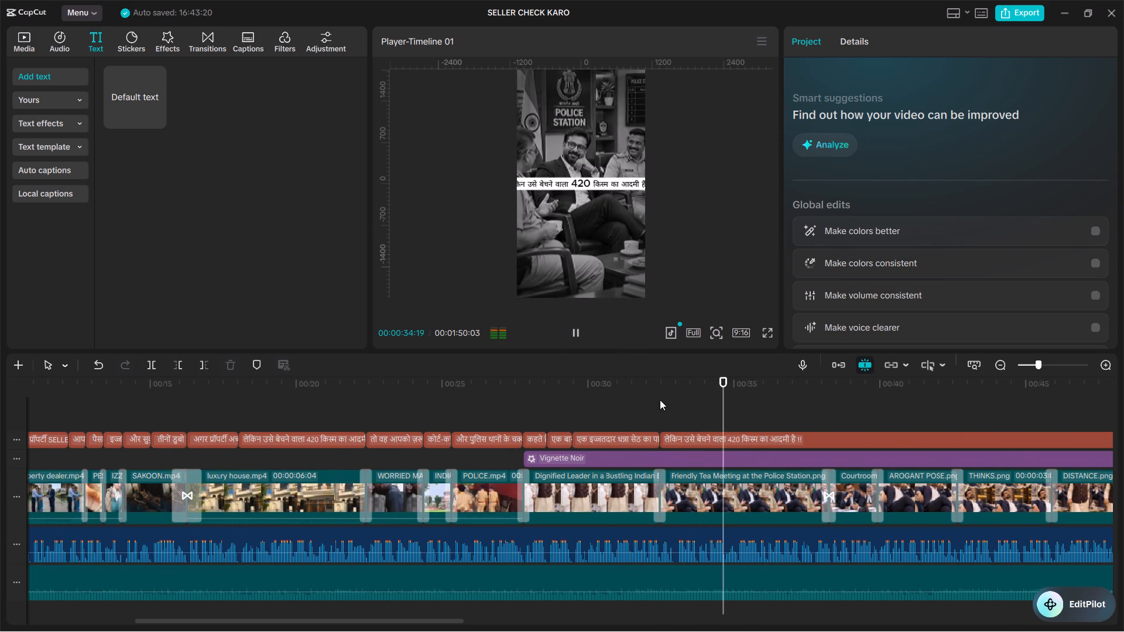
{"action": "left_click", "coordinate": [660, 400]}
{"action": "key", "text": "space"}
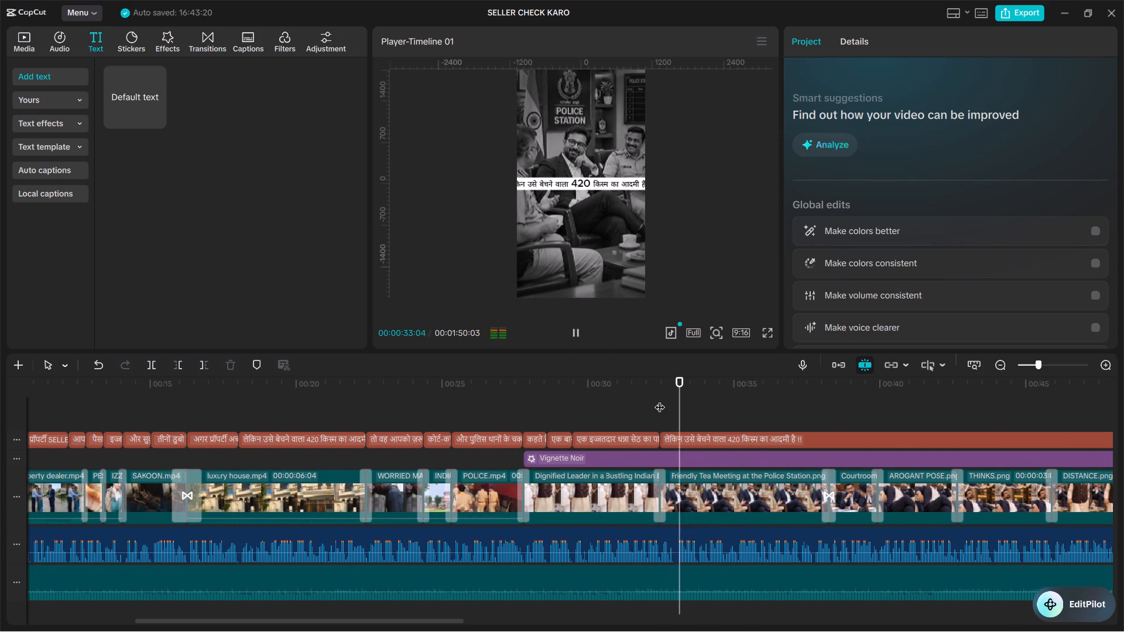
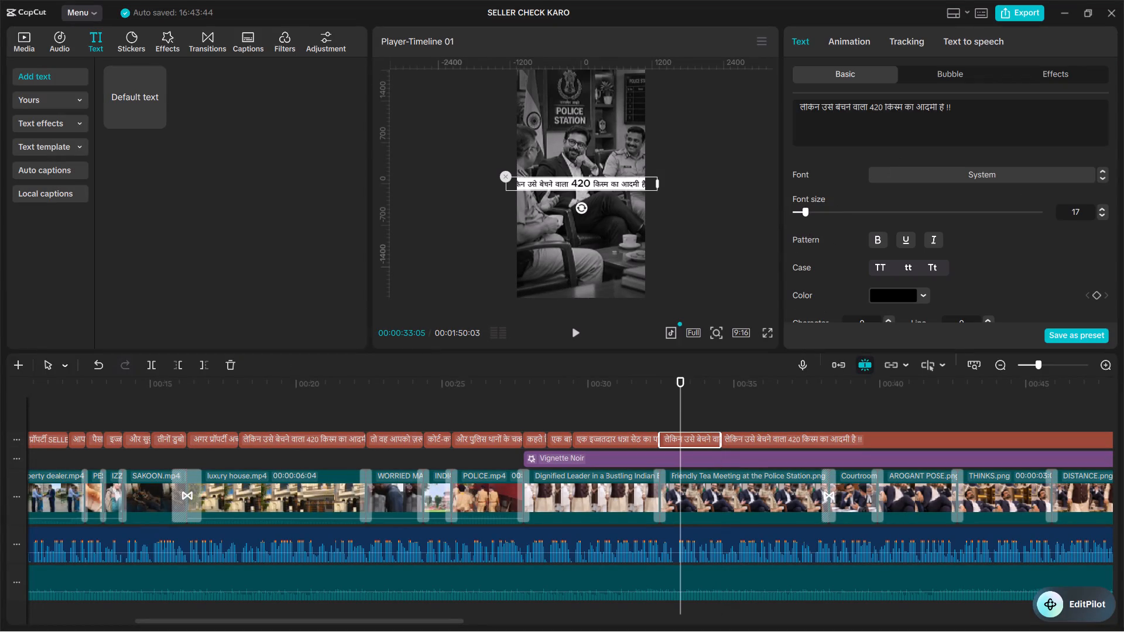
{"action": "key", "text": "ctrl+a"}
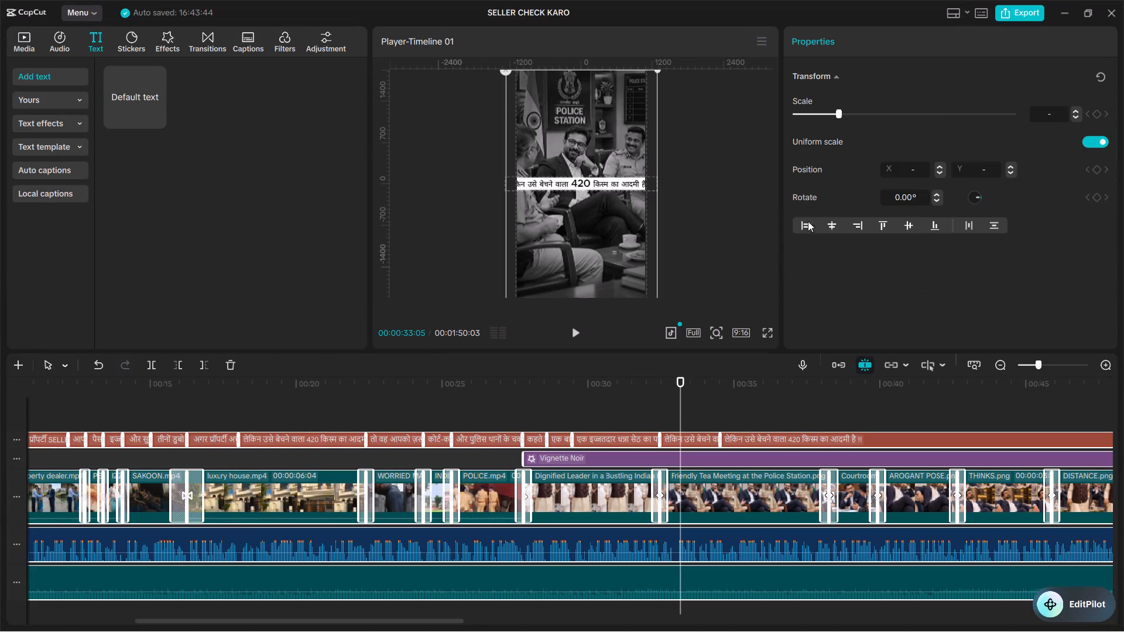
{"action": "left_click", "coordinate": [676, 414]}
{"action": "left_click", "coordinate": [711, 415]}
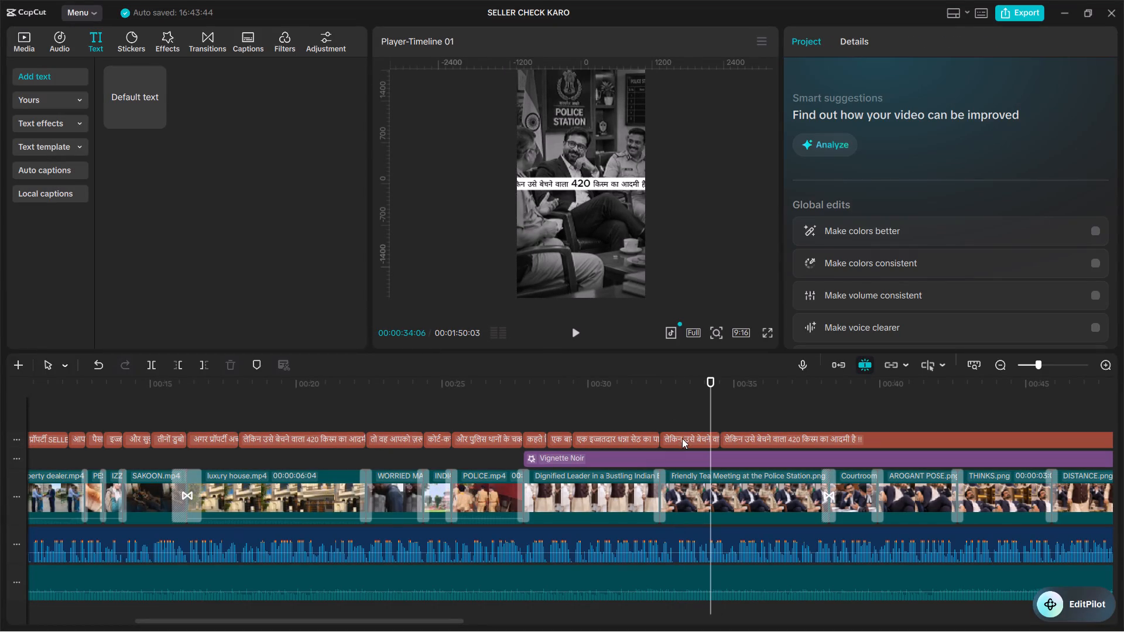
Replace the placeholder text in the caption after "एक इज्जतदार धन्ना सेठ का पाला !!" with "एक ऐसे व्यक्ति से पड़ गया !!".
{"action": "left_click", "coordinate": [682, 438]}
{"action": "left_click", "coordinate": [652, 401]}
{"action": "left_click_drag", "start_coordinate": [652, 401], "coordinate": [660, 414]}
{"action": "key", "text": "space"}
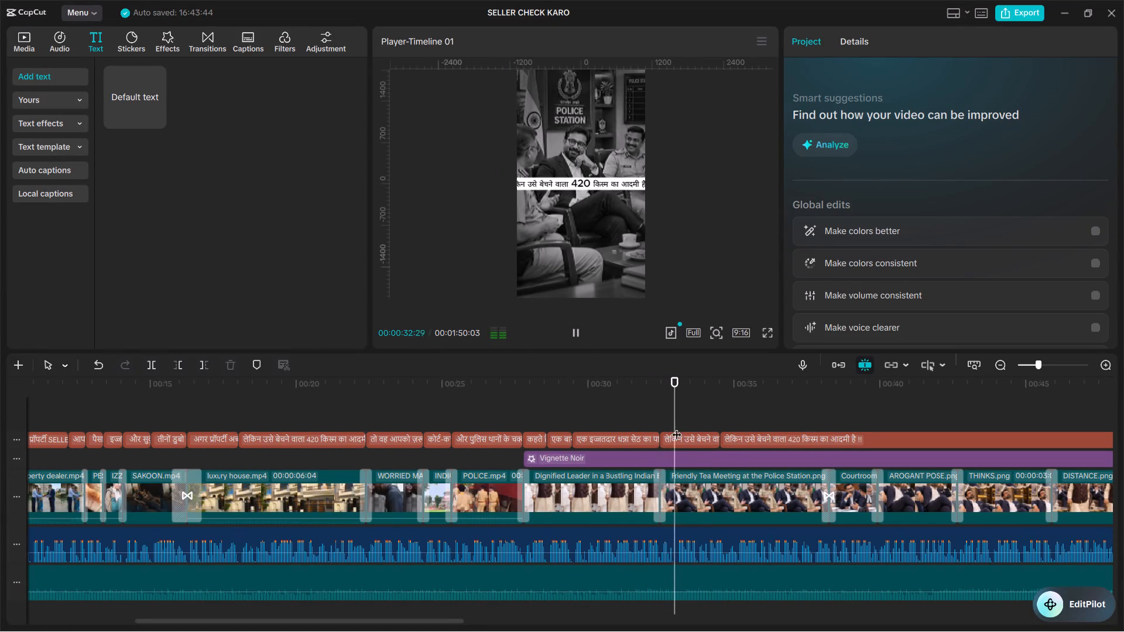
{"action": "left_click", "coordinate": [678, 439]}
{"action": "key", "text": "space"}
{"action": "left_click", "coordinate": [941, 119]}
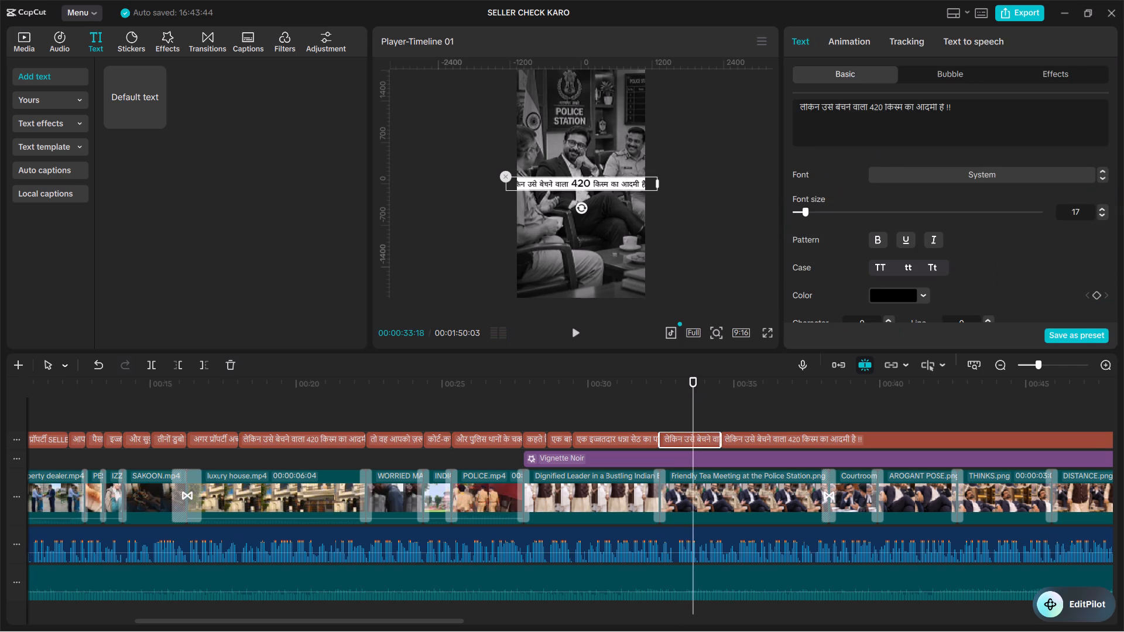
{"action": "key", "text": "ctrl+a"}
{"action": "key", "text": "ctrl+v"}
{"action": "key", "text": "space"}
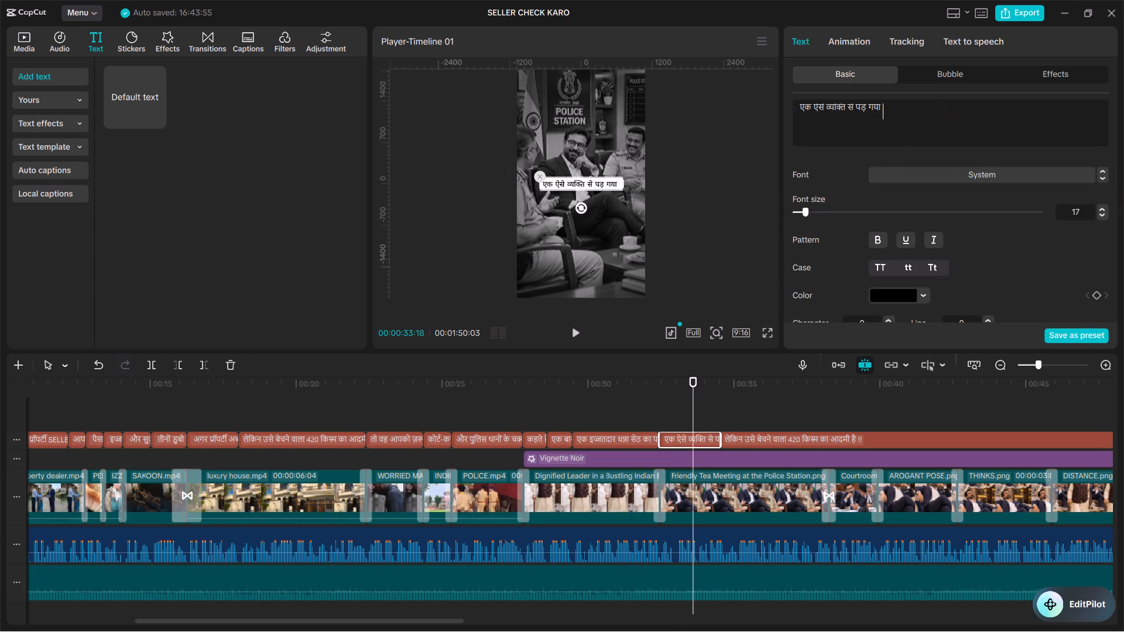
{"action": "type", "text": "!!"}
Reduce the font size of the "!!" in the "एक ऐसे व्यक्ति से पड़ गया !!" caption to 15.
{"action": "double_click", "coordinate": [884, 105]}
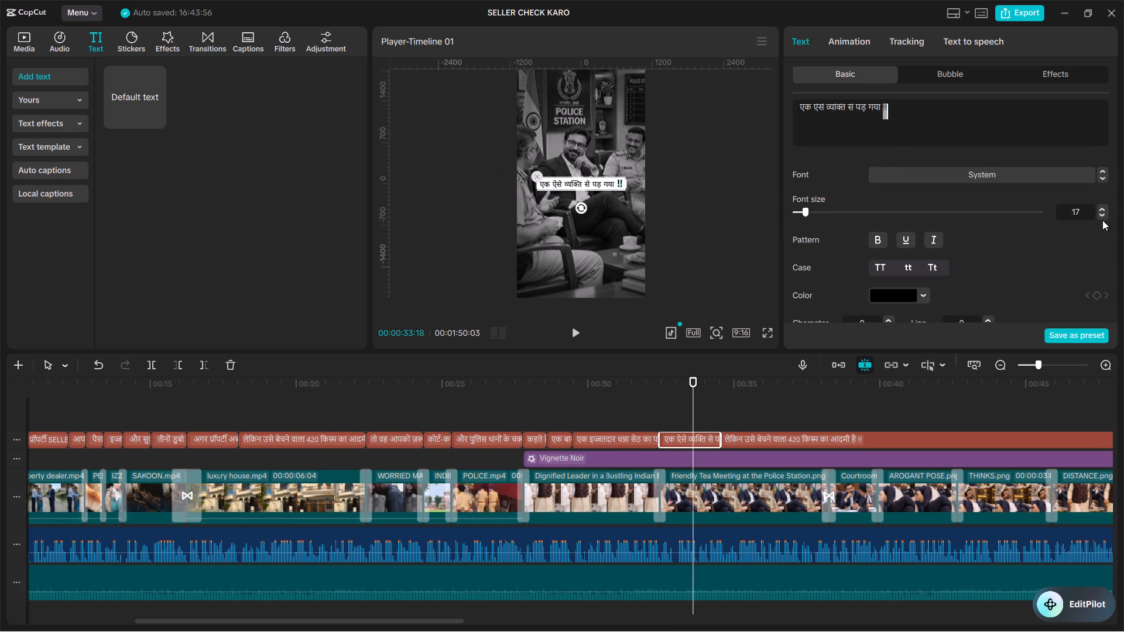
{"action": "triple_click", "coordinate": [1104, 211]}
{"action": "triple_click", "coordinate": [1102, 212]}
{"action": "triple_click", "coordinate": [1102, 212]}
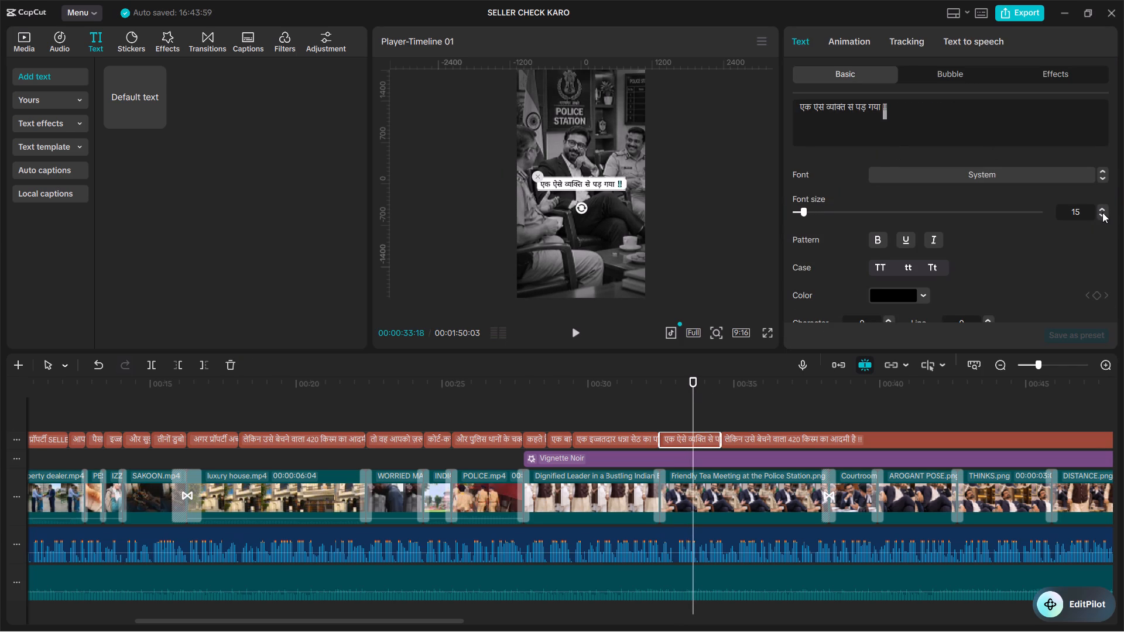
Play back the "एक ऐसे व्यक्ति से पड़ गया !!" caption to check it against the speech.
{"action": "left_click", "coordinate": [664, 425]}
{"action": "left_click", "coordinate": [656, 414]}
{"action": "key", "text": "space"}
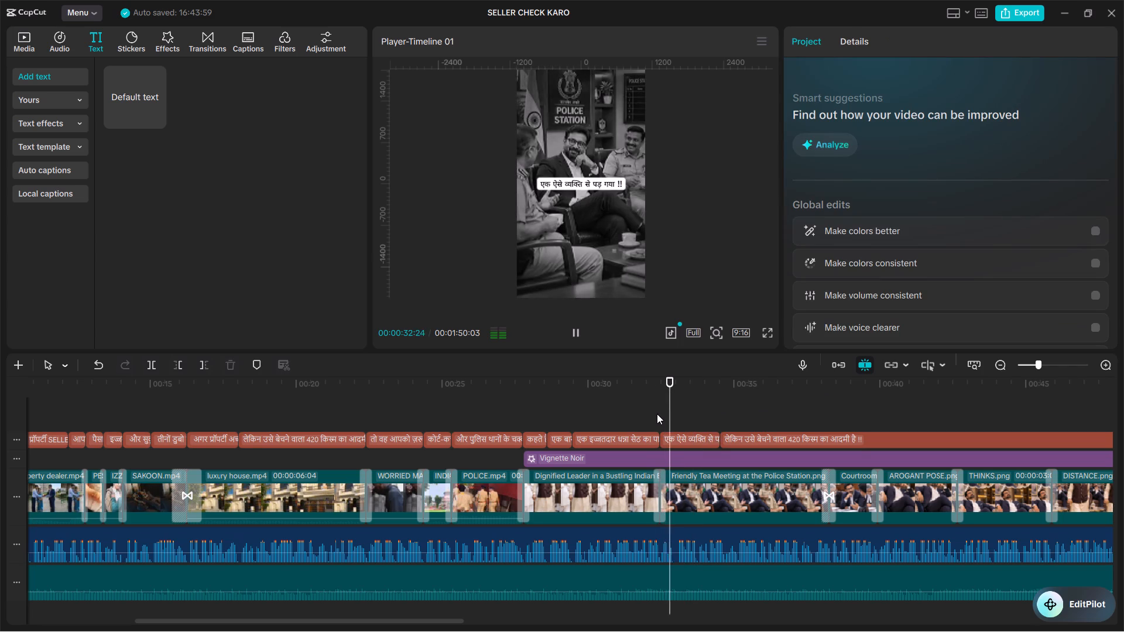
{"action": "key", "text": "space"}
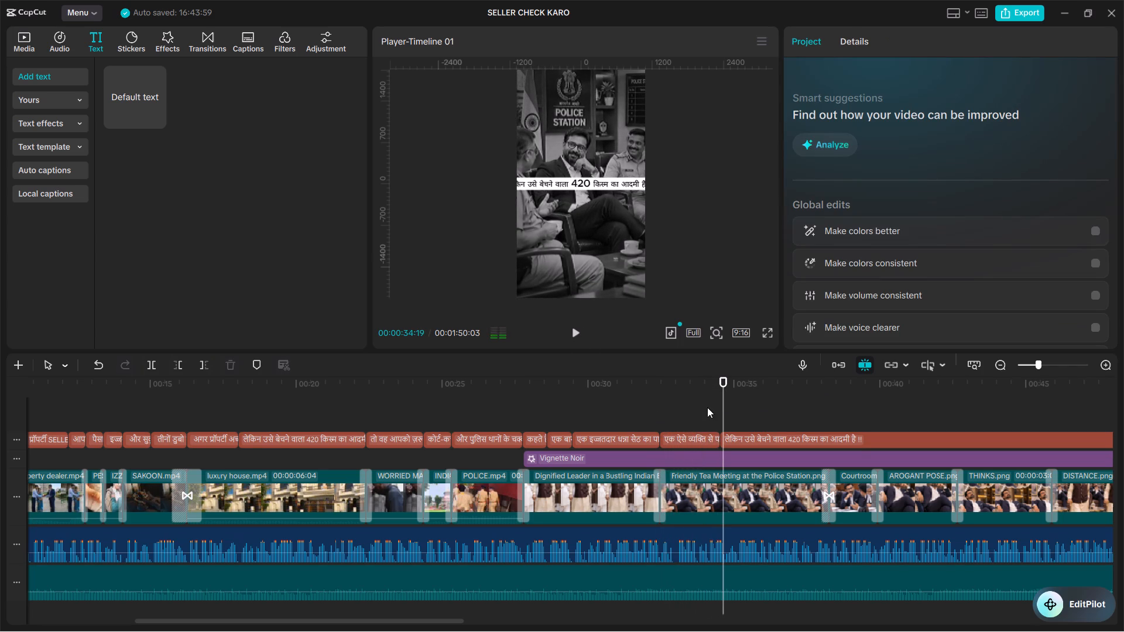
Replay the start of the placeholder clip after "एक ऐसे व्यक्ति से पड़ गया !!" to hear where the next phrase ends.
{"action": "left_click", "coordinate": [661, 407]}
{"action": "left_click_drag", "start_coordinate": [661, 407], "coordinate": [721, 426]}
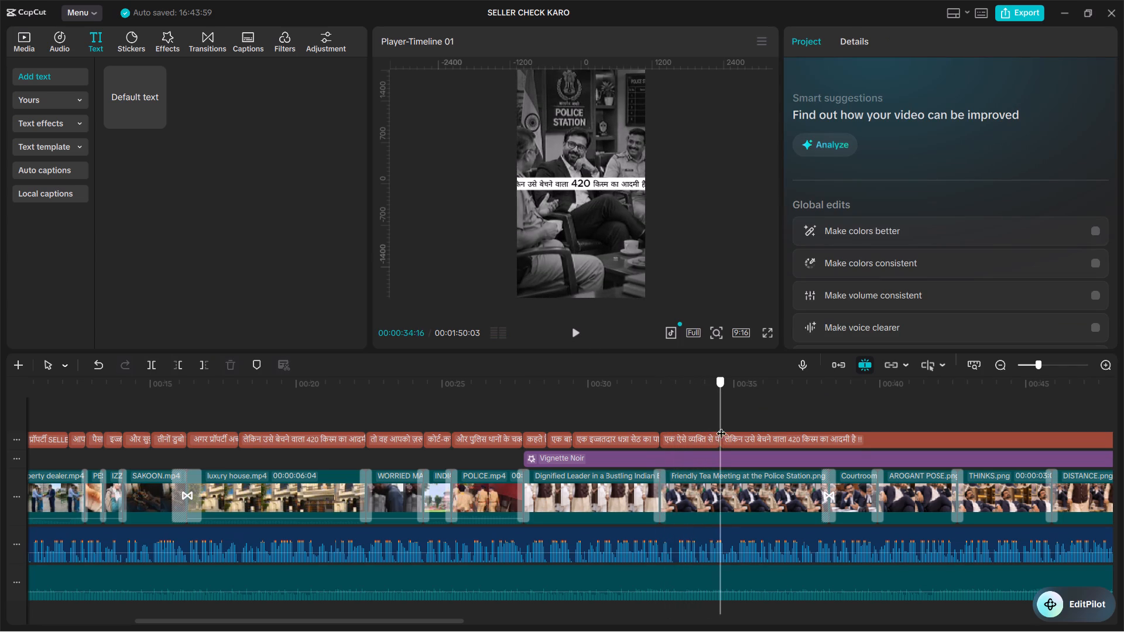
{"action": "left_click_drag", "start_coordinate": [721, 426], "coordinate": [718, 423]}
{"action": "key", "text": "space"}
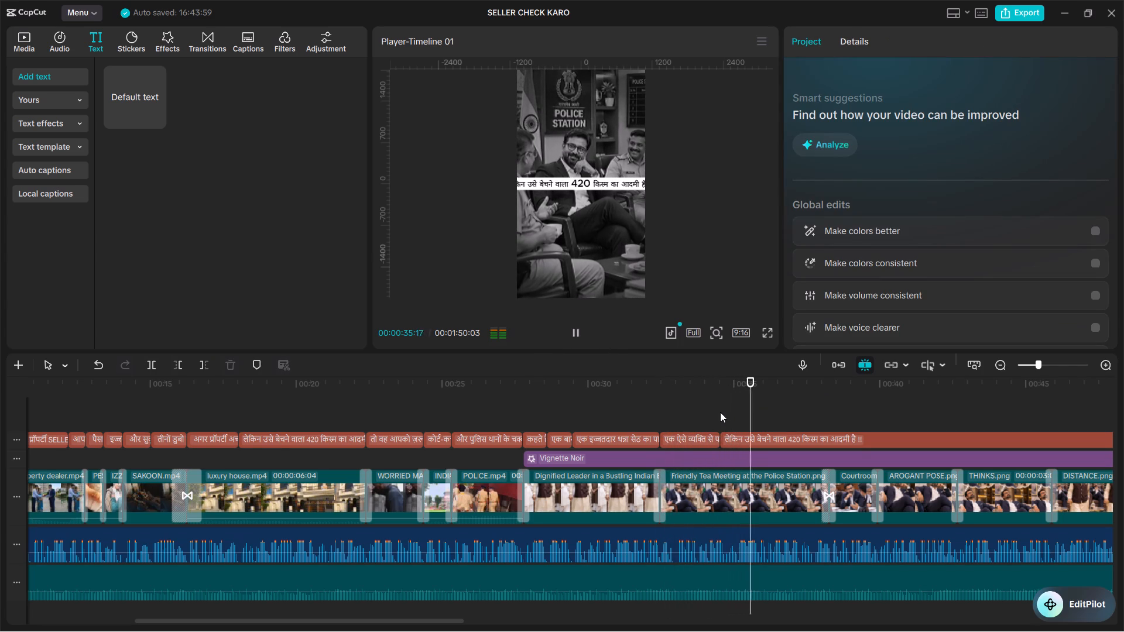
{"action": "left_click", "coordinate": [720, 412]}
{"action": "key", "text": "space"}
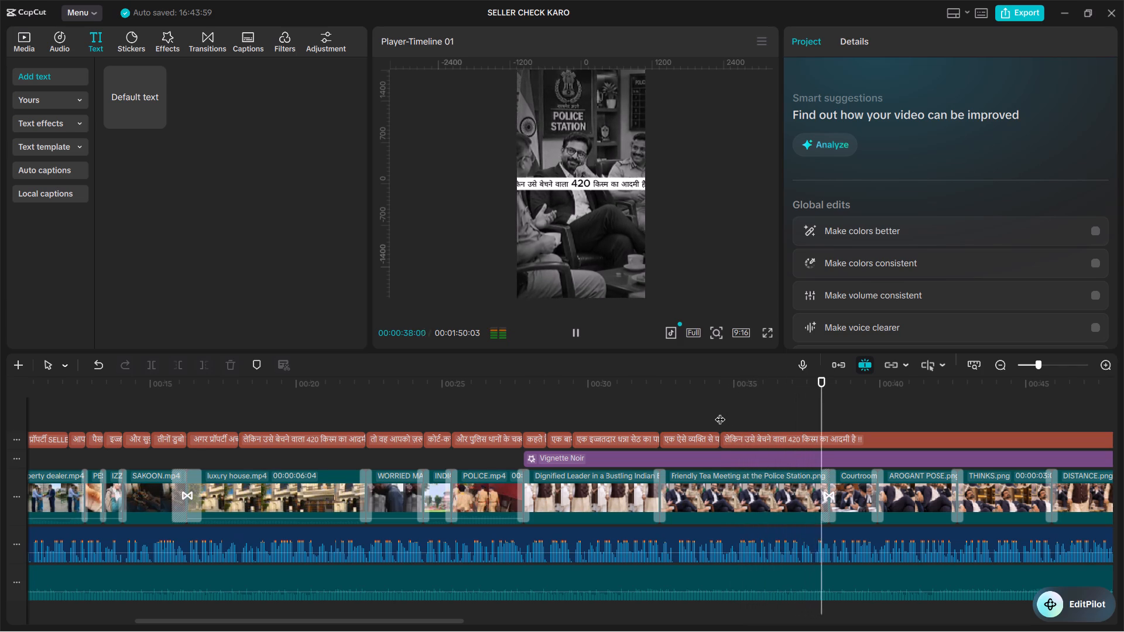
{"action": "left_click", "coordinate": [721, 412]}
{"action": "left_click_drag", "start_coordinate": [721, 410], "coordinate": [722, 410]}
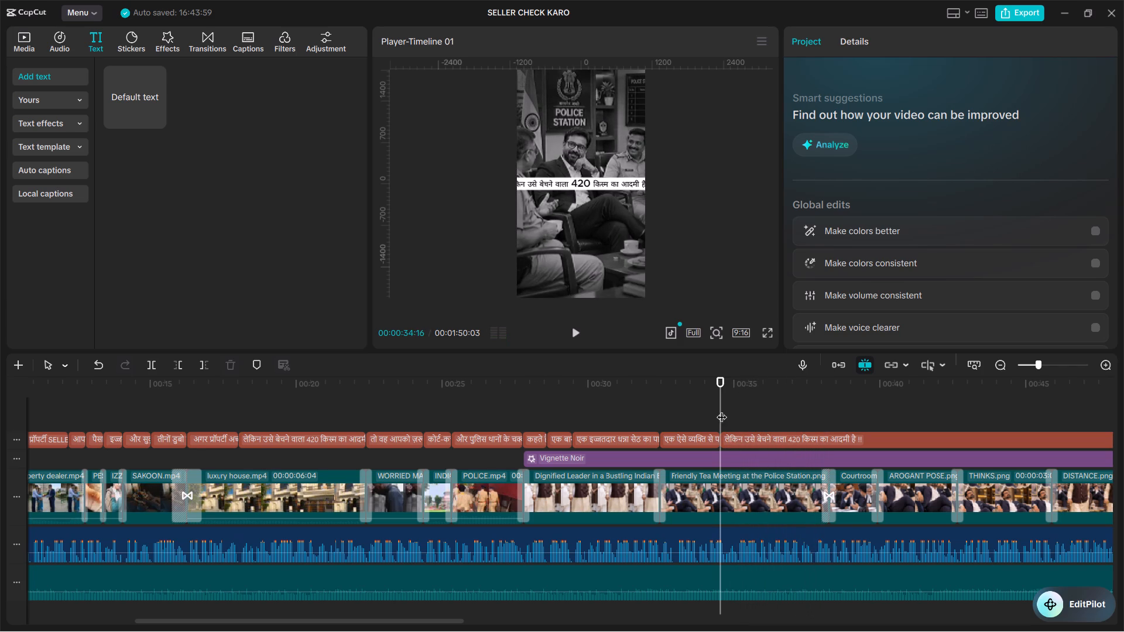
Move the playhead to 00:00:38:08, where the Courtroom clip begins, and select the long placeholder caption.
{"action": "left_click_drag", "start_coordinate": [722, 410], "coordinate": [830, 420]}
{"action": "left_click", "coordinate": [828, 439]}
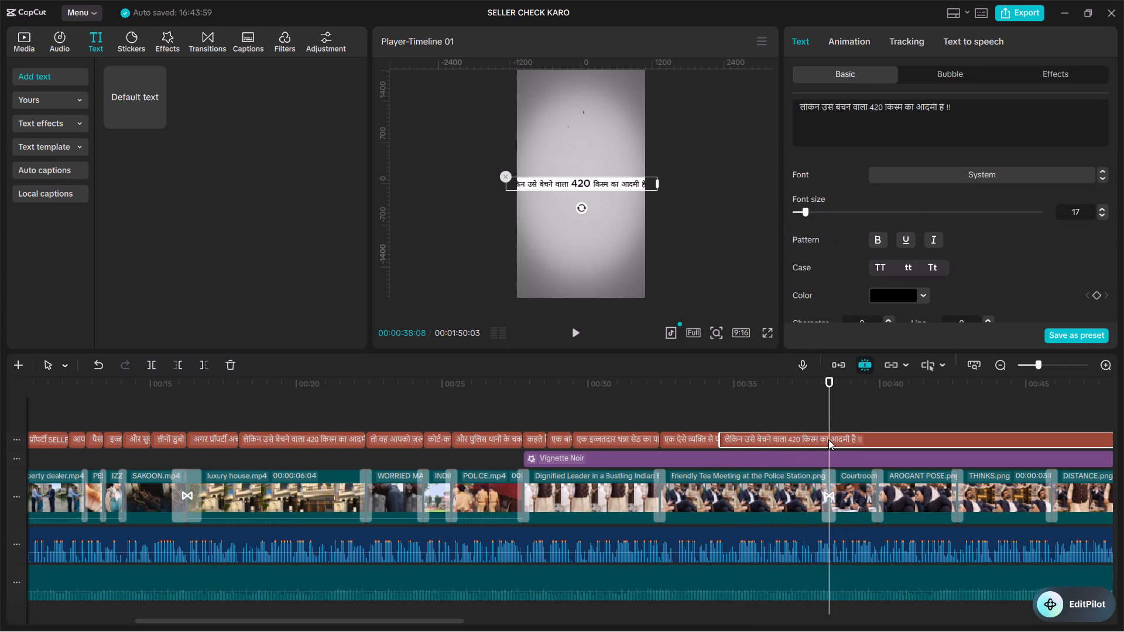
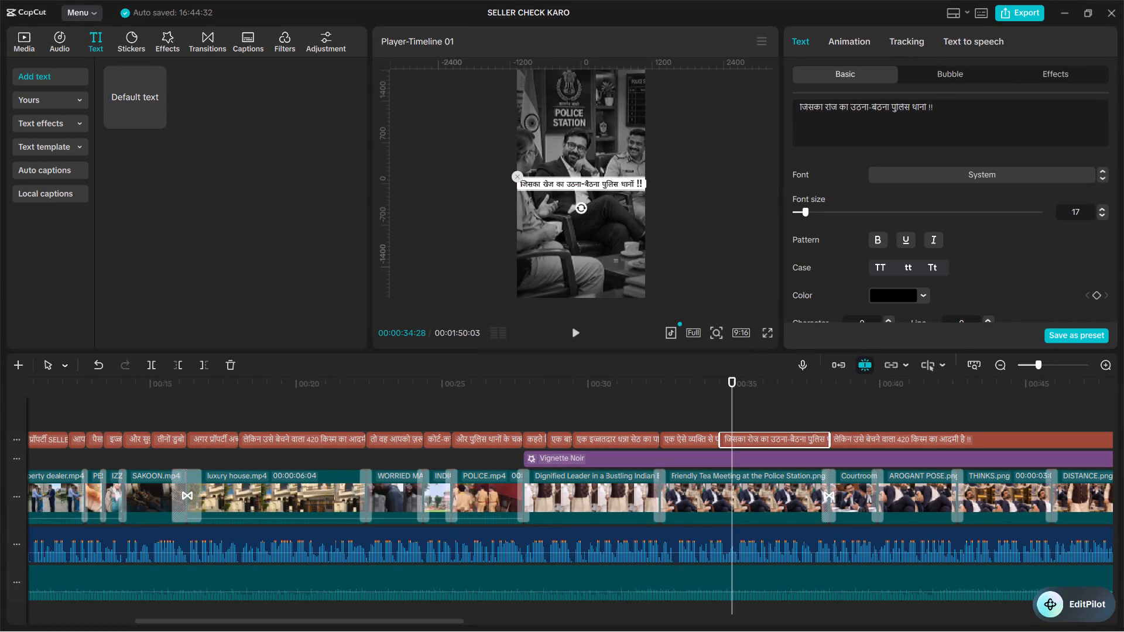
Reduce the font size of the "!!" in the "जिसका रोज का उठना-बैठना पुलिस थानों !!" caption to 13.
{"action": "double_click", "coordinate": [930, 107]}
{"action": "triple_click", "coordinate": [1101, 214]}
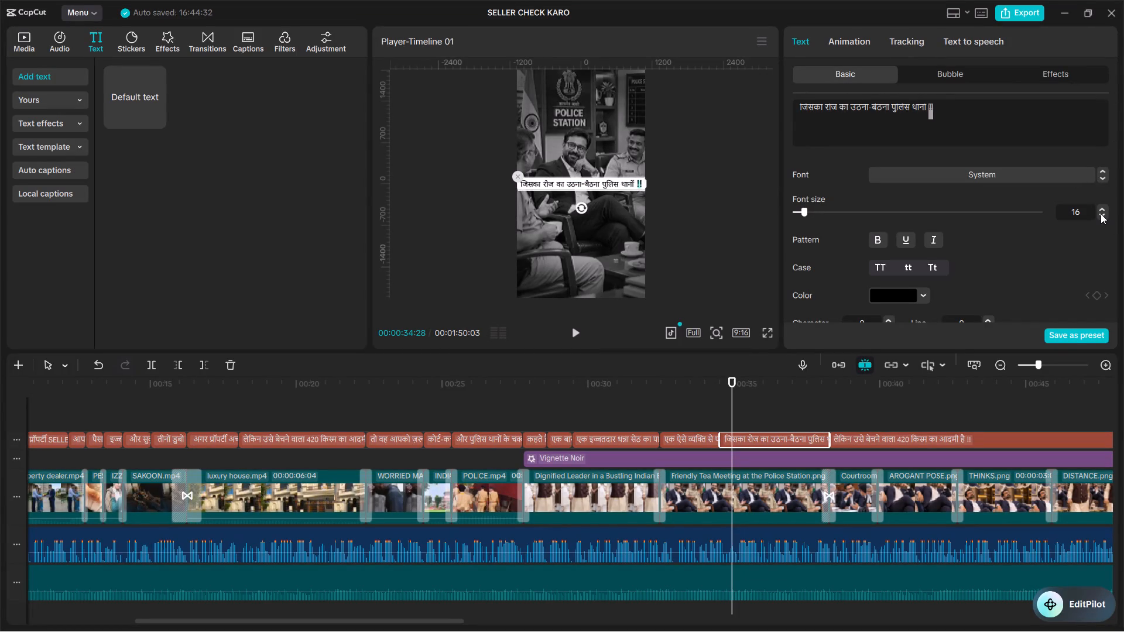
{"action": "left_click", "coordinate": [1101, 214]}
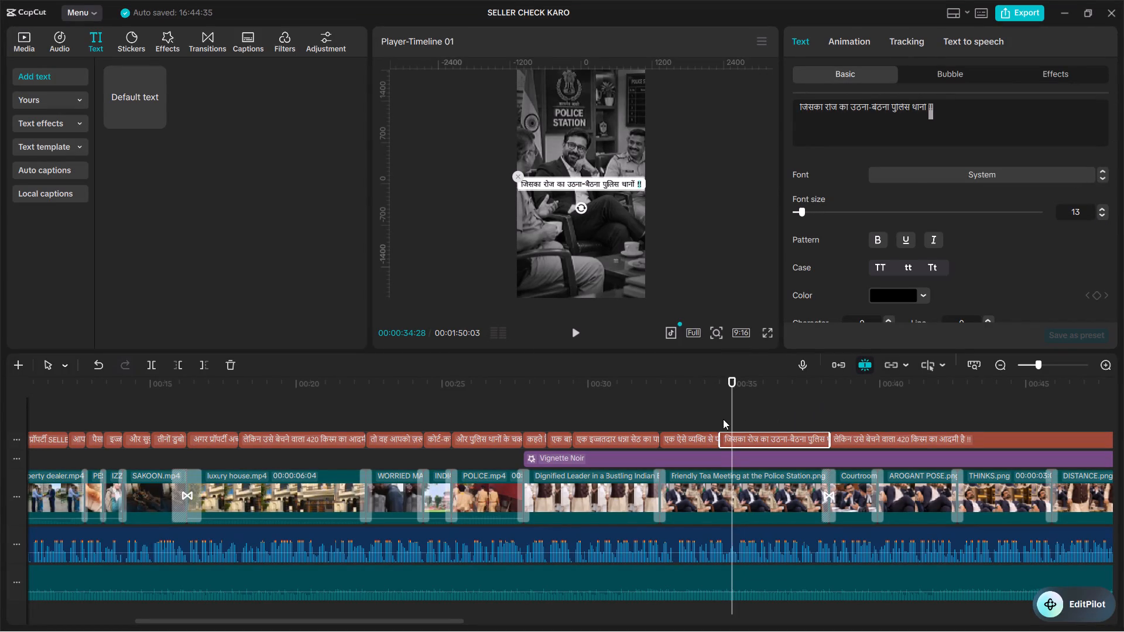
Play back the "जिसका रोज का उठना-बैठना पुलिस थानों !!" caption to check it against the speech.
{"action": "left_click", "coordinate": [717, 415]}
{"action": "key", "text": "space"}
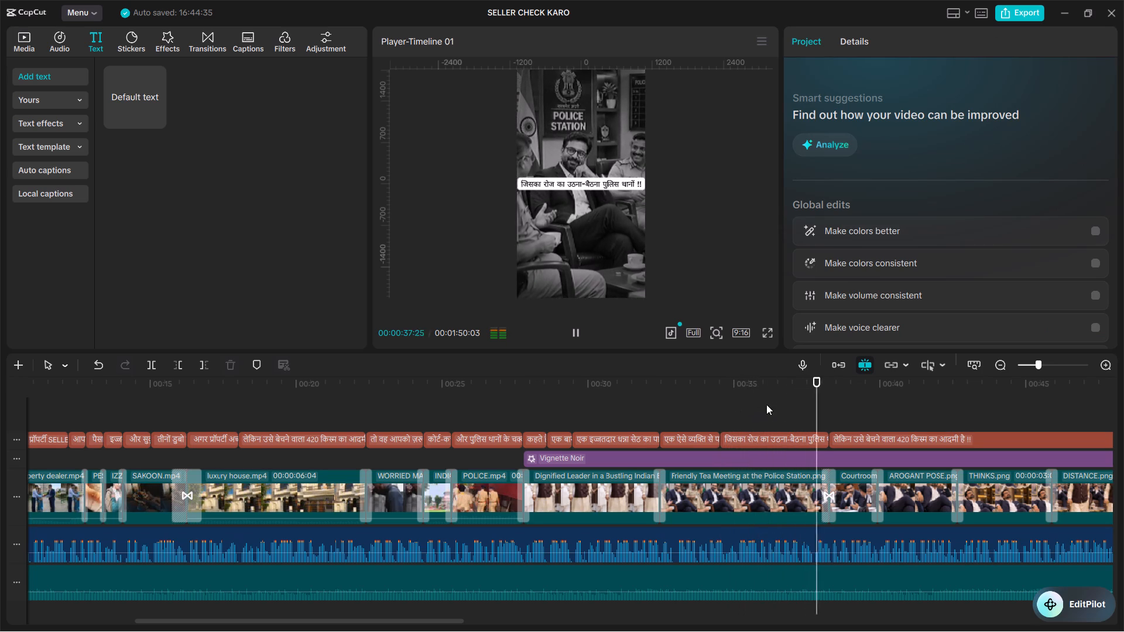
{"action": "key", "text": "space"}
Play the transition into the Courtroom clip from about 00:00:38:08 to hear the next phrase under the placeholder caption.
{"action": "left_click", "coordinate": [824, 406]}
{"action": "key", "text": "space"}
{"action": "left_click_drag", "start_coordinate": [824, 406], "coordinate": [828, 410]}
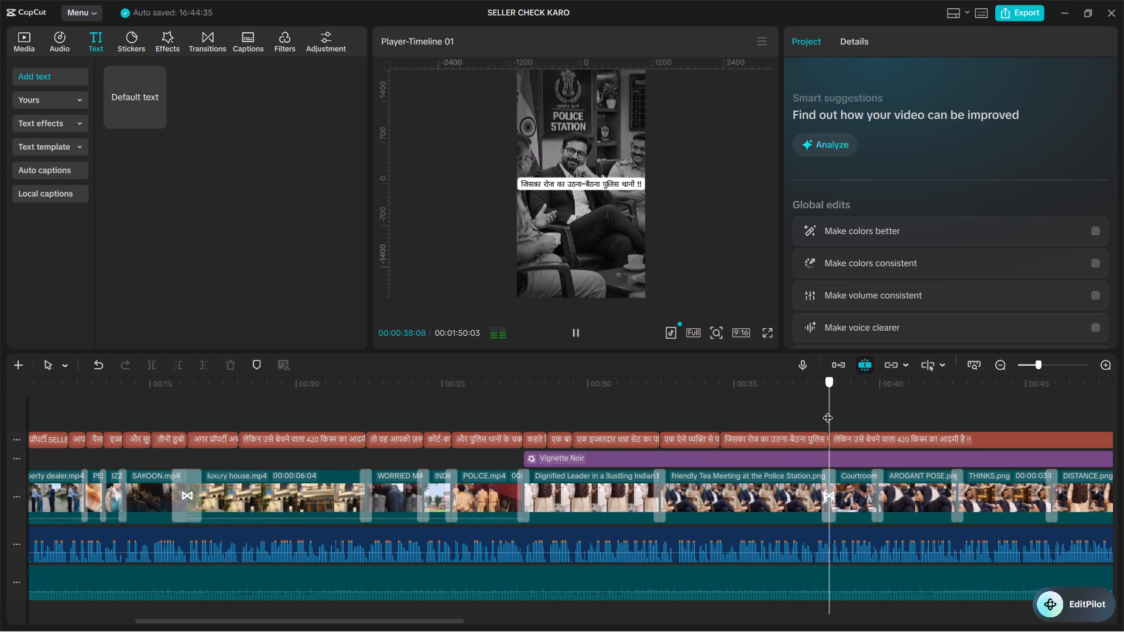
{"action": "left_click_drag", "start_coordinate": [828, 410], "coordinate": [830, 413]}
{"action": "key", "text": "space"}
{"action": "key", "text": "space"}
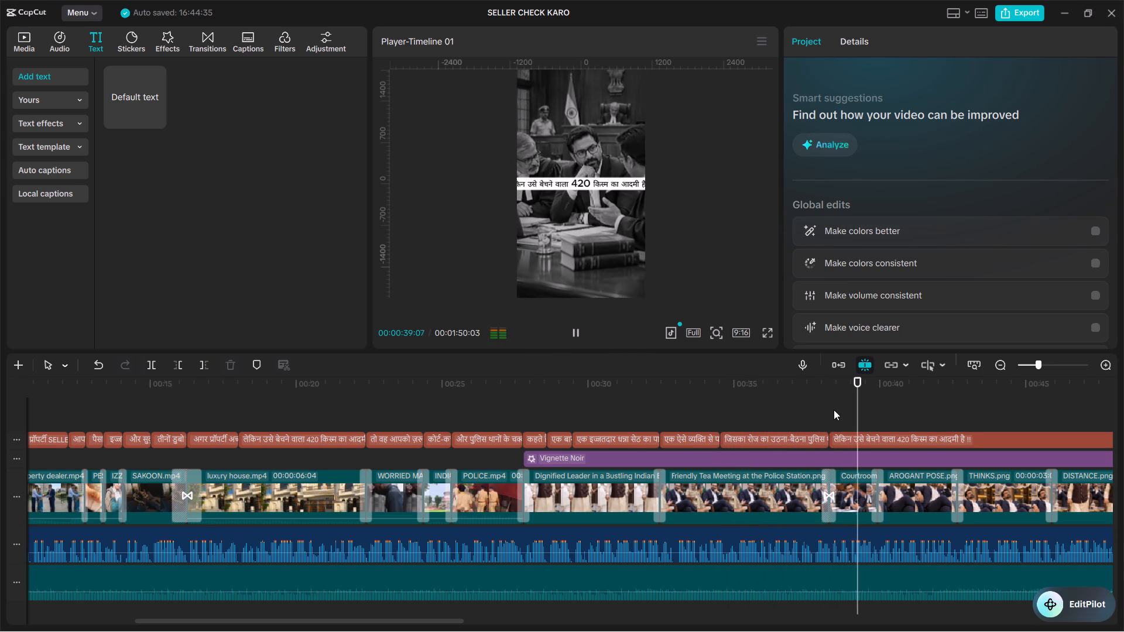
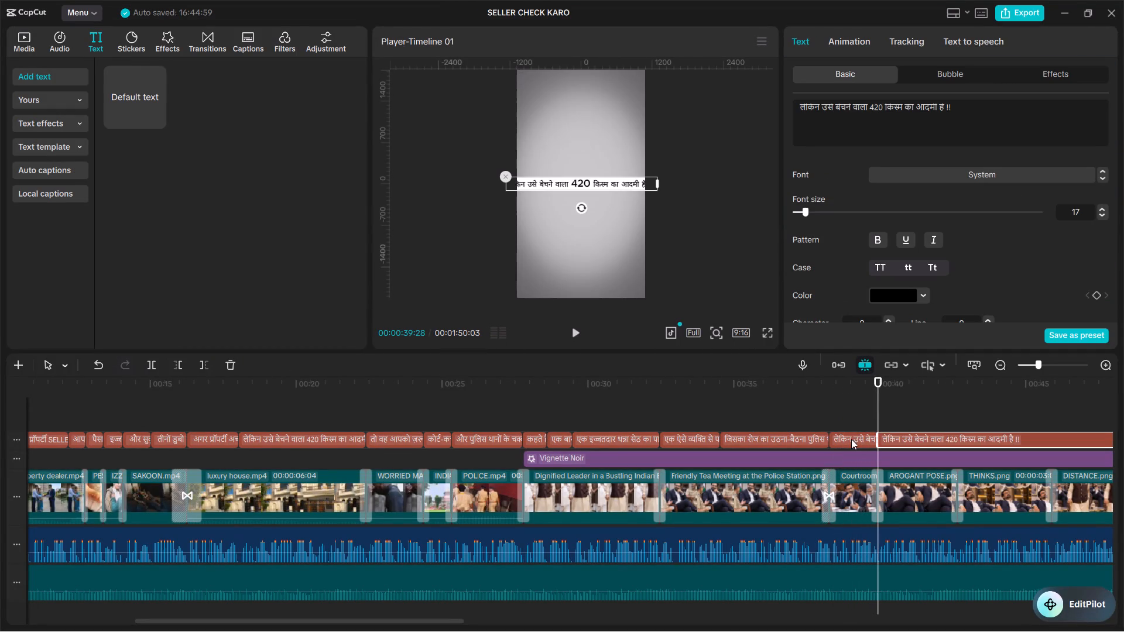
Replace the placeholder caption text over the Courtroom clip with "और कोर्ट-कचहरी में था !!".
{"action": "left_click", "coordinate": [851, 439]}
{"action": "left_click", "coordinate": [937, 109]}
{"action": "key", "text": "ctrl+a"}
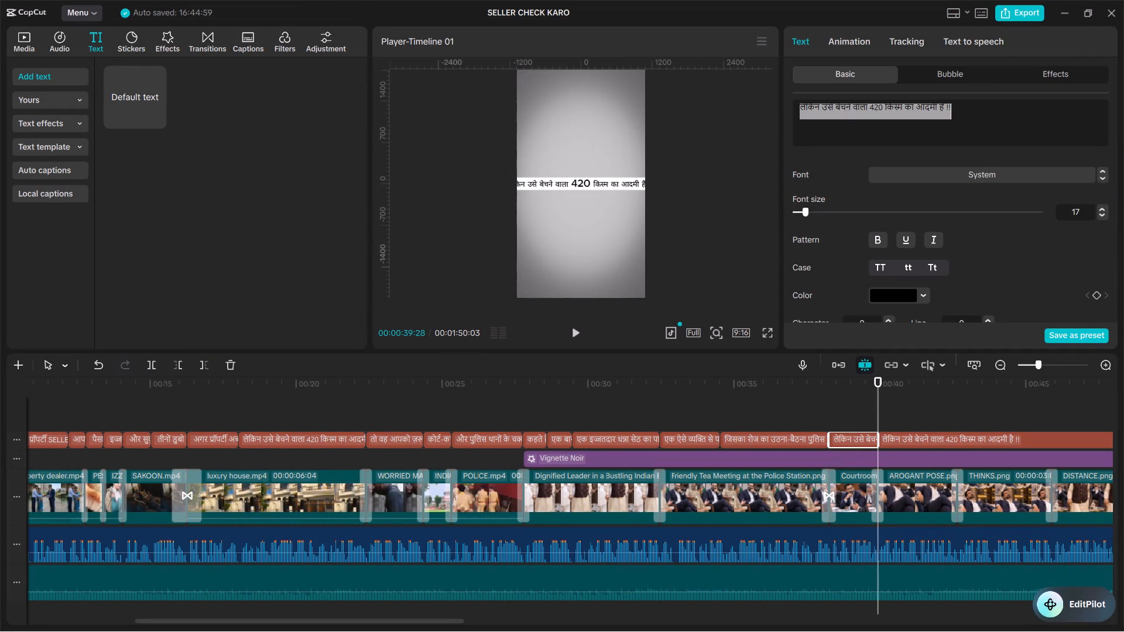
{"action": "key", "text": "ctrl+v"}
{"action": "key", "text": "space"}
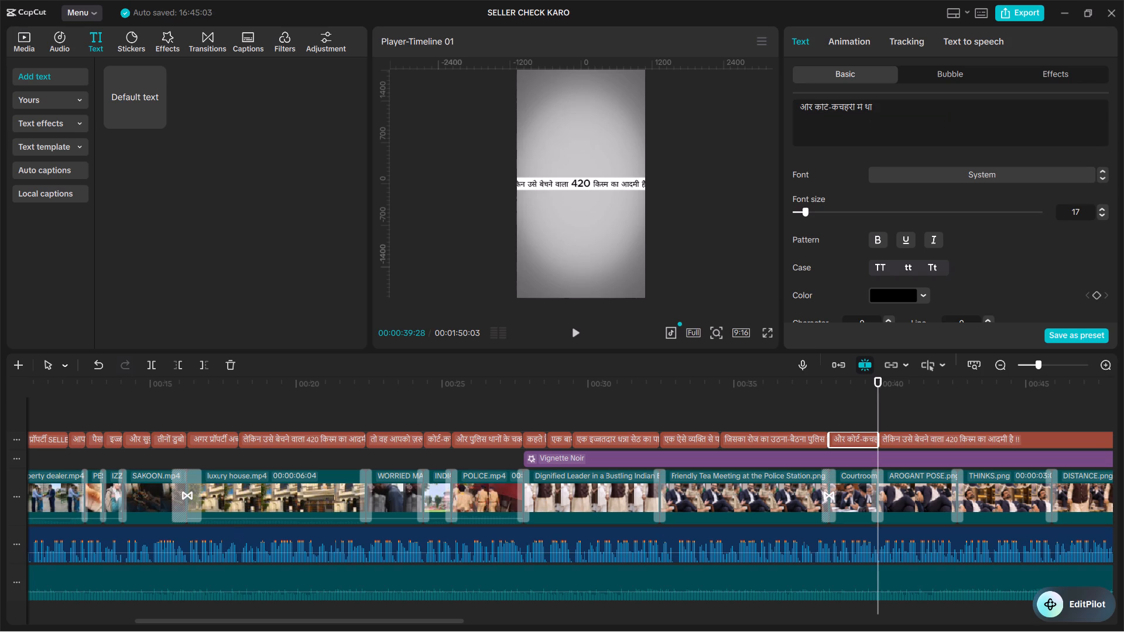
{"action": "type", "text": "!!"}
Reduce the font size of the "!!" in the "और कोर्ट-कचहरी में था !!" caption to 13.
{"action": "double_click", "coordinate": [876, 105]}
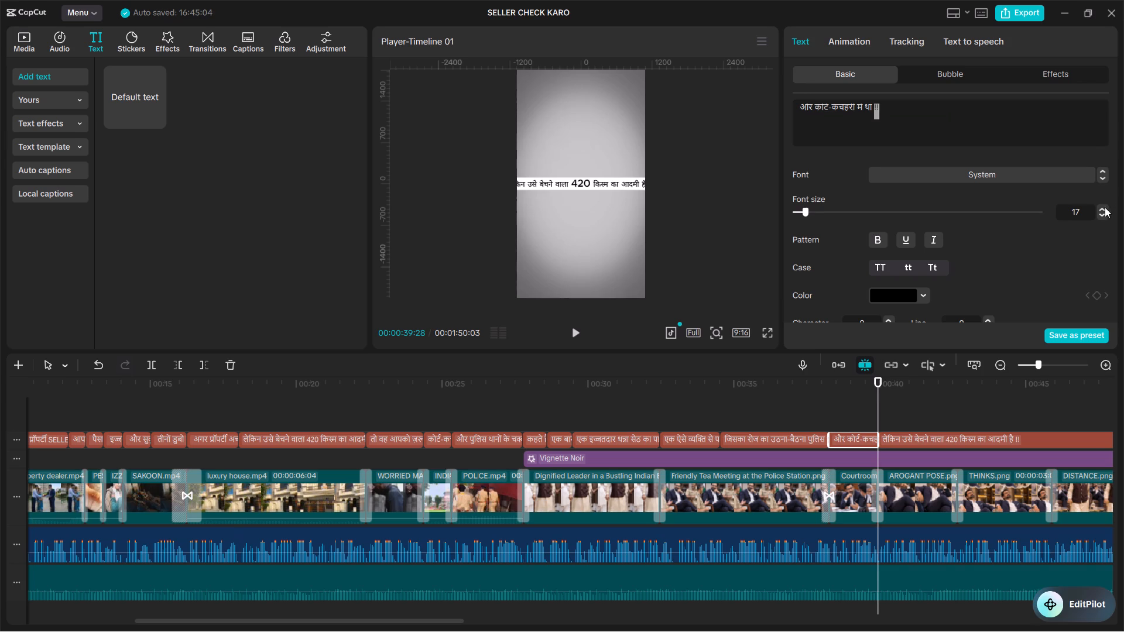
{"action": "triple_click", "coordinate": [1102, 215]}
{"action": "left_click", "coordinate": [1102, 215]}
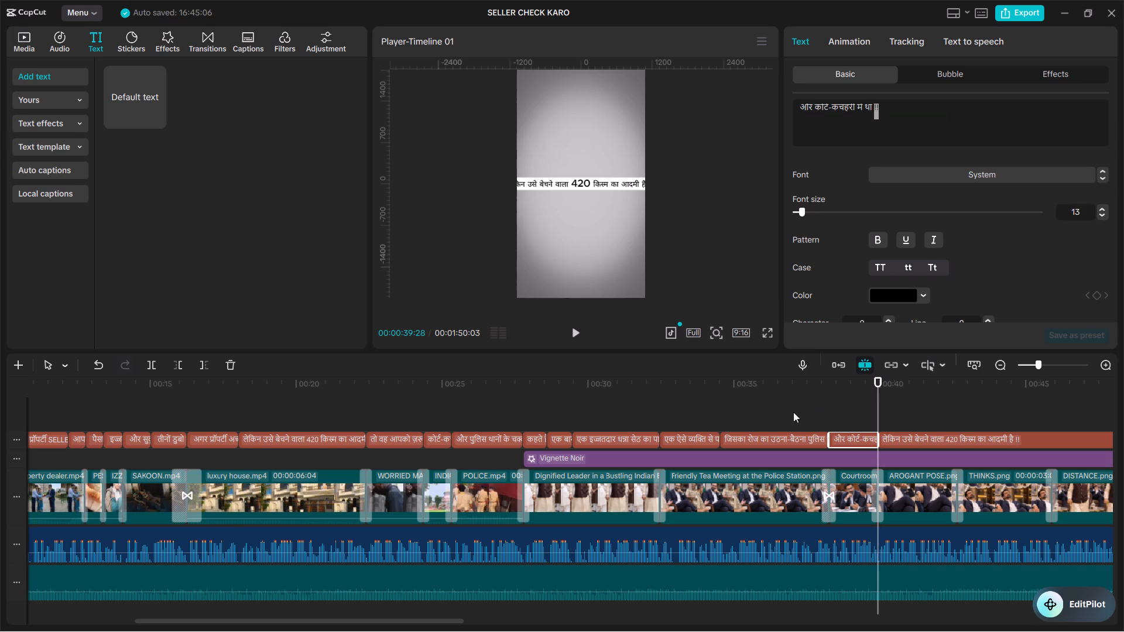
Play back the "और कोर्ट-कचहरी में था !!" caption to check it against the speech.
{"action": "double_click", "coordinate": [836, 404]}
{"action": "key", "text": "space"}
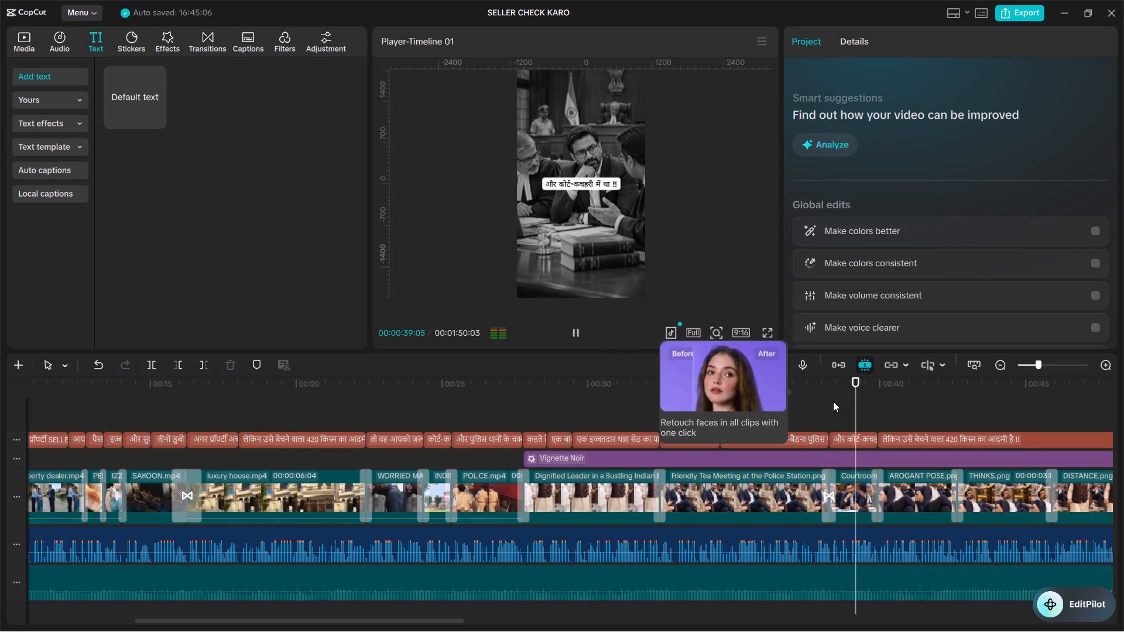
{"action": "double_click", "coordinate": [879, 407]}
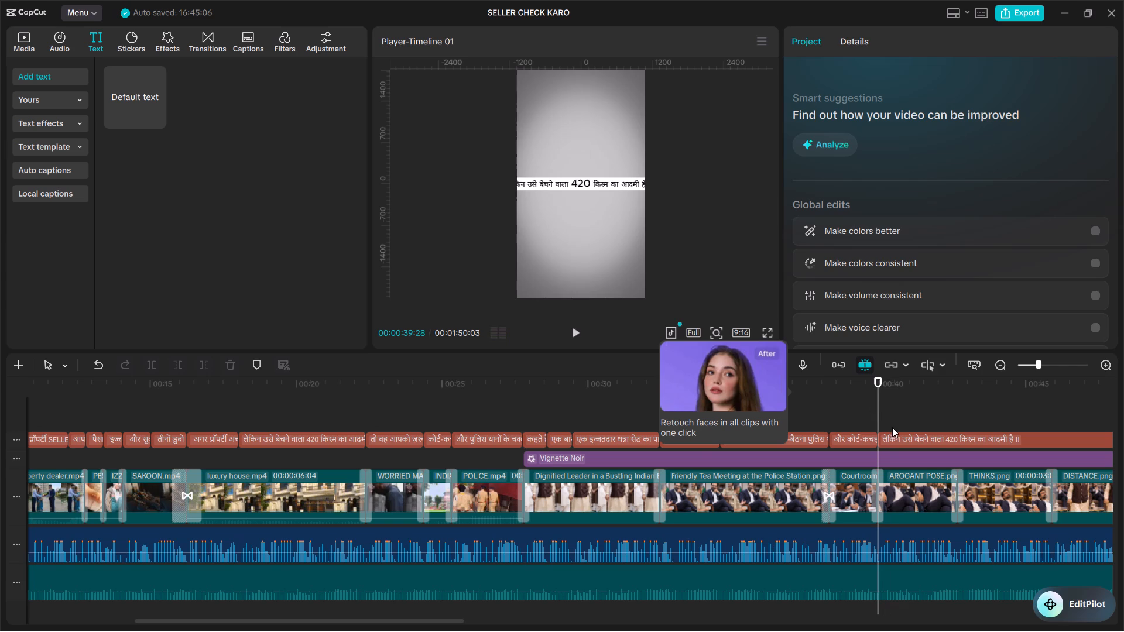
Play the AROGANT POSE clip from about 00:00:39:28 to hear the next phrase and locate its end under the placeholder caption.
{"action": "scroll", "coordinate": [896, 425], "scroll_direction": "down", "scroll_amount": 4, "text": "alt"}
{"action": "left_click", "coordinate": [609, 436]}
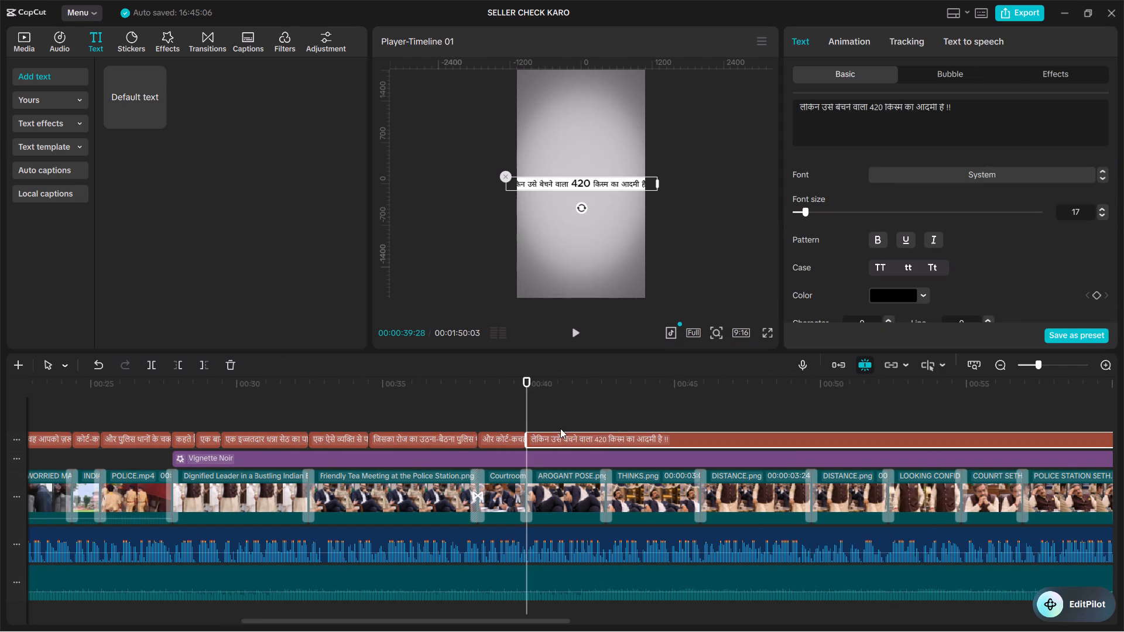
{"action": "left_click", "coordinate": [526, 410]}
{"action": "left_click", "coordinate": [551, 417]}
{"action": "left_click", "coordinate": [533, 415]}
{"action": "left_click_drag", "start_coordinate": [533, 415], "coordinate": [527, 410]}
{"action": "key", "text": "space"}
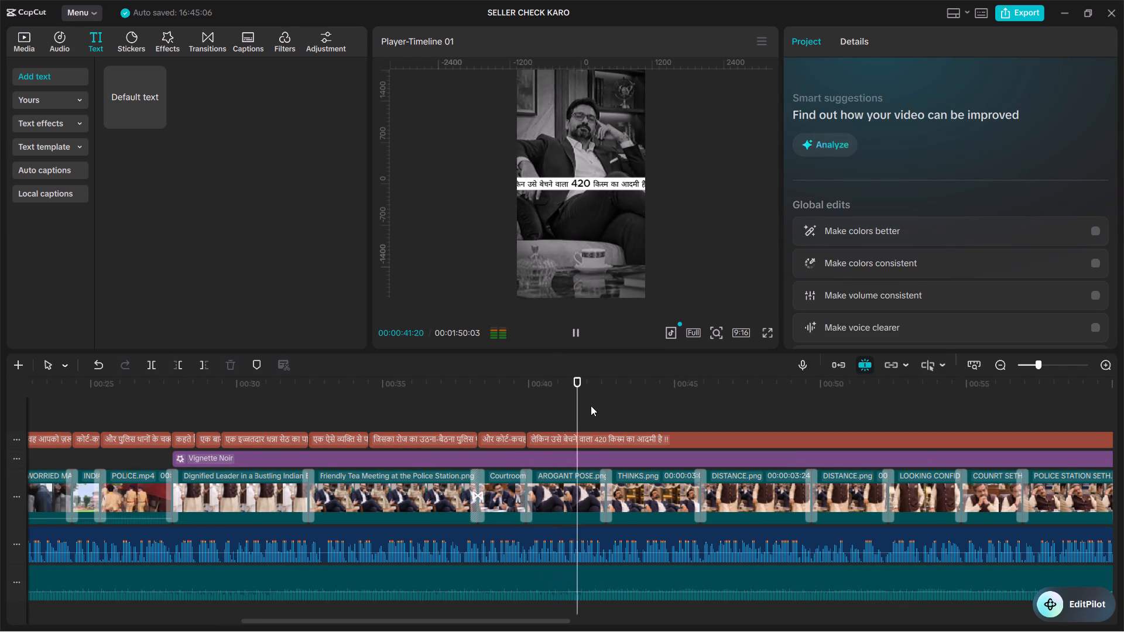
{"action": "key", "text": "space"}
{"action": "left_click", "coordinate": [608, 408]}
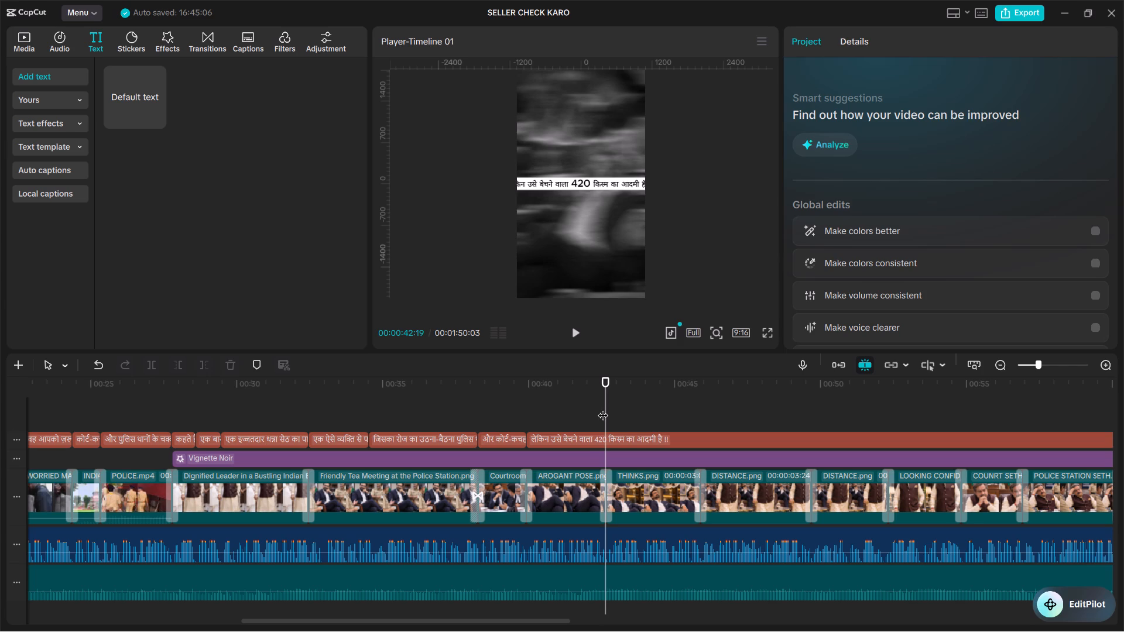
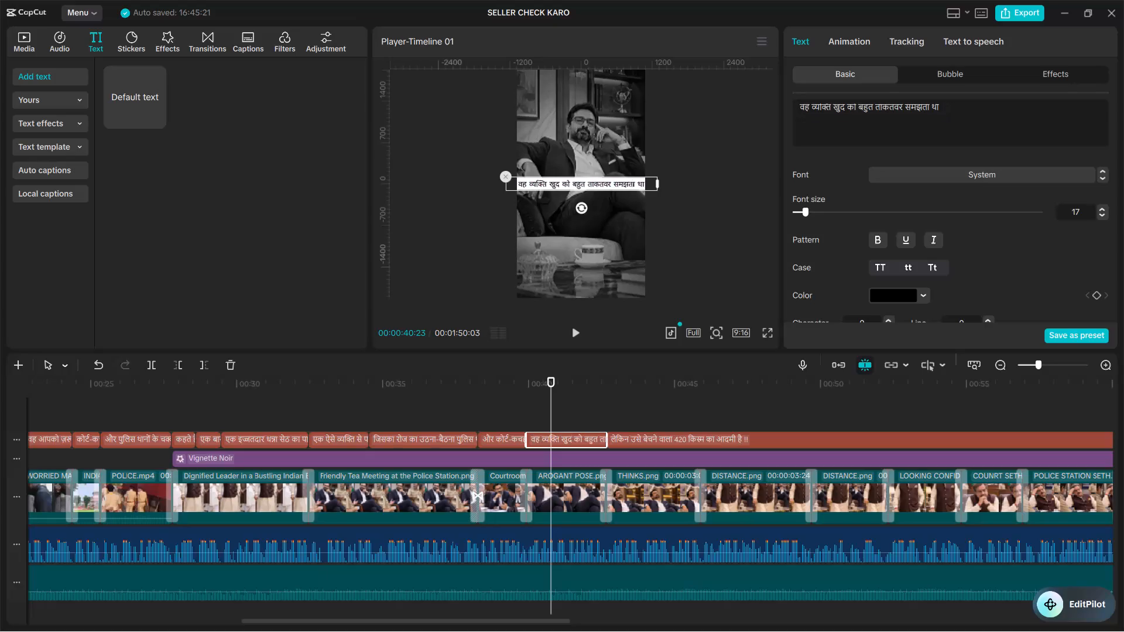
Delete the word "व्यक्ति" from the AROGANT POSE caption so it reads "वह खुद को बहुत ताकतवर समझता था".
{"action": "left_click", "coordinate": [832, 107]}
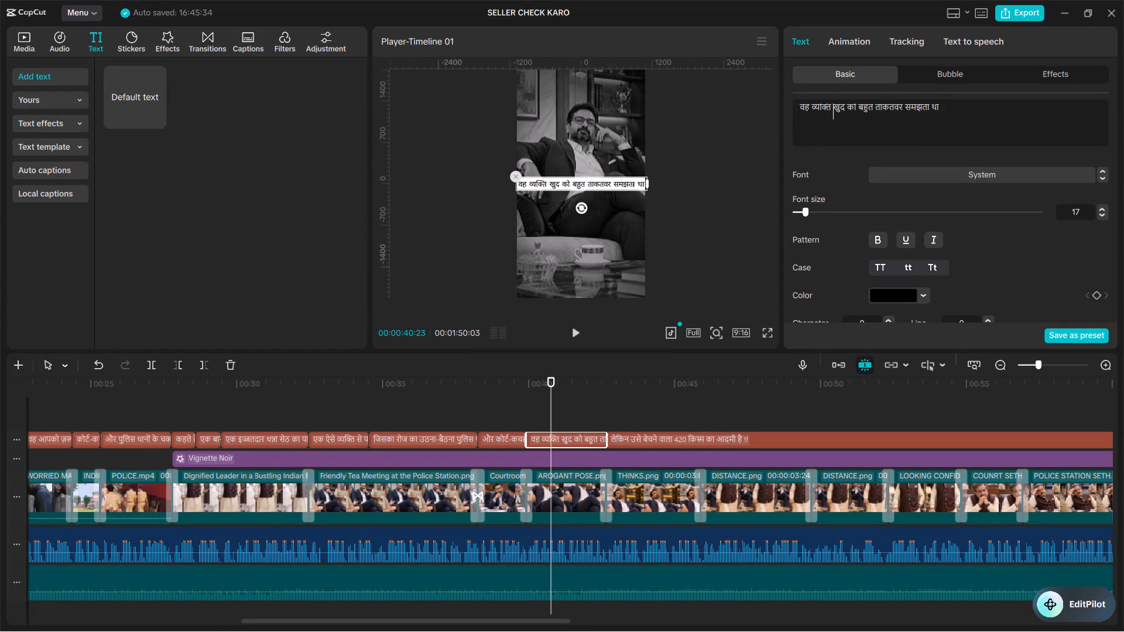
{"action": "key", "text": "BackSpace"}
{"action": "key", "text": "BackSpace"}
{"action": "key", "text": "BackSpace"}
{"action": "key", "text": "BackSpace"}
{"action": "key", "text": "BackSpace"}
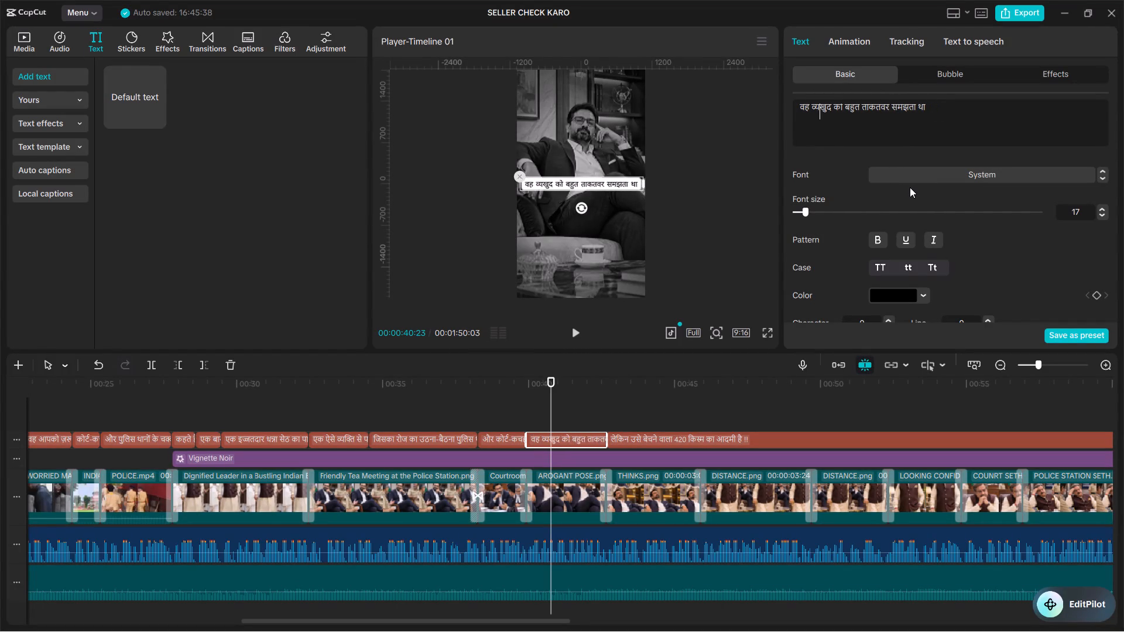
{"action": "key", "text": "BackSpace"}
{"action": "key", "text": "BackSpace"}
{"action": "key", "text": "BackSpace"}
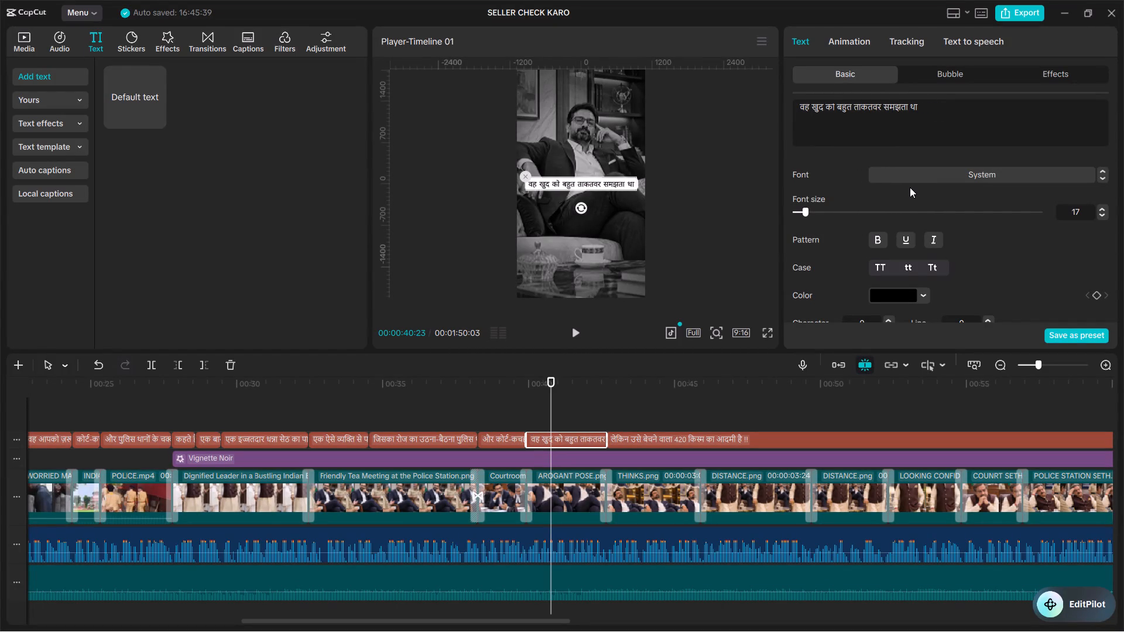
Play back the "वह खुद को बहुत ताकतवर समझता था" caption from 00:00:39:28 to check it against the speech.
{"action": "left_click", "coordinate": [525, 418]}
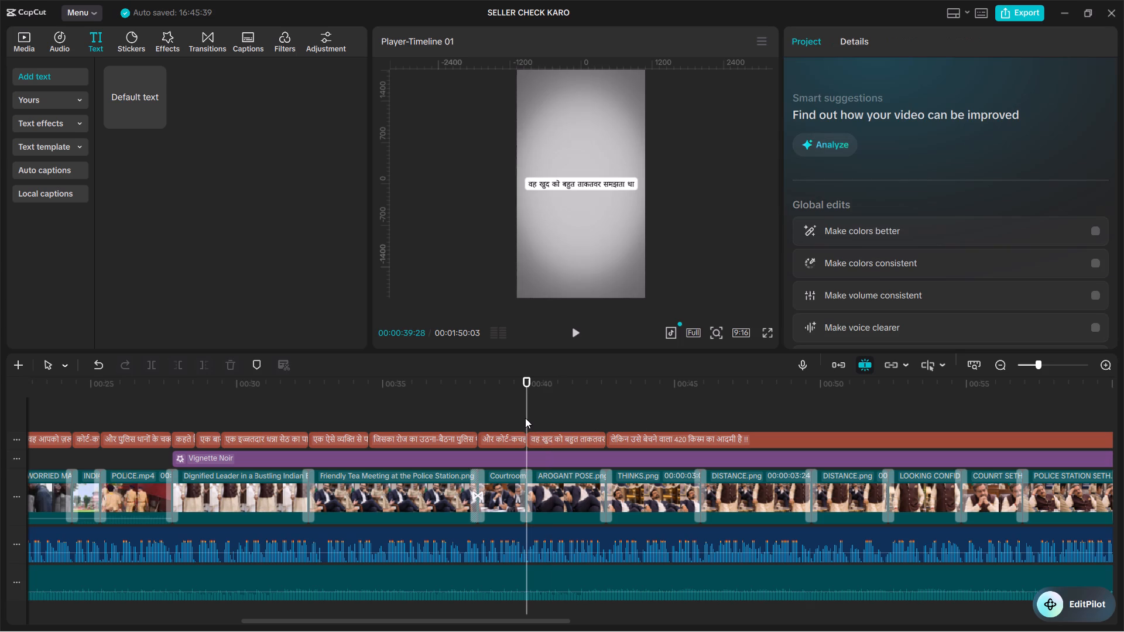
{"action": "key", "text": "space"}
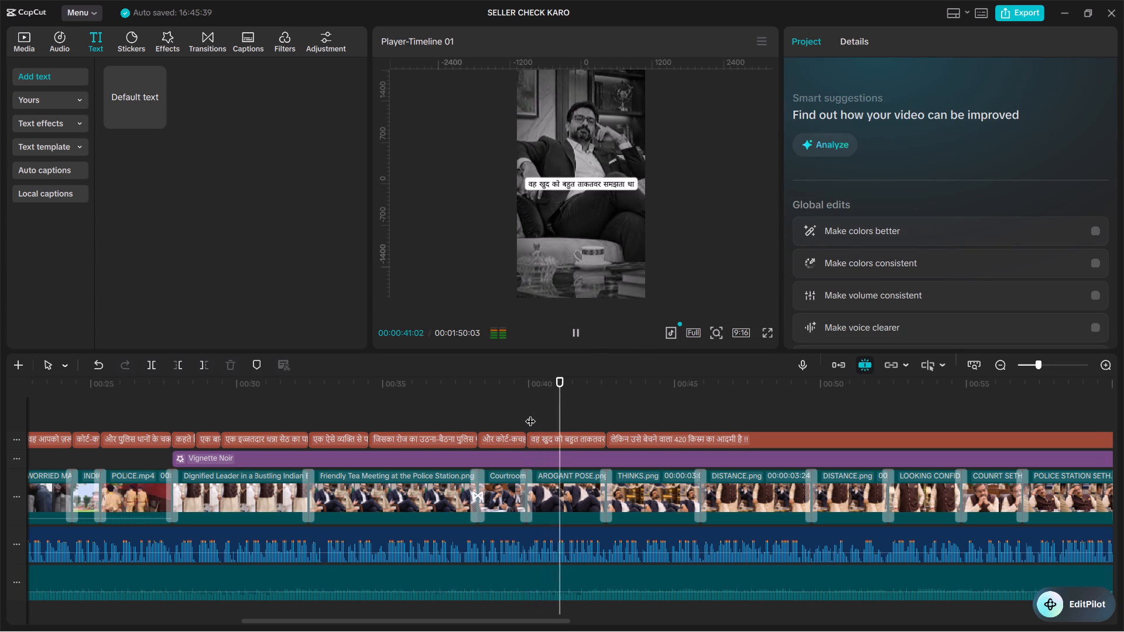
{"action": "key", "text": "space"}
{"action": "key", "text": "space"}
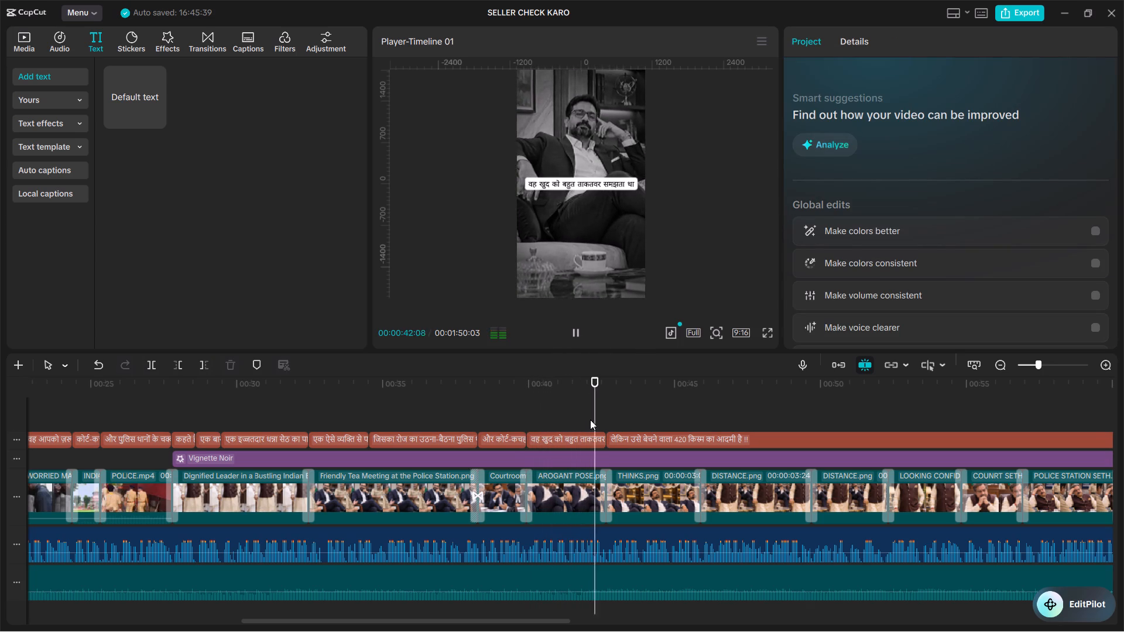
{"action": "key", "text": "space"}
{"action": "left_click", "coordinate": [588, 423]}
Append " !!" to the end of the "वह खुद को बहुत ताकतवर समझता था" caption.
{"action": "left_click", "coordinate": [592, 446]}
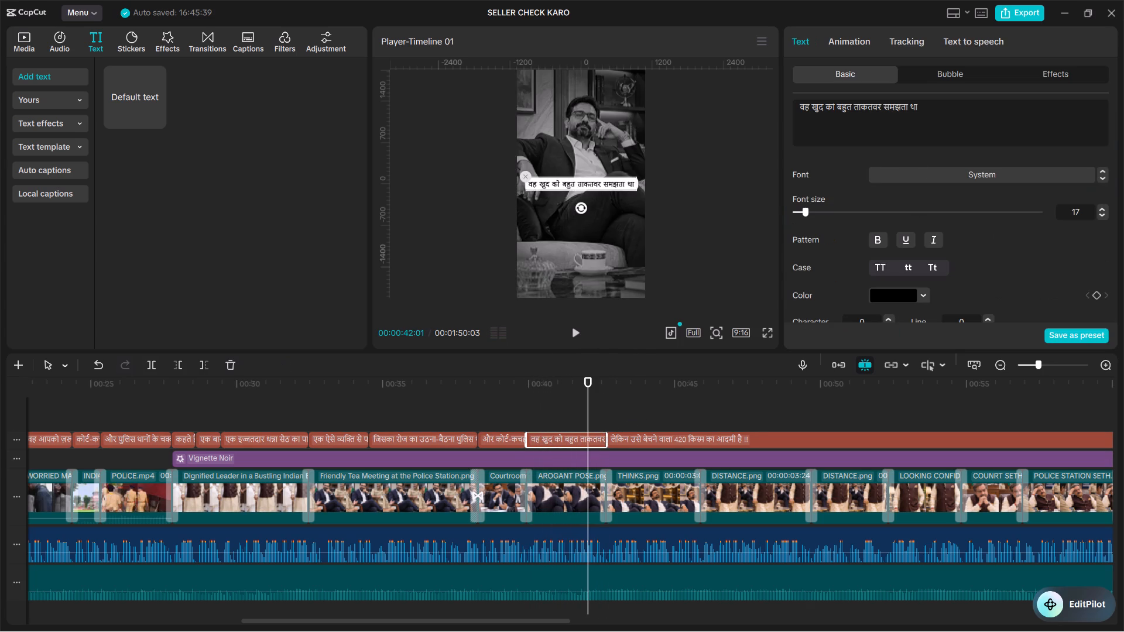
{"action": "left_click", "coordinate": [944, 105]}
{"action": "key", "text": "space"}
{"action": "key", "text": "shift+exclam"}
{"action": "key", "text": "shift+exclam"}
Reduce the font size of the "!!" in the "वह खुद को बहुत ताकतवर समझता था !!" caption to 13.
{"action": "double_click", "coordinate": [923, 105]}
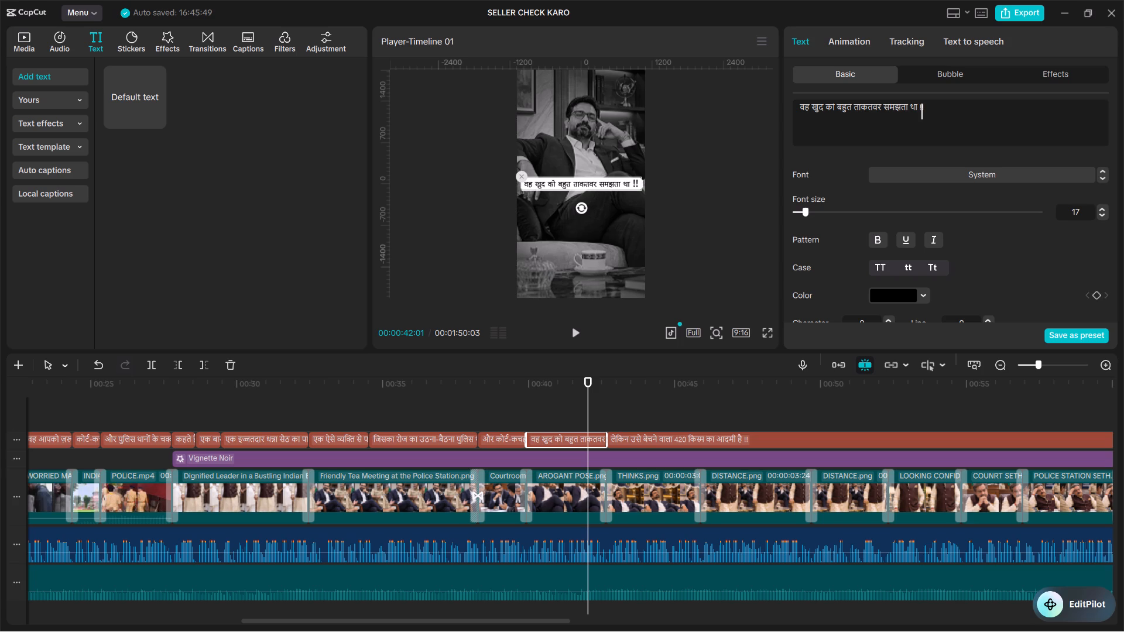
{"action": "triple_click", "coordinate": [1101, 214]}
{"action": "left_click", "coordinate": [1101, 214]}
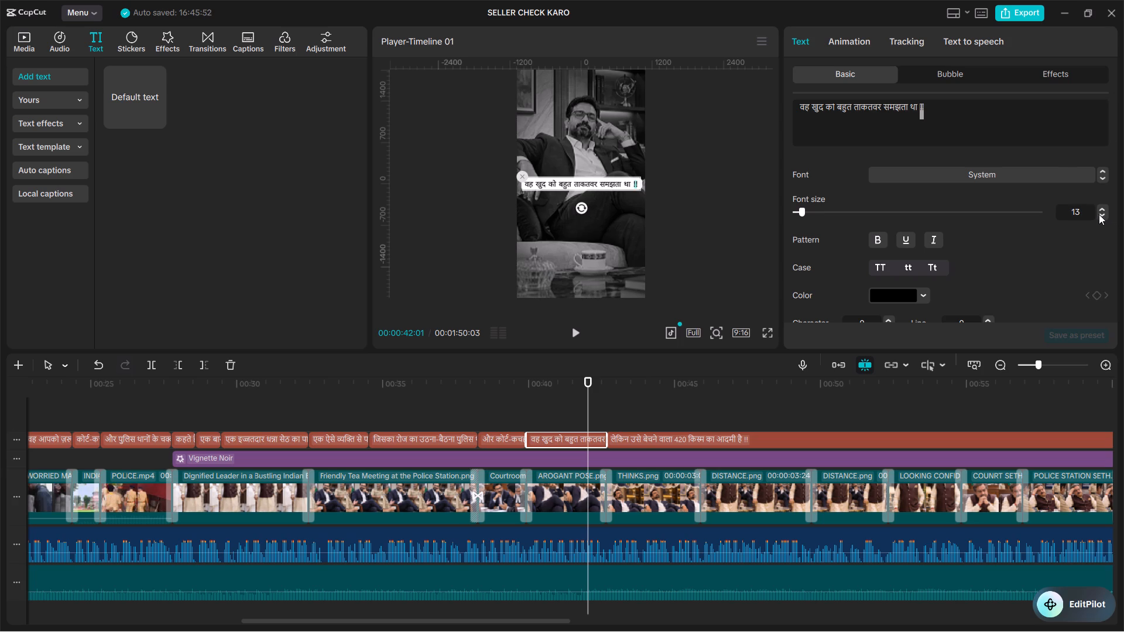
Play back the "वह खुद को बहुत ताकतवर समझता था !!" caption to check it against the speech.
{"action": "left_click", "coordinate": [564, 405]}
{"action": "key", "text": "space"}
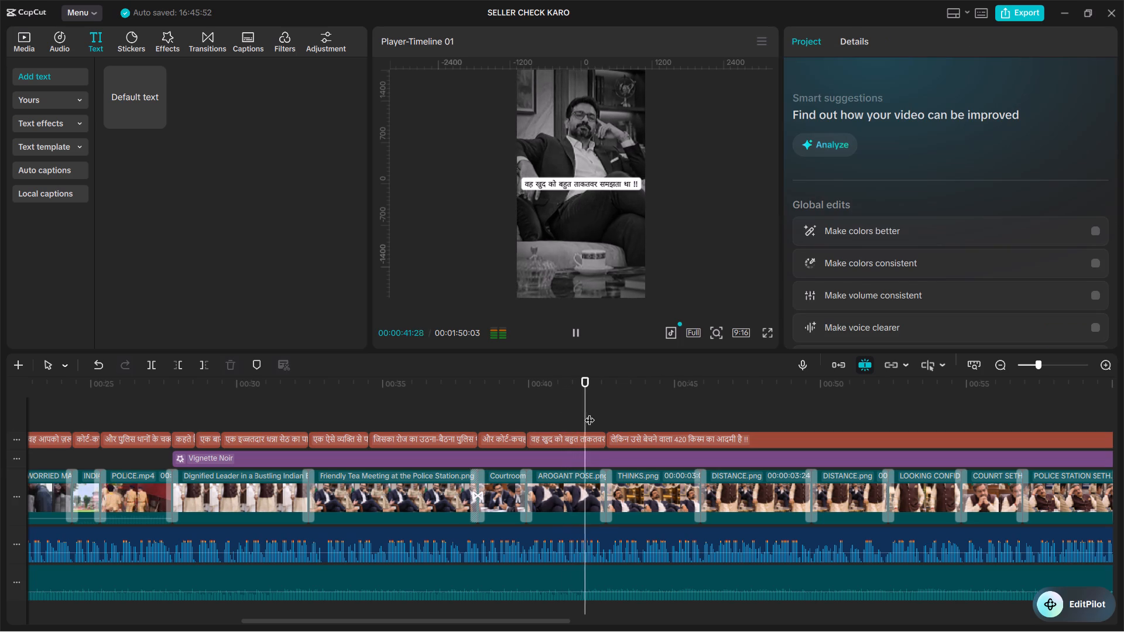
Play the THINKS clip from 00:00:42:20 to hear its phrase and locate its end at about 00:00:45:20 under the placeholder caption.
{"action": "double_click", "coordinate": [605, 410]}
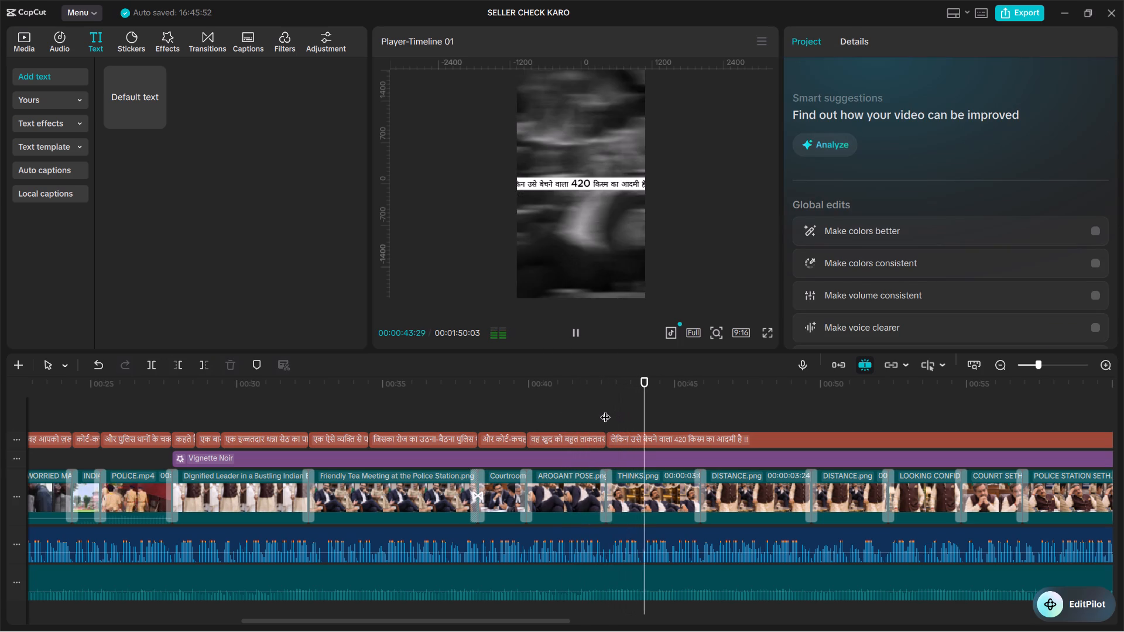
{"action": "key", "text": "space"}
{"action": "left_click", "coordinate": [605, 410]}
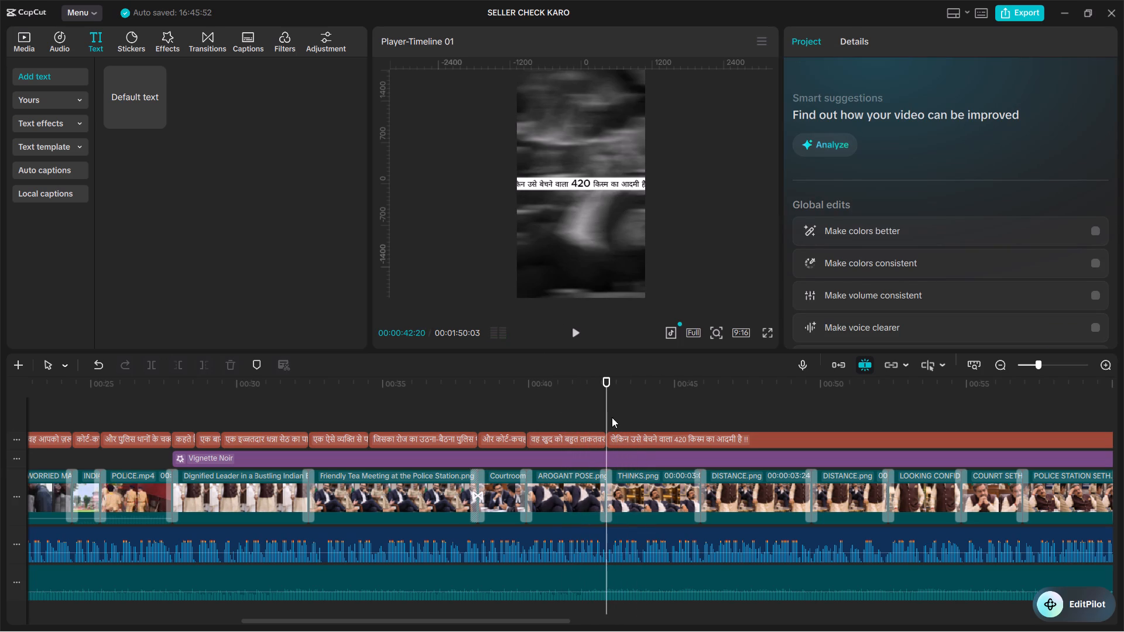
{"action": "left_click", "coordinate": [619, 432]}
{"action": "key", "text": "space"}
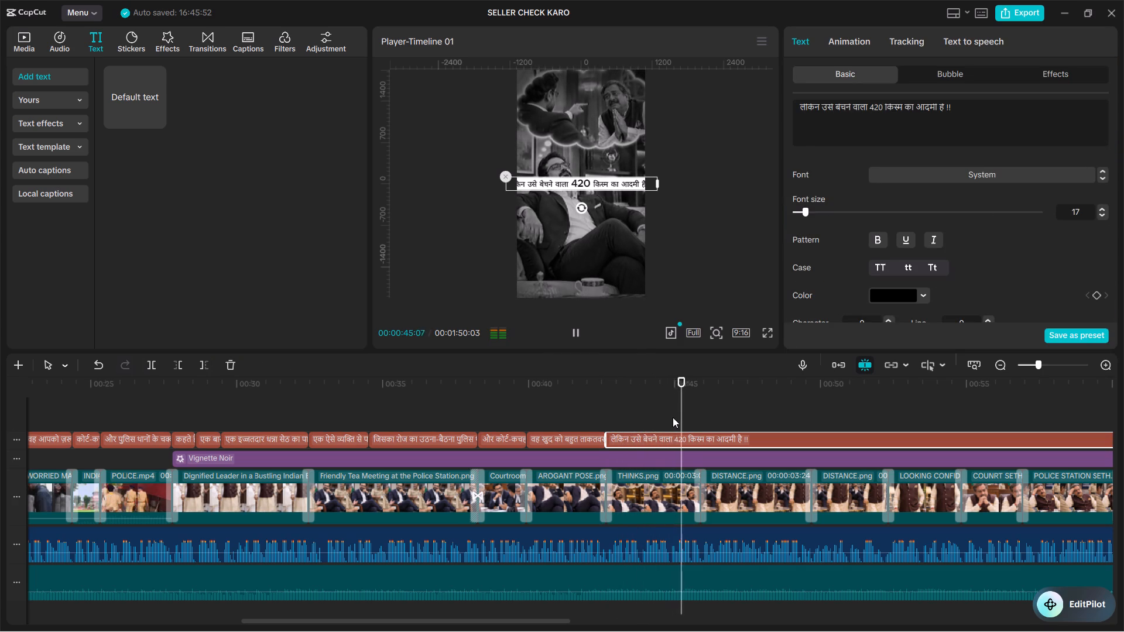
{"action": "key", "text": "space"}
{"action": "left_click_drag", "start_coordinate": [700, 411], "coordinate": [697, 417]}
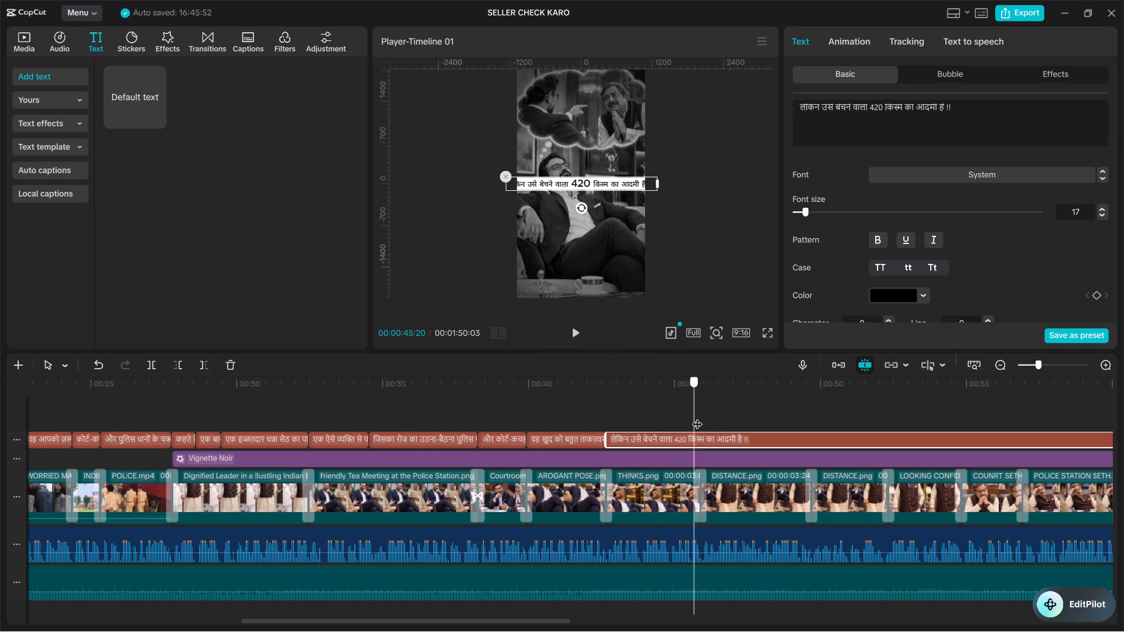
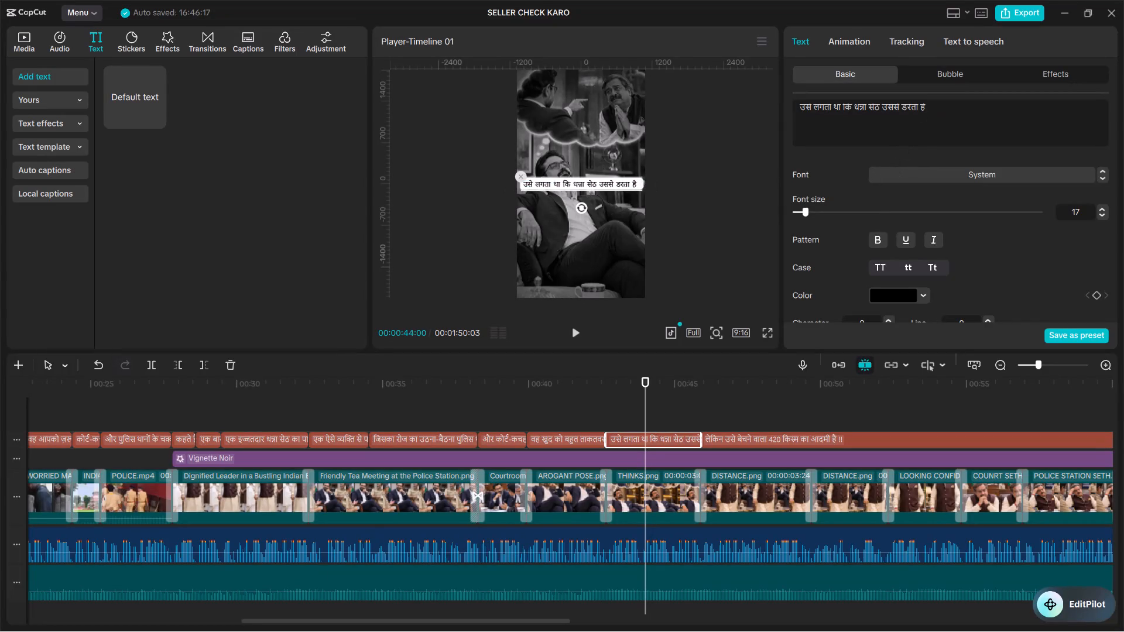
Append "!!" to the "उसे लगता था कि धन्ना सेठ उससे डरता है" caption and reduce its font size to 14.
{"action": "type", "text": "!!"}
{"action": "double_click", "coordinate": [930, 107]}
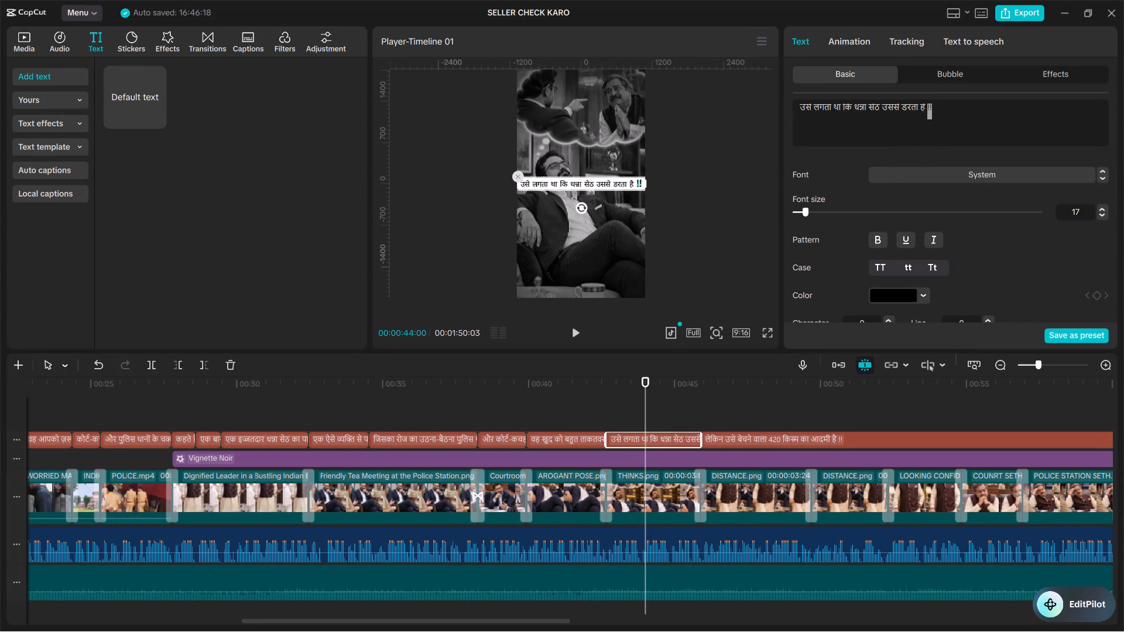
{"action": "triple_click", "coordinate": [1101, 214]}
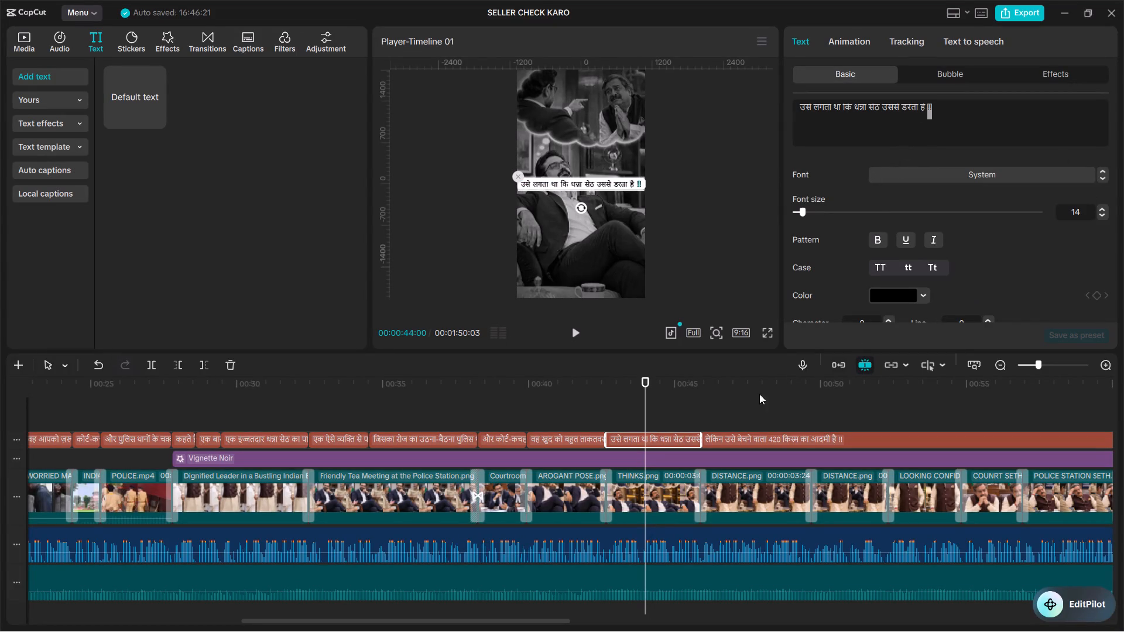
Play back the "उसे लगता था कि धन्ना सेठ उससे डरता है !!" caption to check it against the speech.
{"action": "left_click", "coordinate": [611, 408]}
{"action": "key", "text": "space"}
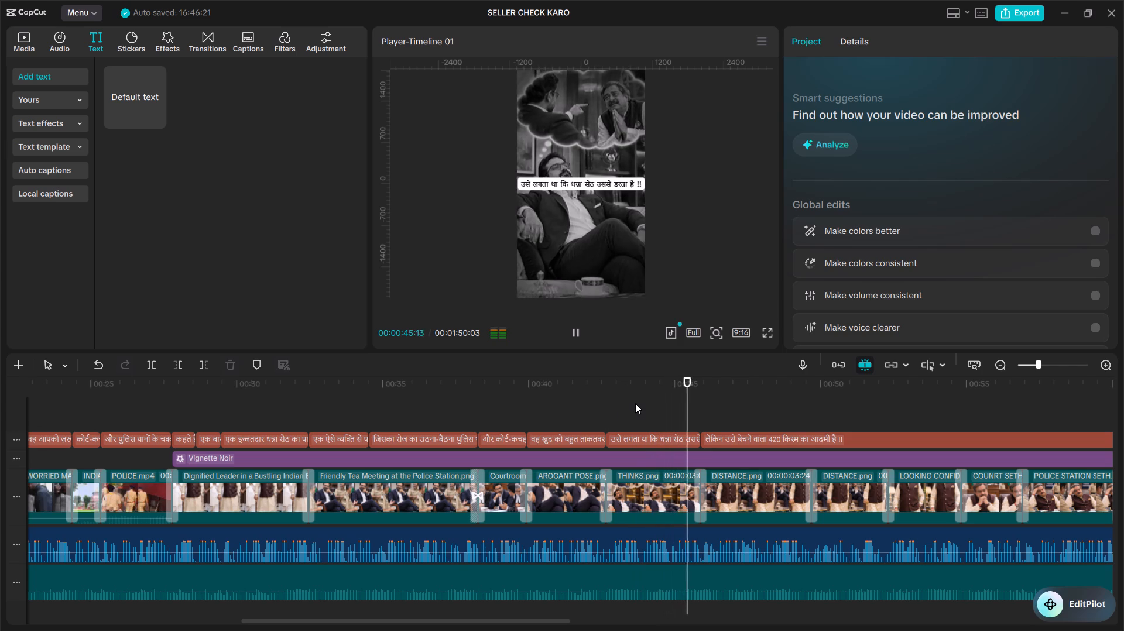
{"action": "key", "text": "space"}
{"action": "left_click", "coordinate": [694, 410]}
{"action": "left_click_drag", "start_coordinate": [694, 410], "coordinate": [703, 416]}
{"action": "left_click", "coordinate": [691, 411]}
{"action": "left_click_drag", "start_coordinate": [691, 411], "coordinate": [686, 411]}
{"action": "key", "text": "space"}
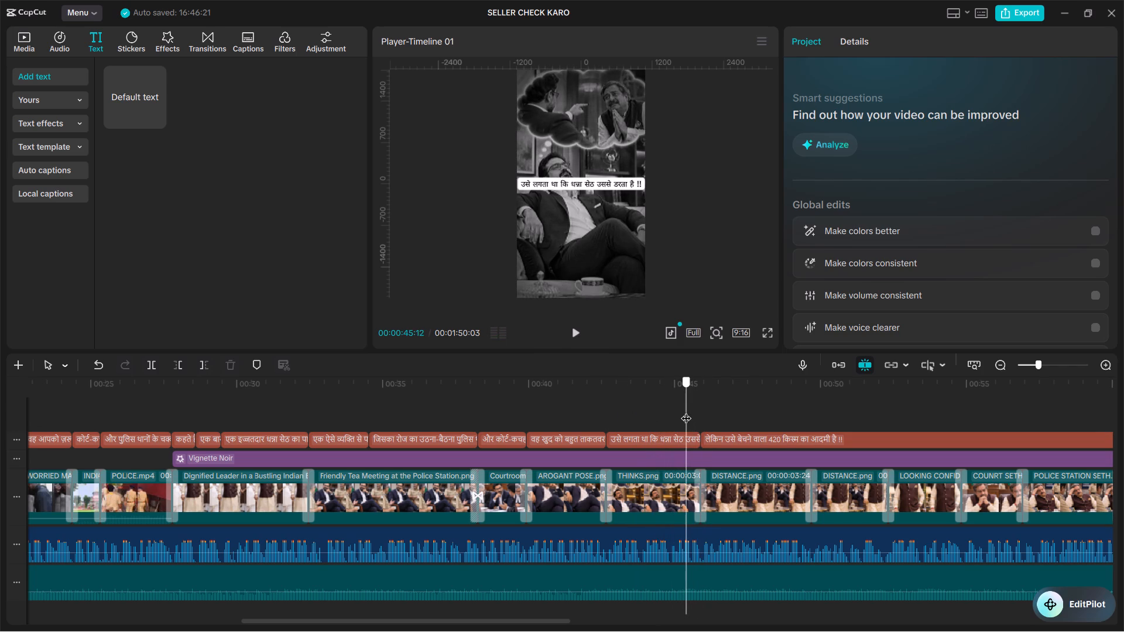
Listen to the phrase over the first DISTANCE clip and split the "लेकिन उसे बेचने वाला 420" placeholder caption at its end, 00:00:49:21.
{"action": "key", "text": "space"}
{"action": "double_click", "coordinate": [699, 408]}
{"action": "key", "text": "space"}
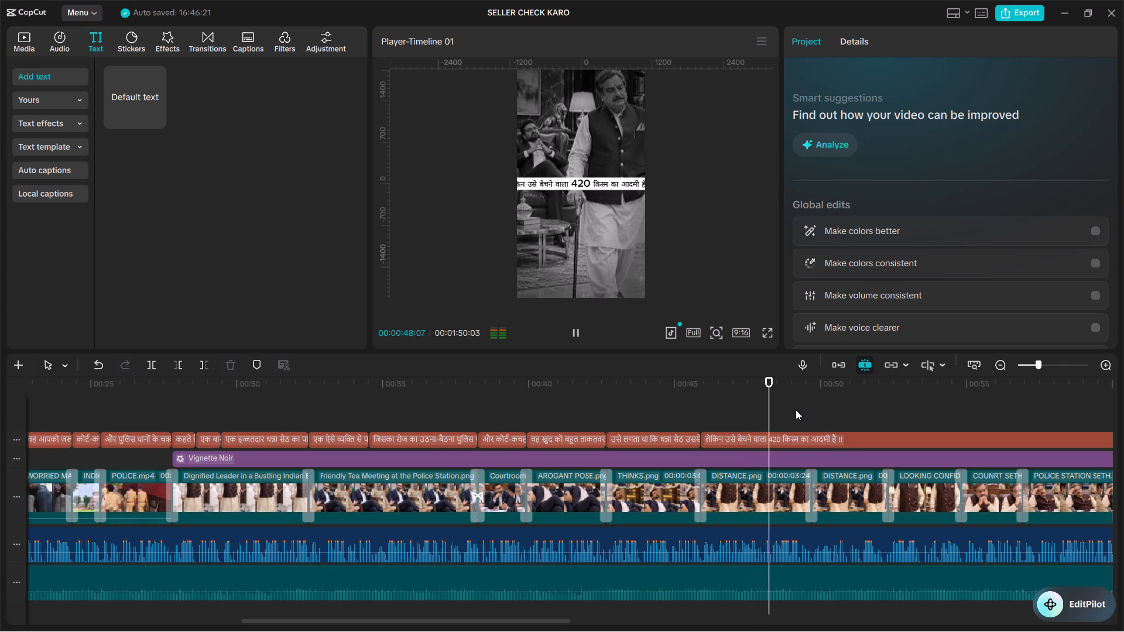
{"action": "key", "text": "space"}
{"action": "left_click_drag", "start_coordinate": [815, 421], "coordinate": [808, 419]}
{"action": "left_click", "coordinate": [799, 434]}
{"action": "key", "text": "ctrl+b"}
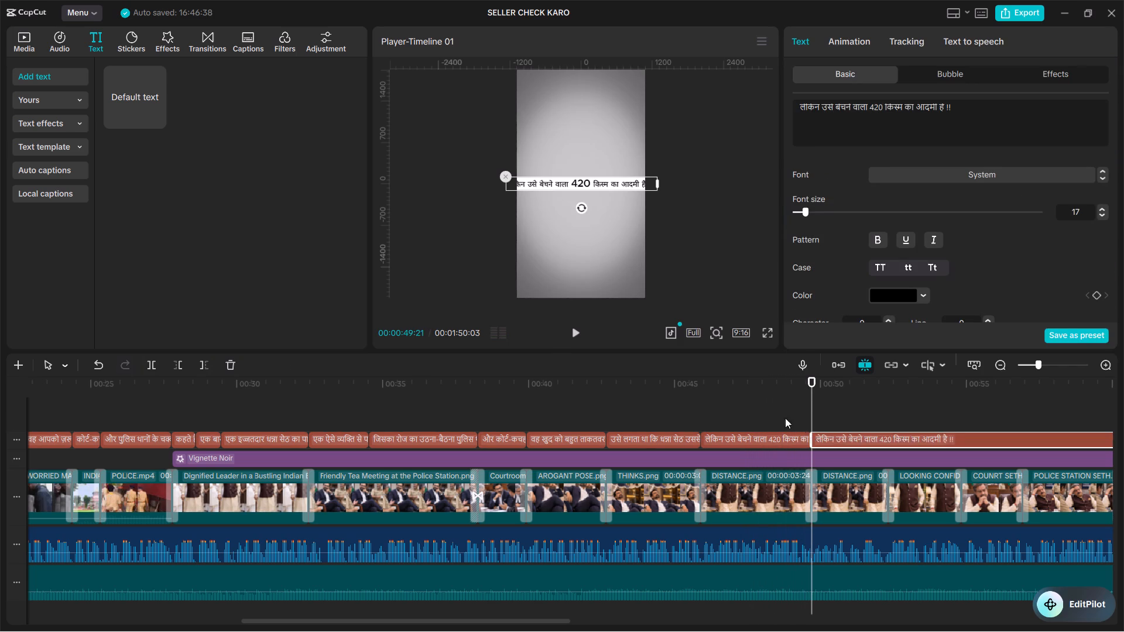
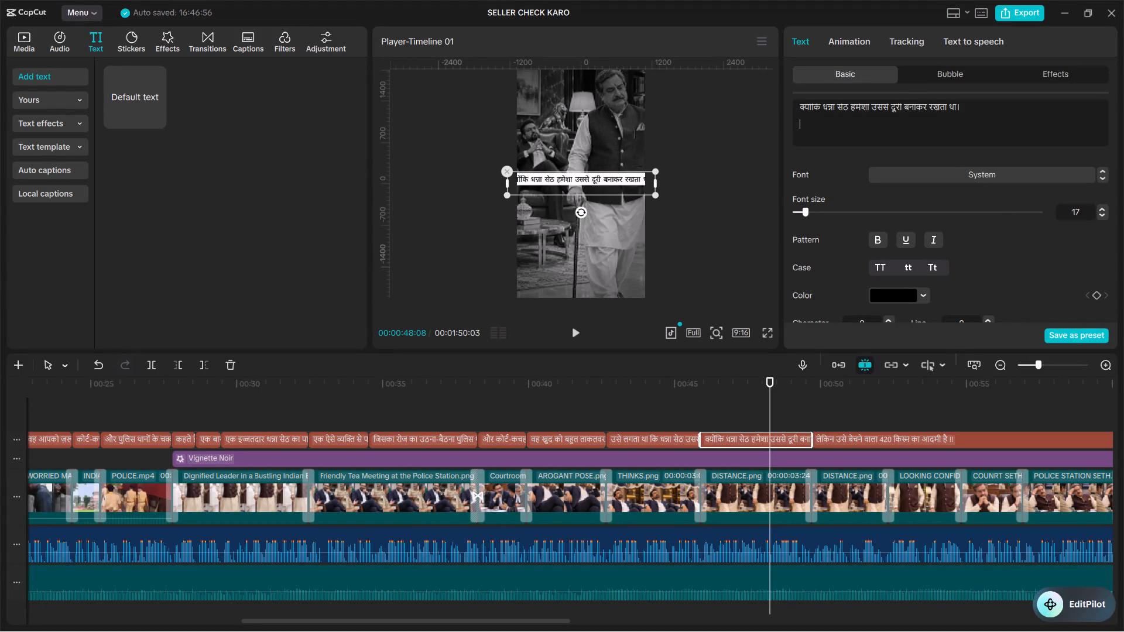
Break the "क्योंकि धन्ना सेठ हमेशा उससे दूरी बनाकर रखता था" caption into two lines after "उससे".
{"action": "left_click", "coordinate": [889, 107]}
{"action": "key", "text": "Return"}
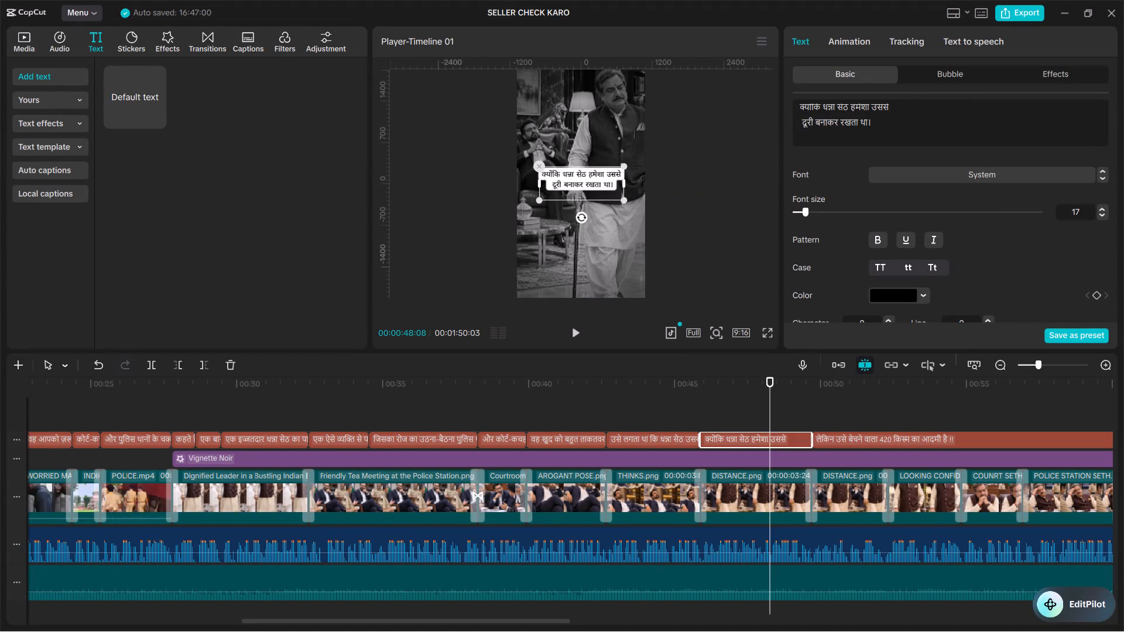
Replace the closing "।" of the "दूरी बनाकर रखता था" line with " !!" and reduce the font size of "!!".
{"action": "left_click", "coordinate": [872, 123]}
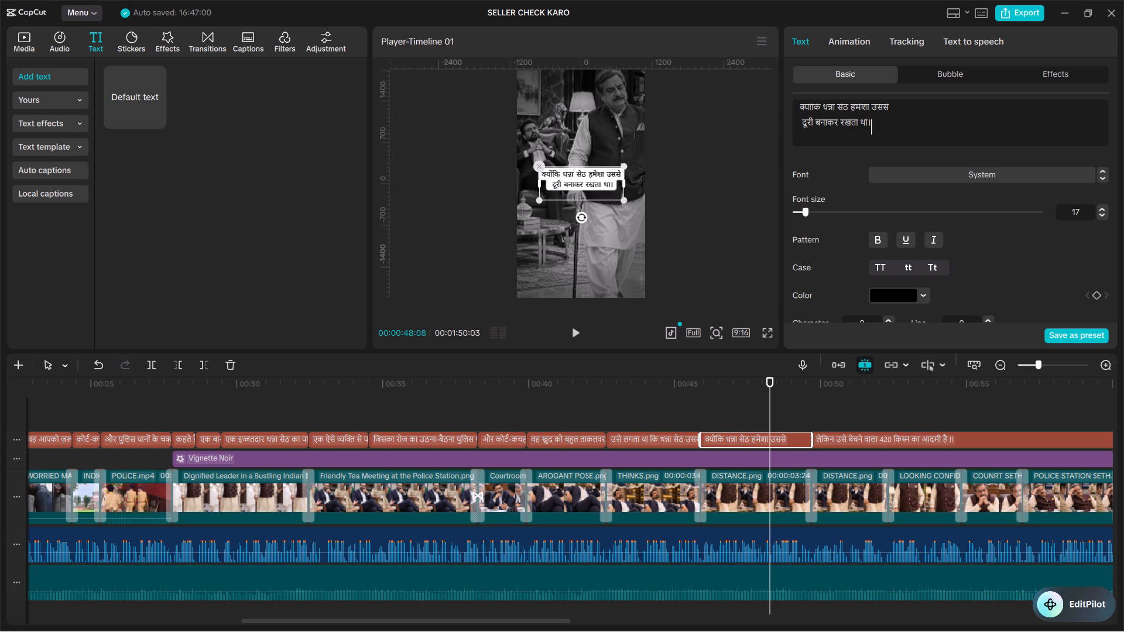
{"action": "key", "text": "BackSpace"}
{"action": "key", "text": "space"}
{"action": "type", "text": "!!"}
{"action": "double_click", "coordinate": [869, 122]}
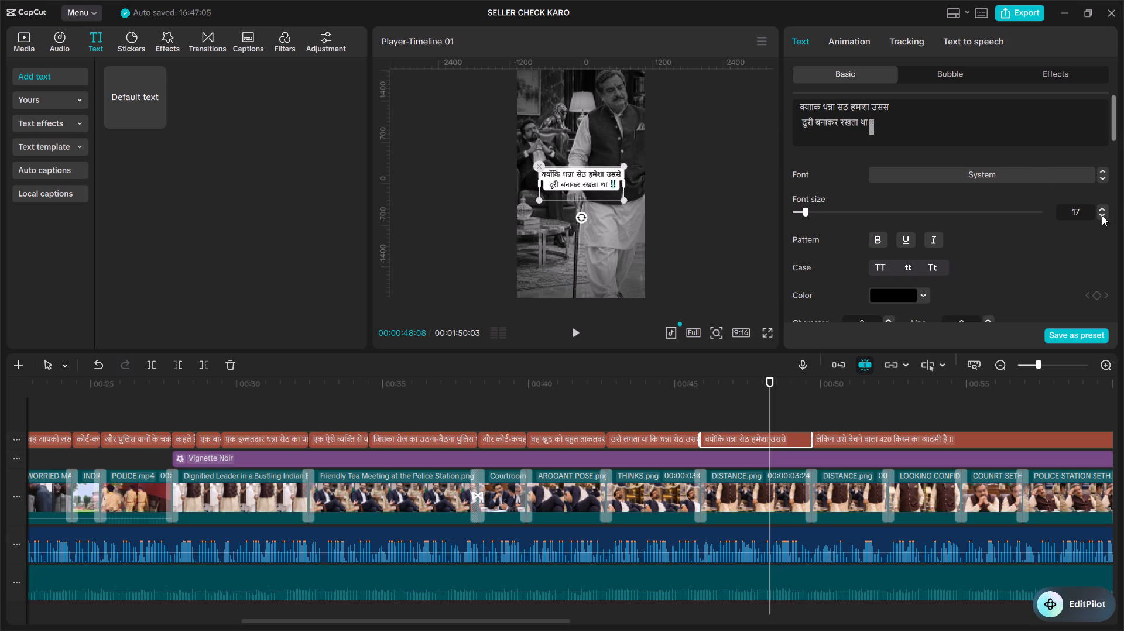
{"action": "triple_click", "coordinate": [1102, 215]}
{"action": "left_click", "coordinate": [1102, 215]}
Play back the two-line "क्योंकि धन्ना सेठ हमेशा उससे दूरी बनाकर रखता था !!" caption to check it against the speech.
{"action": "left_click", "coordinate": [698, 410]}
{"action": "key", "text": "space"}
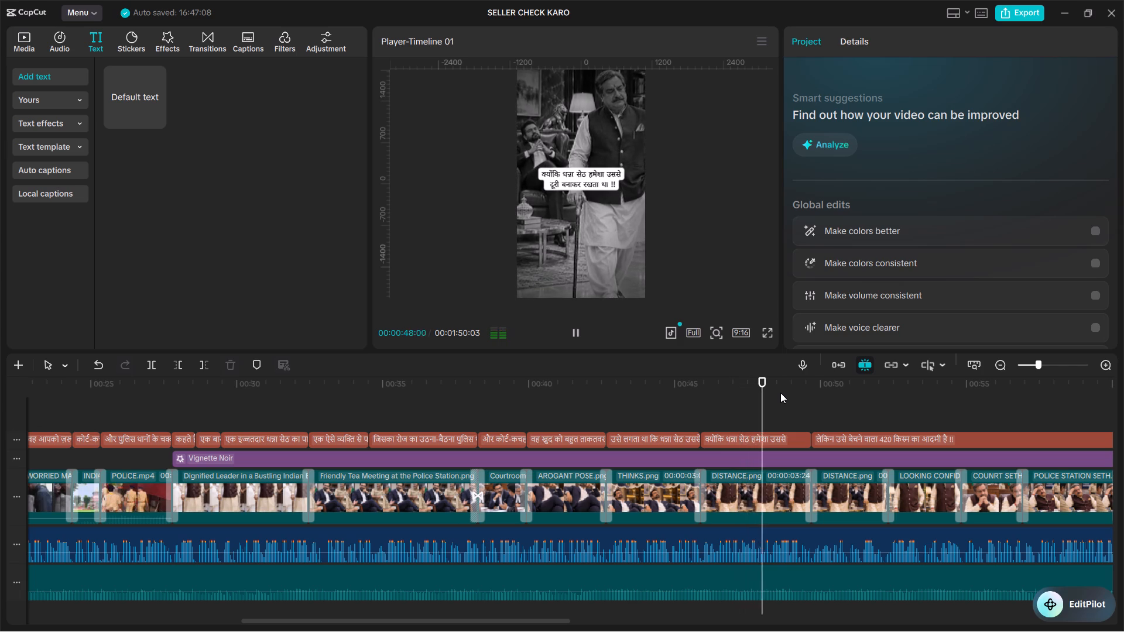
Listen to the phrase over the second DISTANCE clip and split the "लेकिन उसे बेचने वाला 420" caption at its end, 00:00:52:10.
{"action": "left_click", "coordinate": [806, 408]}
{"action": "left_click_drag", "start_coordinate": [806, 408], "coordinate": [814, 415]}
{"action": "key", "text": "space"}
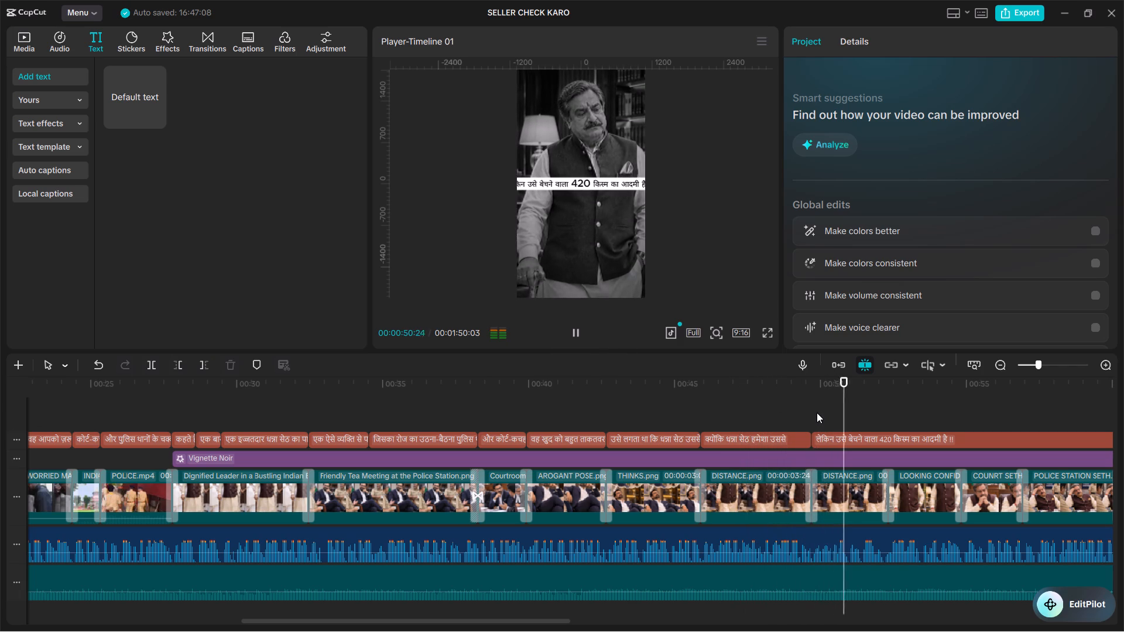
{"action": "left_click", "coordinate": [817, 413]}
{"action": "left_click_drag", "start_coordinate": [817, 411], "coordinate": [812, 411]}
{"action": "left_click_drag", "start_coordinate": [812, 411], "coordinate": [804, 415]}
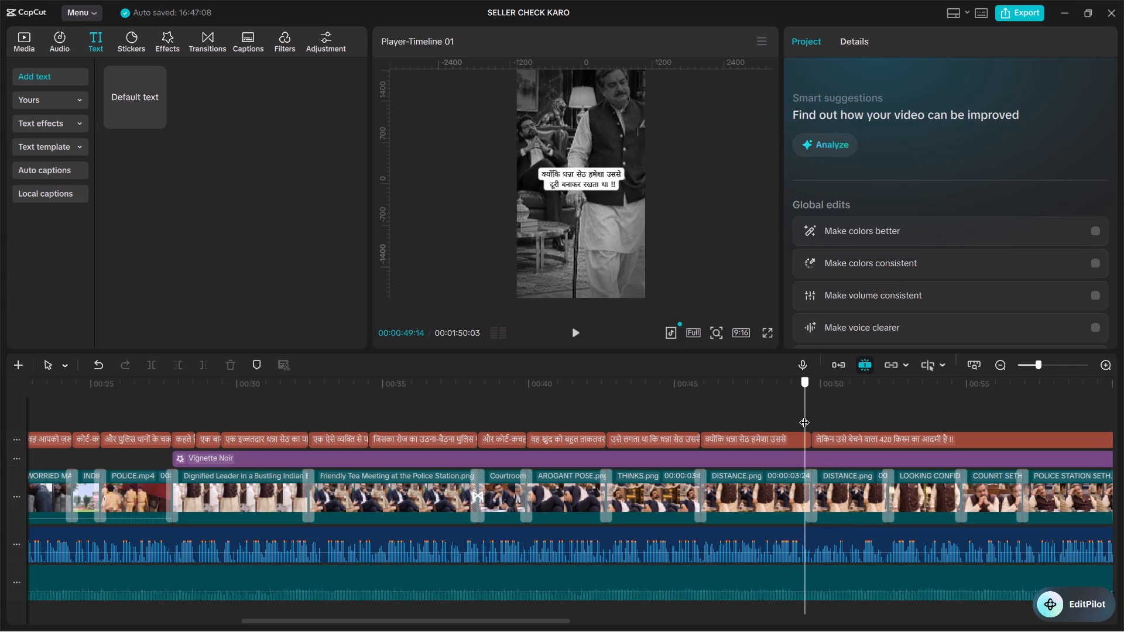
{"action": "left_click_drag", "start_coordinate": [804, 415], "coordinate": [811, 422]}
{"action": "key", "text": "space"}
{"action": "scroll", "coordinate": [872, 424], "scroll_direction": "down", "scroll_amount": 2, "text": "alt"}
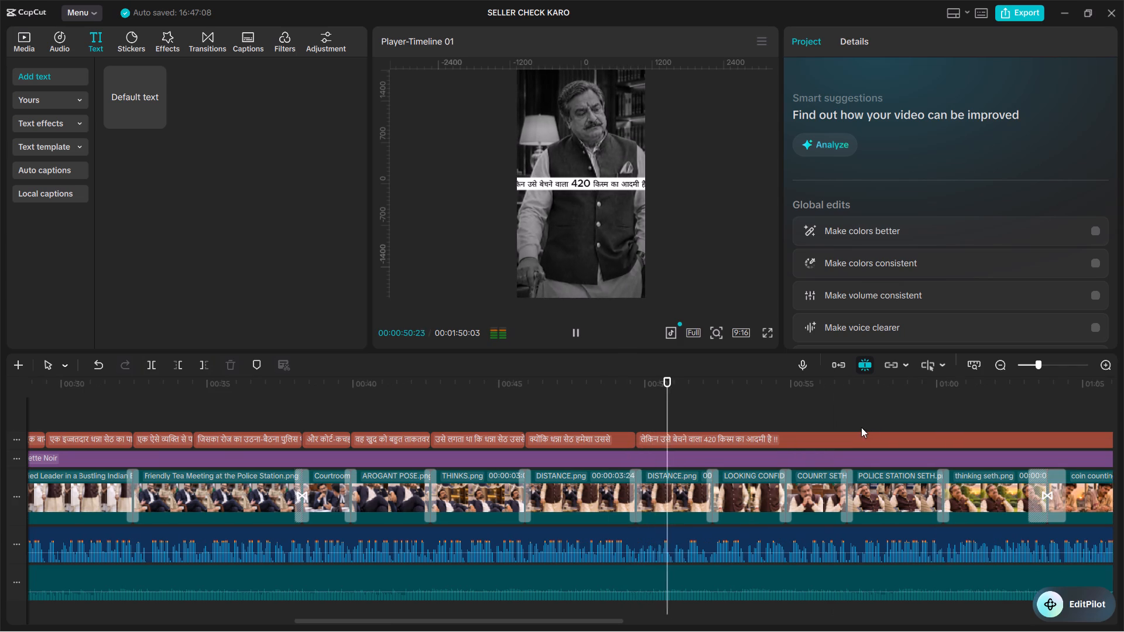
{"action": "key", "text": "space"}
{"action": "left_click_drag", "start_coordinate": [705, 417], "coordinate": [714, 423]}
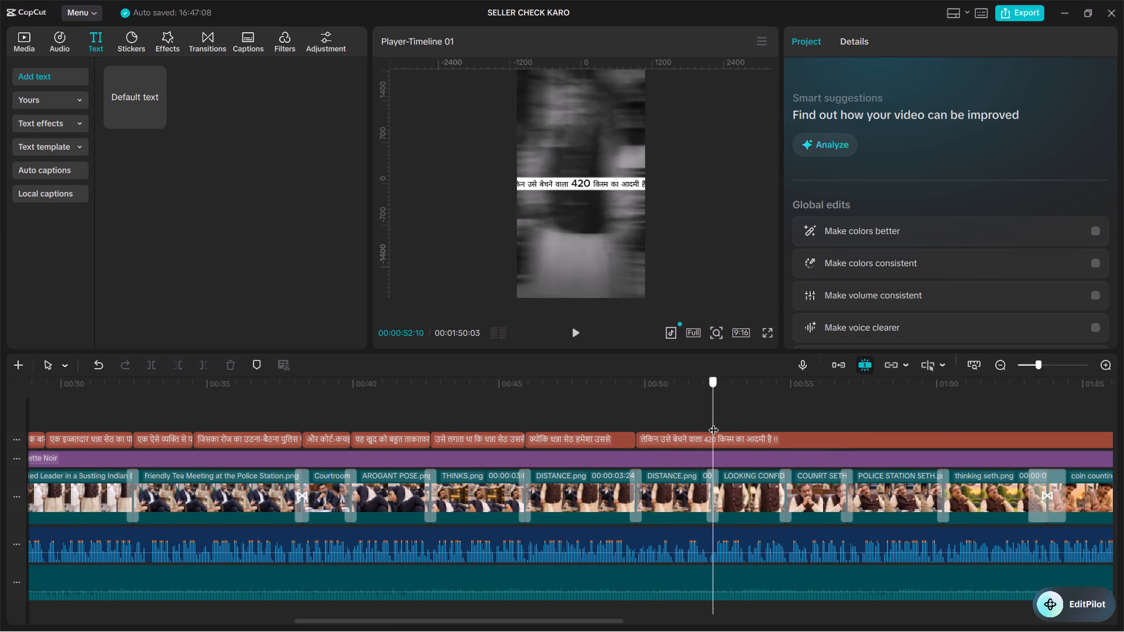
{"action": "left_click_drag", "start_coordinate": [714, 423], "coordinate": [714, 423]}
{"action": "left_click", "coordinate": [694, 437]}
{"action": "key", "text": "ctrl+b"}
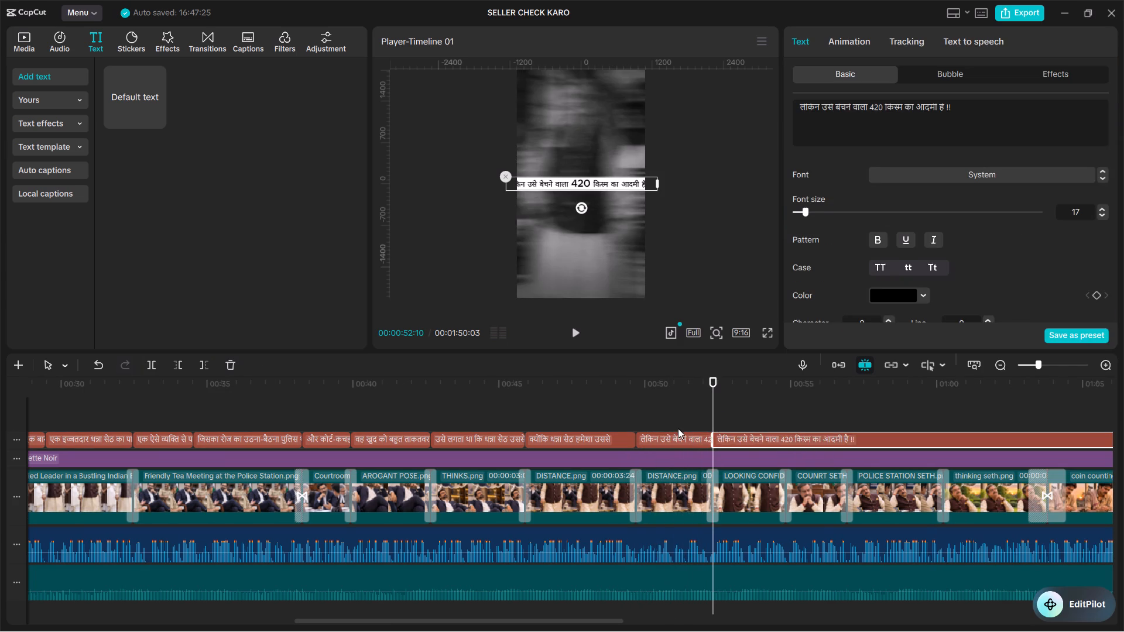
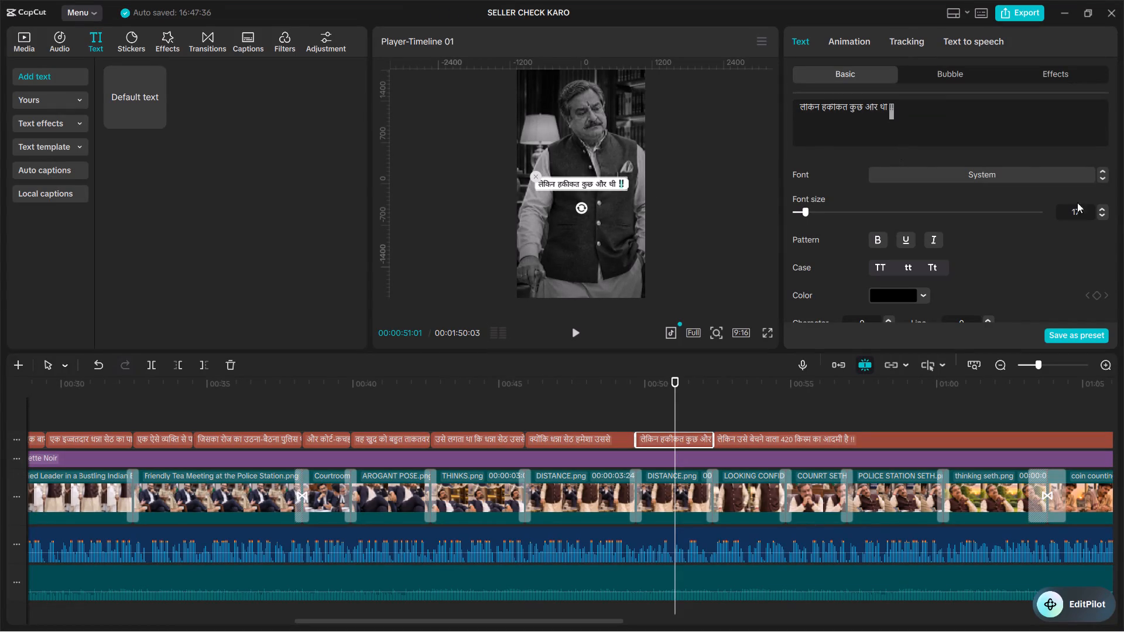
Reduce the font size of the "!!" that ends the "लेकिन हकीकत कुछ और थी !!" caption.
{"action": "triple_click", "coordinate": [1104, 216]}
Play back the "लेकिन हकीकत कुछ और थी !!" caption from its start to check it against the speech.
{"action": "double_click", "coordinate": [629, 410]}
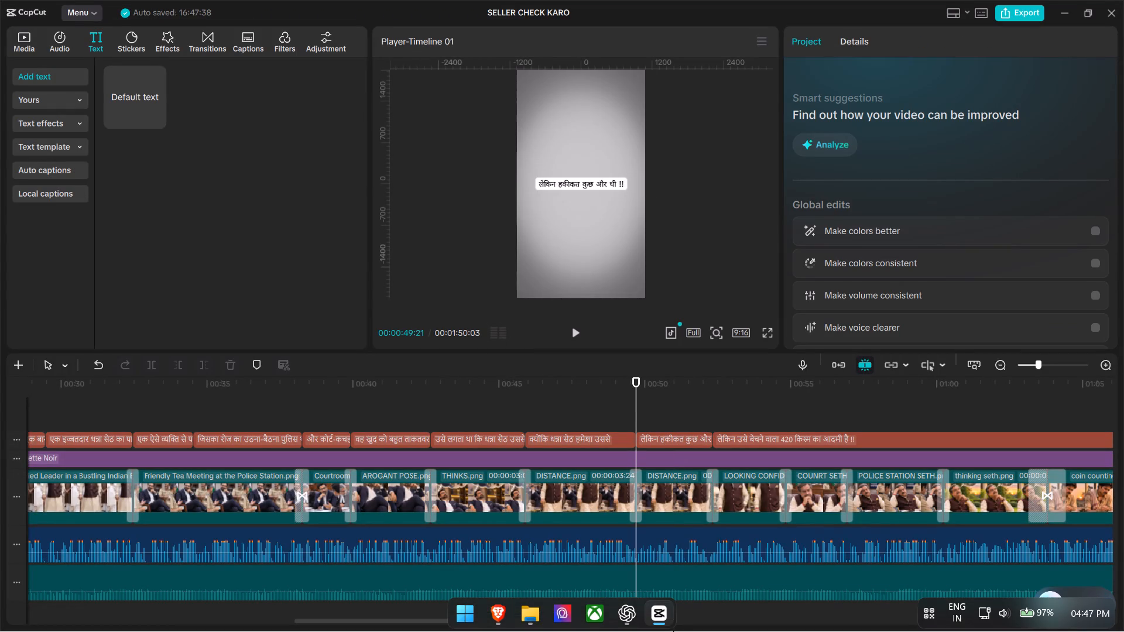
{"action": "double_click", "coordinate": [637, 413]}
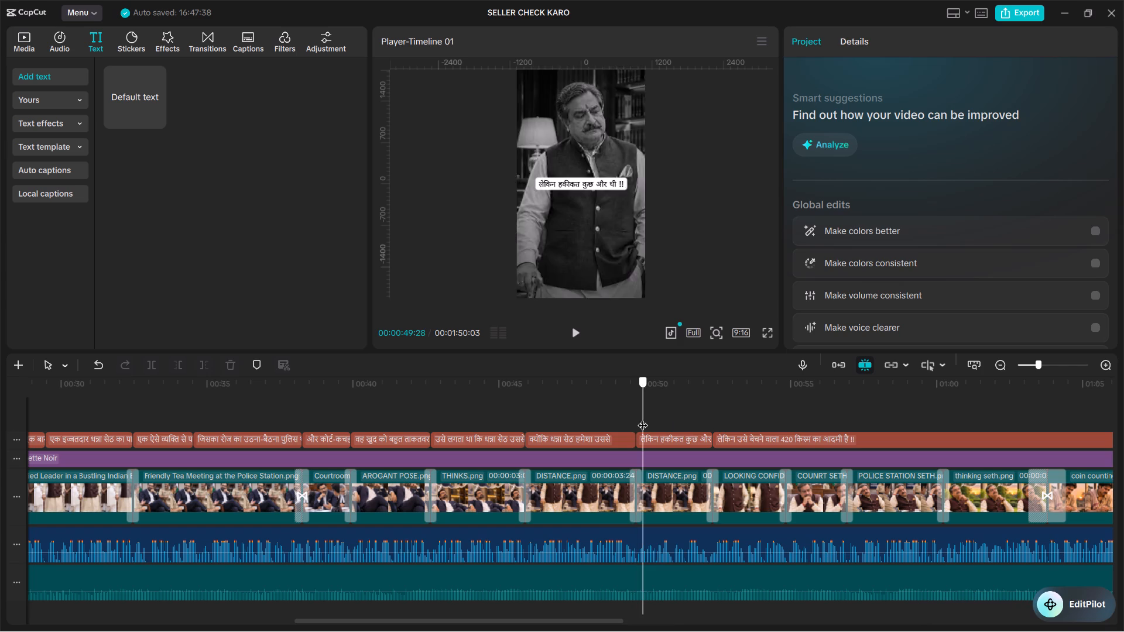
{"action": "key", "text": "space"}
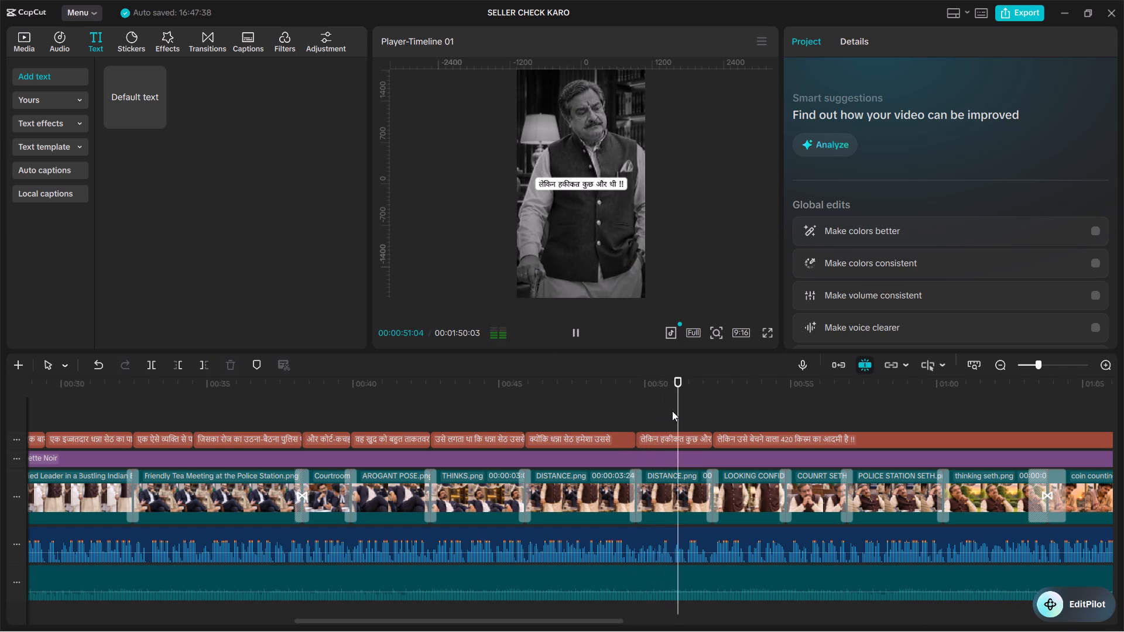
{"action": "key", "text": "space"}
Select the "लेकिन उसे बेचने वाला 420 किस्म का आदमी है !!" caption and listen to the speech from its start at 00:00:52:10.
{"action": "left_click", "coordinate": [708, 413]}
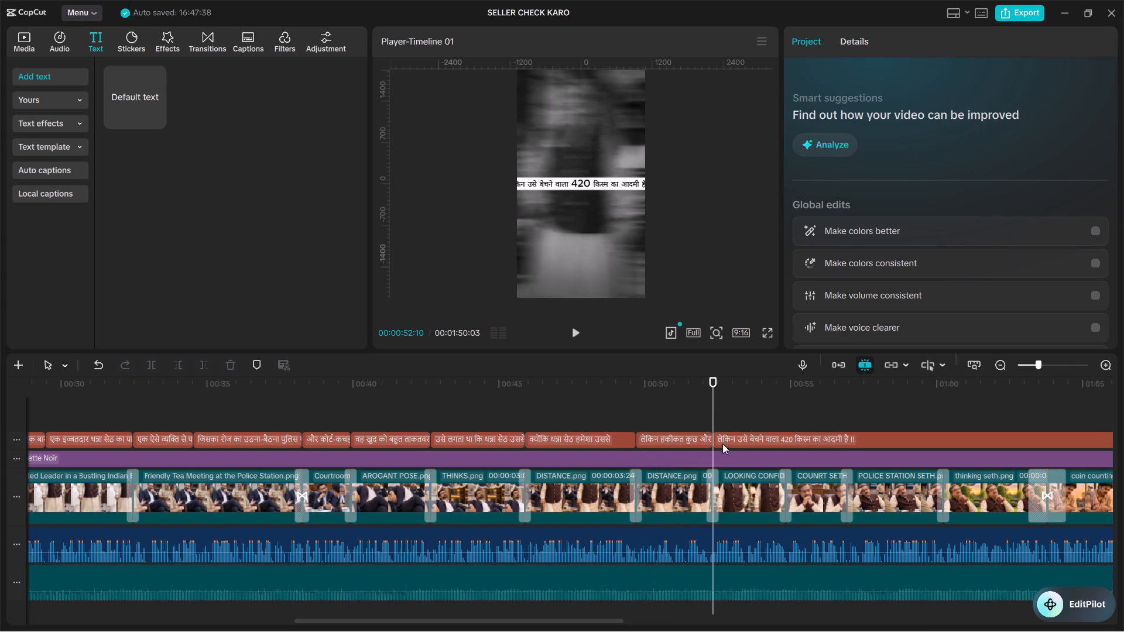
{"action": "left_click", "coordinate": [724, 437]}
{"action": "key", "text": "space"}
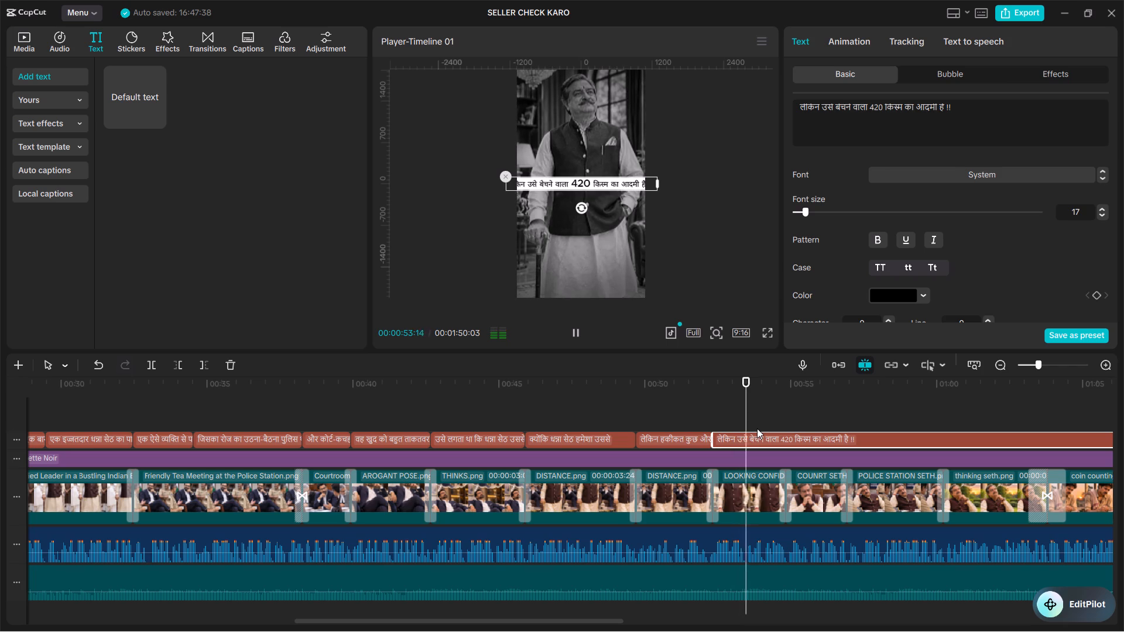
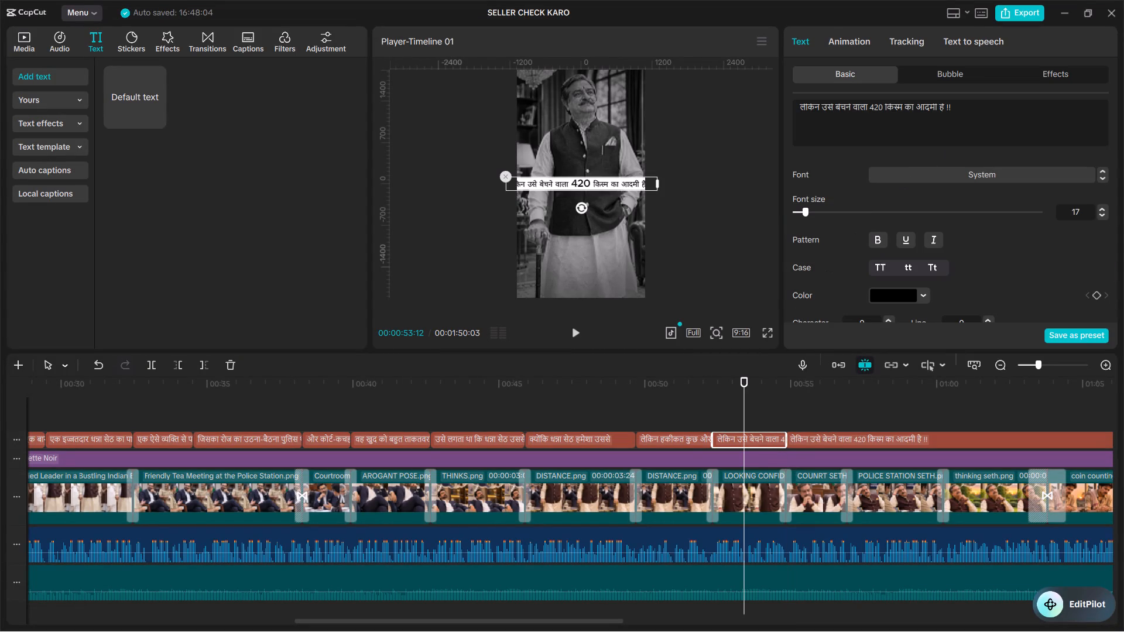
Replace the selected caption's text with "धन्ना सेठ उस व्यक्ति से नहीं !!".
{"action": "key", "text": "ctrl+a"}
{"action": "key", "text": "ctrl+v"}
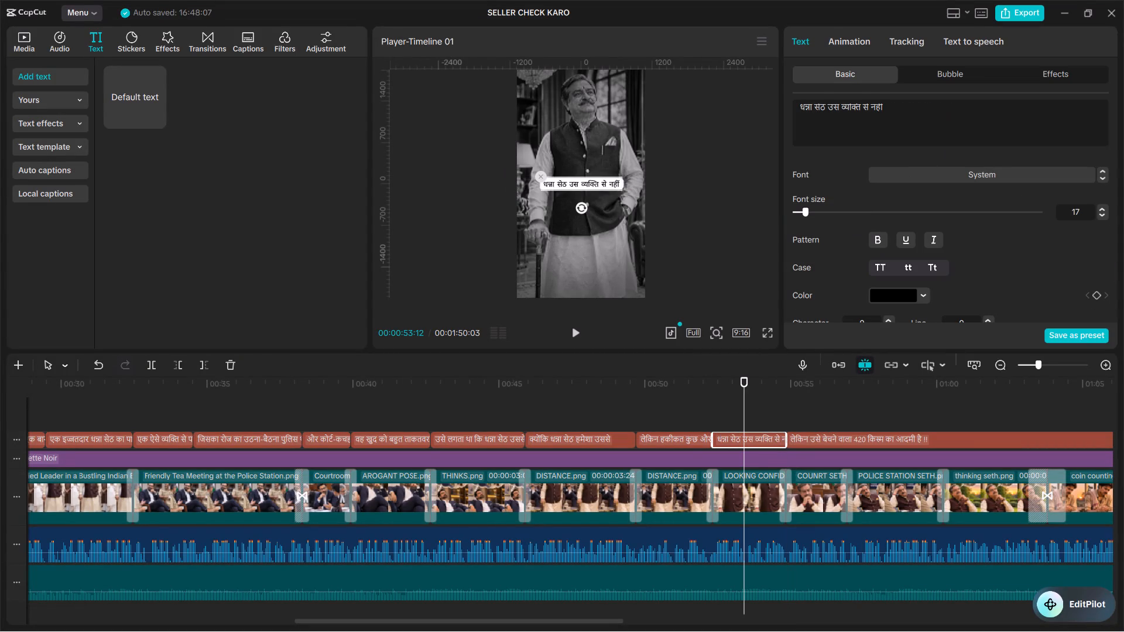
{"action": "key", "text": "space"}
{"action": "key", "text": "shift+exclam"}
{"action": "key", "text": "shift+exclam"}
Reduce the font size of the "!!" ending the "धन्ना सेठ उस व्यक्ति से नहीं !!" caption to 13.
{"action": "double_click", "coordinate": [887, 107]}
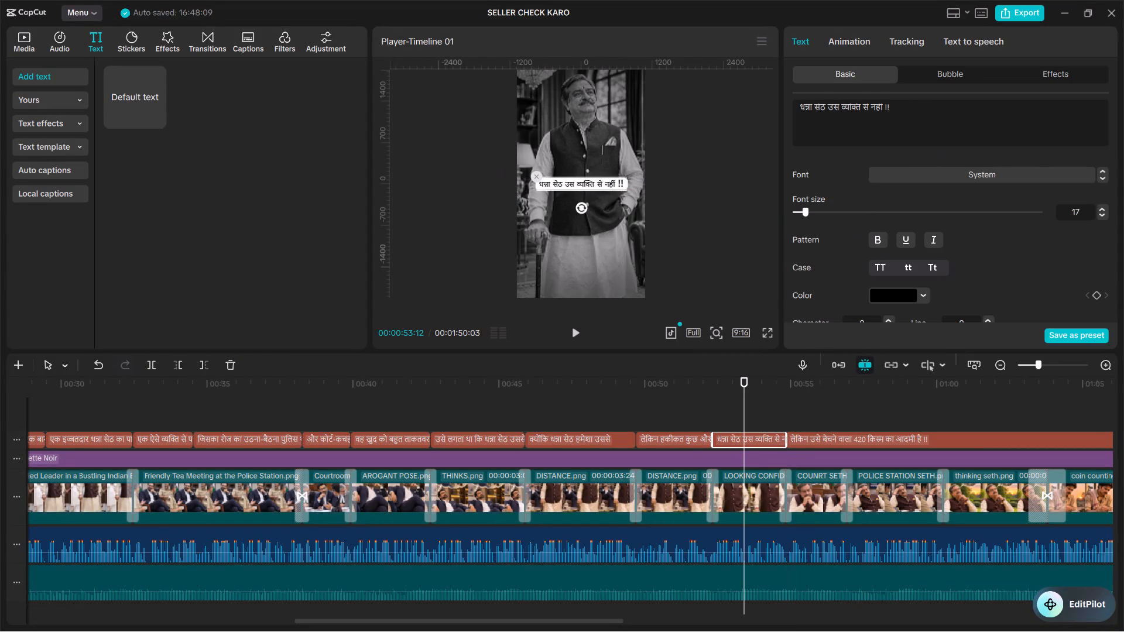
{"action": "triple_click", "coordinate": [1100, 218]}
{"action": "left_click", "coordinate": [1100, 218]}
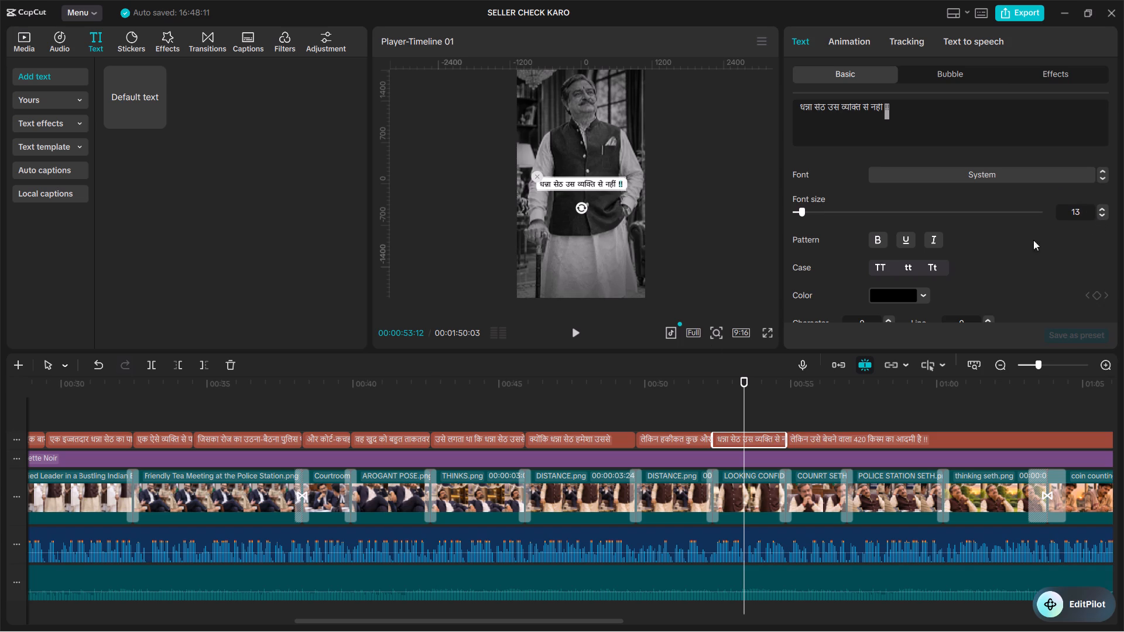
Play back the "धन्ना सेठ उस व्यक्ति से नहीं !!" caption from its start to check it against the speech.
{"action": "left_click", "coordinate": [712, 406]}
{"action": "key", "text": "space"}
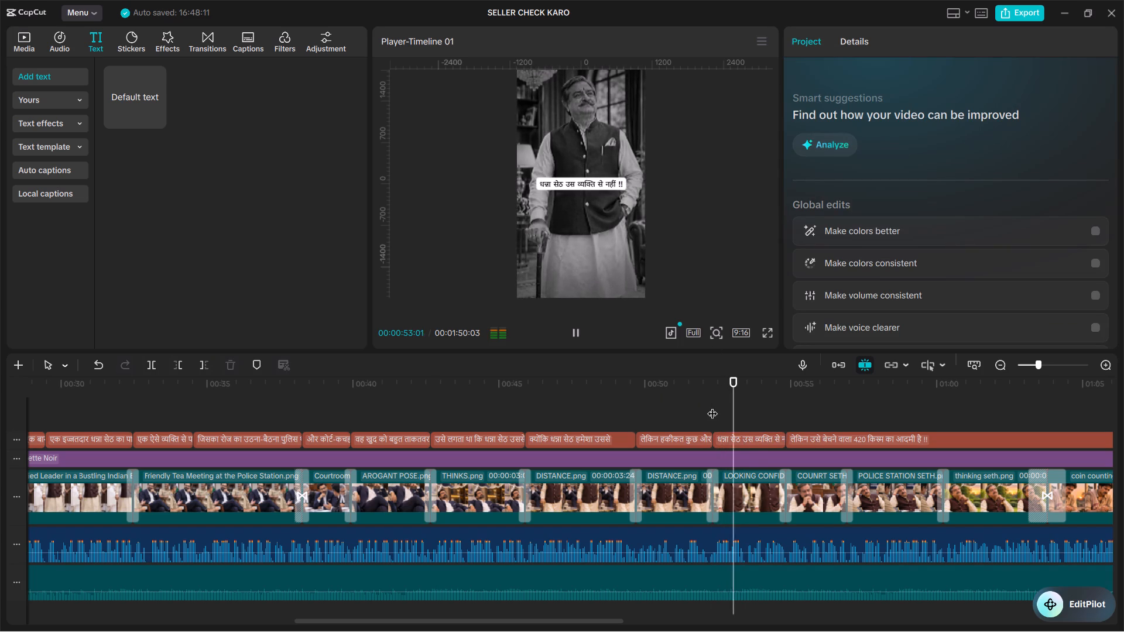
{"action": "key", "text": "space"}
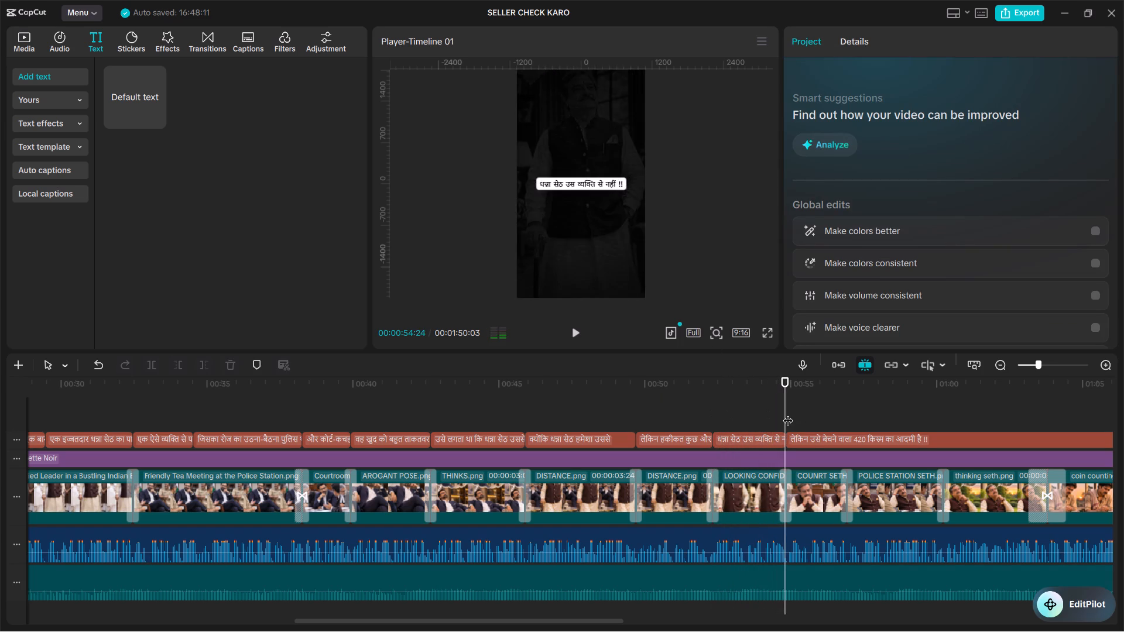
Listen on for the next phrase's end, set the playhead at 00:00:56:28 and select the long "लेकिन उसे बेचने वाला 420 किस्म का आदमी है !!" caption there.
{"action": "left_click", "coordinate": [788, 413]}
{"action": "key", "text": "space"}
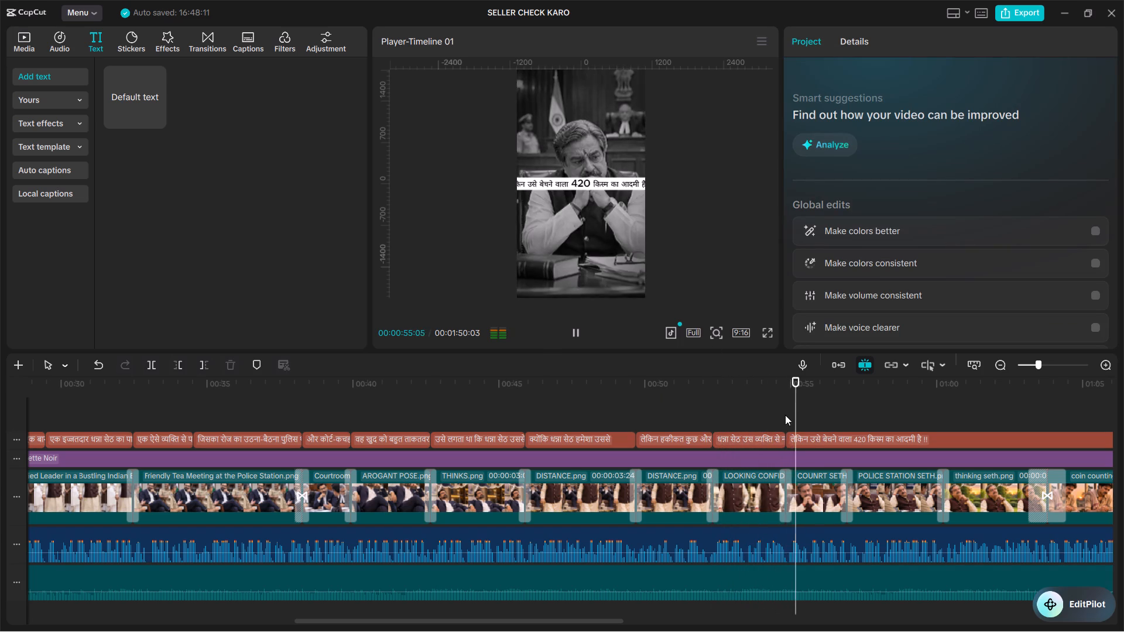
{"action": "key", "text": "space"}
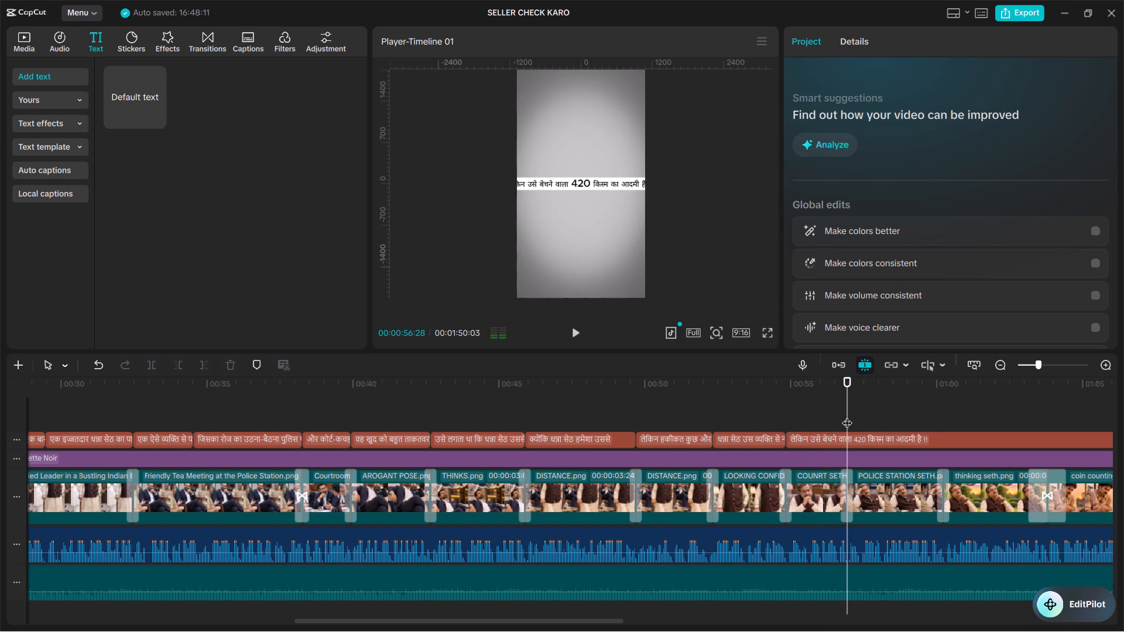
{"action": "left_click", "coordinate": [848, 414]}
{"action": "key", "text": "space"}
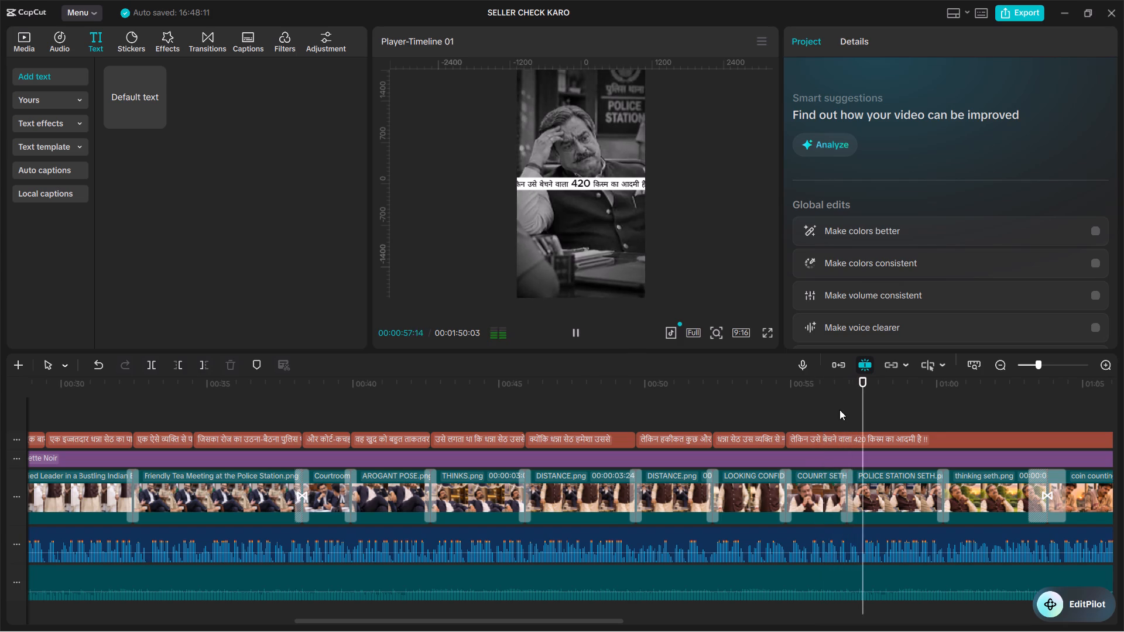
{"action": "left_click", "coordinate": [839, 410]}
{"action": "left_click_drag", "start_coordinate": [839, 410], "coordinate": [847, 417]}
{"action": "left_click", "coordinate": [845, 440]}
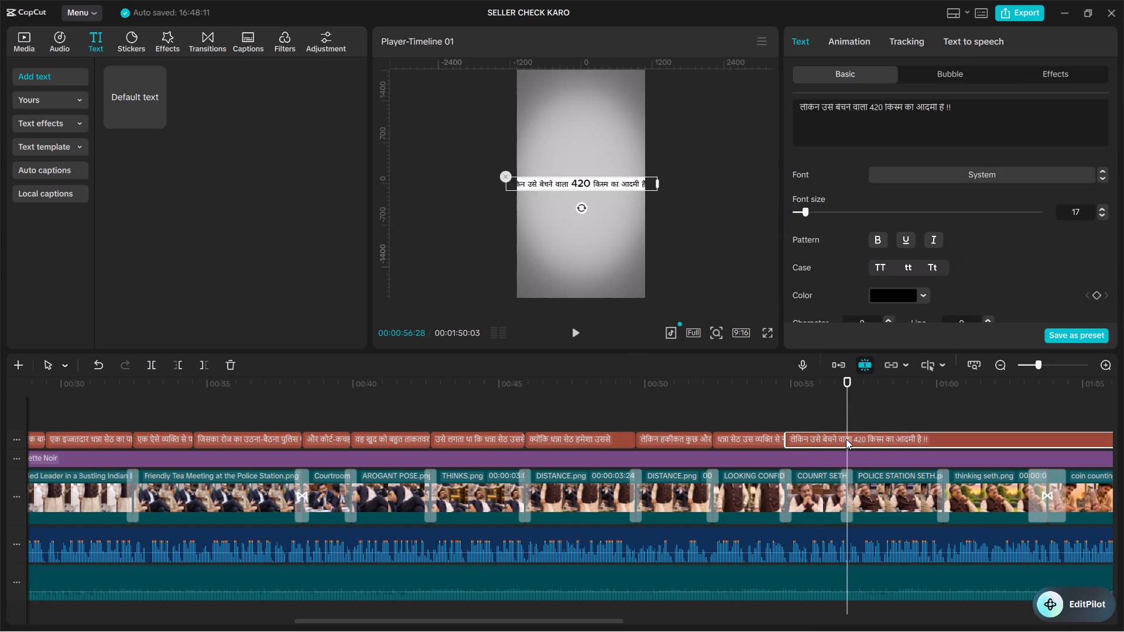
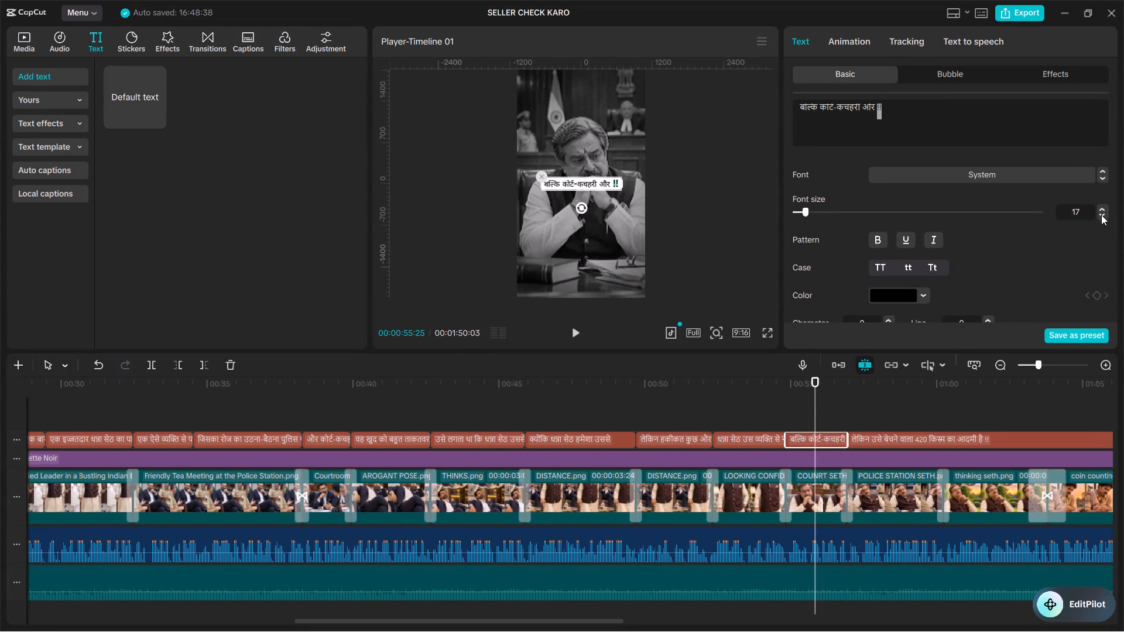
Reduce the font size of the "!!" ending the "बल्कि कोर्ट-कचहरी और !!" caption.
{"action": "left_click", "coordinate": [1101, 215]}
Play back the "बल्कि कोर्ट-कचहरी और !!" caption from its start to check it against the speech.
{"action": "left_click", "coordinate": [786, 420]}
{"action": "key", "text": "space"}
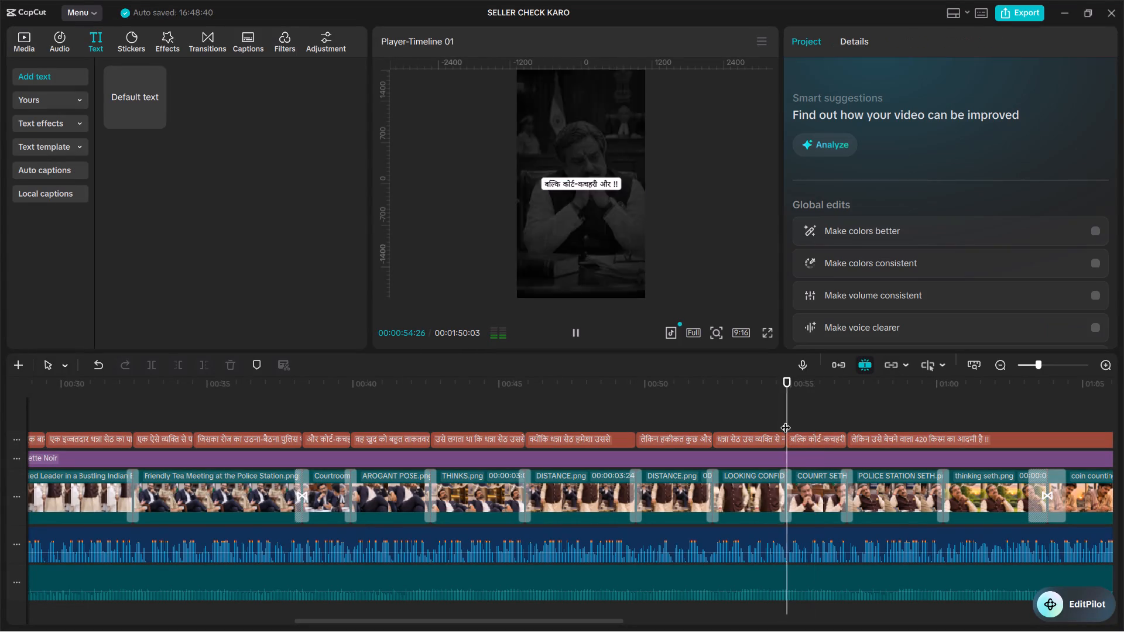
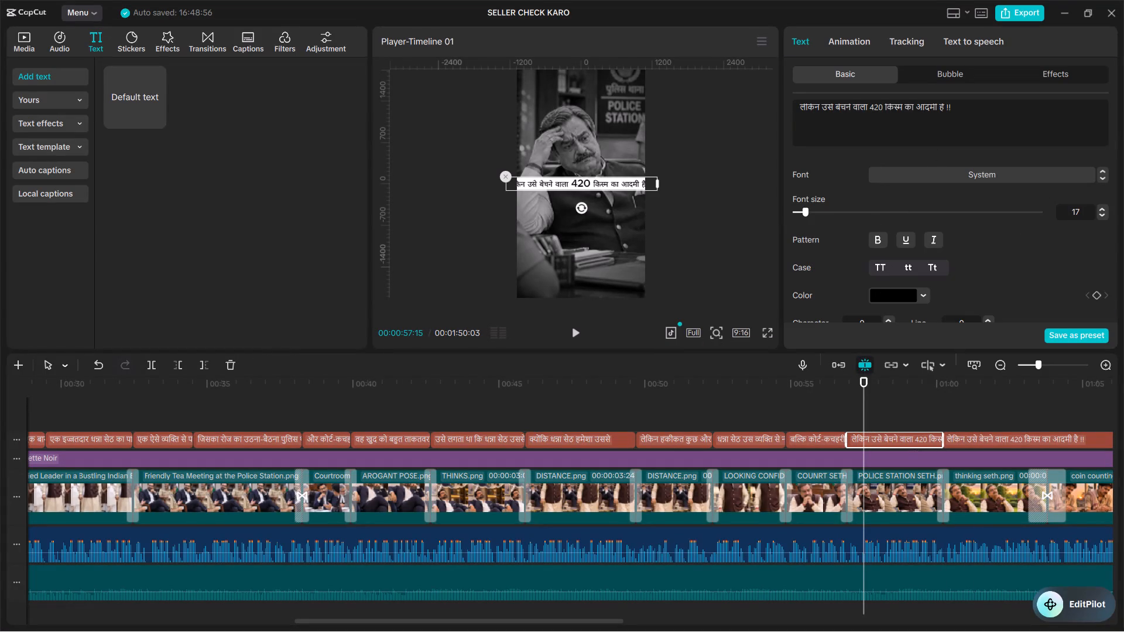
Replace the text of the caption clip over the police station shot with "पुलिस थानों के चक्करों से दूर रहना चाहता था !!".
{"action": "left_click", "coordinate": [942, 122]}
{"action": "key", "text": "ctrl+a"}
{"action": "key", "text": "ctrl+v"}
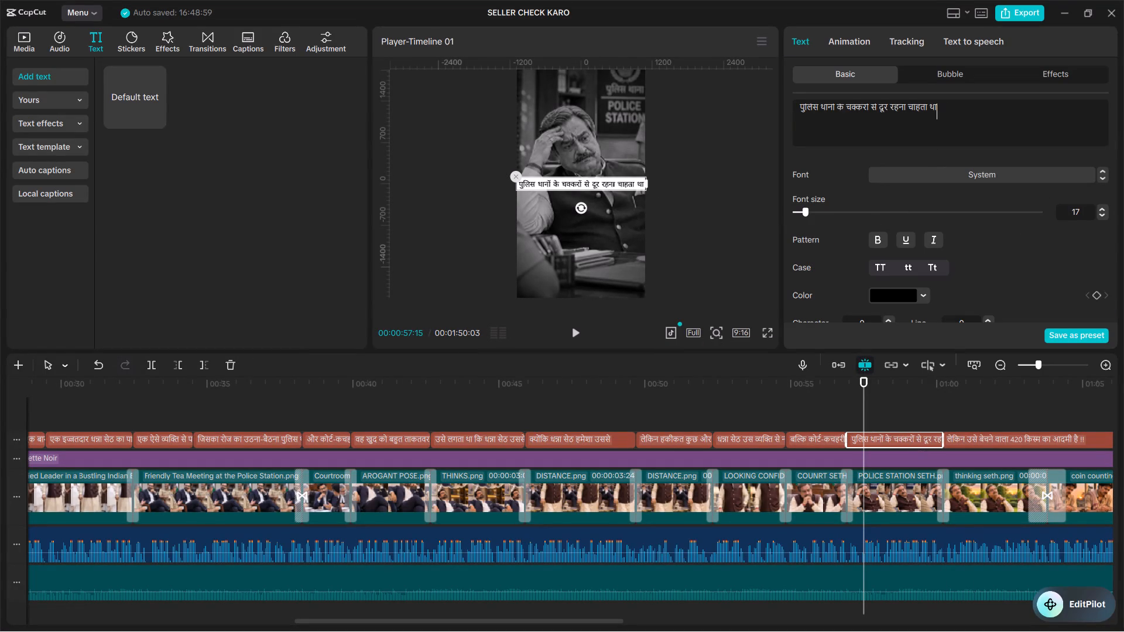
{"action": "key", "text": "space"}
{"action": "key", "text": "shift+exclam"}
{"action": "key", "text": "shift+exclam"}
Reduce the font size of the "!!" ending the "पुलिस थानों के चक्करों से दूर रहना चाहता था !!" caption to 13.
{"action": "double_click", "coordinate": [938, 108]}
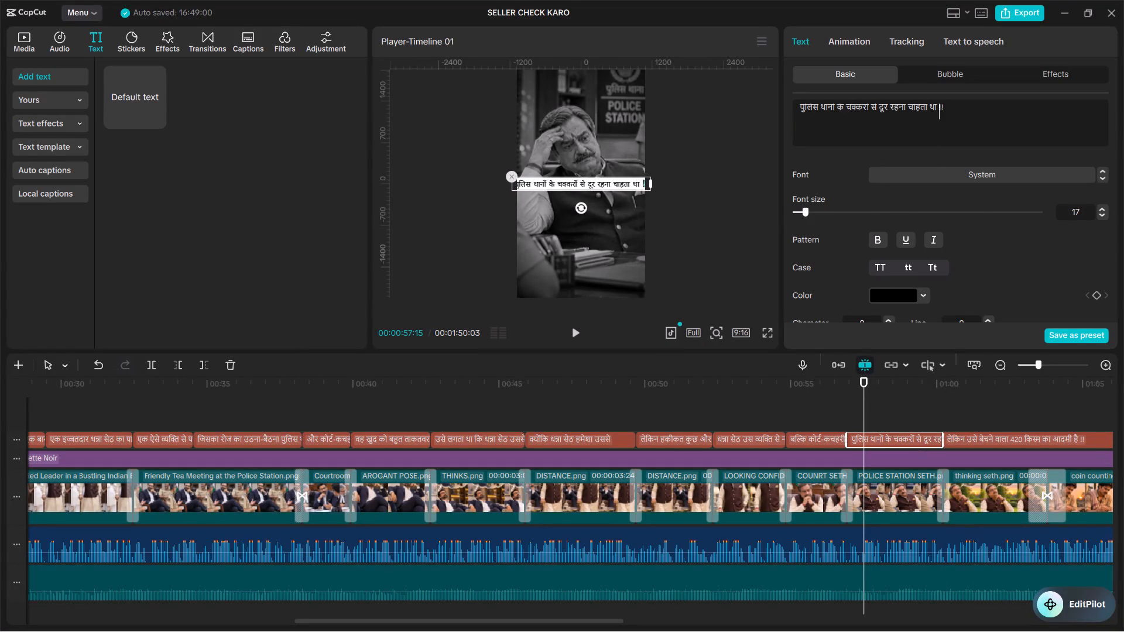
{"action": "triple_click", "coordinate": [1104, 217]}
{"action": "left_click", "coordinate": [1104, 217]}
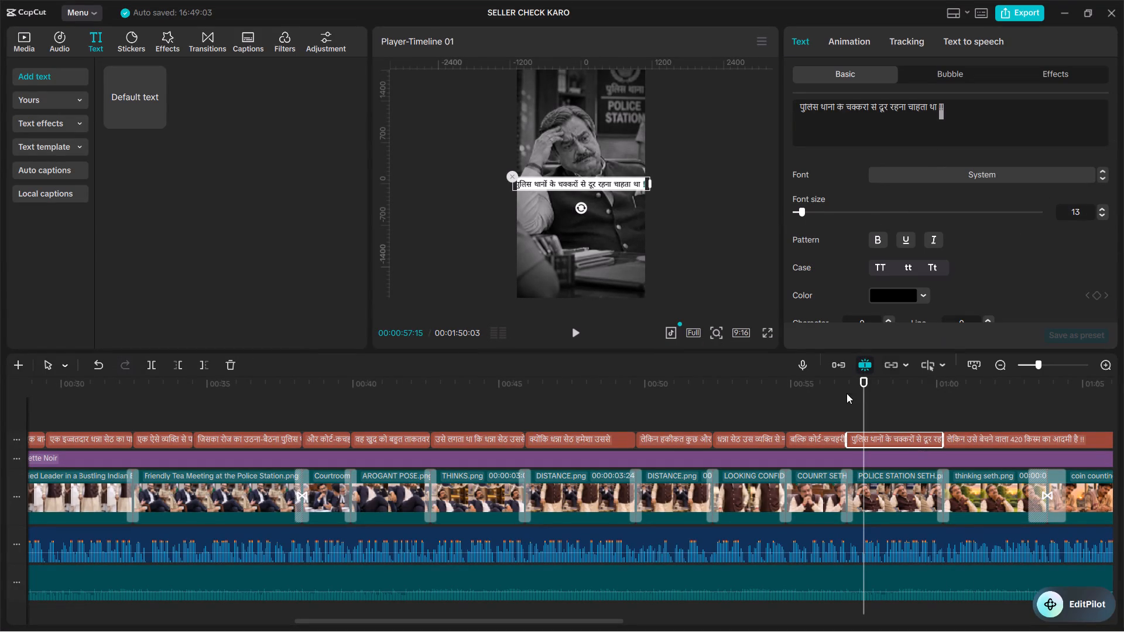
Play back the start of the "पुलिस थानों के चक्करों से दूर रहना चाहता था !!" caption to check it against the speech.
{"action": "left_click", "coordinate": [845, 409]}
{"action": "key", "text": "space"}
{"action": "key", "text": "space"}
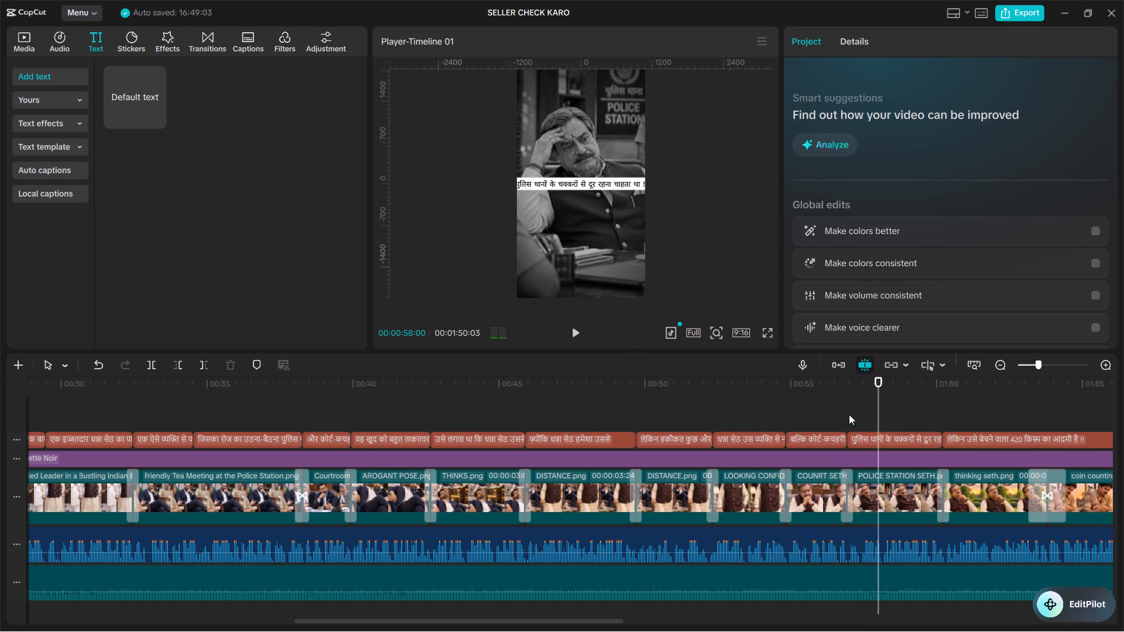
{"action": "left_click", "coordinate": [849, 414]}
{"action": "left_click_drag", "start_coordinate": [849, 413], "coordinate": [855, 413]}
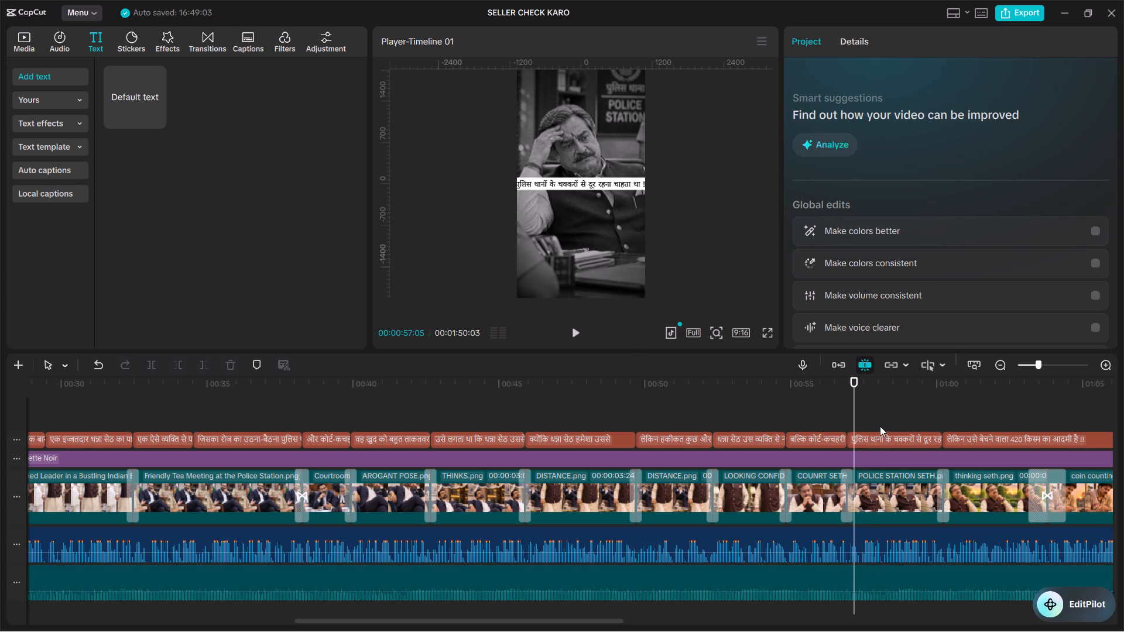
Break the "पुलिस थानों के चक्करों से दूर रहना चाहता था !!" caption onto a second line before "रहना".
{"action": "left_click", "coordinate": [875, 438]}
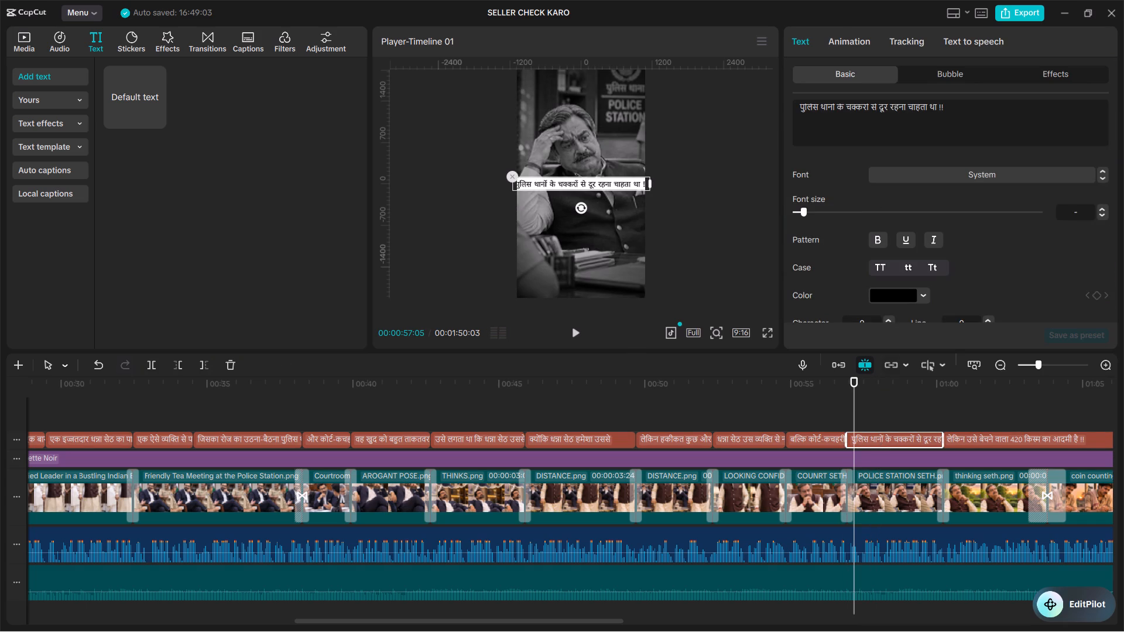
{"action": "left_click", "coordinate": [889, 107]}
{"action": "key", "text": "Return"}
Play back the two-line "पुलिस थानों के चक्करों से दूर" caption from its start to check it against the speech.
{"action": "left_click", "coordinate": [848, 416]}
{"action": "key", "text": "space"}
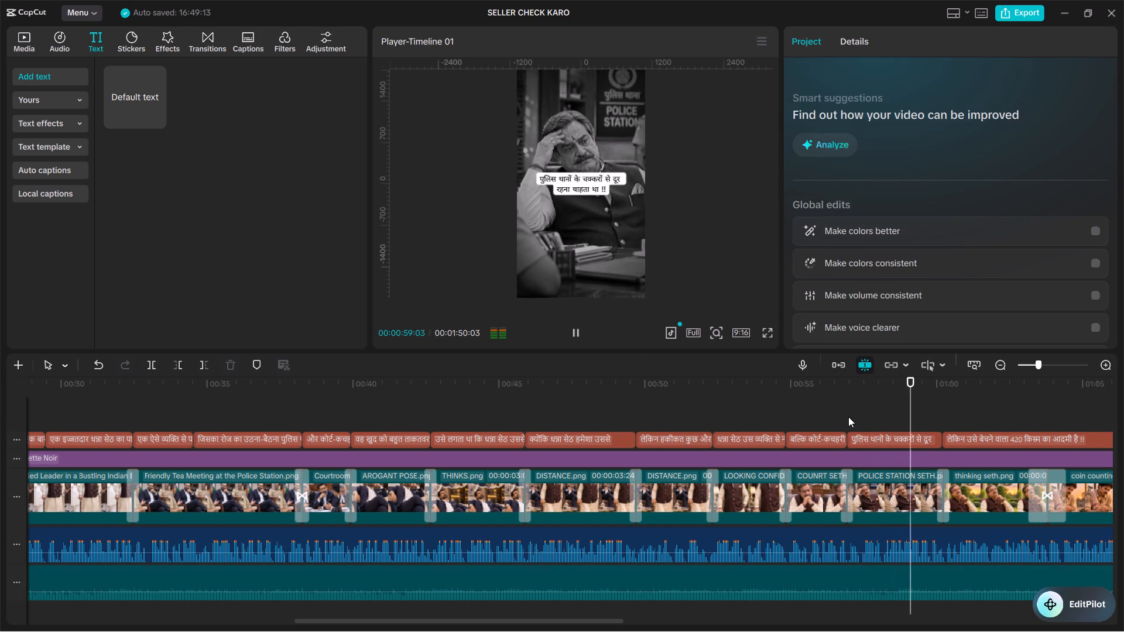
Listen to the speech under the following "420" caption clip and place the playhead at 00:01:03:24 for the phrase's end.
{"action": "scroll", "coordinate": [874, 414], "scroll_direction": "down", "scroll_amount": 3, "text": "alt"}
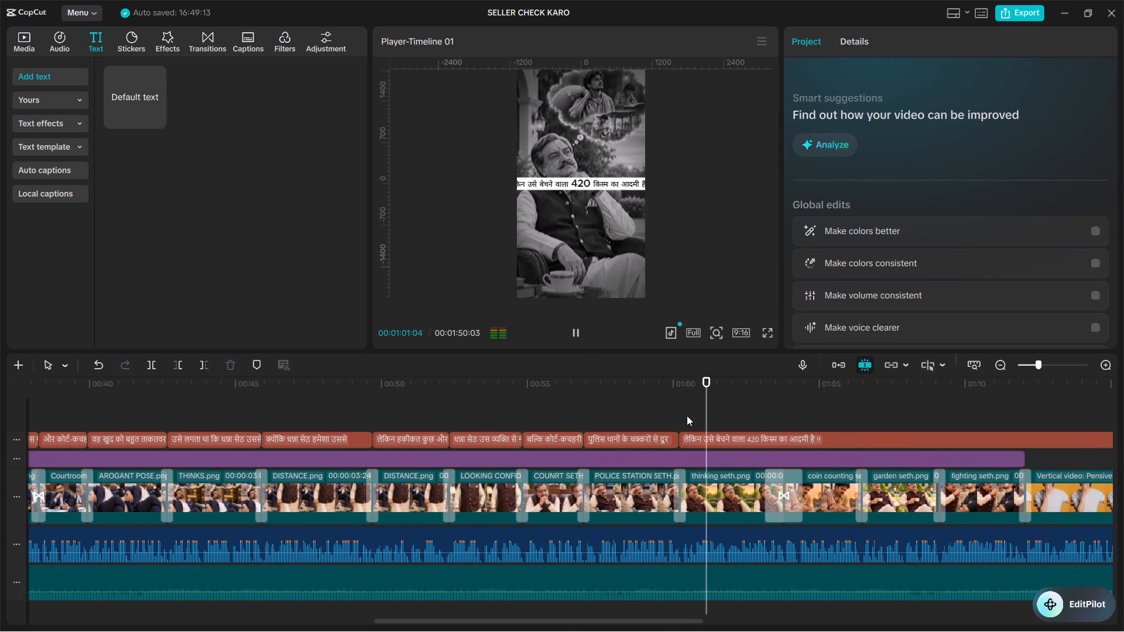
{"action": "double_click", "coordinate": [684, 410]}
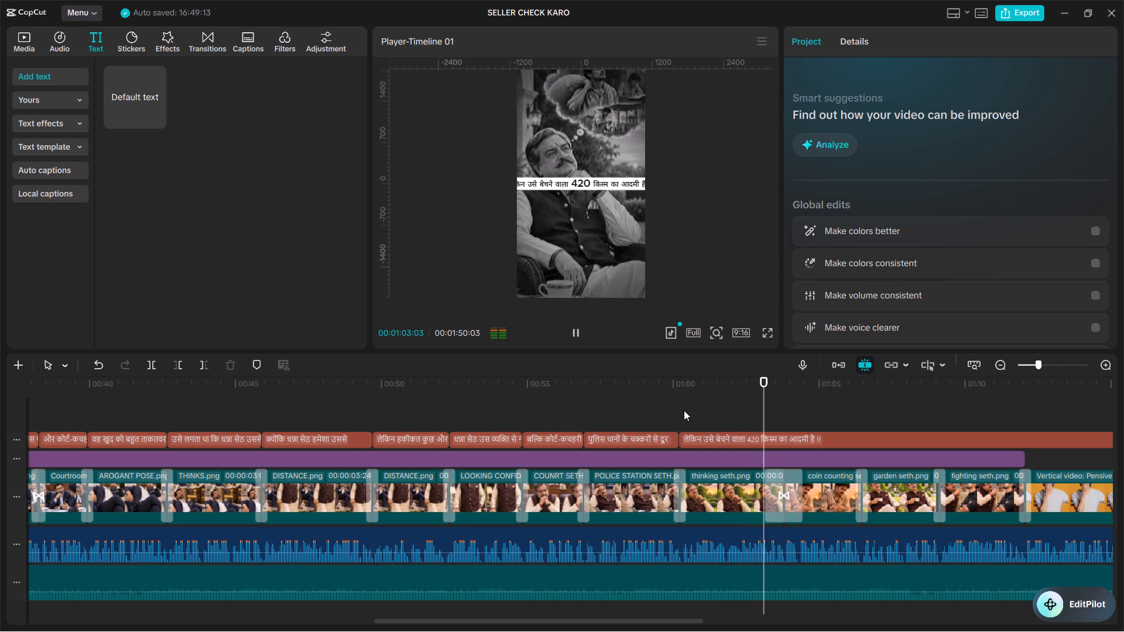
{"action": "key", "text": "space"}
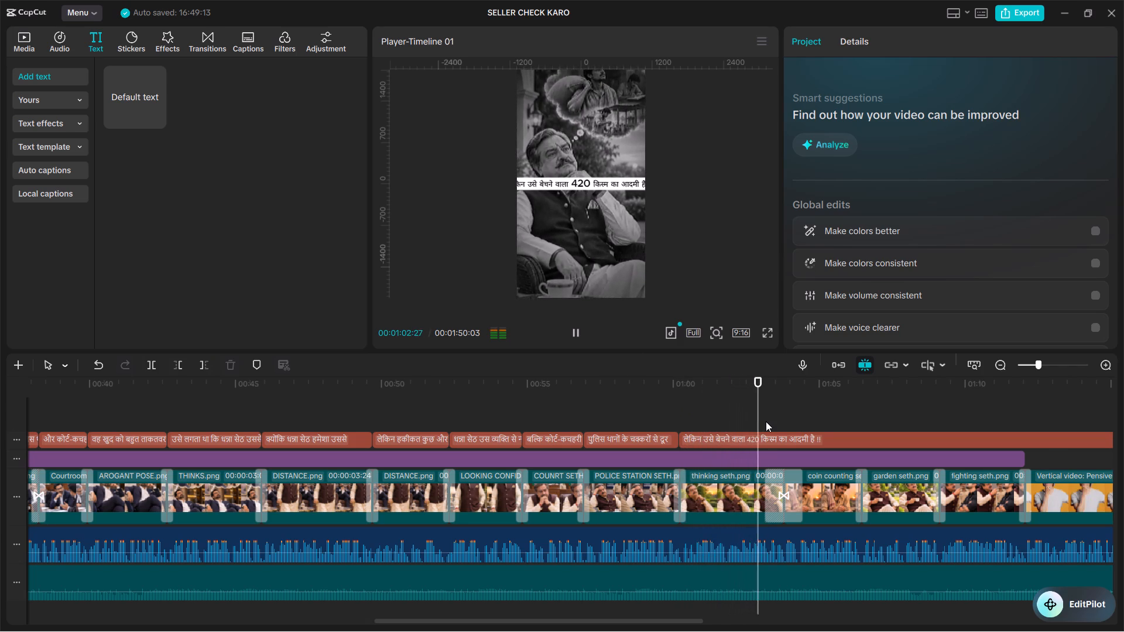
{"action": "key", "text": "space"}
{"action": "left_click", "coordinate": [786, 423]}
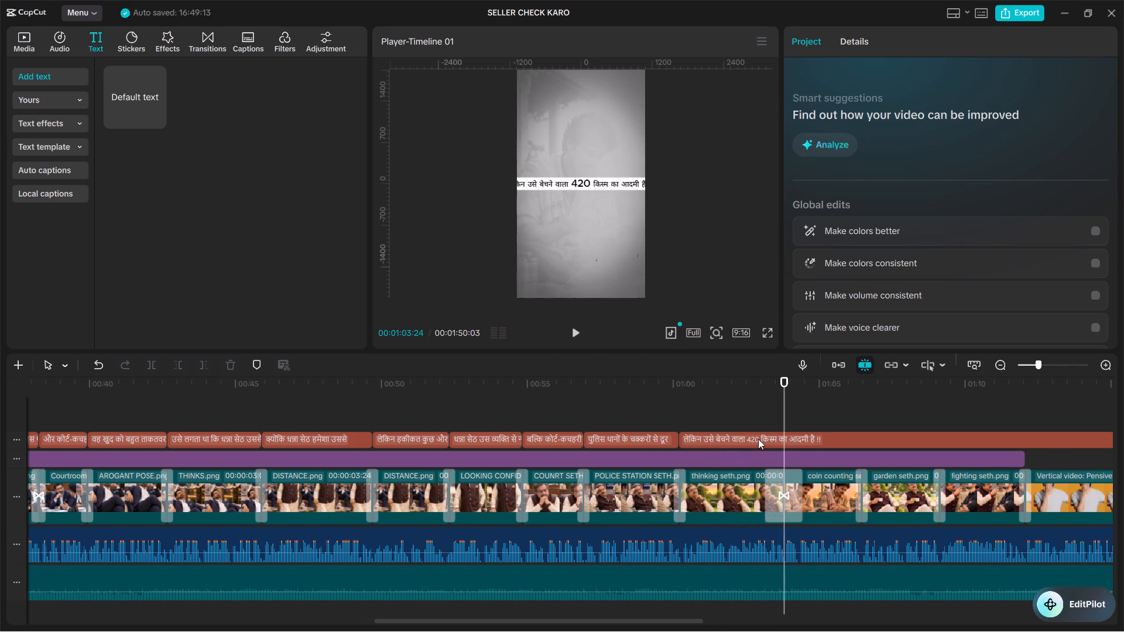
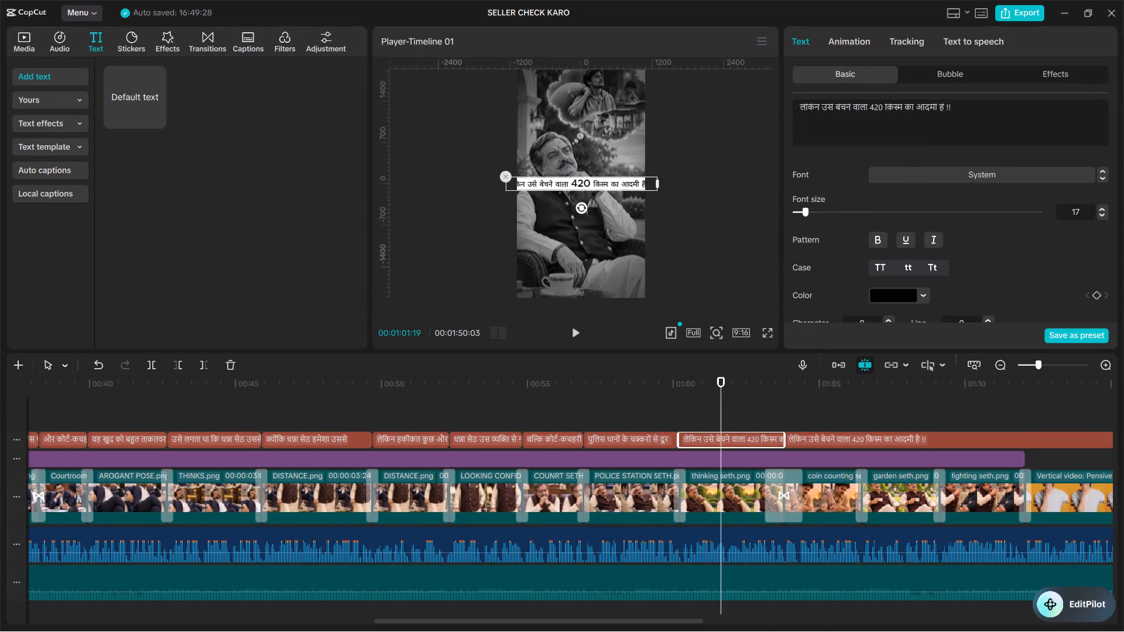
Replace the selected "420" caption's text with "क्योंकि धन्ना सेठ ने पूरी जिंदगी मेहनत करके !!".
{"action": "key", "text": "ctrl+a"}
{"action": "key", "text": "ctrl+v"}
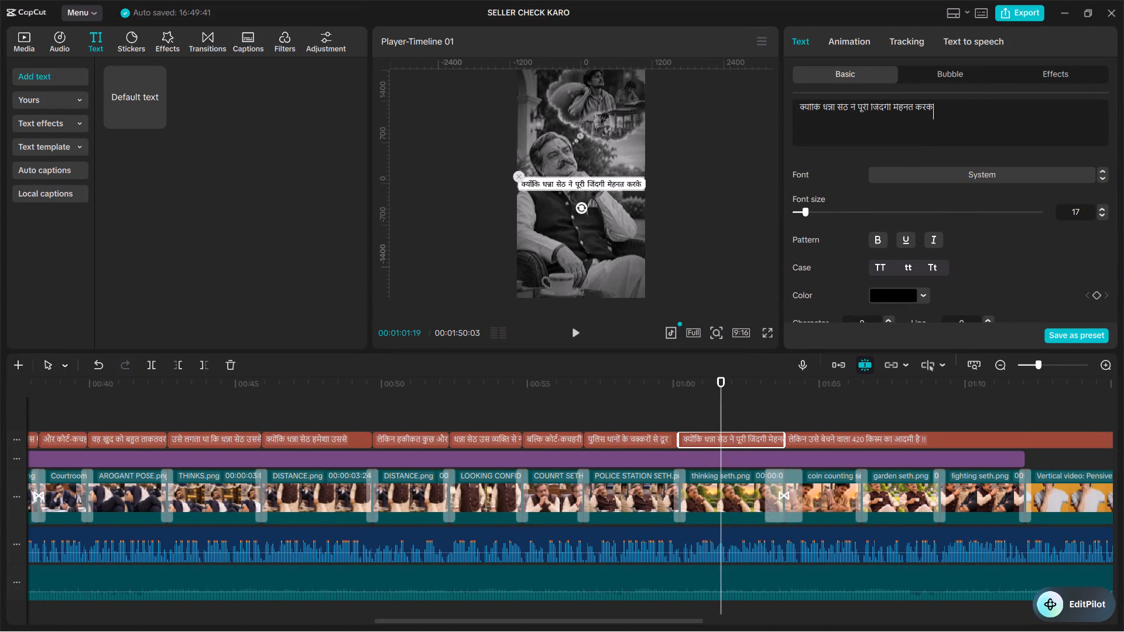
{"action": "key", "text": "space"}
{"action": "type", "text": "!!"}
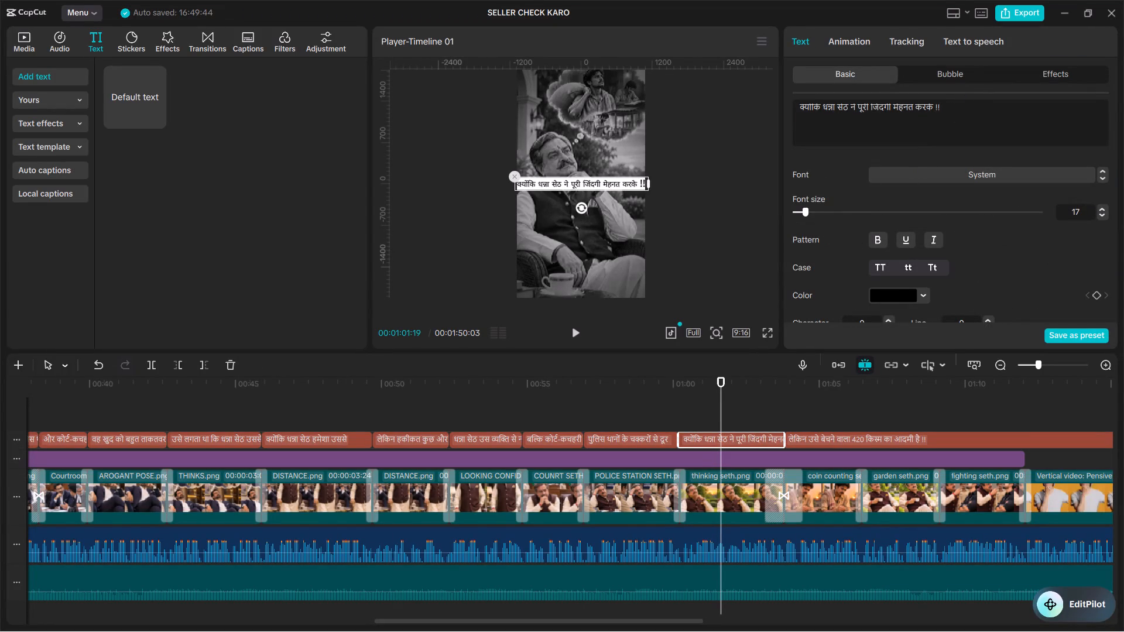
Reduce the font size of the "!!" ending the "क्योंकि धन्ना सेठ ने पूरी जिंदगी मेहनत करके" caption to 13.
{"action": "double_click", "coordinate": [937, 105]}
{"action": "triple_click", "coordinate": [1099, 215]}
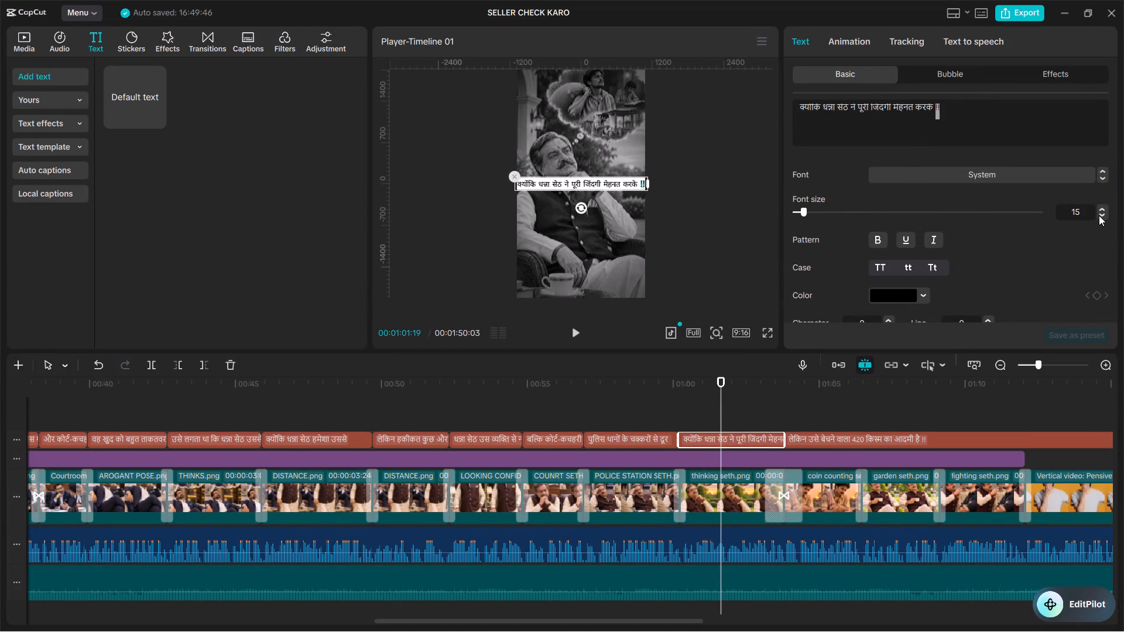
{"action": "left_click", "coordinate": [1099, 215]}
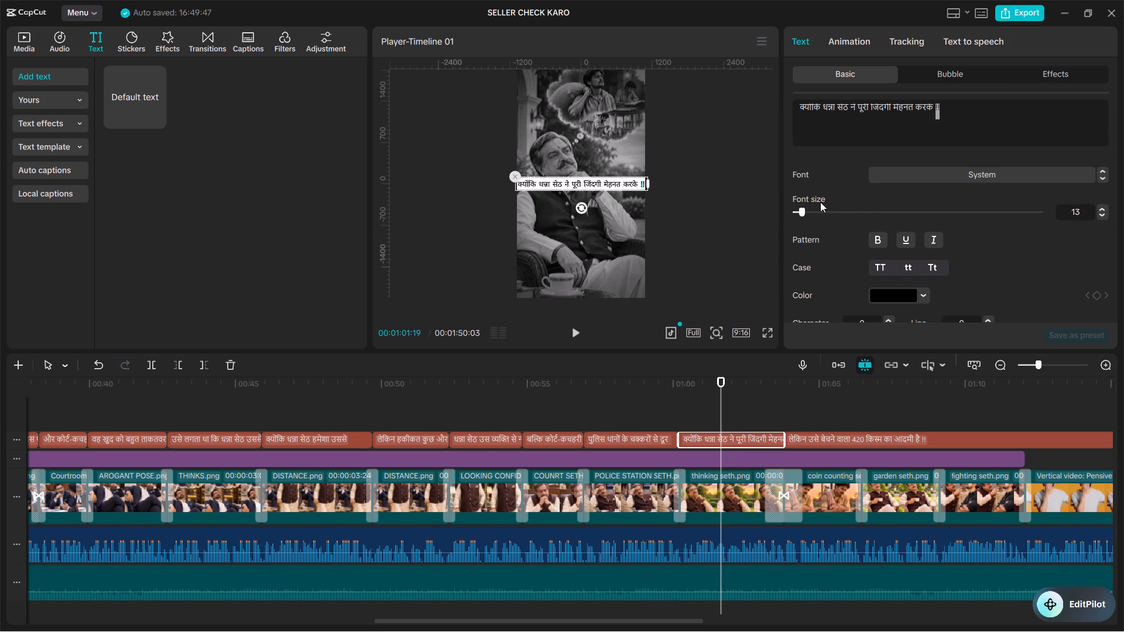
{"action": "left_click", "coordinate": [948, 119]}
Scale the "क्योंकि धन्ना सेठ ने पूरी जिंदगी मेहनत करके !!" caption down to 76% to fit the frame width.
{"action": "scroll", "coordinate": [962, 262], "scroll_direction": "down", "scroll_amount": 6}
{"action": "scroll", "coordinate": [979, 262], "scroll_direction": "up", "scroll_amount": 1}
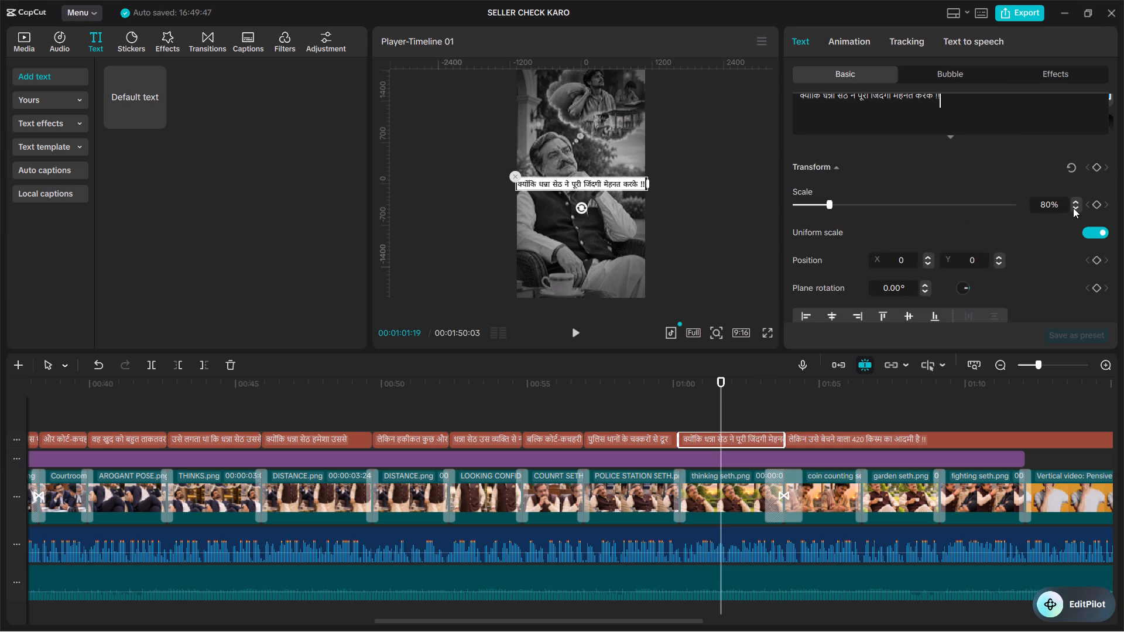
{"action": "triple_click", "coordinate": [1073, 208]}
{"action": "left_click", "coordinate": [1073, 208]}
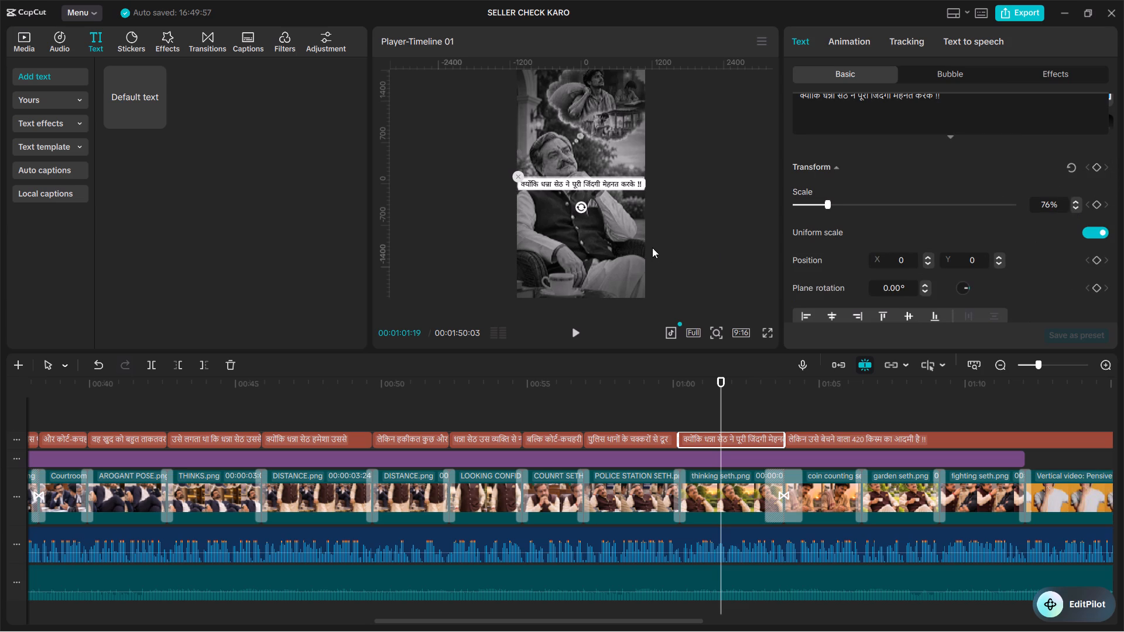
{"action": "scroll", "coordinate": [652, 248], "scroll_direction": "up", "scroll_amount": 6}
{"action": "scroll", "coordinate": [983, 237], "scroll_direction": "up", "scroll_amount": 5}
{"action": "scroll", "coordinate": [783, 271], "scroll_direction": "up", "scroll_amount": 4}
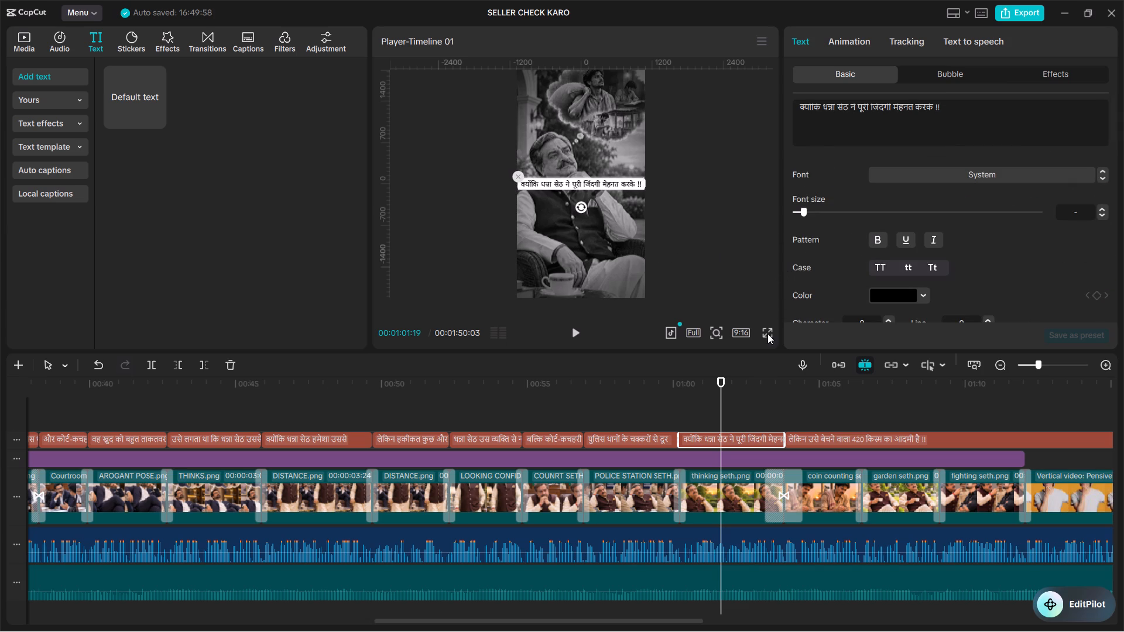
Check the "मेहनत करके !!" caption in full-screen preview and play it back from its start against the speech.
{"action": "left_click", "coordinate": [767, 334]}
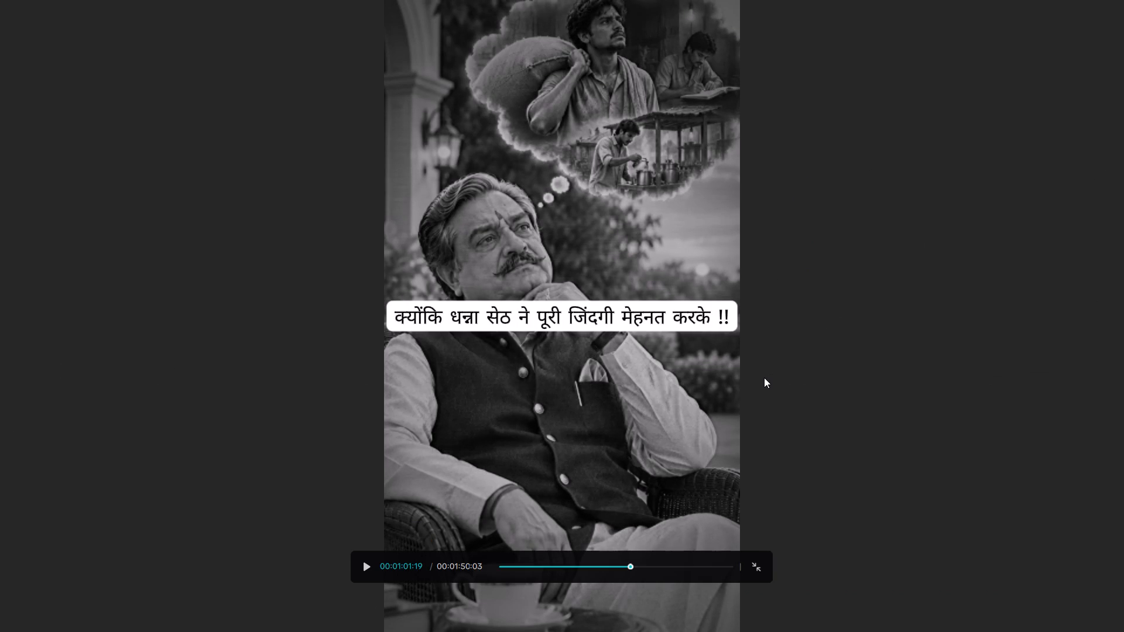
{"action": "key", "text": "Escape"}
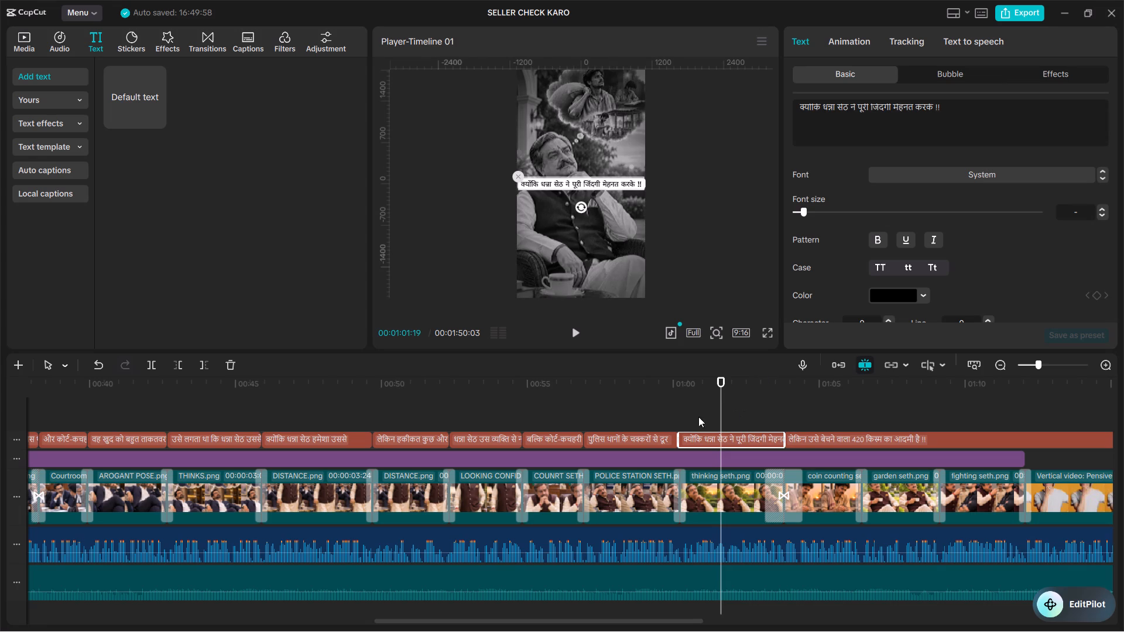
{"action": "left_click", "coordinate": [676, 410]}
{"action": "left_click_drag", "start_coordinate": [676, 410], "coordinate": [680, 415]}
{"action": "key", "text": "space"}
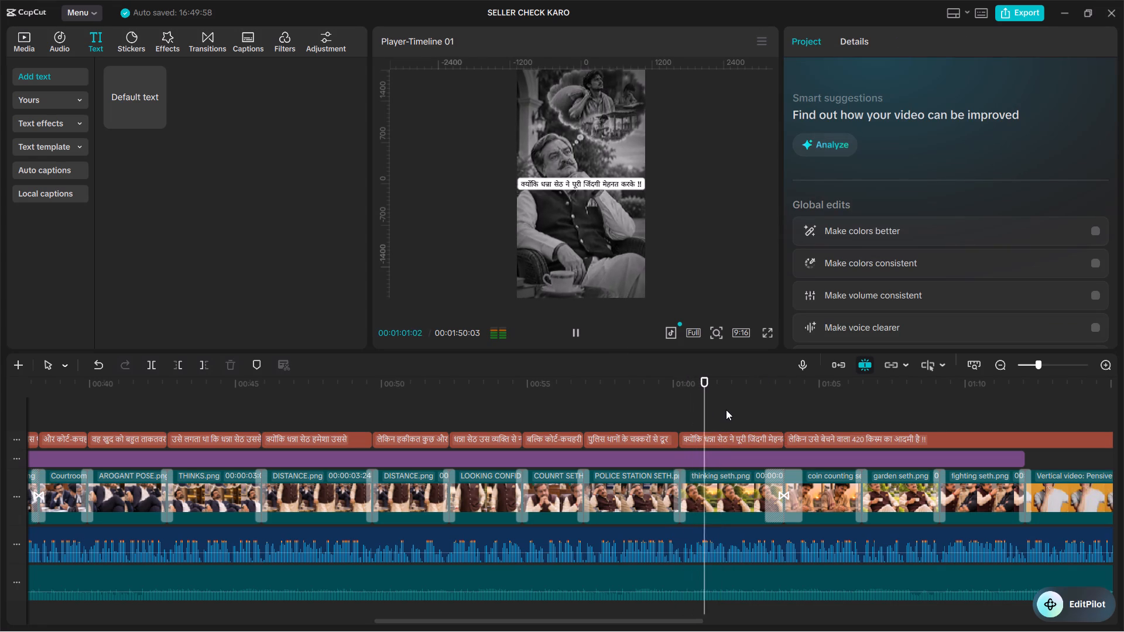
{"action": "key", "text": "space"}
Listen to the speech under the following "420" caption clip and select that clip with the playhead at 00:01:06:14.
{"action": "left_click", "coordinate": [785, 413]}
{"action": "key", "text": "space"}
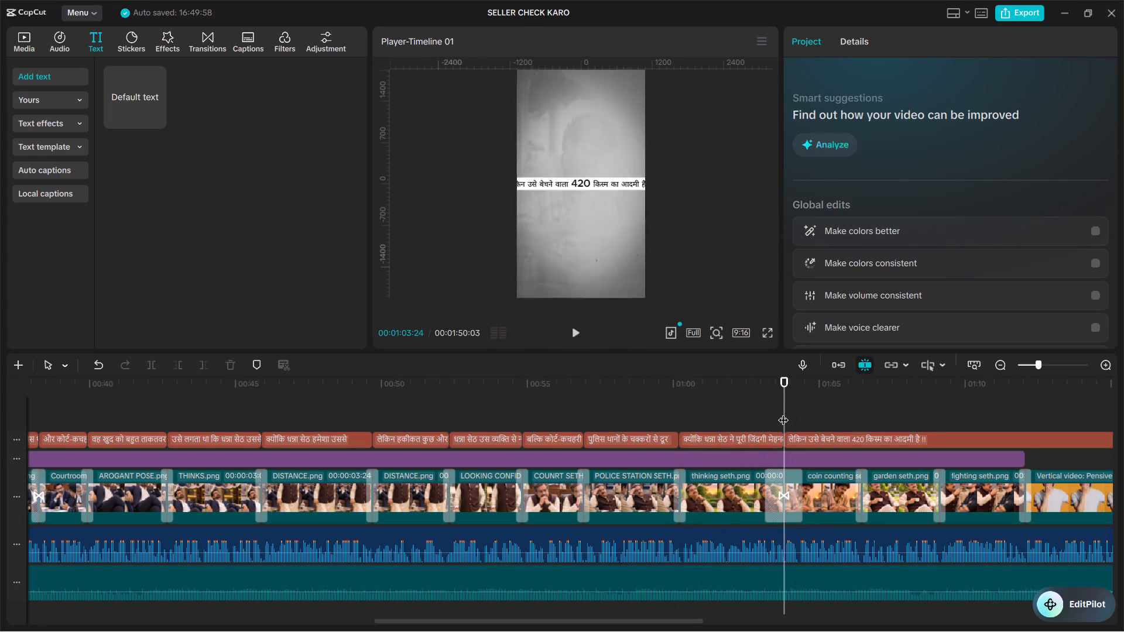
{"action": "key", "text": "space"}
{"action": "double_click", "coordinate": [864, 415]}
{"action": "left_click", "coordinate": [862, 439]}
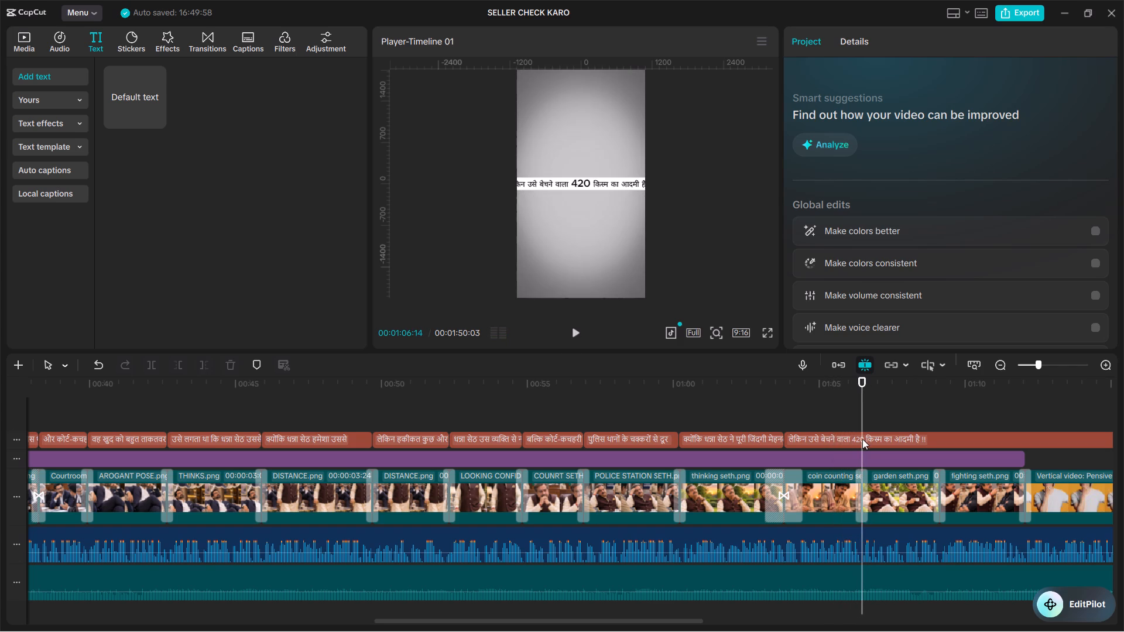
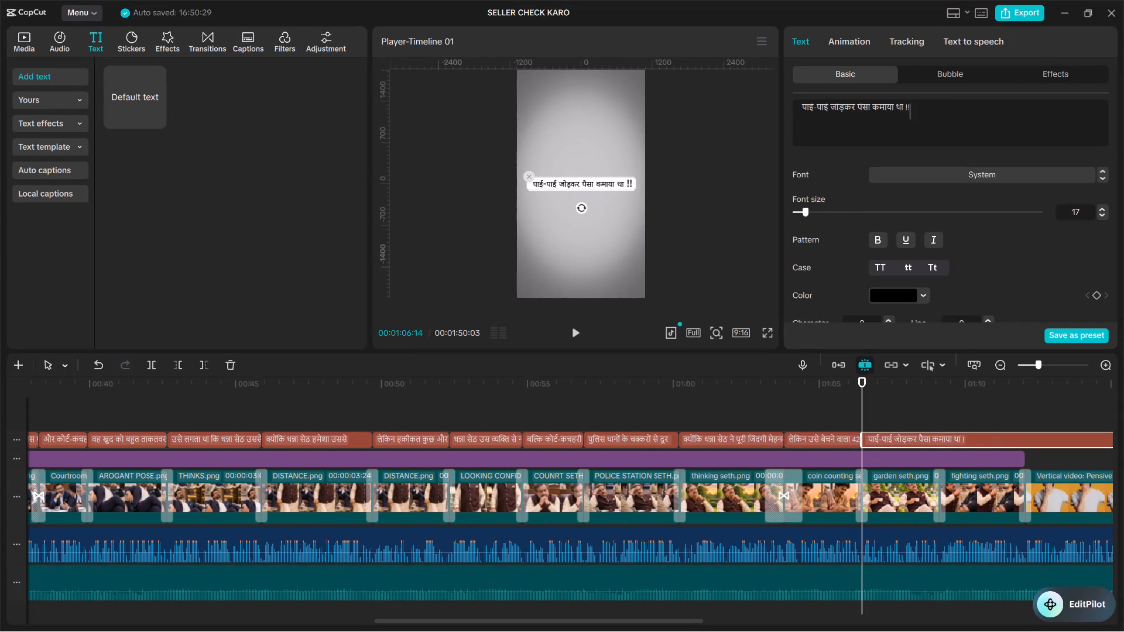
Reduce the font size of the "!!" ending the "पाई-पाई जोड़कर पैसा कमाया था" caption after the "420" clip by four points.
{"action": "double_click", "coordinate": [906, 104]}
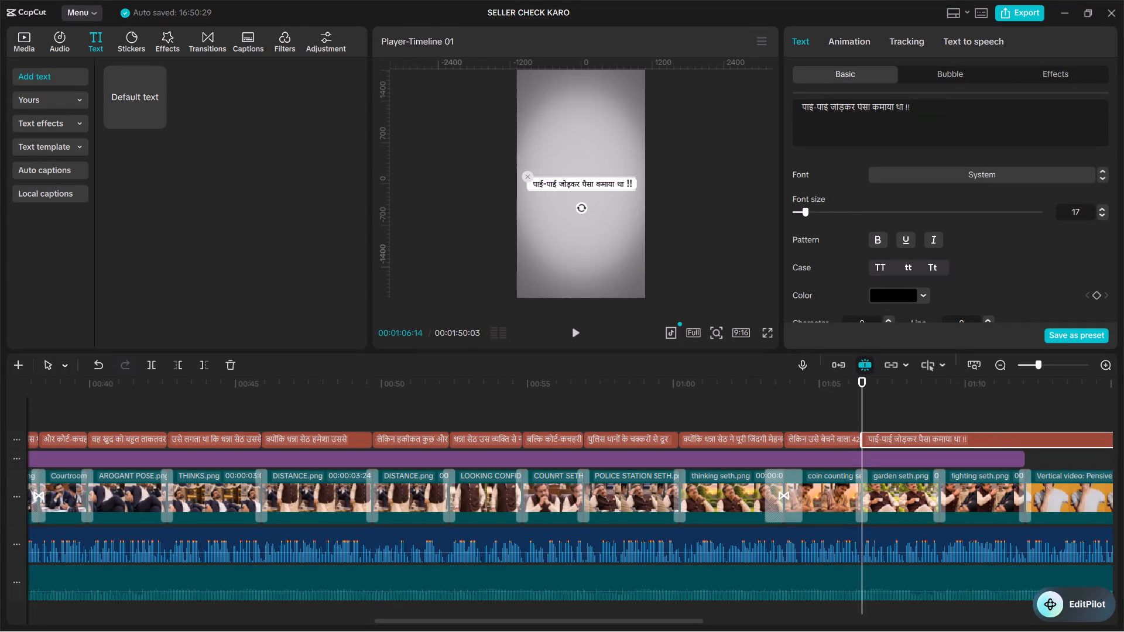
{"action": "double_click", "coordinate": [907, 107]}
{"action": "triple_click", "coordinate": [1105, 213]}
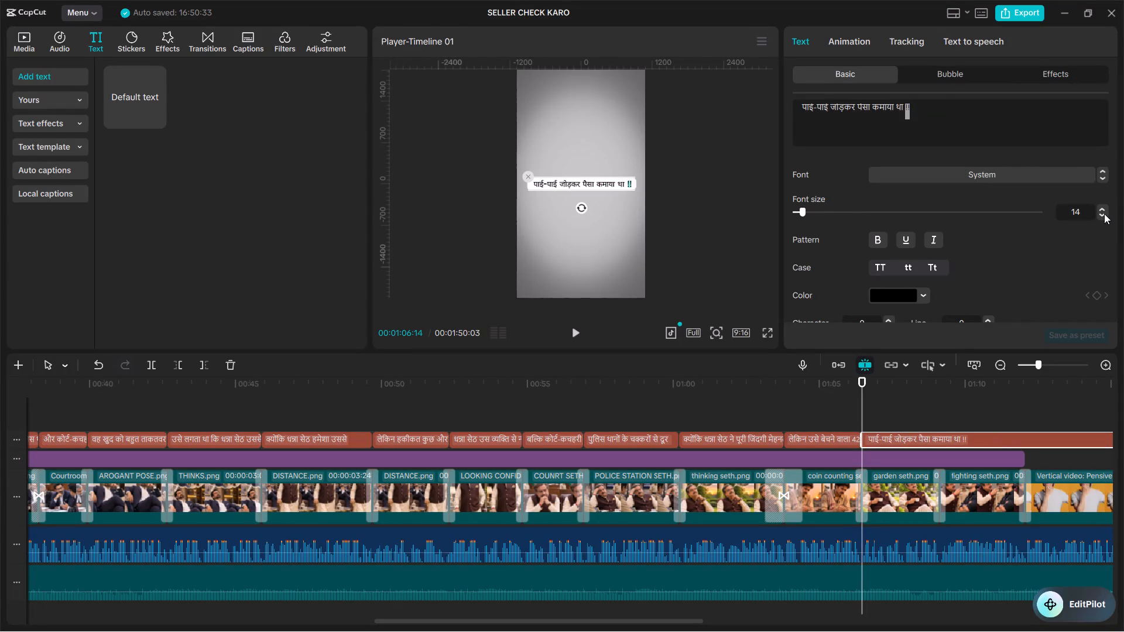
{"action": "left_click", "coordinate": [1104, 214]}
Play back the speech across the cut after the "420" caption and from that caption's start to check which words belong there.
{"action": "left_click", "coordinate": [860, 408]}
{"action": "left_click", "coordinate": [855, 408]}
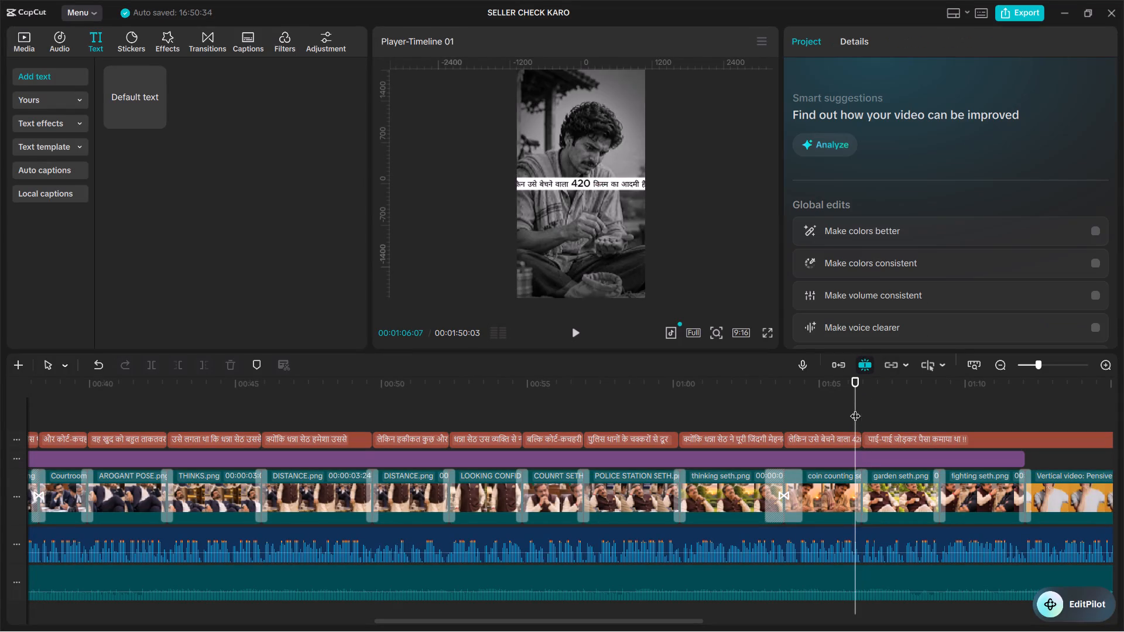
{"action": "left_click", "coordinate": [859, 413]}
{"action": "key", "text": "space"}
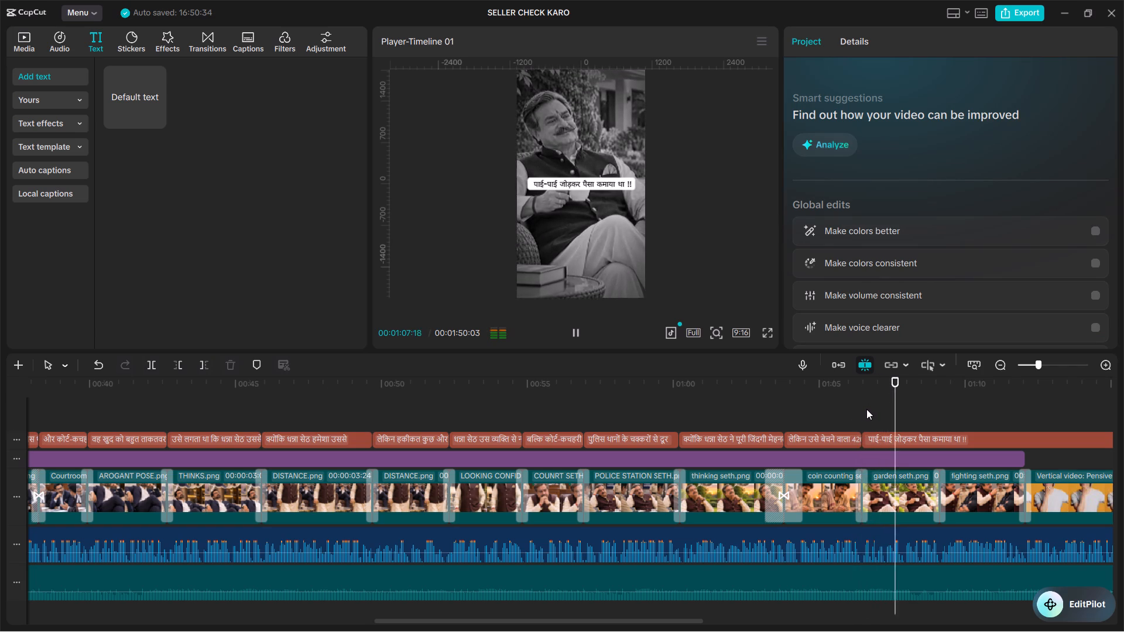
{"action": "left_click", "coordinate": [866, 408]}
{"action": "left_click", "coordinate": [799, 406]}
{"action": "left_click", "coordinate": [779, 406]}
{"action": "left_click_drag", "start_coordinate": [782, 406], "coordinate": [788, 408]}
{"action": "key", "text": "space"}
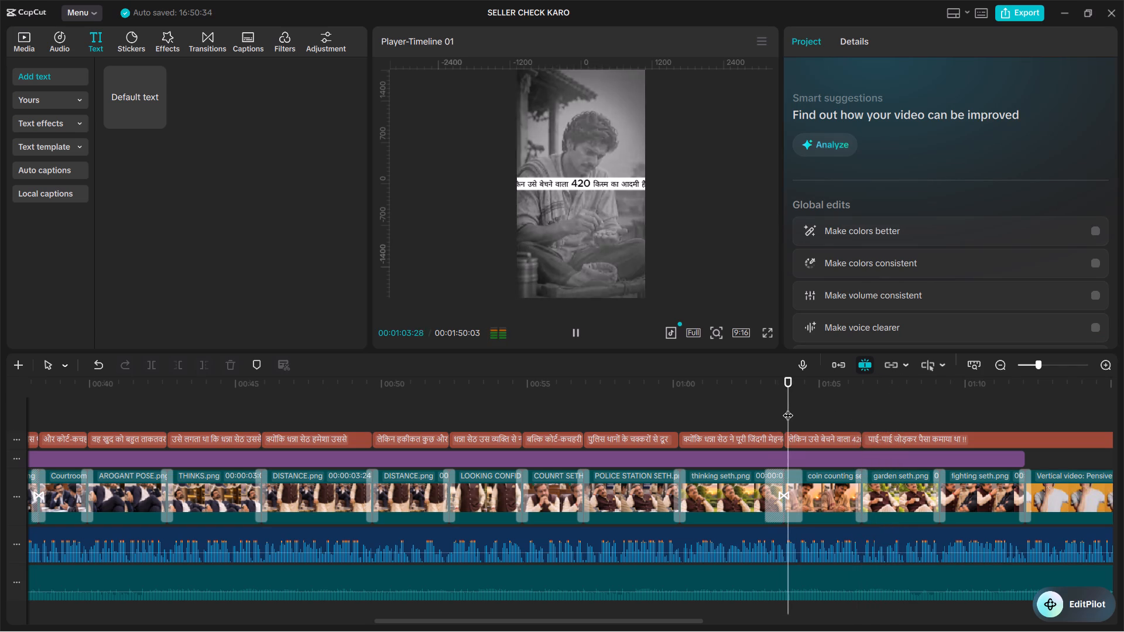
{"action": "key", "text": "space"}
Replace the "420" caption's text with the copied phrase "पाई-पाई जोड़कर पैसा कमाया था" followed by " !!".
{"action": "left_click", "coordinate": [826, 438]}
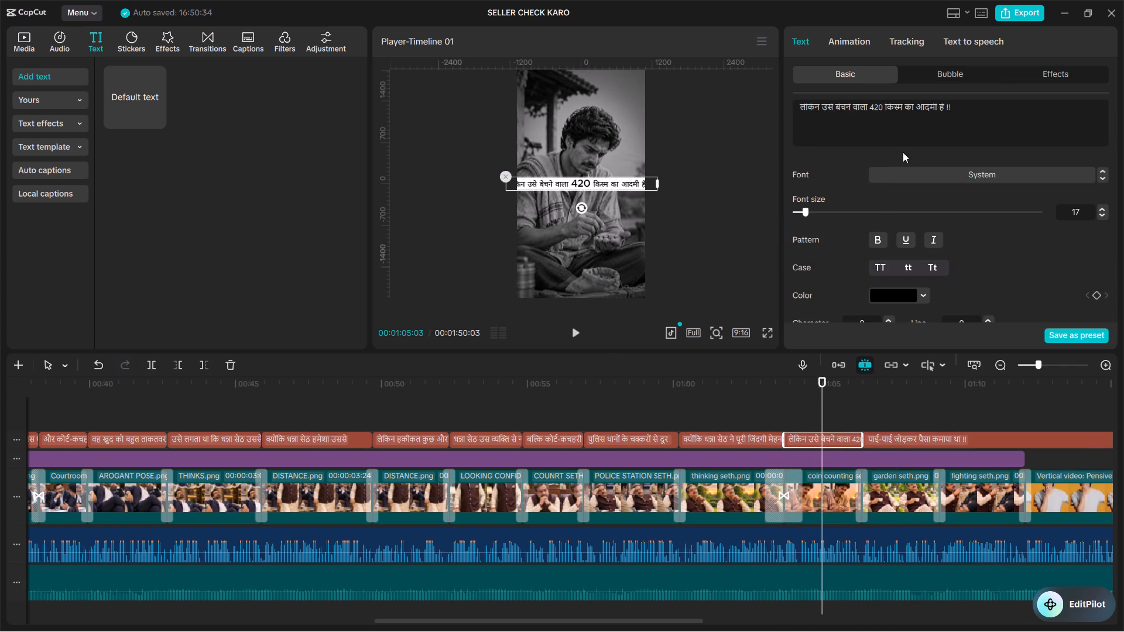
{"action": "left_click", "coordinate": [947, 129]}
{"action": "key", "text": "ctrl+a"}
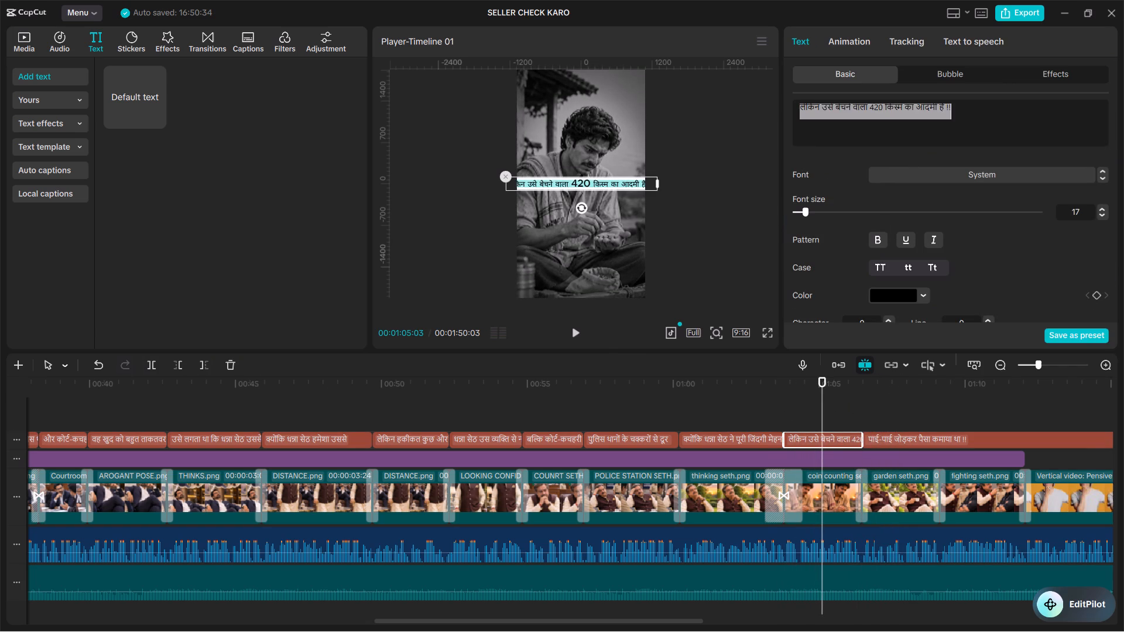
{"action": "key", "text": "ctrl+v"}
{"action": "key", "text": "space"}
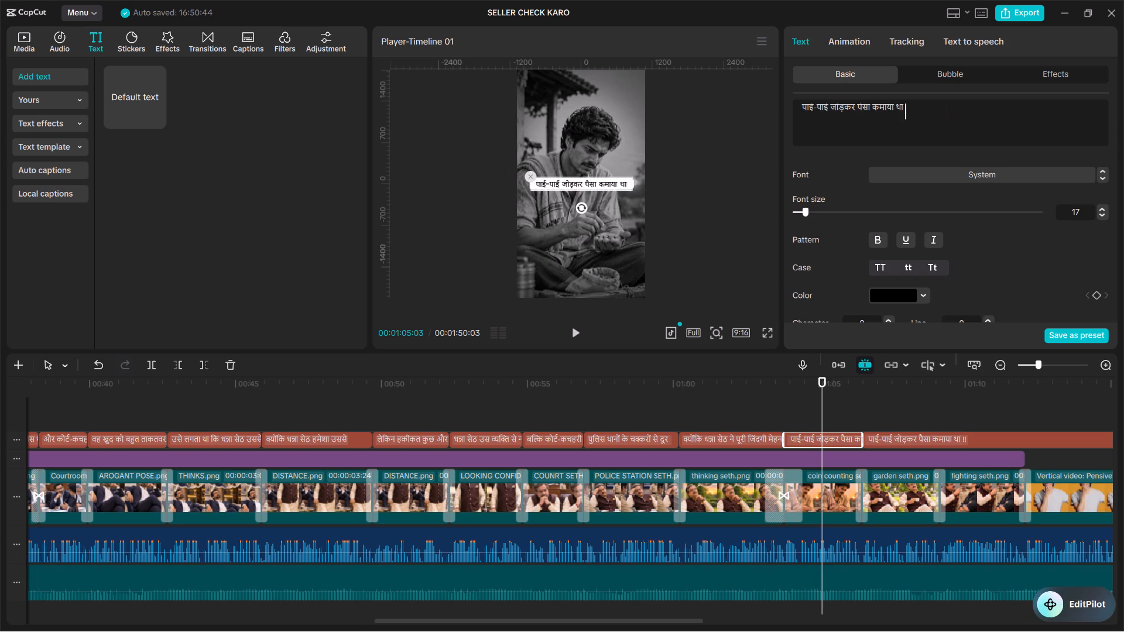
{"action": "key", "text": "shift+exclam"}
{"action": "key", "text": "shift+exclam"}
Reduce the font size of the "!!" ending this replaced "पाई-पाई जोड़कर पैसा कमाया था" caption to 12.
{"action": "double_click", "coordinate": [909, 109]}
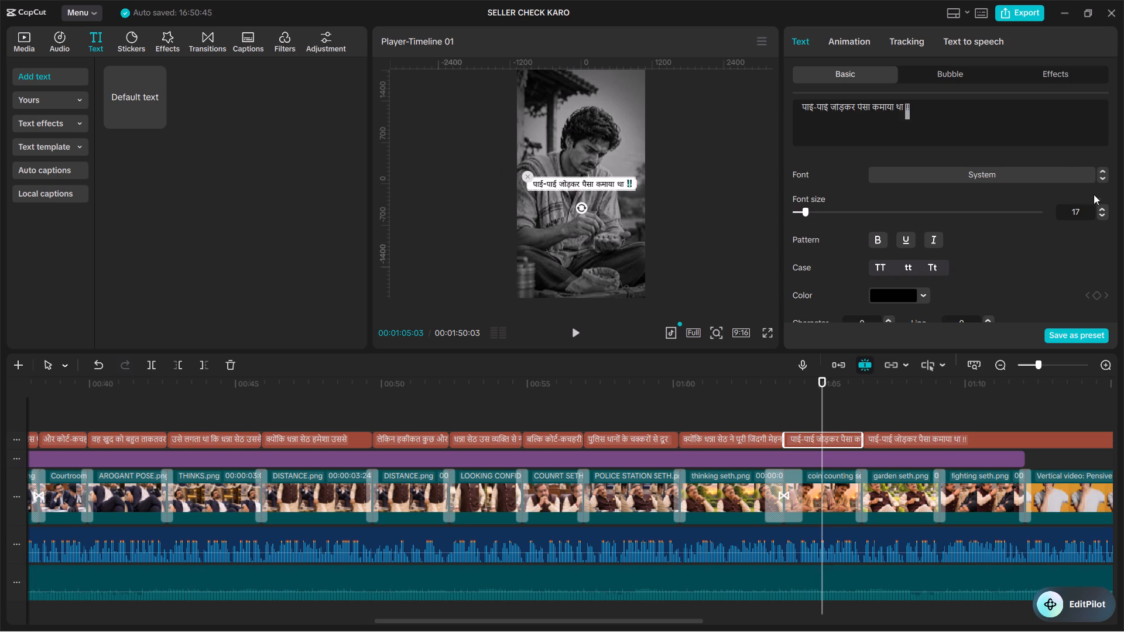
{"action": "triple_click", "coordinate": [1104, 216]}
{"action": "double_click", "coordinate": [1104, 216]}
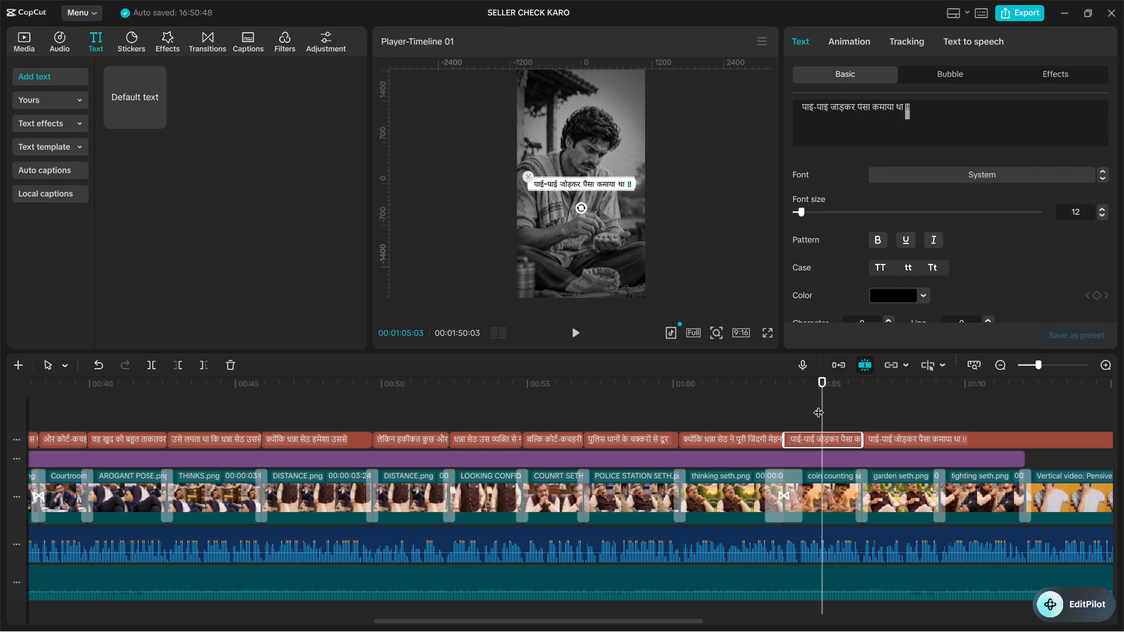
Listen to the speech under the replaced "पाई-पाई" caption and the clip after it, leaving the playhead at 00:01:09:04.
{"action": "left_click", "coordinate": [789, 415]}
{"action": "key", "text": "space"}
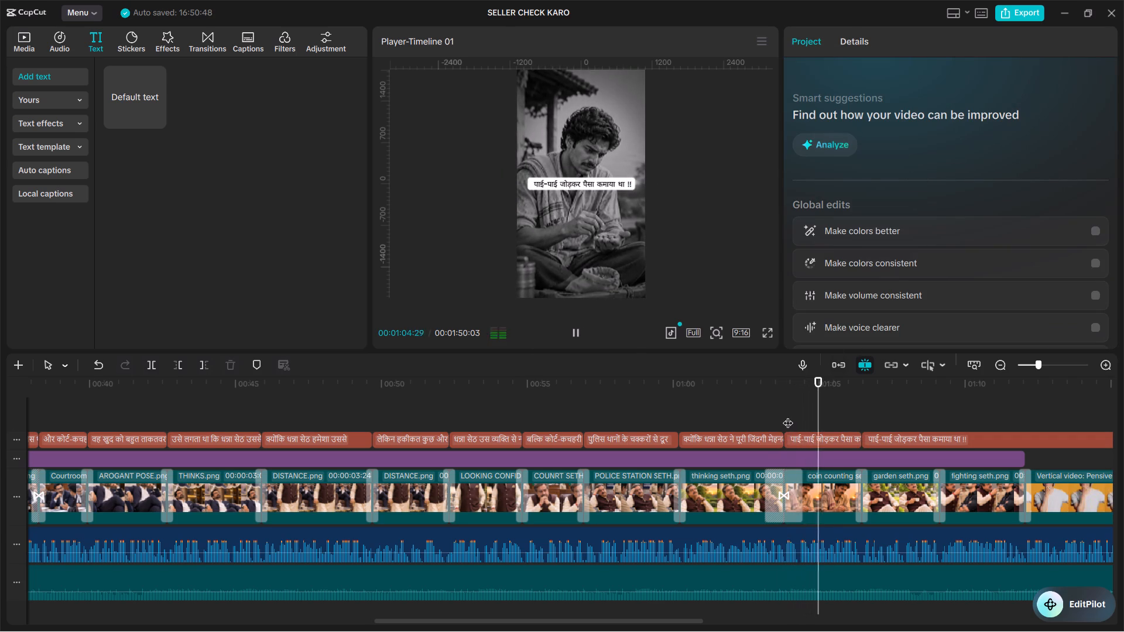
{"action": "key", "text": "space"}
{"action": "left_click_drag", "start_coordinate": [855, 406], "coordinate": [860, 411]}
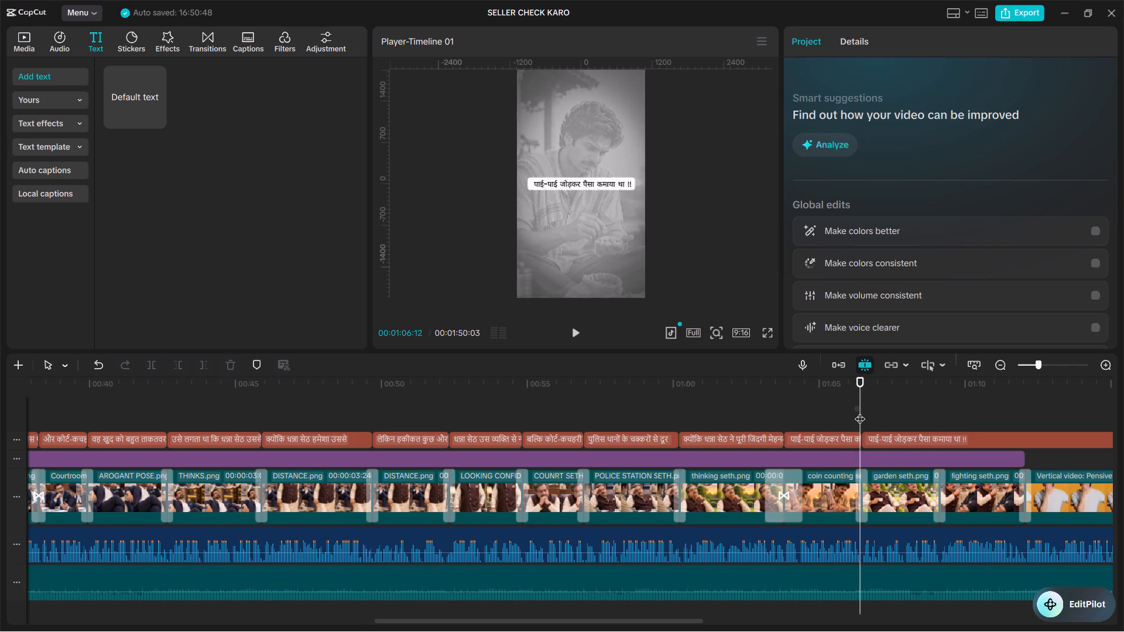
{"action": "left_click_drag", "start_coordinate": [860, 411], "coordinate": [862, 414]}
{"action": "left_click", "coordinate": [862, 409]}
{"action": "key", "text": "space"}
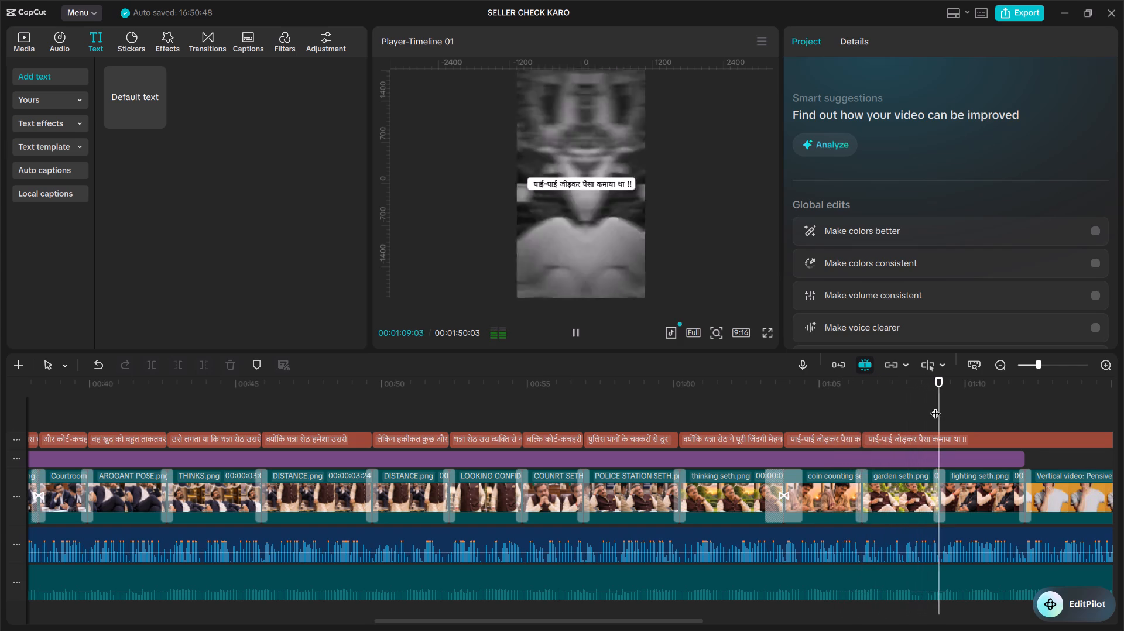
{"action": "key", "text": "space"}
{"action": "left_click_drag", "start_coordinate": [942, 408], "coordinate": [939, 417]}
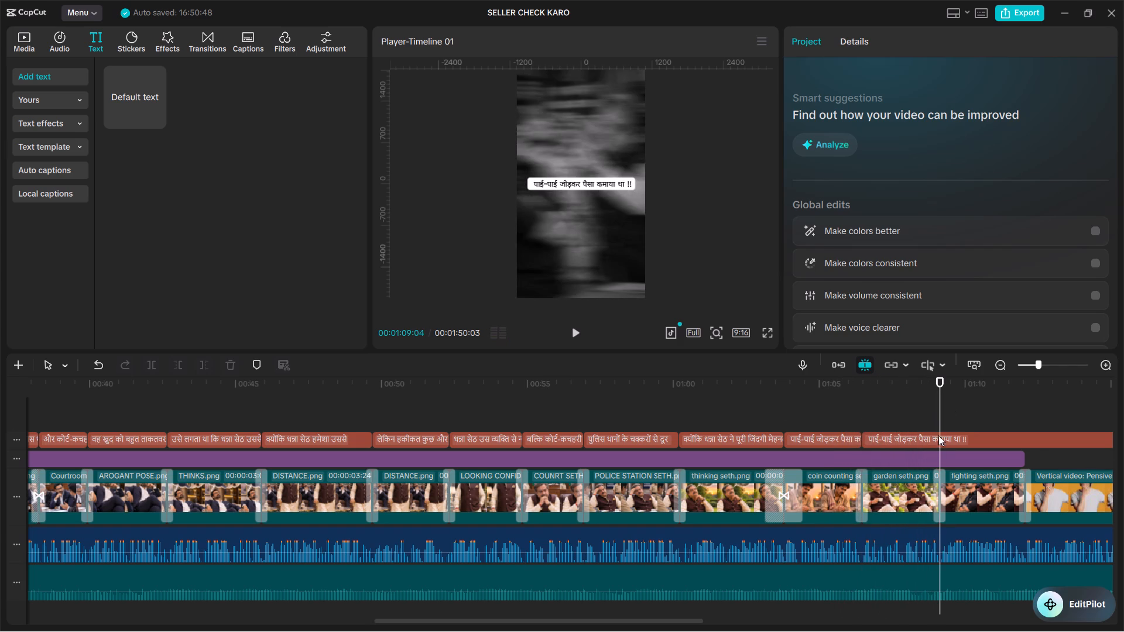
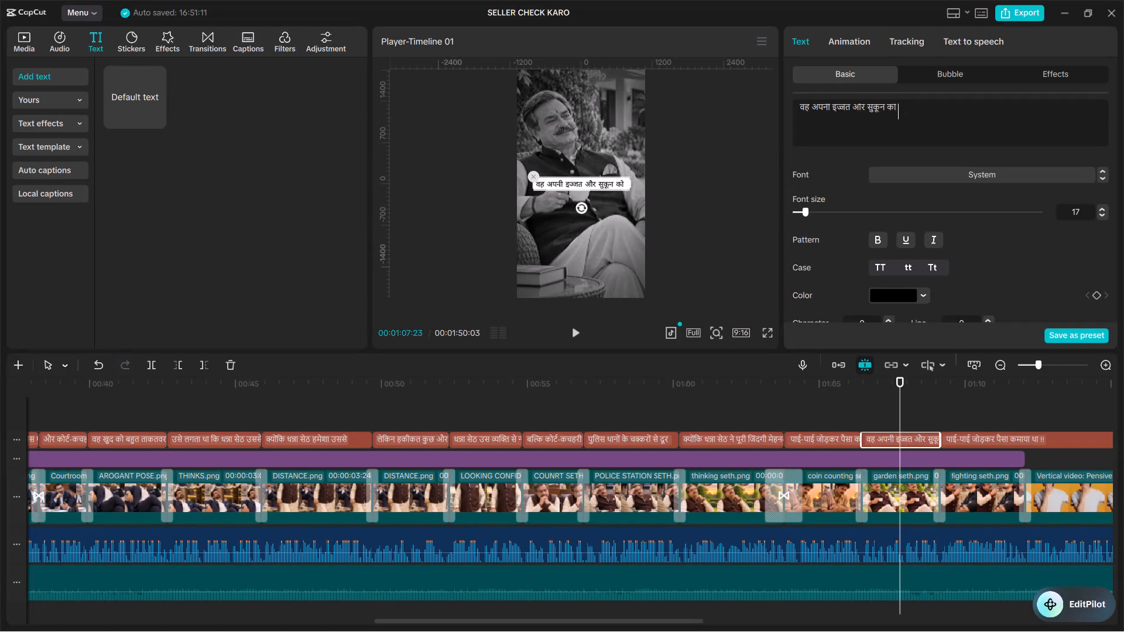
End the "वह अपनी इज्जत और सुकून को" caption with "!!" and reduce only those marks to font size 13.
{"action": "key", "text": "shift+exclam"}
{"action": "key", "text": "shift+exclam"}
{"action": "double_click", "coordinate": [900, 105]}
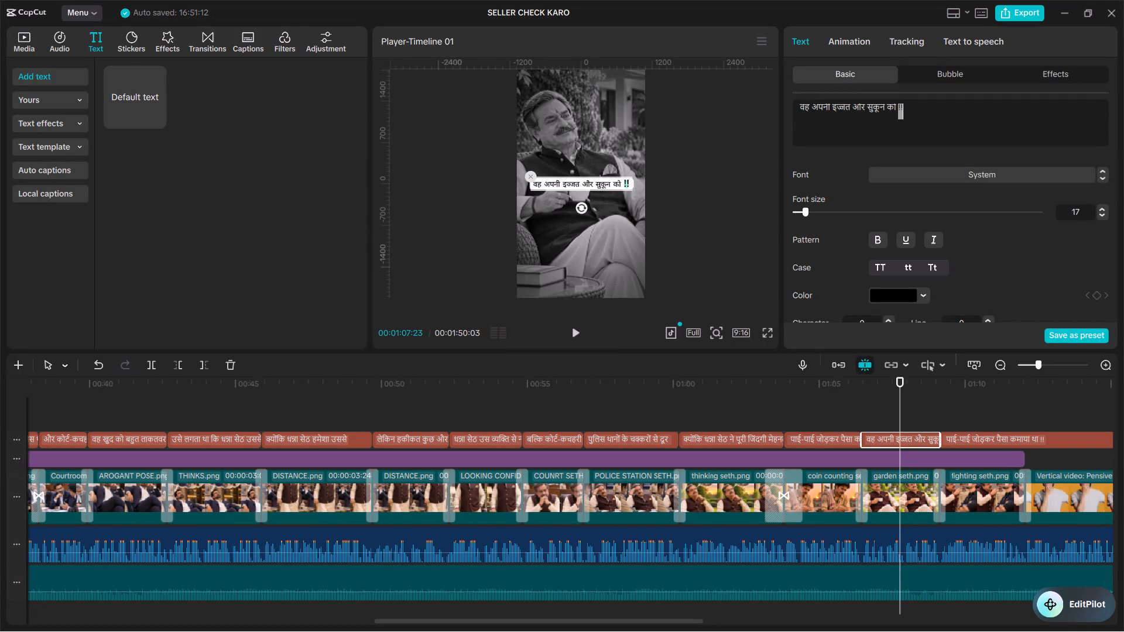
{"action": "triple_click", "coordinate": [1102, 214]}
{"action": "left_click", "coordinate": [1102, 214]}
Listen to the speech from the start of the "वह अपनी इज्जत और सुकून को" caption, and again from the following caption's start at 00:01:09:04.
{"action": "left_click", "coordinate": [858, 411]}
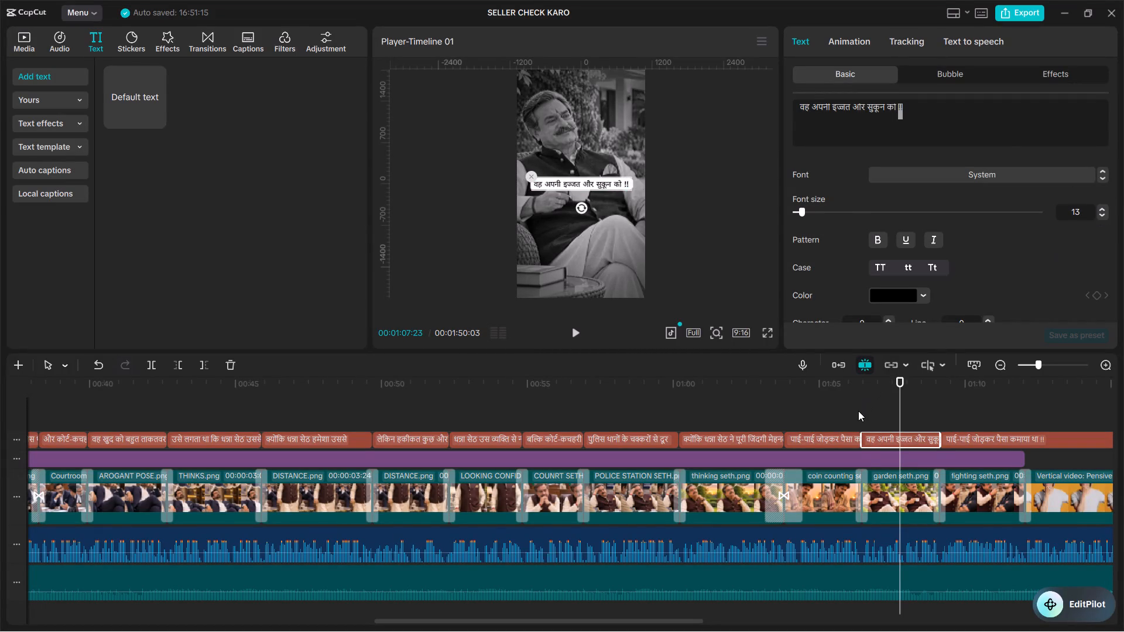
{"action": "key", "text": "space"}
{"action": "scroll", "coordinate": [955, 424], "scroll_direction": "down", "scroll_amount": 2, "text": "alt"}
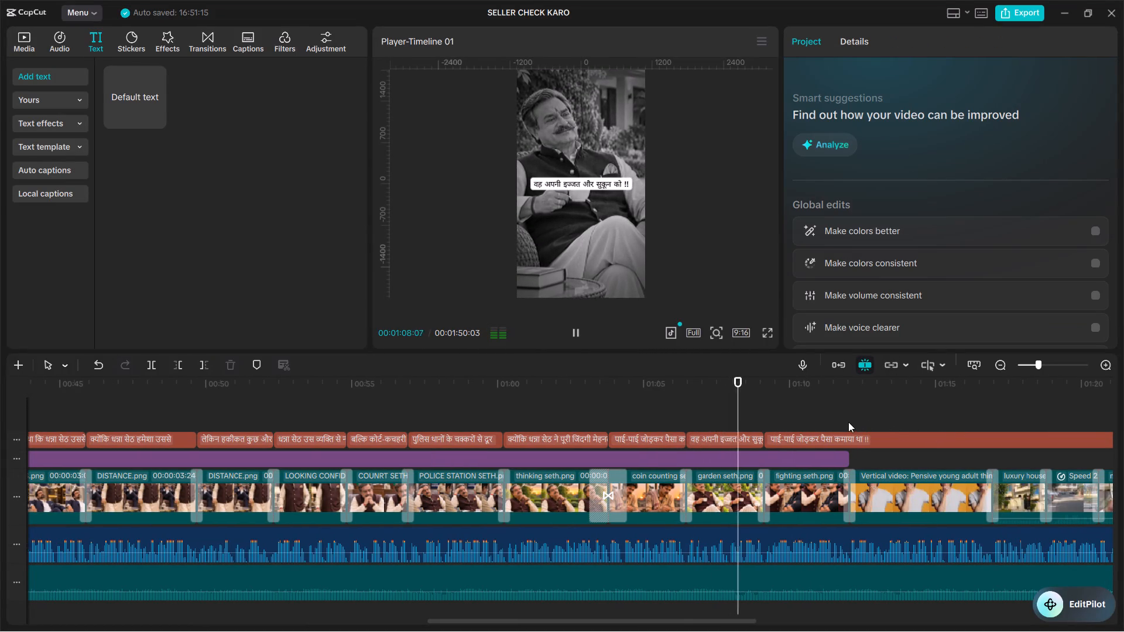
{"action": "key", "text": "space"}
{"action": "left_click", "coordinate": [763, 409]}
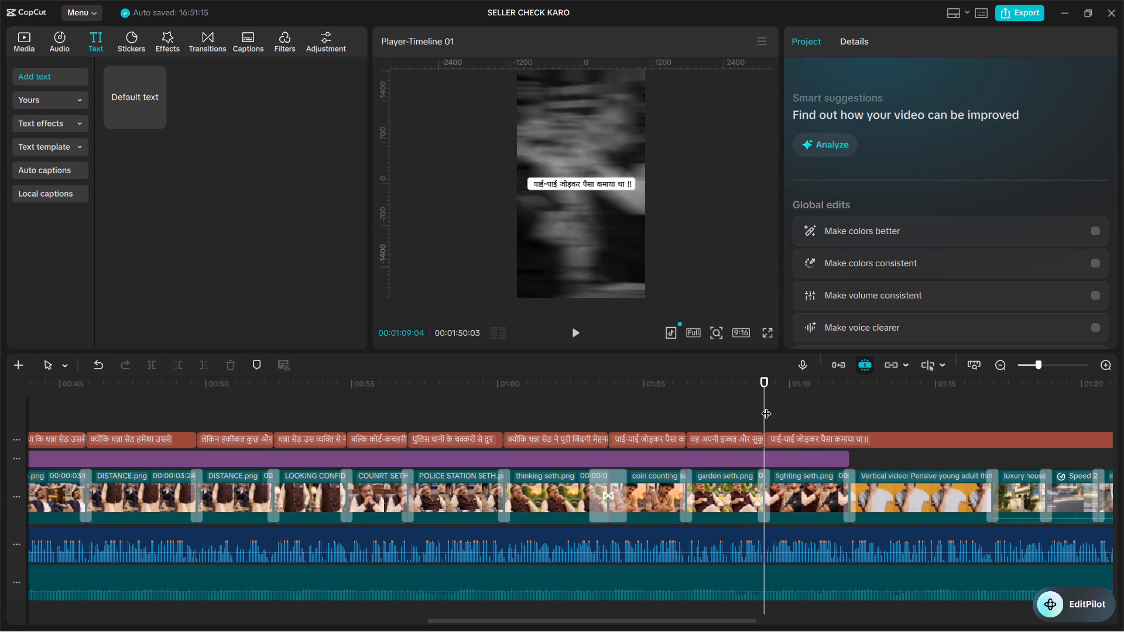
{"action": "key", "text": "space"}
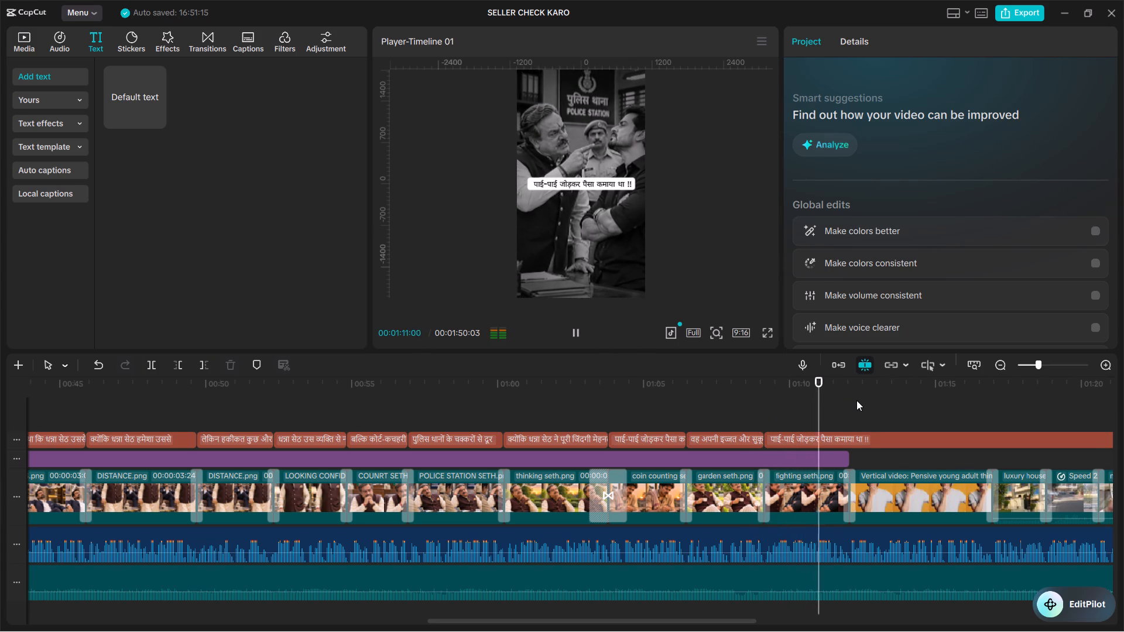
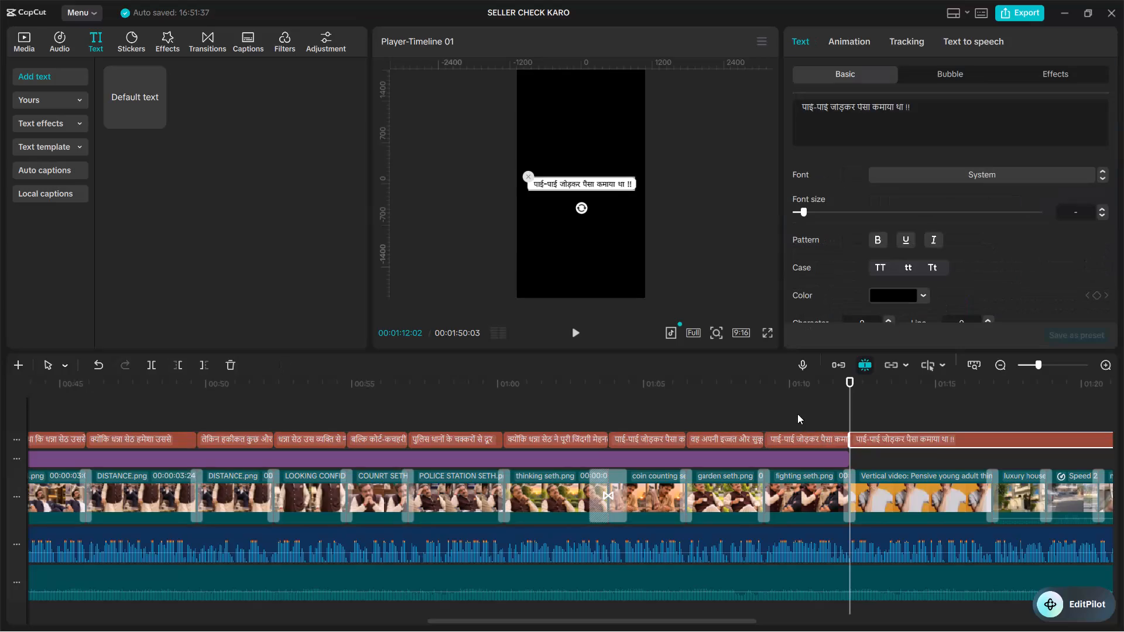
Select the phrase "पाई-पाई जोड़कर पैसा कमाया था", without its "!!", in the caption above the fighting seth image for rewording.
{"action": "left_click", "coordinate": [797, 414]}
{"action": "left_click", "coordinate": [805, 444]}
{"action": "left_click", "coordinate": [924, 135]}
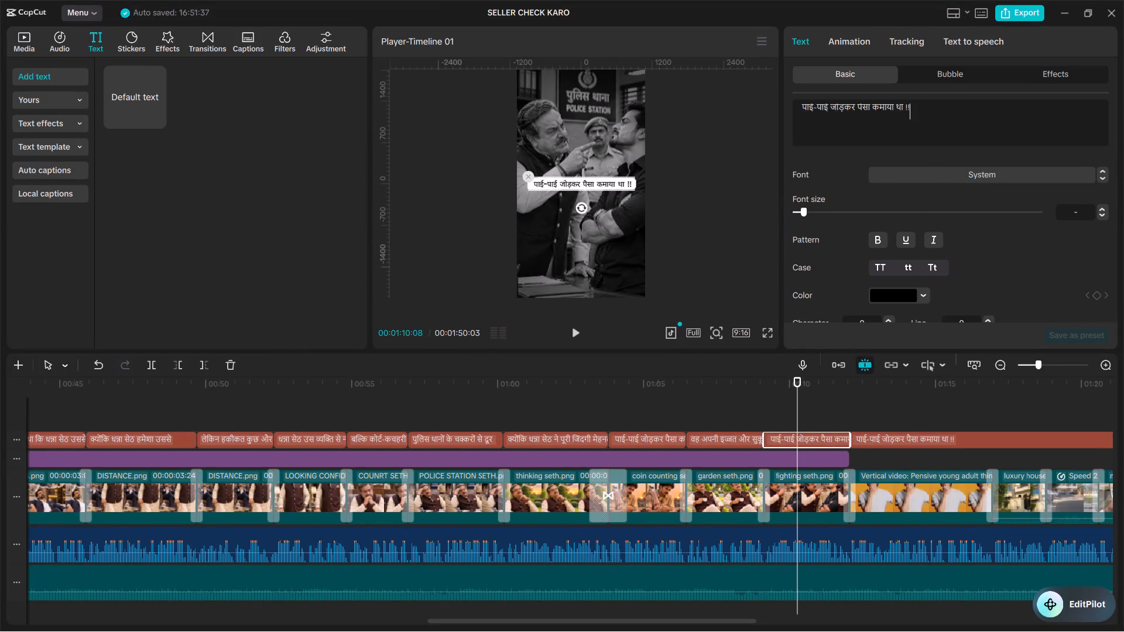
{"action": "left_click", "coordinate": [903, 105]}
{"action": "left_click_drag", "start_coordinate": [903, 105], "coordinate": [803, 112]}
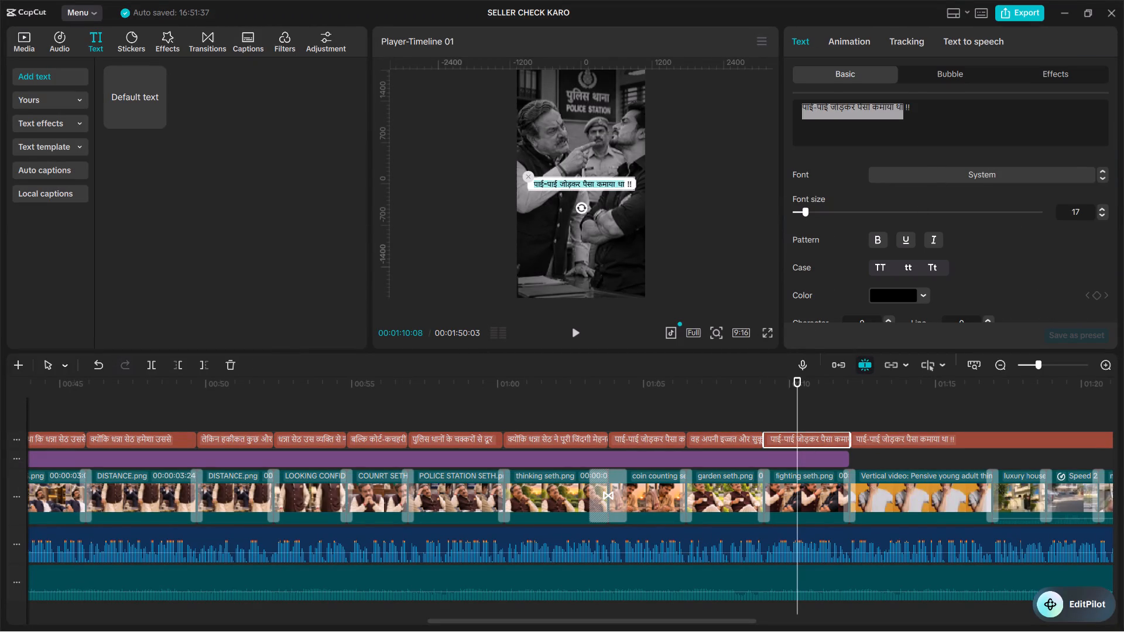
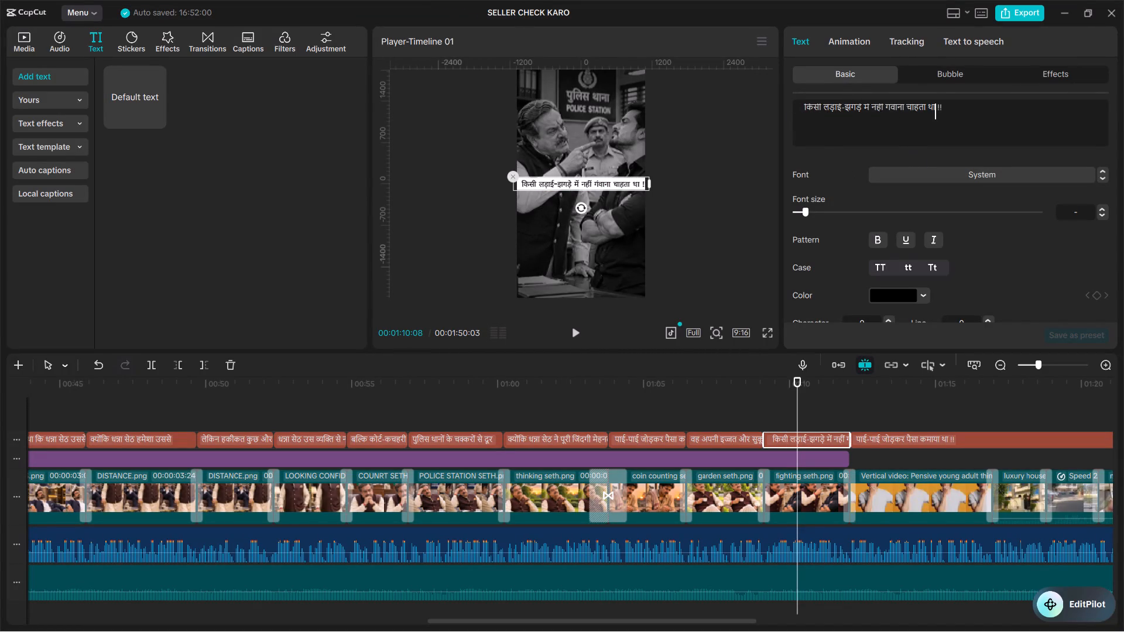
Reduce the scale of the caption above the fighting seth image to 75%.
{"action": "scroll", "coordinate": [1001, 244], "scroll_direction": "down", "scroll_amount": 1}
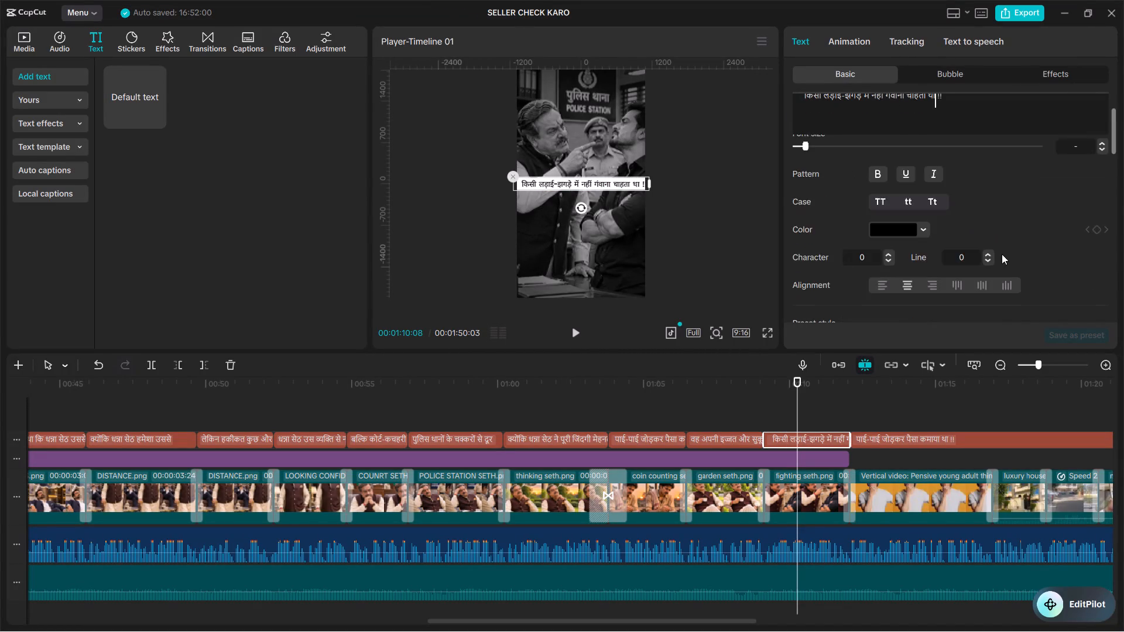
{"action": "scroll", "coordinate": [1002, 254], "scroll_direction": "down", "scroll_amount": 4}
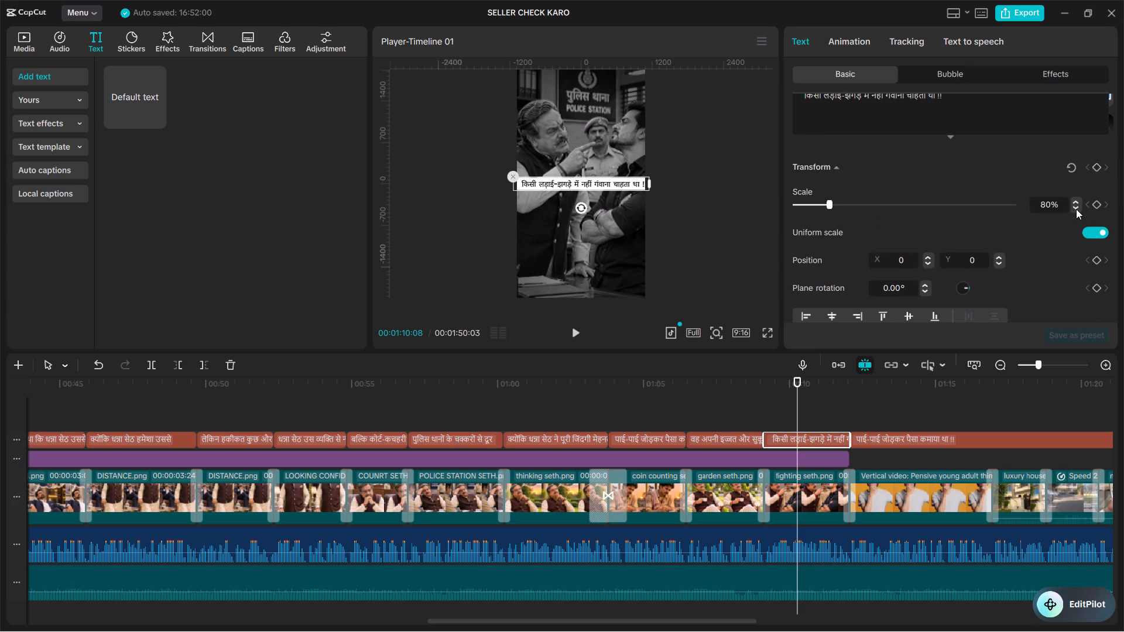
{"action": "triple_click", "coordinate": [1077, 208]}
{"action": "double_click", "coordinate": [1077, 208]}
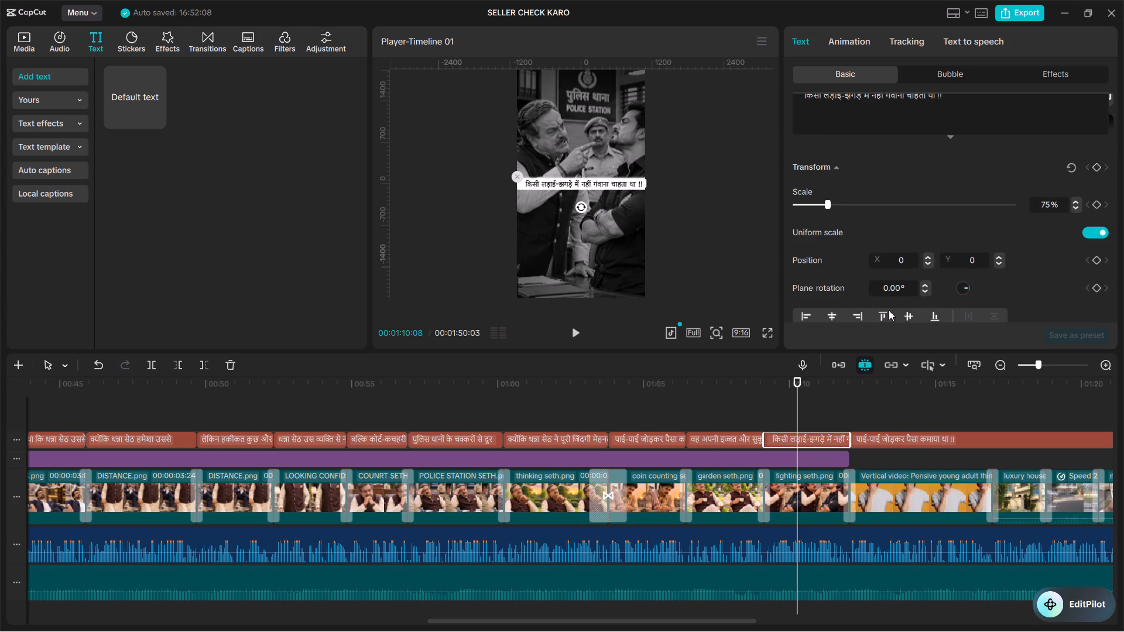
Remove the leading spaces before "किसी" in the caption above the fighting seth image.
{"action": "left_click", "coordinate": [763, 404]}
{"action": "key", "text": "space"}
{"action": "key", "text": "space"}
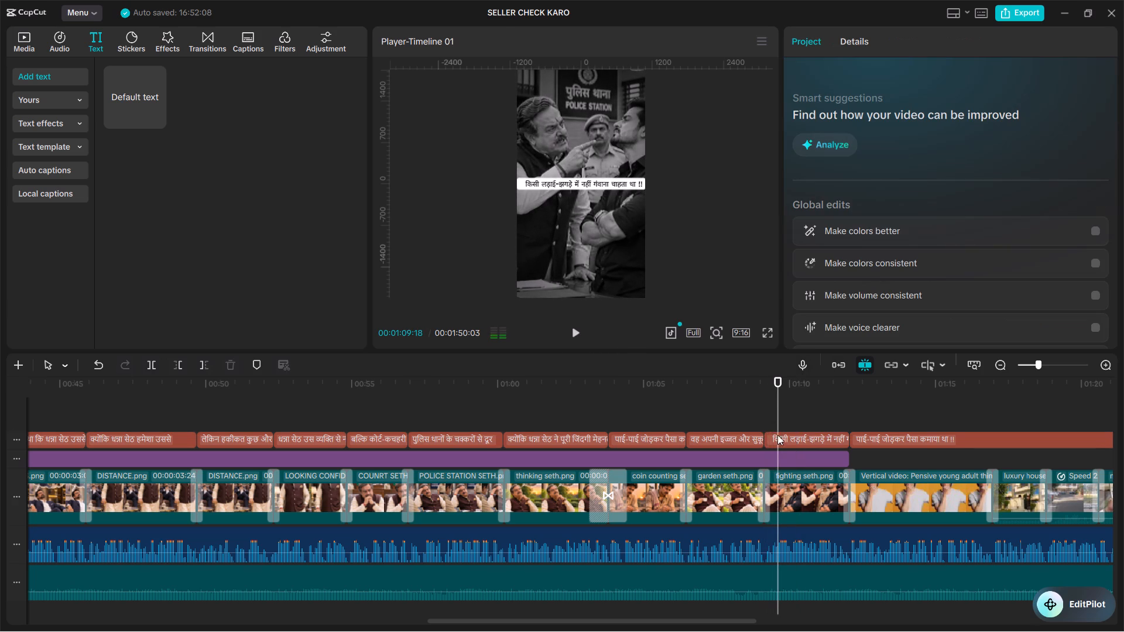
{"action": "left_click", "coordinate": [778, 438]}
{"action": "left_click", "coordinate": [803, 107]}
{"action": "left_click_drag", "start_coordinate": [803, 107], "coordinate": [792, 108]}
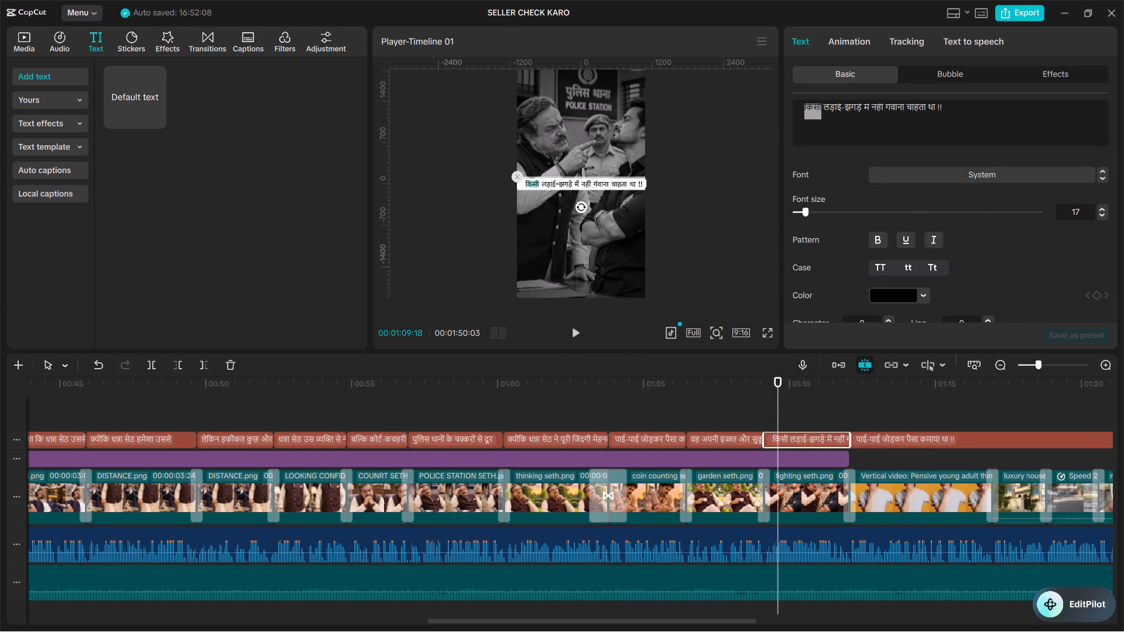
{"action": "left_click", "coordinate": [800, 107]}
{"action": "left_click", "coordinate": [804, 109]}
{"action": "key", "text": "BackSpace"}
{"action": "key", "text": "BackSpace"}
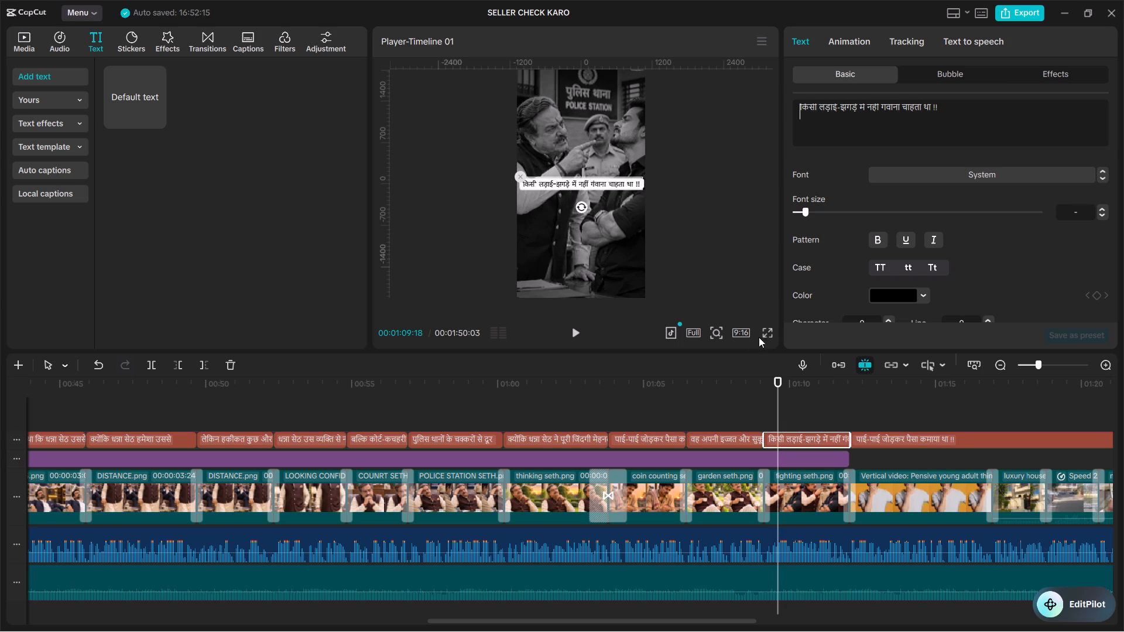
Play back the "किसी लड़ाई-झगड़े में नहीं गंवाना चाहता था !!" caption from its start and check it in the full-screen preview.
{"action": "left_click", "coordinate": [760, 408]}
{"action": "key", "text": "space"}
{"action": "left_click", "coordinate": [743, 414]}
{"action": "key", "text": "space"}
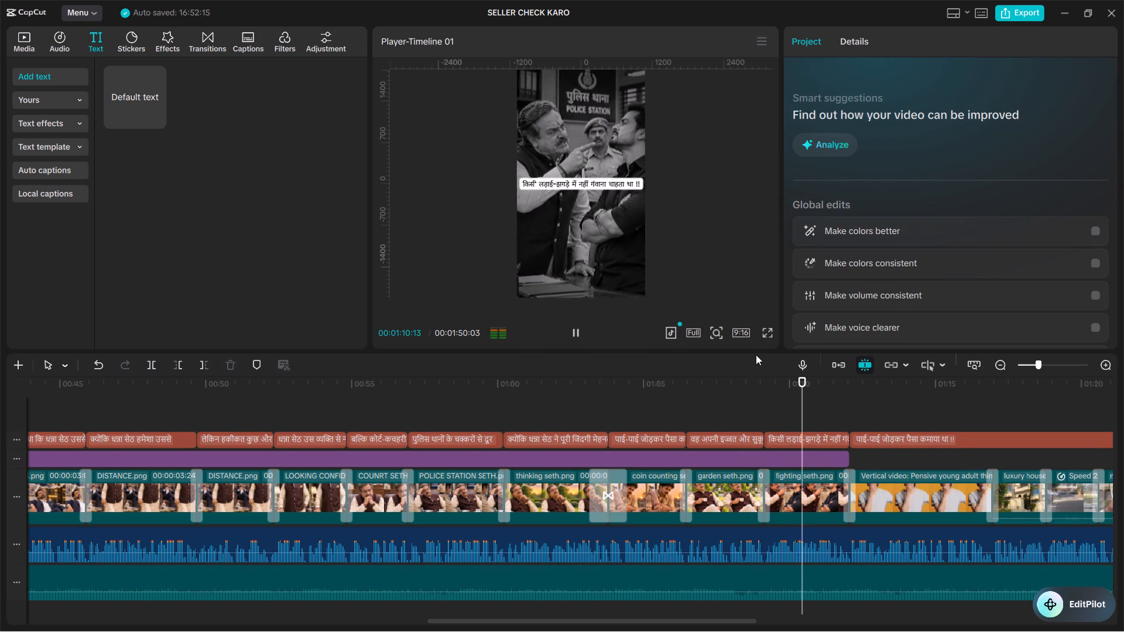
{"action": "left_click", "coordinate": [764, 332]}
{"action": "key", "text": "space"}
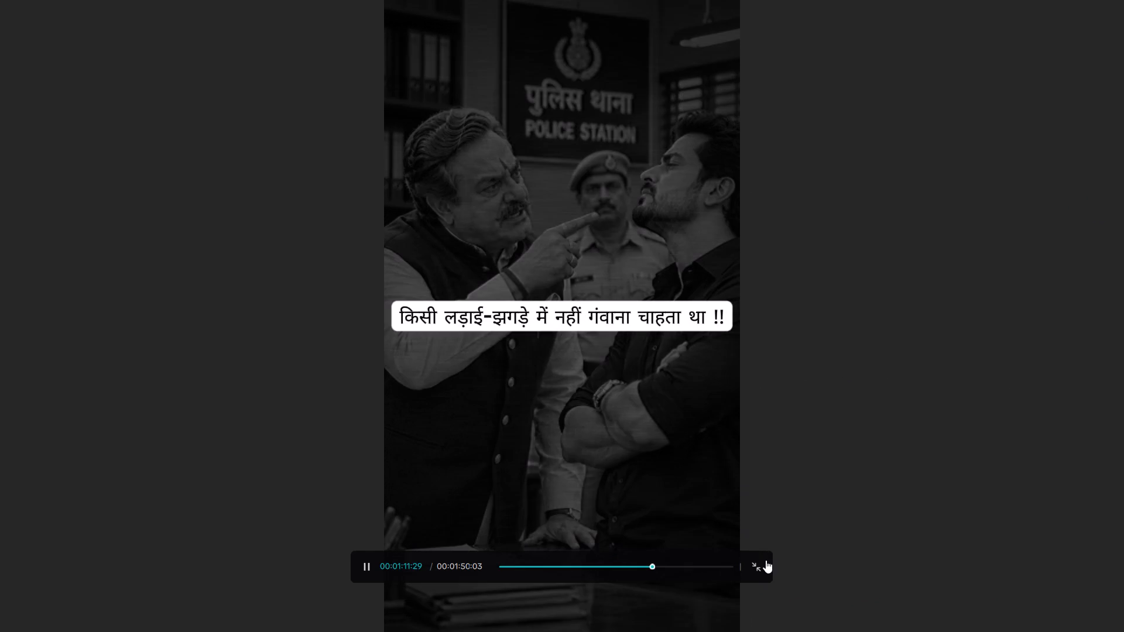
{"action": "left_click", "coordinate": [755, 568]}
Replay the narration over the start of the pensive young adult clip to identify the phrase spoken there.
{"action": "left_click_drag", "start_coordinate": [845, 415], "coordinate": [851, 420]}
{"action": "key", "text": "space"}
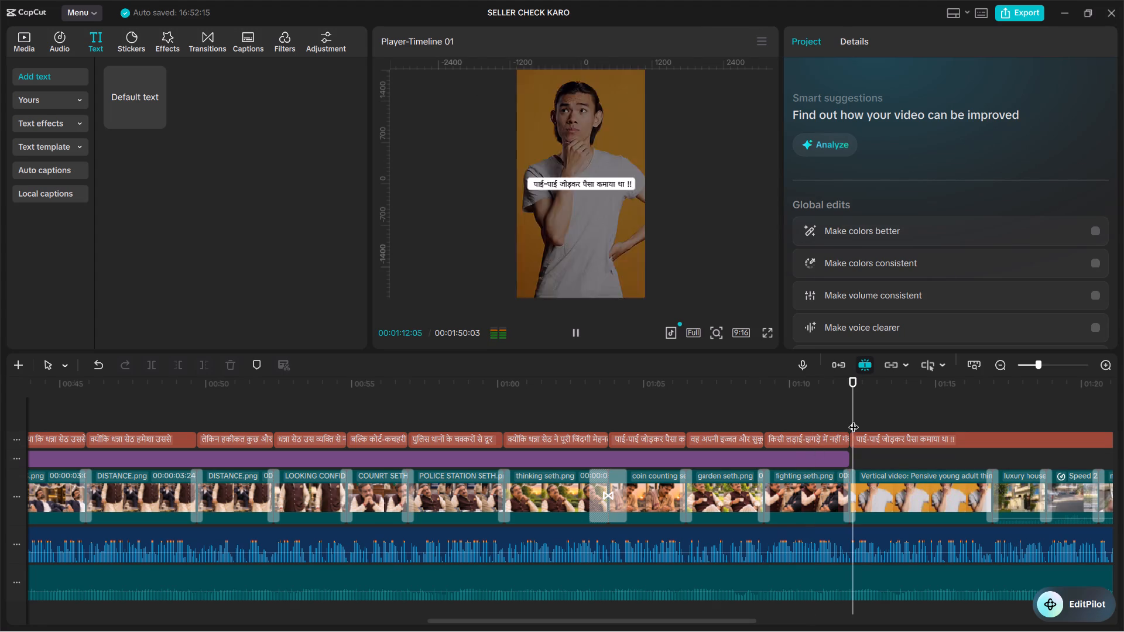
{"action": "scroll", "coordinate": [857, 408], "scroll_direction": "down", "scroll_amount": 4, "text": "alt"}
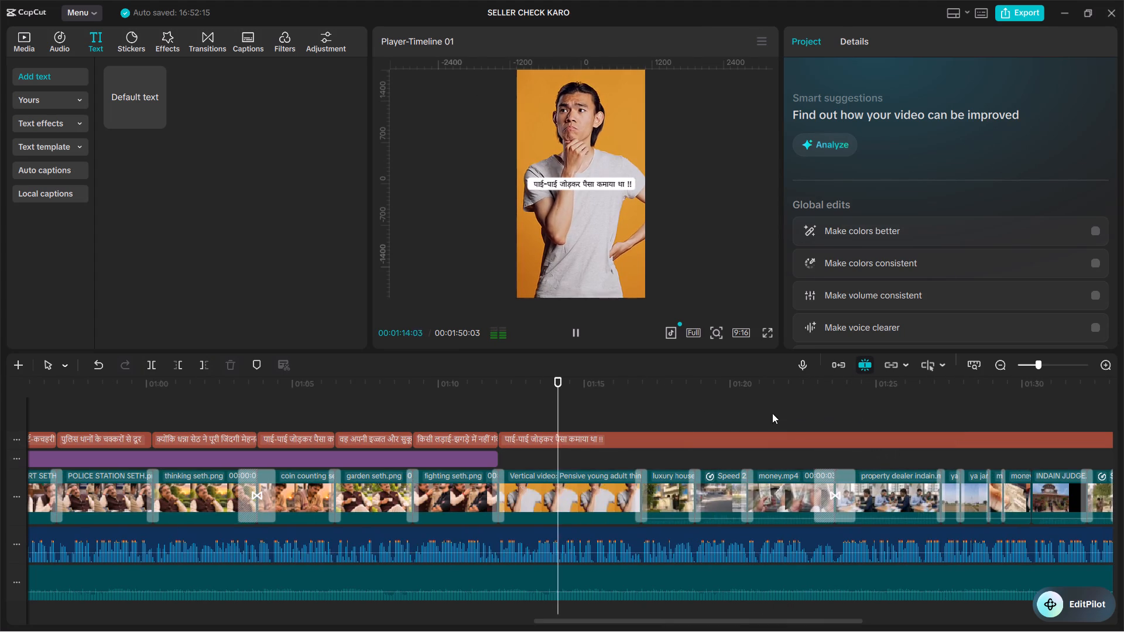
{"action": "scroll", "coordinate": [651, 399], "scroll_direction": "down", "scroll_amount": 14, "text": "alt"}
{"action": "scroll", "coordinate": [624, 416], "scroll_direction": "up", "scroll_amount": 3, "text": "alt"}
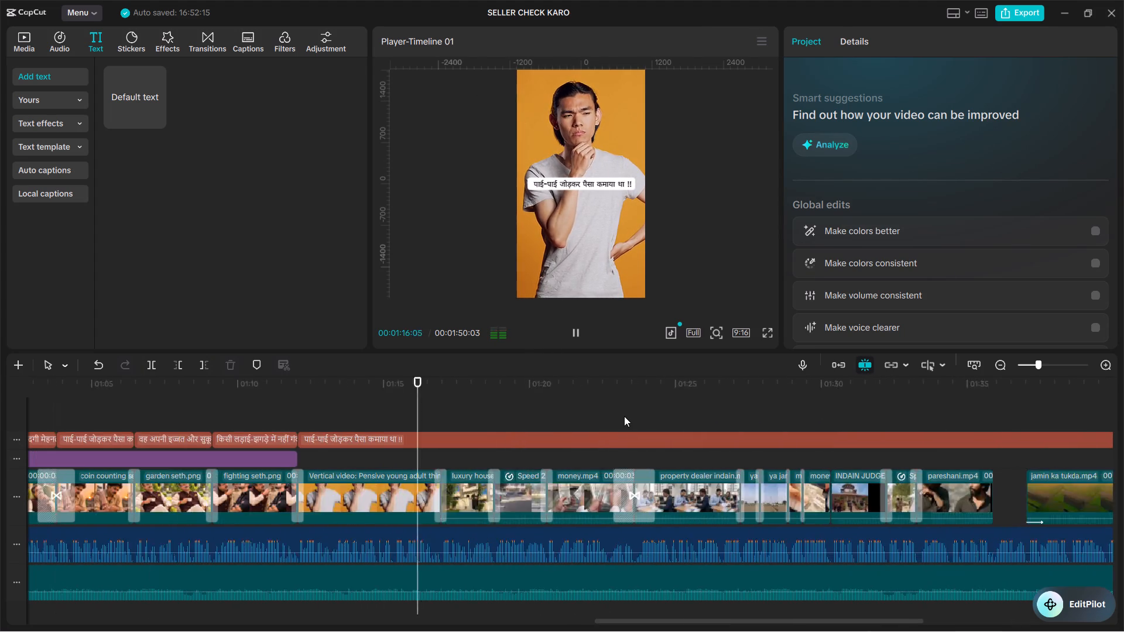
{"action": "scroll", "coordinate": [624, 416], "scroll_direction": "up", "scroll_amount": 3, "text": "alt"}
{"action": "double_click", "coordinate": [478, 410]}
{"action": "key", "text": "space"}
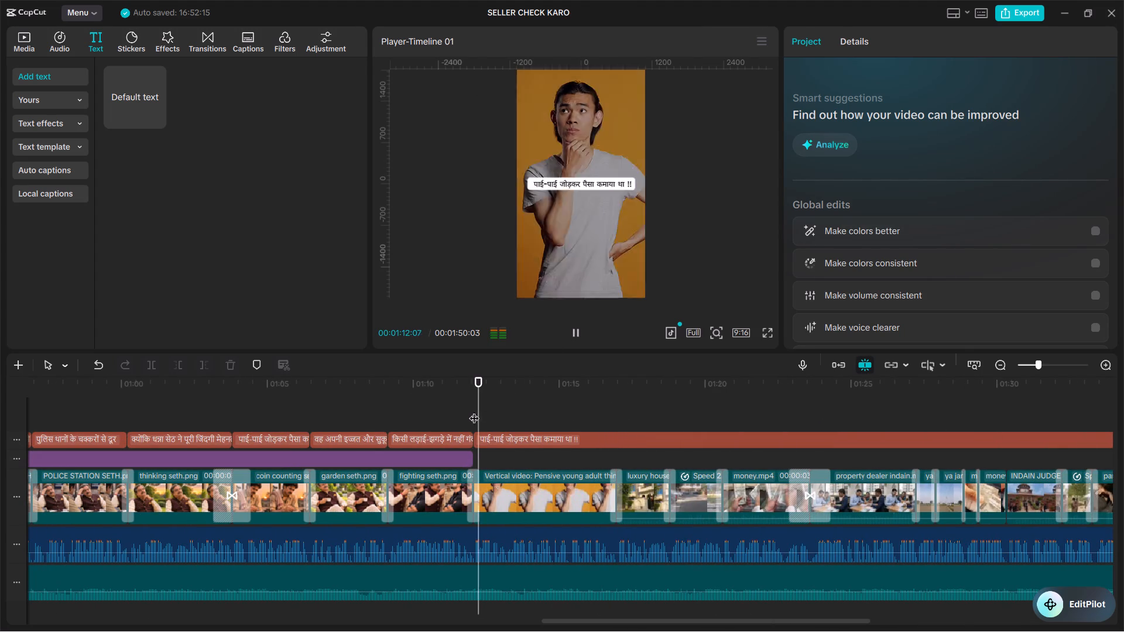
{"action": "key", "text": "space"}
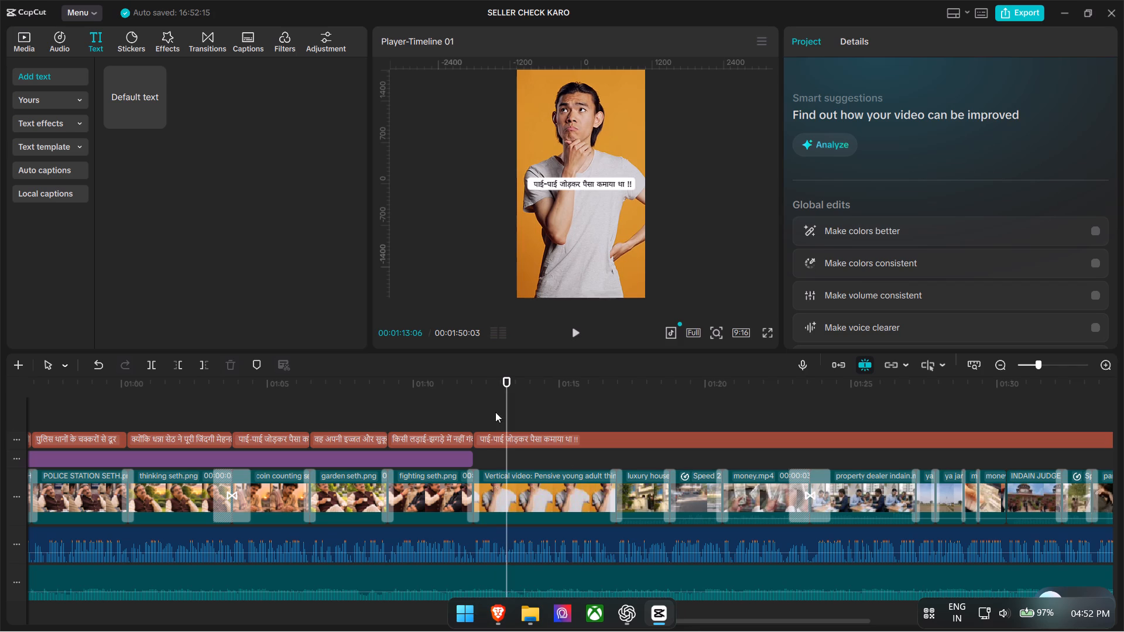
{"action": "left_click", "coordinate": [474, 418]}
{"action": "key", "text": "space"}
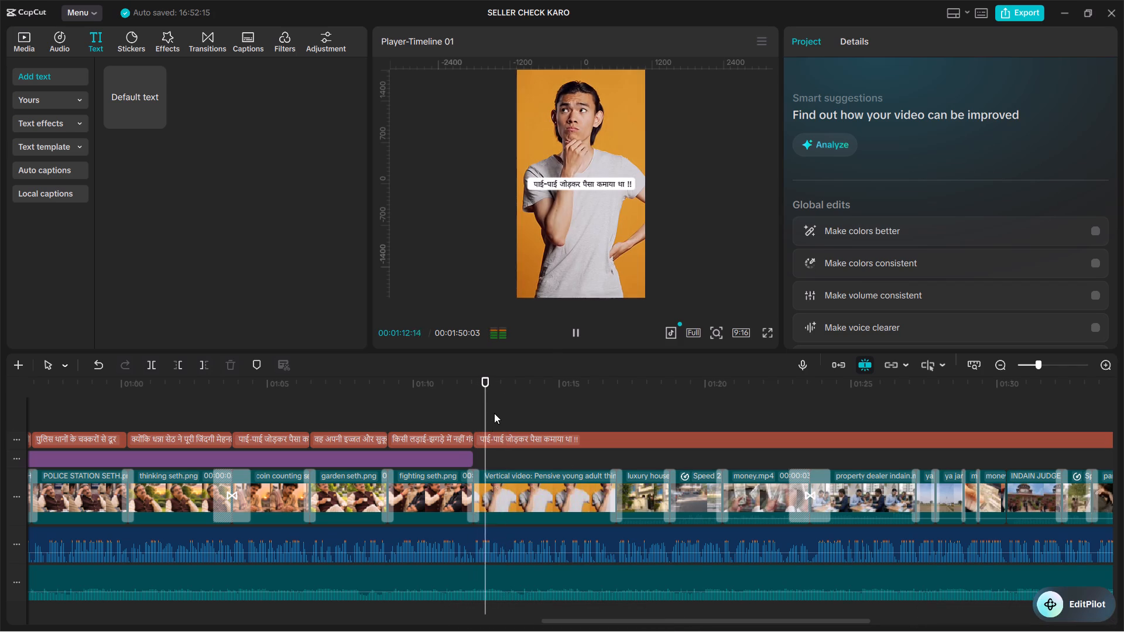
{"action": "key", "text": "space"}
{"action": "left_click", "coordinate": [500, 406]}
{"action": "left_click_drag", "start_coordinate": [500, 406], "coordinate": [498, 406]}
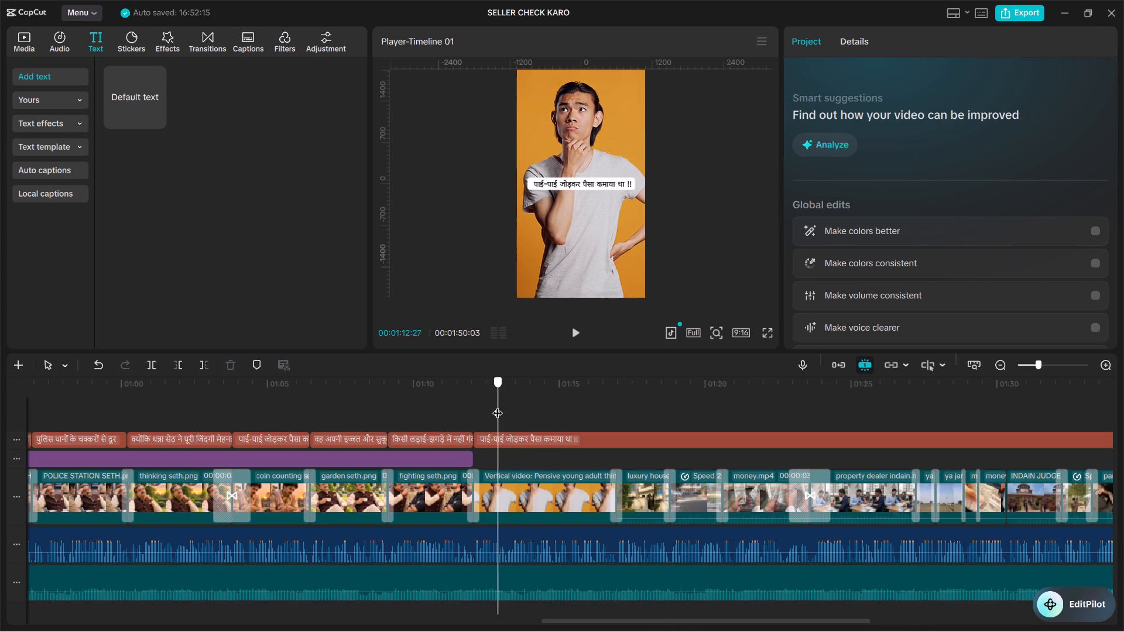
{"action": "left_click_drag", "start_coordinate": [498, 406], "coordinate": [504, 414]}
{"action": "key", "text": "space"}
{"action": "double_click", "coordinate": [501, 404]}
{"action": "scroll", "coordinate": [508, 404], "scroll_direction": "up", "scroll_amount": 7, "text": "ctrl"}
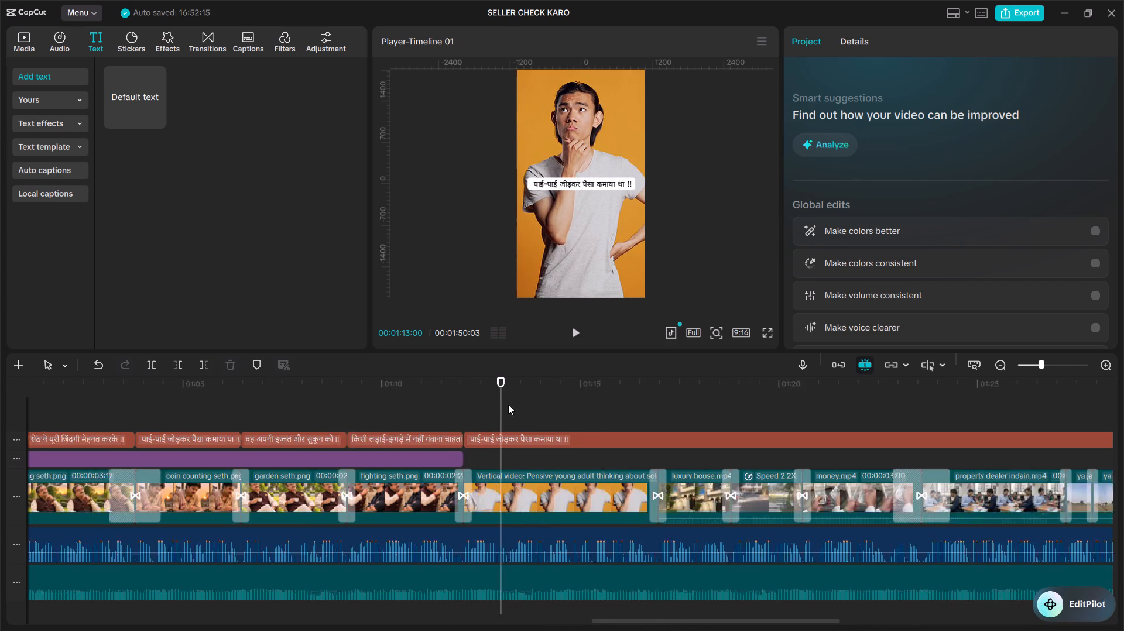
{"action": "scroll", "coordinate": [508, 404], "scroll_direction": "up", "scroll_amount": 16, "text": "ctrl"}
{"action": "left_click", "coordinate": [431, 413]}
{"action": "key", "text": "space"}
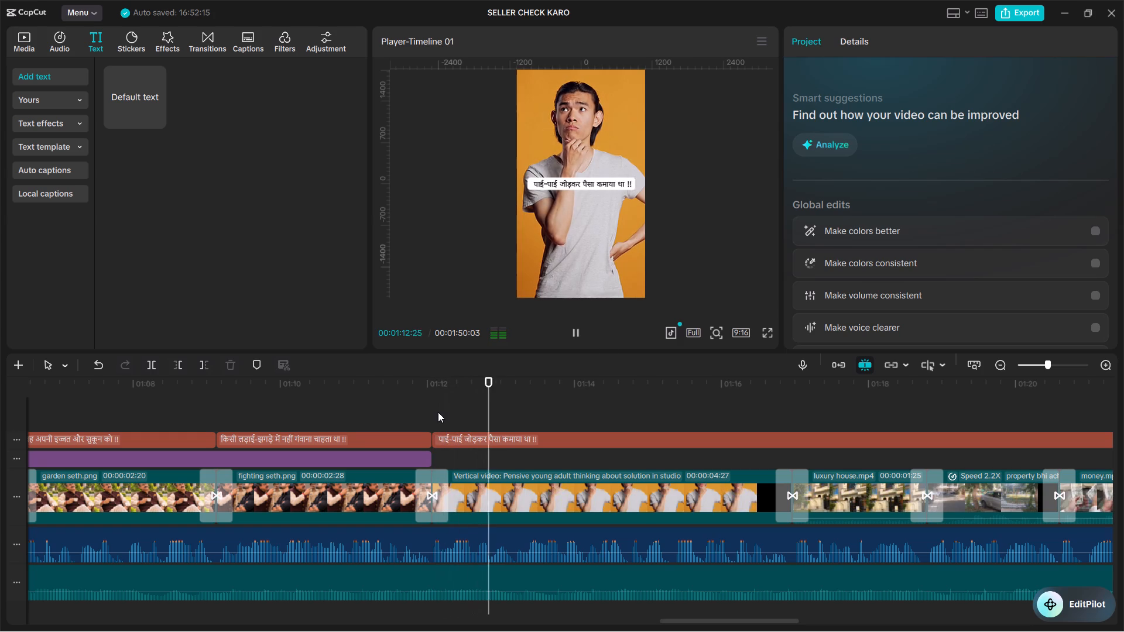
{"action": "key", "text": "space"}
Leave CapCut and go through the other open windows, including the RAW folder.
{"action": "key", "text": "alt+Tab"}
{"action": "key", "text": "alt+Tab"}
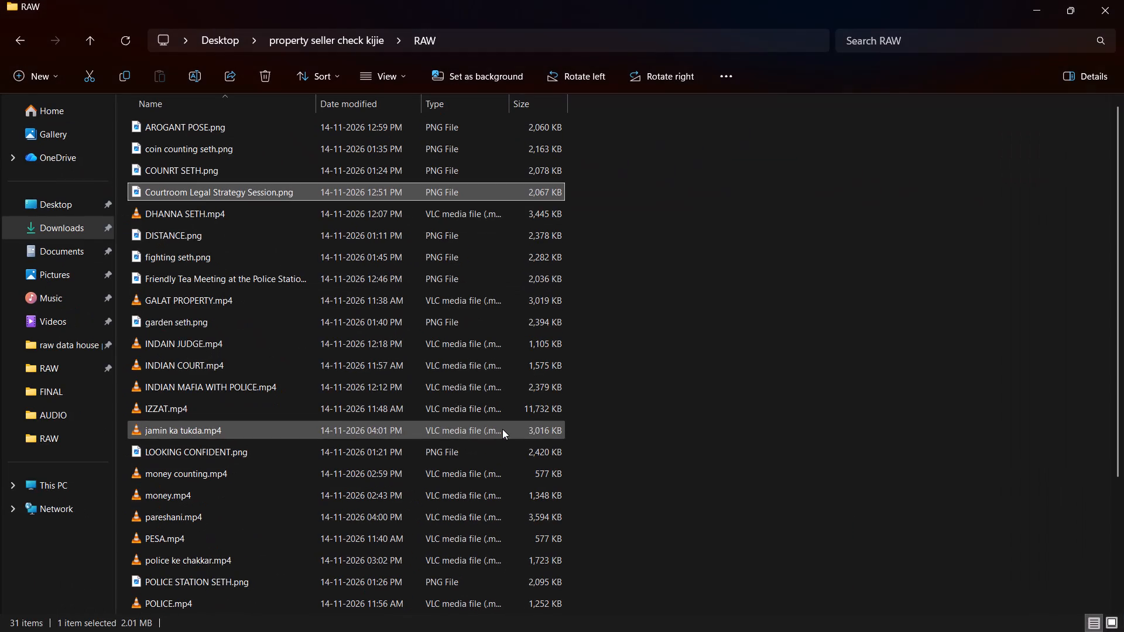
{"action": "key", "text": "alt+Tab"}
{"action": "key", "text": "alt+Tab"}
{"action": "key", "text": "alt+Tab"}
{"action": "key", "text": "alt+Tab"}
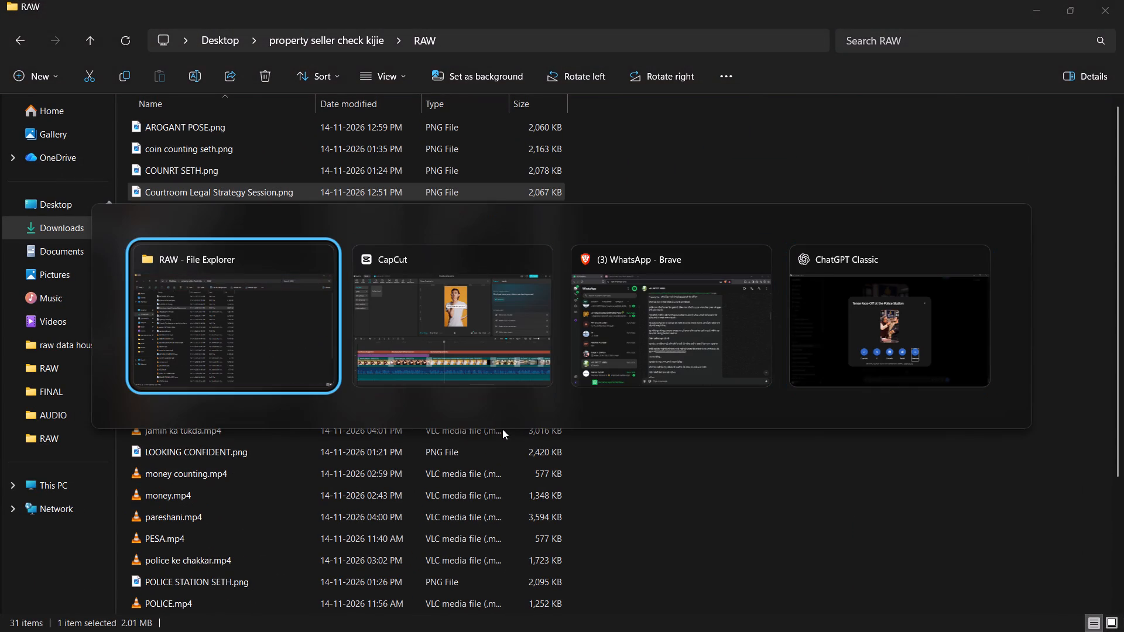
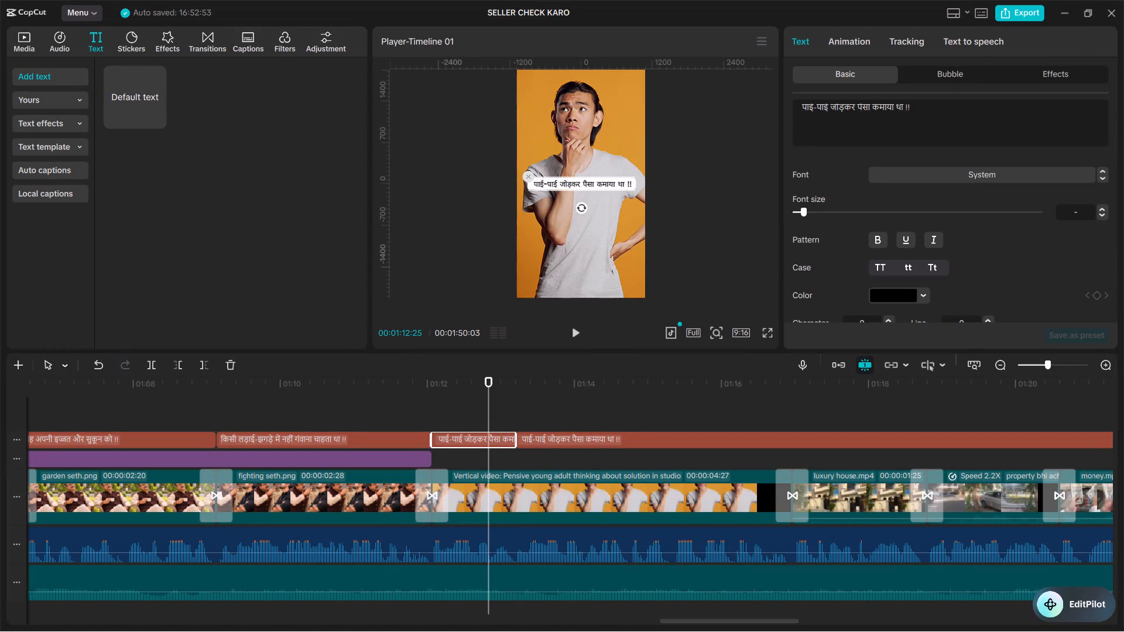
Replace the wording of the short first caption over the pensive young adult clip with "अब जरा सोचिए", keeping its "!!".
{"action": "left_click", "coordinate": [907, 123]}
{"action": "left_click", "coordinate": [904, 102]}
{"action": "left_click_drag", "start_coordinate": [904, 106], "coordinate": [816, 107]}
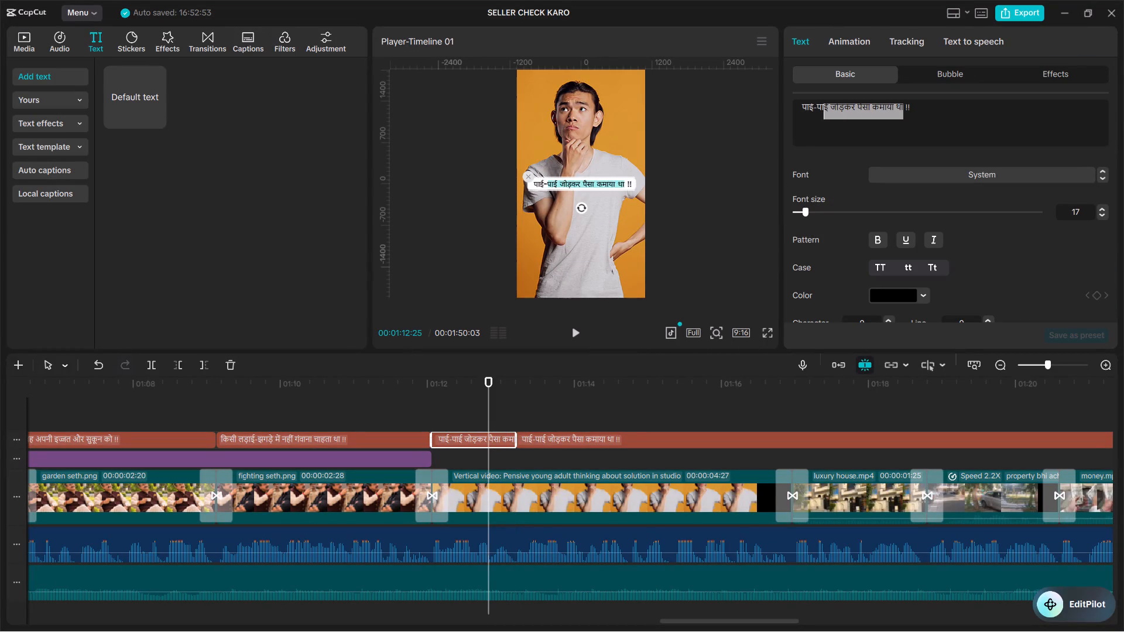
{"action": "left_click_drag", "start_coordinate": [816, 107], "coordinate": [797, 112]}
{"action": "key", "text": "ctrl+v"}
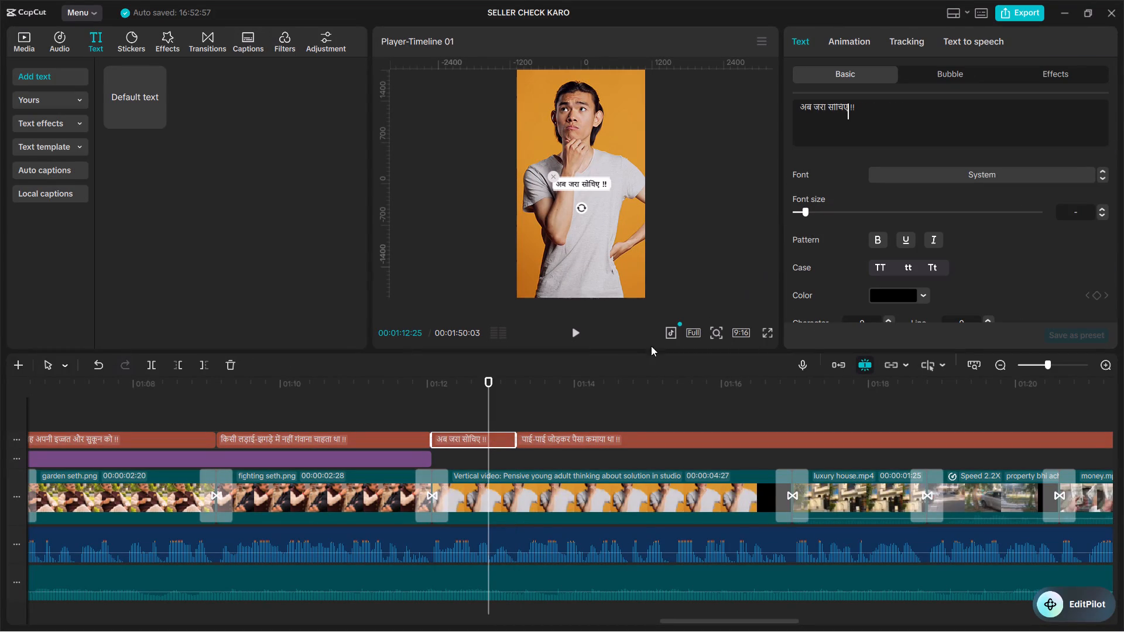
Play back the "अब जरा सोचिए !!" caption from just before its start to check it against the narration.
{"action": "left_click", "coordinate": [430, 404]}
{"action": "key", "text": "space"}
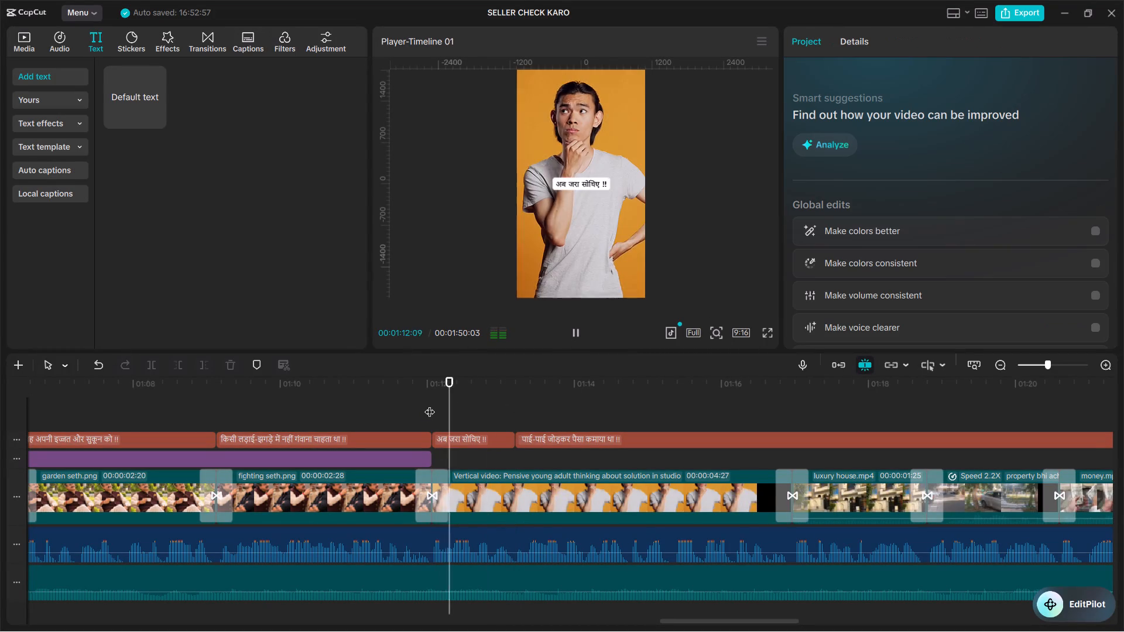
{"action": "left_click", "coordinate": [420, 414]}
{"action": "key", "text": "space"}
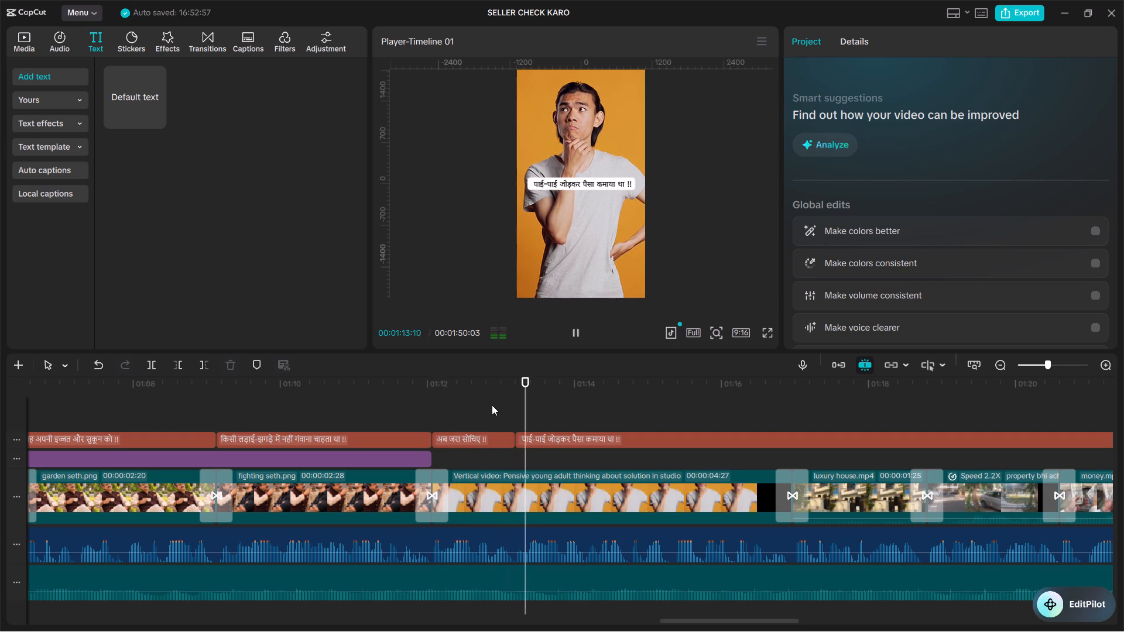
{"action": "key", "text": "space"}
Replay the narration from the start of the second caption over the pensive young adult clip to identify the phrase spoken there.
{"action": "double_click", "coordinate": [516, 404]}
{"action": "key", "text": "space"}
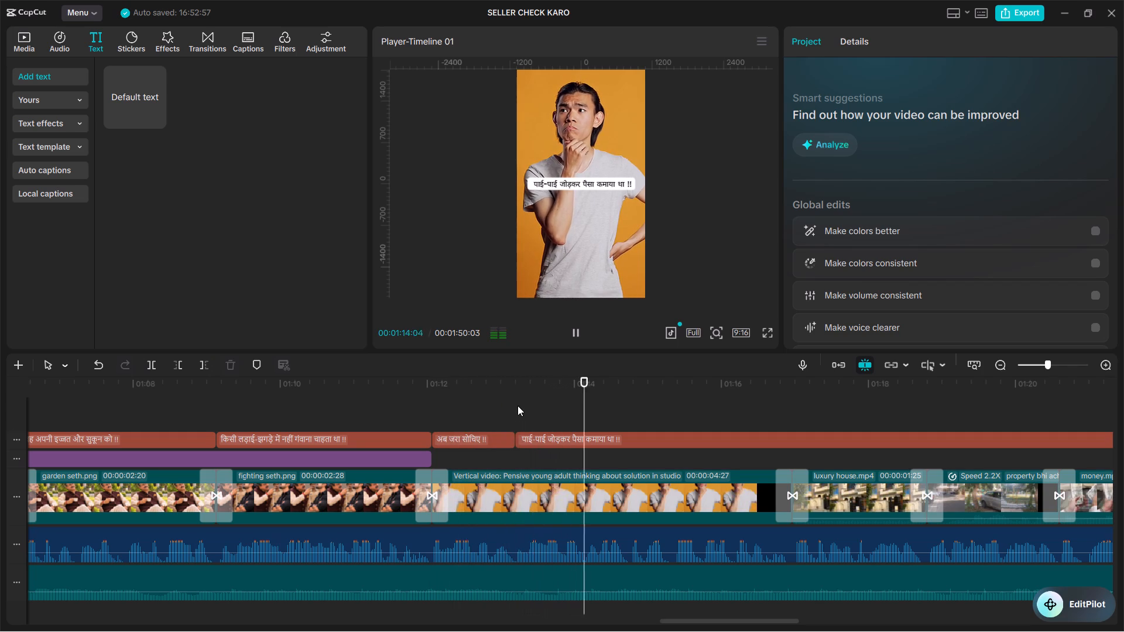
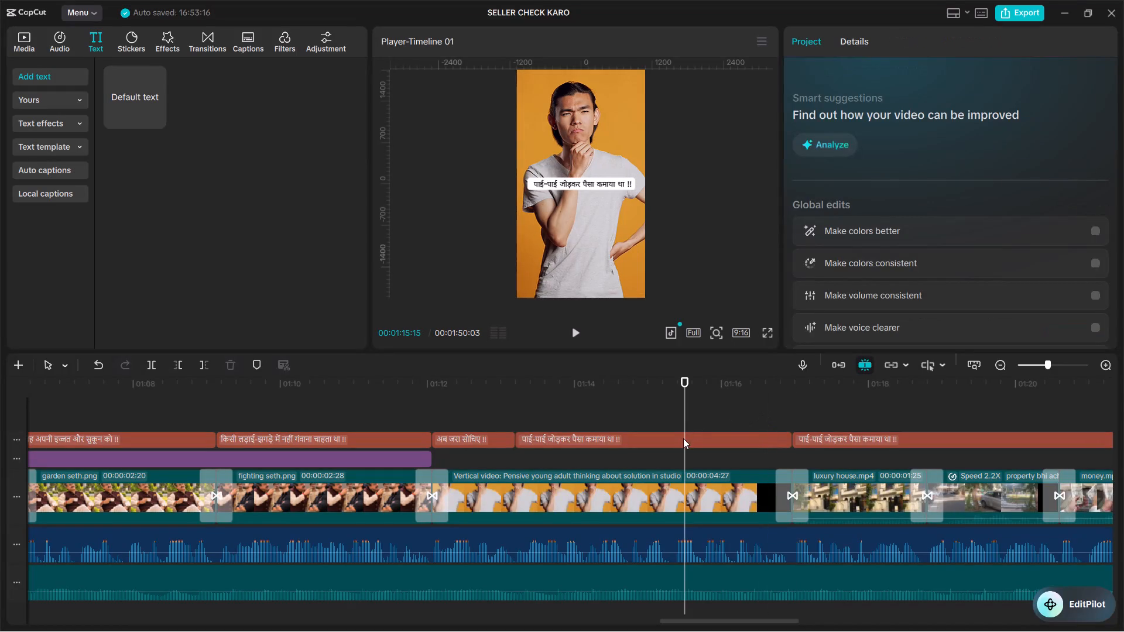
Replace the wording of the second caption over the pensive young adult clip with "धन्ना सेठ की जगह अपने आपको रखकर देखिए", keeping its "!!".
{"action": "left_click_drag", "start_coordinate": [901, 107], "coordinate": [793, 105]}
{"action": "key", "text": "ctrl+v"}
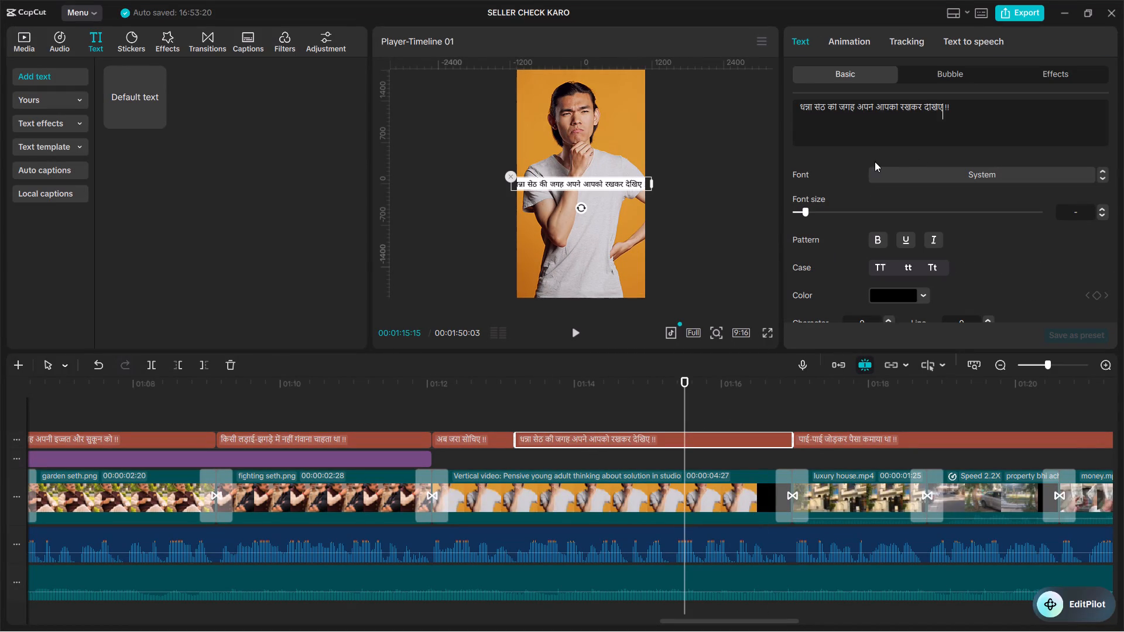
Reduce the scale of the "धन्ना सेठ की जगह अपने आपको रखकर देखिए !!" caption to 71% so it fits the frame width.
{"action": "scroll", "coordinate": [993, 270], "scroll_direction": "down", "scroll_amount": 4}
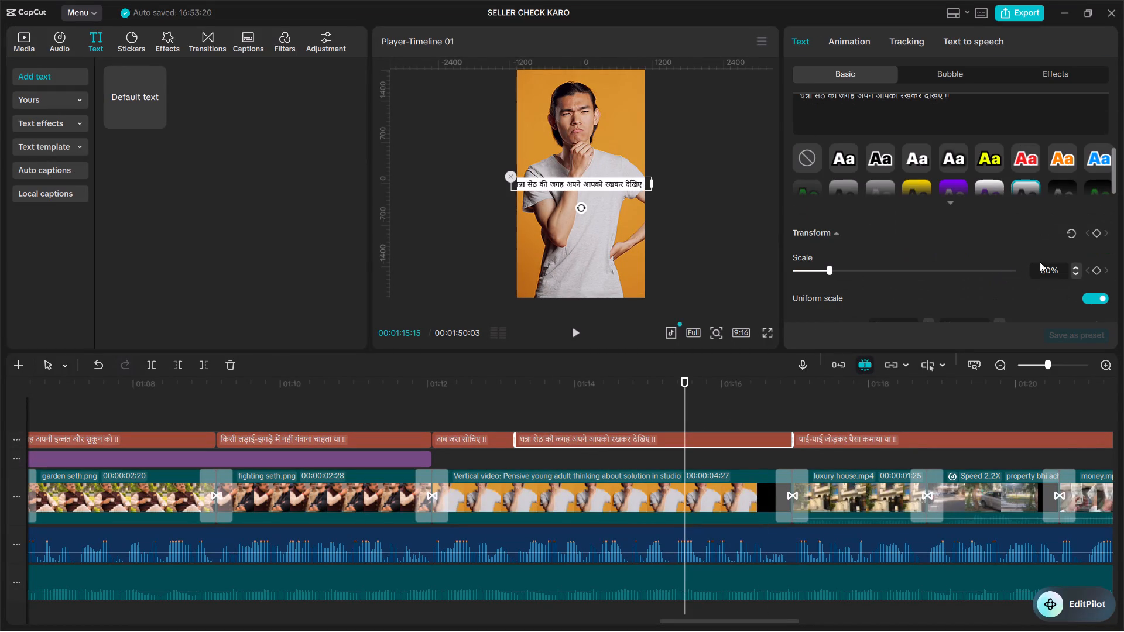
{"action": "triple_click", "coordinate": [1074, 272]}
{"action": "triple_click", "coordinate": [1074, 273]}
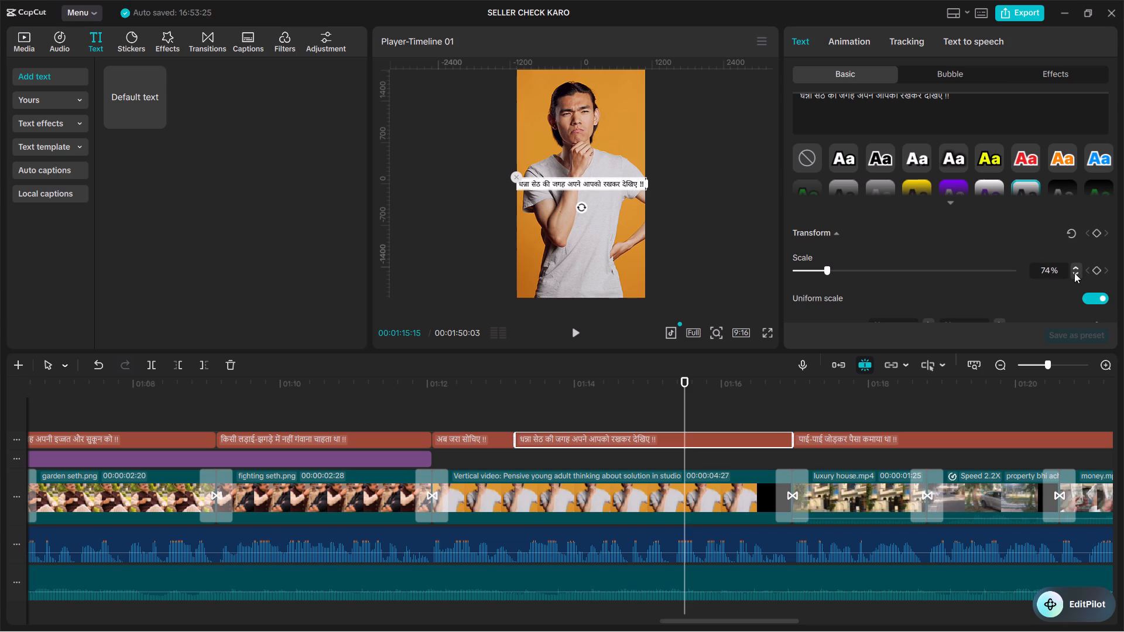
{"action": "double_click", "coordinate": [1074, 273]}
{"action": "left_click", "coordinate": [1074, 273]}
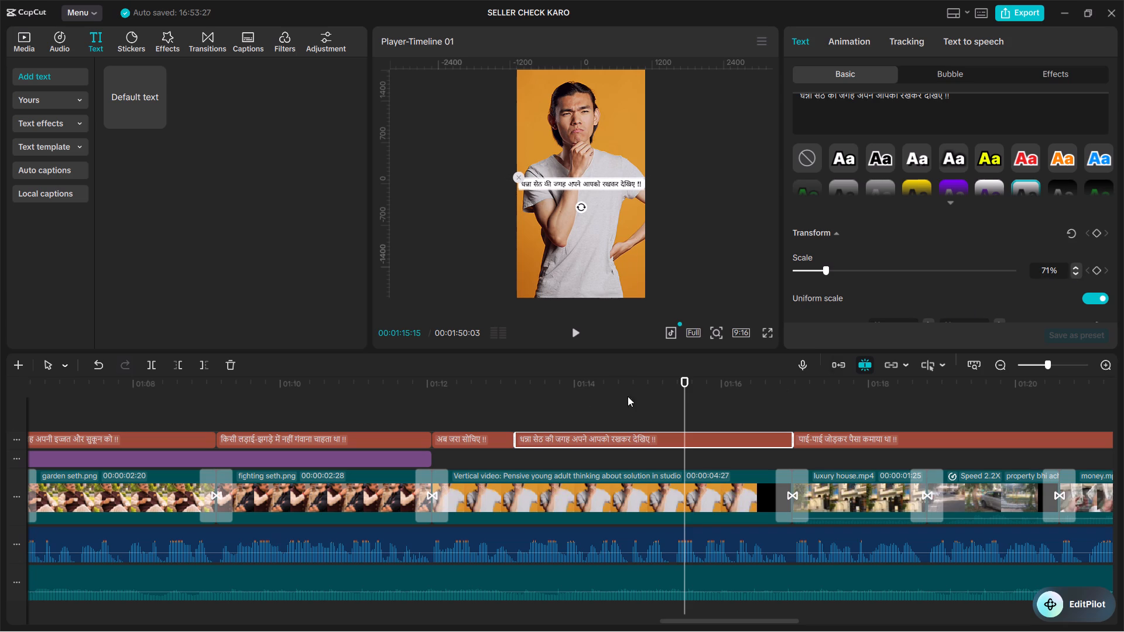
Play back the "धन्ना सेठ की जगह अपने आपको रखकर देखिए !!" caption, partly in full screen, to check its fit and timing.
{"action": "left_click", "coordinate": [509, 404]}
{"action": "left_click", "coordinate": [501, 409]}
{"action": "key", "text": "space"}
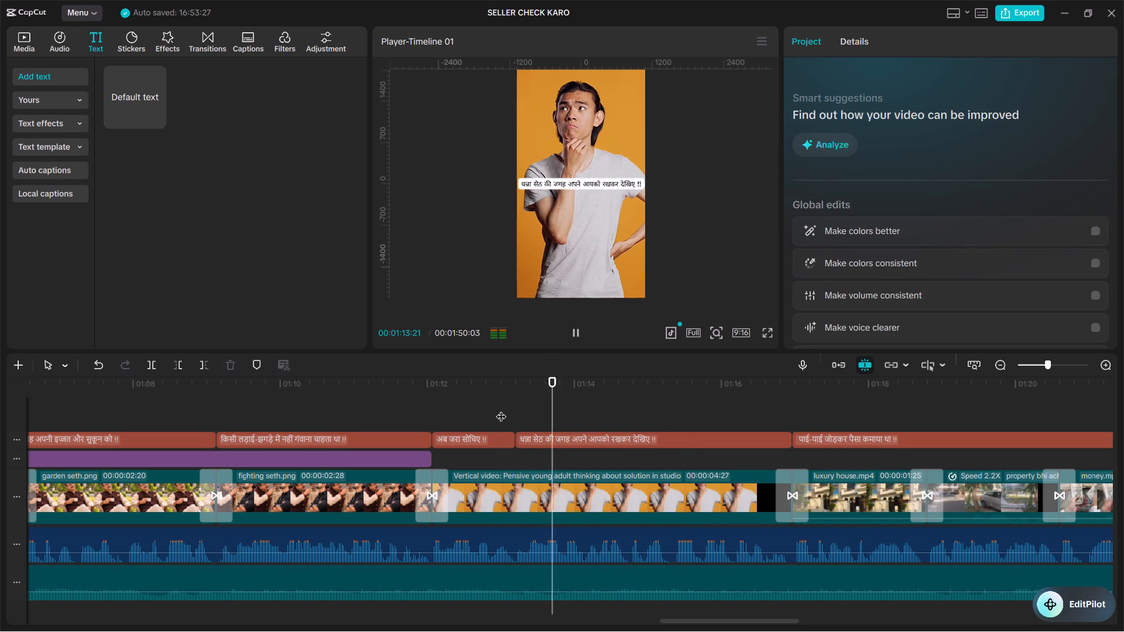
{"action": "key", "text": "space"}
{"action": "left_click", "coordinate": [773, 330]}
{"action": "left_click", "coordinate": [769, 332]}
{"action": "key", "text": "space"}
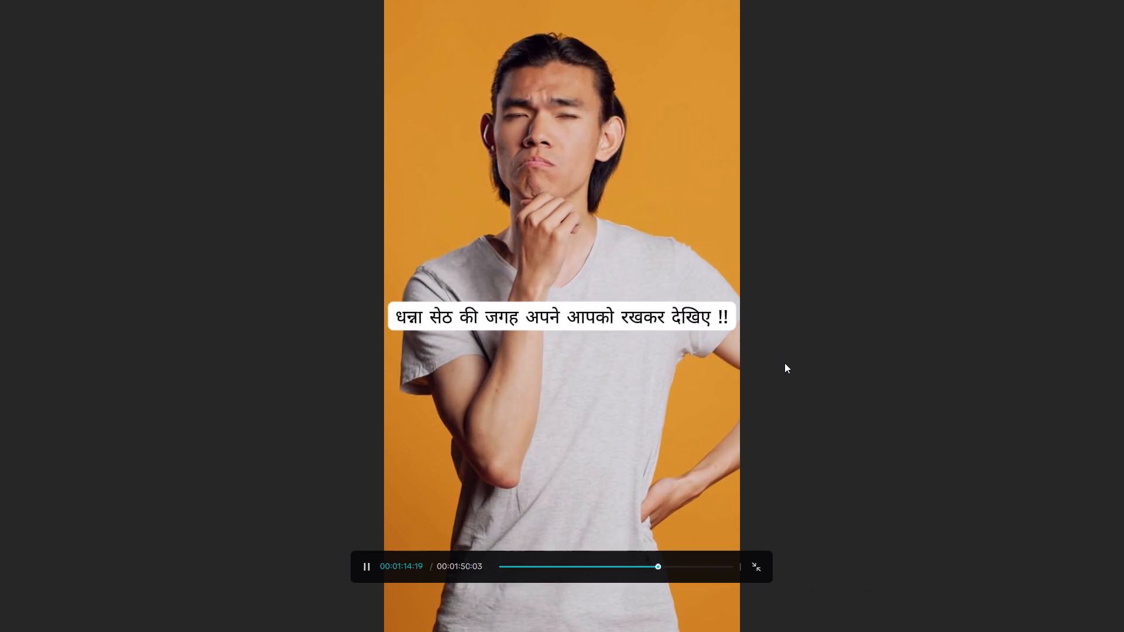
{"action": "key", "text": "space"}
{"action": "key", "text": "space"}
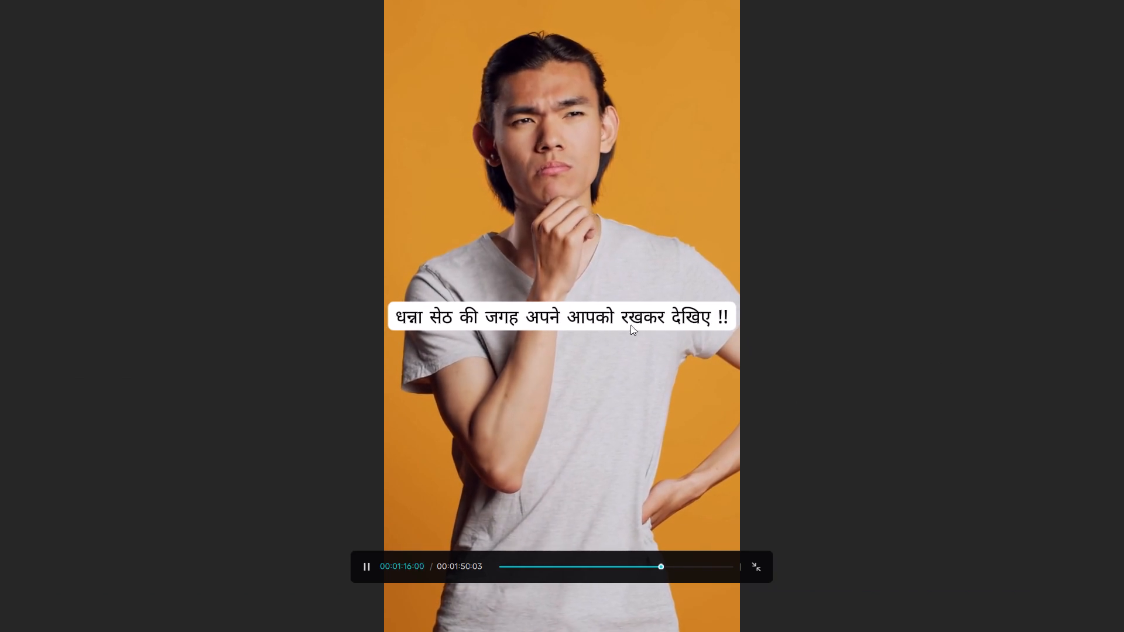
{"action": "key", "text": "space"}
{"action": "key", "text": "space"}
{"action": "key", "text": "Escape"}
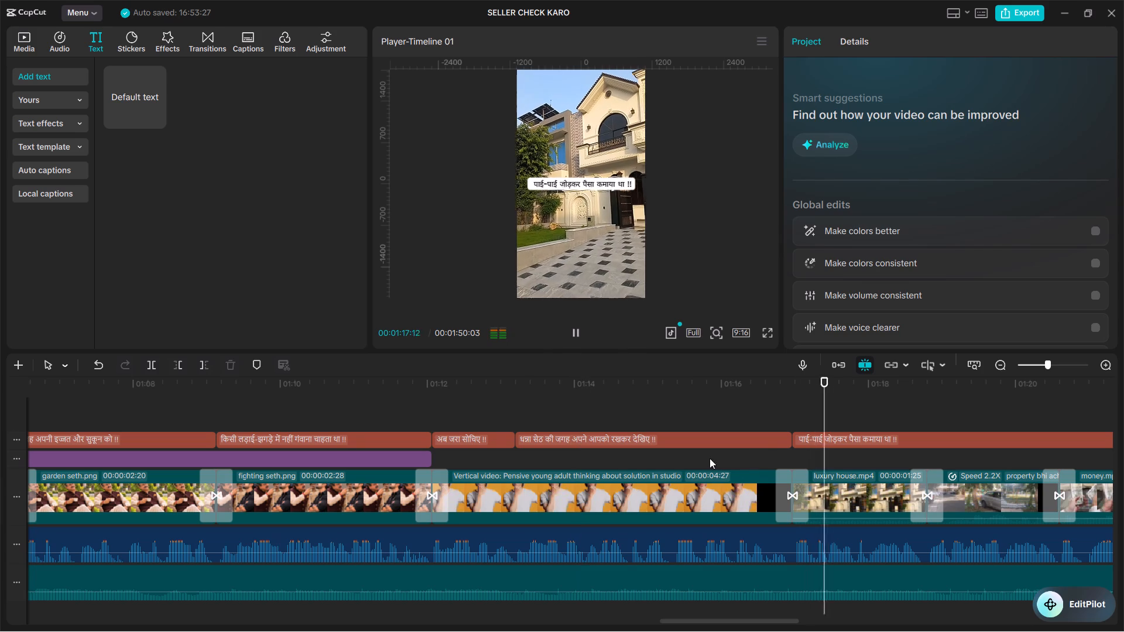
{"action": "key", "text": "space"}
Play the narration from the start of the luxury house clip's caption and place the playhead at 00:01:18:21, near the clip's end.
{"action": "left_click", "coordinate": [793, 413]}
{"action": "key", "text": "space"}
{"action": "scroll", "coordinate": [793, 412], "scroll_direction": "down", "scroll_amount": 3, "text": "alt"}
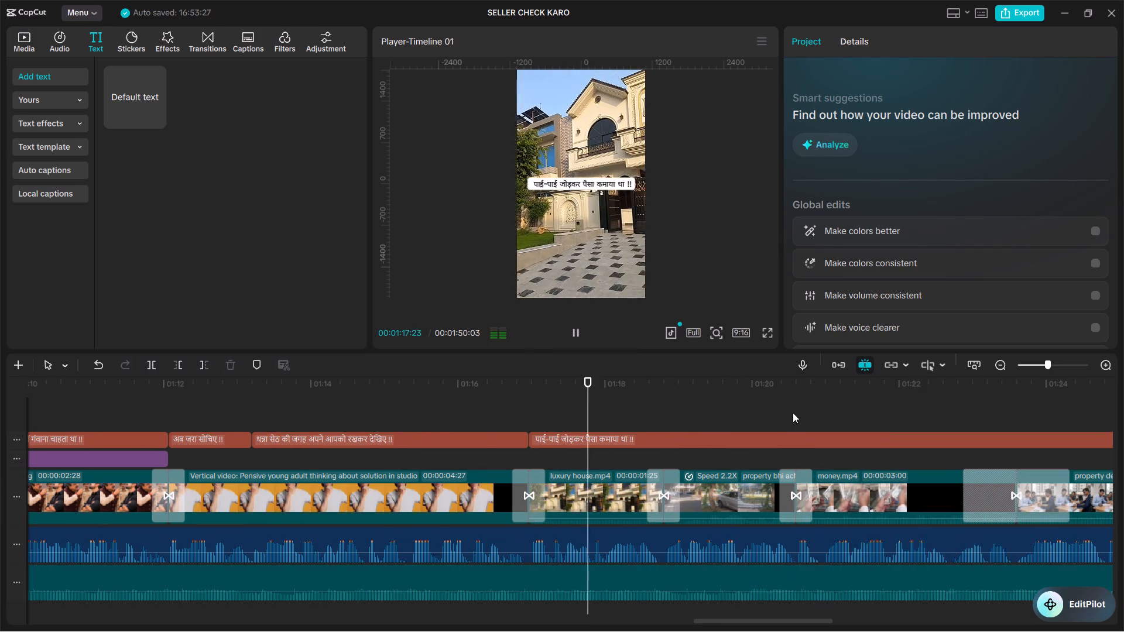
{"action": "scroll", "coordinate": [711, 415], "scroll_direction": "down", "scroll_amount": 1, "text": "alt"}
{"action": "key", "text": "space"}
{"action": "left_click_drag", "start_coordinate": [564, 412], "coordinate": [570, 415]}
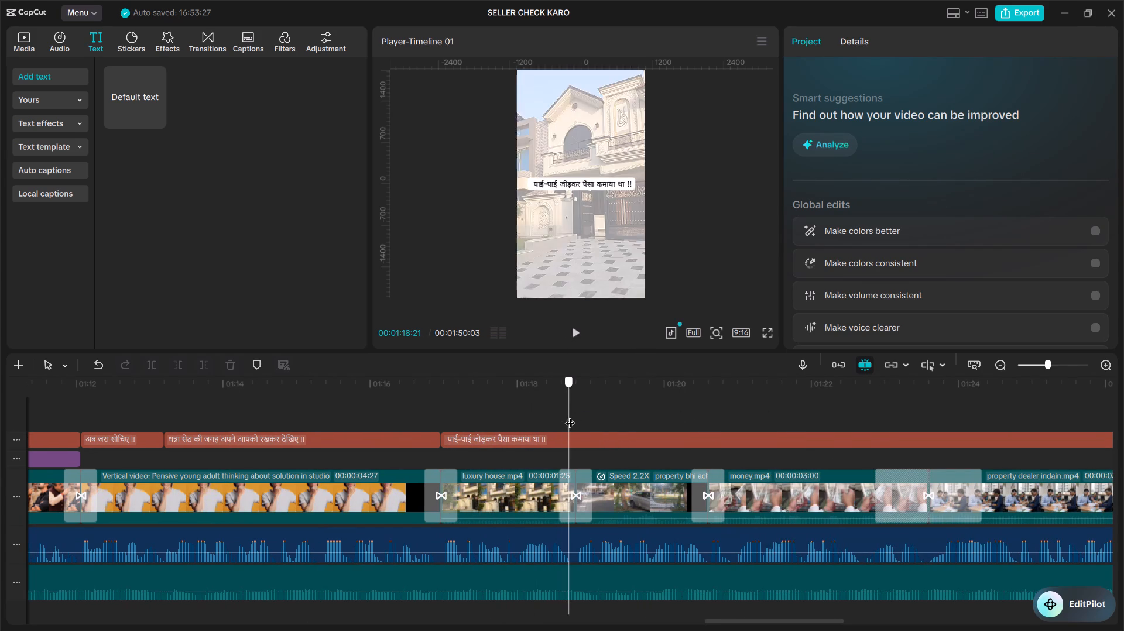
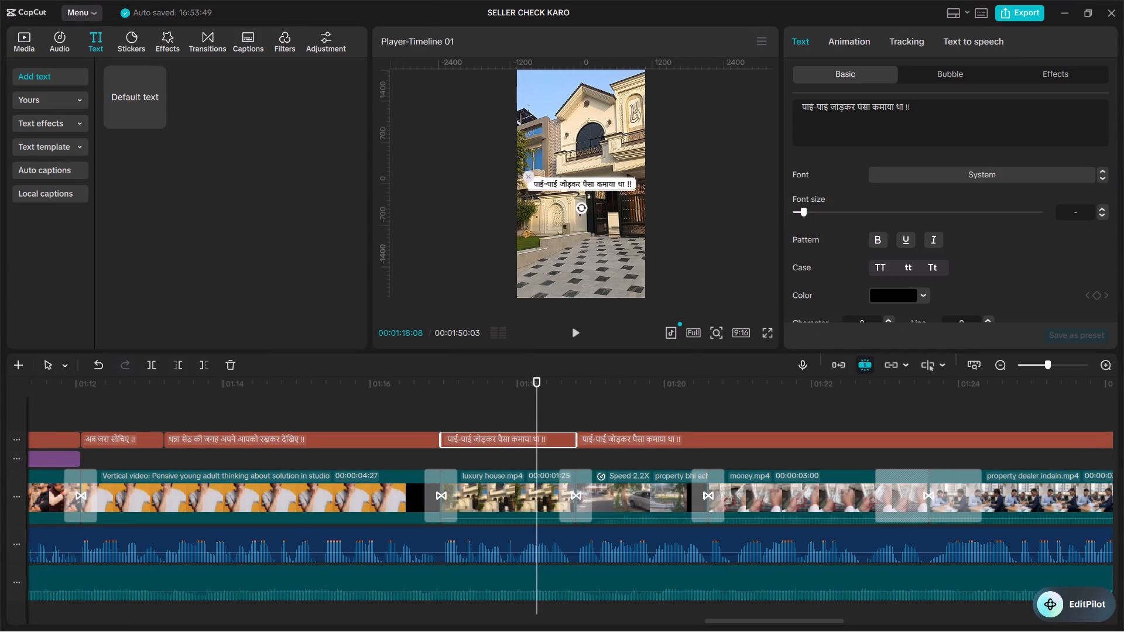
Replace the luxury house caption's wording with "प्रॉपर्टी भी अच्छी मिल गई", followed by a space and "!!" in a smaller font size.
{"action": "left_click_drag", "start_coordinate": [904, 107], "coordinate": [785, 108]}
{"action": "key", "text": "ctrl+v"}
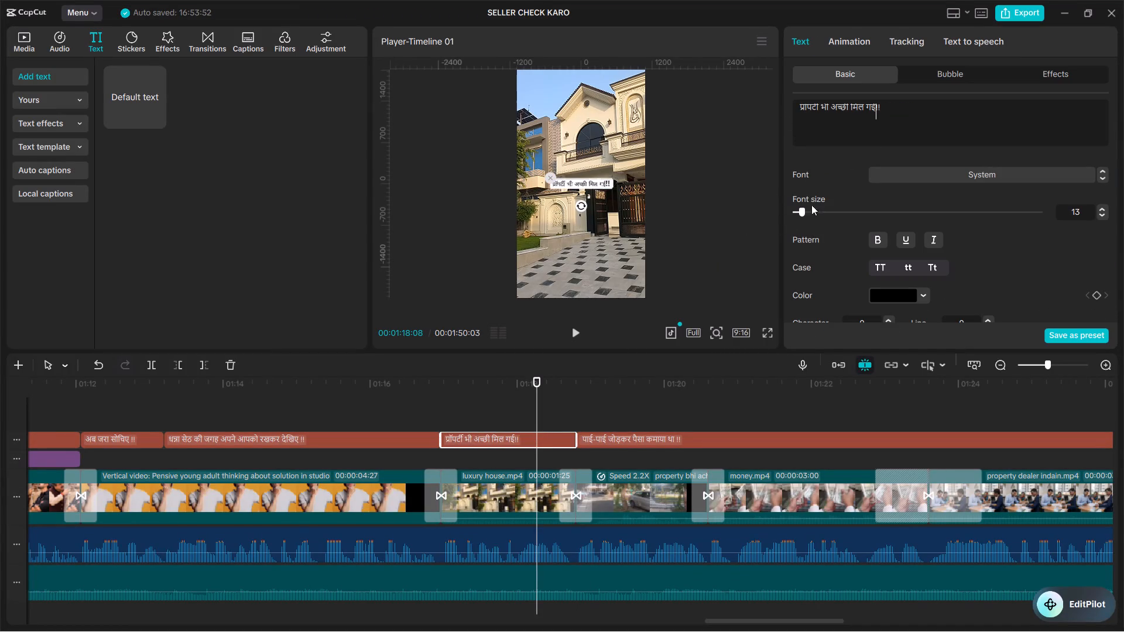
{"action": "key", "text": "space"}
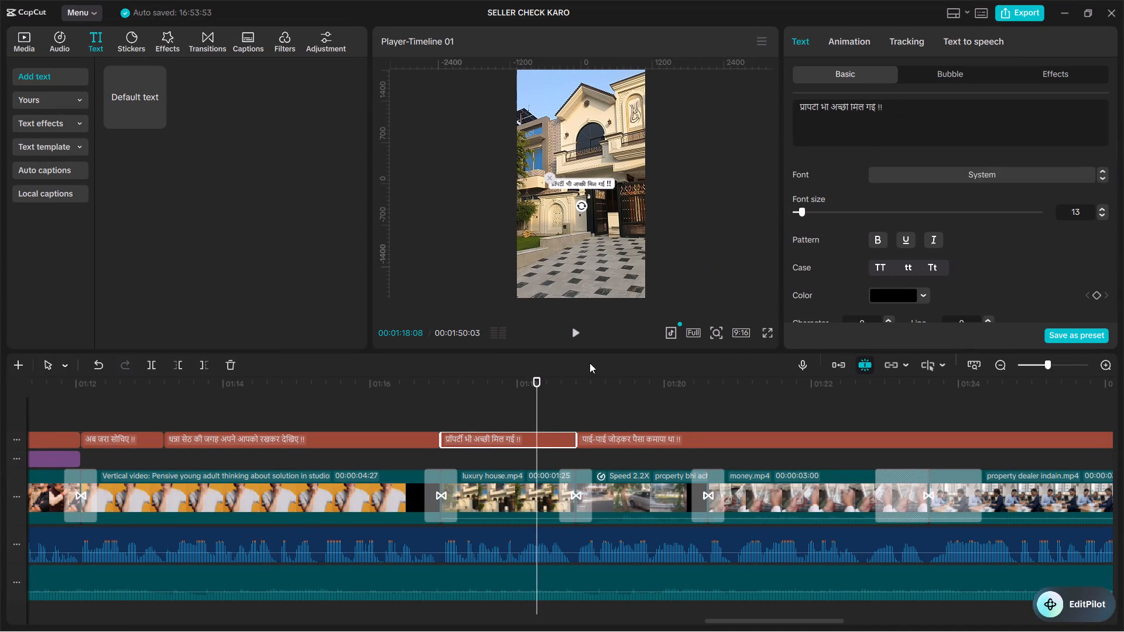
{"action": "double_click", "coordinate": [880, 107]}
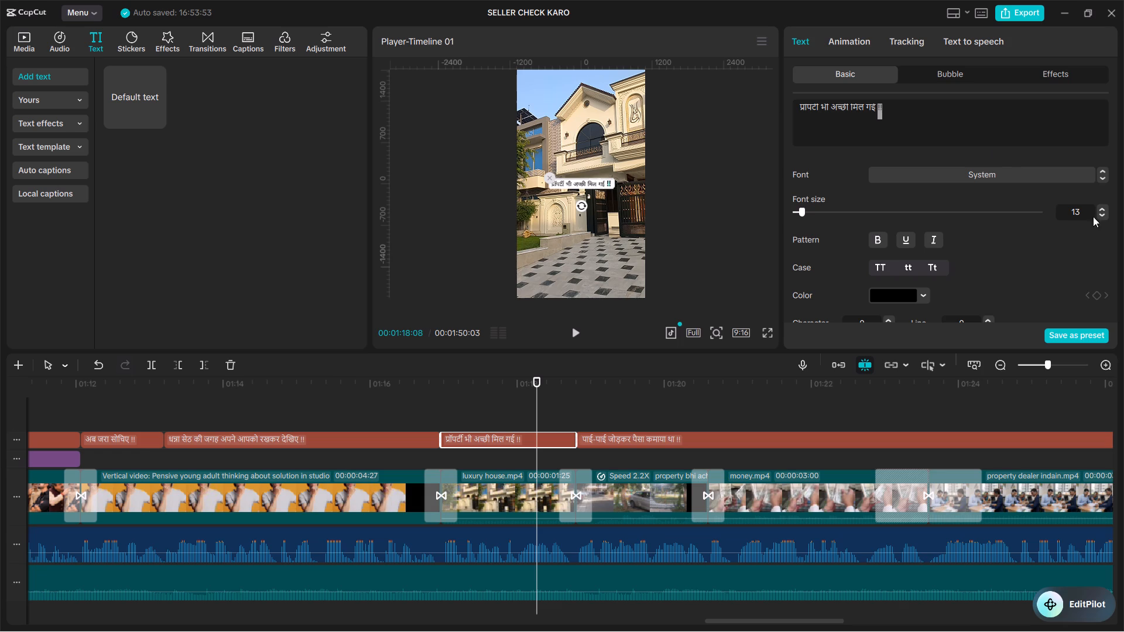
{"action": "left_click", "coordinate": [1101, 214]}
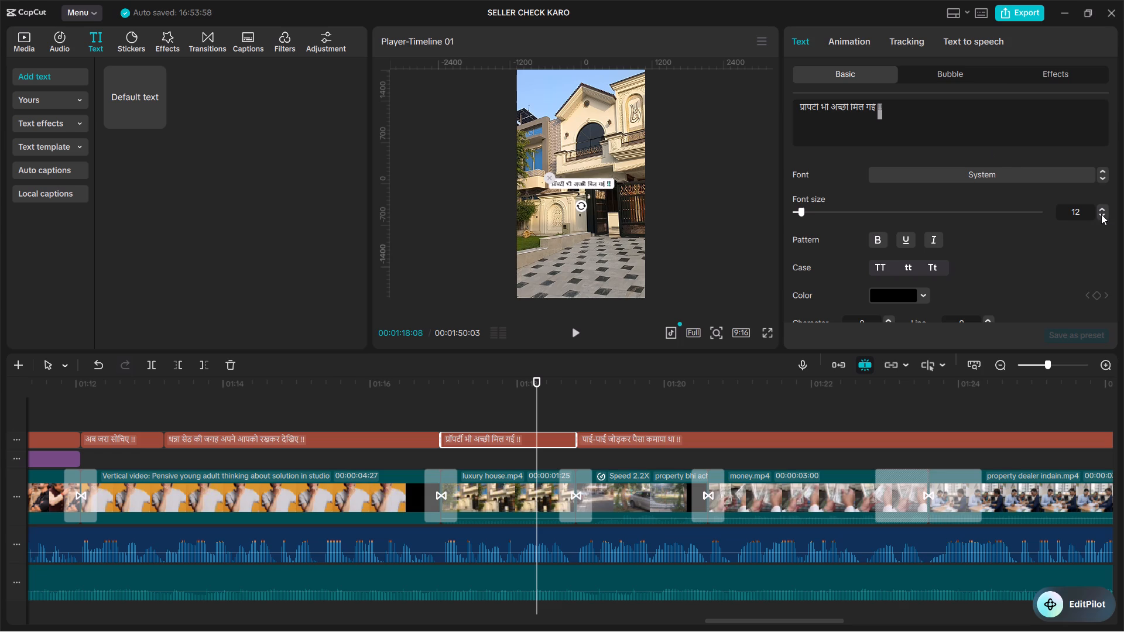
{"action": "left_click", "coordinate": [1102, 217]}
Set the scale of the "प्रॉपर्टी भी अच्छी मिल गई !!" caption to 100%.
{"action": "scroll", "coordinate": [1022, 266], "scroll_direction": "down", "scroll_amount": 6}
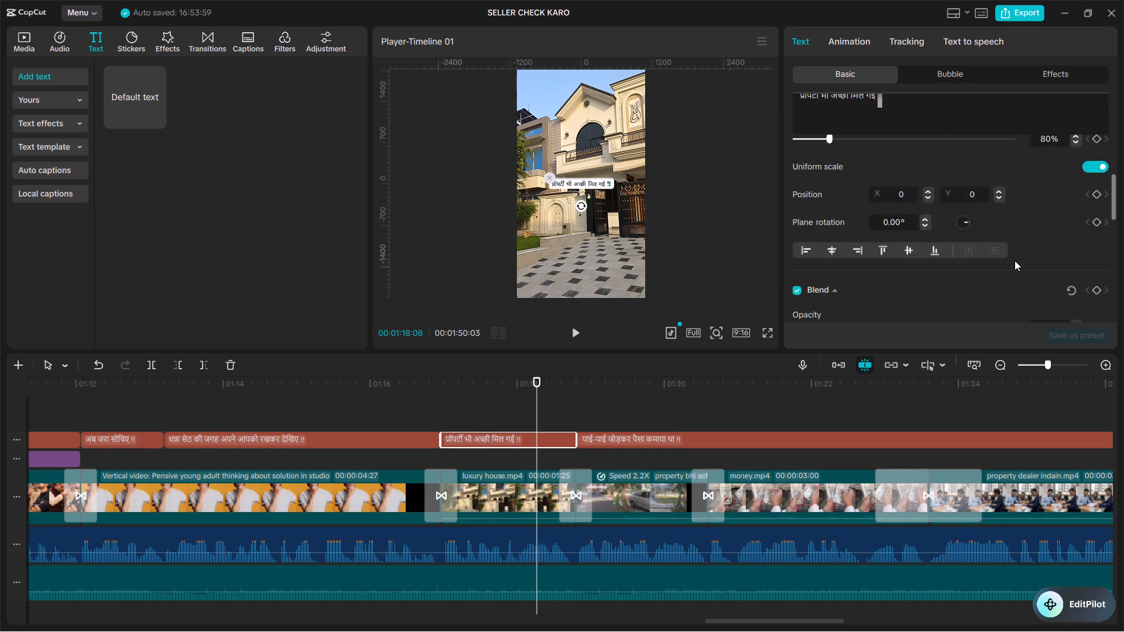
{"action": "scroll", "coordinate": [1021, 256], "scroll_direction": "up", "scroll_amount": 1}
{"action": "triple_click", "coordinate": [1074, 203]}
{"action": "triple_click", "coordinate": [1074, 203]}
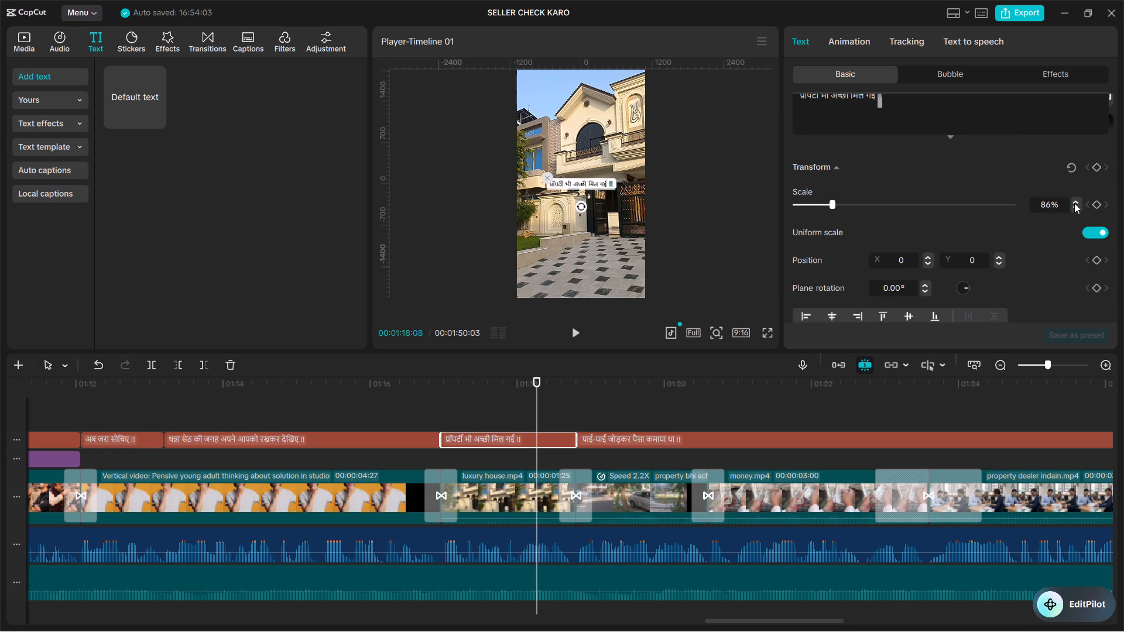
{"action": "triple_click", "coordinate": [1074, 203]}
{"action": "triple_click", "coordinate": [1074, 203]}
{"action": "triple_click", "coordinate": [1074, 203]}
{"action": "triple_click", "coordinate": [1074, 203]}
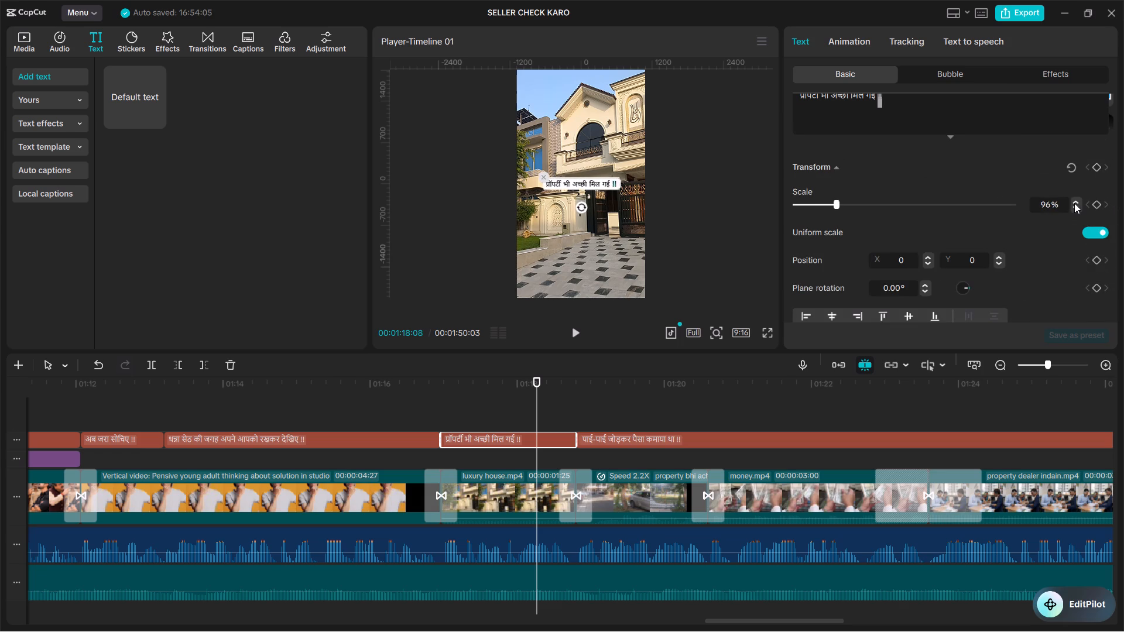
{"action": "double_click", "coordinate": [1074, 203]}
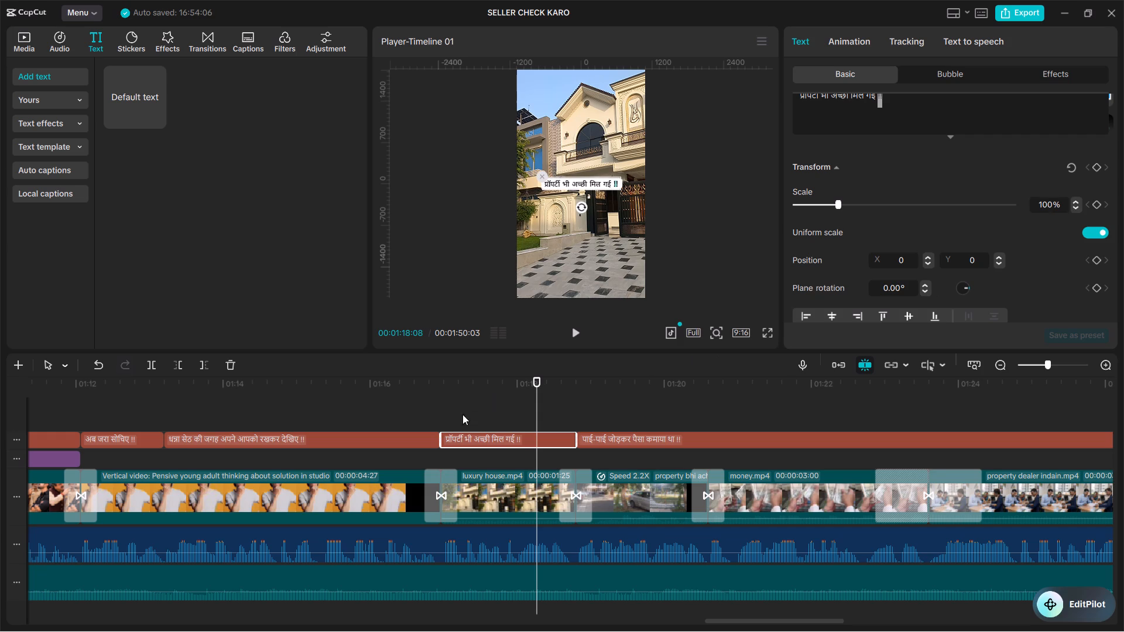
Play back the "प्रॉपर्टी भी अच्छी मिल गई !!" caption, including from just before its start, to check its timing against the narration.
{"action": "left_click", "coordinate": [441, 411]}
{"action": "key", "text": "space"}
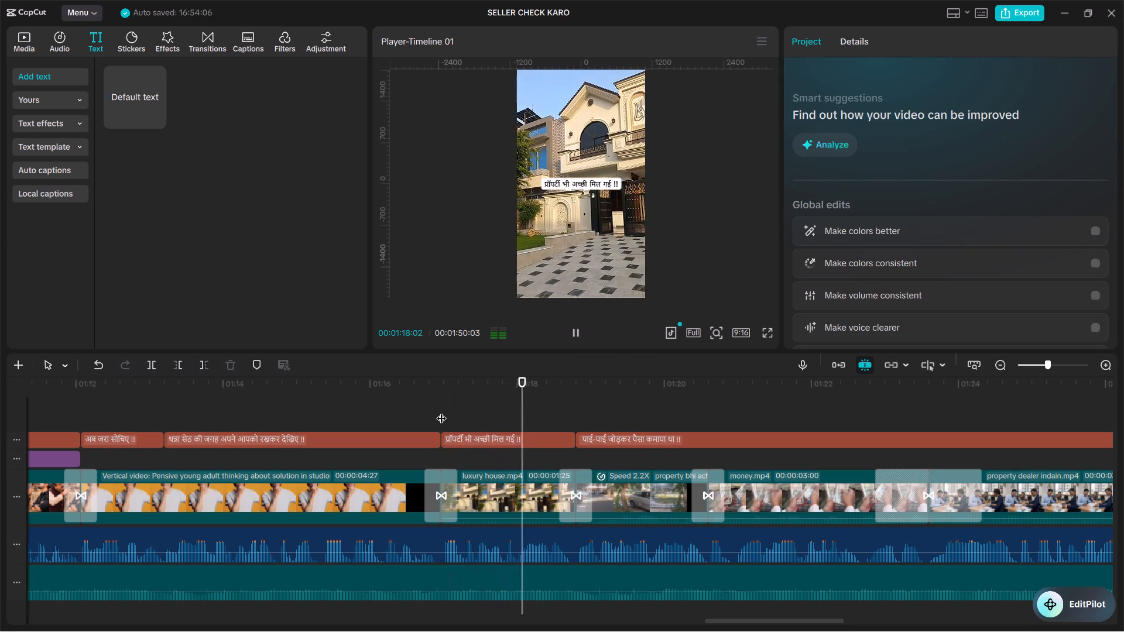
{"action": "left_click", "coordinate": [406, 411]}
{"action": "key", "text": "space"}
{"action": "key", "text": "space"}
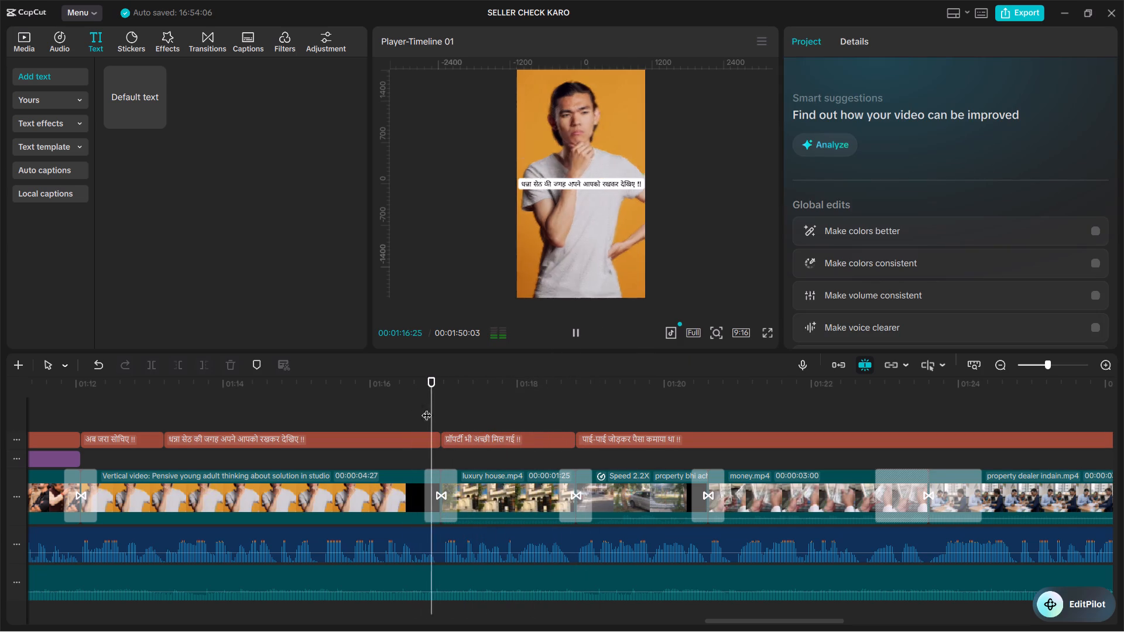
Play the narration from the start of the uncut caption over the 2.2X-speed property clip to hear the next phrase.
{"action": "left_click", "coordinate": [577, 411]}
{"action": "key", "text": "space"}
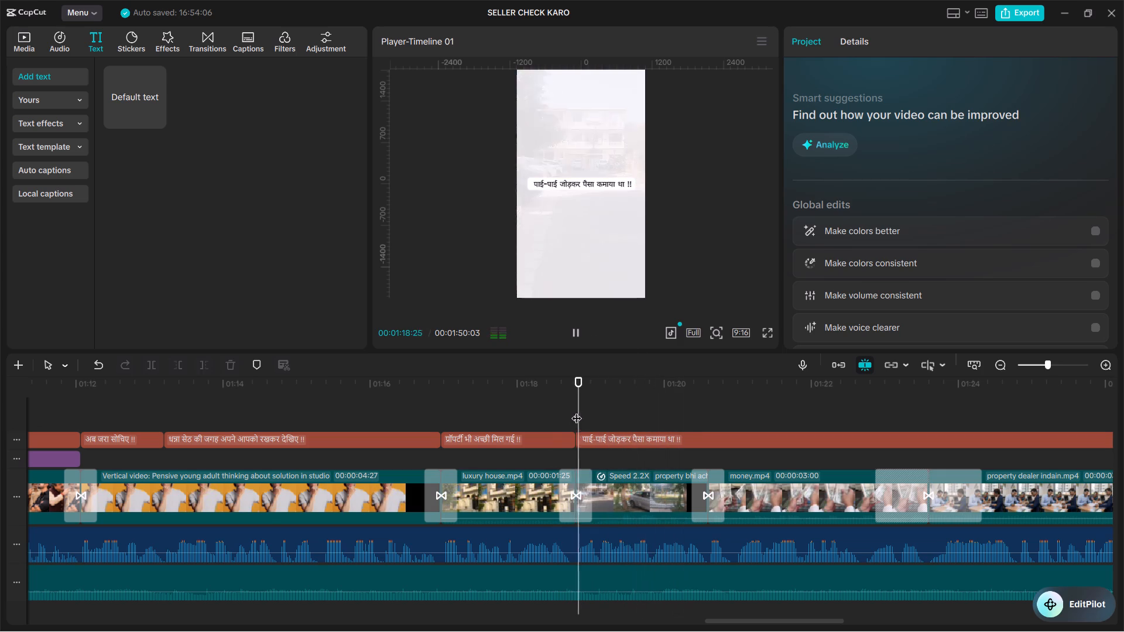
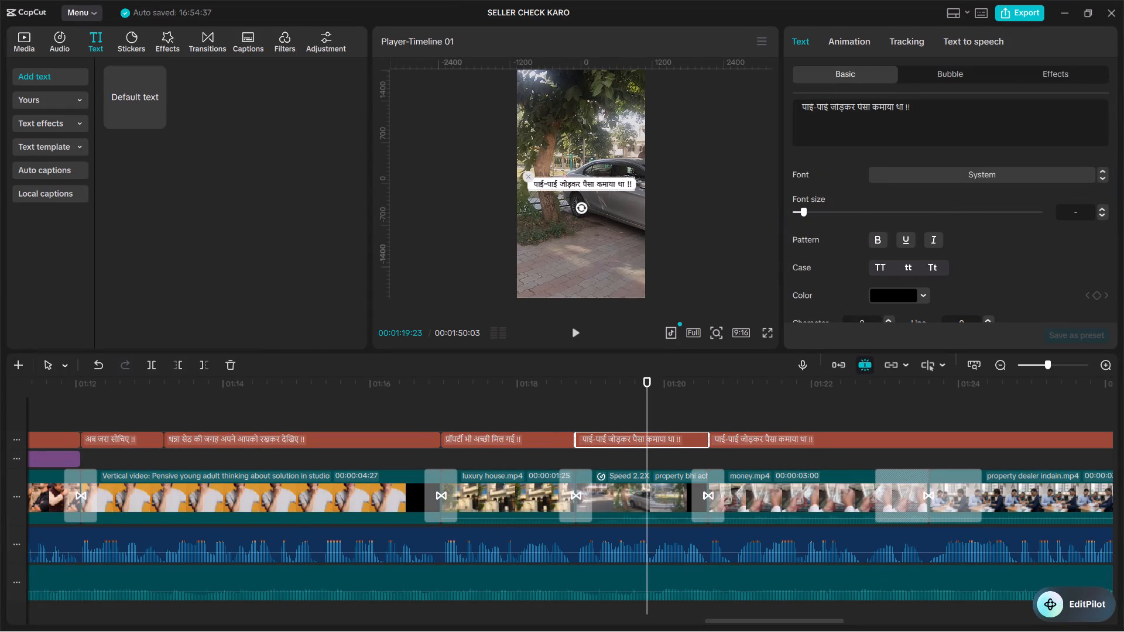
Replace the wording of the caption over the 2.2X-speed property clip with "लोकेशन भी अच्छी मिल गई".
{"action": "left_click_drag", "start_coordinate": [923, 108], "coordinate": [796, 104]}
{"action": "key", "text": "ctrl+v"}
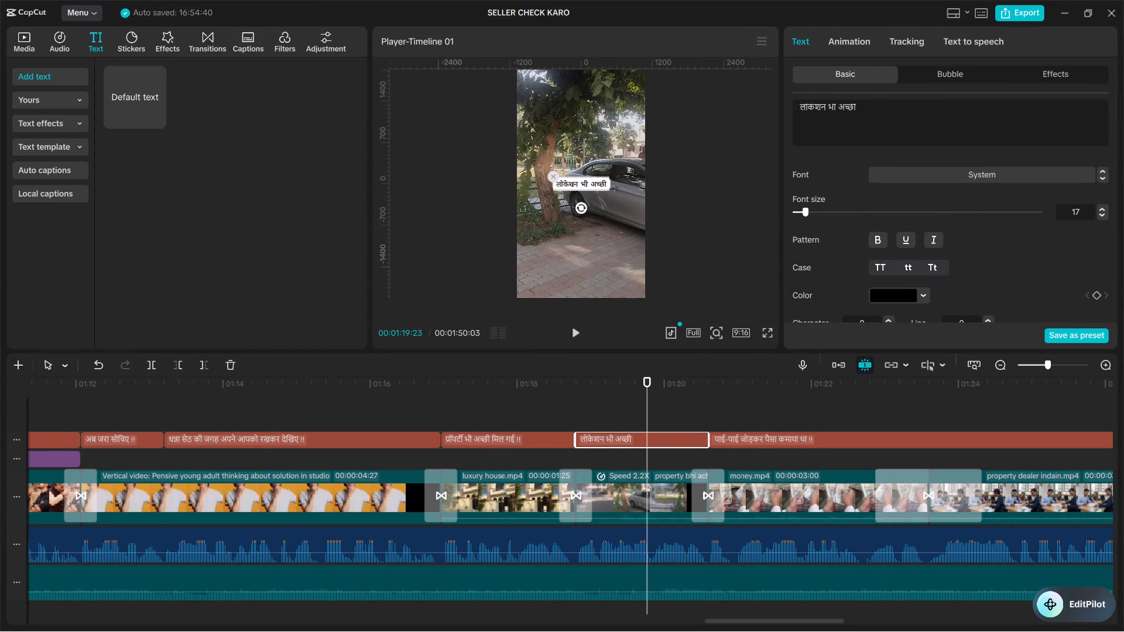
{"action": "key", "text": "space"}
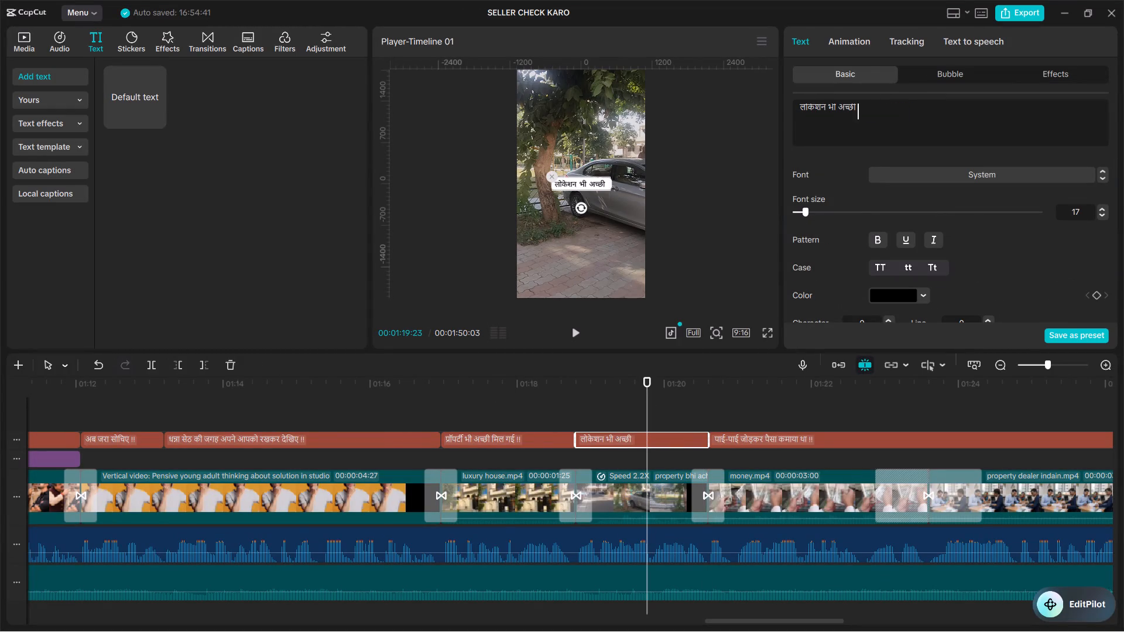
{"action": "key", "text": "super+v"}
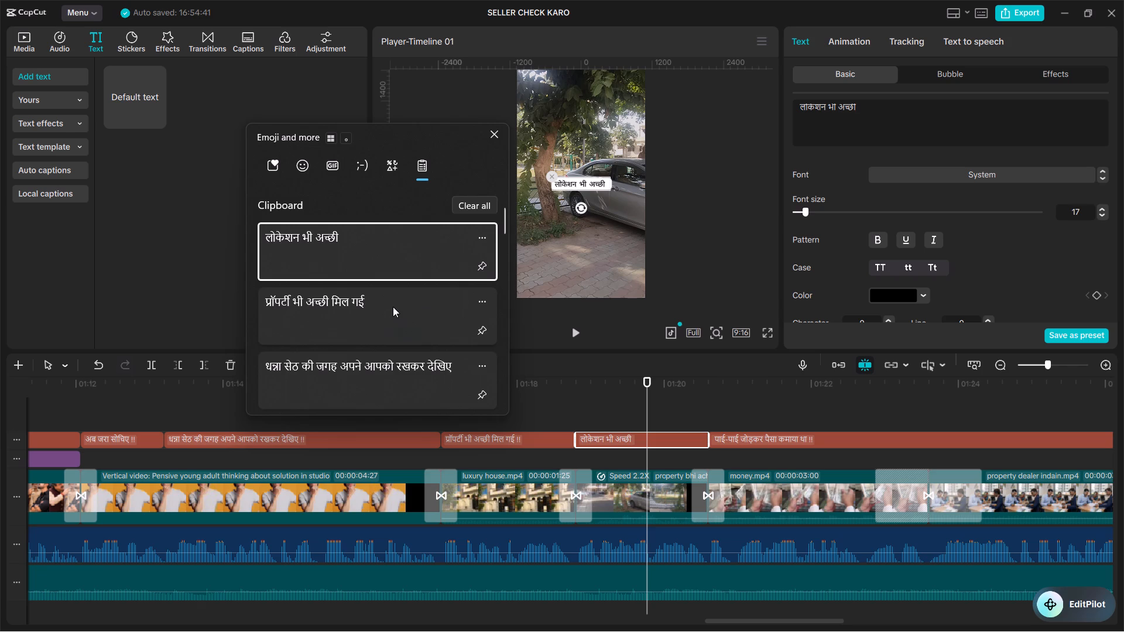
{"action": "left_click", "coordinate": [373, 307]}
{"action": "key", "text": "ctrl+v"}
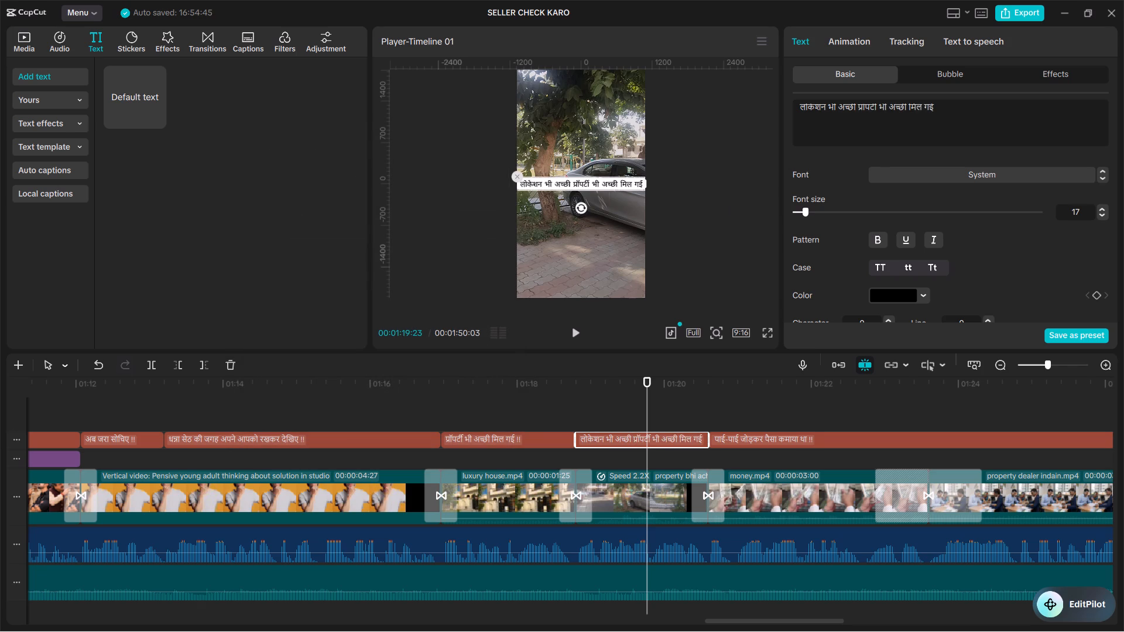
{"action": "left_click_drag", "start_coordinate": [859, 105], "coordinate": [893, 108]}
{"action": "left_click_drag", "start_coordinate": [893, 108], "coordinate": [902, 108]}
{"action": "key", "text": "BackSpace"}
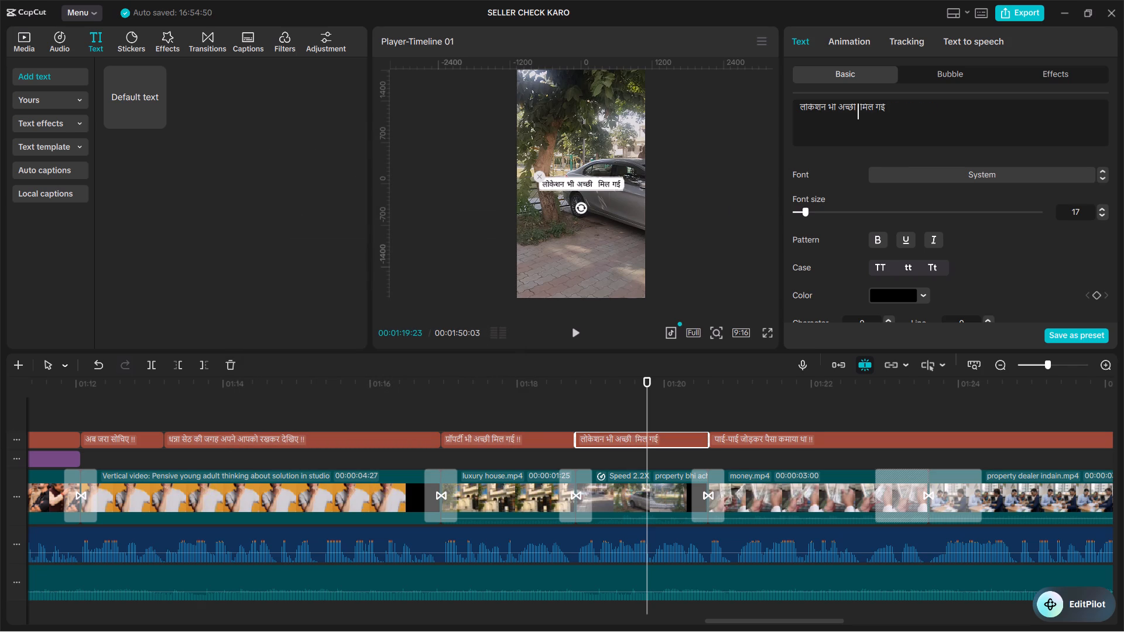
{"action": "key", "text": "BackSpace"}
{"action": "left_click", "coordinate": [891, 105]}
End the "लोकेशन भी अच्छी मिल गई" caption with a space and "!!", setting only the exclamation marks to font size 13.
{"action": "key", "text": "space"}
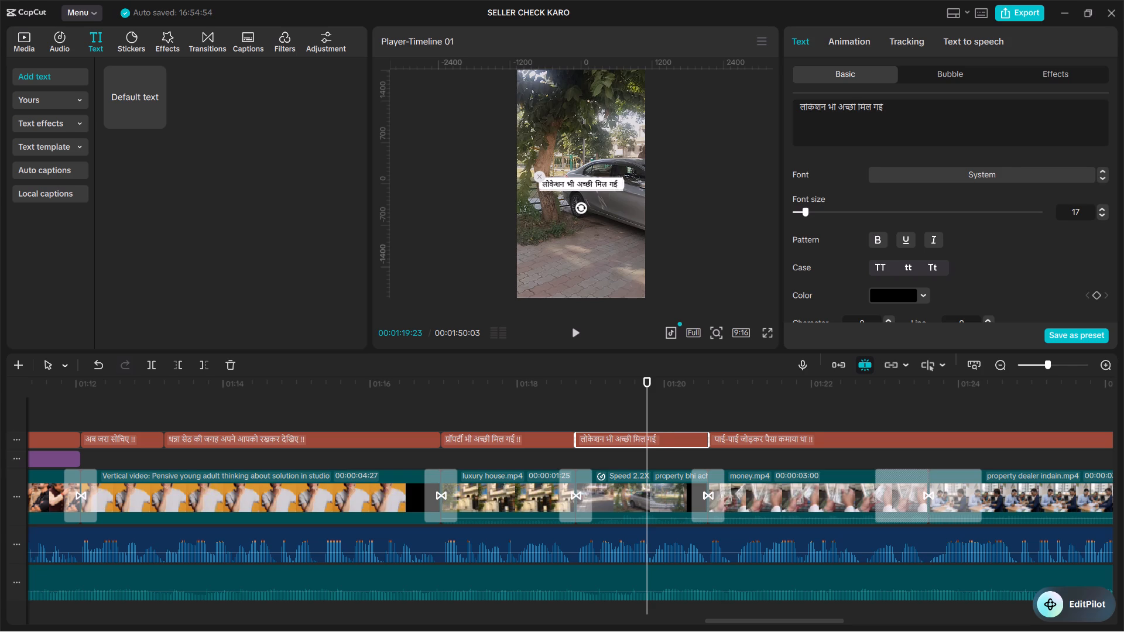
{"action": "key", "text": "shift+exclam"}
{"action": "key", "text": "shift+exclam"}
{"action": "double_click", "coordinate": [886, 105]}
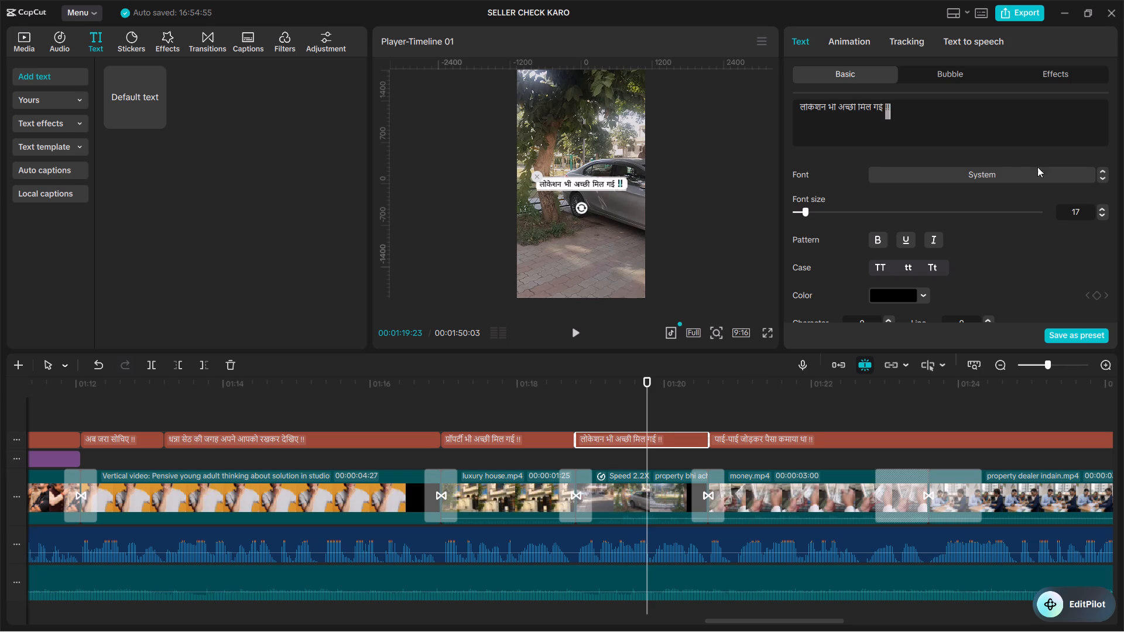
{"action": "triple_click", "coordinate": [1101, 215]}
{"action": "left_click", "coordinate": [1101, 215]}
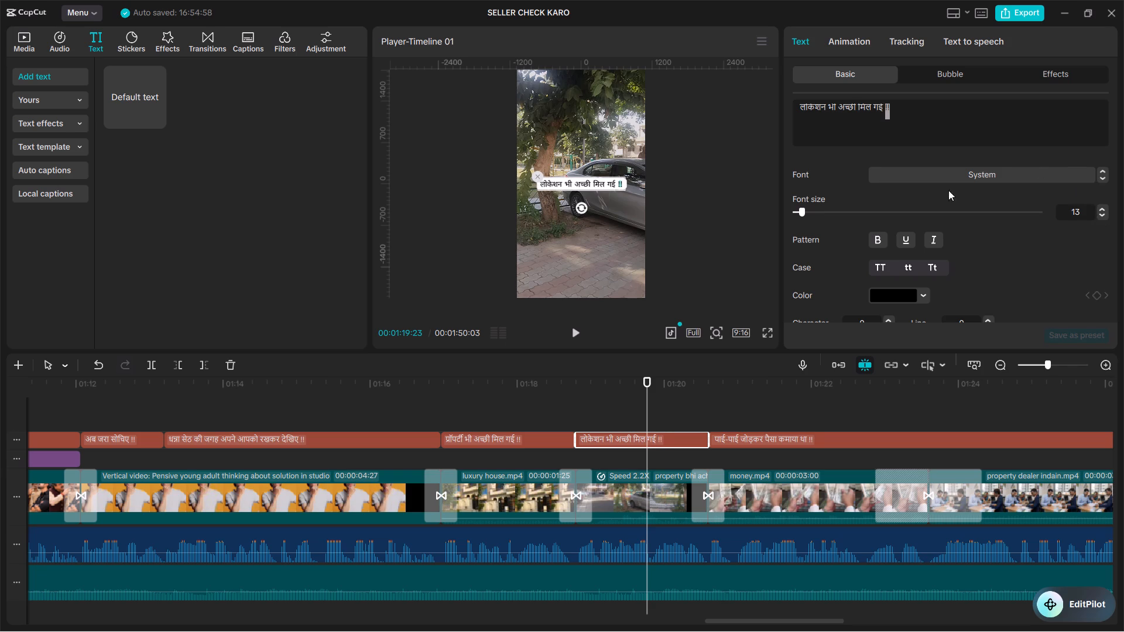
Play back the "लोकेशन भी अच्छी मिल गई !!" caption from just before its start to check its timing against the narration.
{"action": "left_click", "coordinate": [566, 416]}
{"action": "key", "text": "space"}
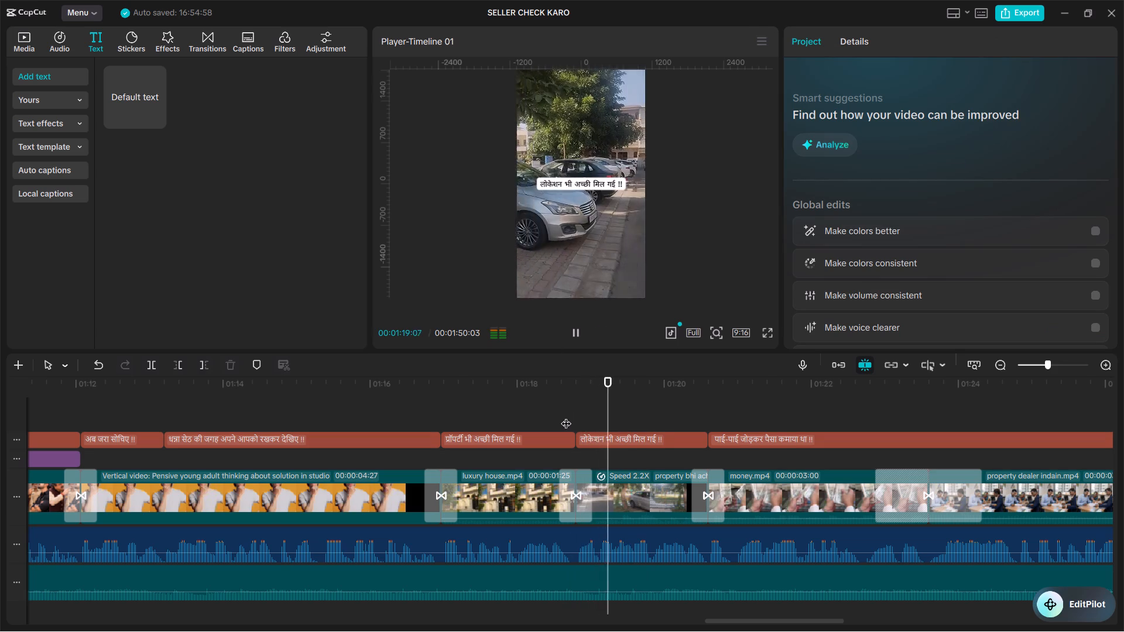
{"action": "key", "text": "space"}
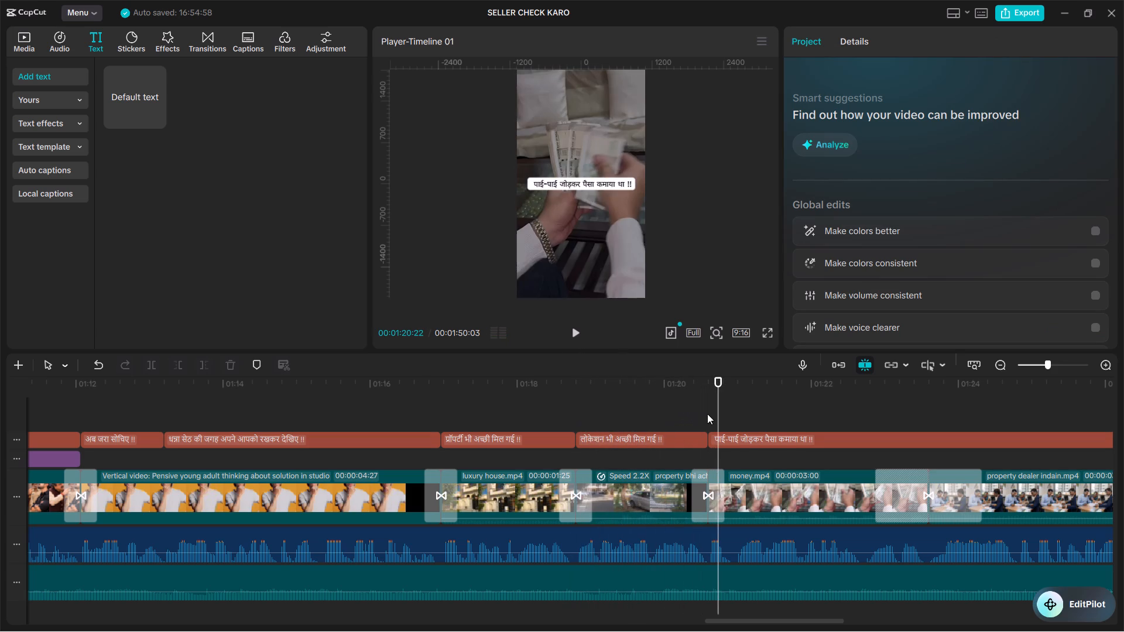
Listen to the phrase over the money clip and split the remaining "पाई-पाई जोड़कर पैसा कमाया था !!" caption at 00:01:22:21.
{"action": "double_click", "coordinate": [707, 414]}
{"action": "key", "text": "space"}
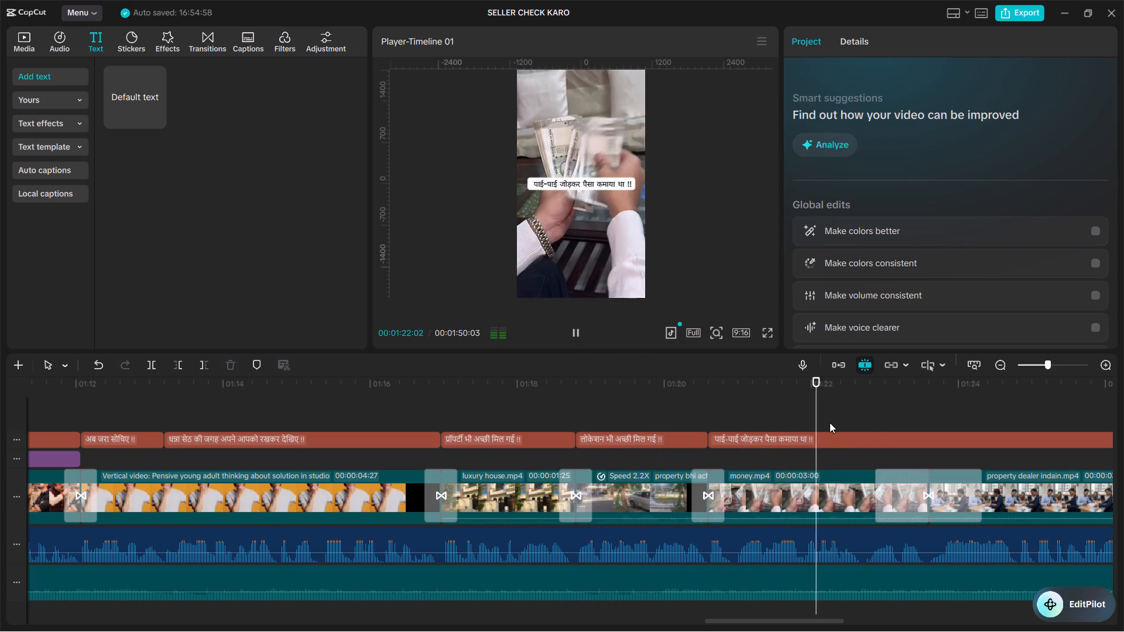
{"action": "left_click", "coordinate": [856, 418]}
{"action": "left_click_drag", "start_coordinate": [855, 418], "coordinate": [862, 427]}
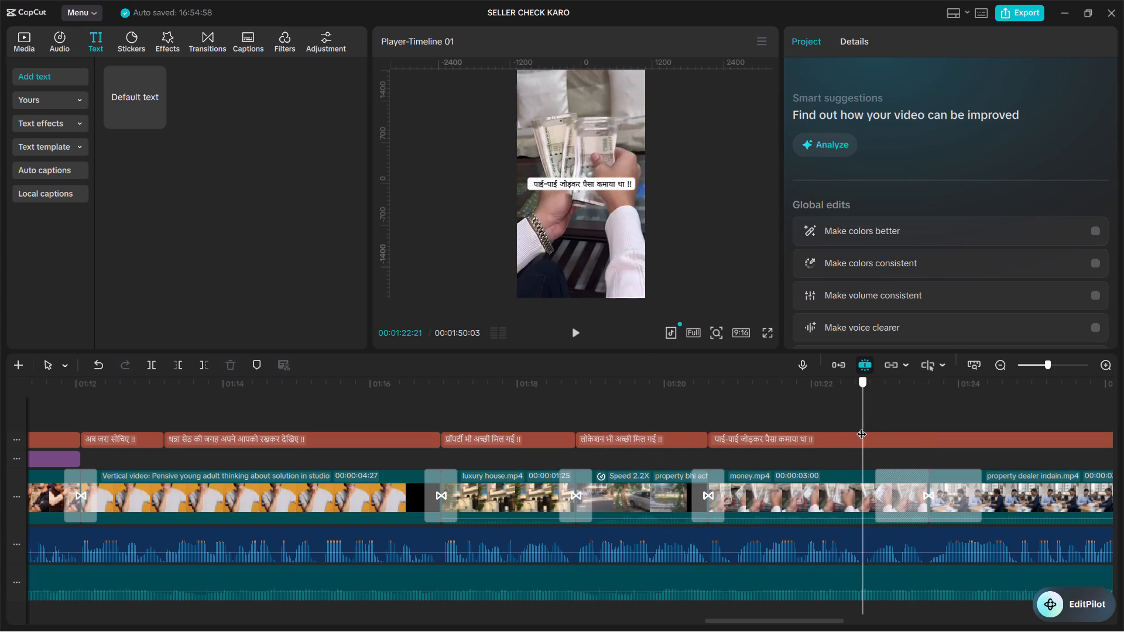
{"action": "left_click_drag", "start_coordinate": [862, 427], "coordinate": [862, 427]}
{"action": "left_click", "coordinate": [834, 435]}
{"action": "key", "text": "ctrl+b"}
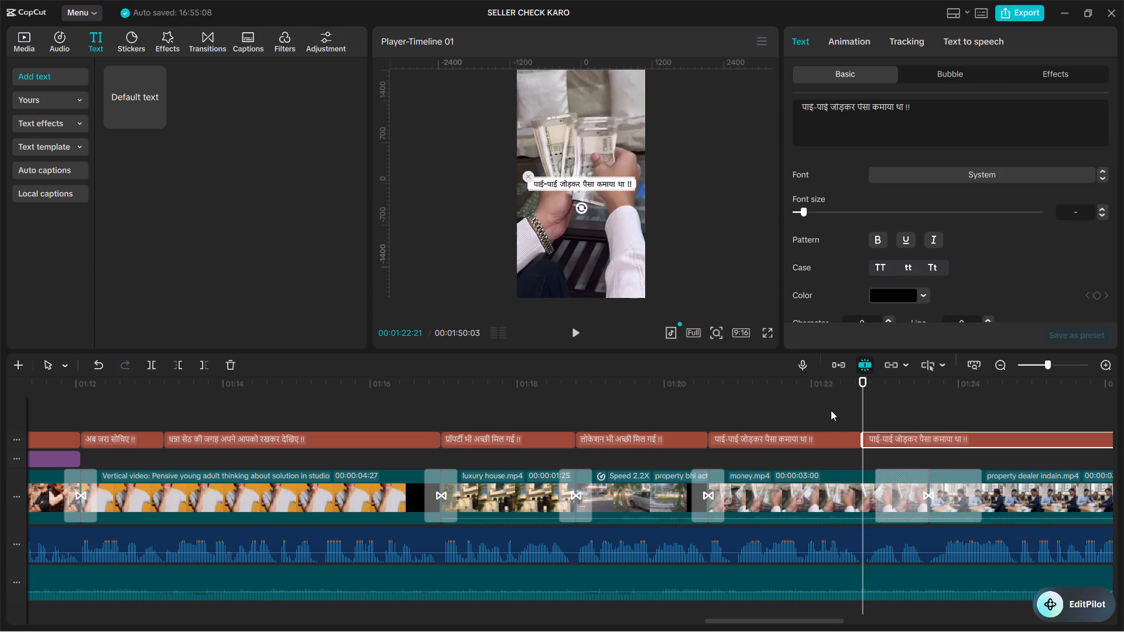
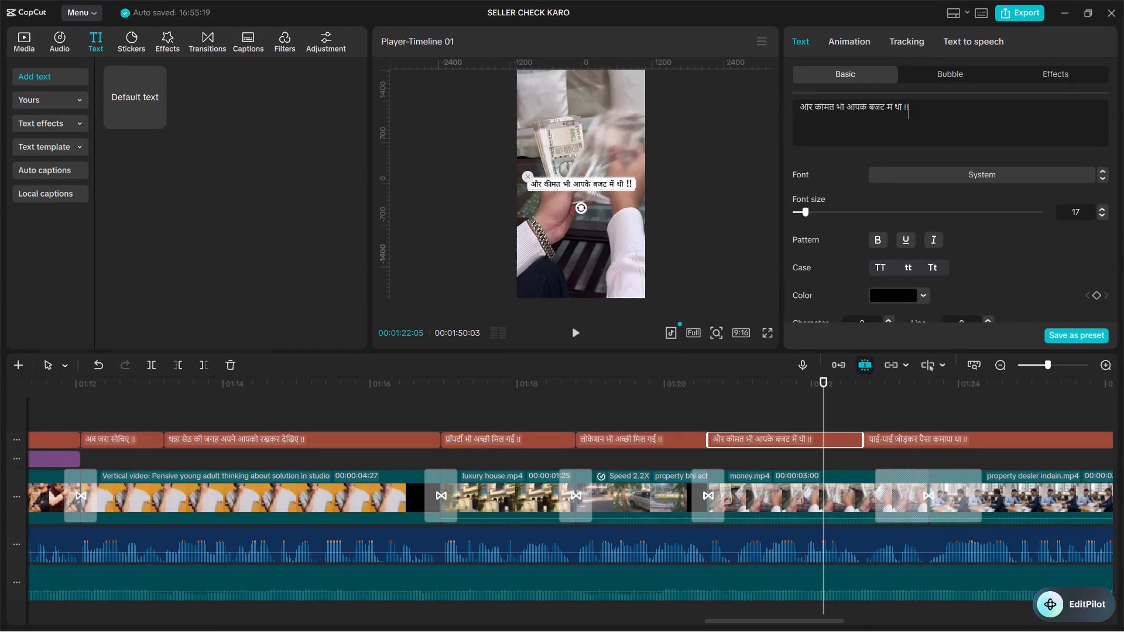
Set only the "!!" at the end of the "और कीमत भी आपके बजट में थी !!" caption to font size 13.
{"action": "double_click", "coordinate": [906, 105]}
{"action": "triple_click", "coordinate": [1102, 216]}
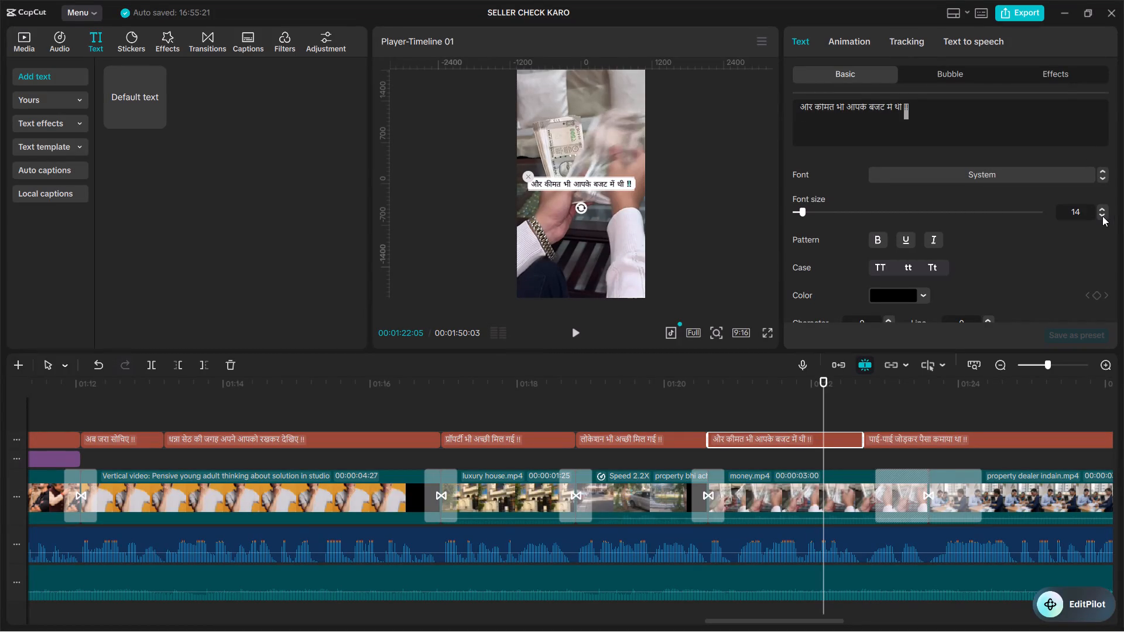
{"action": "left_click", "coordinate": [1102, 216]}
Play back the "और कीमत भी आपके बजट में थी !!" caption from just before its start to check its timing against the narration.
{"action": "left_click", "coordinate": [705, 416]}
{"action": "left_click", "coordinate": [685, 414]}
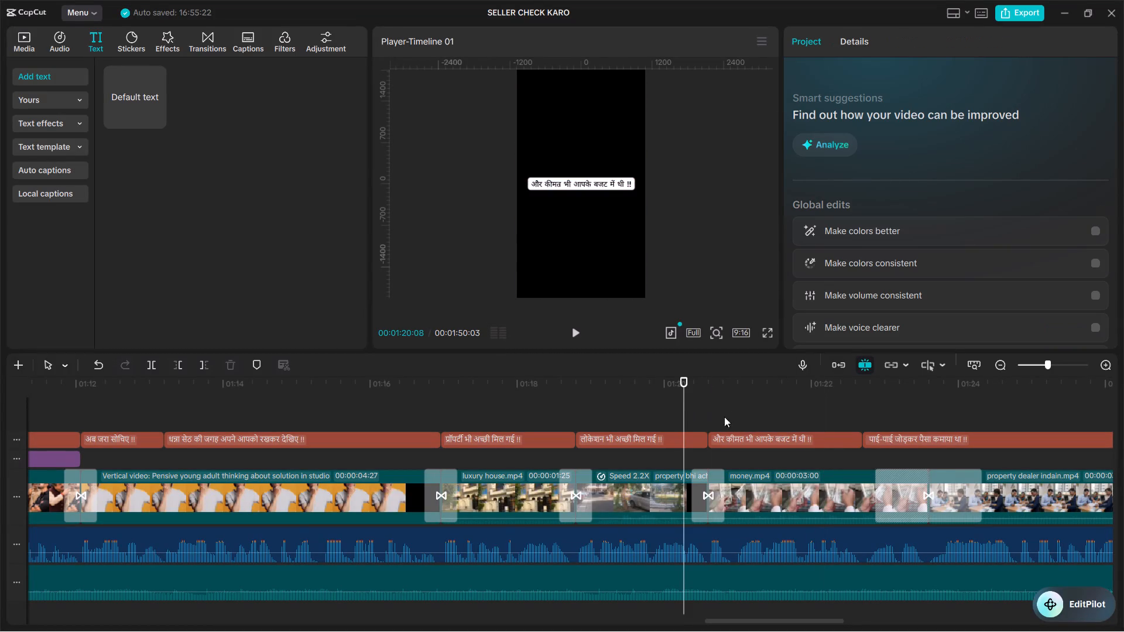
{"action": "key", "text": "space"}
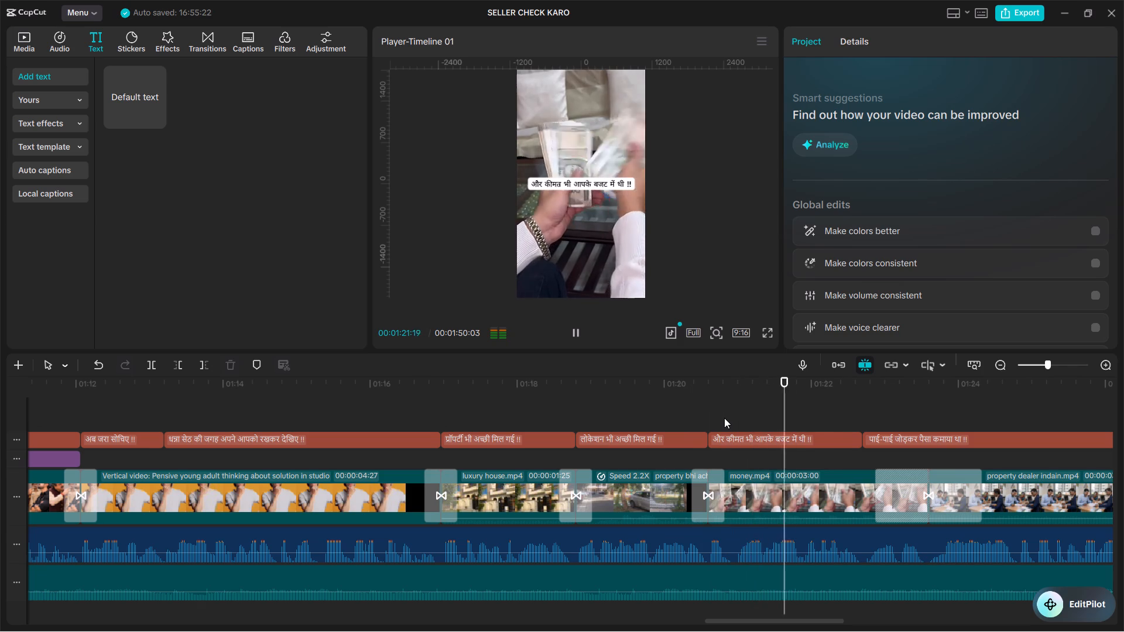
{"action": "left_click", "coordinate": [829, 402]}
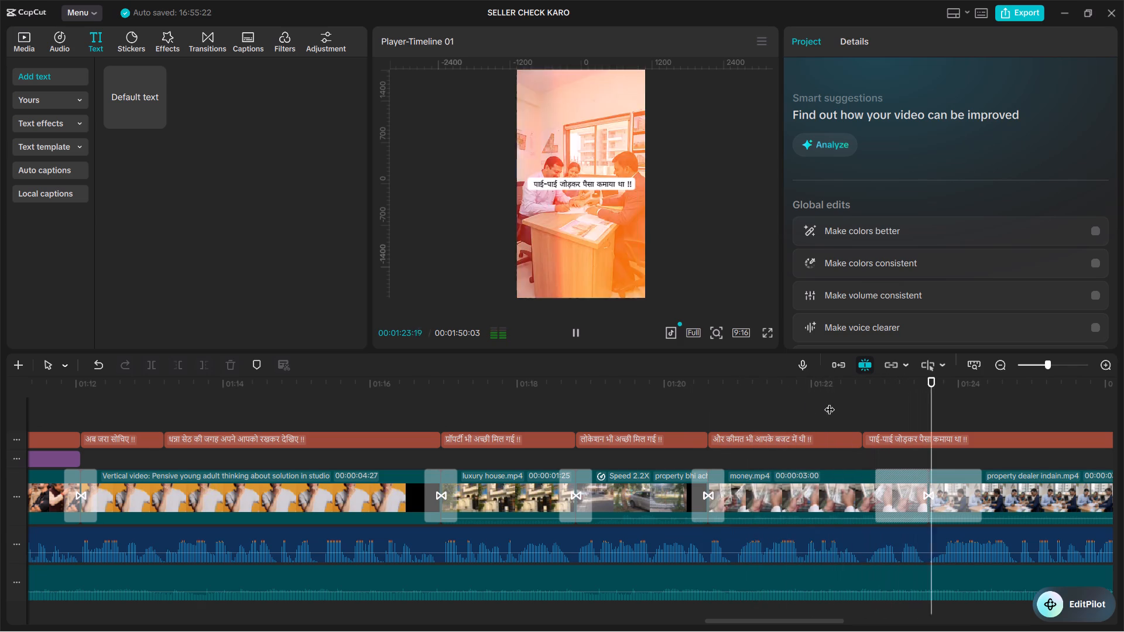
{"action": "key", "text": "space"}
{"action": "key", "text": "space"}
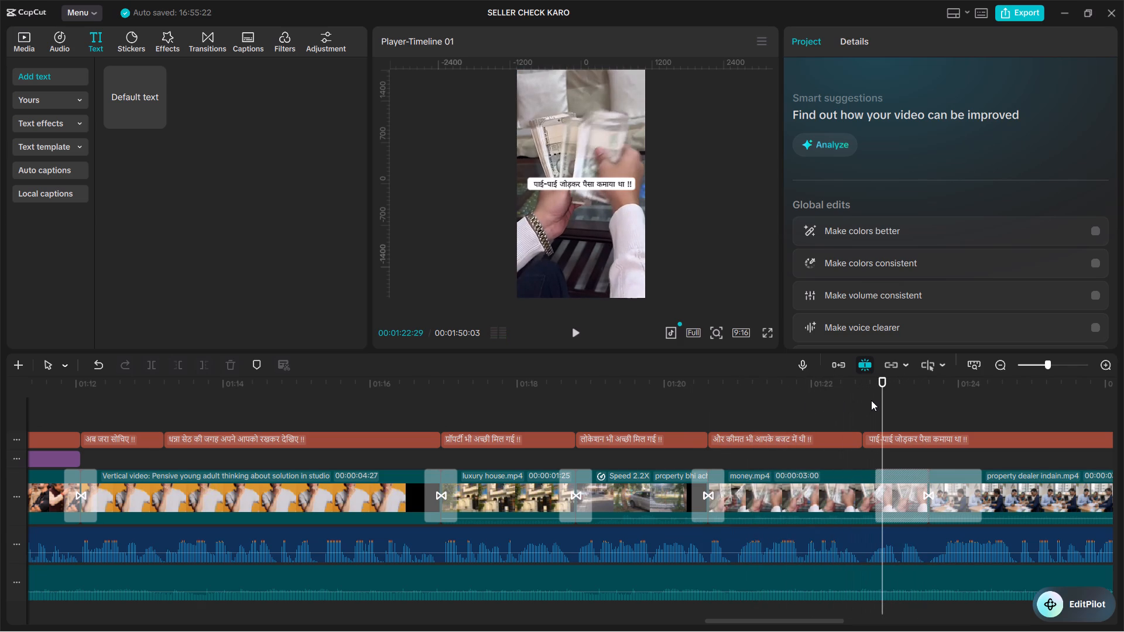
Listen to the narration from the start of the remaining "पाई-पाई जोड़कर पैसा कमाया था !!" caption to catch its next phrase.
{"action": "left_click", "coordinate": [871, 400]}
{"action": "left_click_drag", "start_coordinate": [870, 400], "coordinate": [861, 399]}
{"action": "key", "text": "space"}
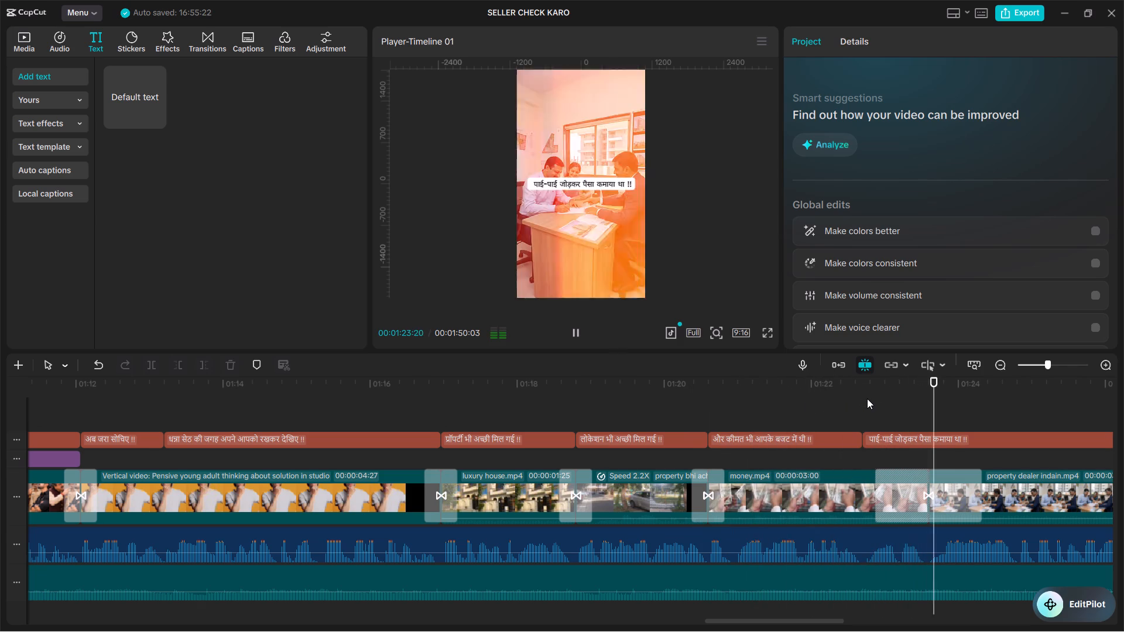
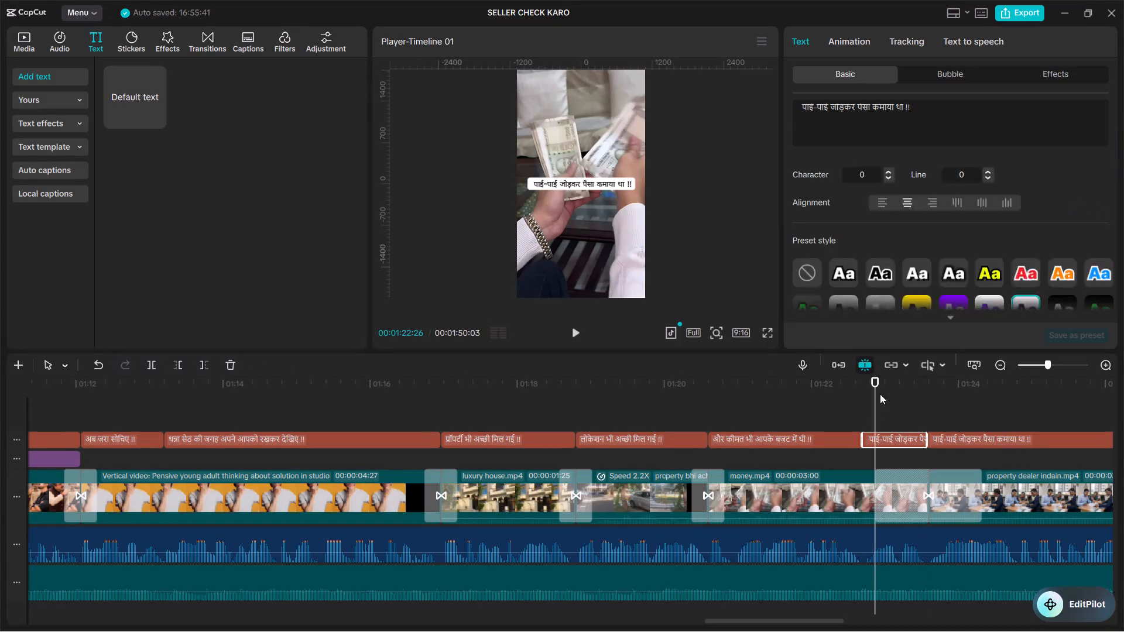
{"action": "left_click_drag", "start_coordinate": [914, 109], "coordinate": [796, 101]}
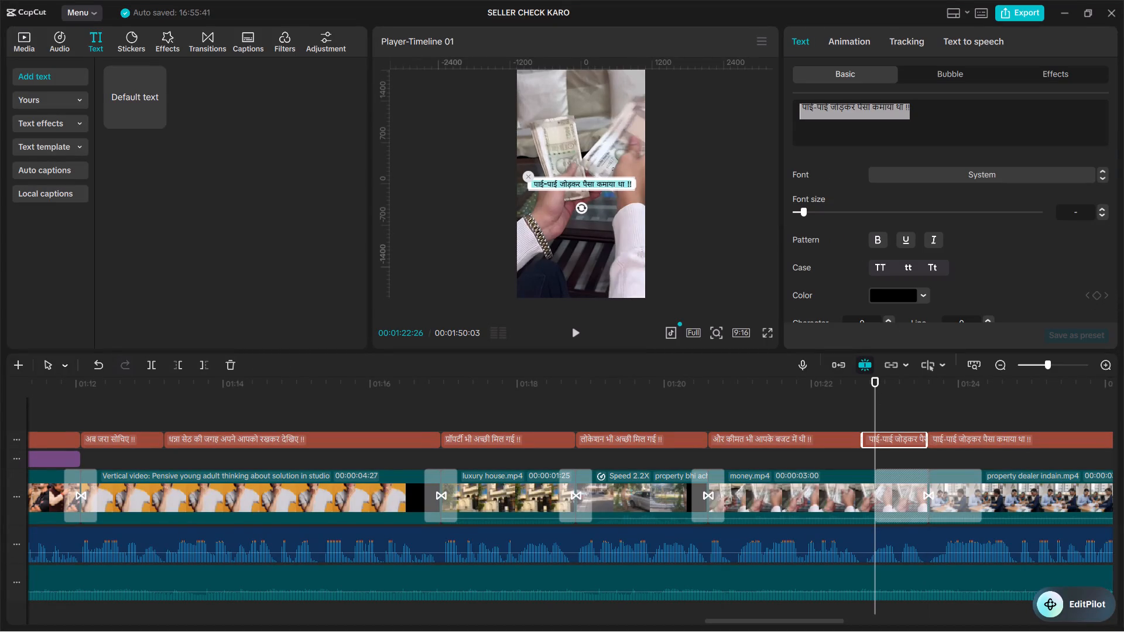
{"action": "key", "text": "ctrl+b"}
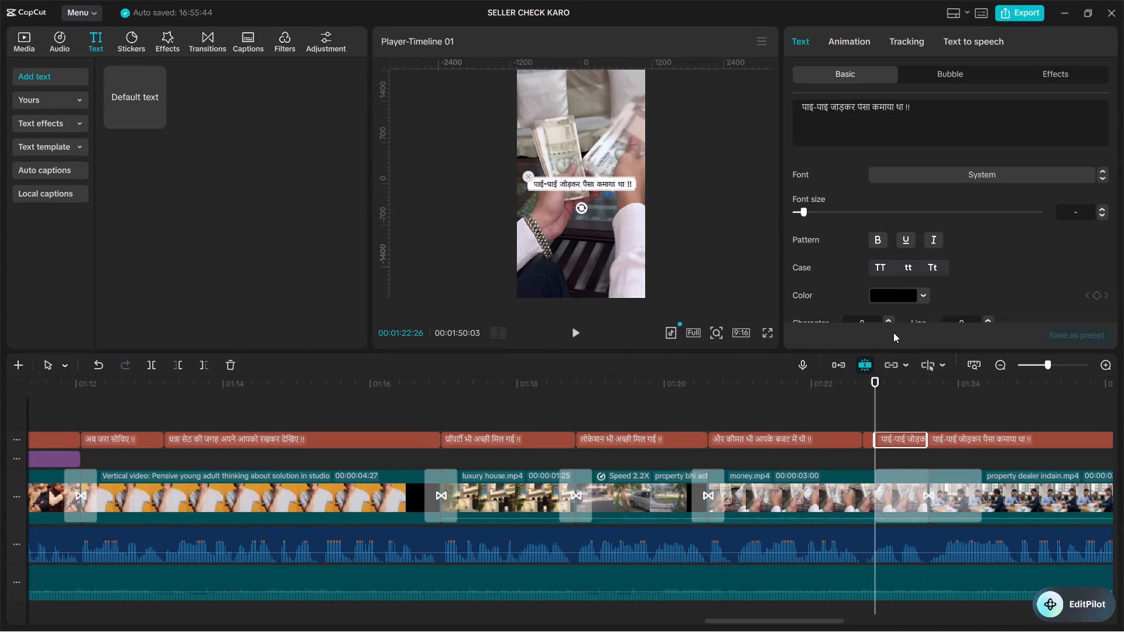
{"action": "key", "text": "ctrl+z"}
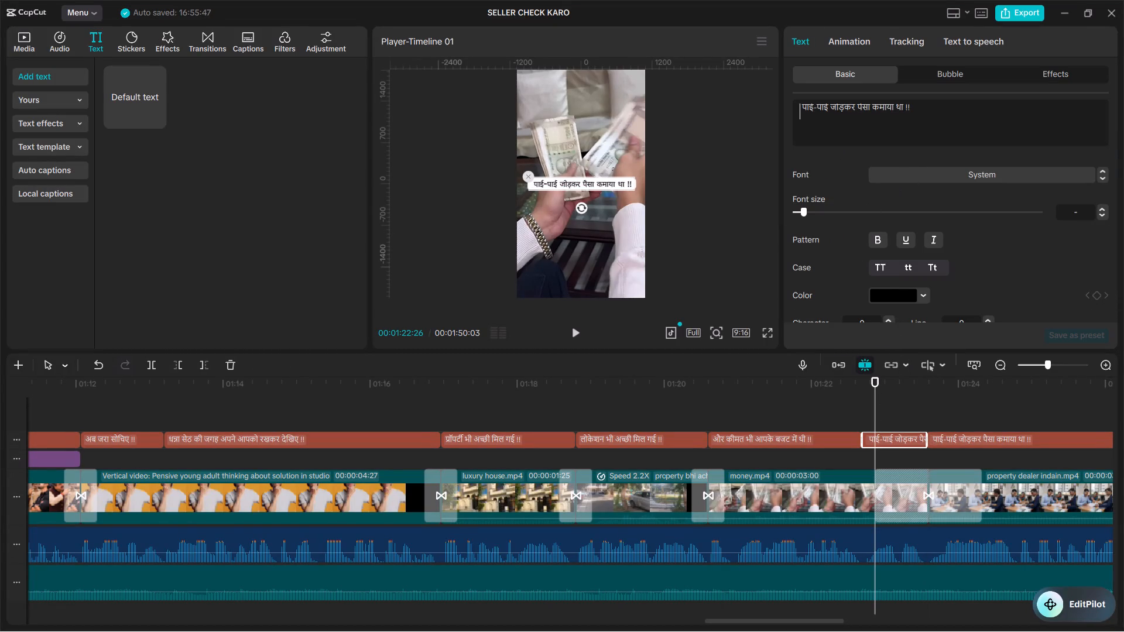
Replace the text of the short "पाई-पाई जोड़कर पैसा कमाया था !!" caption after "और कीमत भी आपके बजट में थी !!" with "लेकिन !!".
{"action": "left_click_drag", "start_coordinate": [923, 111], "coordinate": [780, 103], "text": "ctrl"}
{"action": "key", "text": "ctrl+v"}
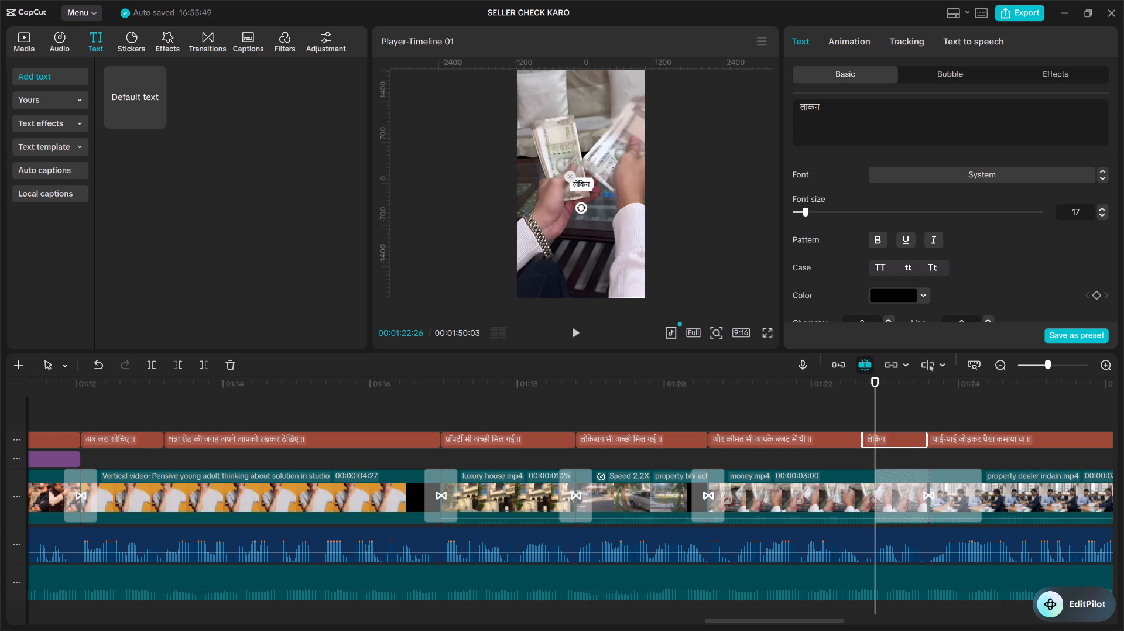
{"action": "key", "text": "space"}
{"action": "key", "text": "shift+exclam"}
{"action": "key", "text": "shift+exclam"}
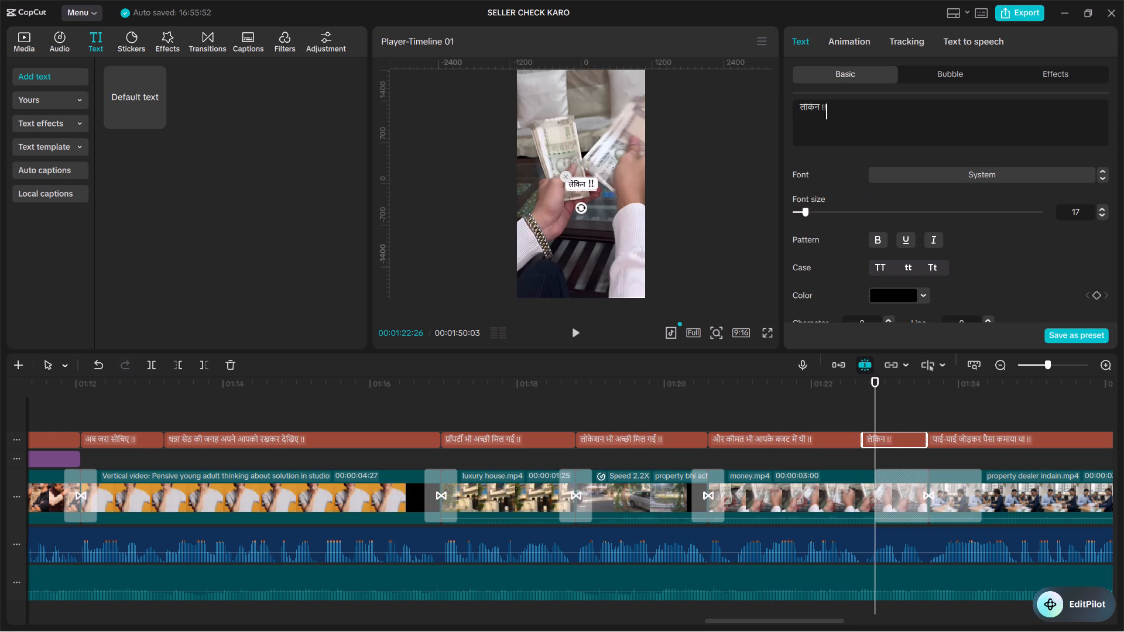
Set only the "!!" at the end of the "लेकिन !!" caption to font size 13.
{"action": "double_click", "coordinate": [822, 108]}
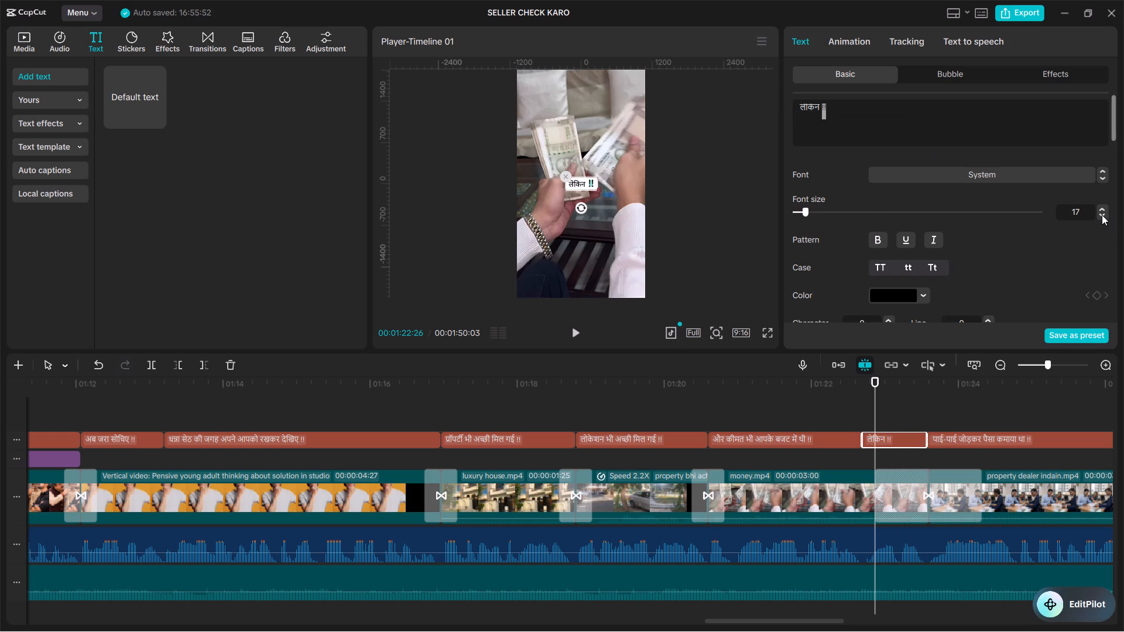
{"action": "triple_click", "coordinate": [1102, 215]}
{"action": "left_click", "coordinate": [1102, 215]}
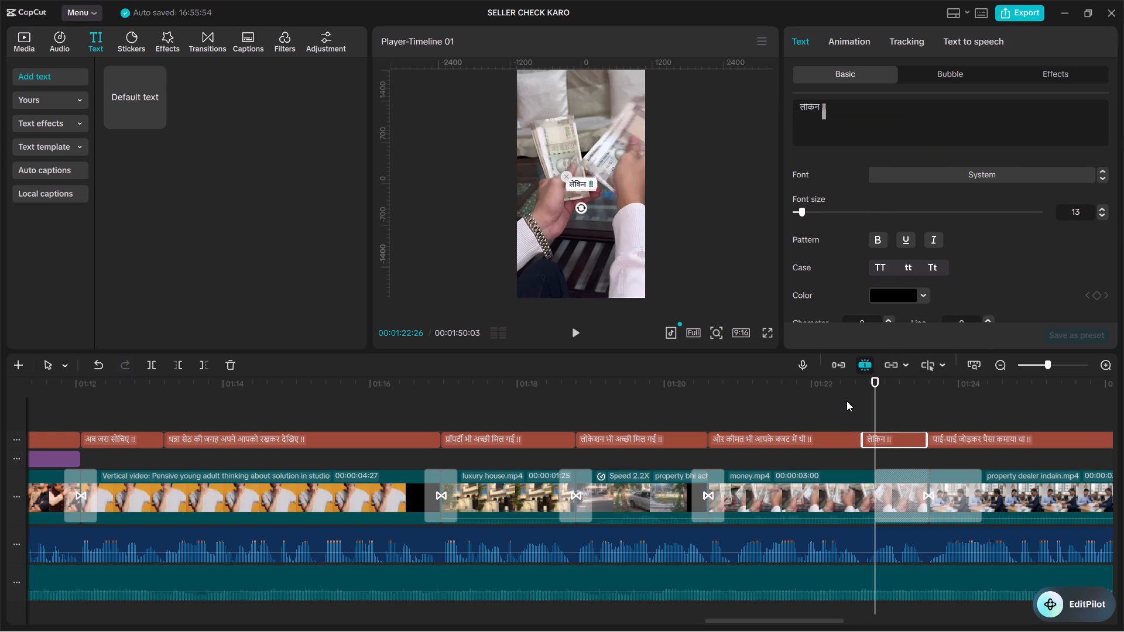
Listen to the narration from the "लेकिन !!" caption into the remaining "पाई-पाई जोड़कर पैसा कमाया था !!" caption to find where the next phrase ends.
{"action": "left_click", "coordinate": [843, 418]}
{"action": "key", "text": "space"}
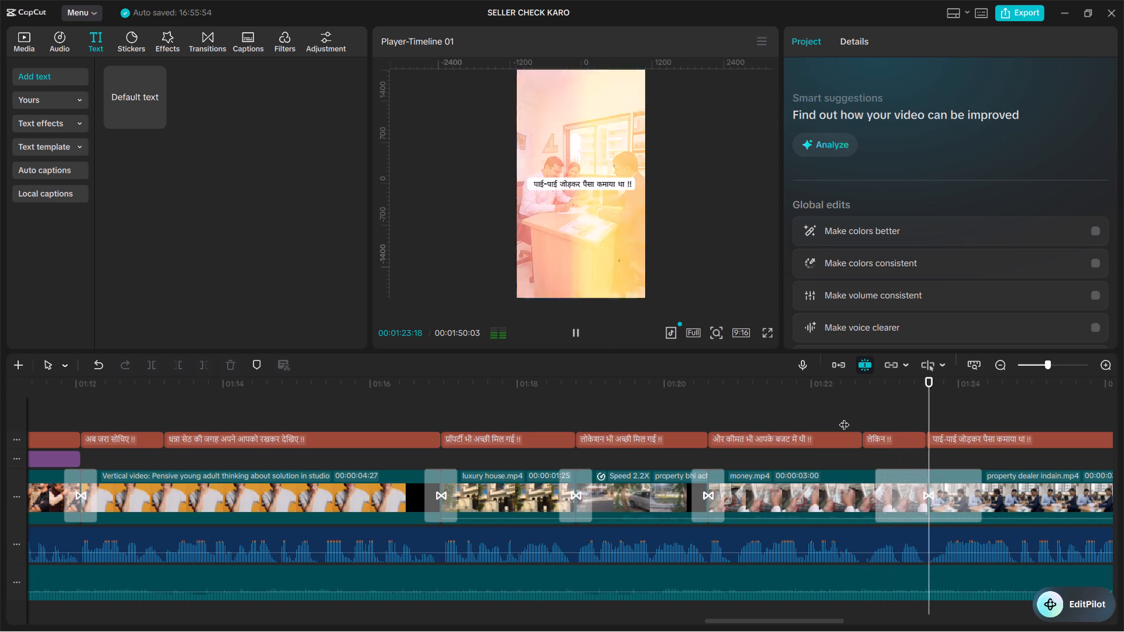
{"action": "key", "text": "space"}
{"action": "left_click", "coordinate": [921, 402]}
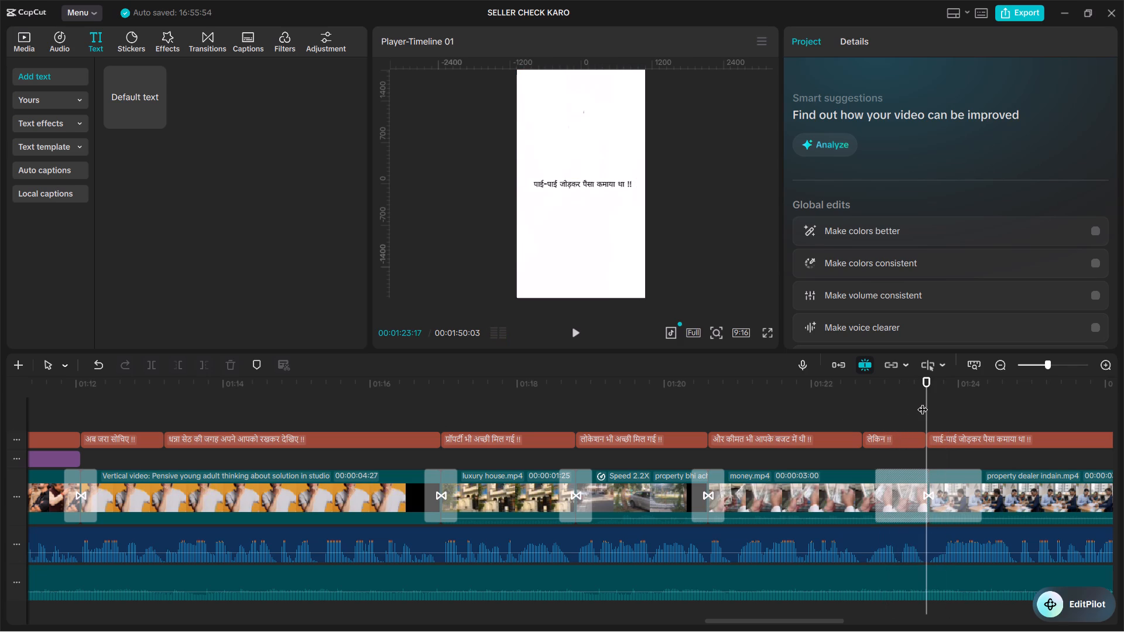
{"action": "key", "text": "space"}
{"action": "scroll", "coordinate": [924, 405], "scroll_direction": "down", "scroll_amount": 4, "text": "alt"}
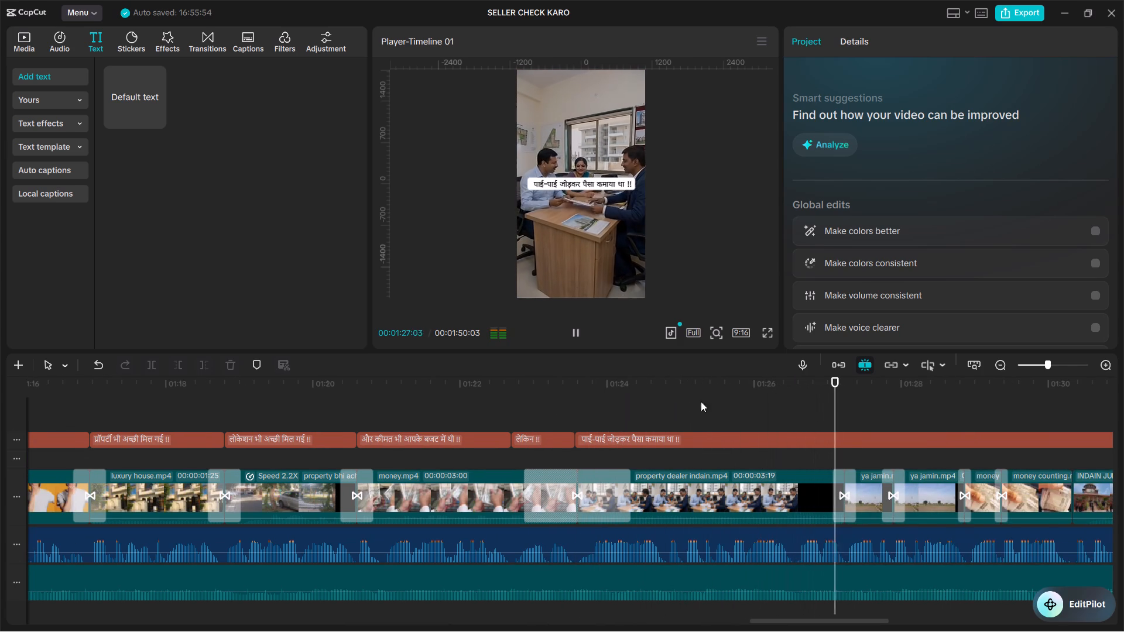
{"action": "key", "text": "space"}
Position the playhead at 00:01:26:16 and select the remaining "पाई-पाई जोड़कर पैसा कमाया था !!" caption there.
{"action": "double_click", "coordinate": [797, 401]}
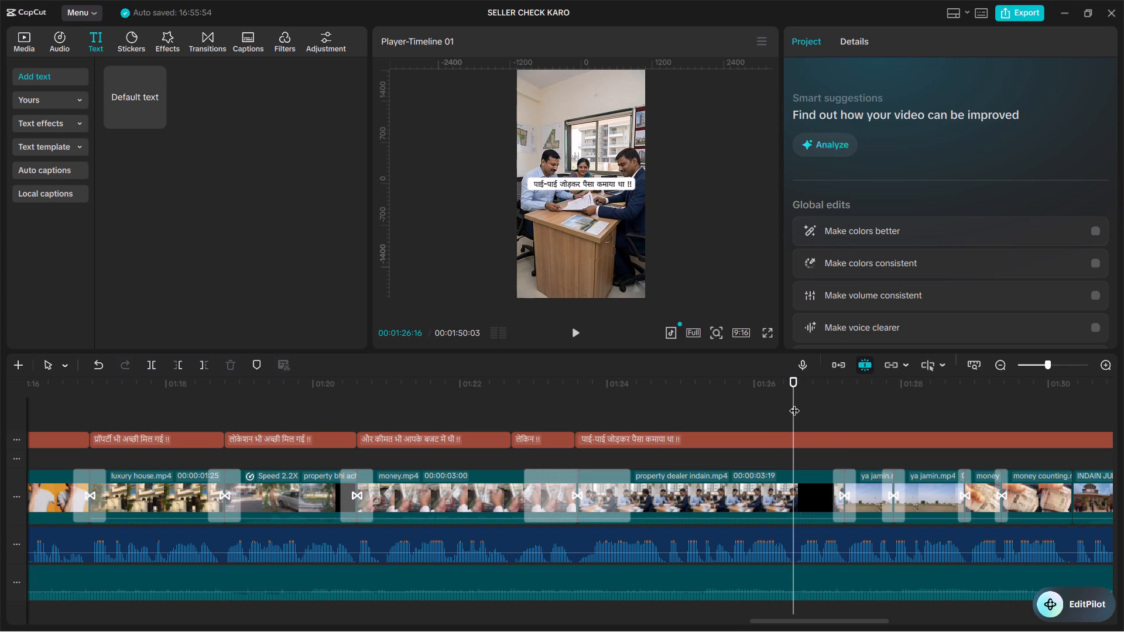
{"action": "left_click", "coordinate": [797, 435]}
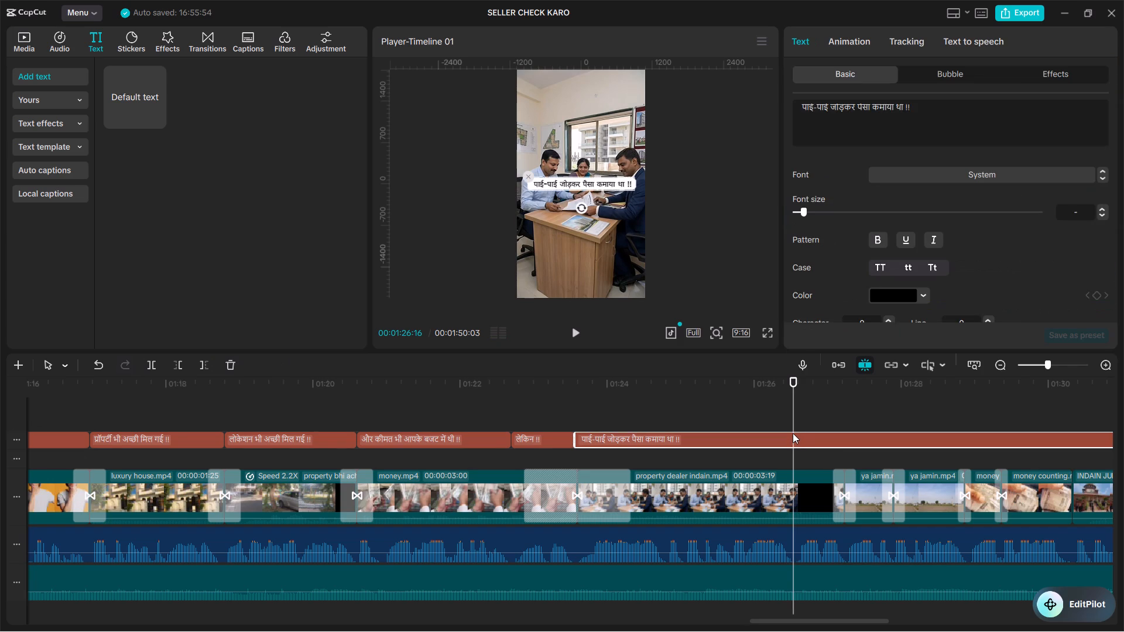
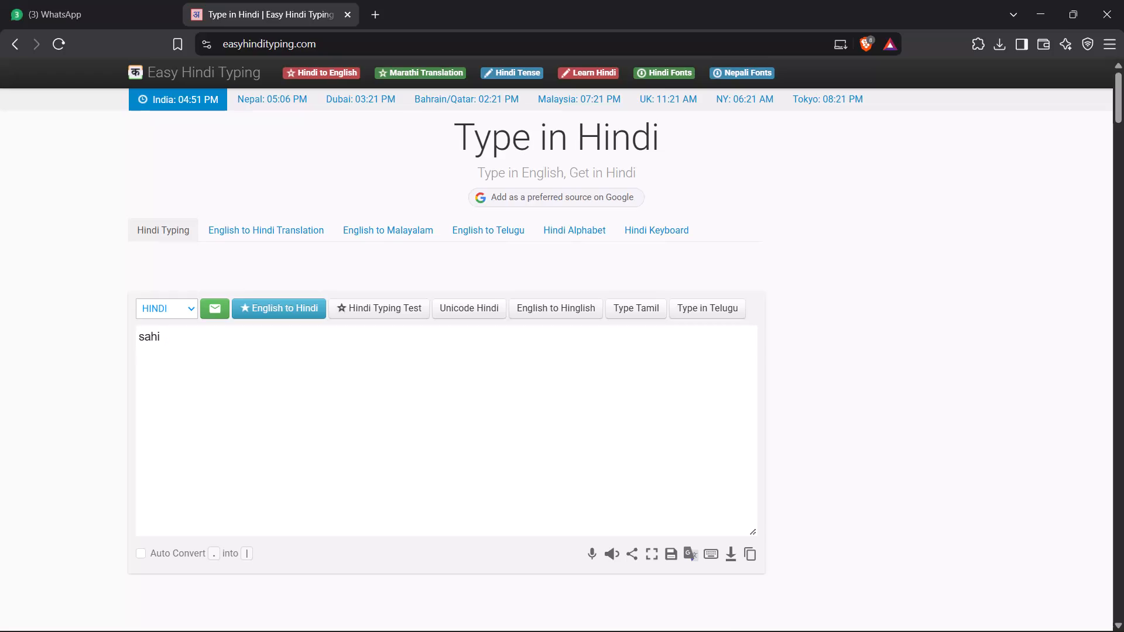
Complete the phrase as "सही नहीं मिला तो" in the Hindi typing page and copy it.
{"action": "key", "text": "space"}
{"action": "type", "text": "nhi mila t"}
{"action": "type", "text": "o"}
{"action": "key", "text": "space"}
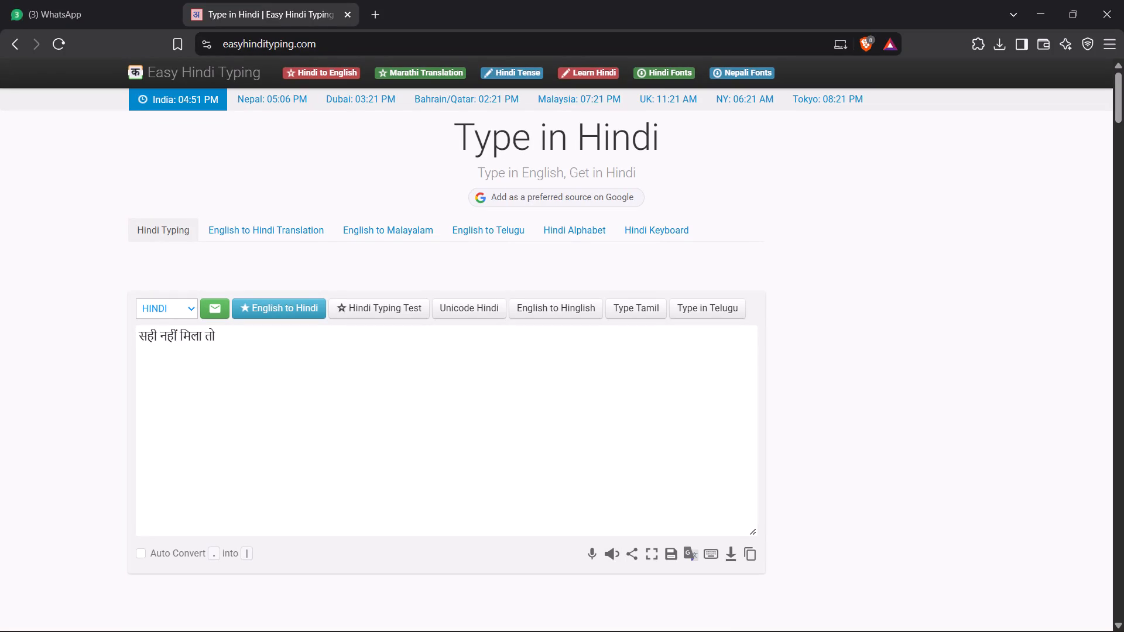
{"action": "left_click_drag", "start_coordinate": [229, 340], "coordinate": [130, 325]}
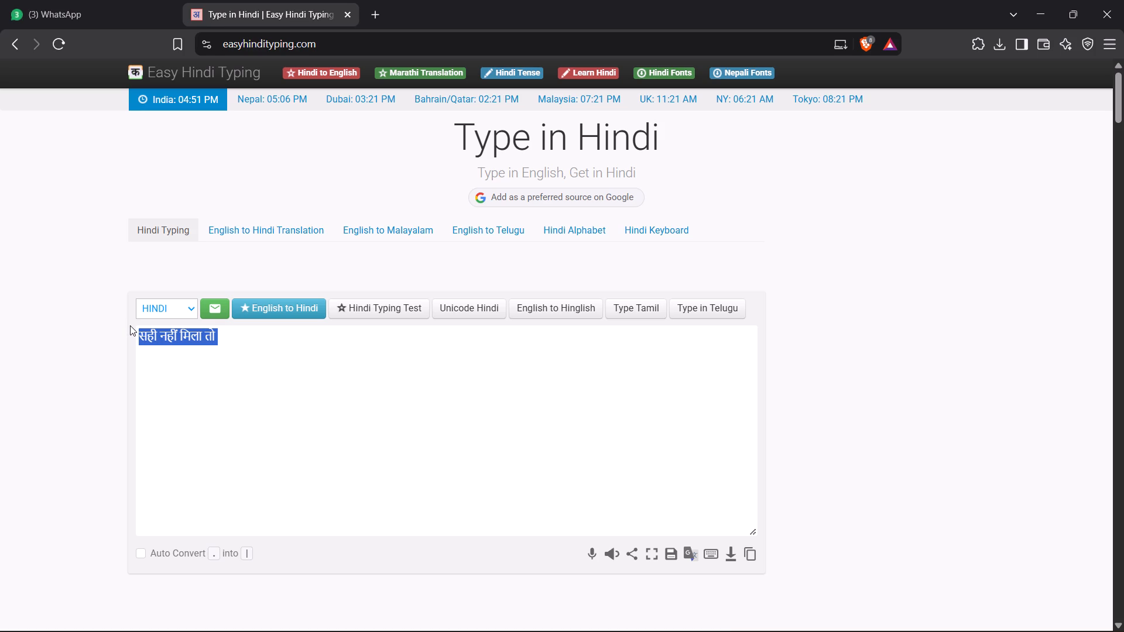
{"action": "right_click", "coordinate": [144, 335]}
{"action": "left_click", "coordinate": [195, 86]}
Switch to CapCut, replay the narration after "लेकिन !!", and replace the text of the caption following it with "सही नहीं मिला तो".
{"action": "key", "text": "alt+Tab"}
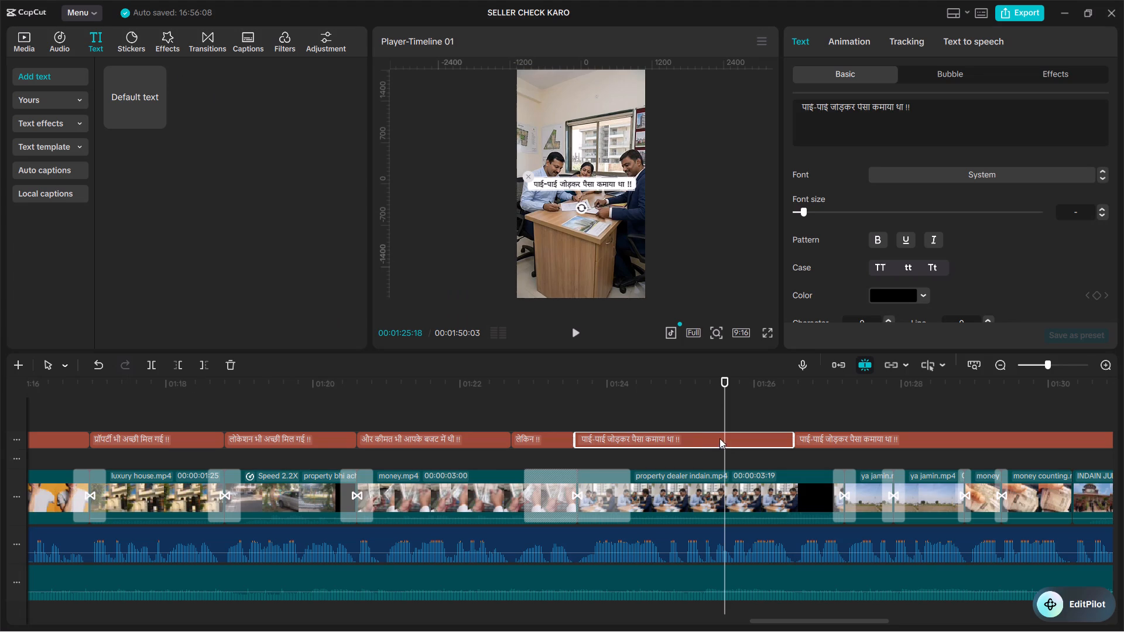
{"action": "left_click", "coordinate": [577, 413]}
{"action": "key", "text": "space"}
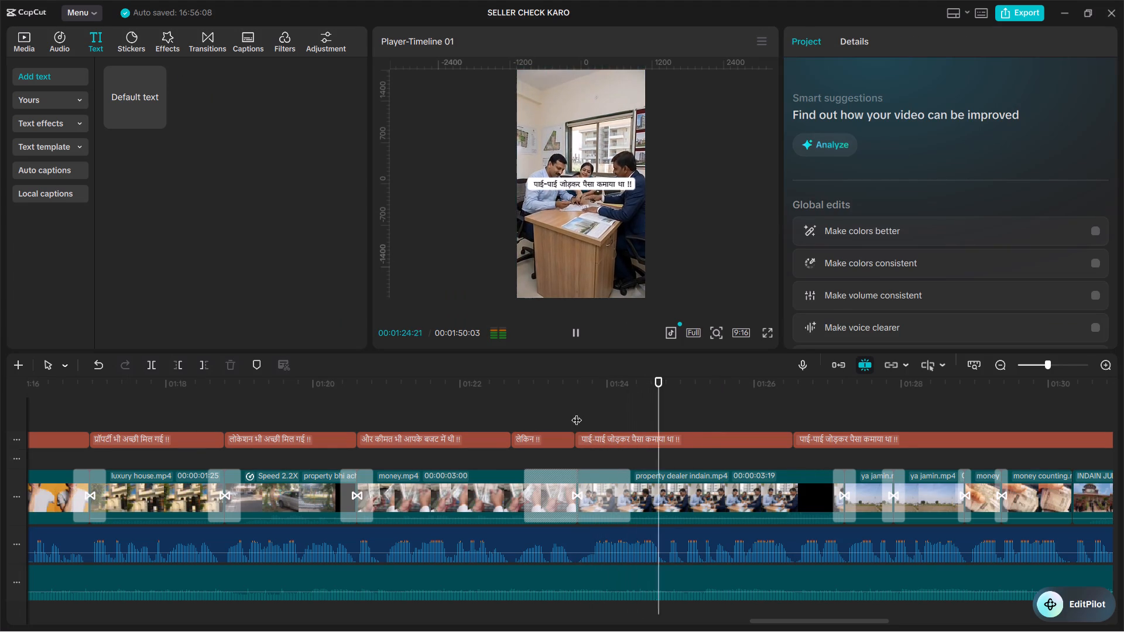
{"action": "key", "text": "space"}
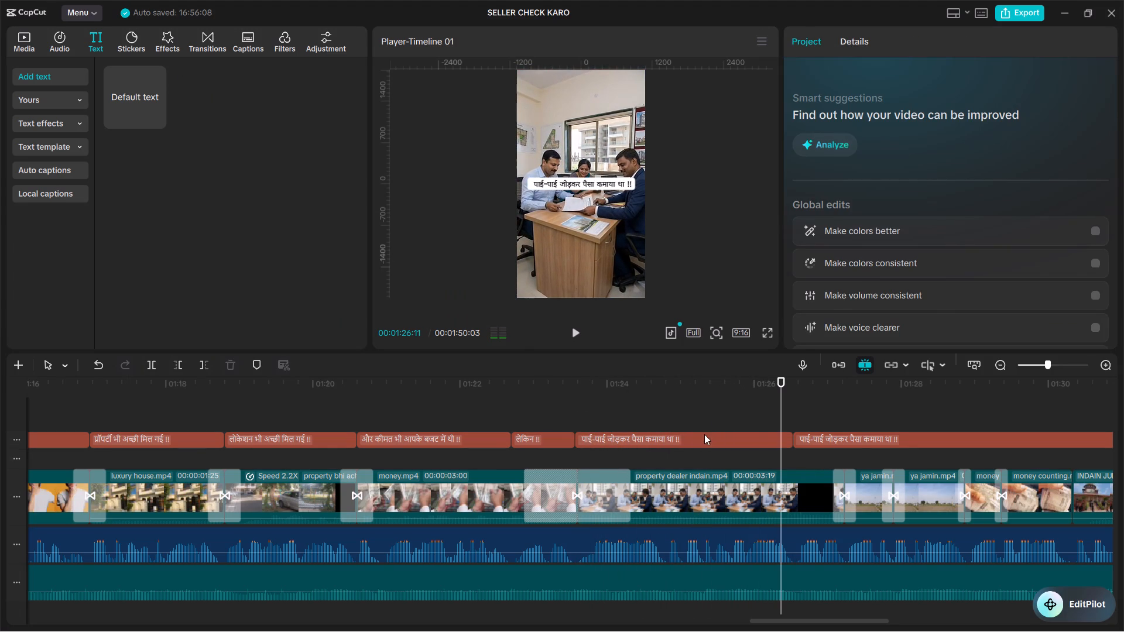
{"action": "left_click", "coordinate": [704, 434]}
{"action": "left_click_drag", "start_coordinate": [923, 109], "coordinate": [786, 101]}
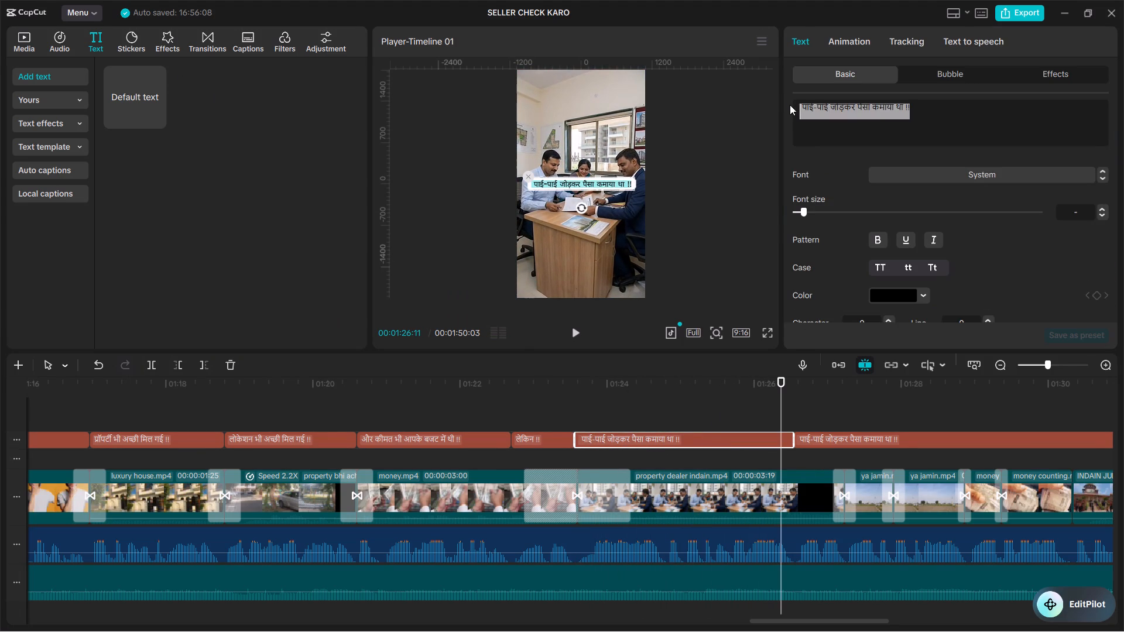
{"action": "key", "text": "ctrl+v"}
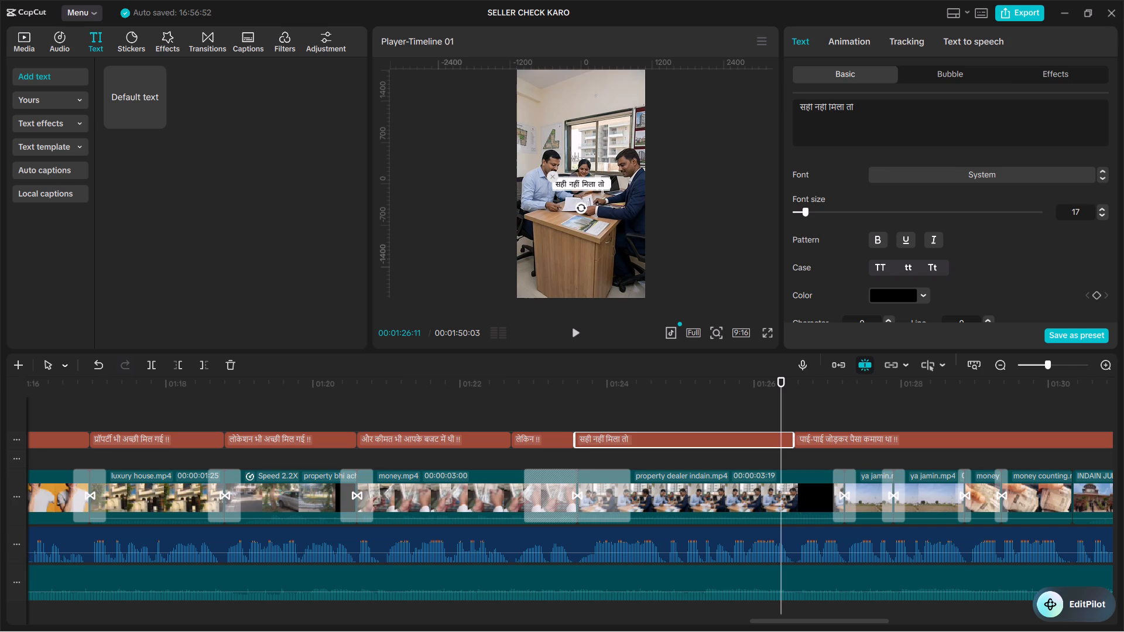
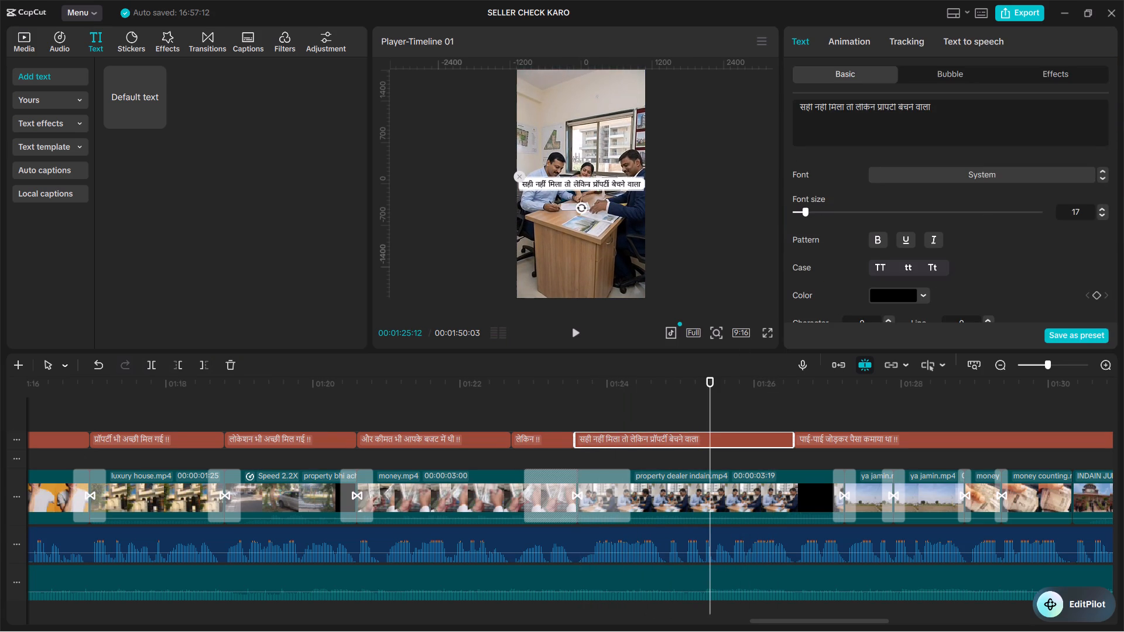
Delete the word "लेकिन" and the extra space from the selected caption so it reads "सही नहीं मिला तो प्रॉपर्टी बेचने वाला".
{"action": "left_click_drag", "start_coordinate": [875, 107], "coordinate": [854, 111]}
{"action": "left_click_drag", "start_coordinate": [854, 111], "coordinate": [857, 112]}
{"action": "key", "text": "BackSpace"}
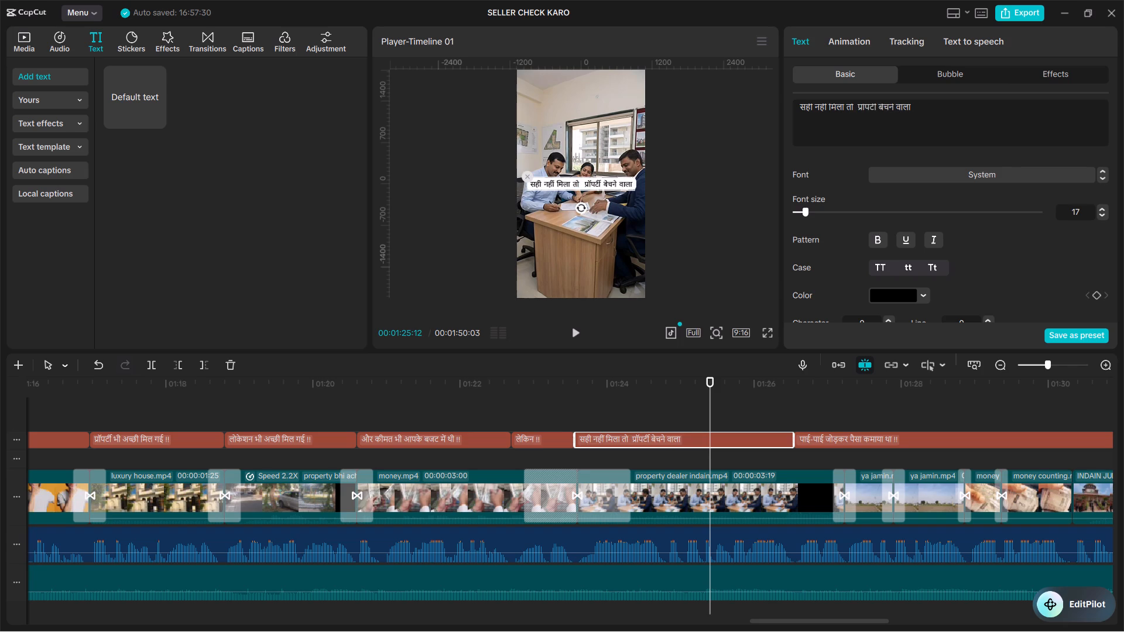
{"action": "key", "text": "BackSpace"}
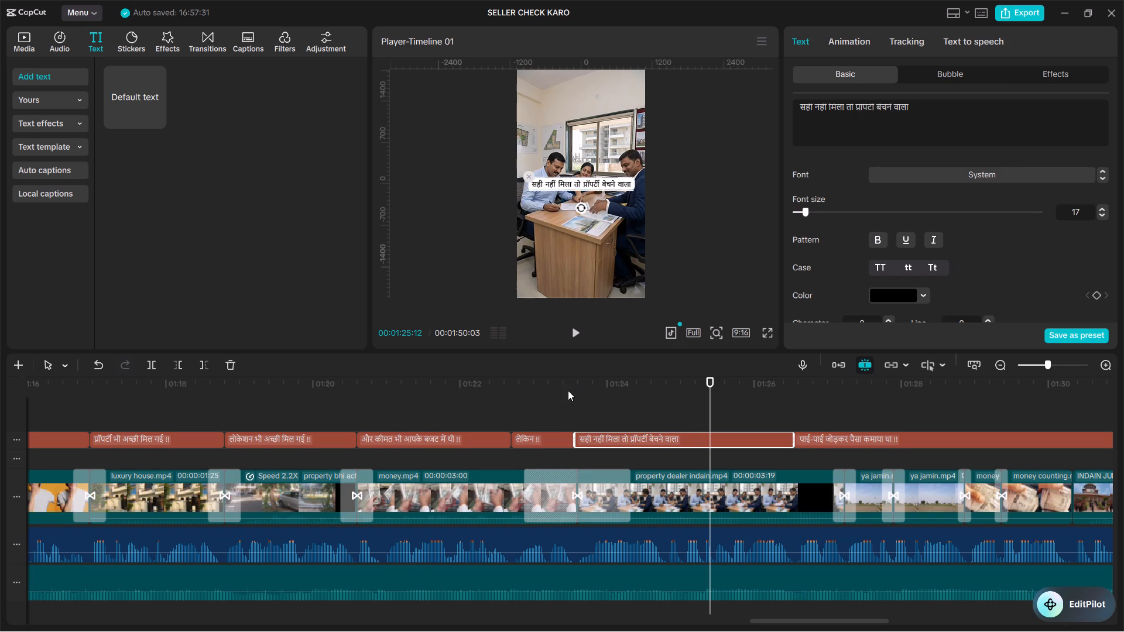
Replay the narration around the edited caption and from the start of "पाई-पाई जोड़कर पैसा कमाया था !!" to check the wording and timing.
{"action": "left_click", "coordinate": [564, 399]}
{"action": "left_click", "coordinate": [530, 404]}
{"action": "left_click", "coordinate": [508, 405]}
{"action": "key", "text": "space"}
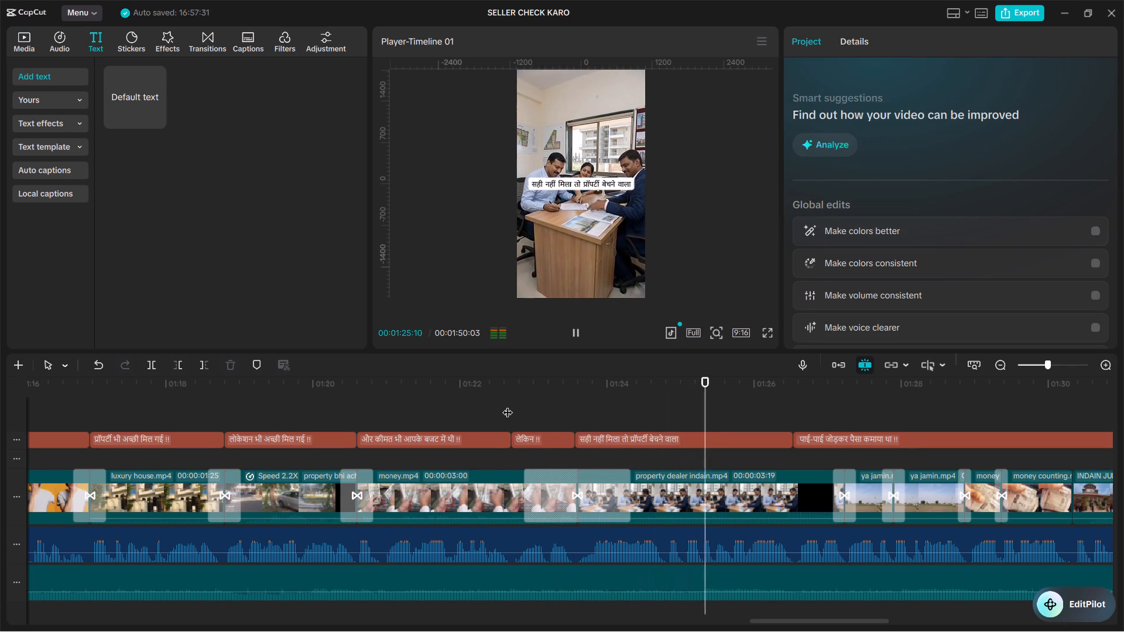
{"action": "key", "text": "space"}
{"action": "left_click", "coordinate": [791, 408]}
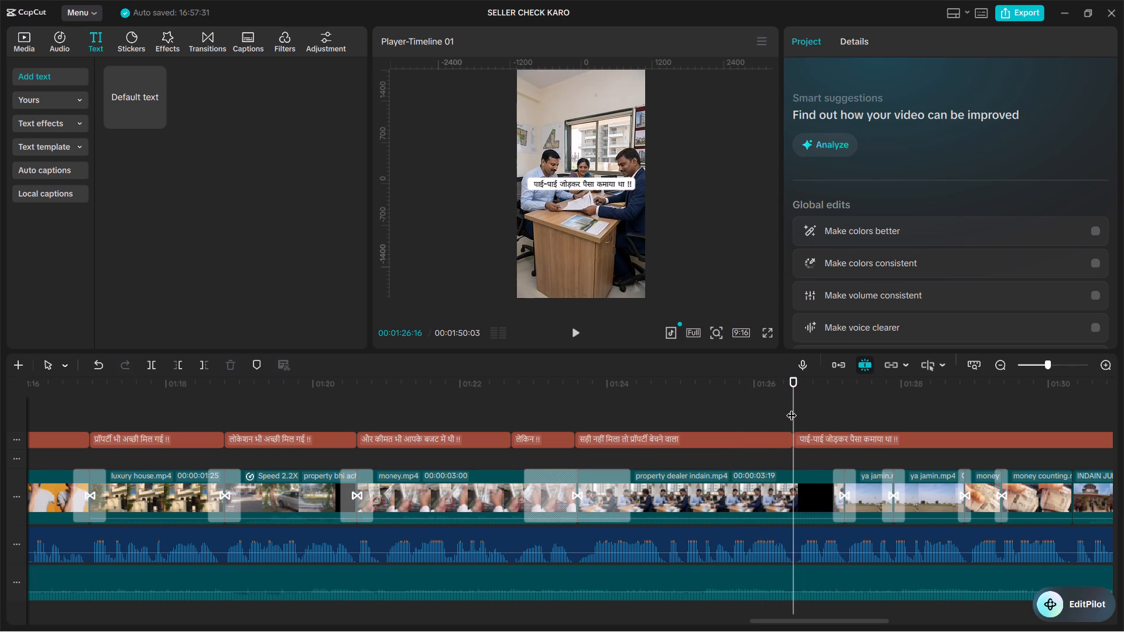
{"action": "key", "text": "space"}
{"action": "left_click", "coordinate": [791, 408]}
{"action": "key", "text": "space"}
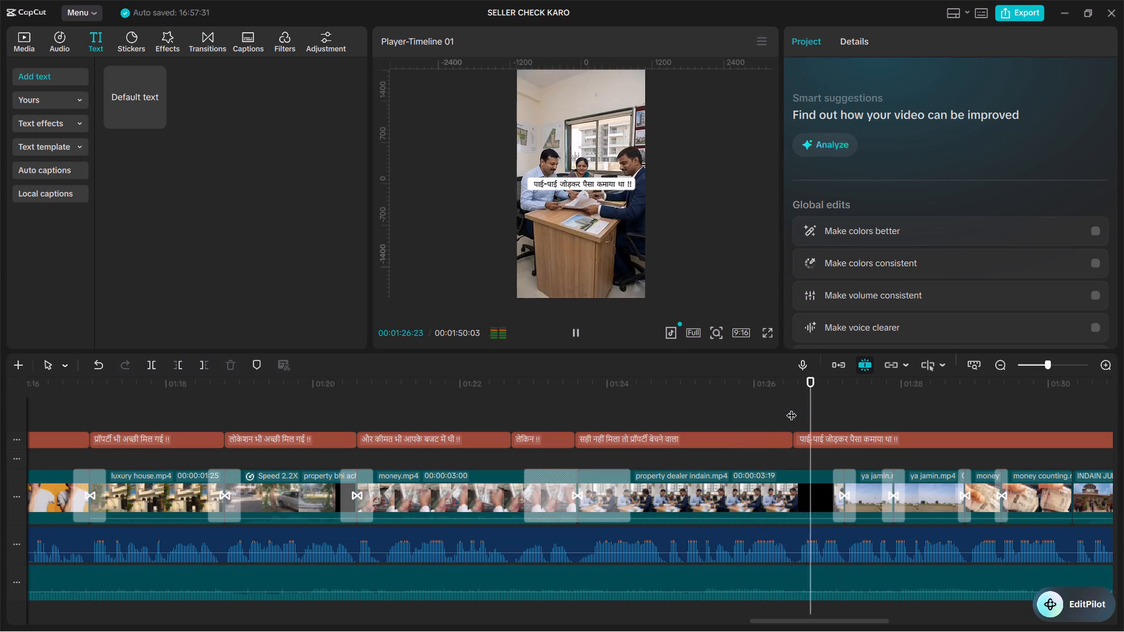
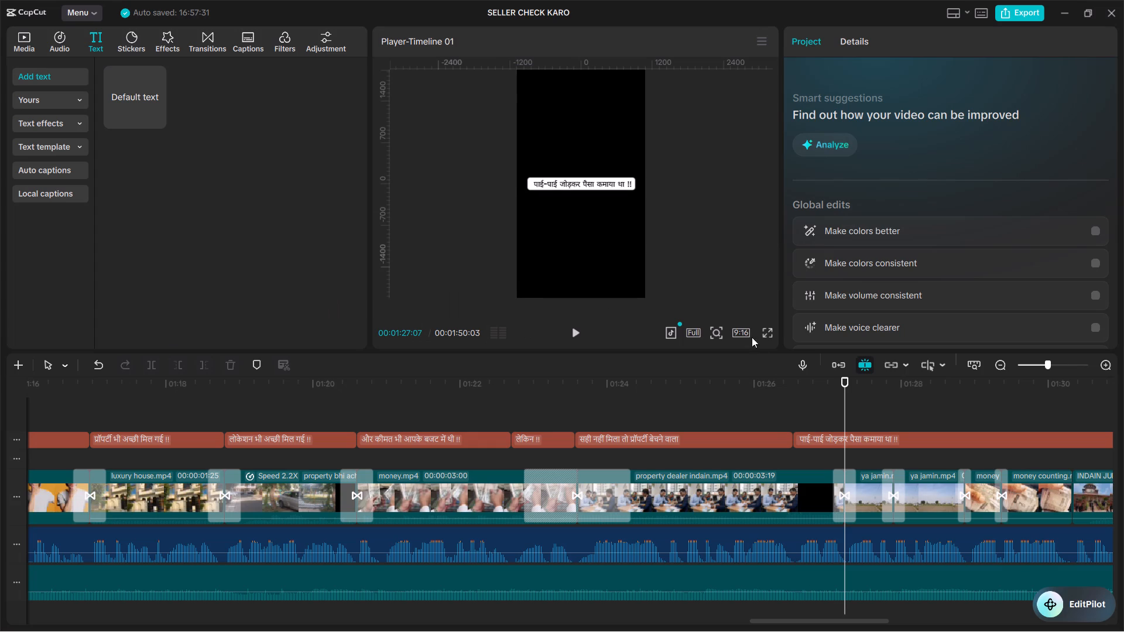
Split the caption "पाई-पाई जोड़कर पैसा कमाया था !!" at 00:01:27:07.
{"action": "left_click", "coordinate": [845, 437]}
{"action": "key", "text": "ctrl+b"}
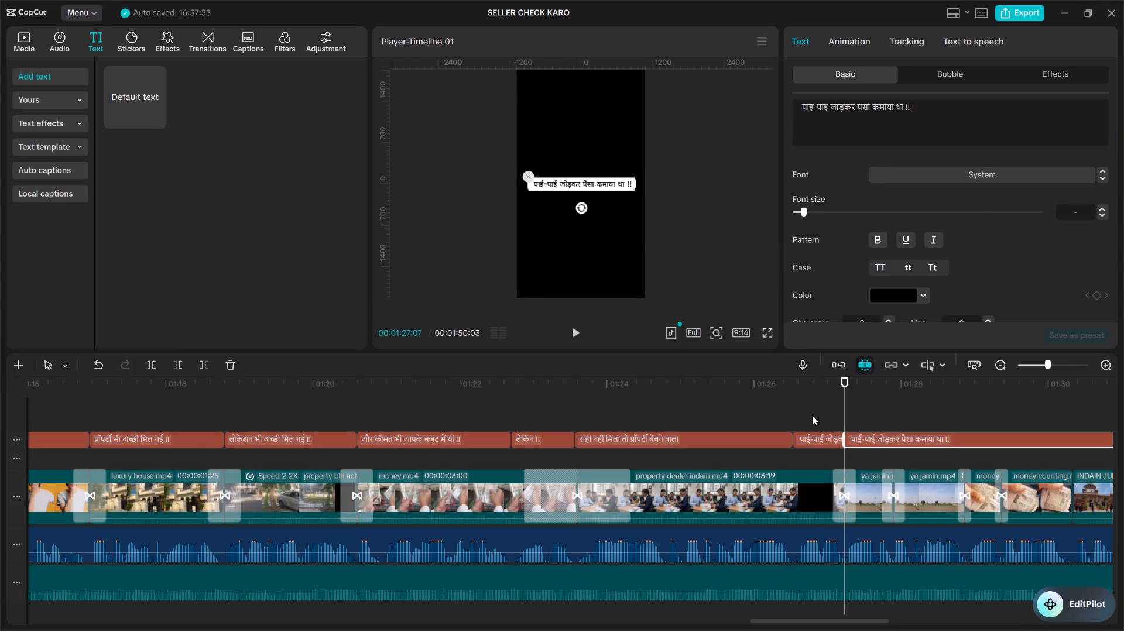
Replace the short first piece's text with "हुआ क्या !!" and reduce the font size of its "!!".
{"action": "left_click", "coordinate": [812, 413]}
{"action": "left_click", "coordinate": [818, 440]}
{"action": "left_click_drag", "start_coordinate": [913, 107], "coordinate": [790, 104]}
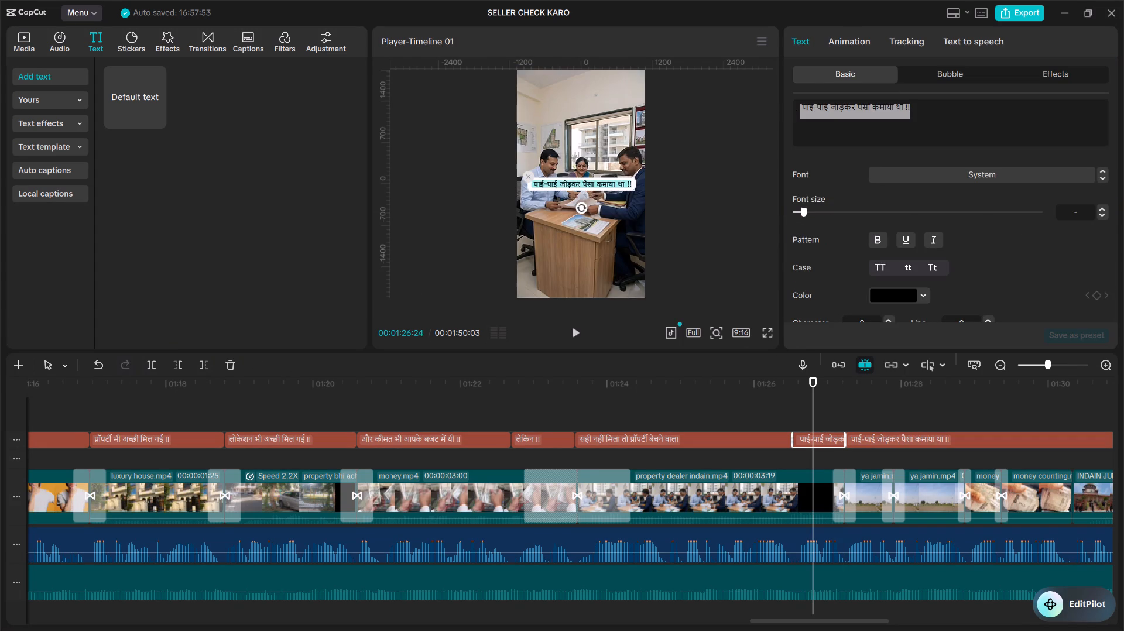
{"action": "key", "text": "ctrl+v"}
{"action": "key", "text": "space"}
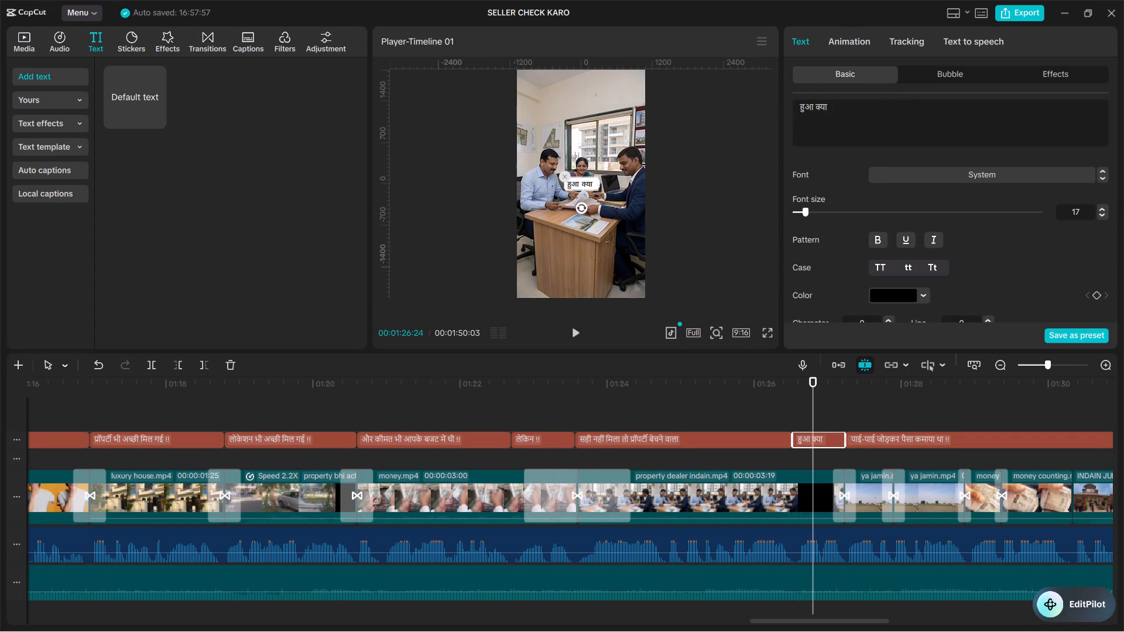
{"action": "key", "text": "shift+exclam"}
{"action": "key", "text": "shift+exclam"}
{"action": "double_click", "coordinate": [830, 107]}
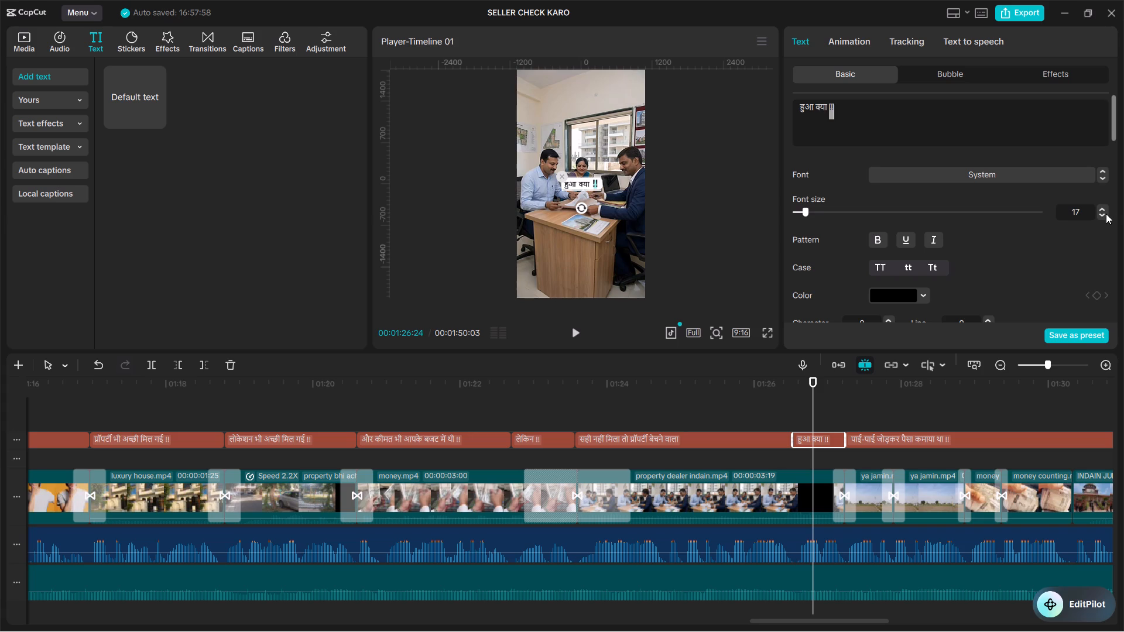
{"action": "triple_click", "coordinate": [1102, 217]}
{"action": "left_click", "coordinate": [1102, 217]}
Replay the narration across the "हुआ क्या !!" caption and from the start of "पाई-पाई जोड़कर पैसा कमाया था !!" to check the timing.
{"action": "left_click", "coordinate": [751, 411]}
{"action": "key", "text": "space"}
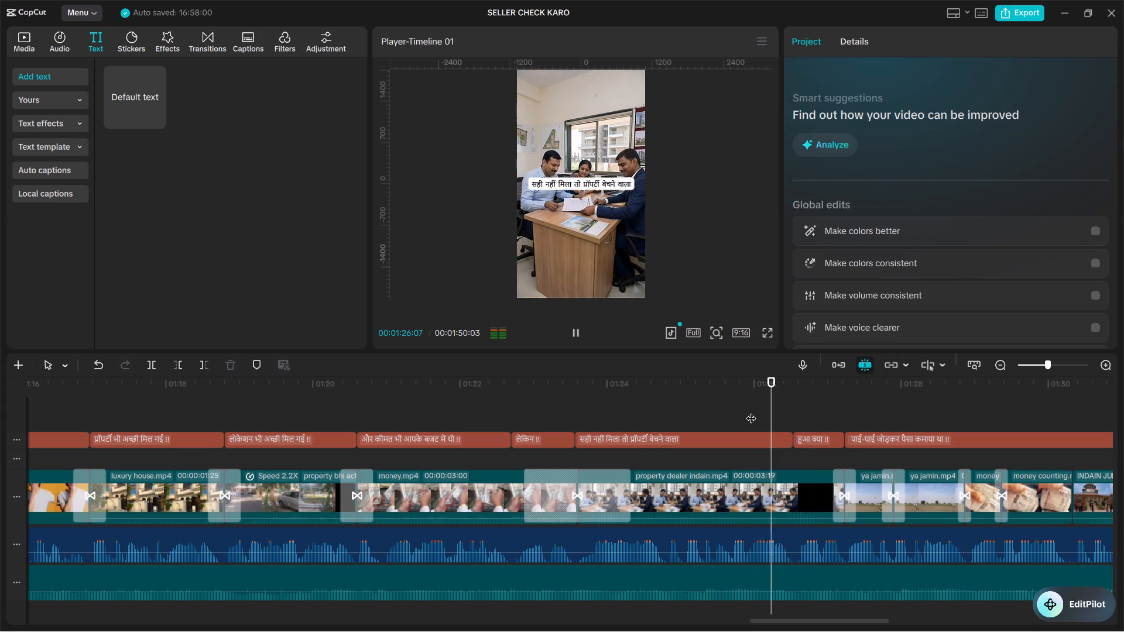
{"action": "left_click", "coordinate": [736, 408]}
{"action": "key", "text": "space"}
{"action": "left_click", "coordinate": [690, 418]}
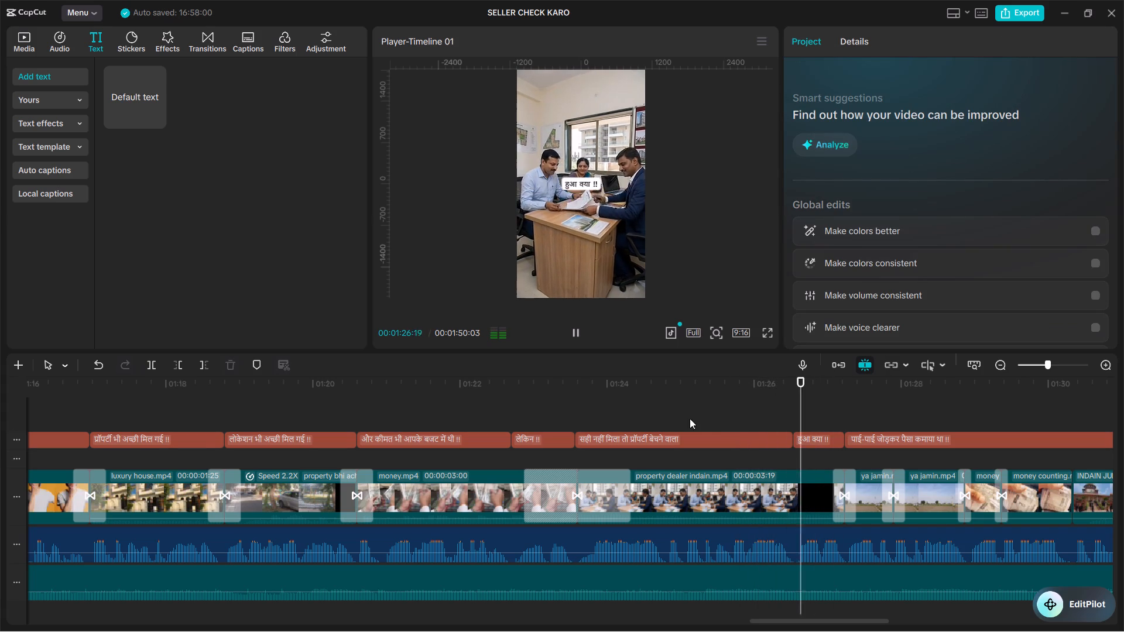
{"action": "key", "text": "space"}
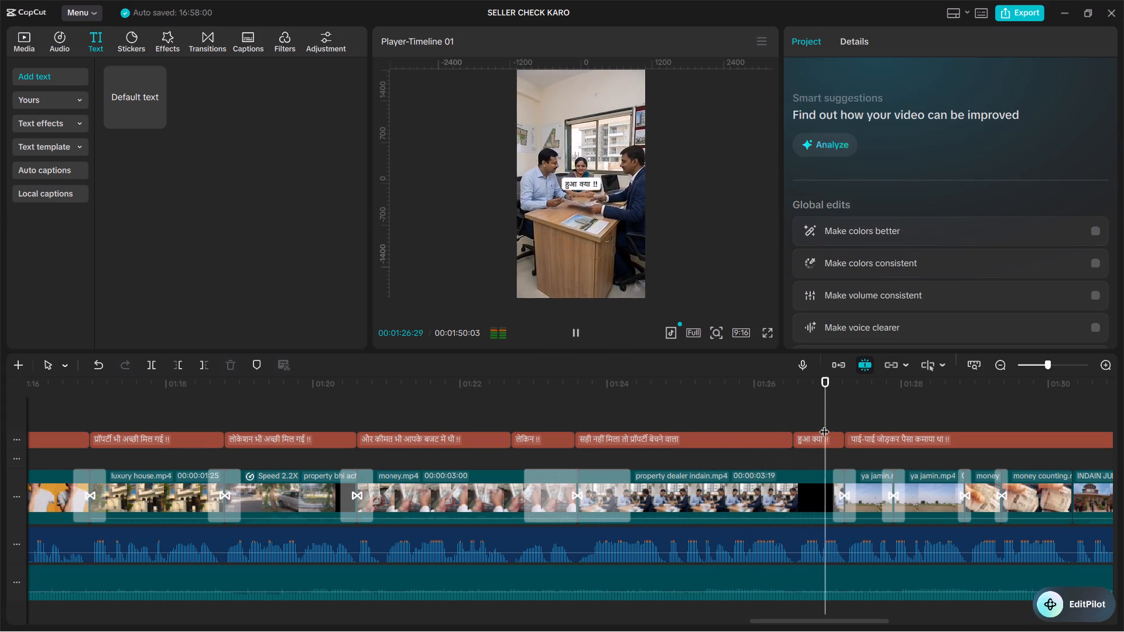
{"action": "left_click", "coordinate": [844, 411]}
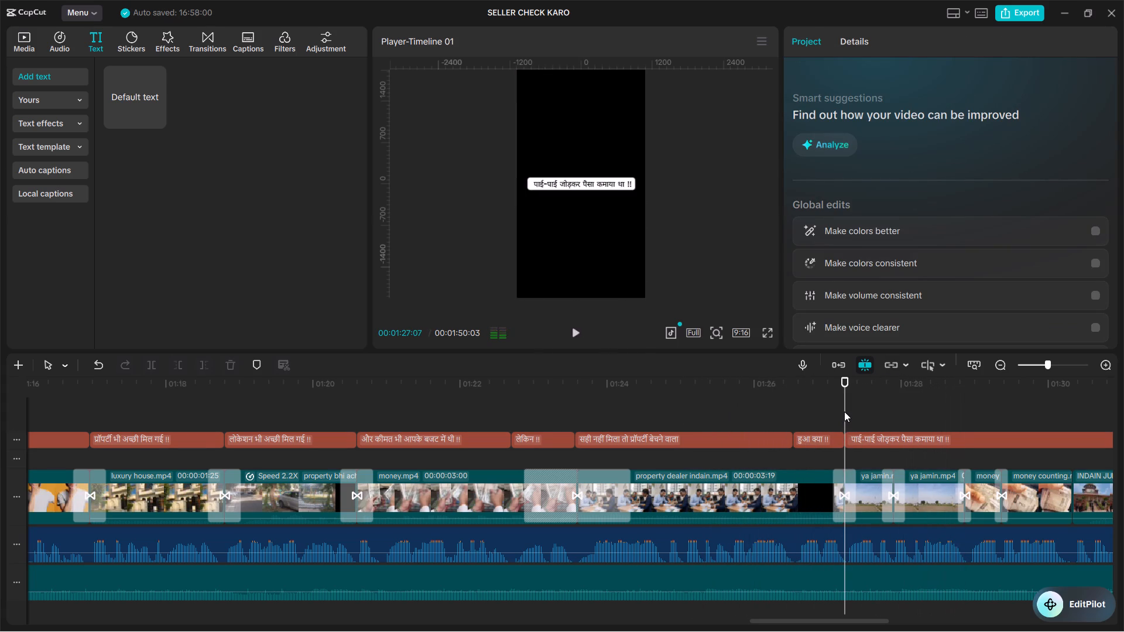
{"action": "key", "text": "space"}
{"action": "key", "text": "space"}
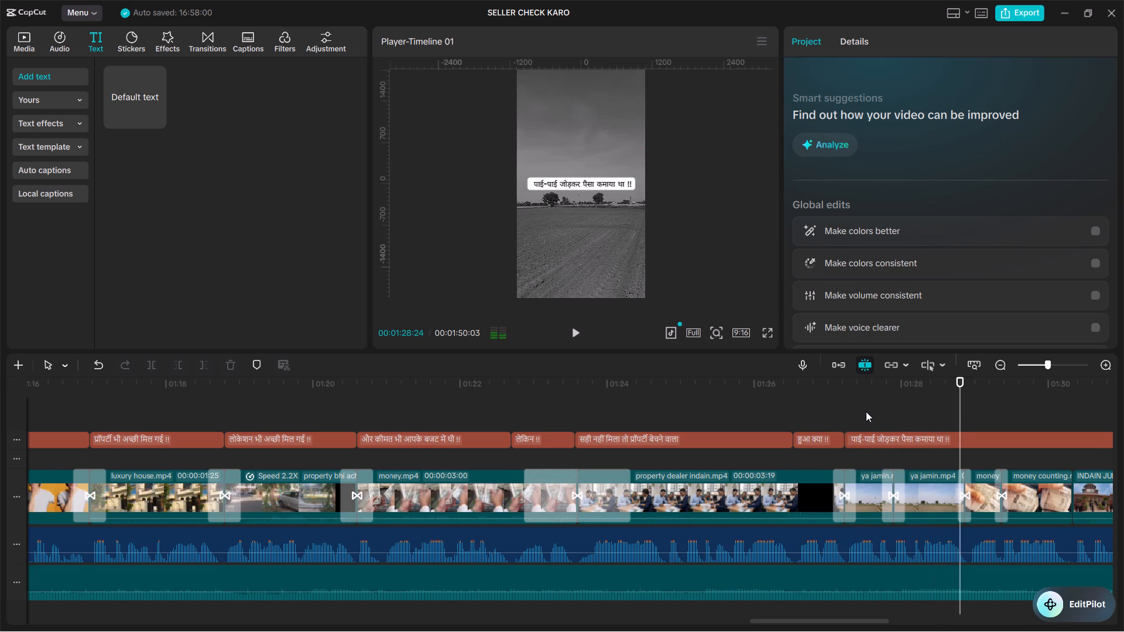
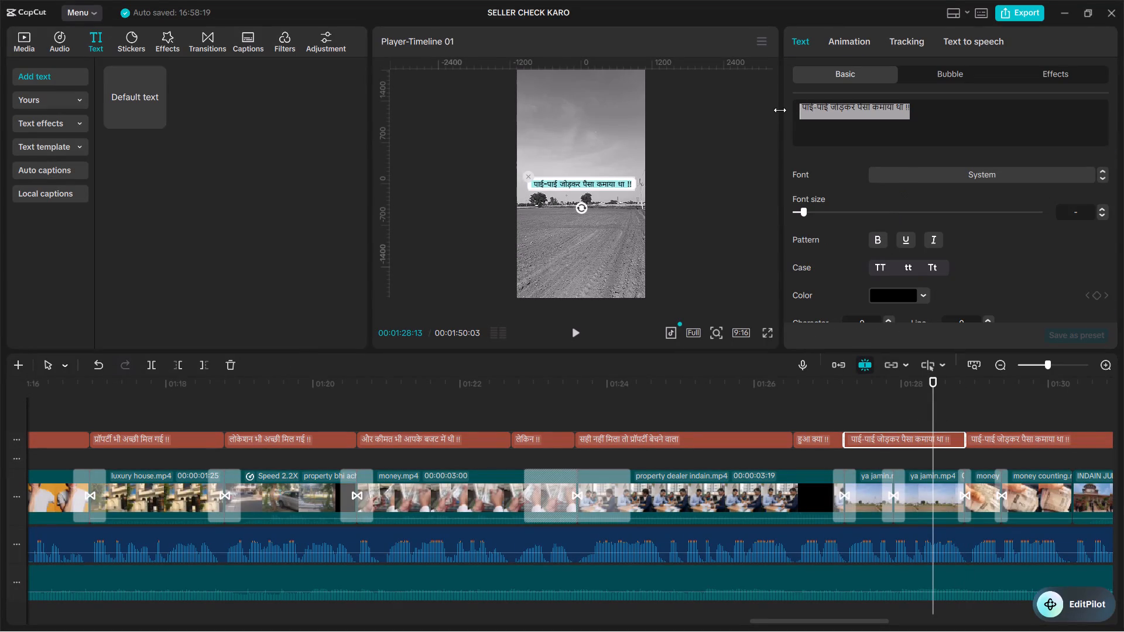
Replace the selected caption's text with "न तो प्रॉपर्टी मिली !!" and reduce the font size of its "!!" to 13.
{"action": "key", "text": "ctrl+v"}
{"action": "key", "text": "space"}
{"action": "type", "text": "!!"}
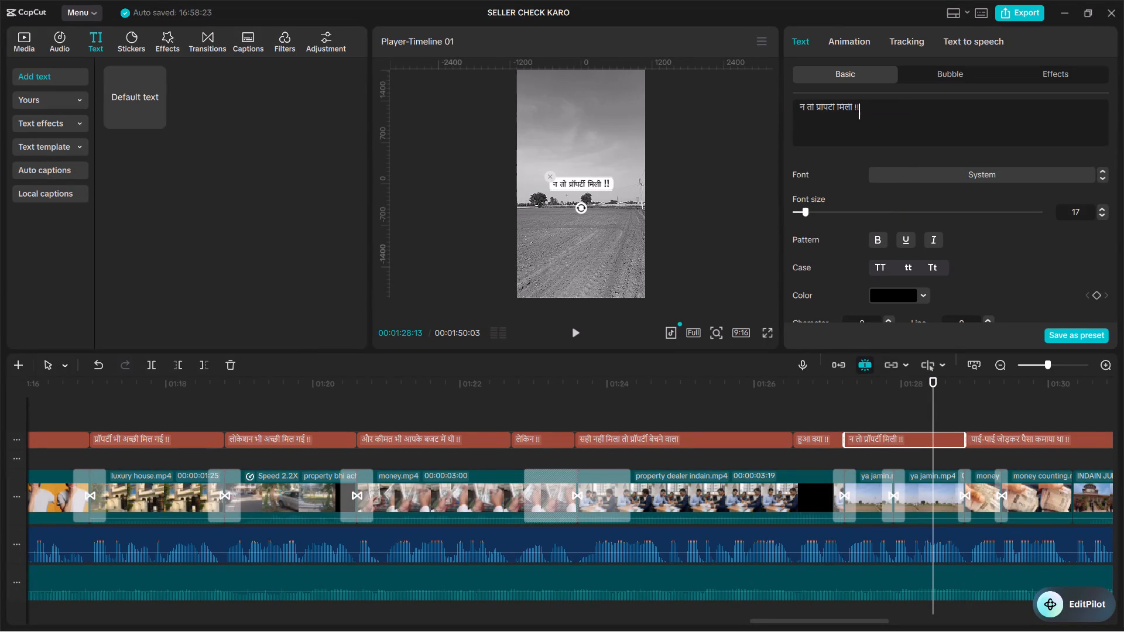
{"action": "double_click", "coordinate": [856, 107]}
{"action": "triple_click", "coordinate": [1101, 213]}
{"action": "left_click", "coordinate": [1101, 213]}
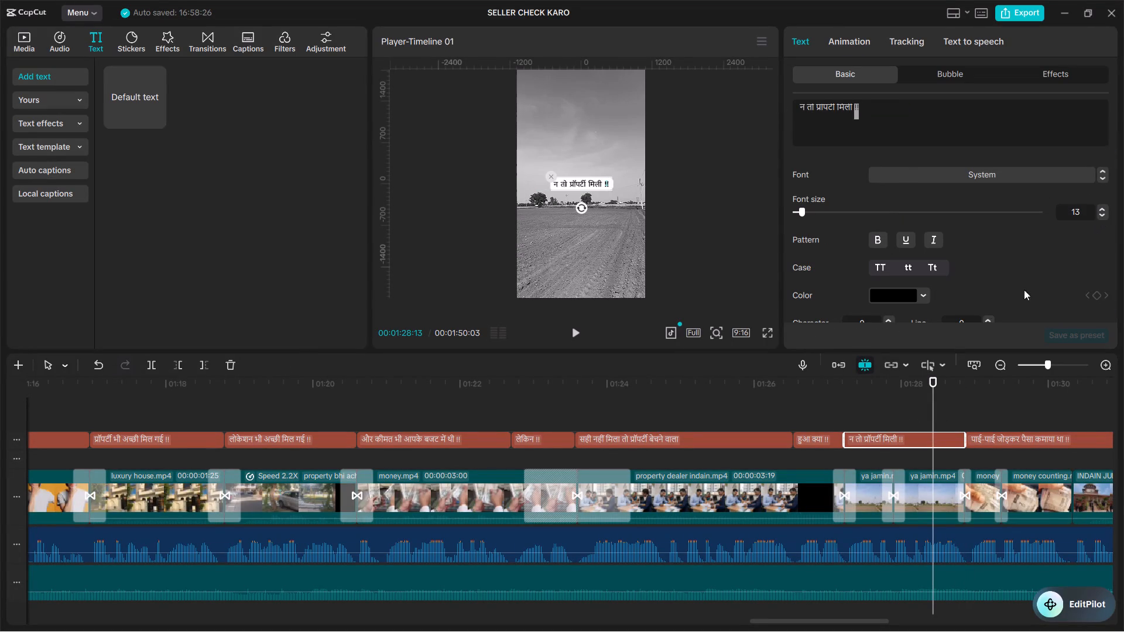
Replay the narration across the "न तो प्रॉपर्टी मिली !!" caption and into the following "पाई-पाई जोड़कर पैसा कमाया था !!" caption to check the timing.
{"action": "left_click", "coordinate": [835, 403]}
{"action": "key", "text": "space"}
{"action": "scroll", "coordinate": [852, 404], "scroll_direction": "down", "scroll_amount": 2, "text": "alt"}
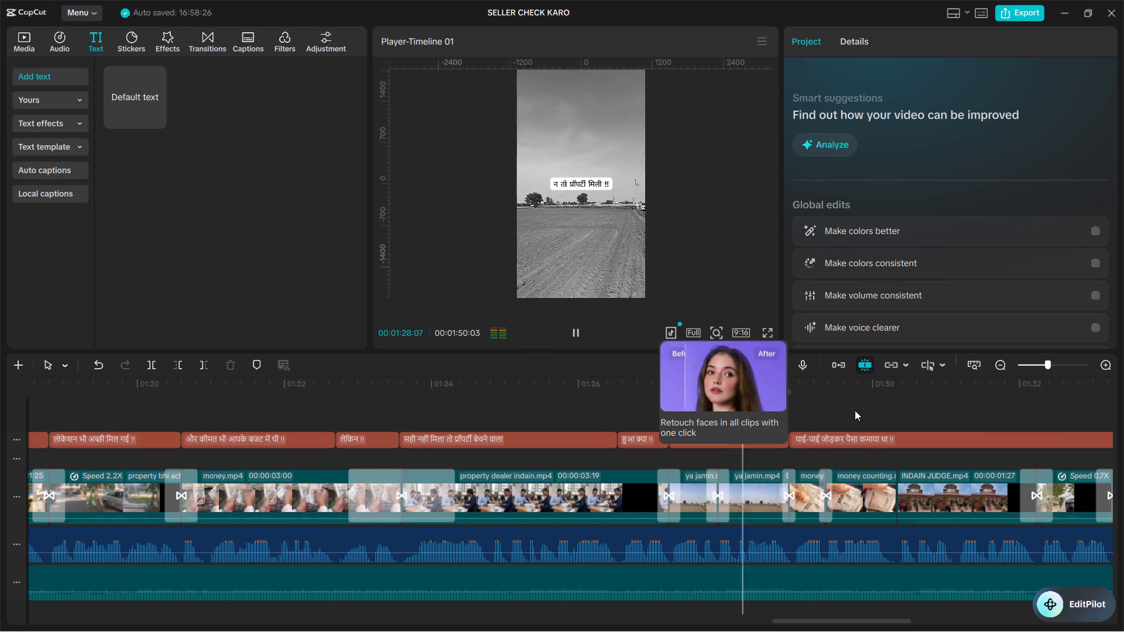
{"action": "key", "text": "space"}
{"action": "key", "text": "space"}
{"action": "left_click", "coordinate": [799, 411]}
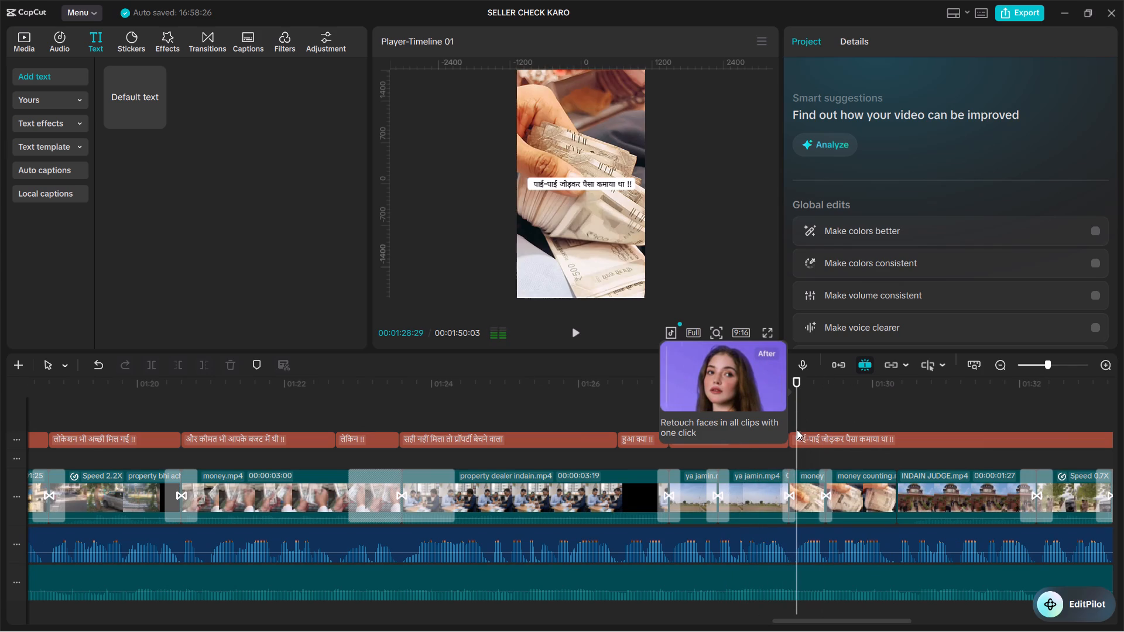
{"action": "left_click", "coordinate": [797, 430]}
{"action": "left_click", "coordinate": [800, 437]}
{"action": "left_click", "coordinate": [787, 413]}
{"action": "key", "text": "space"}
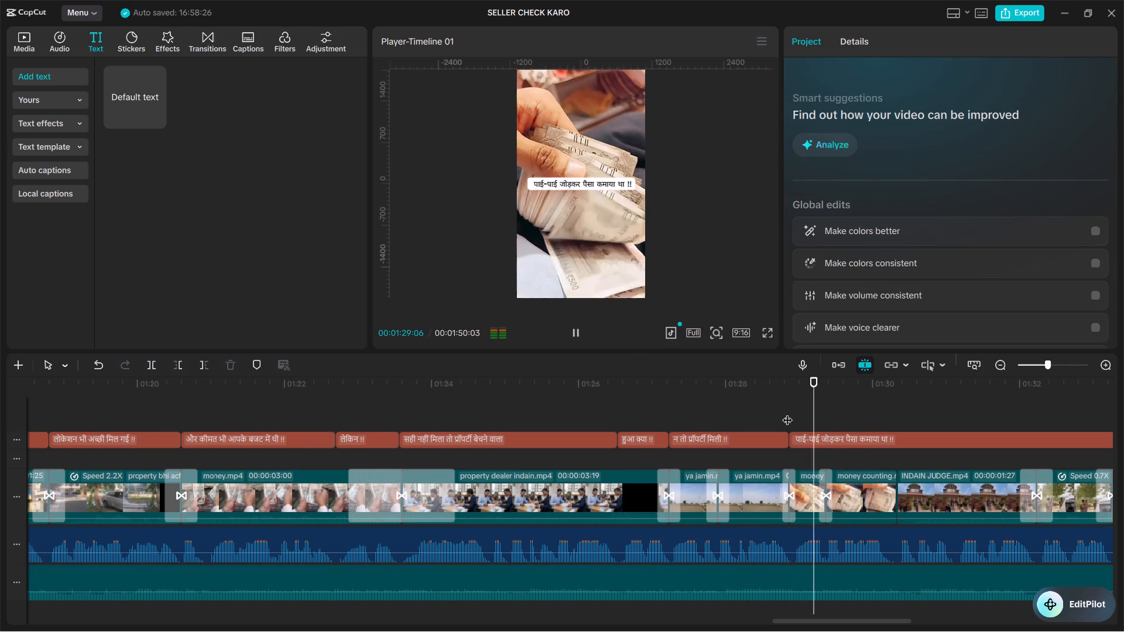
{"action": "key", "text": "space"}
Select the caption "पाई-पाई जोड़कर पैसा कमाया था !!" at 00:01:30:10, where the INDAIN JUDGE.mp4 clip begins.
{"action": "left_click", "coordinate": [900, 420]}
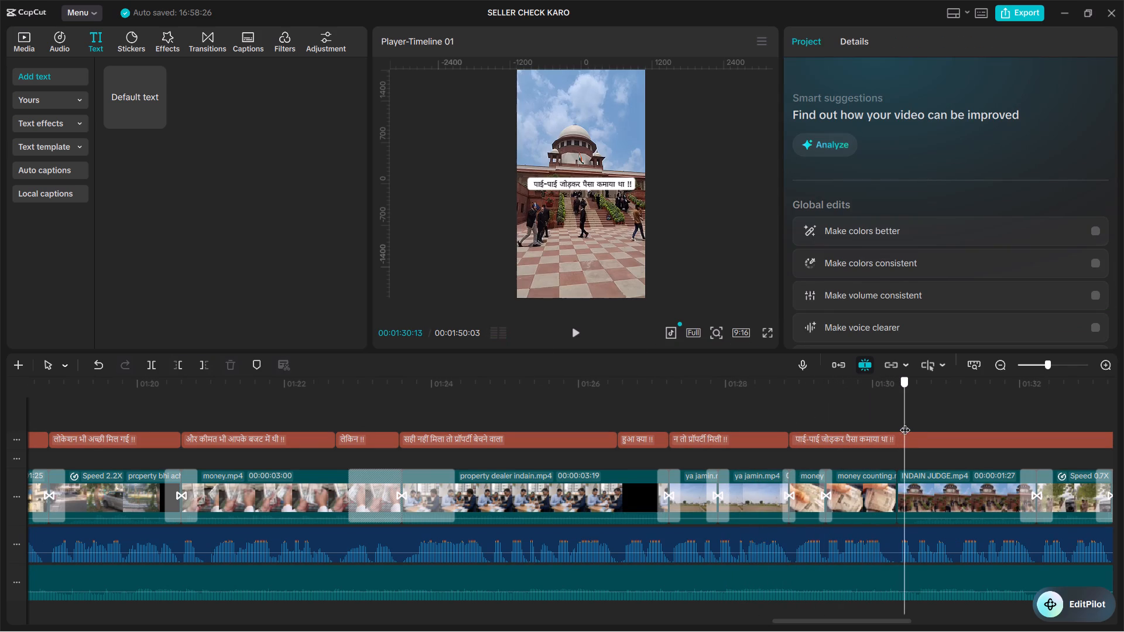
{"action": "left_click", "coordinate": [899, 439]}
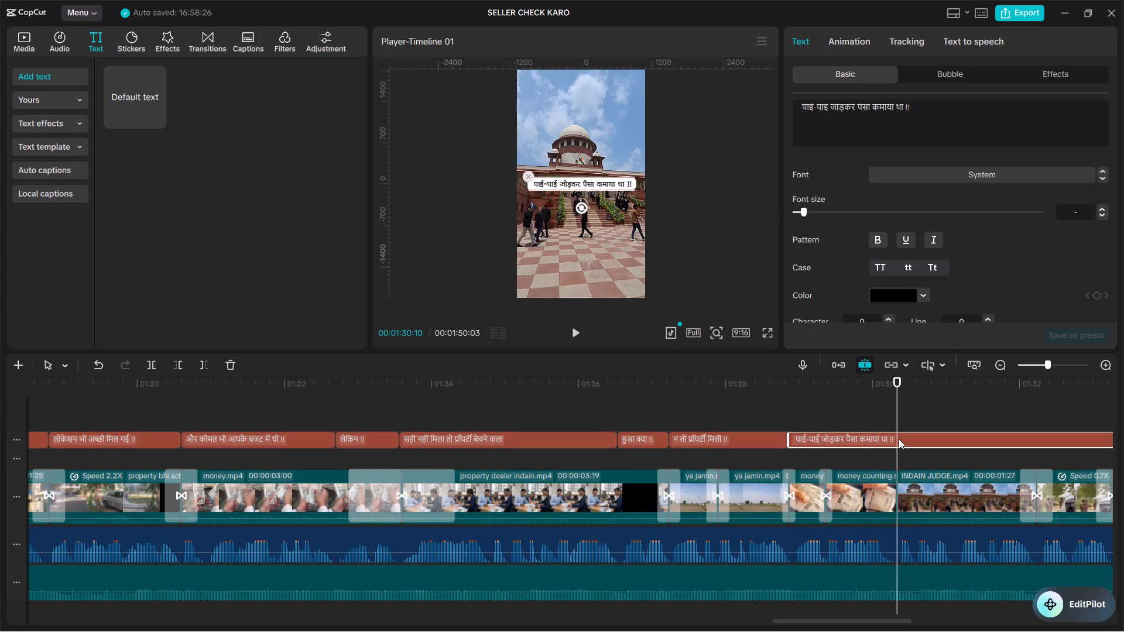
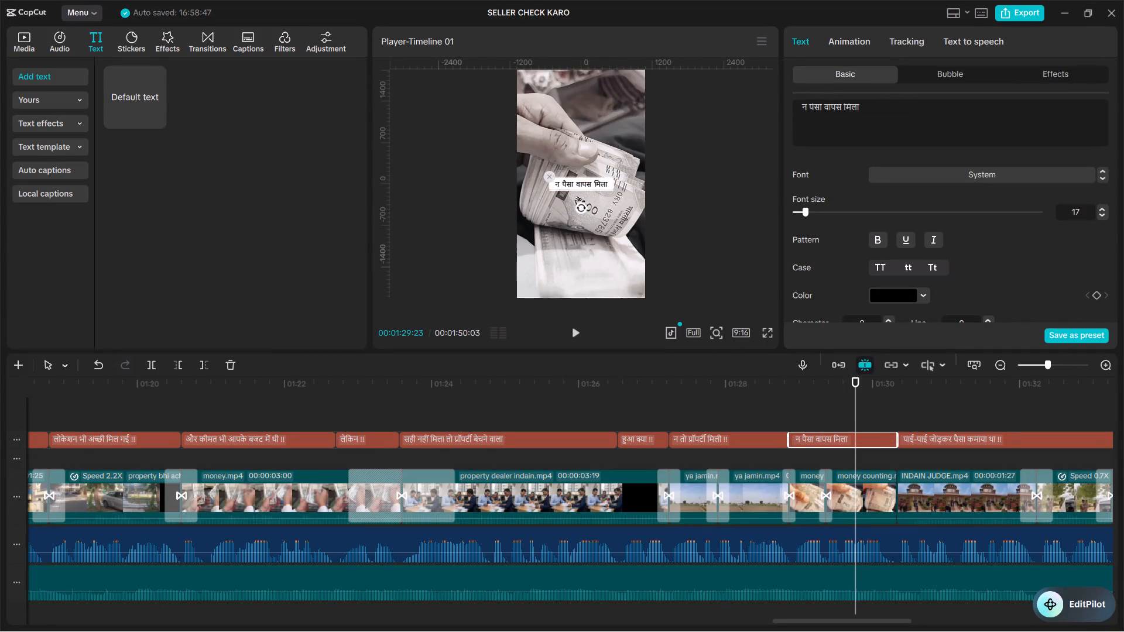
Add "!!" to the end of the caption "न पैसा वापस मिला" and reduce the font size of the "!!" to 13.
{"action": "key", "text": "shift+exclam"}
{"action": "key", "text": "shift+exclam"}
{"action": "double_click", "coordinate": [862, 106]}
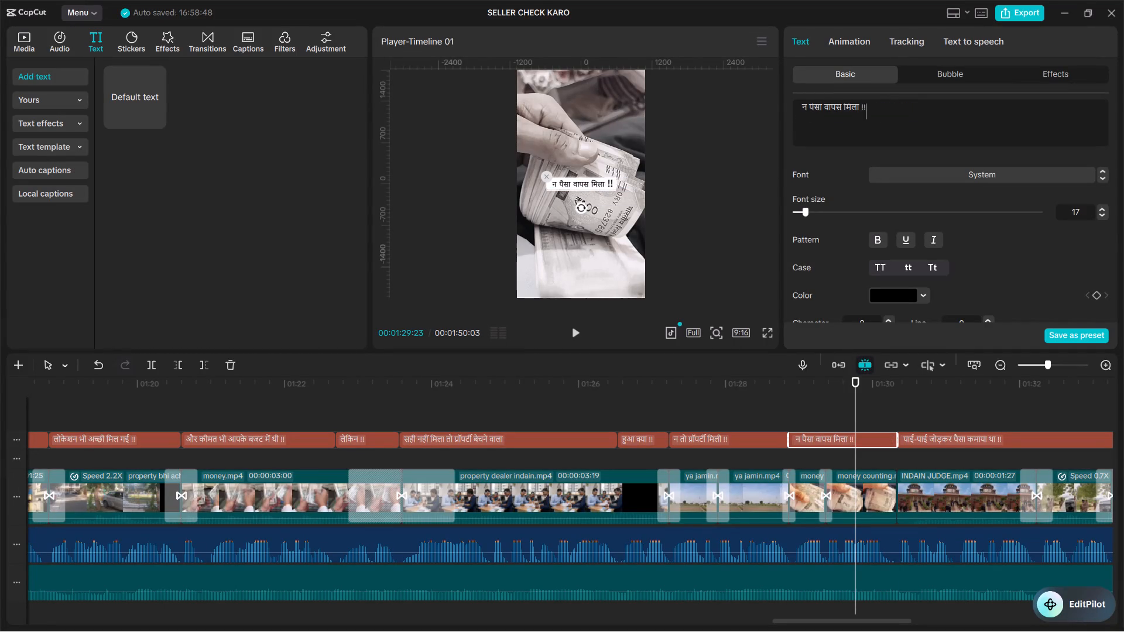
{"action": "triple_click", "coordinate": [1104, 214]}
{"action": "left_click", "coordinate": [1104, 214]}
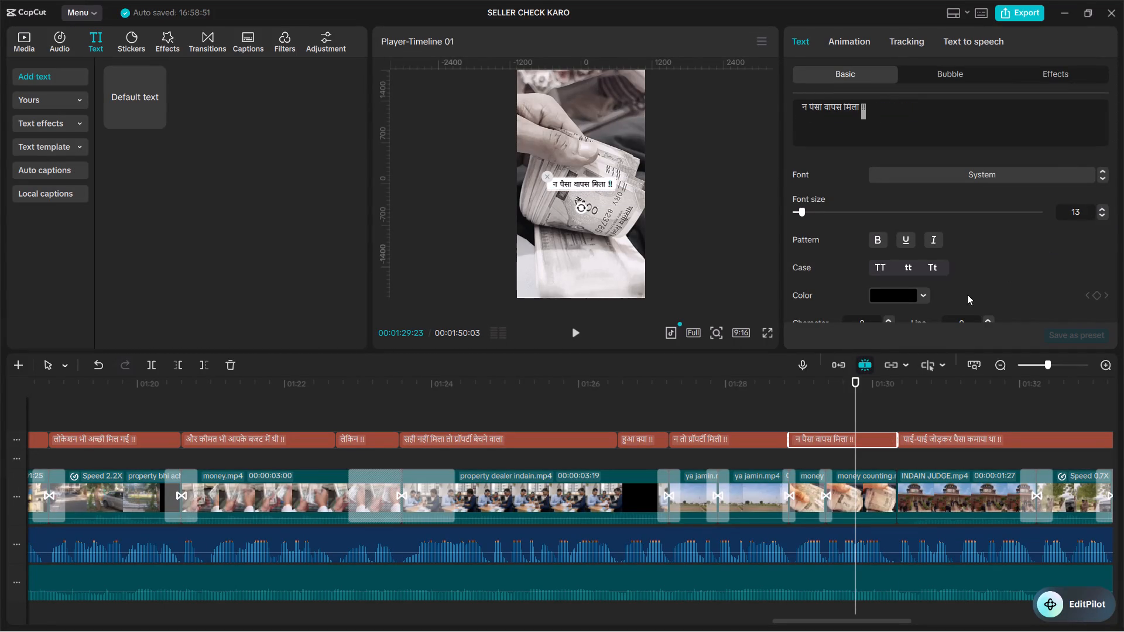
{"action": "left_click", "coordinate": [775, 417]}
Play the narration from the "न पैसा वापस मिला !!" caption onward to check the caption timing.
{"action": "key", "text": "space"}
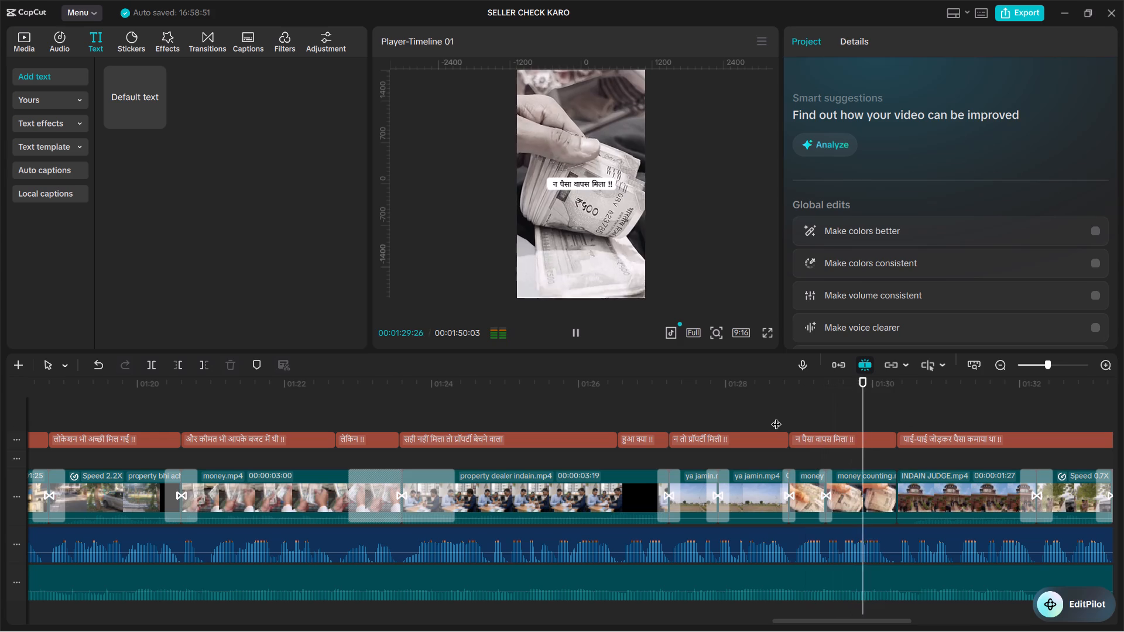
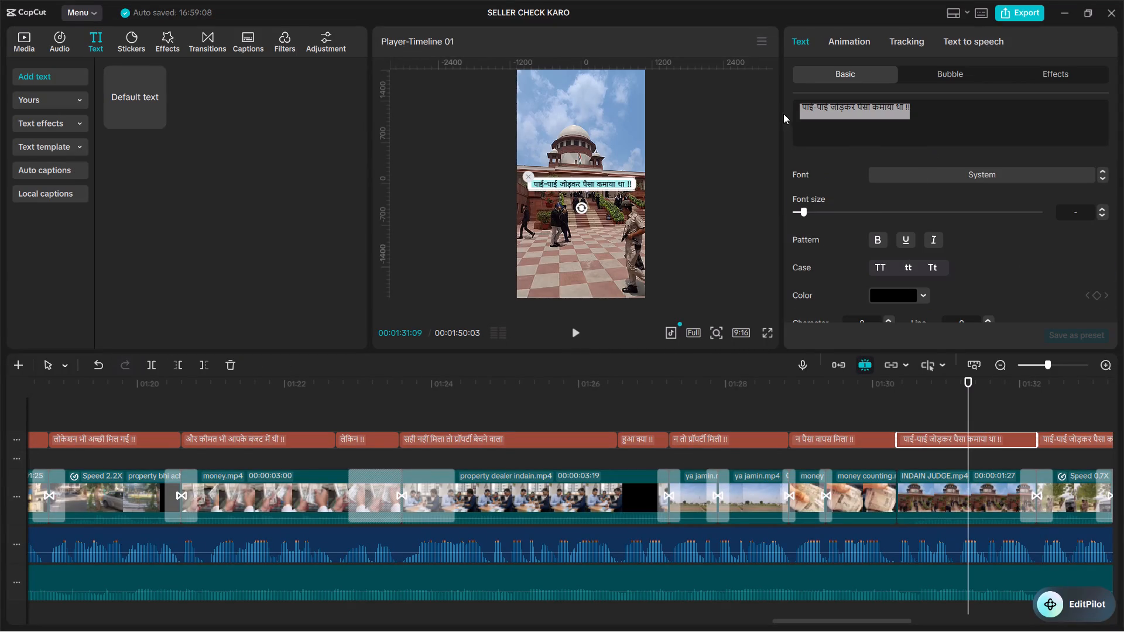
Replace the caption over the courthouse clip with "ऊपर से कोर्ट-कचहरी !!" and set the font size of the "!!" to 13.
{"action": "key", "text": "ctrl+v"}
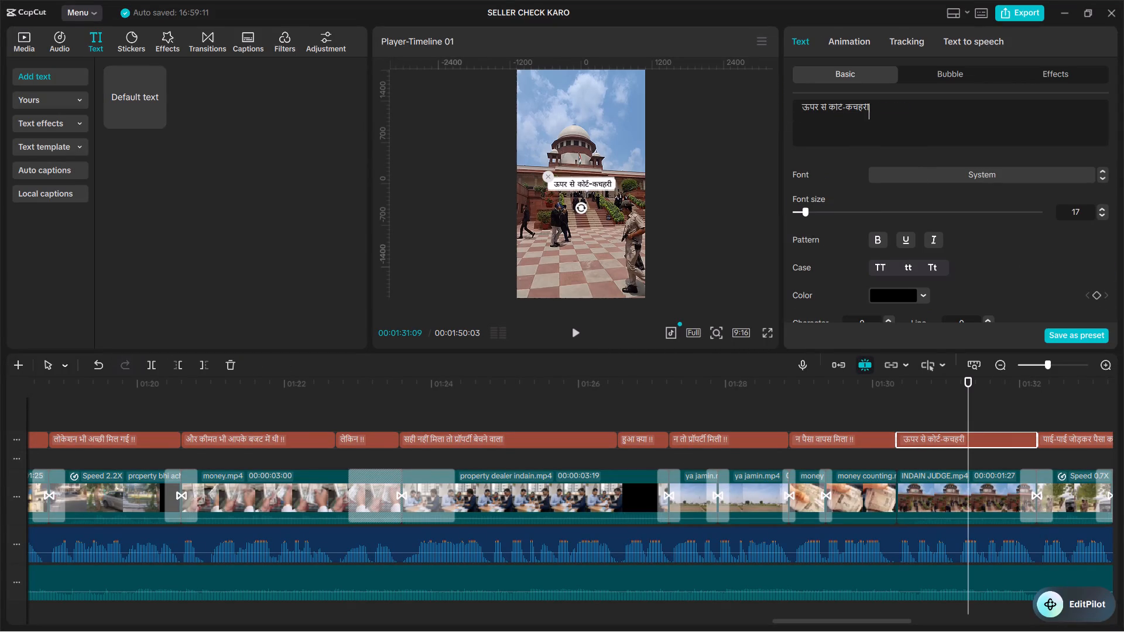
{"action": "key", "text": "space"}
{"action": "key", "text": "shift+exclam"}
{"action": "key", "text": "shift+exclam"}
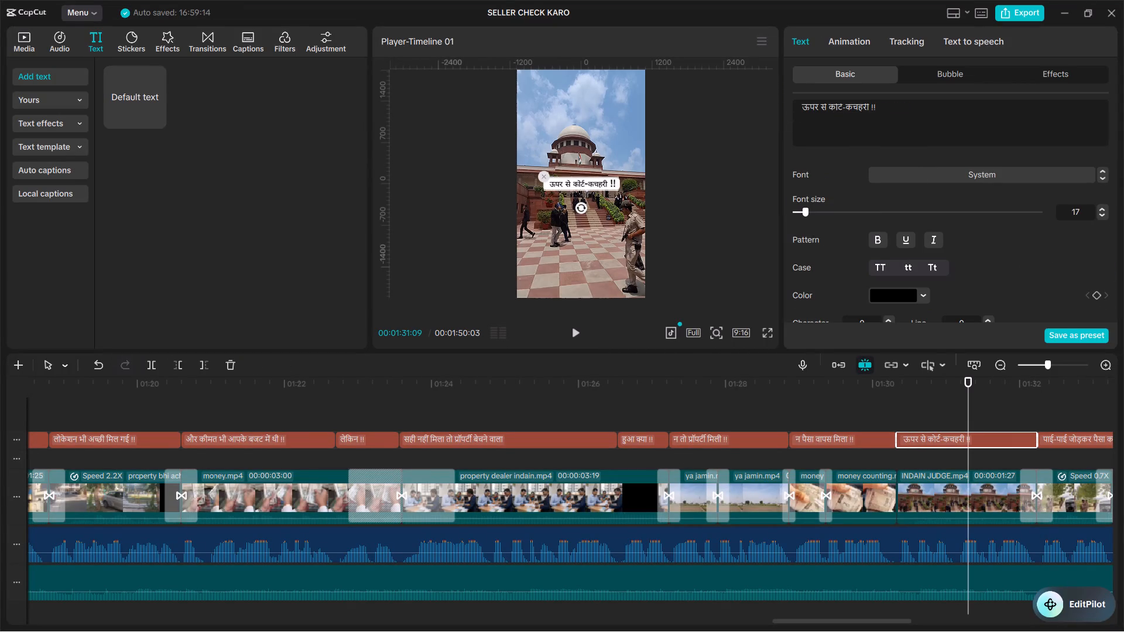
{"action": "double_click", "coordinate": [873, 108]}
{"action": "triple_click", "coordinate": [1101, 217]}
{"action": "left_click", "coordinate": [1101, 215]}
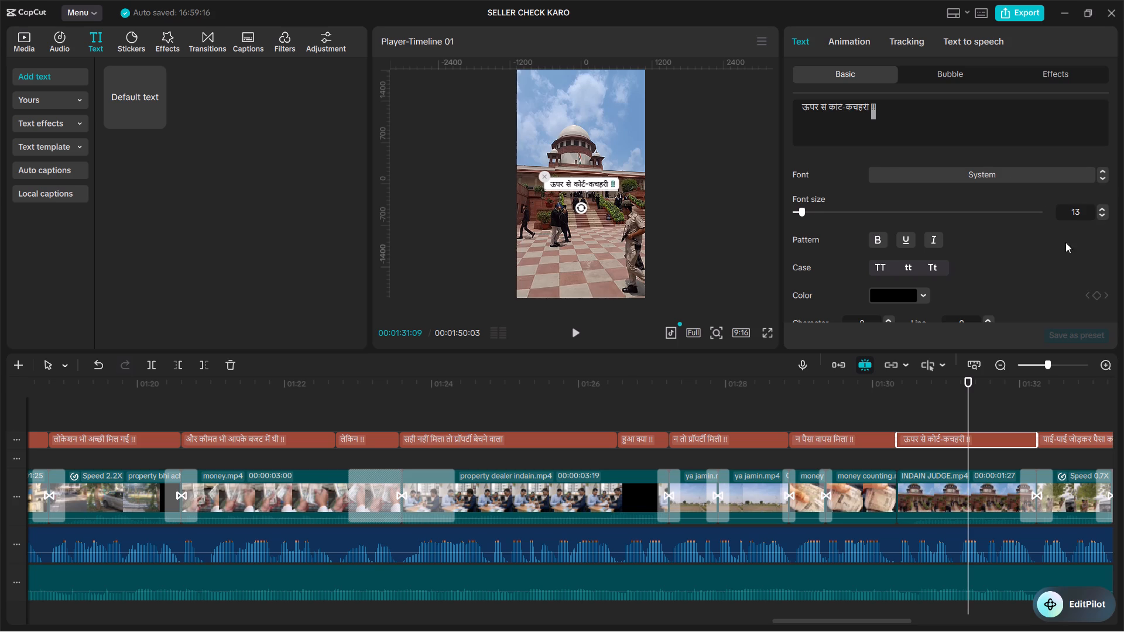
Play the narration from the "ऊपर से कोर्ट-कचहरी !!" caption into the following clip to check the caption timing.
{"action": "left_click", "coordinate": [878, 414]}
{"action": "key", "text": "space"}
{"action": "scroll", "coordinate": [881, 414], "scroll_direction": "down", "scroll_amount": 3, "text": "alt"}
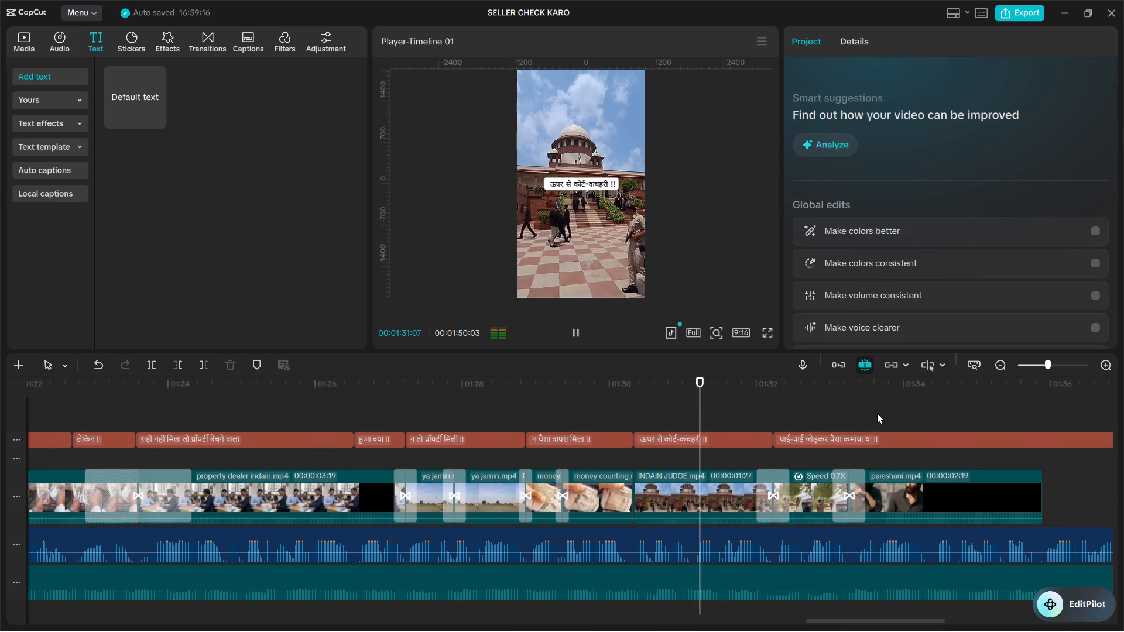
{"action": "key", "text": "space"}
{"action": "key", "text": "space"}
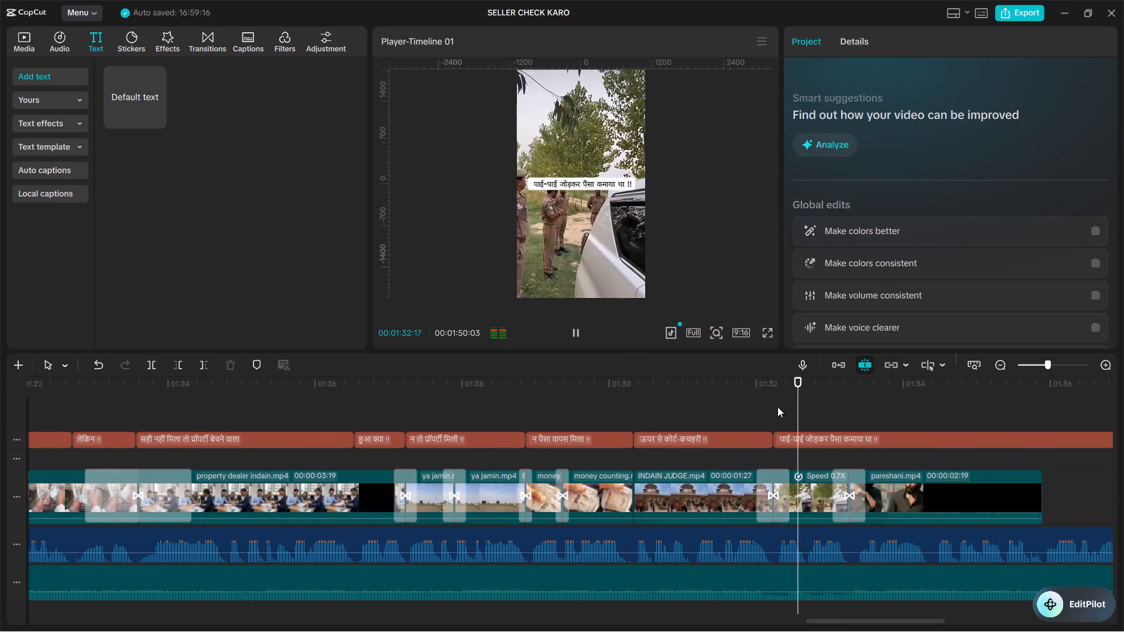
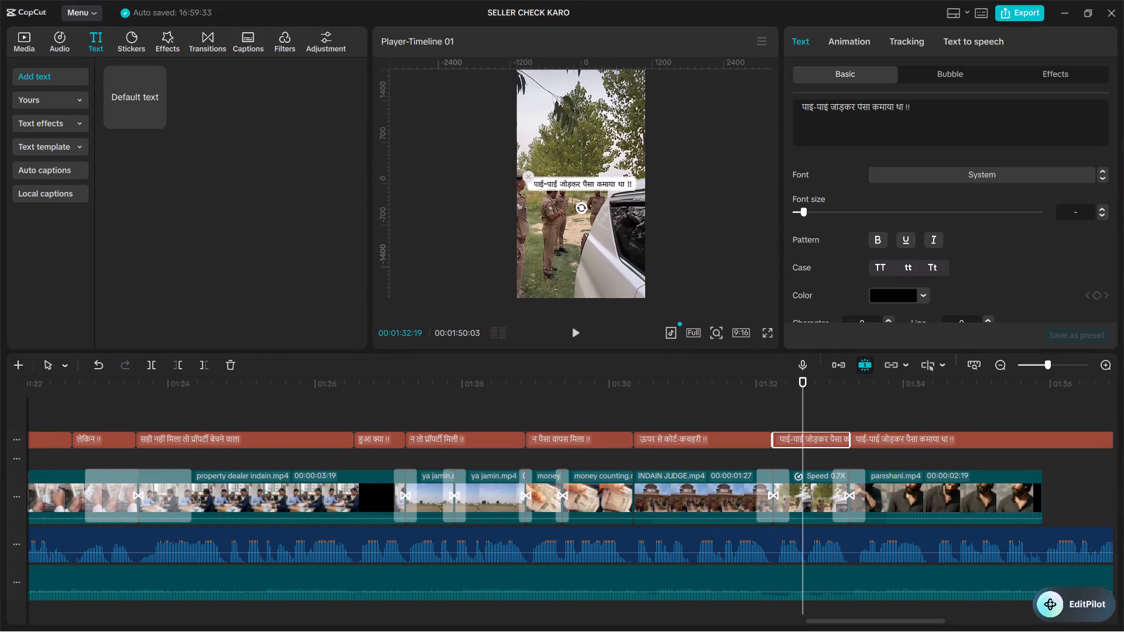
Replace the caption over the police clip with "पुलिस थाने !!" and set the font size of the "!!" to 13.
{"action": "left_click_drag", "start_coordinate": [917, 112], "coordinate": [801, 104]}
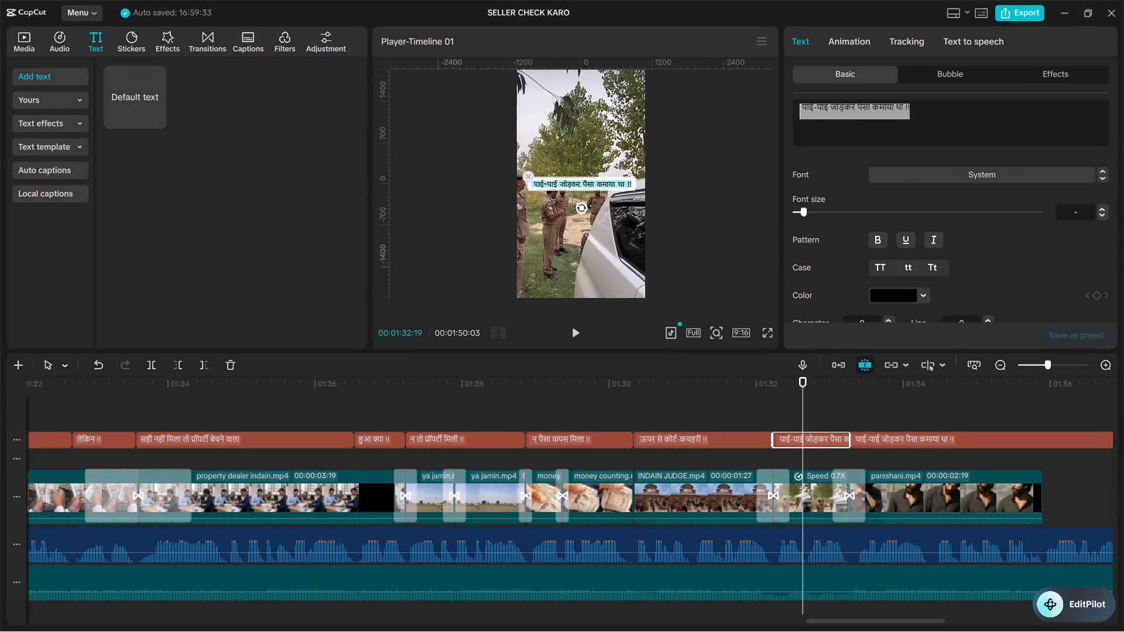
{"action": "key", "text": "ctrl+v"}
{"action": "key", "text": "space"}
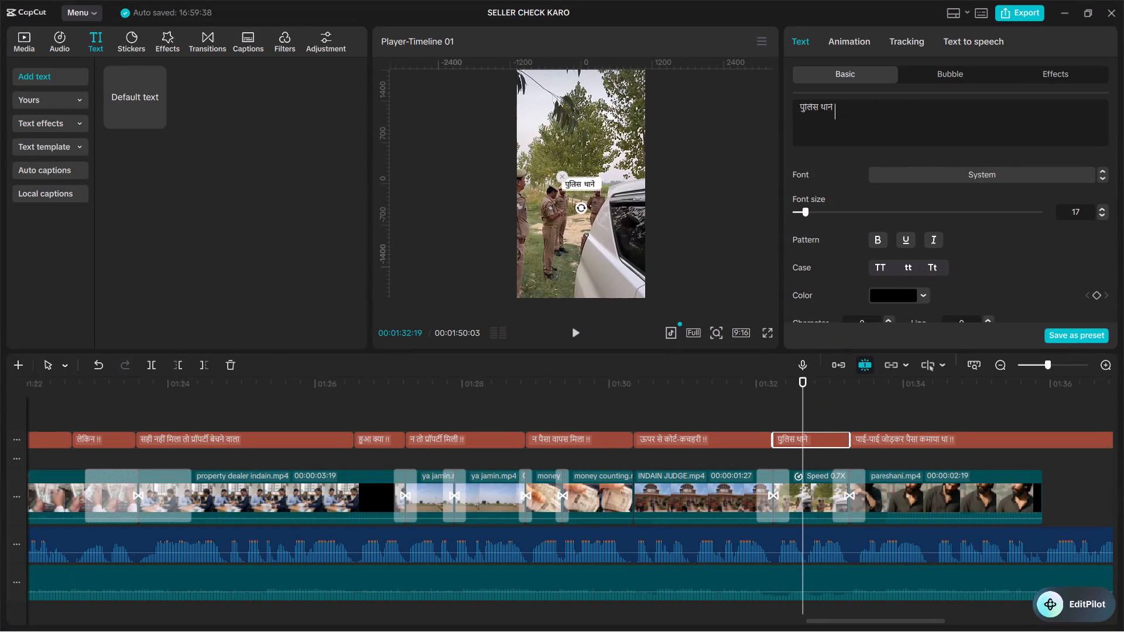
{"action": "key", "text": "shift+exclam"}
{"action": "key", "text": "shift+exclam"}
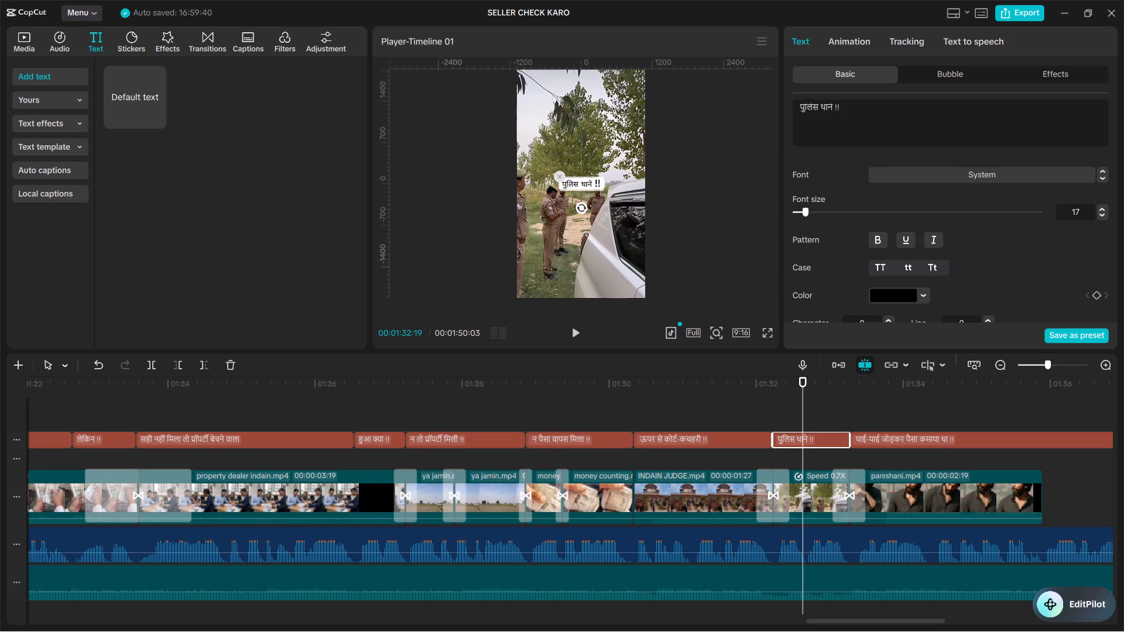
{"action": "double_click", "coordinate": [835, 106]}
{"action": "triple_click", "coordinate": [1101, 215]}
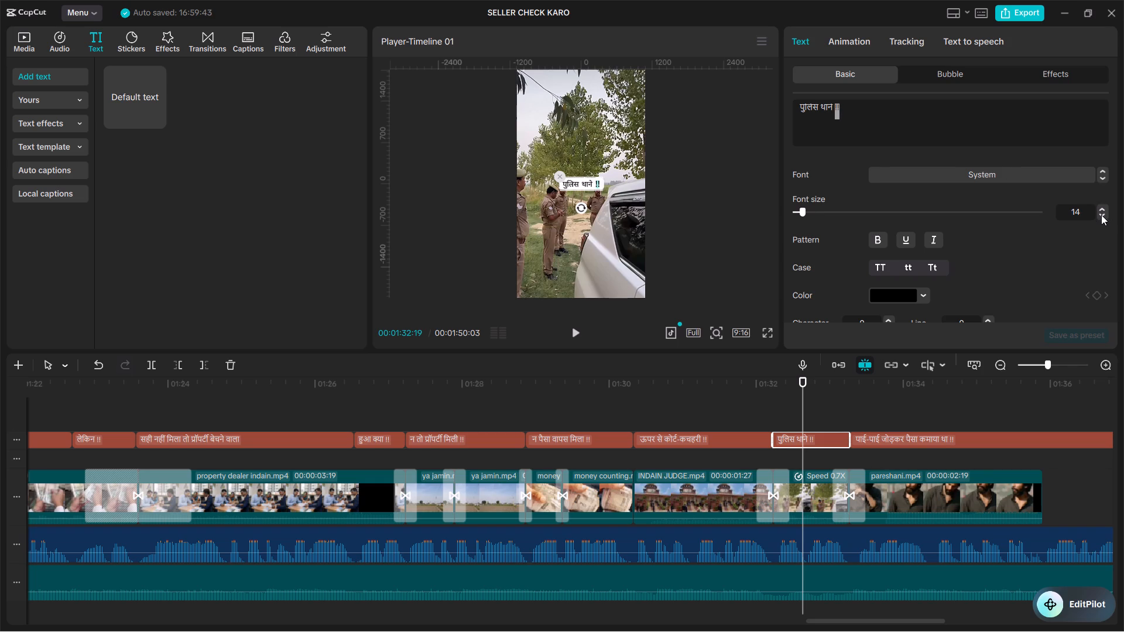
{"action": "left_click", "coordinate": [1102, 215]}
Play the narration past the "पुलिस थाने !!" caption and split the following caption at 00:01:35:27, where the pareshani.mp4 clip ends.
{"action": "left_click", "coordinate": [769, 424]}
{"action": "left_click", "coordinate": [759, 412]}
{"action": "key", "text": "space"}
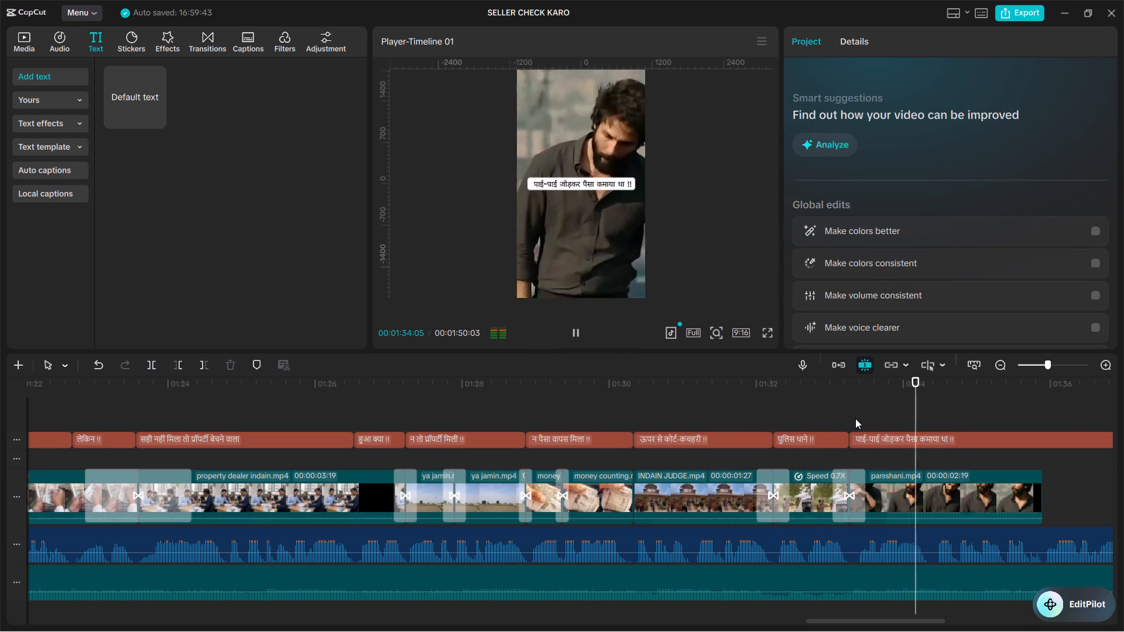
{"action": "key", "text": "space"}
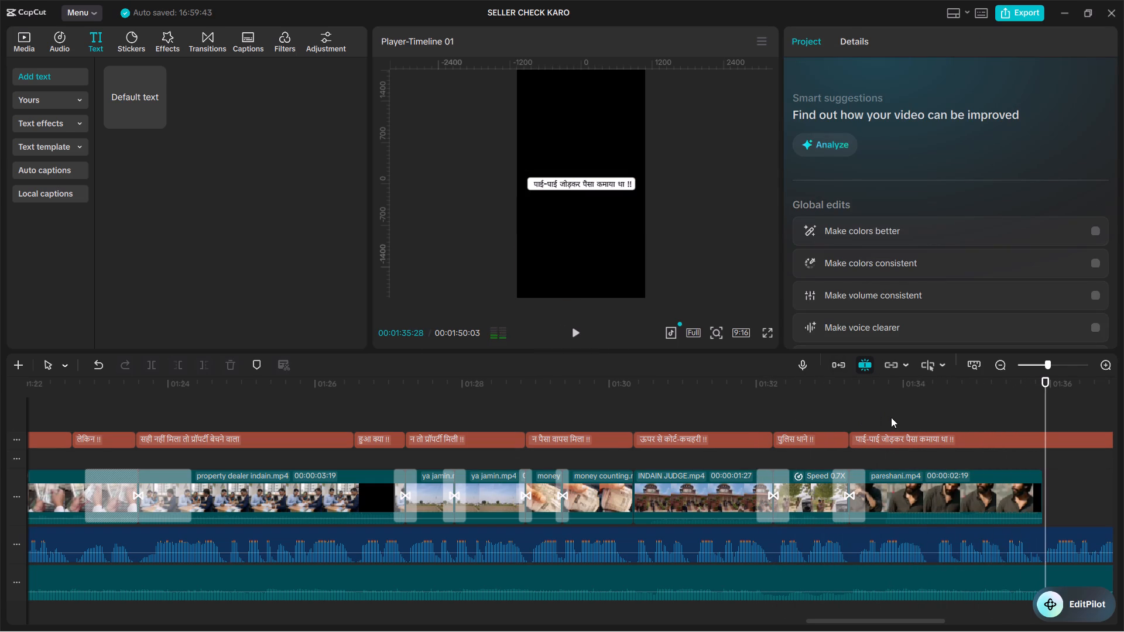
{"action": "left_click_drag", "start_coordinate": [1047, 415], "coordinate": [1040, 414]}
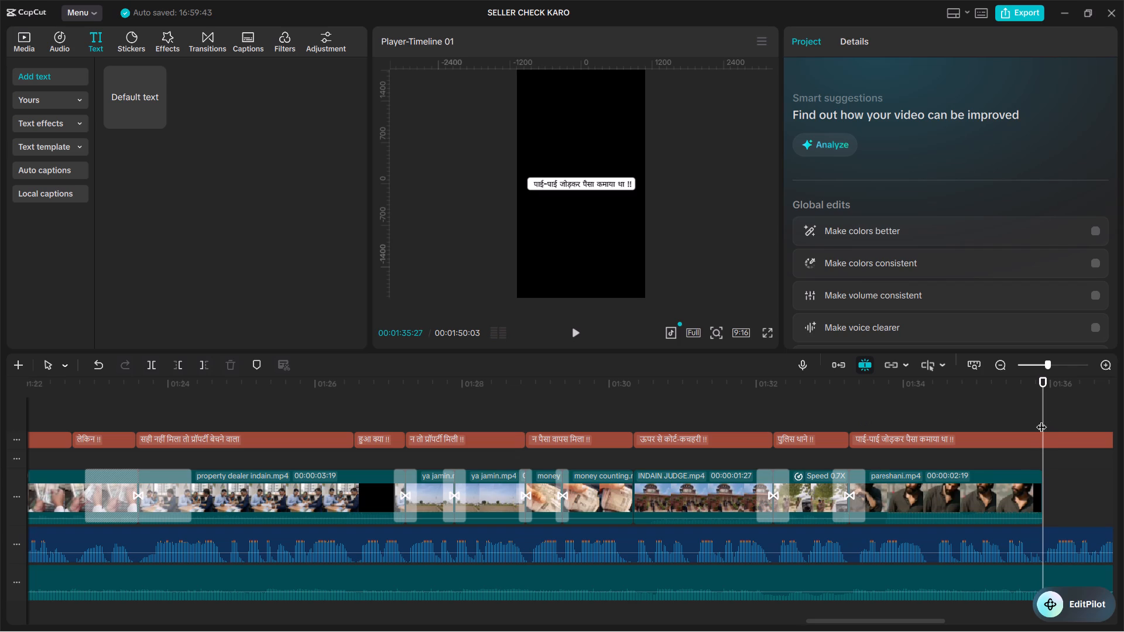
{"action": "left_click", "coordinate": [1039, 435]}
{"action": "key", "text": "ctrl+b"}
{"action": "left_click", "coordinate": [926, 400]}
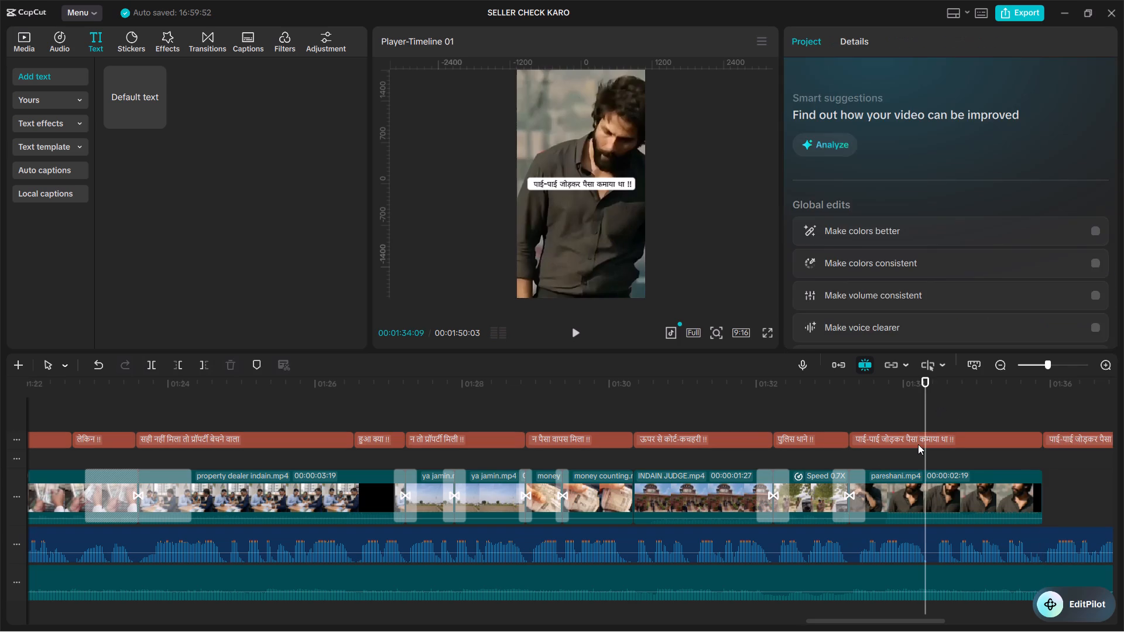
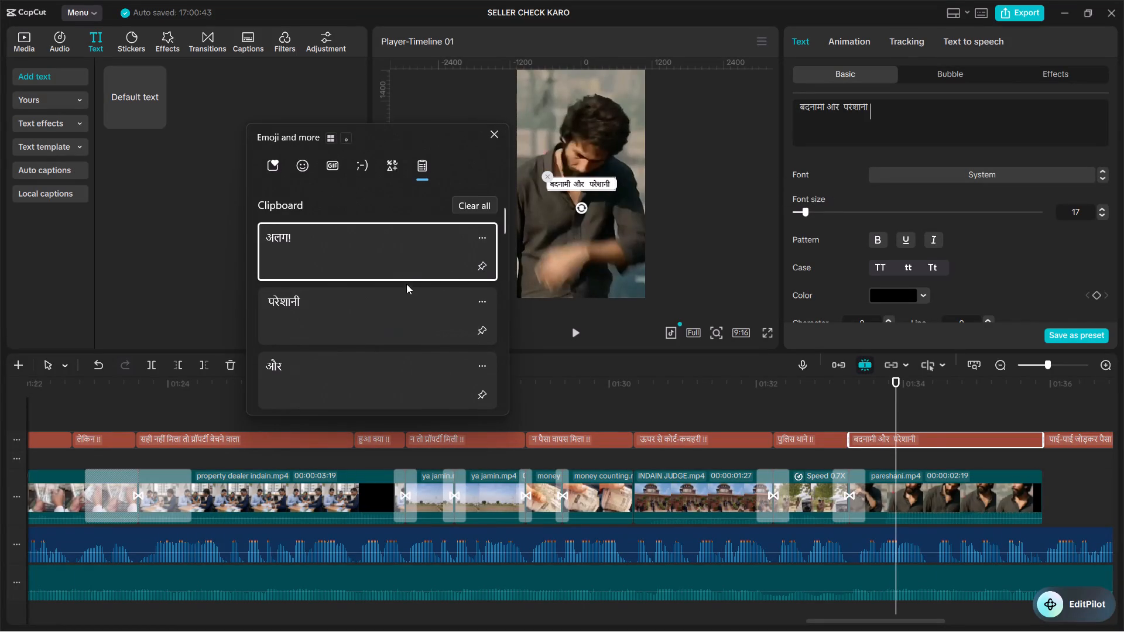
Add the copied word "अलग!" to the end of the "बदनामी और परेशानी" caption and play its beginning.
{"action": "left_click", "coordinate": [399, 269]}
{"action": "key", "text": "ctrl+v"}
{"action": "left_click", "coordinate": [839, 406]}
{"action": "key", "text": "space"}
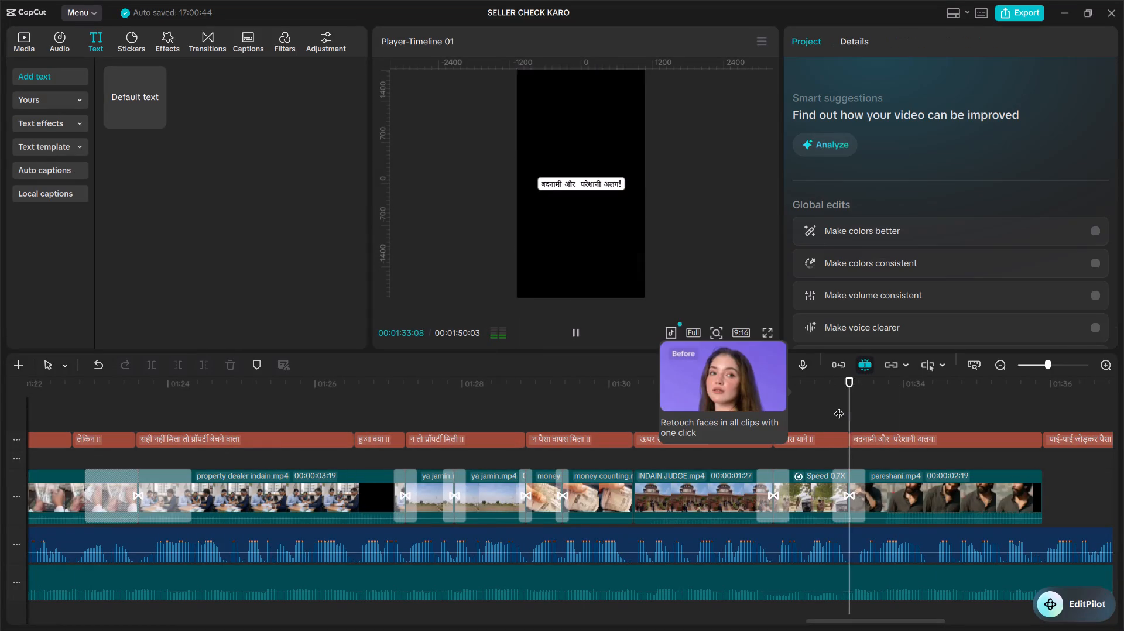
{"action": "key", "text": "space"}
Clean up the caption to read "बदनामी और परेशानी अलग !!" without the extra space, and set the font size of the "!!" to 13.
{"action": "left_click", "coordinate": [882, 443]}
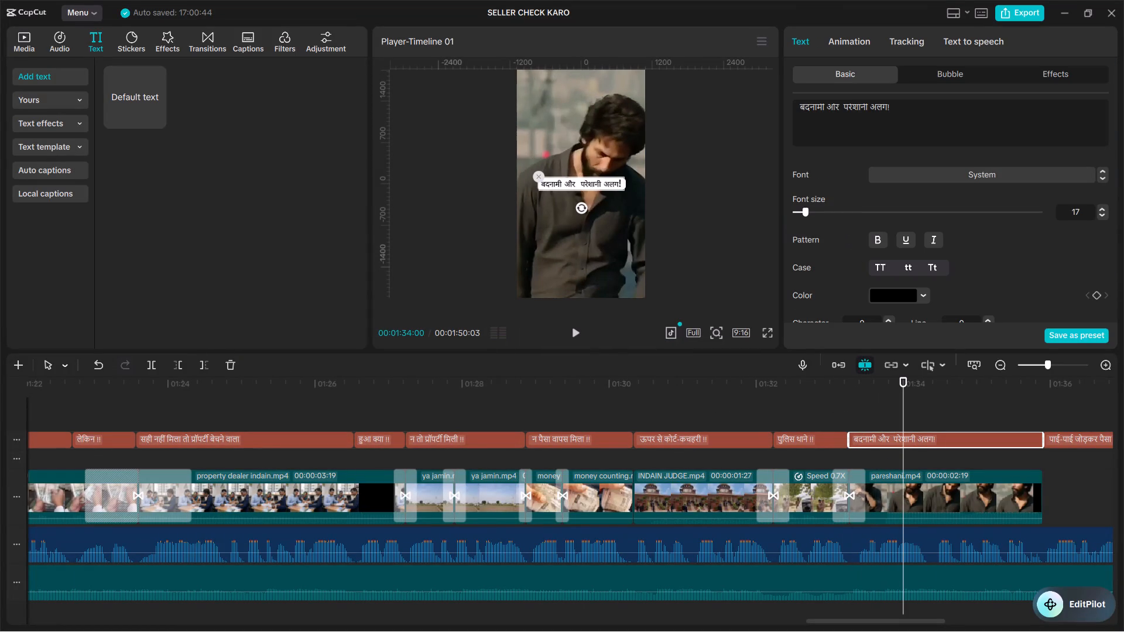
{"action": "left_click", "coordinate": [841, 108]}
{"action": "key", "text": "BackSpace"}
{"action": "left_click", "coordinate": [895, 109]}
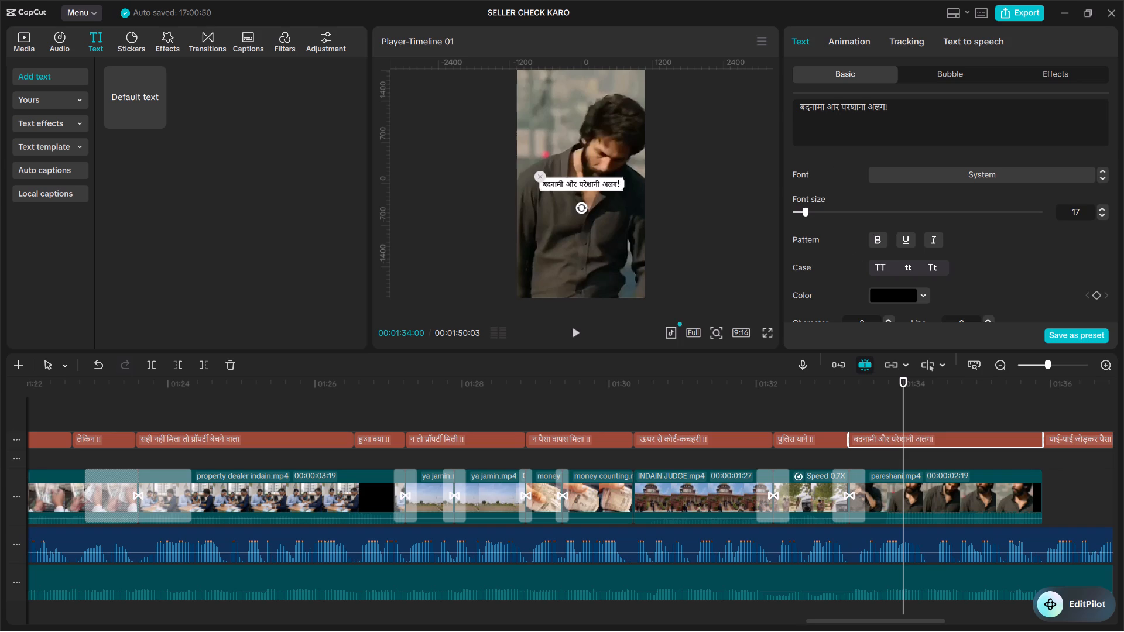
{"action": "key", "text": "BackSpace"}
{"action": "key", "text": "space"}
{"action": "type", "text": "!!"}
{"action": "double_click", "coordinate": [890, 108]}
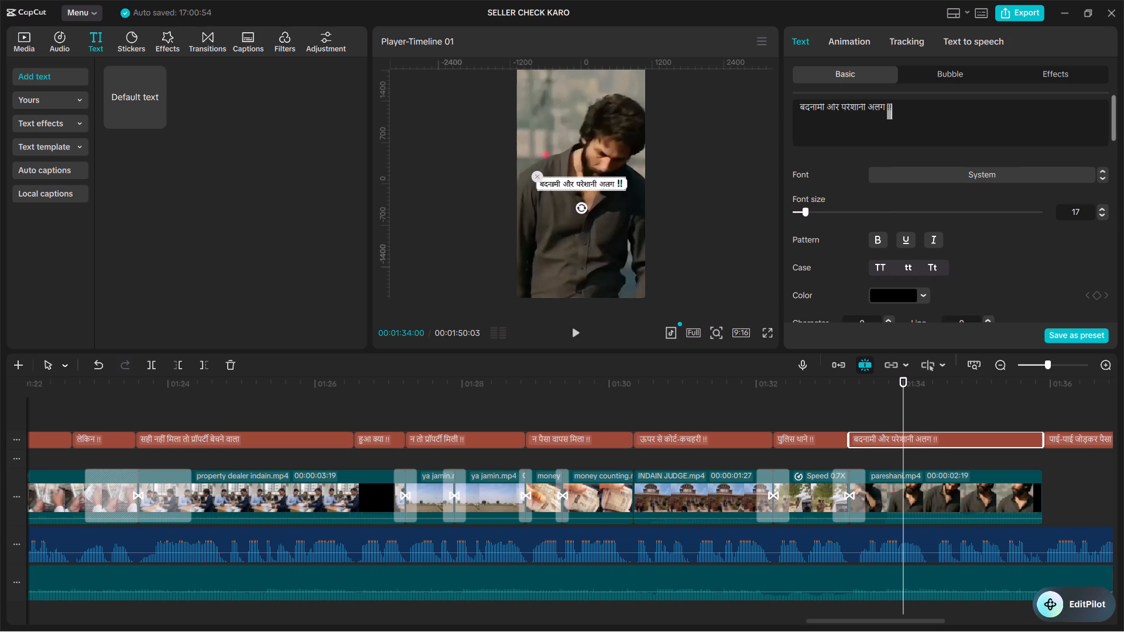
{"action": "triple_click", "coordinate": [1101, 215]}
{"action": "left_click", "coordinate": [1101, 215]}
Play the narration past the "बदनामी और परेशानी अलग !!" caption and split the following caption at 00:01:37:01, where the jamin ka tukda.mp4 clip starts.
{"action": "left_click", "coordinate": [834, 403]}
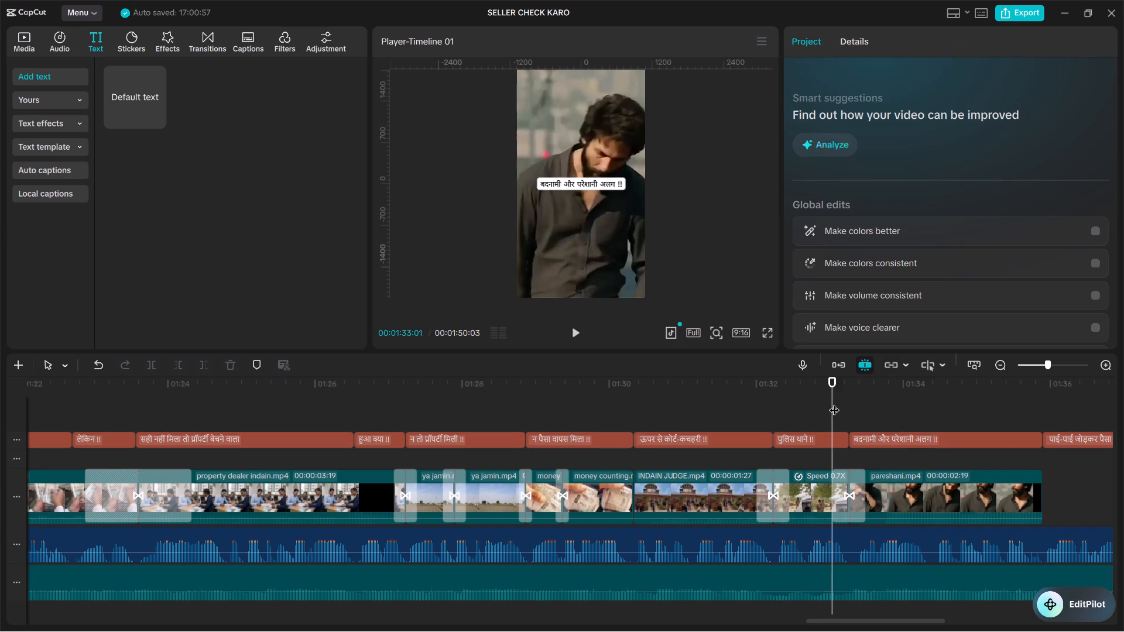
{"action": "key", "text": "space"}
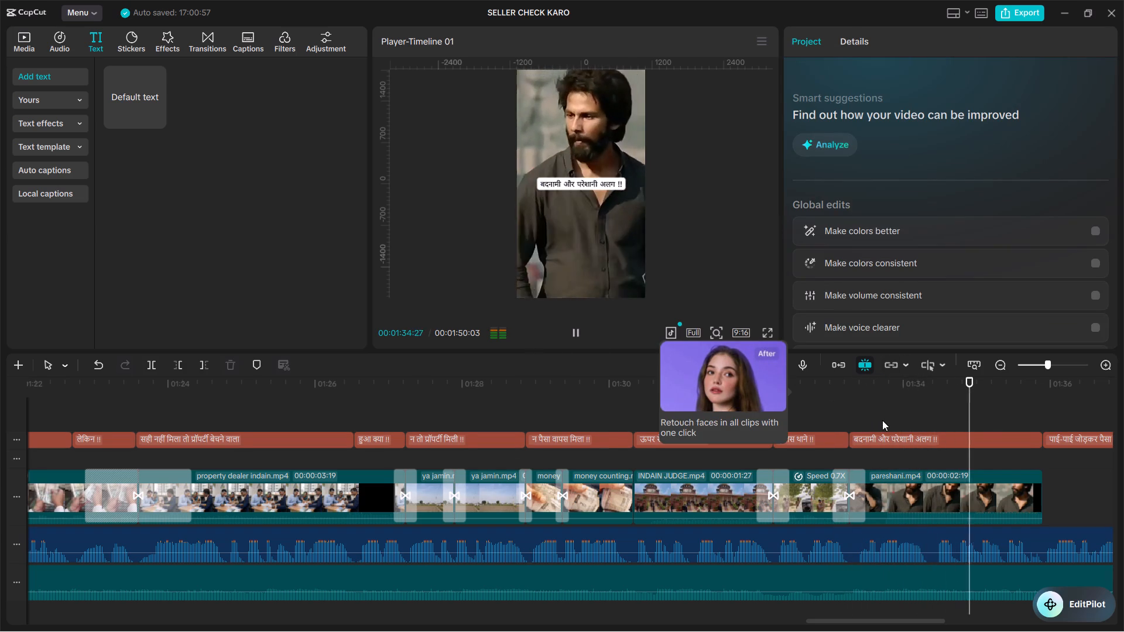
{"action": "scroll", "coordinate": [882, 421], "scroll_direction": "down", "scroll_amount": 2, "text": "alt"}
{"action": "key", "text": "space"}
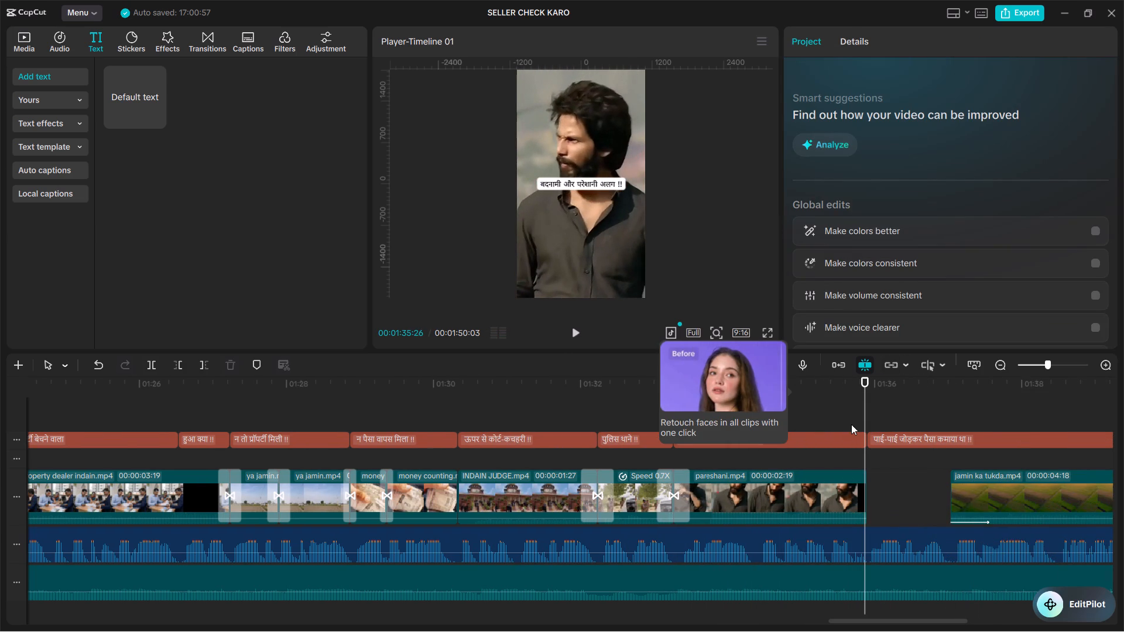
{"action": "key", "text": "space"}
{"action": "scroll", "coordinate": [873, 420], "scroll_direction": "down", "scroll_amount": 2, "text": "alt"}
{"action": "key", "text": "space"}
{"action": "left_click", "coordinate": [821, 434]}
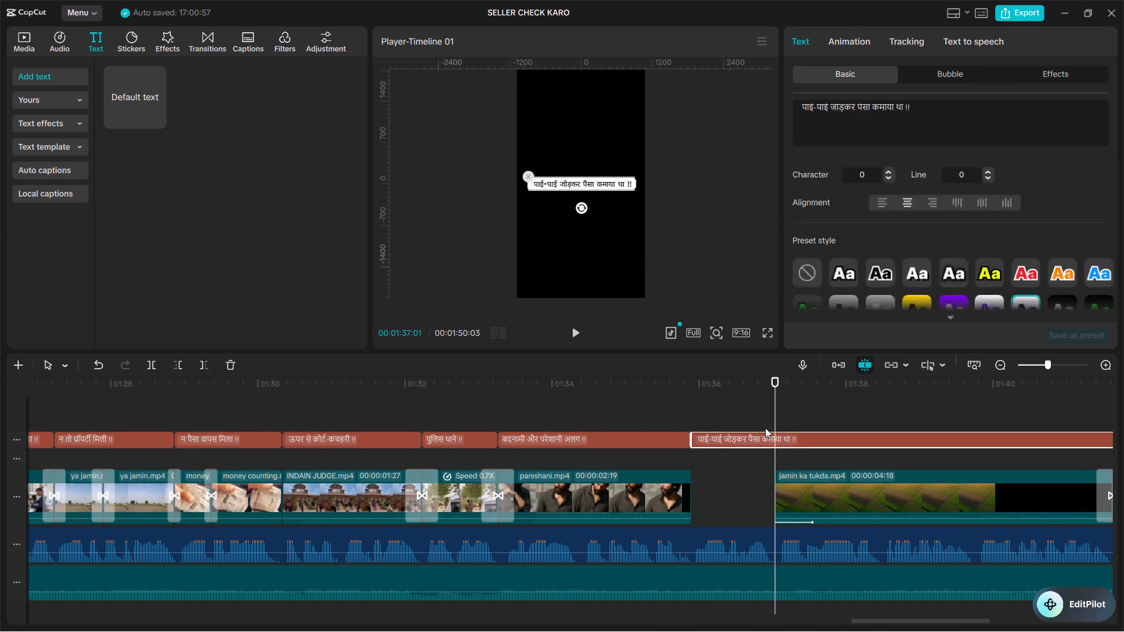
{"action": "left_click", "coordinate": [722, 407]}
{"action": "left_click_drag", "start_coordinate": [722, 408], "coordinate": [781, 421]}
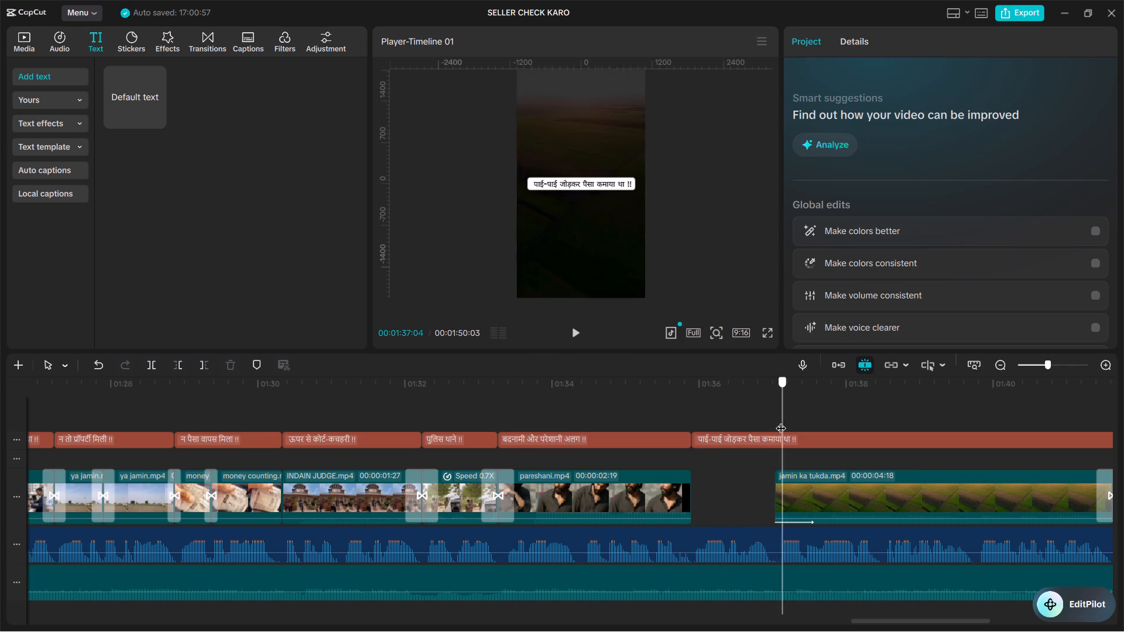
{"action": "left_click_drag", "start_coordinate": [781, 421], "coordinate": [773, 417]}
{"action": "left_click", "coordinate": [760, 436]}
{"action": "key", "text": "ctrl+b"}
{"action": "left_click", "coordinate": [732, 409]}
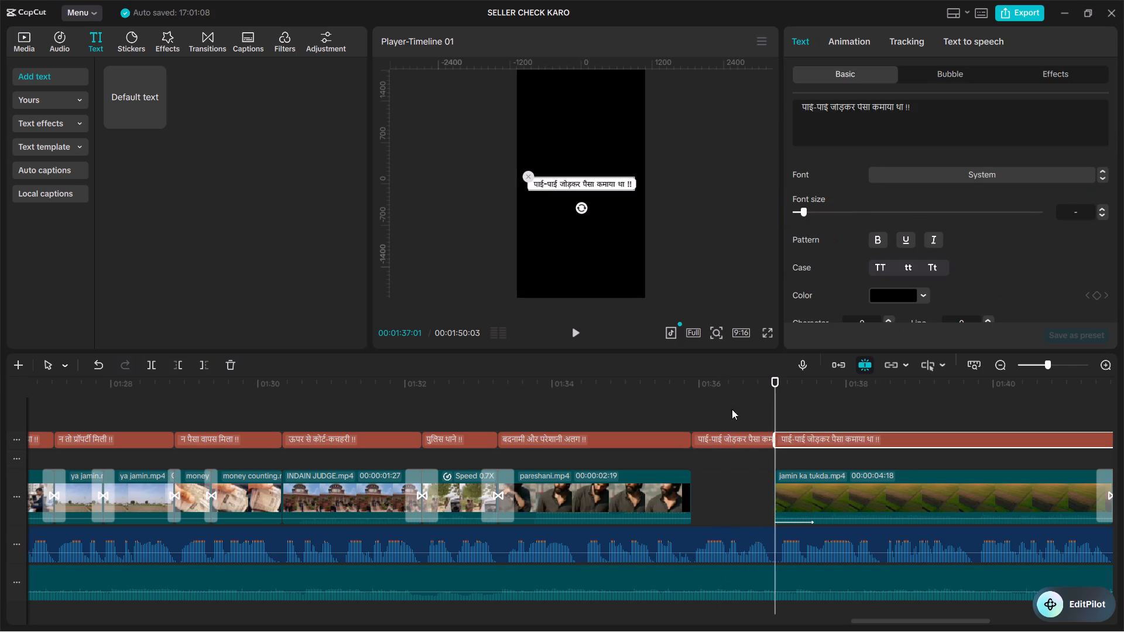
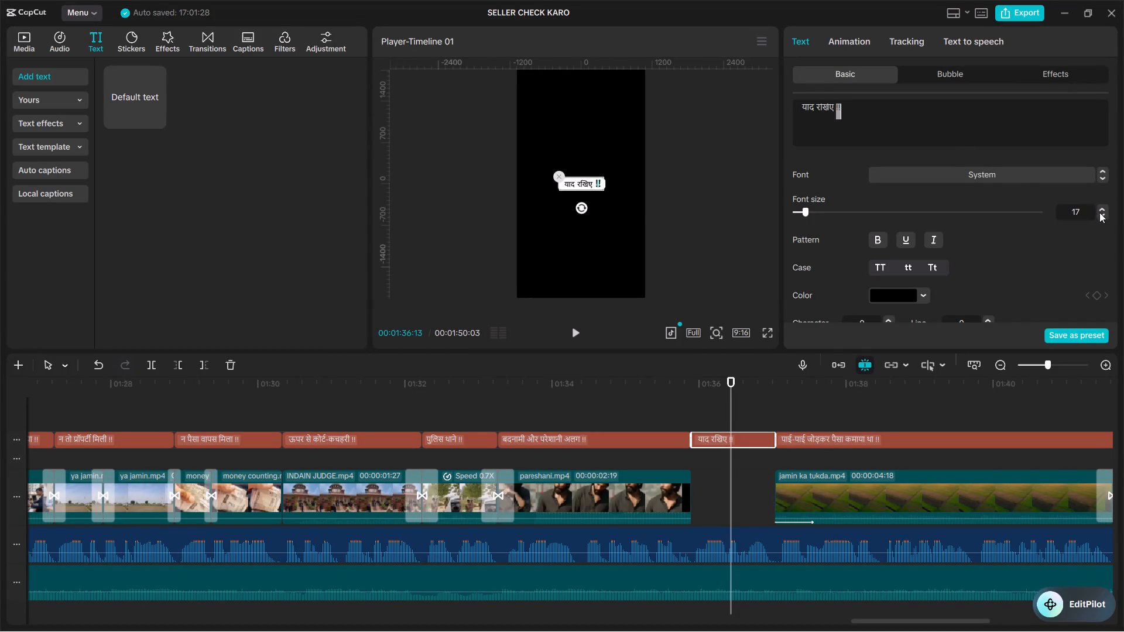
Reduce the font size of the "!!" in the "याद रखिए !!" caption and play the caption from its start.
{"action": "triple_click", "coordinate": [1102, 215]}
{"action": "left_click", "coordinate": [848, 113]}
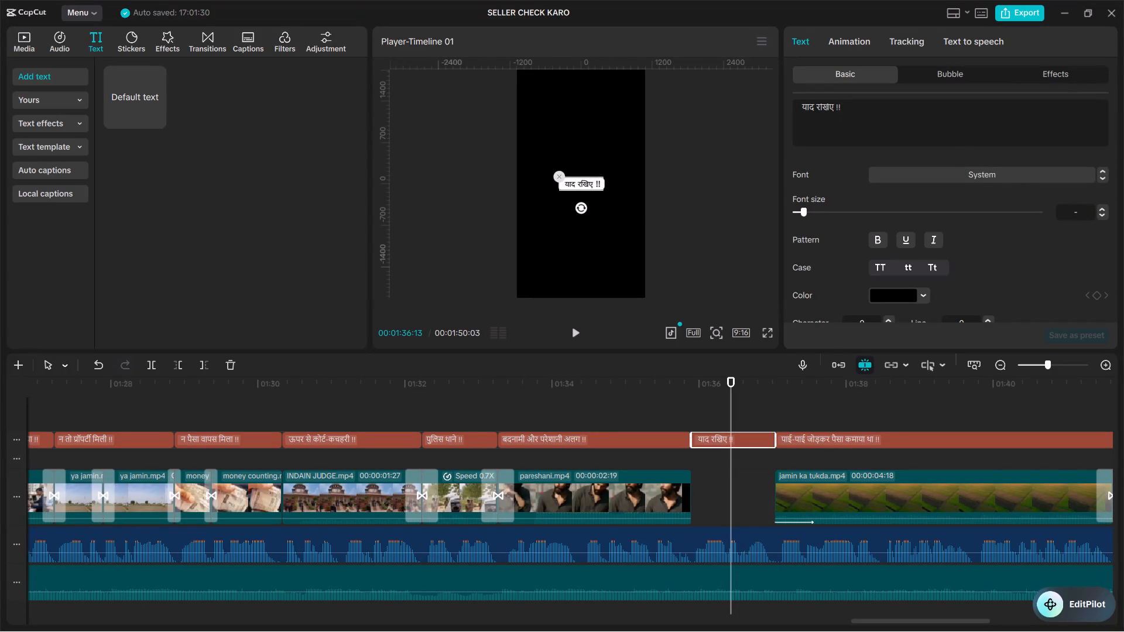
{"action": "left_click", "coordinate": [687, 409]}
{"action": "key", "text": "space"}
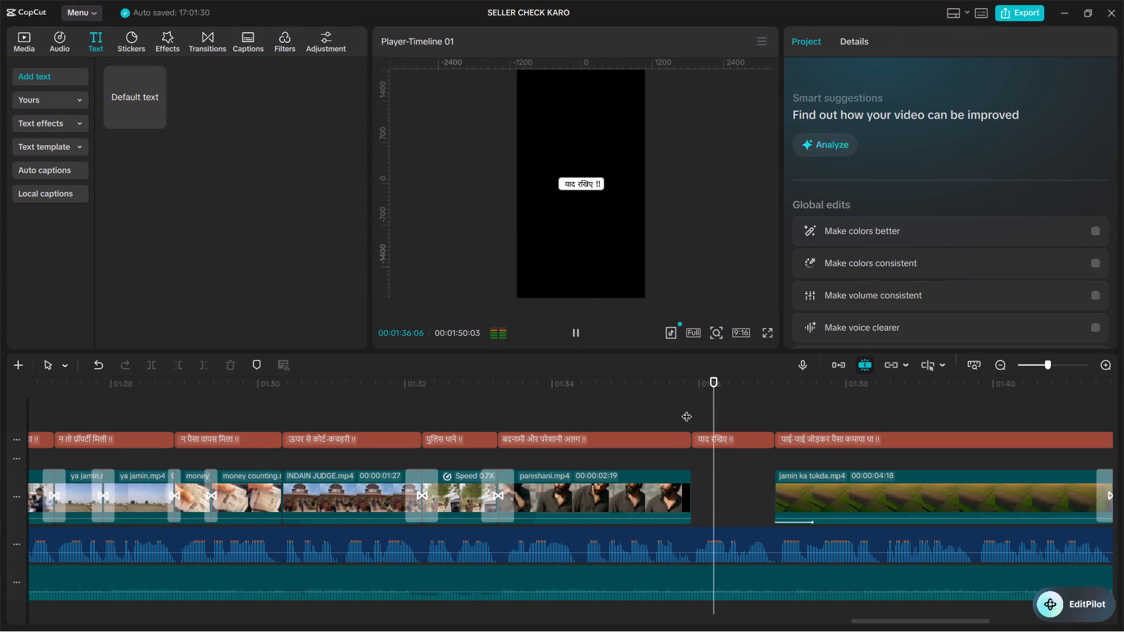
{"action": "key", "text": "space"}
Scale up the whole "याद रखिए !!" caption to roughly double size, keeping it centred in the frame, and play it back.
{"action": "double_click", "coordinate": [698, 414]}
{"action": "left_click", "coordinate": [694, 413]}
{"action": "left_click", "coordinate": [711, 438]}
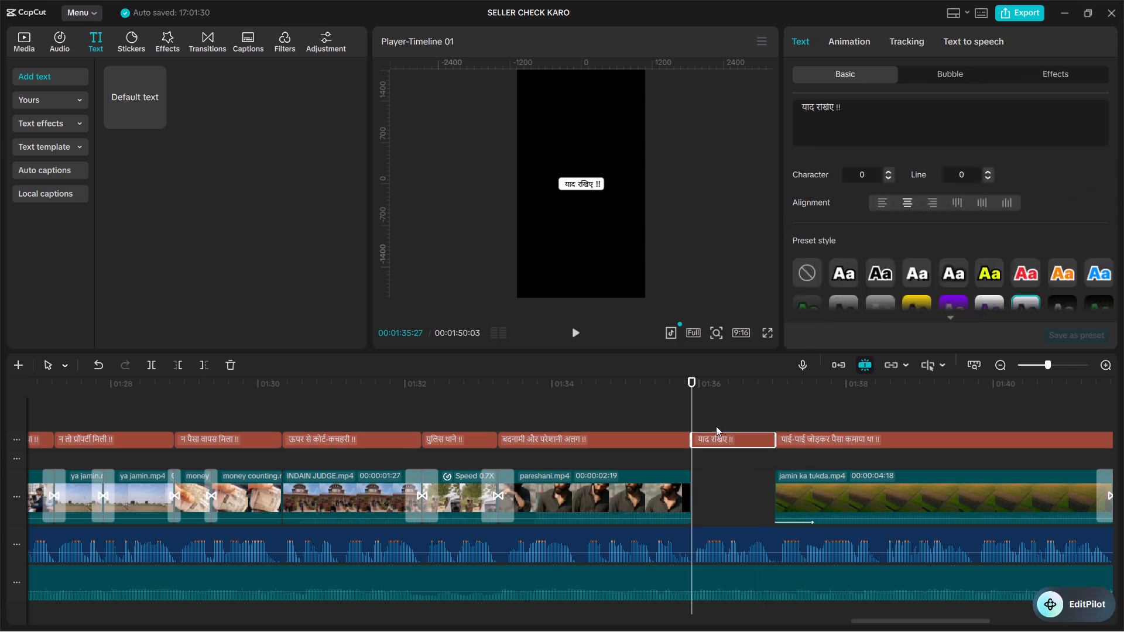
{"action": "left_click", "coordinate": [601, 189]}
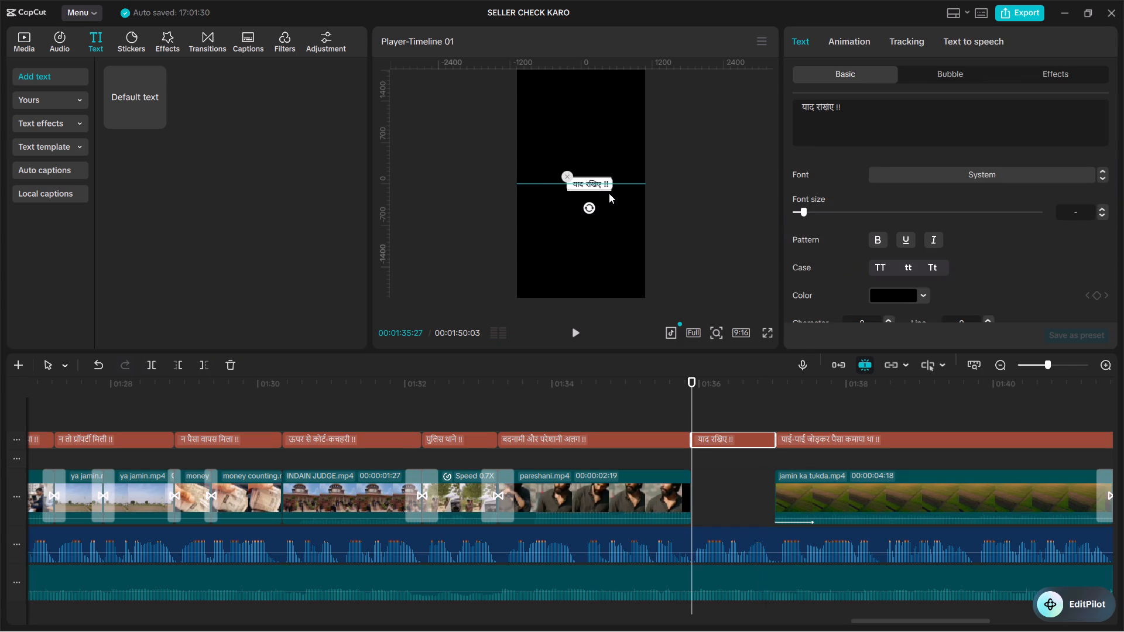
{"action": "scroll", "coordinate": [949, 284], "scroll_direction": "down", "scroll_amount": 2}
{"action": "scroll", "coordinate": [1012, 286], "scroll_direction": "down", "scroll_amount": 3}
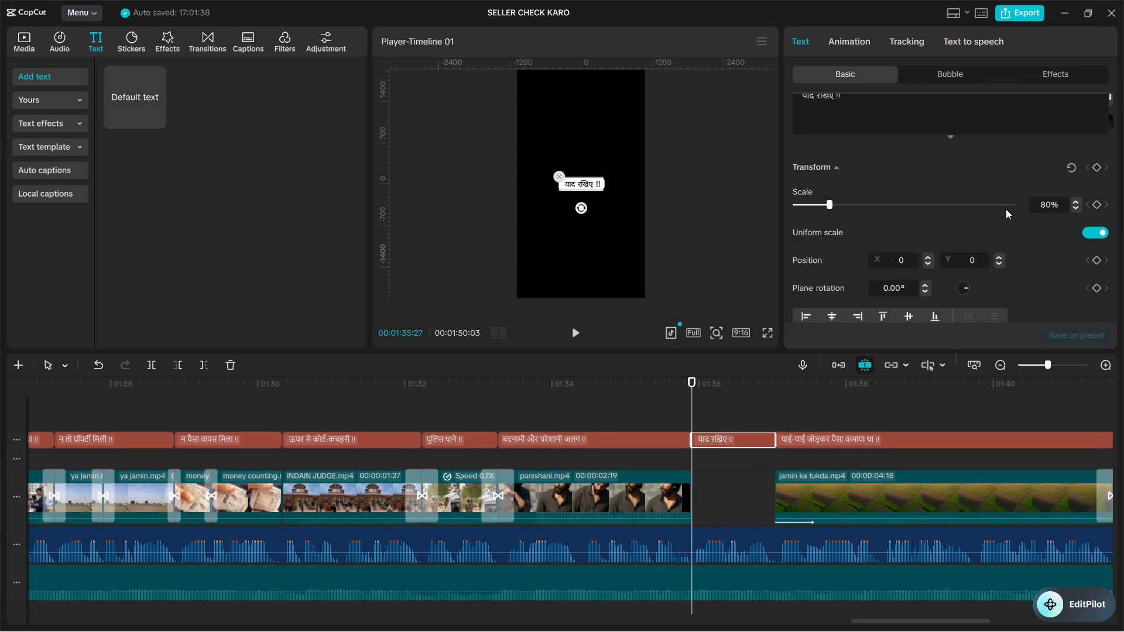
{"action": "scroll", "coordinate": [1041, 207], "scroll_direction": "up", "scroll_amount": 9}
{"action": "scroll", "coordinate": [1044, 207], "scroll_direction": "down", "scroll_amount": 6}
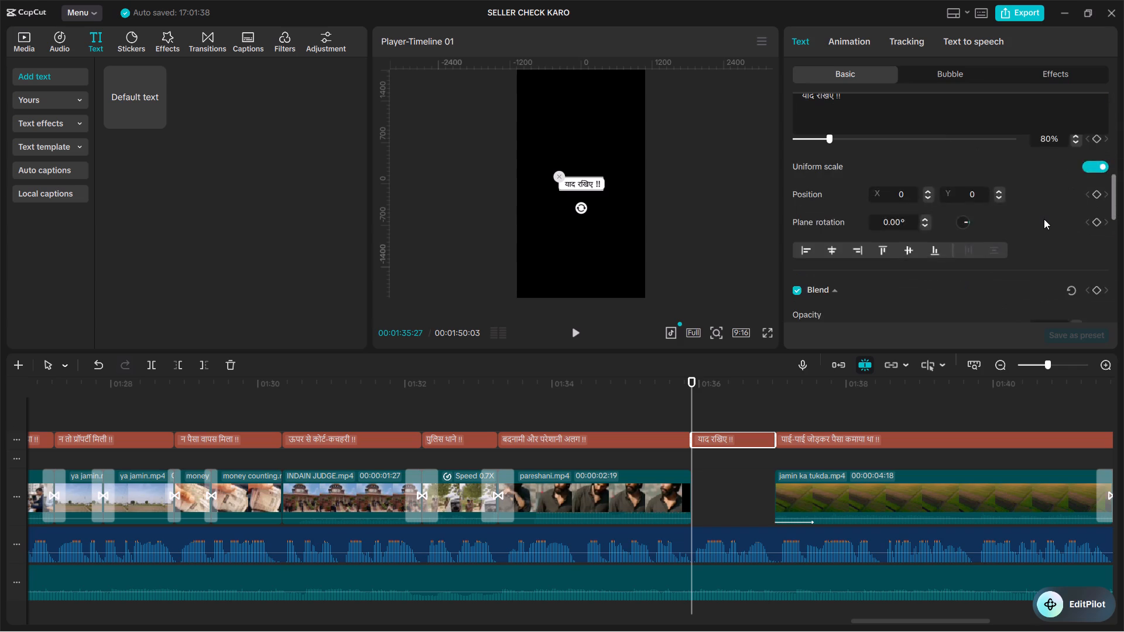
{"action": "scroll", "coordinate": [1044, 219], "scroll_direction": "up", "scroll_amount": 3}
{"action": "scroll", "coordinate": [1058, 209], "scroll_direction": "down", "scroll_amount": 2}
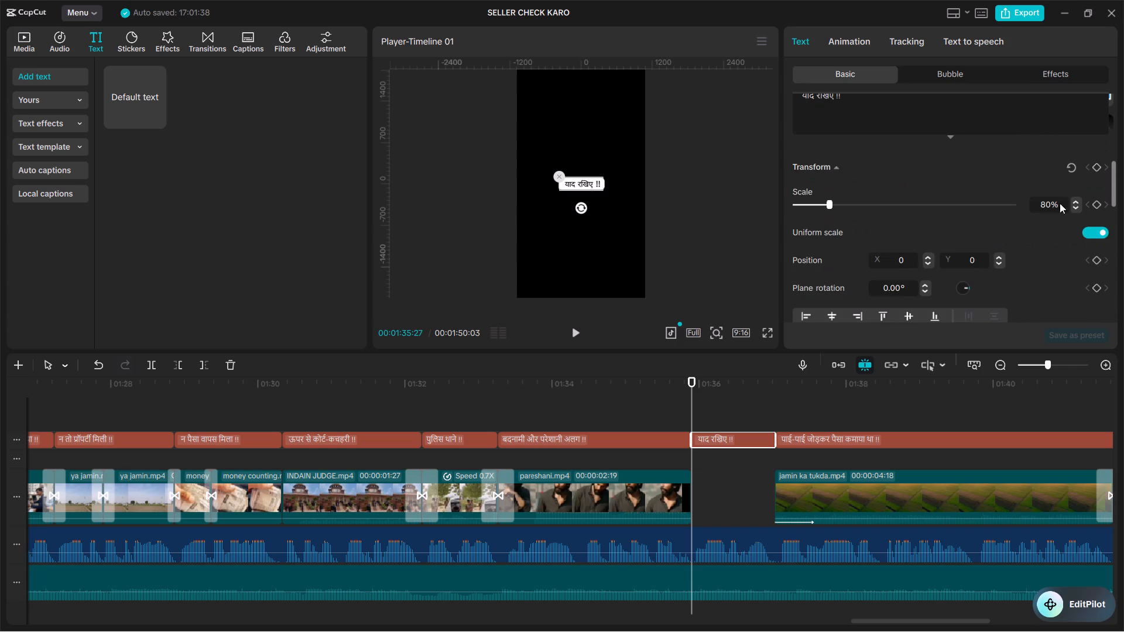
{"action": "left_click", "coordinate": [1073, 203]}
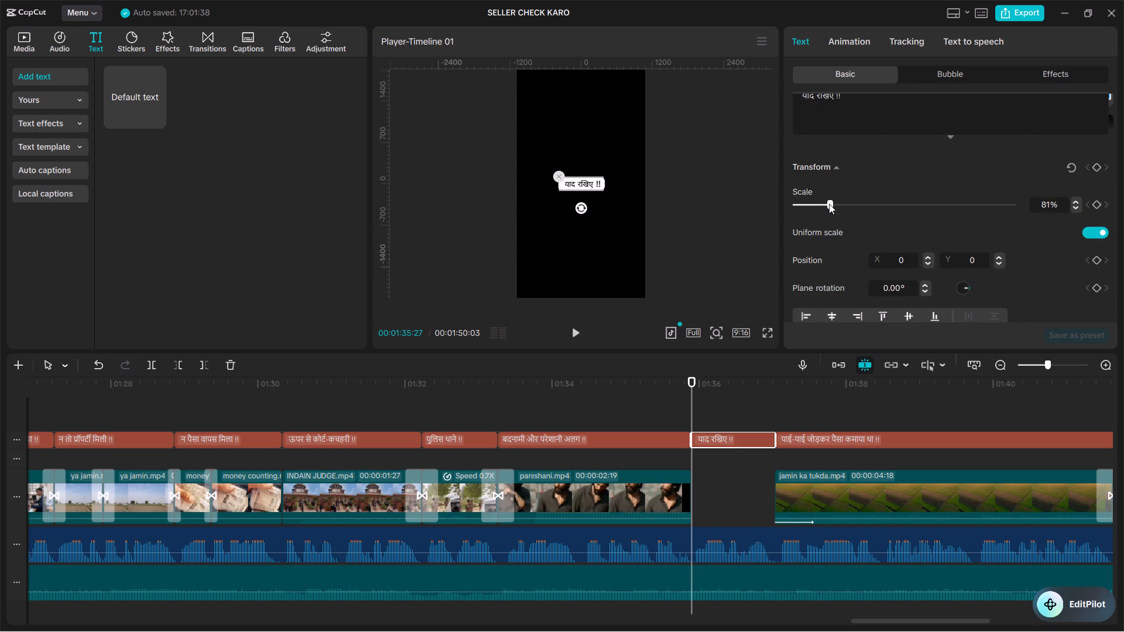
{"action": "left_click_drag", "start_coordinate": [829, 204], "coordinate": [868, 216]}
{"action": "left_click", "coordinate": [680, 414]}
{"action": "key", "text": "space"}
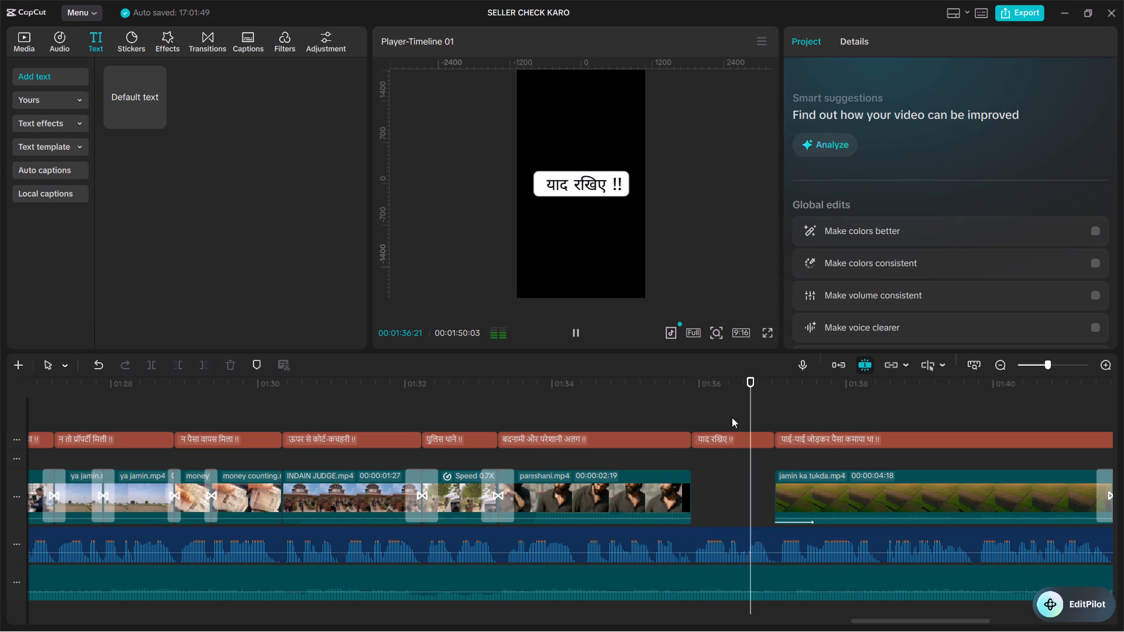
{"action": "key", "text": "space"}
Play the narration from the start of the "पाई-पाई जोड़कर पैसा कमाया था !!" caption, over the jamin ka tukda.mp4 clip.
{"action": "left_click", "coordinate": [784, 411]}
{"action": "left_click_drag", "start_coordinate": [784, 411], "coordinate": [776, 407]}
{"action": "key", "text": "space"}
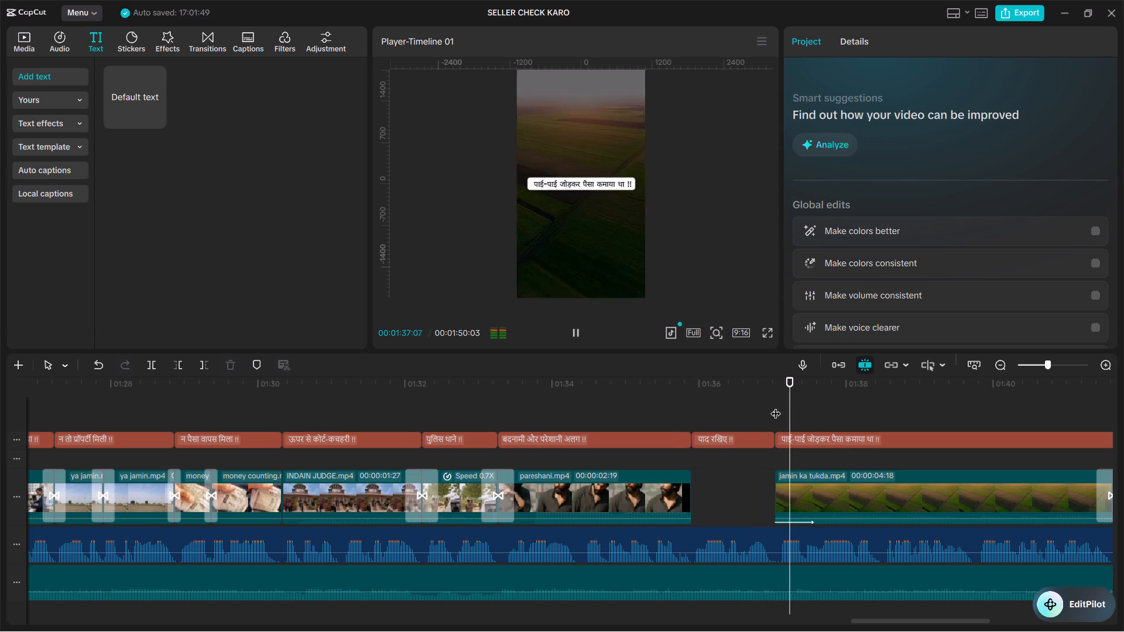
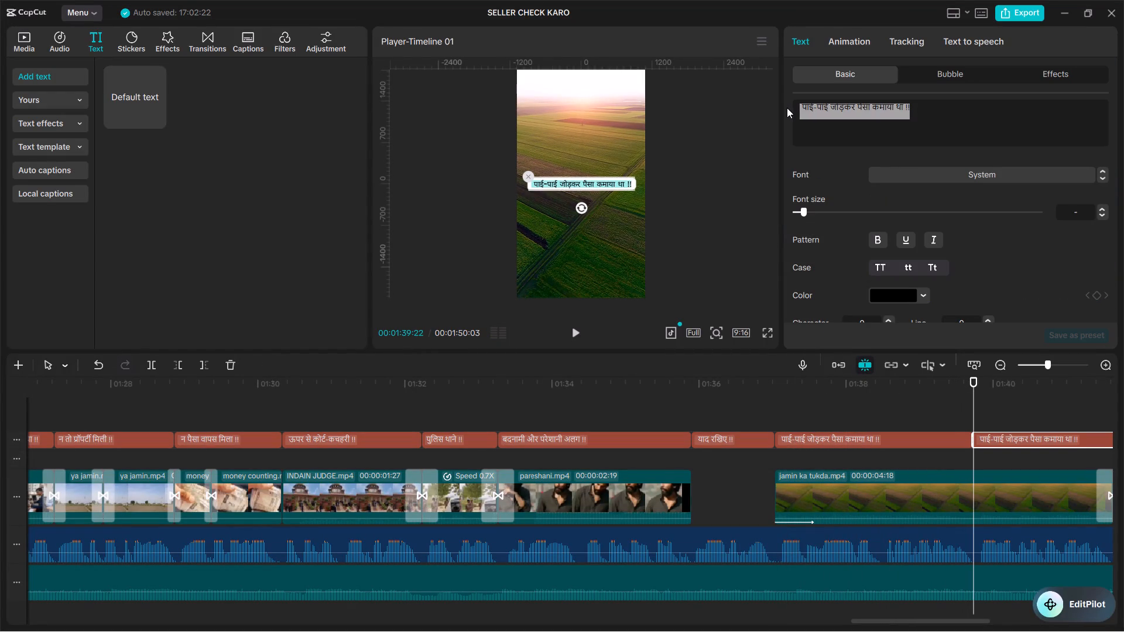
Replace the text of the second of the two matching captions over jamin ka tukda.mp4 with the copied "पाई-पाई जोड़कर पैसा कमाया था !!".
{"action": "key", "text": "ctrl+v"}
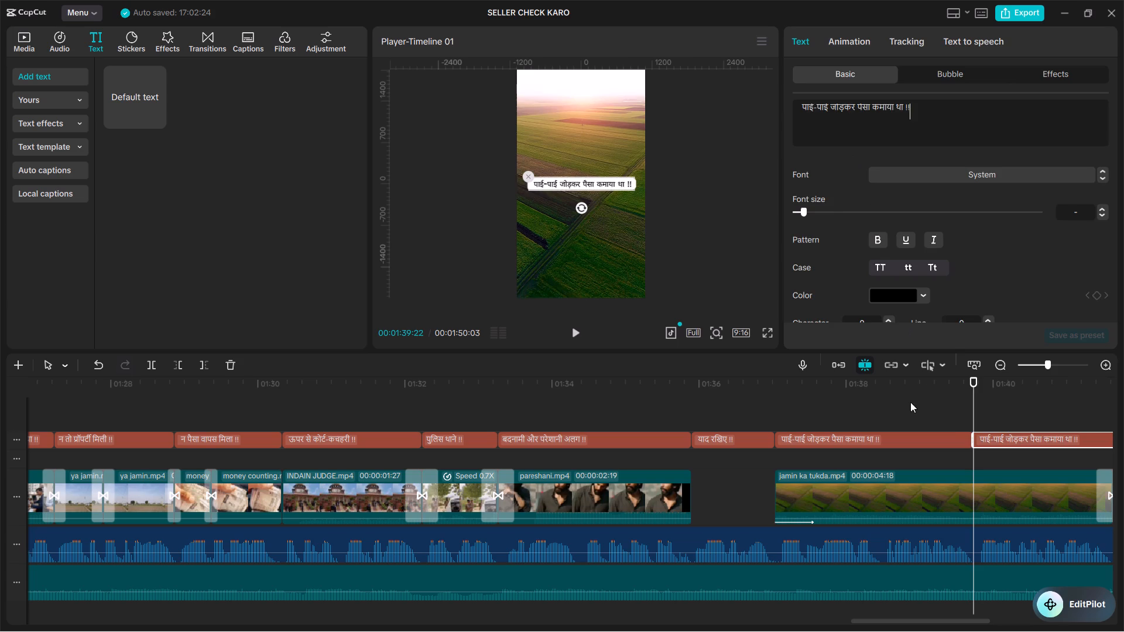
Open the first "पाई-पाई जोड़कर पैसा कमाया था !!" caption's text for editing at its closing "!!".
{"action": "left_click", "coordinate": [900, 400]}
{"action": "left_click", "coordinate": [882, 430]}
{"action": "left_click", "coordinate": [877, 437]}
{"action": "left_click", "coordinate": [910, 106]}
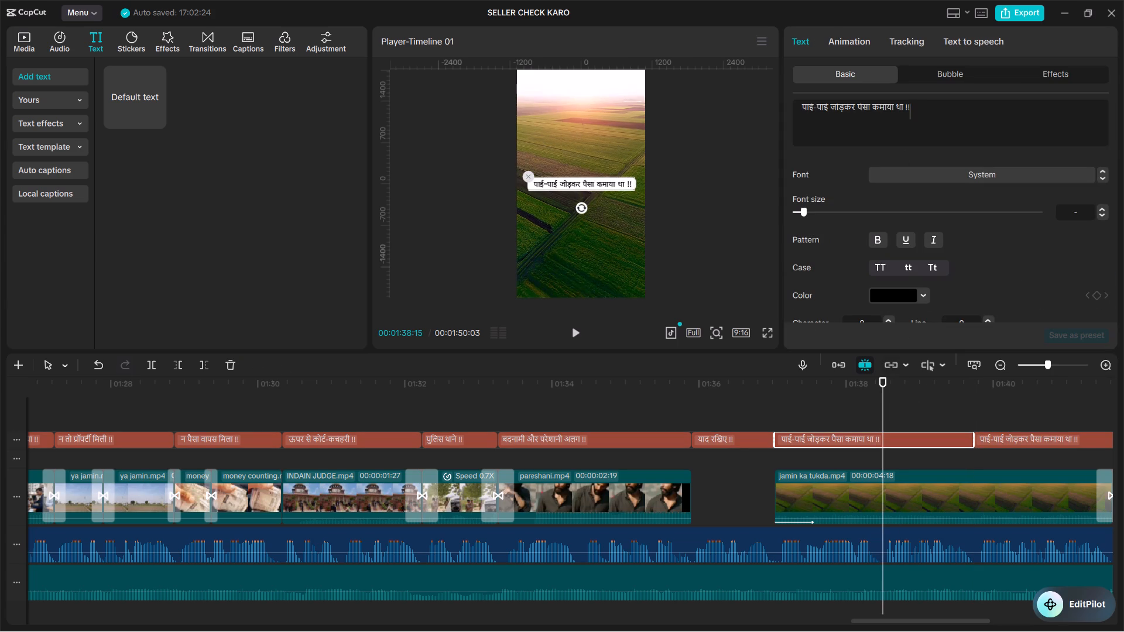
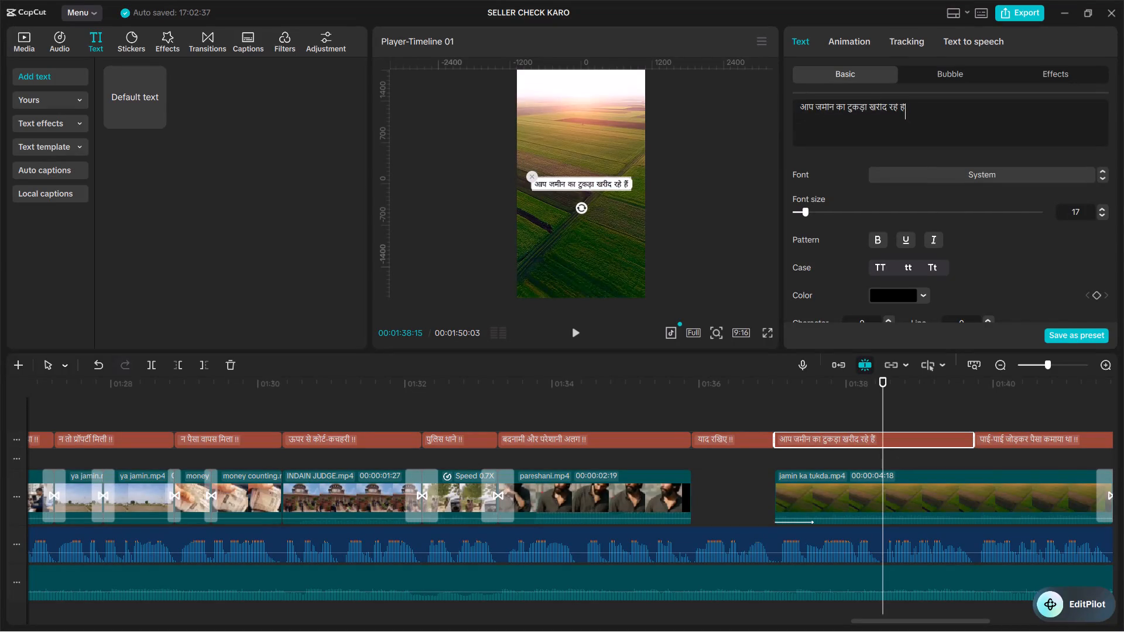
Append "!!" to the "आप जमीन का टुकड़ा खरीद रहे हैं" caption and set only those marks to font size 13.
{"action": "key", "text": "space"}
{"action": "type", "text": "!!"}
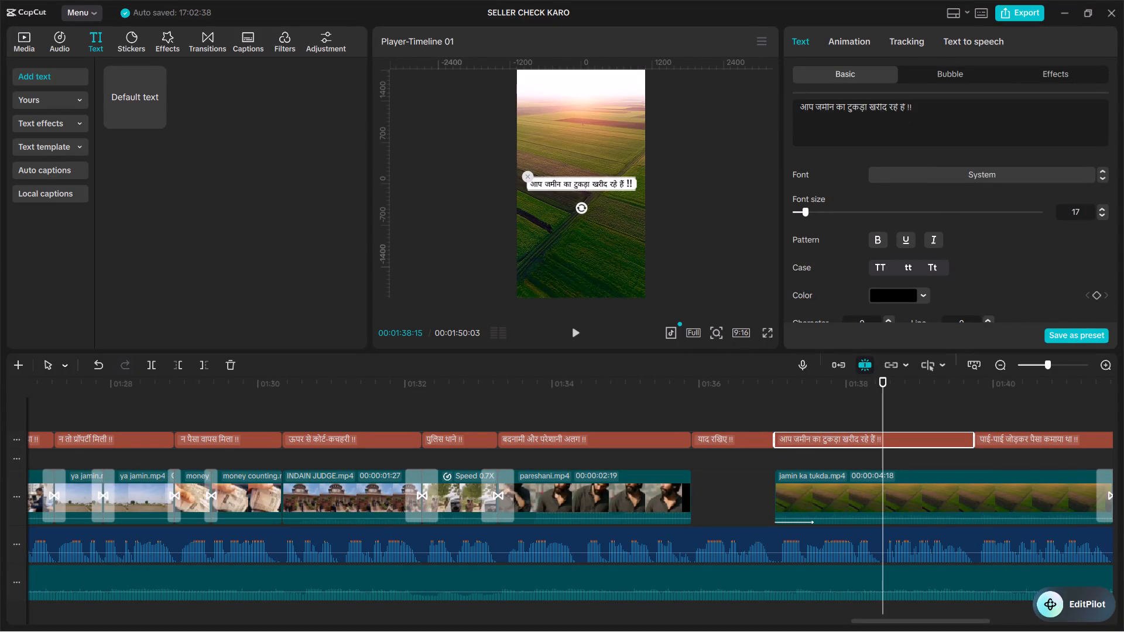
{"action": "double_click", "coordinate": [909, 107]}
{"action": "triple_click", "coordinate": [1101, 215]}
{"action": "left_click", "coordinate": [1101, 215]}
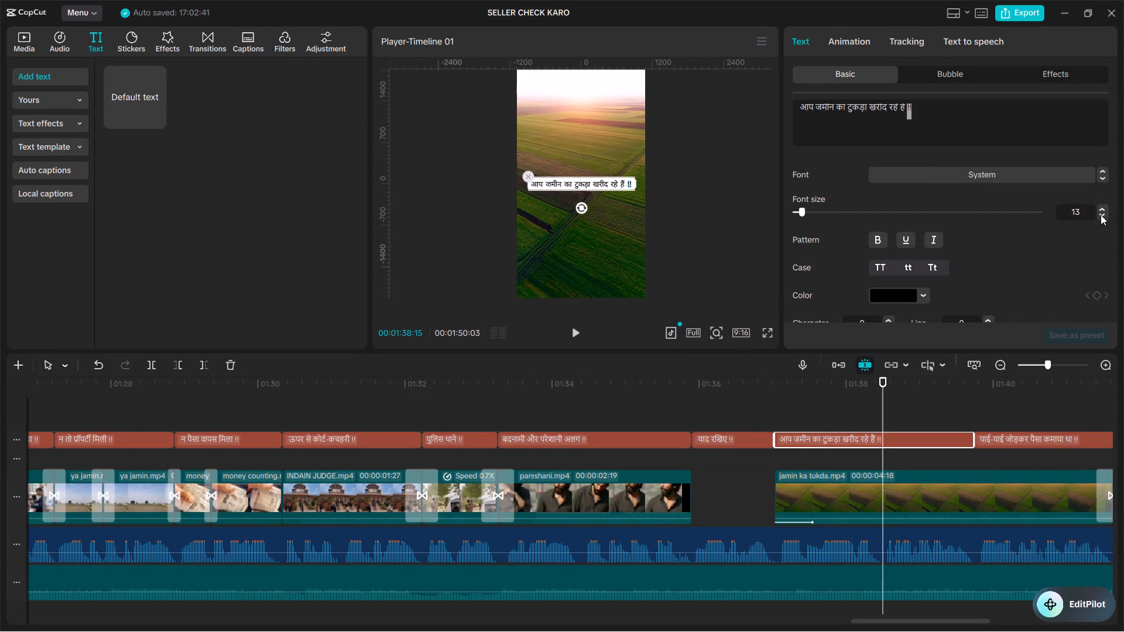
Play the "आप जमीन का टुकड़ा खरीद रहे हैं !!" caption from its start to check it against the speech, stopping at the next caption's start.
{"action": "left_click", "coordinate": [768, 409]}
{"action": "left_click_drag", "start_coordinate": [768, 411], "coordinate": [775, 418]}
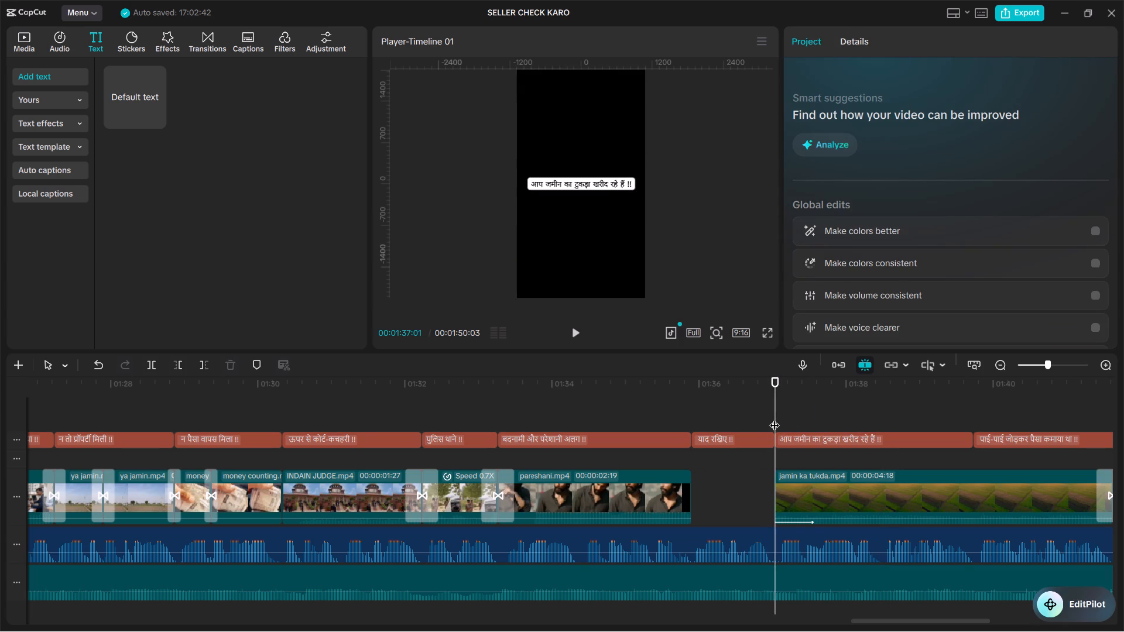
{"action": "key", "text": "space"}
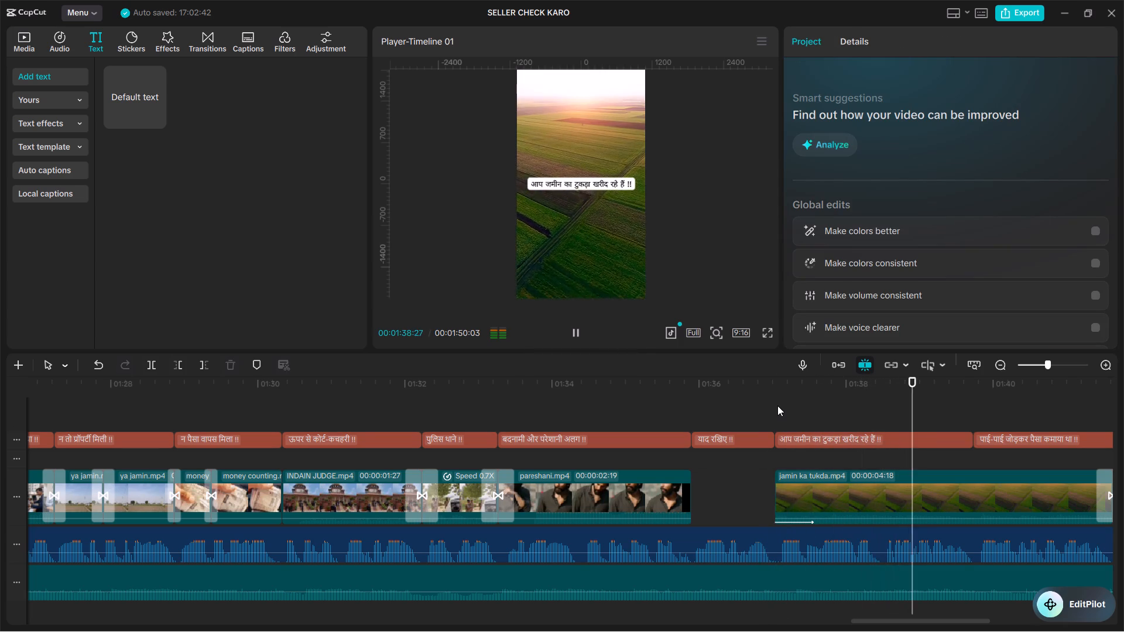
{"action": "key", "text": "space"}
{"action": "left_click", "coordinate": [974, 411]}
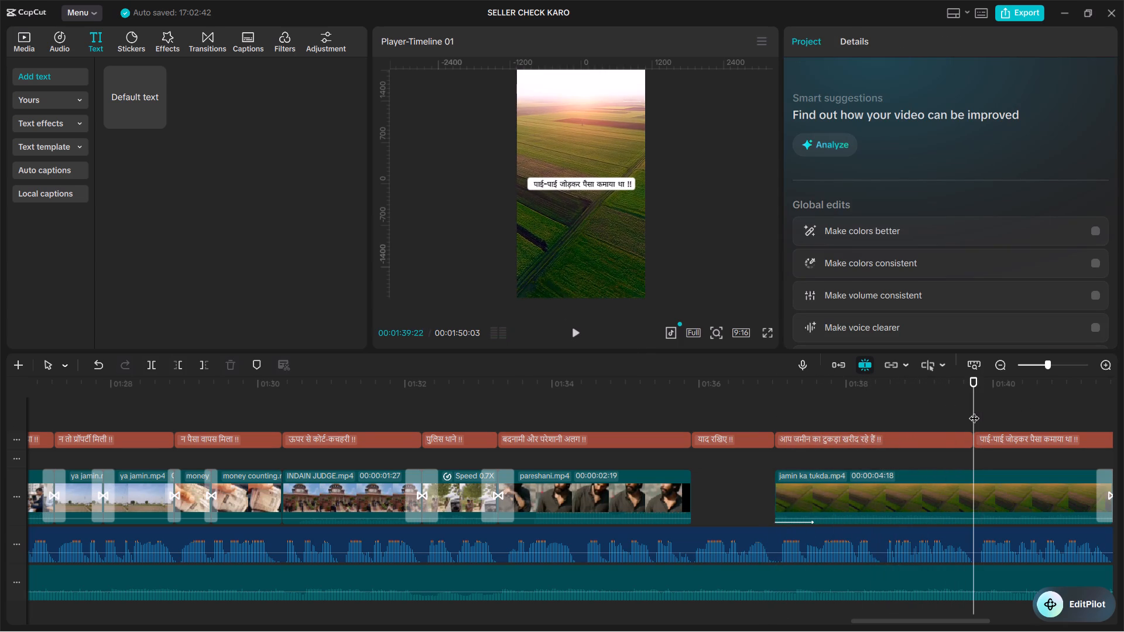
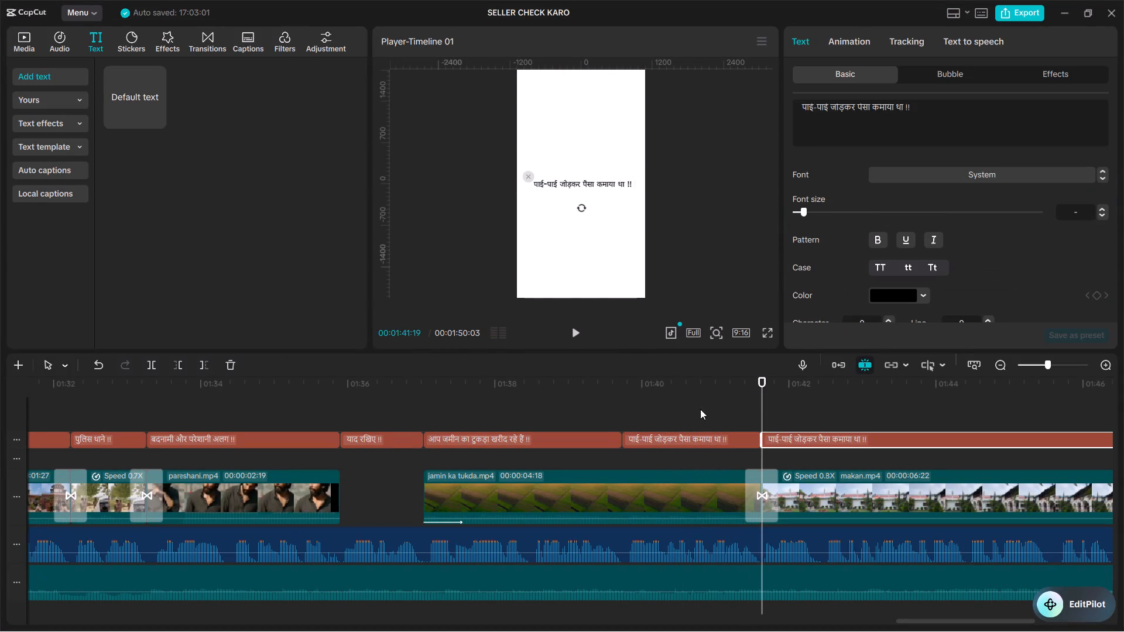
Replace the text of the first "पाई-पाई जोड़कर पैसा कमाया था !!" caption, over the jamin ka tukda clip, with "मुसीबत का घर नहीं".
{"action": "left_click", "coordinate": [700, 409]}
{"action": "left_click", "coordinate": [702, 438]}
{"action": "left_click_drag", "start_coordinate": [927, 119], "coordinate": [801, 115]}
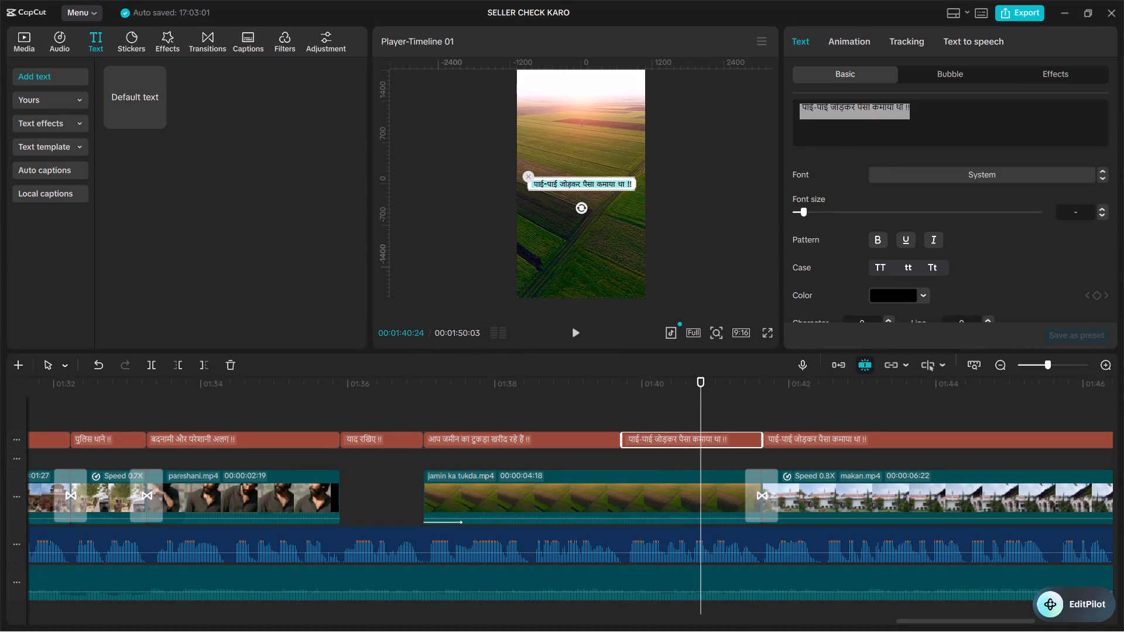
{"action": "key", "text": "ctrl+b"}
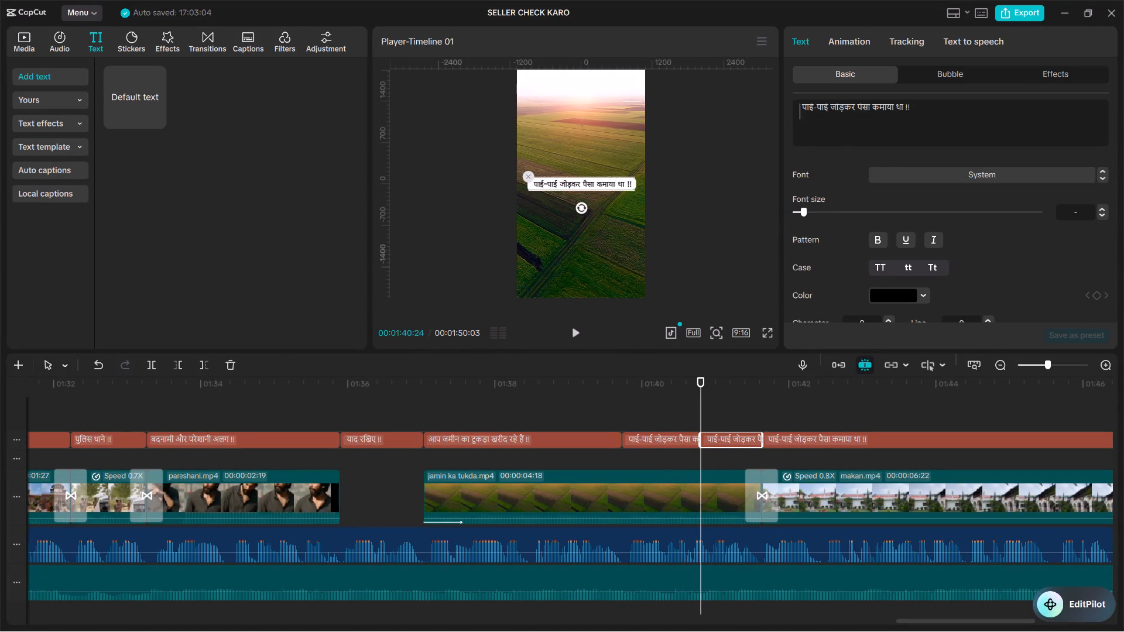
{"action": "key", "text": "ctrl+z"}
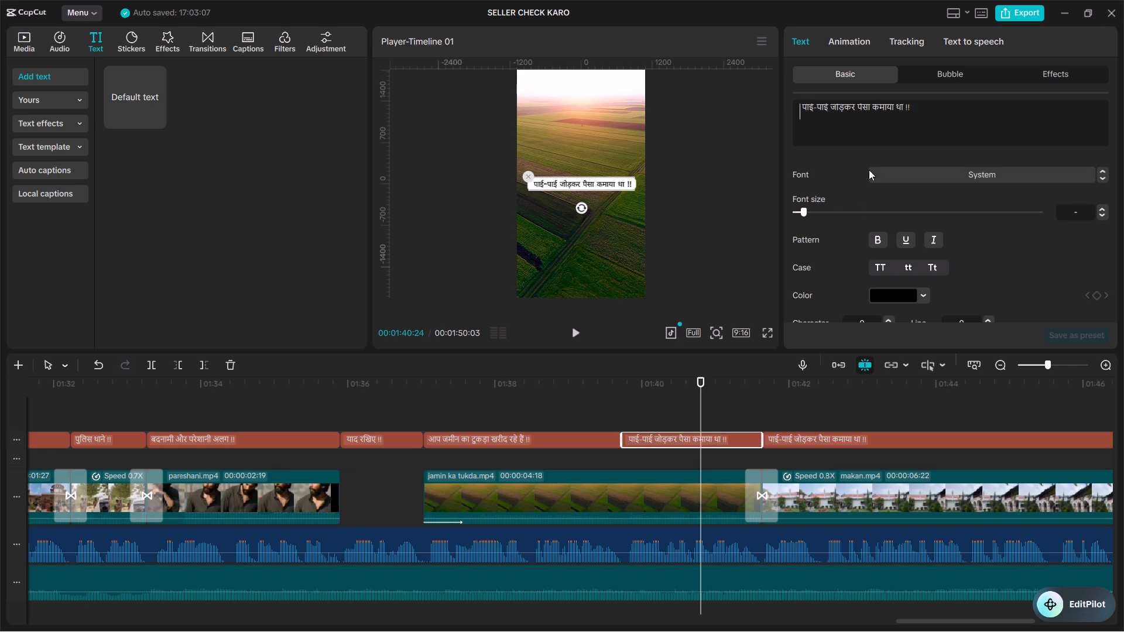
{"action": "left_click_drag", "start_coordinate": [920, 114], "coordinate": [795, 107]}
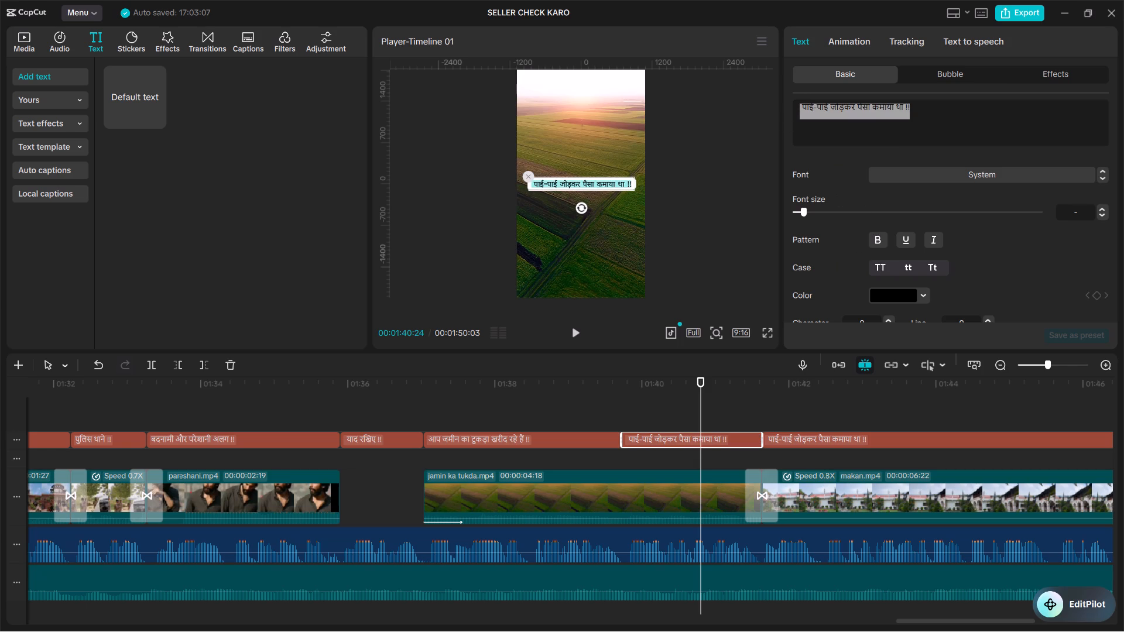
{"action": "key", "text": "ctrl+v"}
{"action": "key", "text": "BackSpace"}
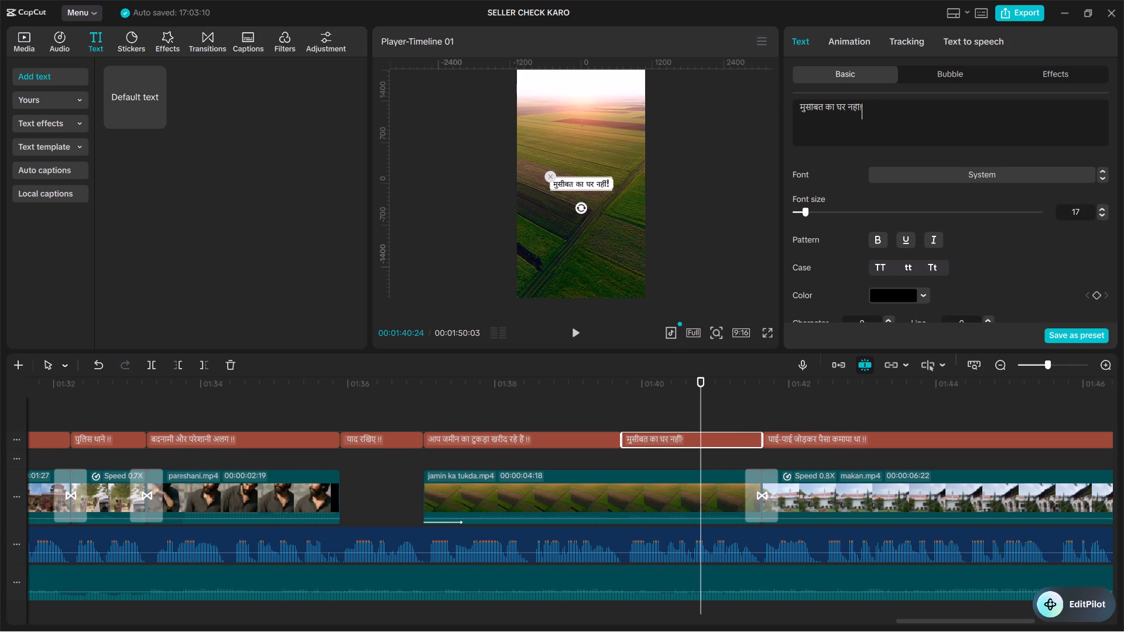
Append "!!" to the "मुसीबत का घर नहीं" caption and set only those marks to font size 13.
{"action": "key", "text": "space"}
{"action": "type", "text": "!!"}
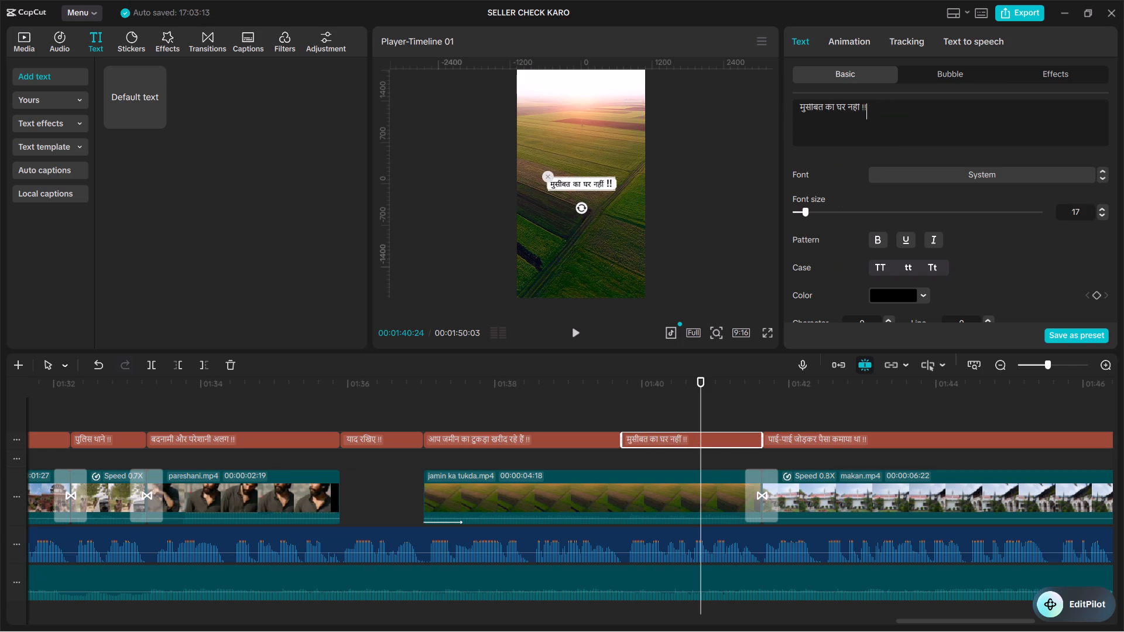
{"action": "double_click", "coordinate": [863, 112]}
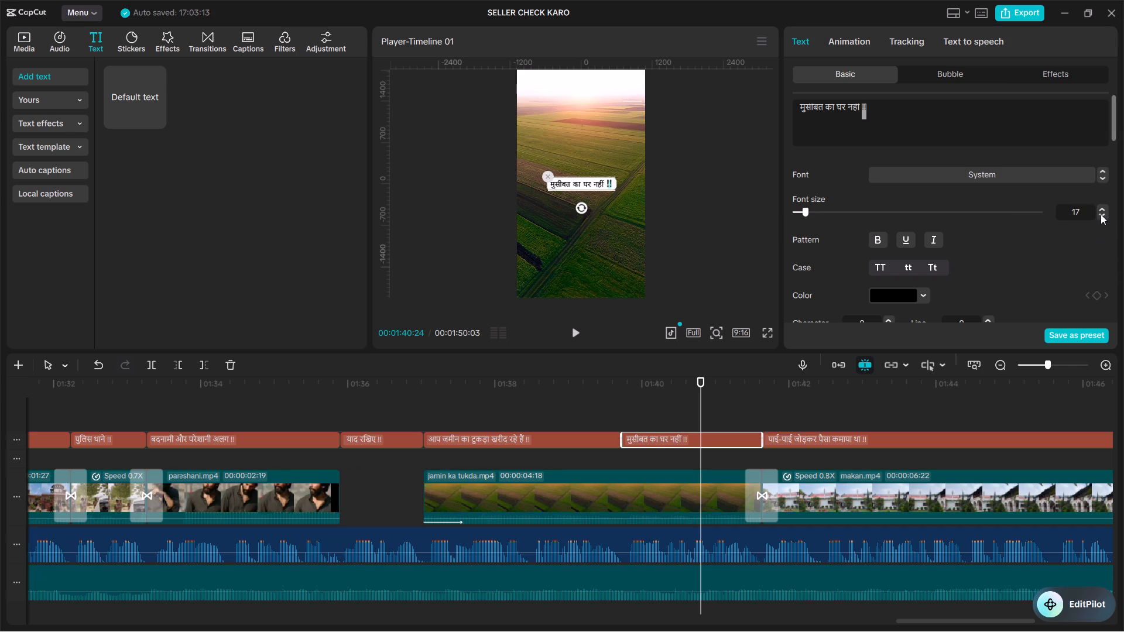
{"action": "triple_click", "coordinate": [1101, 214]}
{"action": "left_click", "coordinate": [1101, 214]}
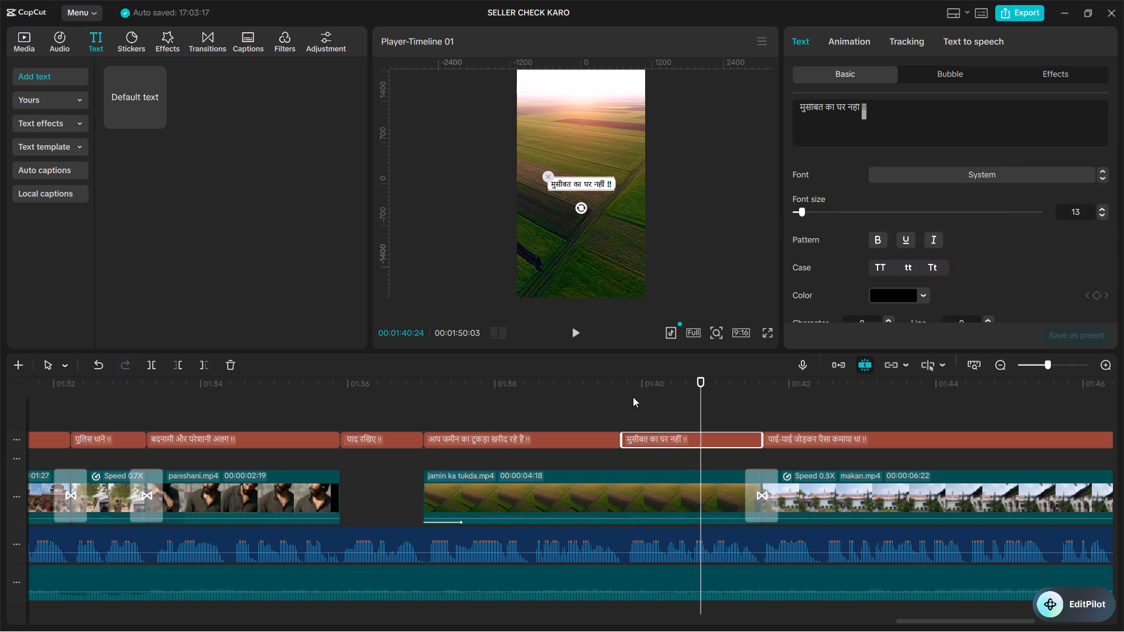
Play across the start of the "मुसीबत का घर नहीं !!" caption to check its timing against the speech.
{"action": "left_click", "coordinate": [631, 398]}
{"action": "left_click", "coordinate": [621, 403]}
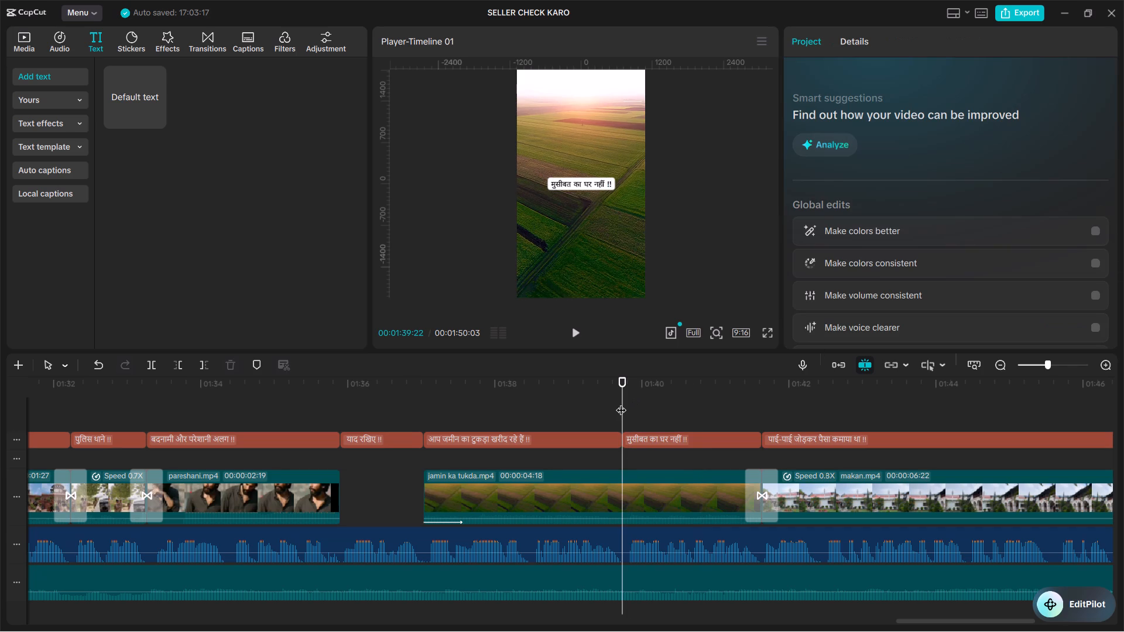
{"action": "left_click", "coordinate": [584, 414]}
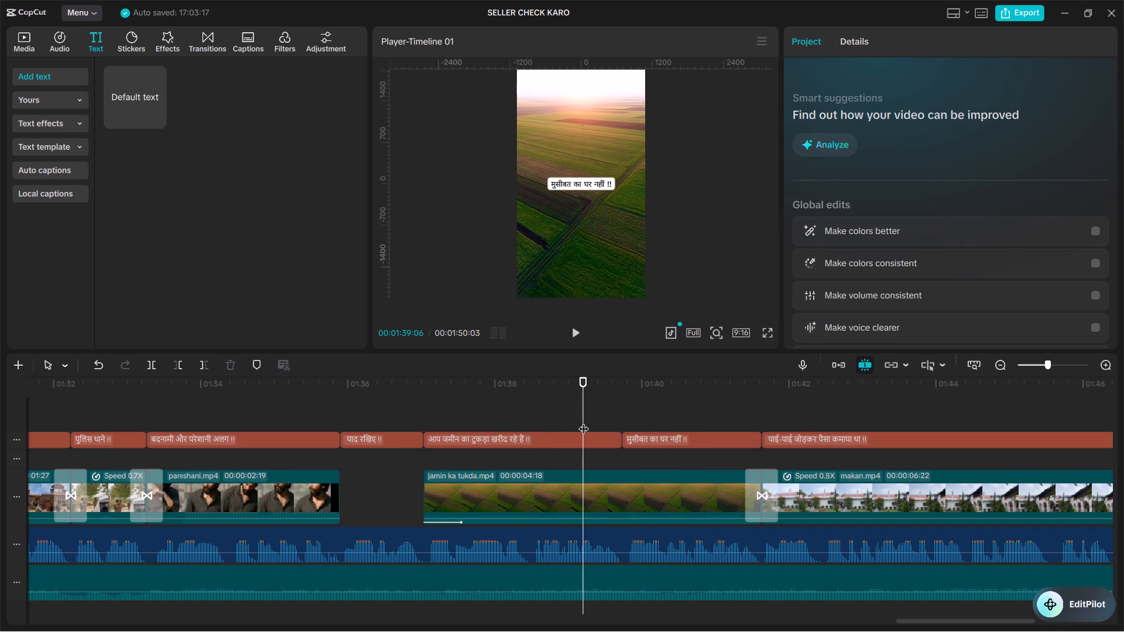
{"action": "key", "text": "space"}
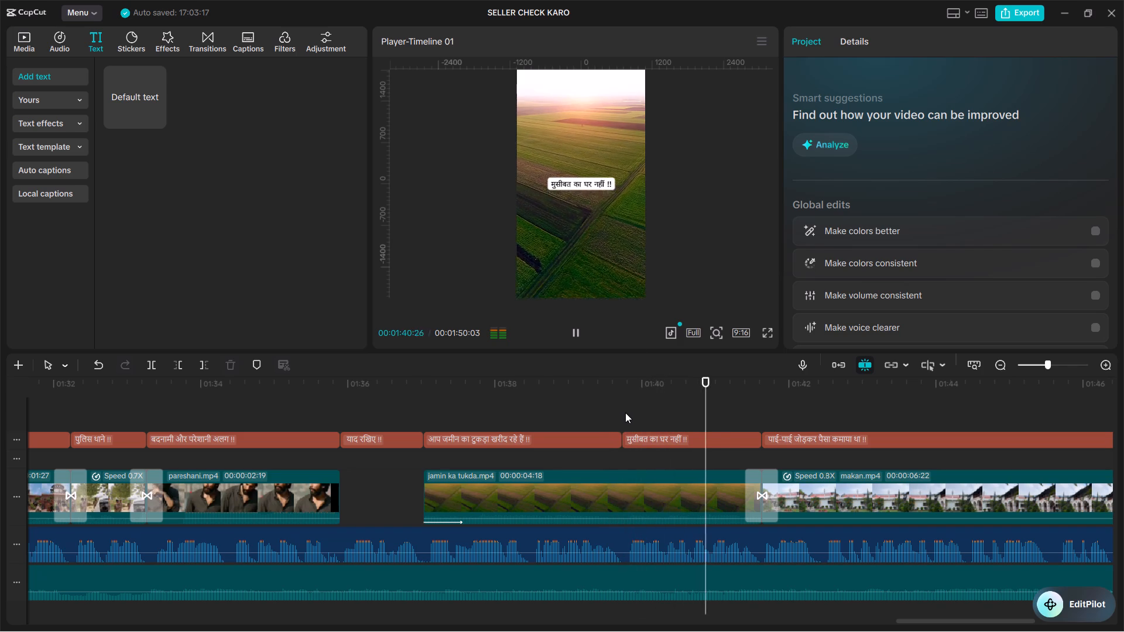
{"action": "left_click", "coordinate": [625, 413]}
{"action": "left_click", "coordinate": [602, 410]}
{"action": "key", "text": "space"}
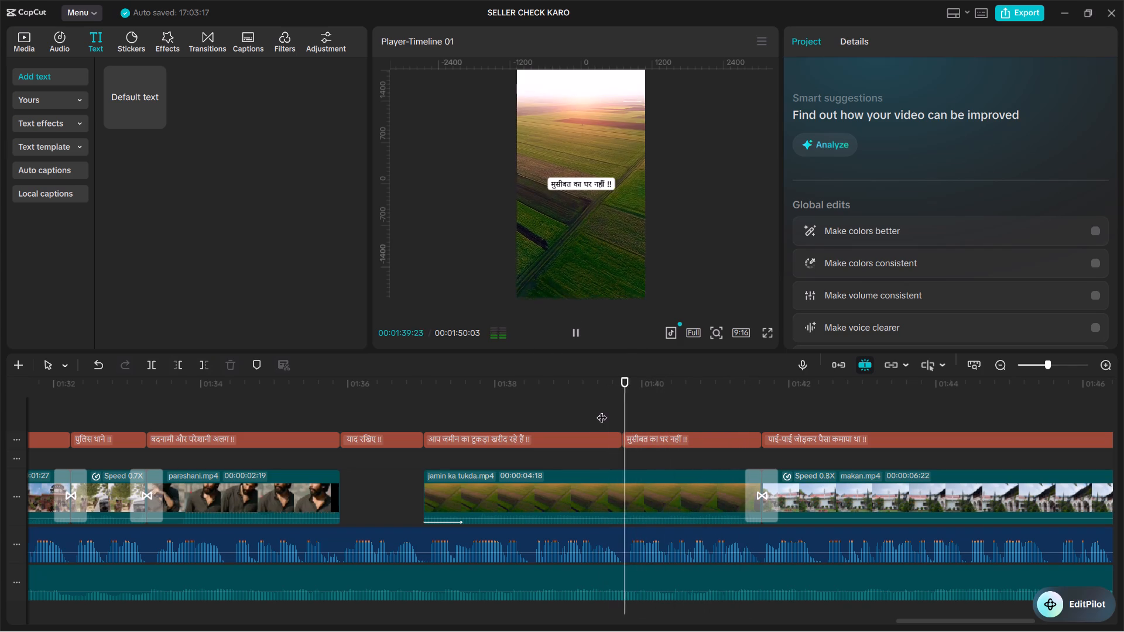
{"action": "left_click", "coordinate": [579, 408]}
{"action": "left_click", "coordinate": [611, 404]}
{"action": "left_click", "coordinate": [622, 407]}
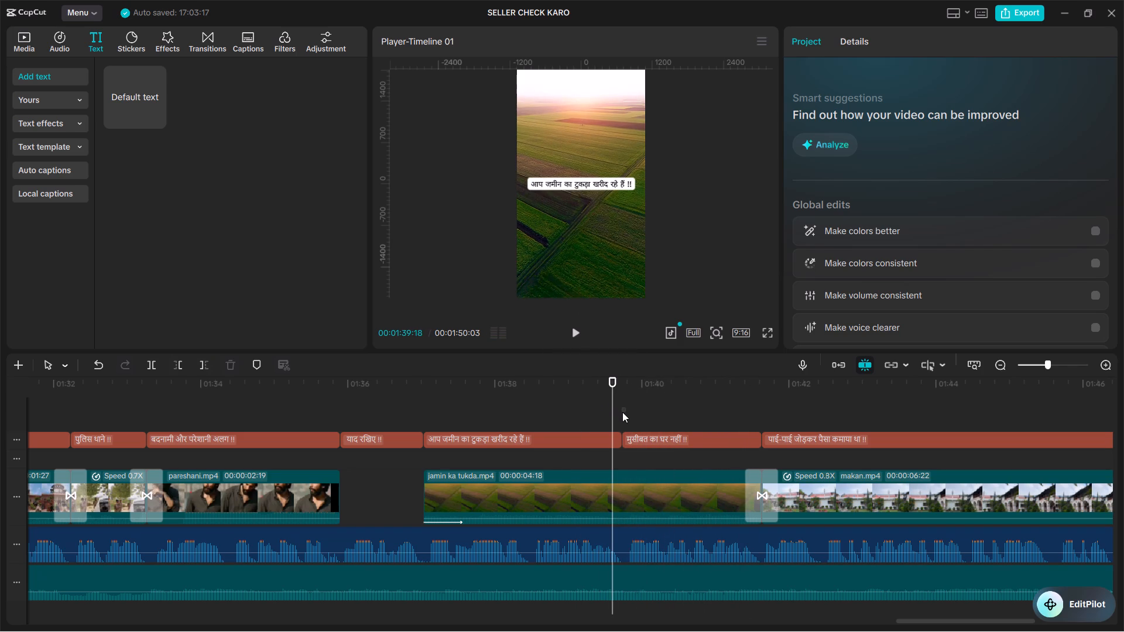
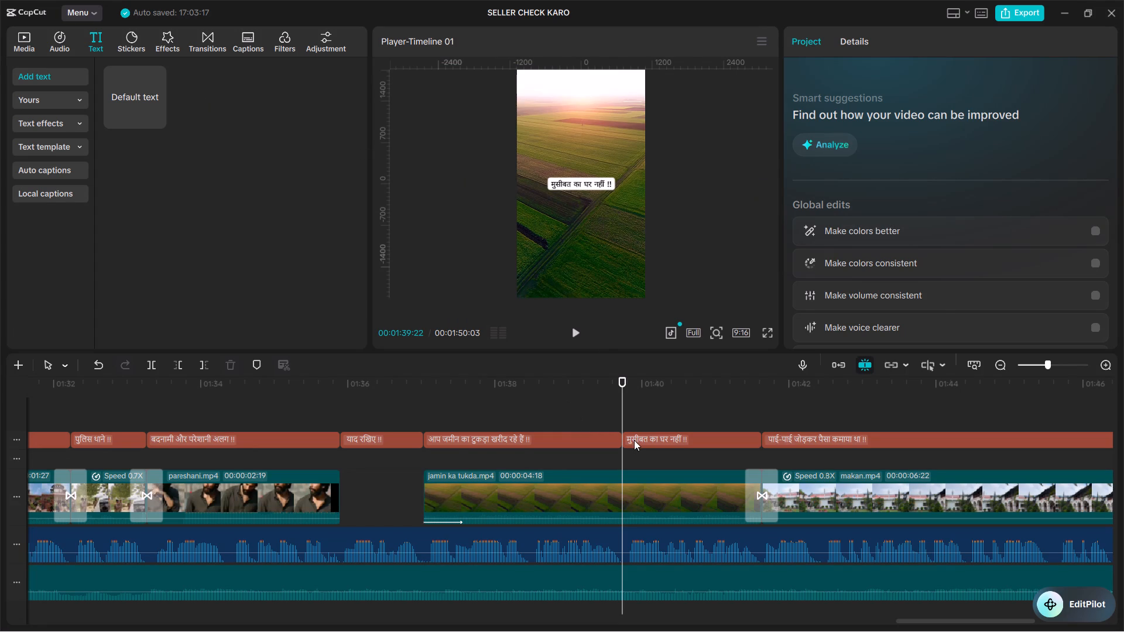
Insert "कोई" and a space at the start of the "मुसीबत का घर नहीं !!" caption.
{"action": "left_click", "coordinate": [634, 440]}
{"action": "left_click", "coordinate": [799, 105]}
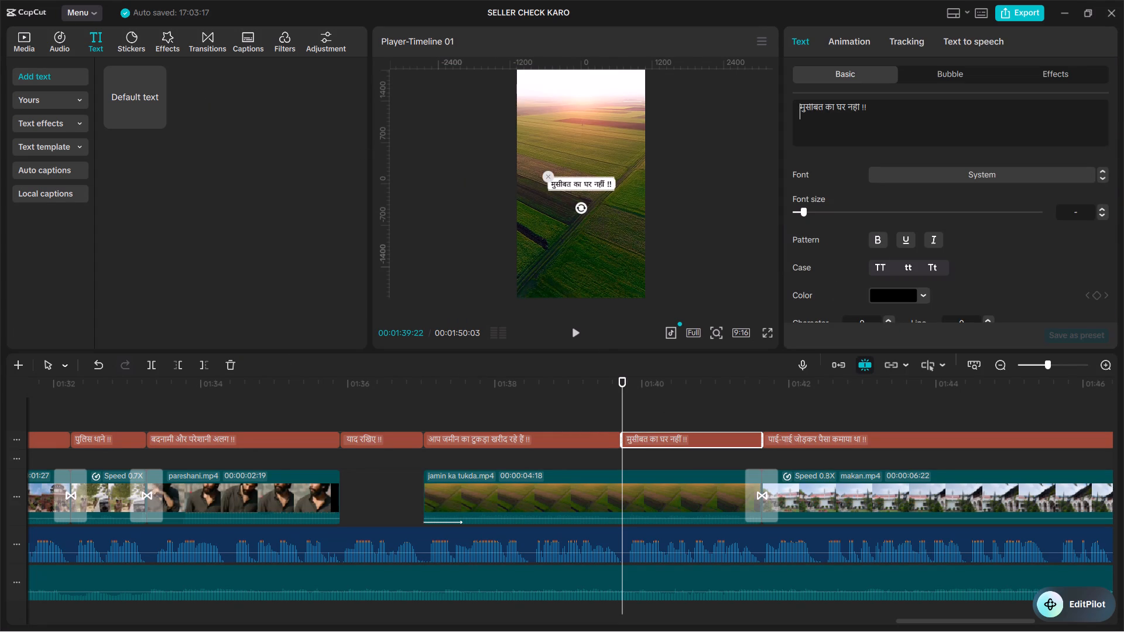
{"action": "key", "text": "ctrl+v"}
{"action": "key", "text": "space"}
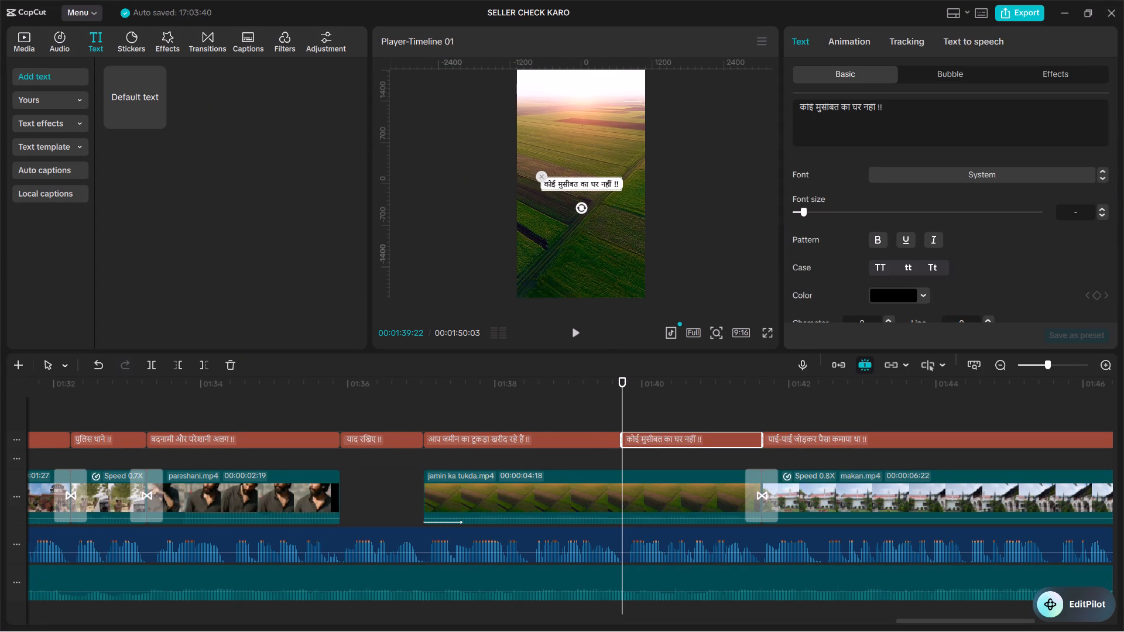
{"action": "left_click", "coordinate": [887, 102]}
Play from just before the "कोई मुसीबत का घर नहीं !!" caption into the "पाई-पाई जोड़कर पैसा कमाया था !!" caption, checking both against the speech.
{"action": "left_click", "coordinate": [598, 411]}
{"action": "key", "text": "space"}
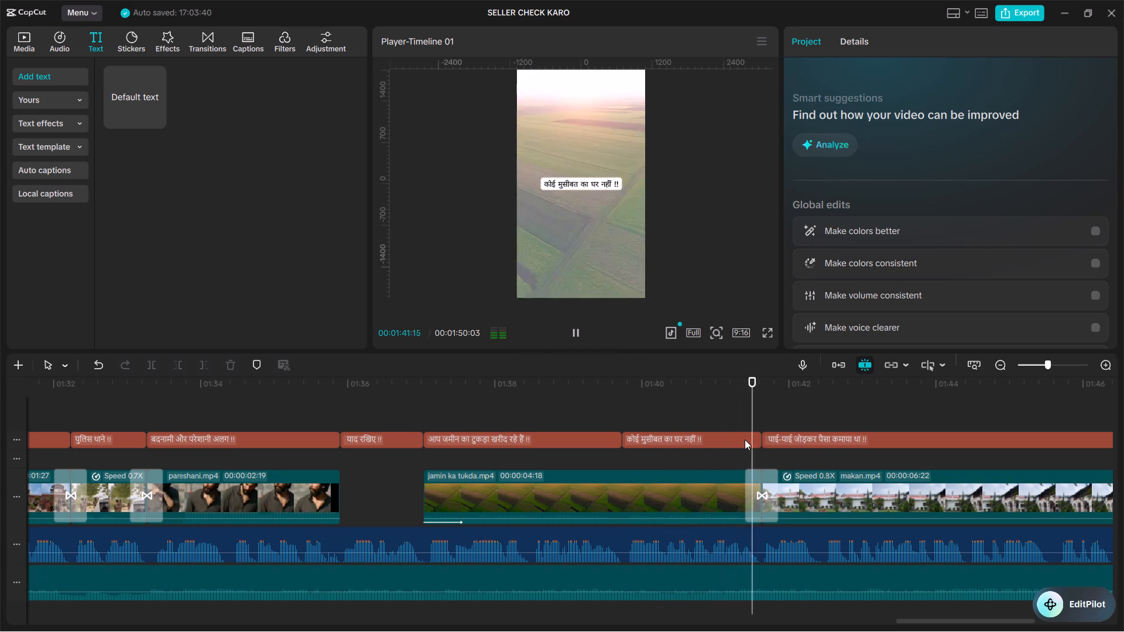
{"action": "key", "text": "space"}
{"action": "scroll", "coordinate": [772, 431], "scroll_direction": "down", "scroll_amount": 3, "text": "alt"}
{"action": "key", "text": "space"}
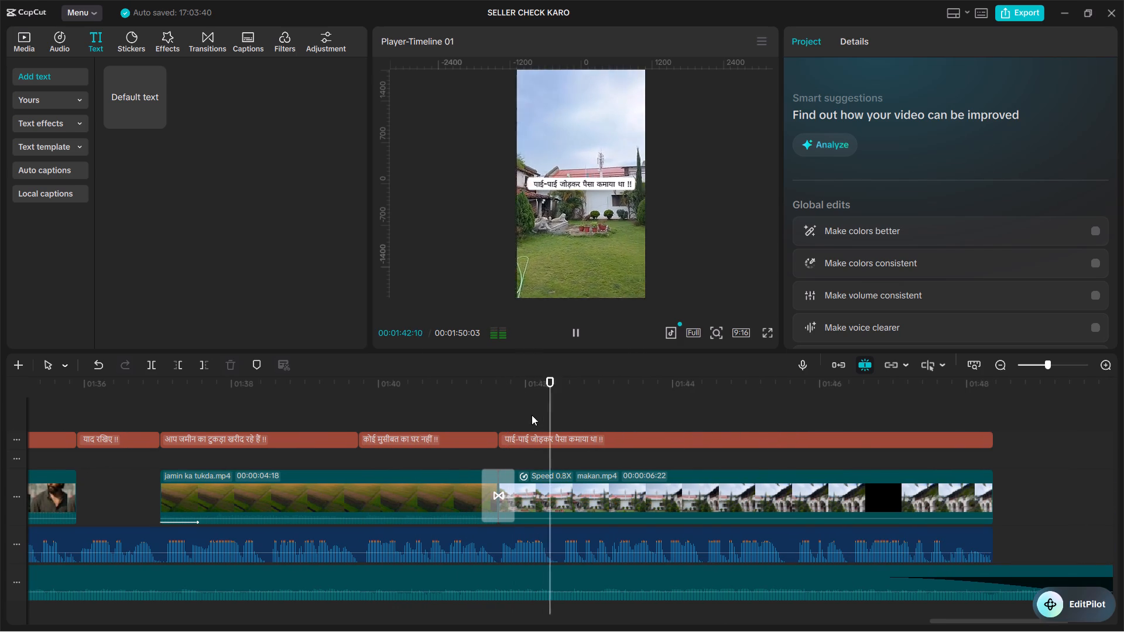
{"action": "left_click", "coordinate": [493, 406]}
{"action": "left_click_drag", "start_coordinate": [493, 406], "coordinate": [500, 412]}
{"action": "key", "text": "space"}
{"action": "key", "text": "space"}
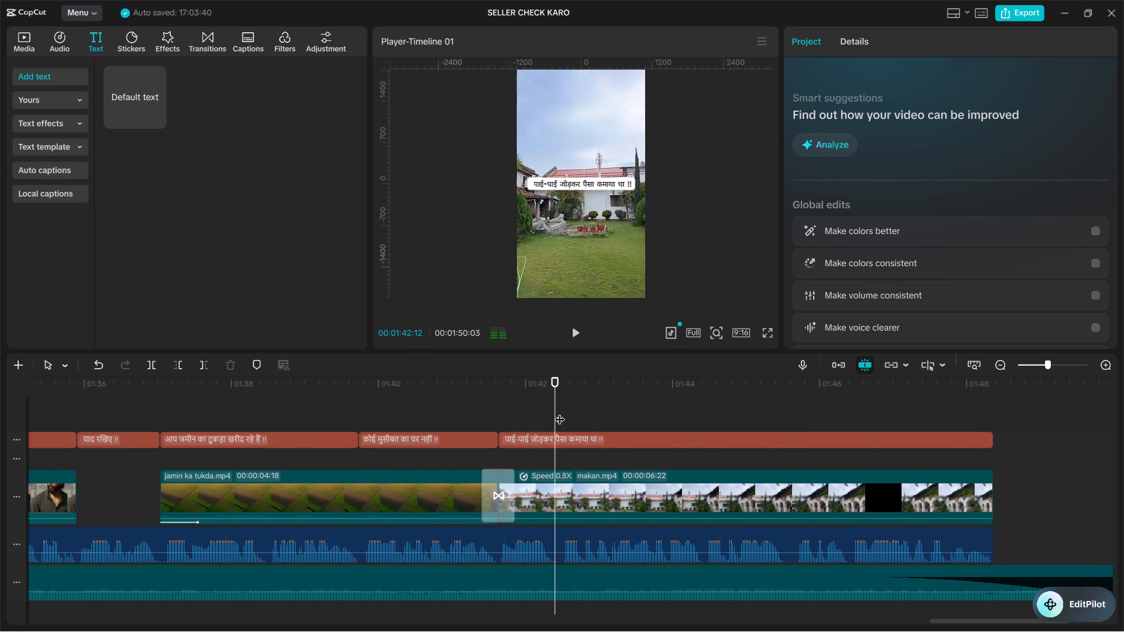
Switch to the Brave browser and look up WhatsApp Web in a new tab.
{"action": "key", "text": "alt+Tab"}
{"action": "left_click", "coordinate": [165, 12]}
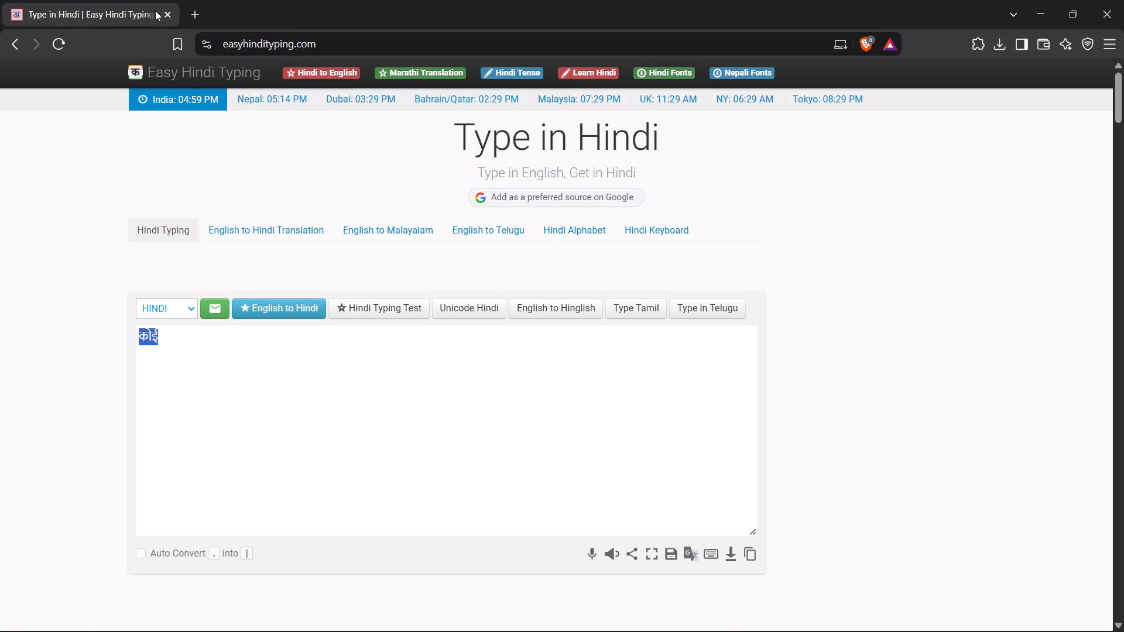
{"action": "key", "text": "ctrl+z"}
{"action": "left_click", "coordinate": [200, 16]}
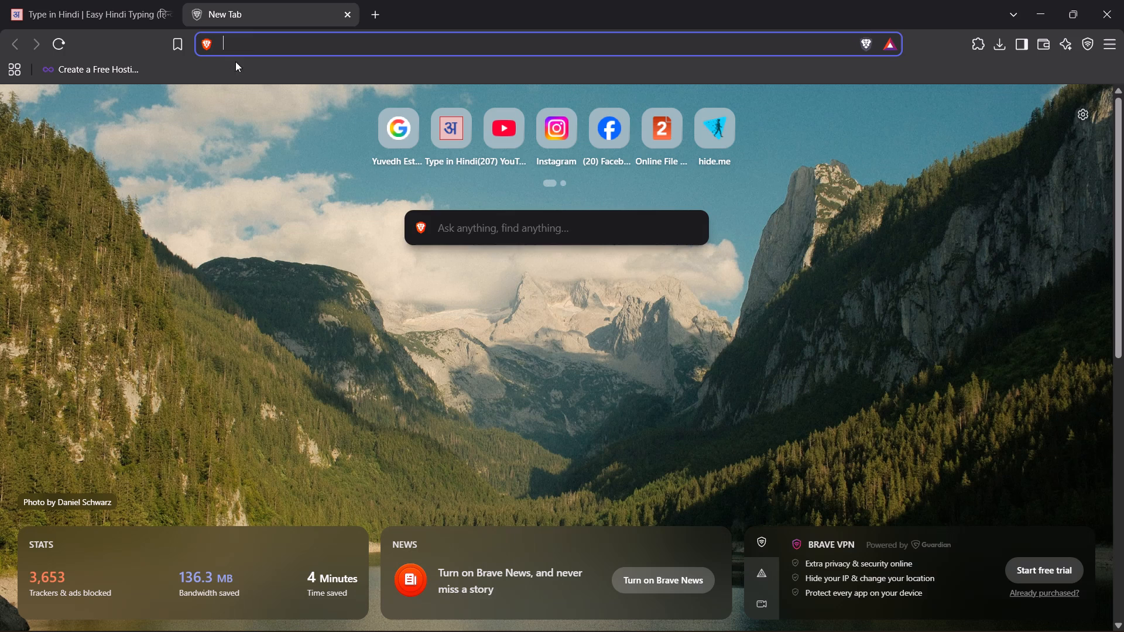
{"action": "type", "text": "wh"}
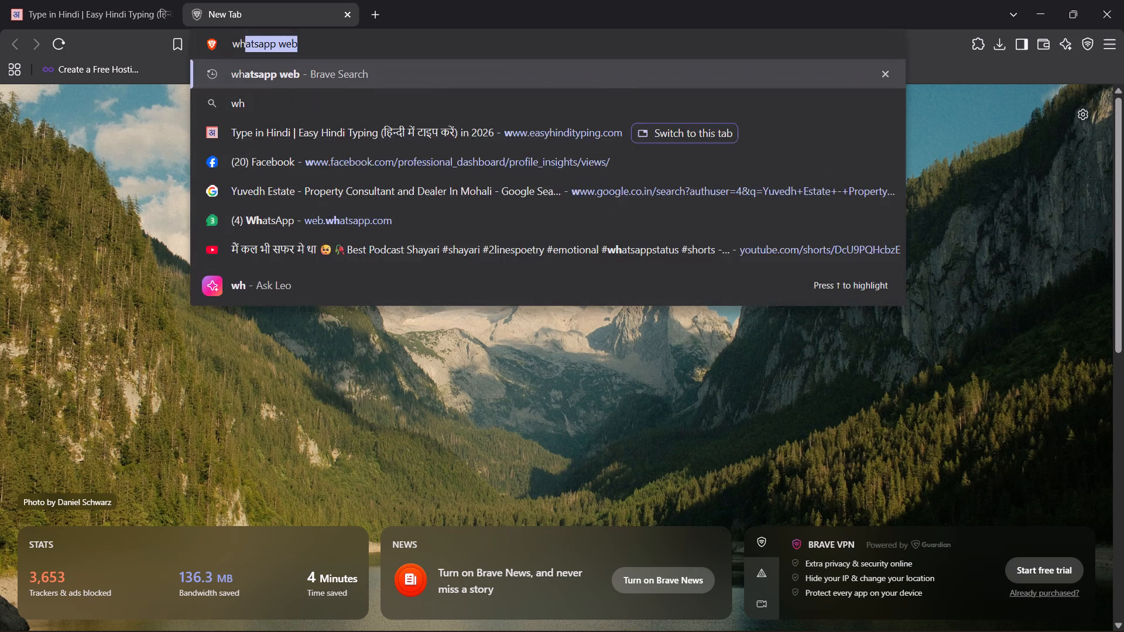
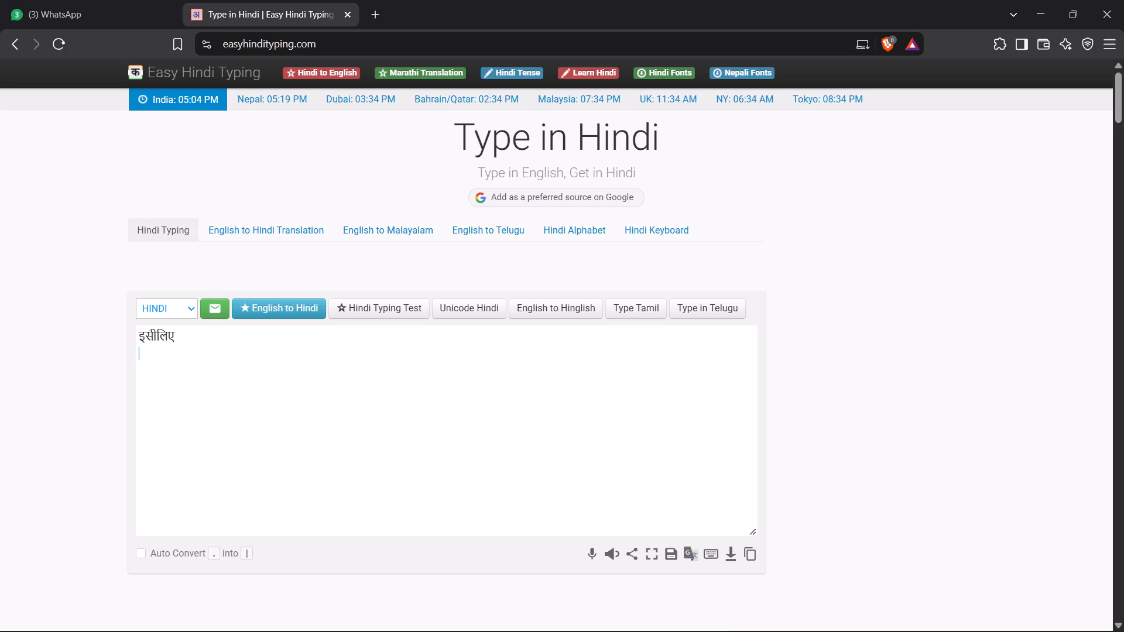
Select the word "इसीलिए" in the Hindi typing text area.
{"action": "left_click_drag", "start_coordinate": [192, 336], "coordinate": [92, 334]}
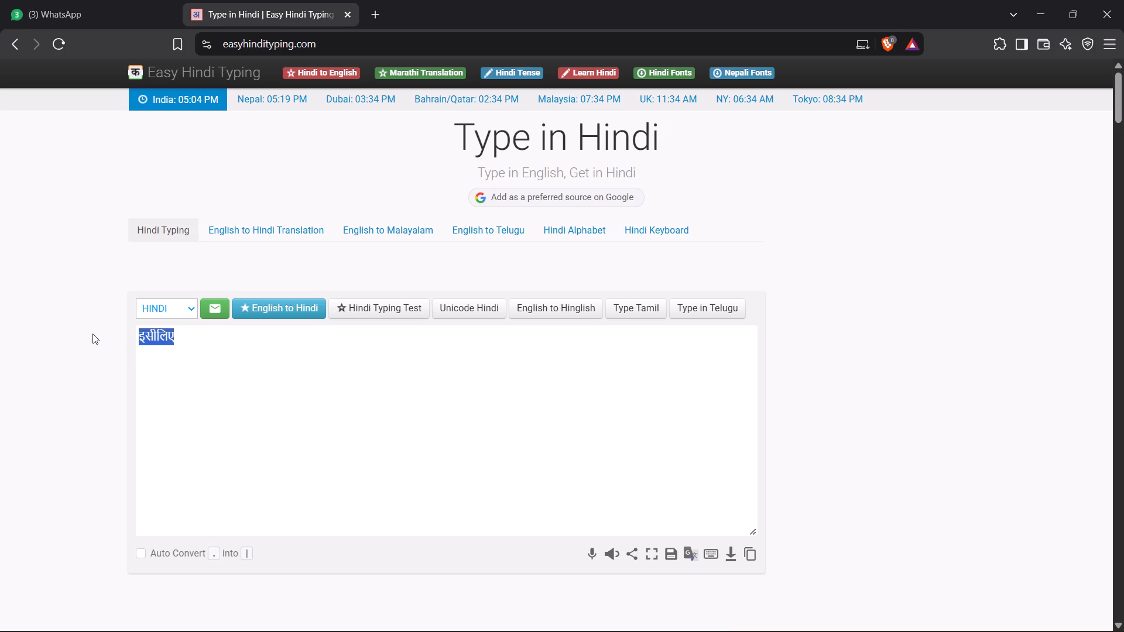
Replace the old word in the Hindi typing box with "इसलिए", written as one word without a space, and copy it.
{"action": "type", "text": "is"}
{"action": "key", "text": "space"}
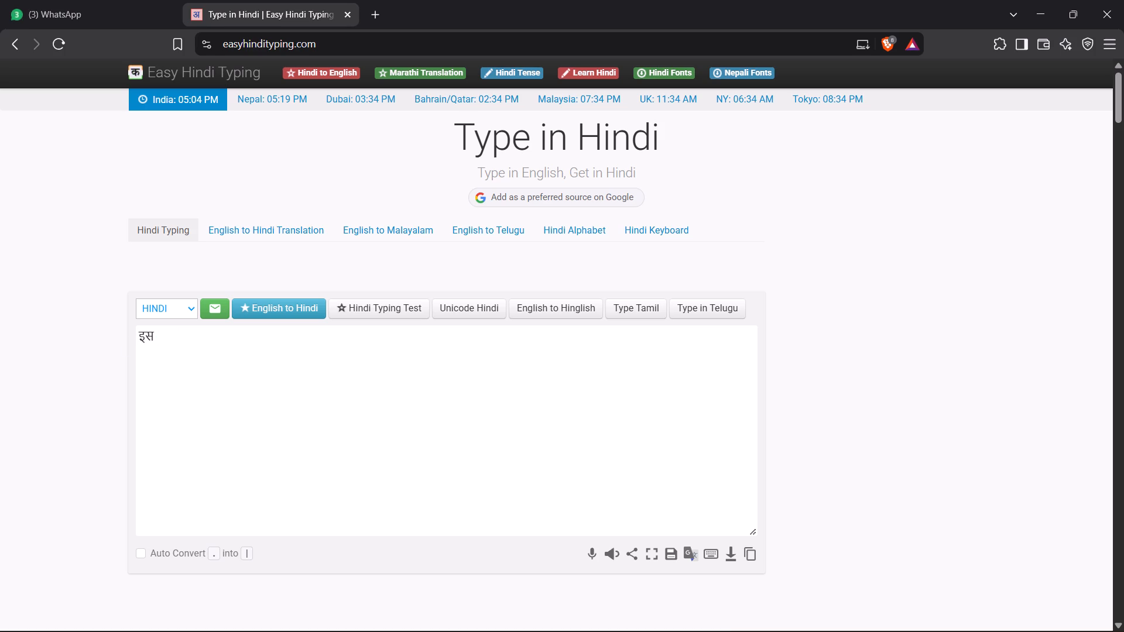
{"action": "type", "text": "lie"}
{"action": "key", "text": "space"}
{"action": "left_click", "coordinate": [155, 335]}
{"action": "left_click", "coordinate": [153, 336]}
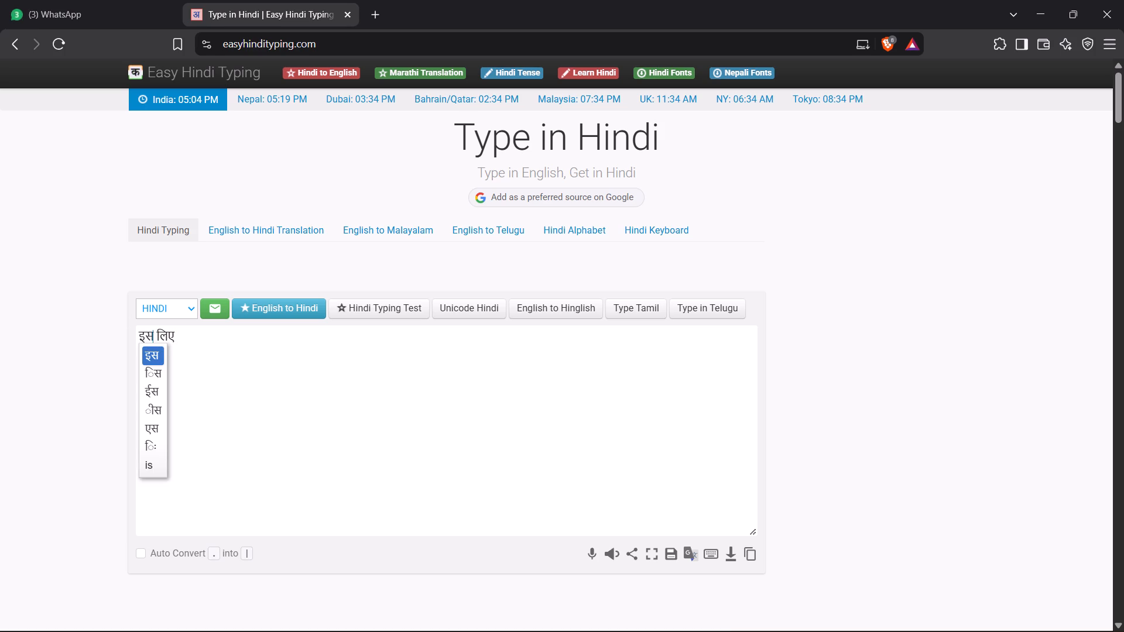
{"action": "key", "text": "Right"}
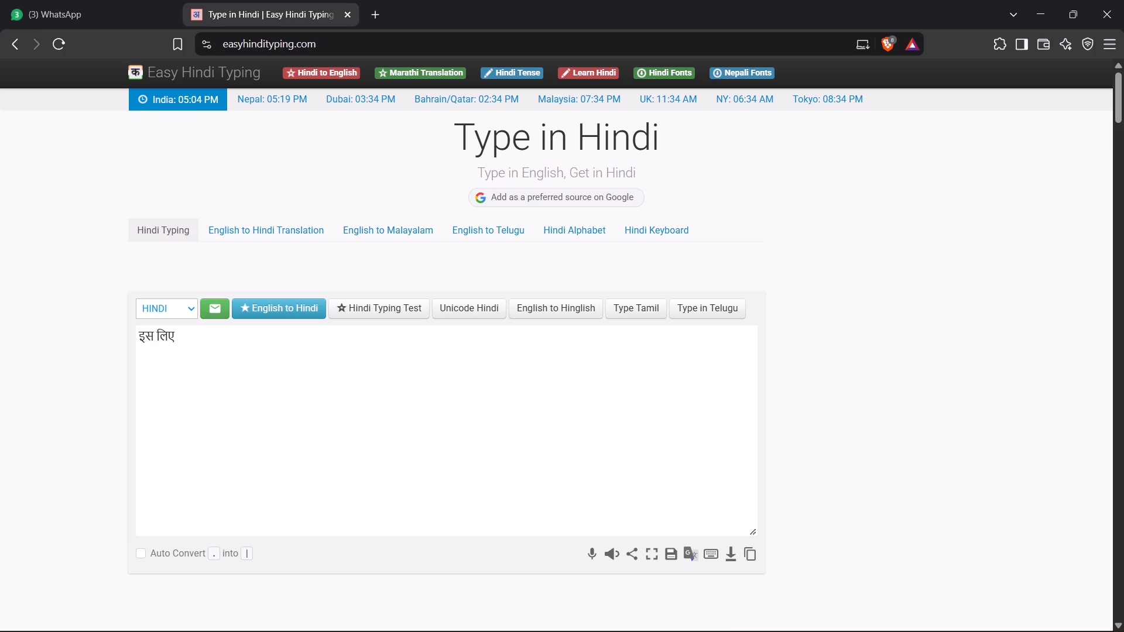
{"action": "key", "text": "BackSpace"}
{"action": "left_click_drag", "start_coordinate": [174, 336], "coordinate": [121, 330]}
{"action": "right_click", "coordinate": [156, 338]}
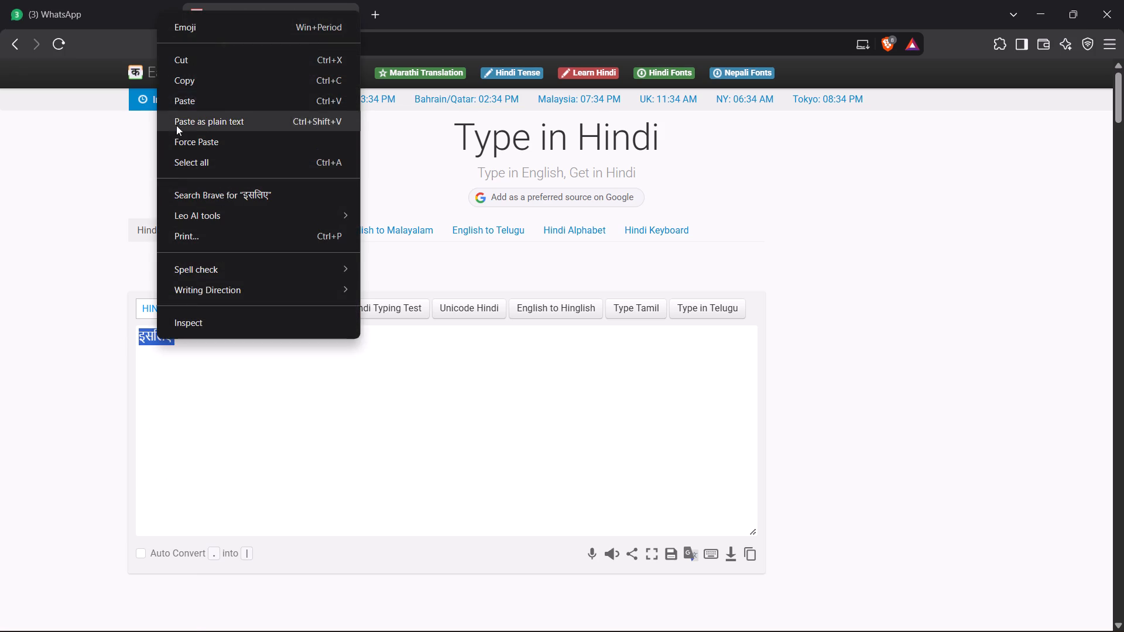
{"action": "left_click", "coordinate": [215, 85]}
Switch to CapCut and split the last "पाई-पाई जोड़कर पैसा कमाया था !!" caption at 00:01:42:12.
{"action": "key", "text": "alt+Tab"}
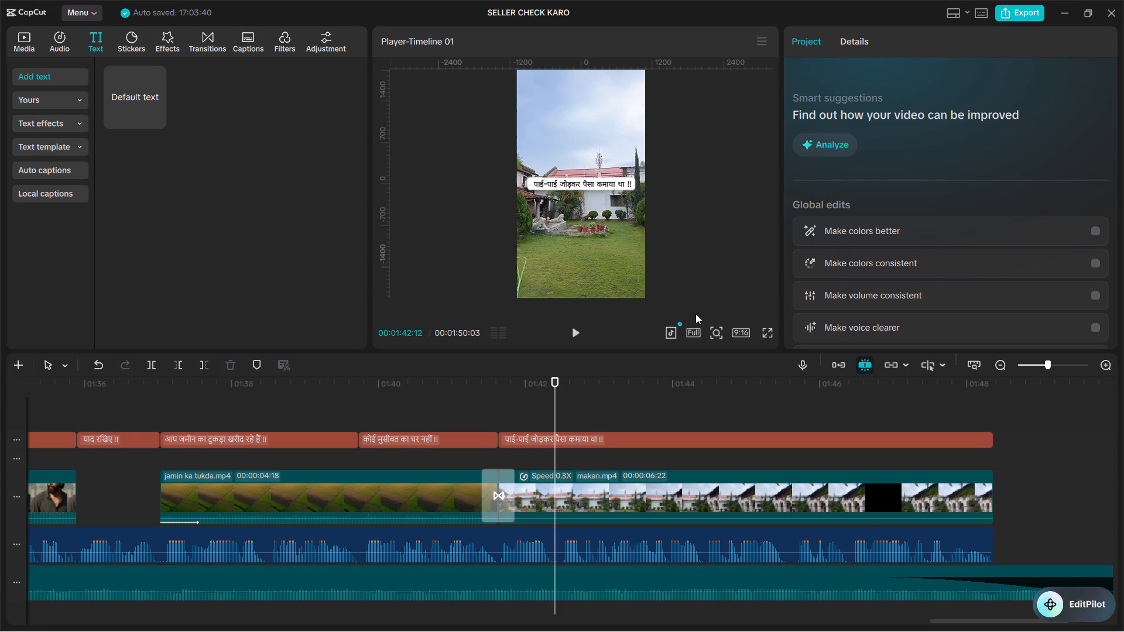
{"action": "left_click", "coordinate": [560, 441]}
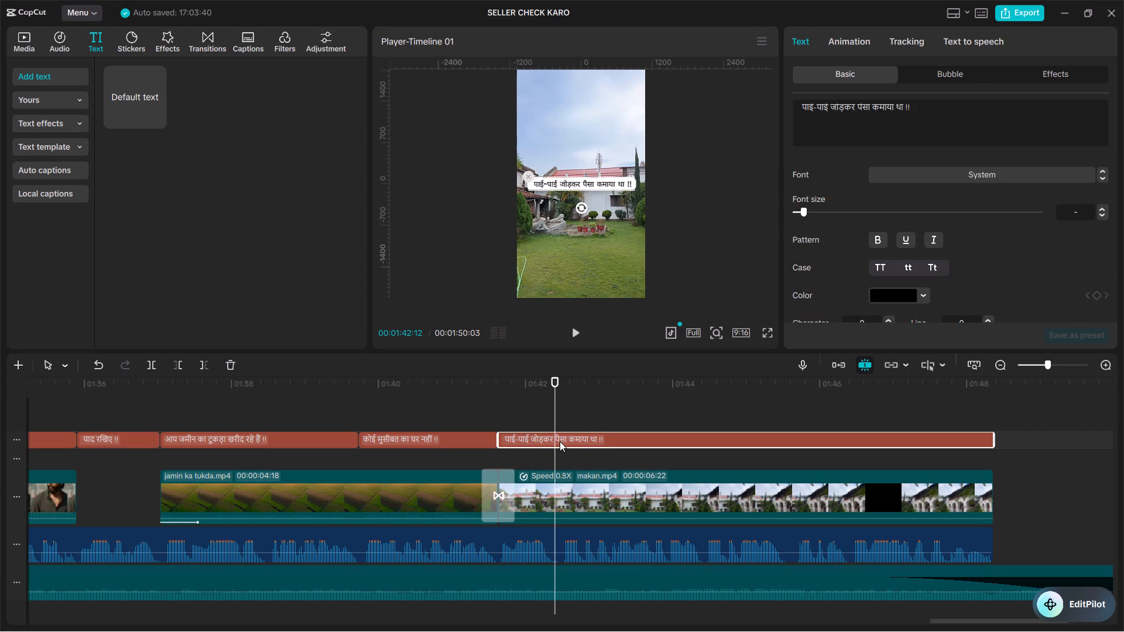
{"action": "key", "text": "ctrl+b"}
Replace the text of the short "पाई-पाई जोड़कर पैसा कमाया था !!" caption before the split with the copied "इसलिए".
{"action": "left_click", "coordinate": [527, 418]}
{"action": "left_click", "coordinate": [530, 437]}
{"action": "left_click_drag", "start_coordinate": [924, 117], "coordinate": [919, 114]}
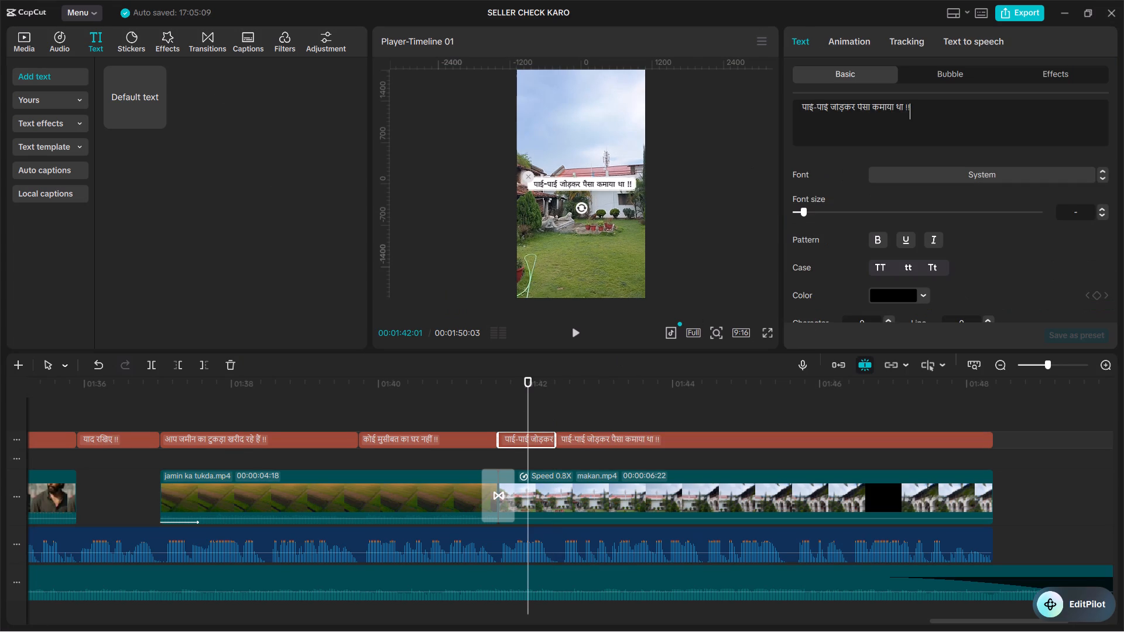
{"action": "left_click_drag", "start_coordinate": [919, 114], "coordinate": [765, 109]}
{"action": "key", "text": "ctrl+v"}
Append a space and "!!" to the "इसलिए" caption and reduce the font size of only those marks.
{"action": "key", "text": "space"}
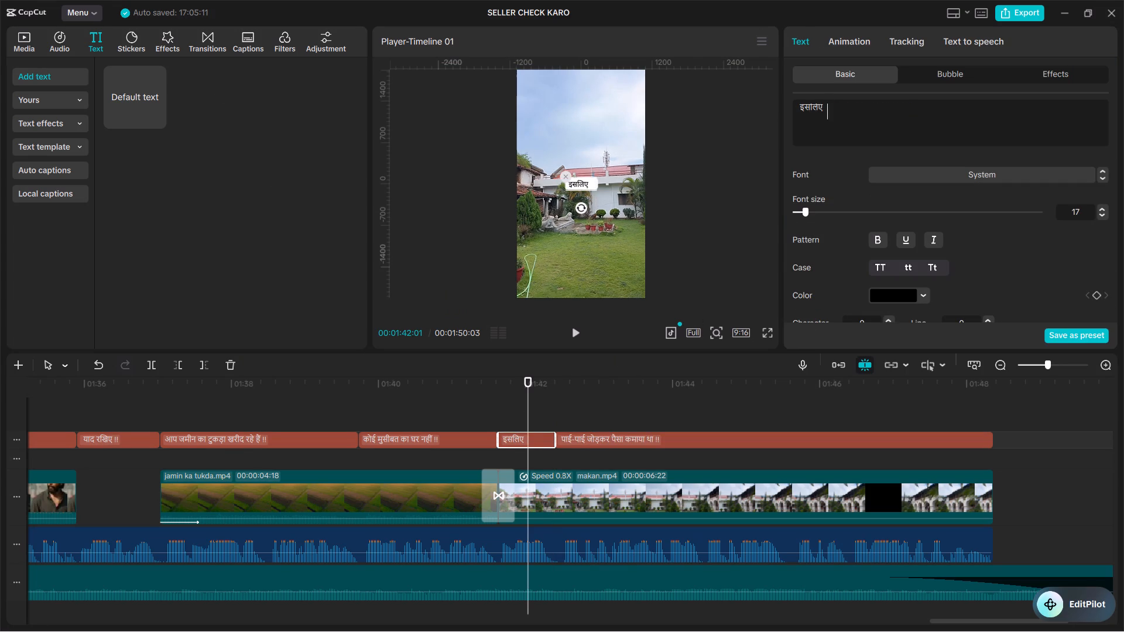
{"action": "type", "text": "!!"}
{"action": "double_click", "coordinate": [831, 105]}
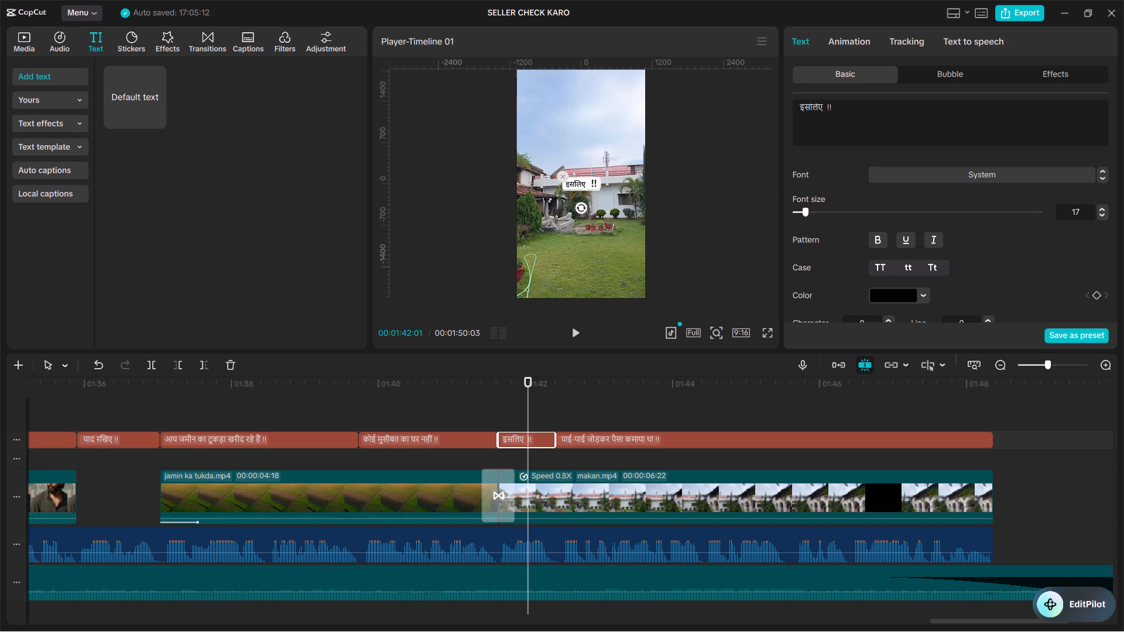
{"action": "double_click", "coordinate": [828, 106]}
{"action": "triple_click", "coordinate": [1103, 215]}
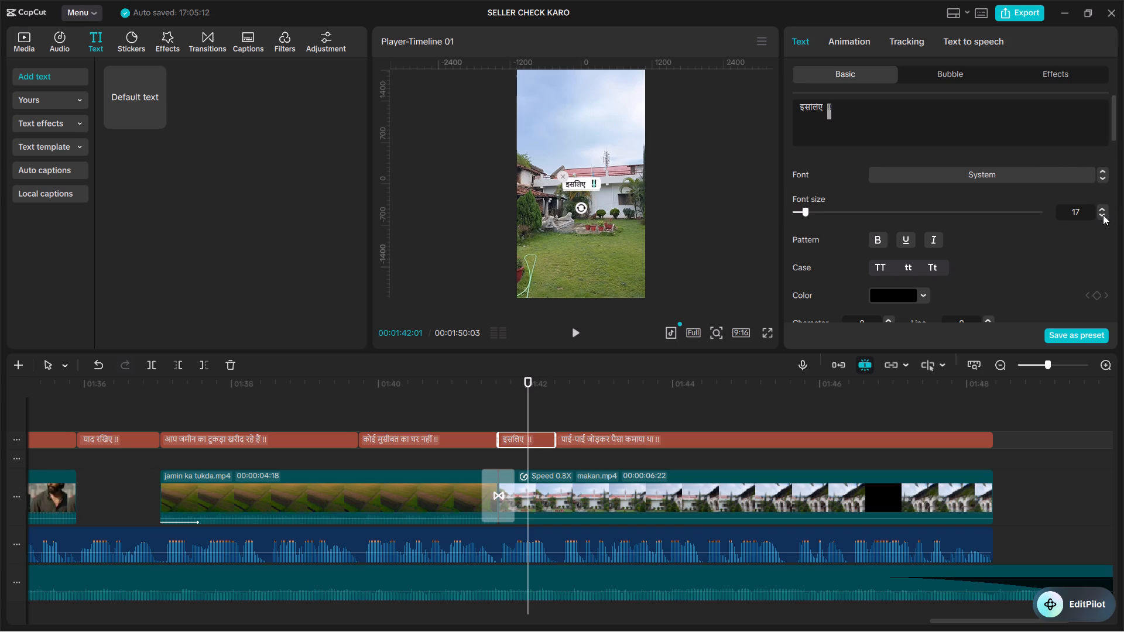
{"action": "left_click", "coordinate": [1103, 215]}
Play from before the "इसलिए !!" caption into the following one to check timing and find where the next phrase ends.
{"action": "left_click", "coordinate": [474, 403]}
{"action": "key", "text": "space"}
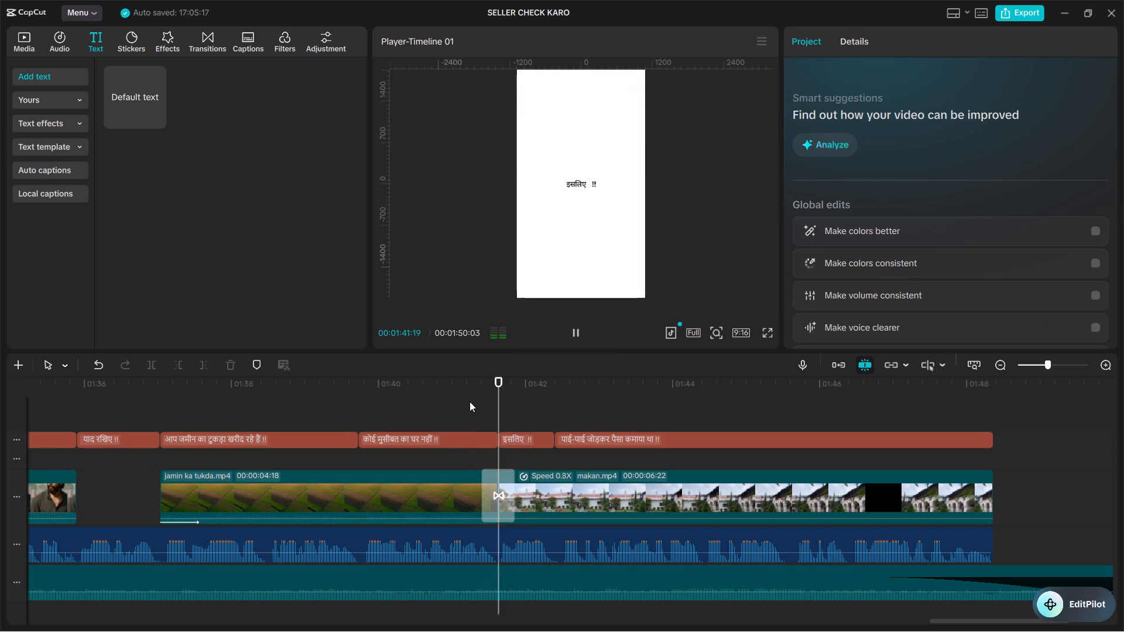
{"action": "left_click", "coordinate": [559, 407]}
{"action": "left_click_drag", "start_coordinate": [560, 407], "coordinate": [554, 406]}
{"action": "key", "text": "space"}
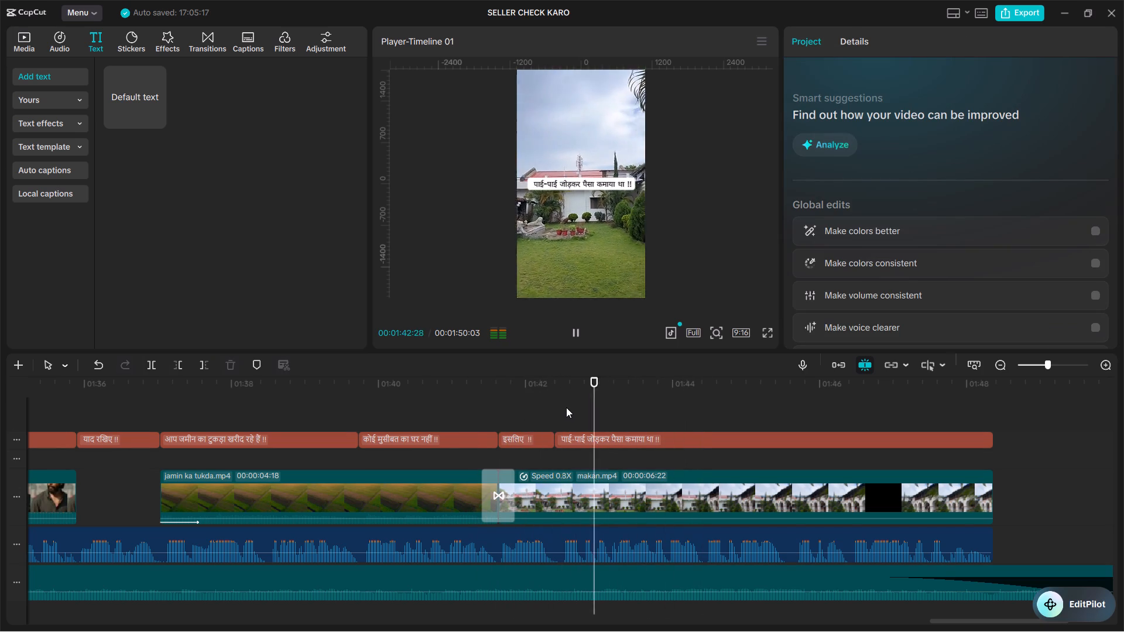
{"action": "key", "text": "space"}
{"action": "key", "text": "space"}
{"action": "key", "text": "space"}
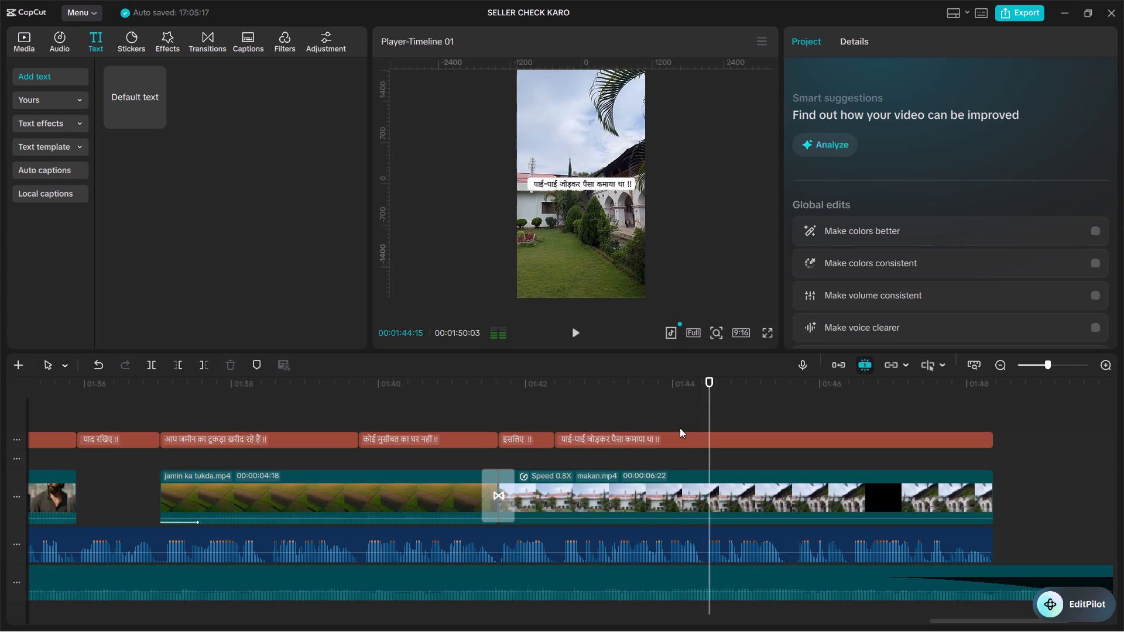
Position the playhead at 00:01:44:13 and select the last "पाई-पाई जोड़कर पैसा कमाया था !!" caption for splitting there.
{"action": "left_click", "coordinate": [698, 421]}
{"action": "left_click_drag", "start_coordinate": [699, 416], "coordinate": [705, 423]}
{"action": "left_click", "coordinate": [705, 439]}
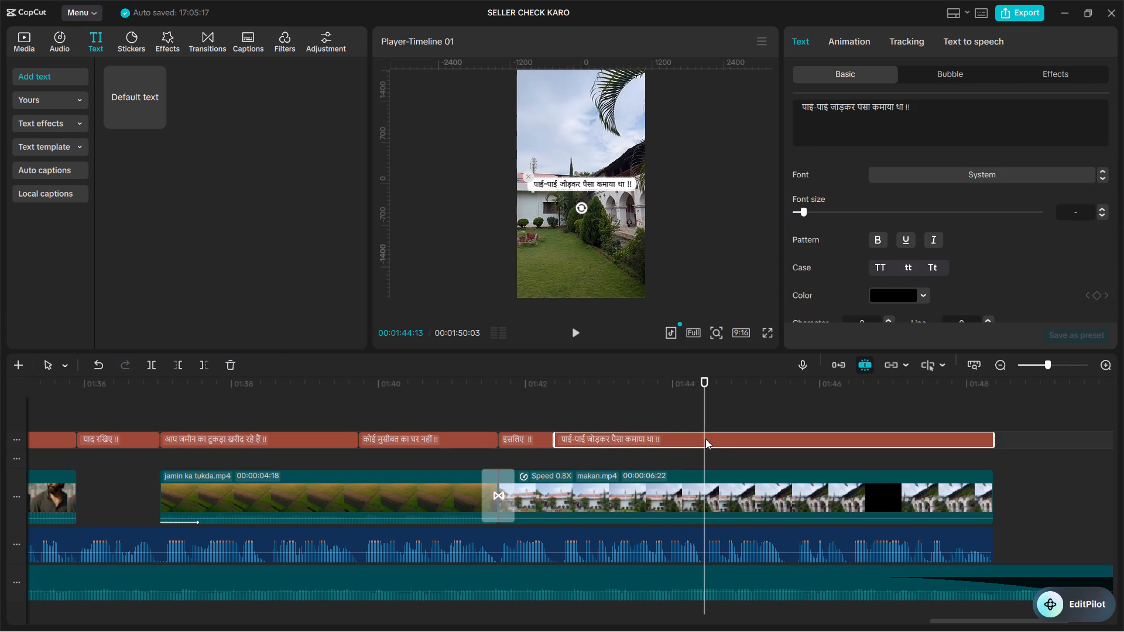
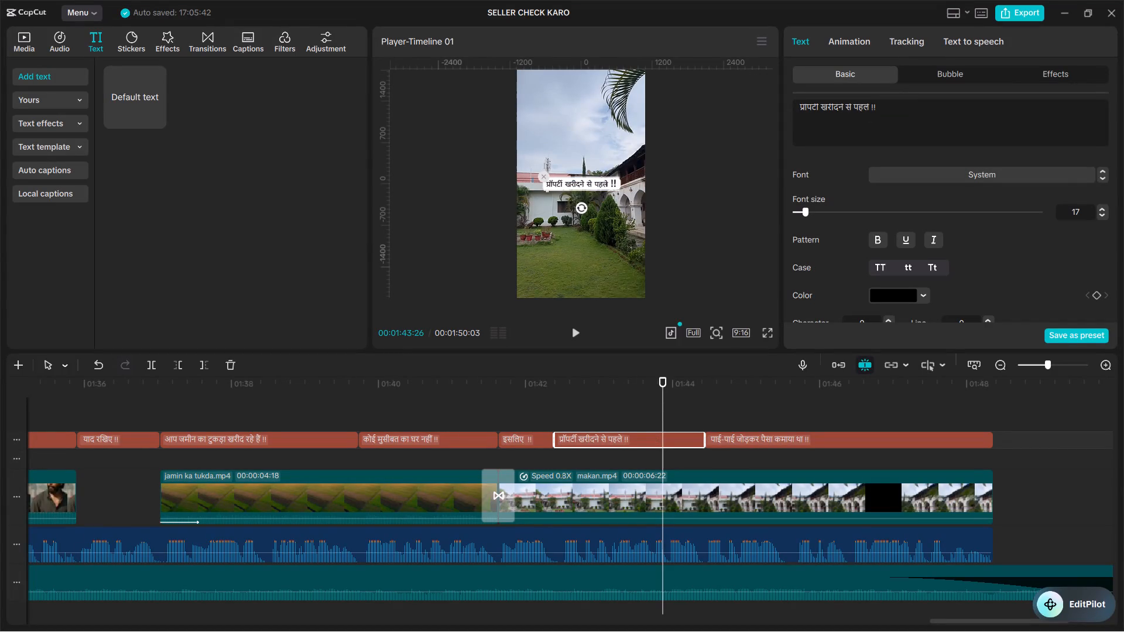
Reduce the font size of only the "!!" in the "प्रॉपर्टी खरीदने से पहले !!" caption.
{"action": "double_click", "coordinate": [872, 108]}
{"action": "triple_click", "coordinate": [1102, 215]}
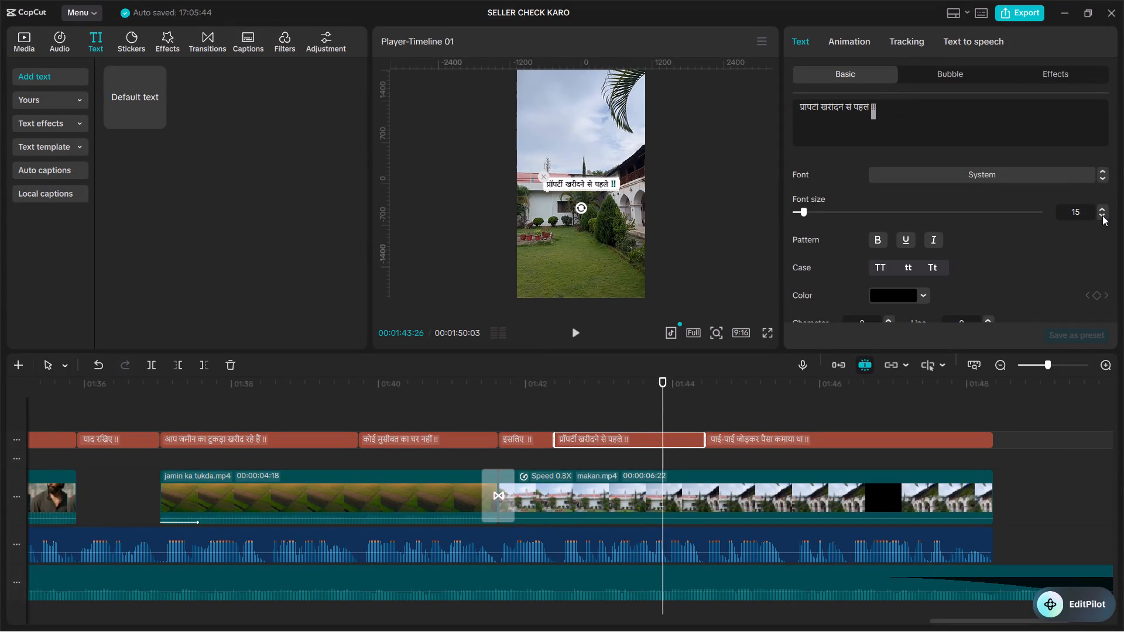
{"action": "left_click", "coordinate": [1102, 215]}
Play through the "प्रॉपर्टी खरीदने से पहले !!" caption and into the last caption to check timing and find where the next phrase ends.
{"action": "left_click", "coordinate": [537, 409]}
{"action": "key", "text": "space"}
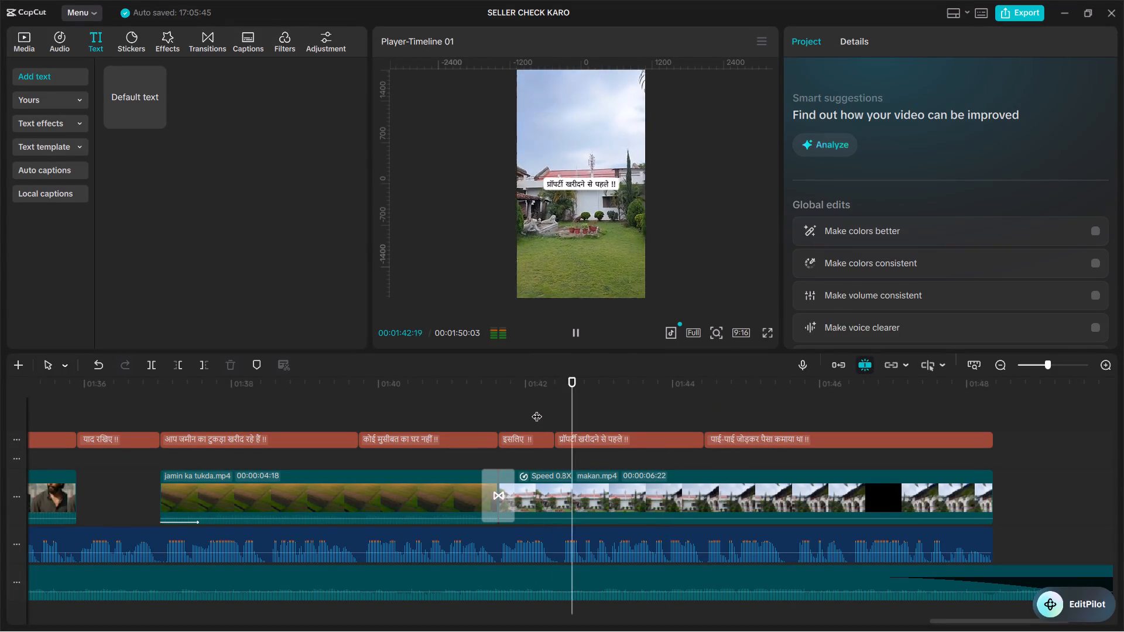
{"action": "key", "text": "space"}
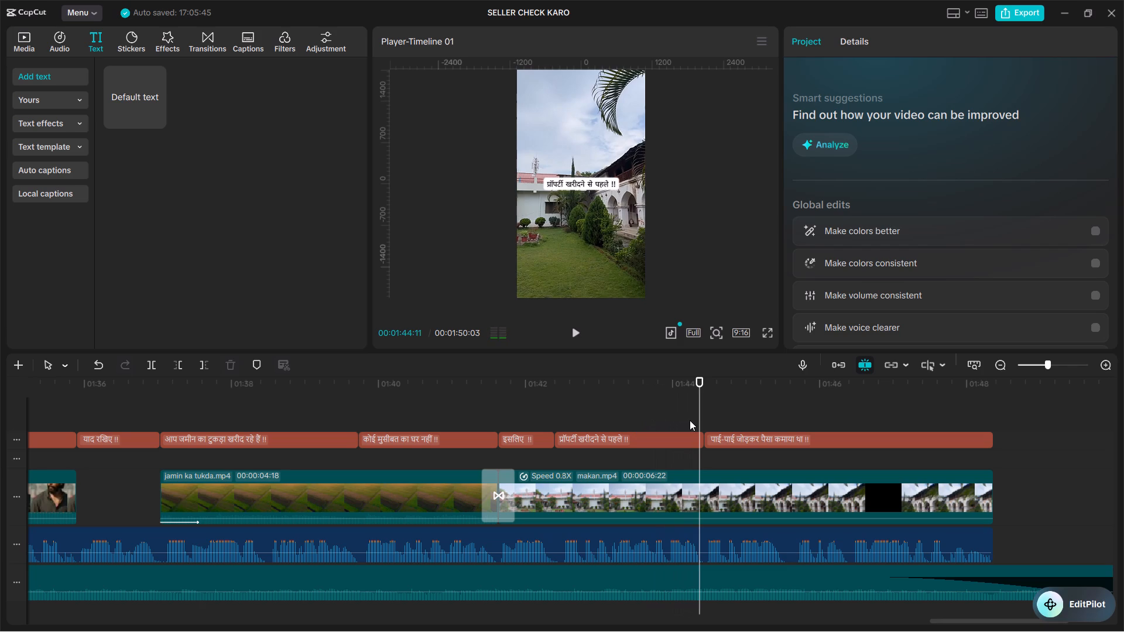
{"action": "key", "text": "space"}
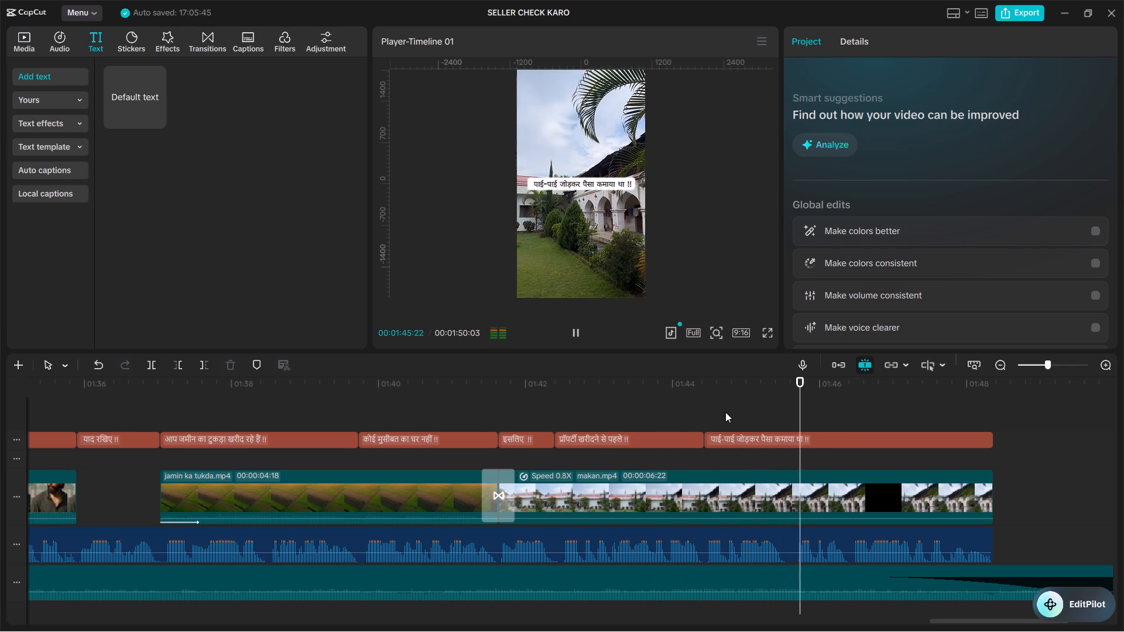
{"action": "left_click", "coordinate": [703, 410]}
{"action": "key", "text": "space"}
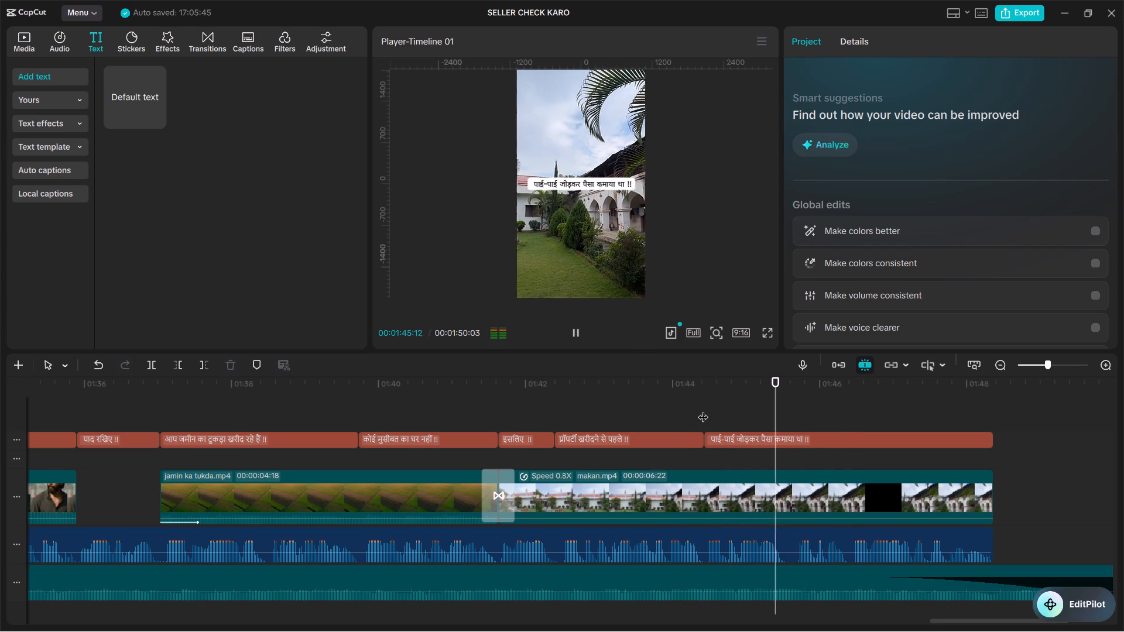
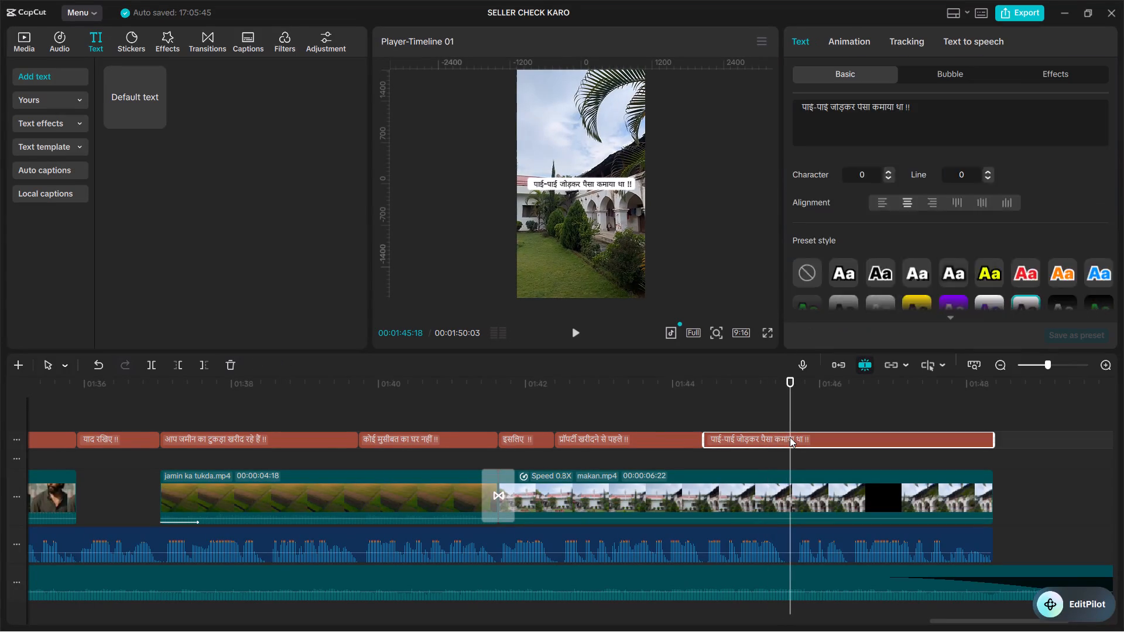
Split the final "पाई-पाई जोड़कर पैसा कमाया था !!" caption at 00:01:45:18.
{"action": "key", "text": "ctrl+b"}
Replace the text of the first half of the split caption with "प्रॉपर्टी नहीं", reusing previously copied words.
{"action": "left_click", "coordinate": [775, 412]}
{"action": "left_click", "coordinate": [765, 439]}
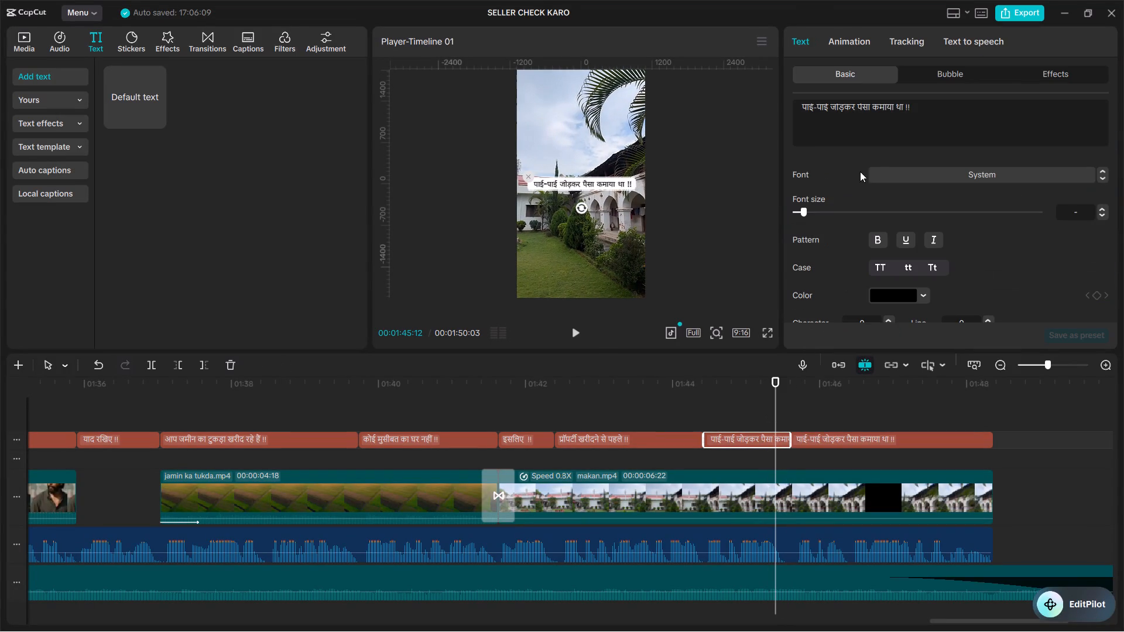
{"action": "left_click_drag", "start_coordinate": [928, 113], "coordinate": [731, 119]}
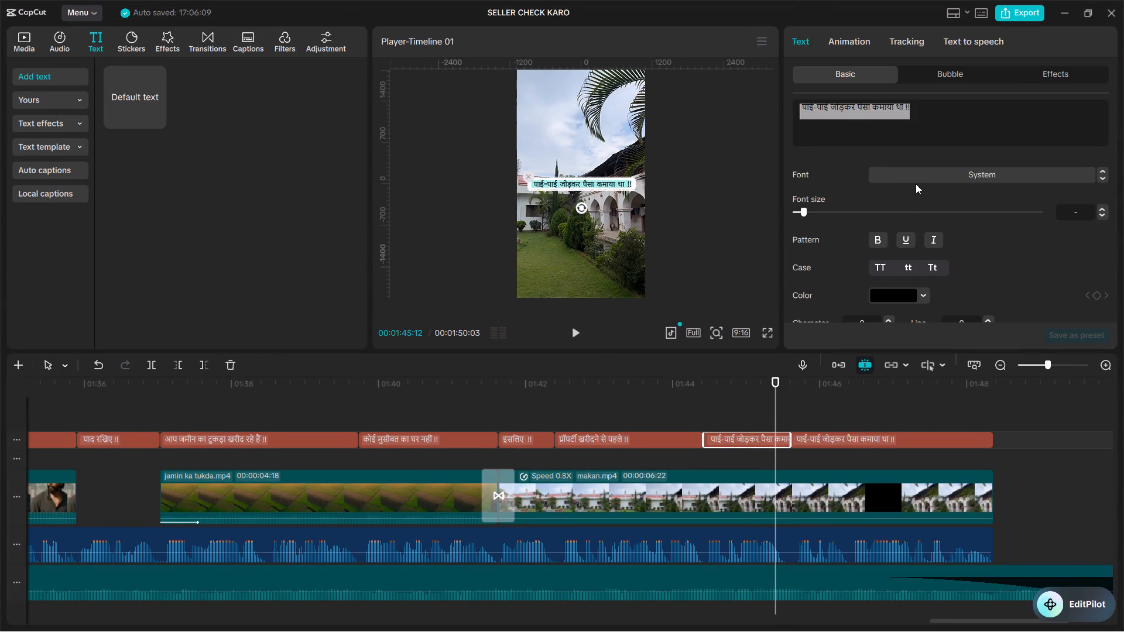
{"action": "key", "text": "ctrl+v"}
{"action": "left_click", "coordinate": [799, 108]}
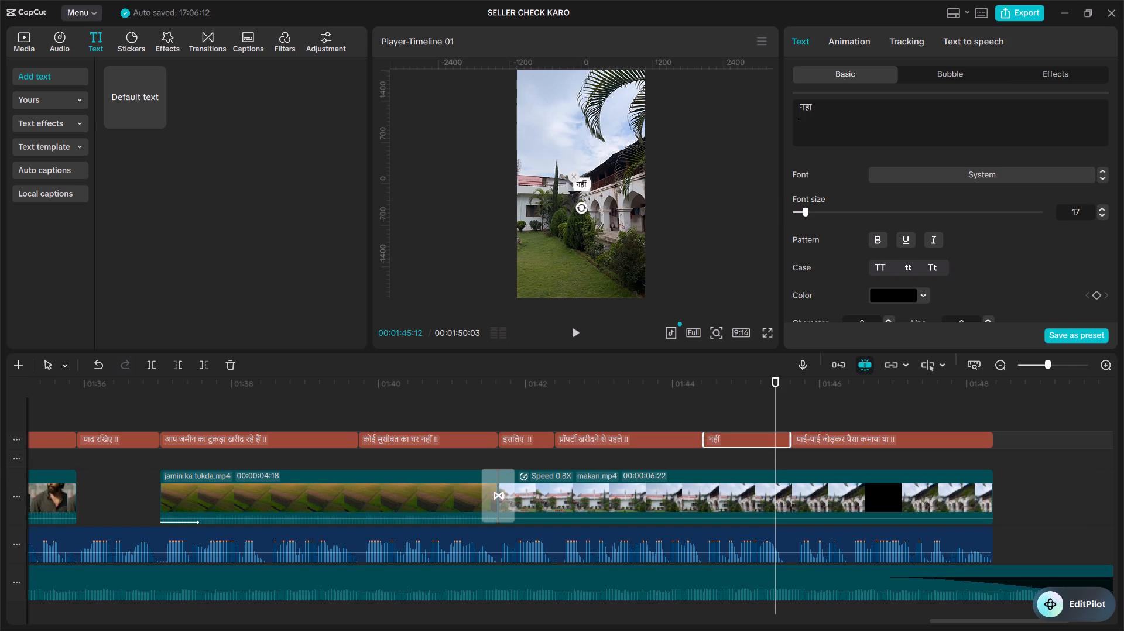
{"action": "key", "text": "super+v"}
{"action": "left_click", "coordinate": [355, 309]}
{"action": "key", "text": "ctrl+v"}
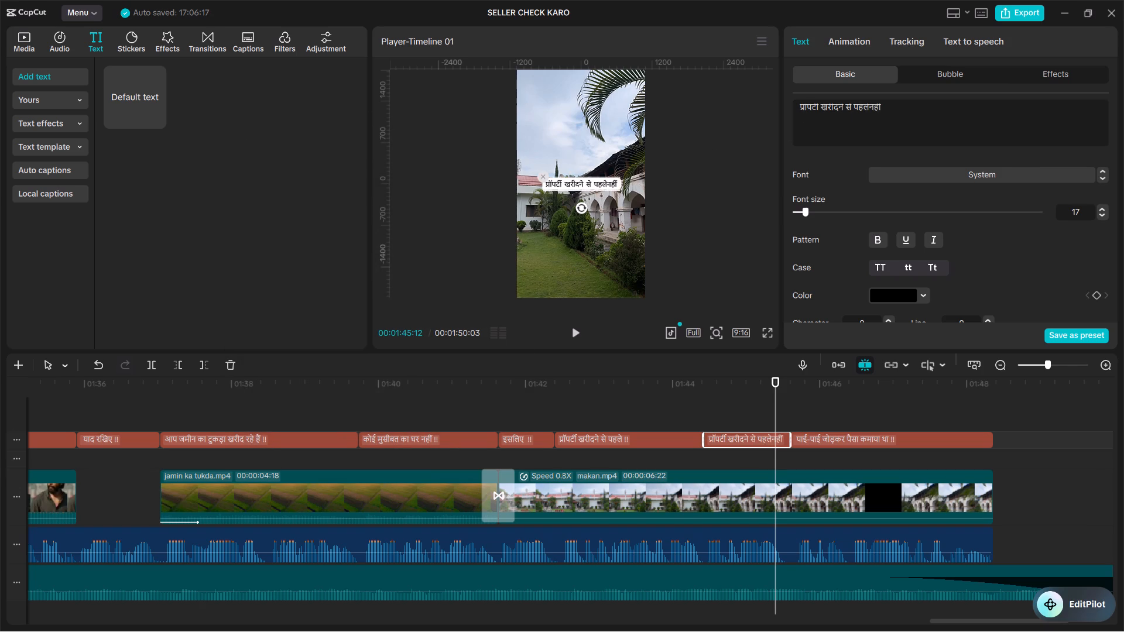
{"action": "left_click_drag", "start_coordinate": [818, 105], "coordinate": [859, 117]}
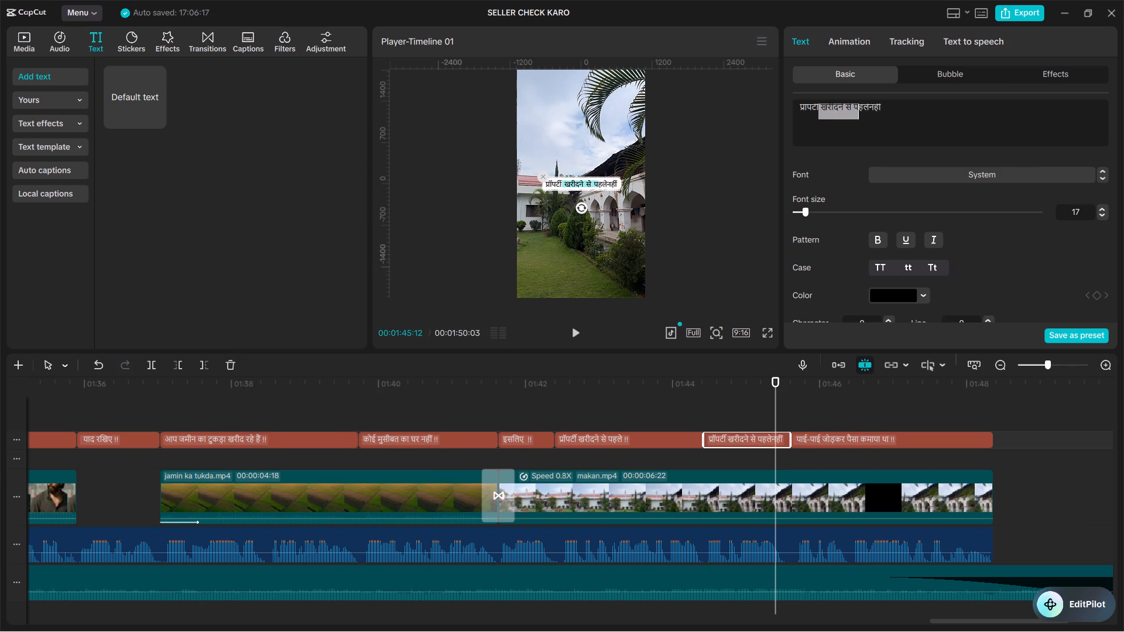
{"action": "left_click_drag", "start_coordinate": [859, 117], "coordinate": [868, 115]}
{"action": "key", "text": "BackSpace"}
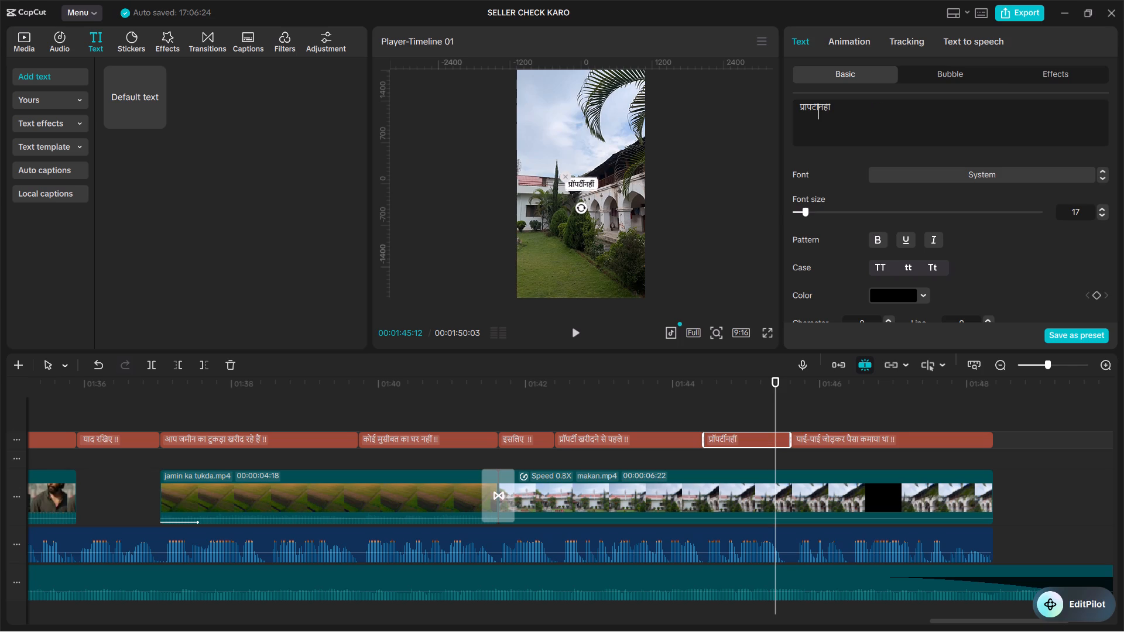
{"action": "key", "text": "space"}
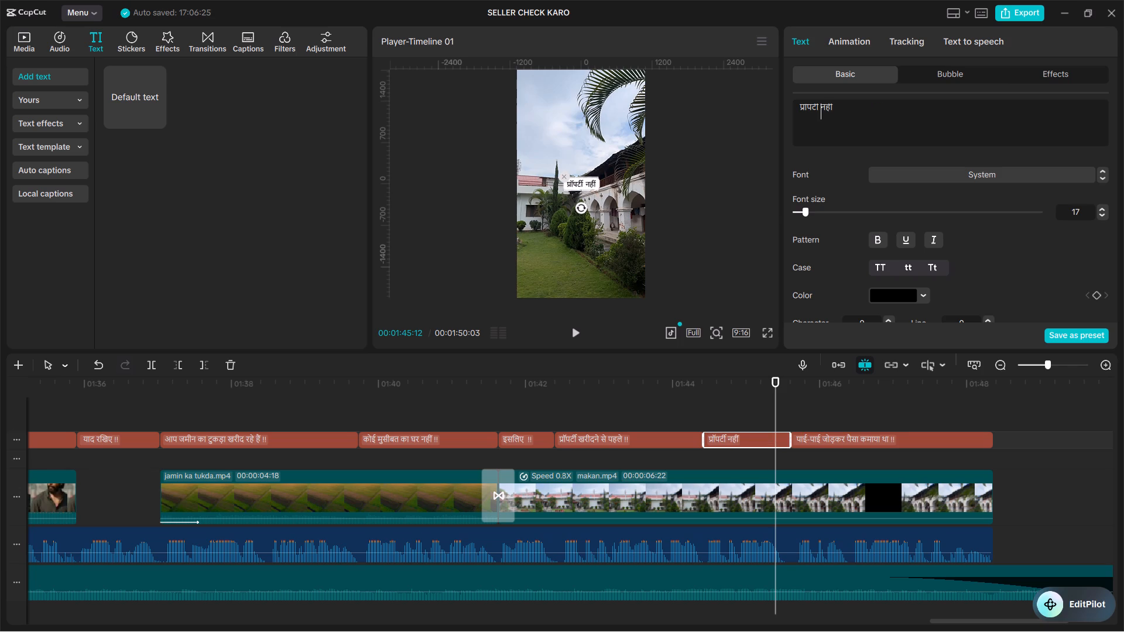
Play through the "प्रॉपर्टी नहीं" caption to check its timing and append " !!" to its text.
{"action": "left_click", "coordinate": [701, 409]}
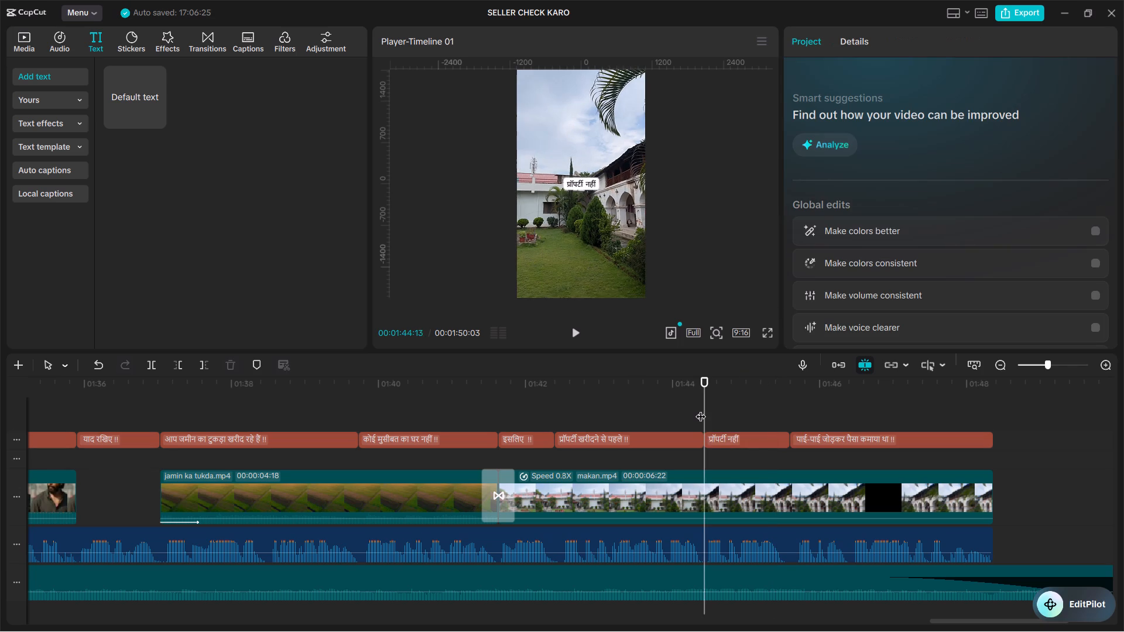
{"action": "key", "text": "space"}
{"action": "key", "text": "space"}
{"action": "left_click", "coordinate": [769, 436]}
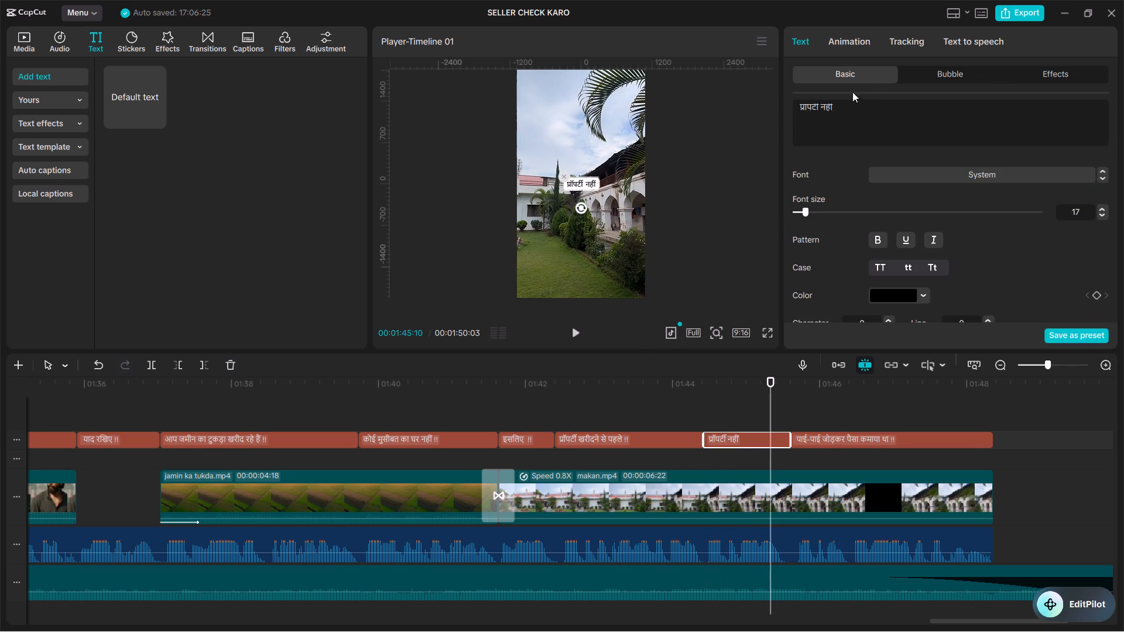
{"action": "left_click", "coordinate": [848, 103]}
{"action": "left_click", "coordinate": [852, 114]}
{"action": "key", "text": "space"}
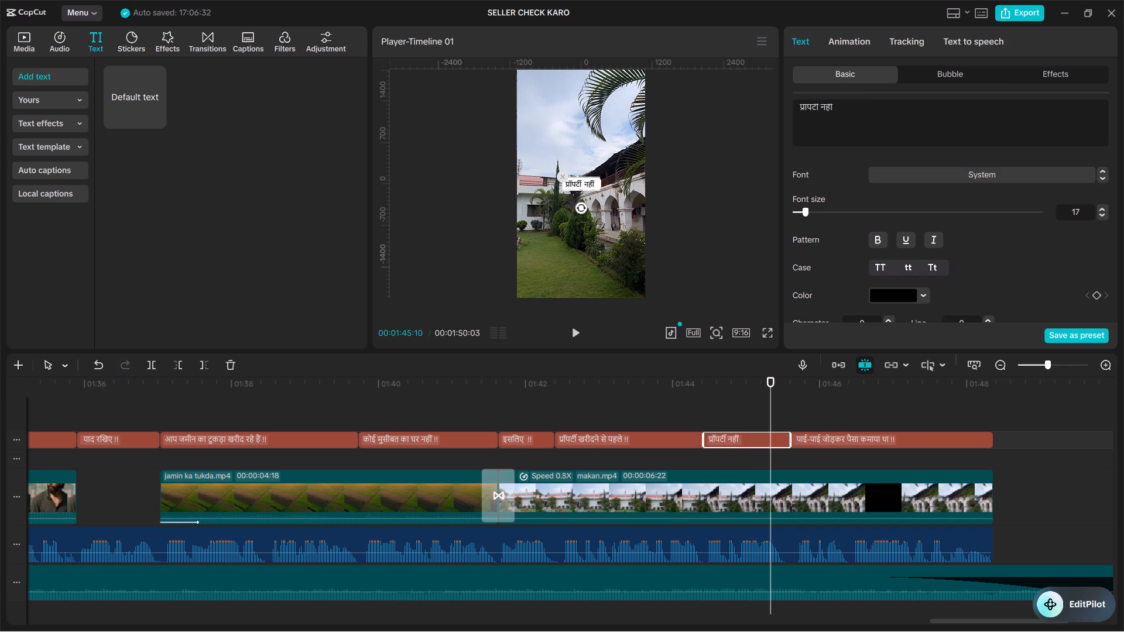
{"action": "type", "text": "!!"}
Set the font size of only the "!!" in the "प्रॉपर्टी नहीं !!" caption to 13.
{"action": "double_click", "coordinate": [838, 108]}
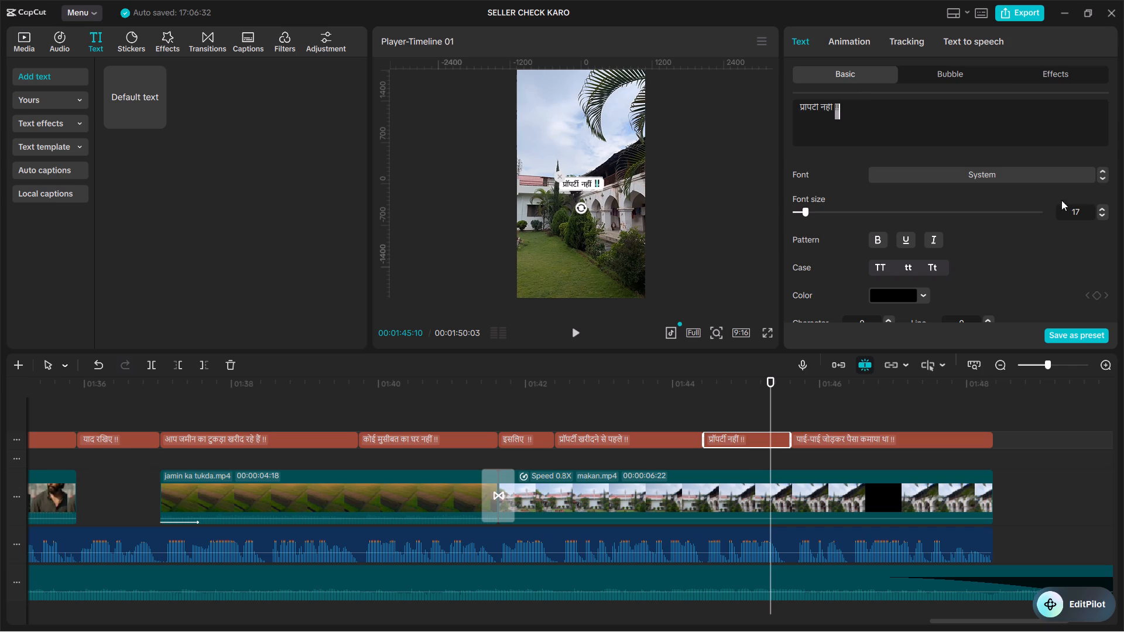
{"action": "triple_click", "coordinate": [1104, 215]}
{"action": "left_click", "coordinate": [1104, 215]}
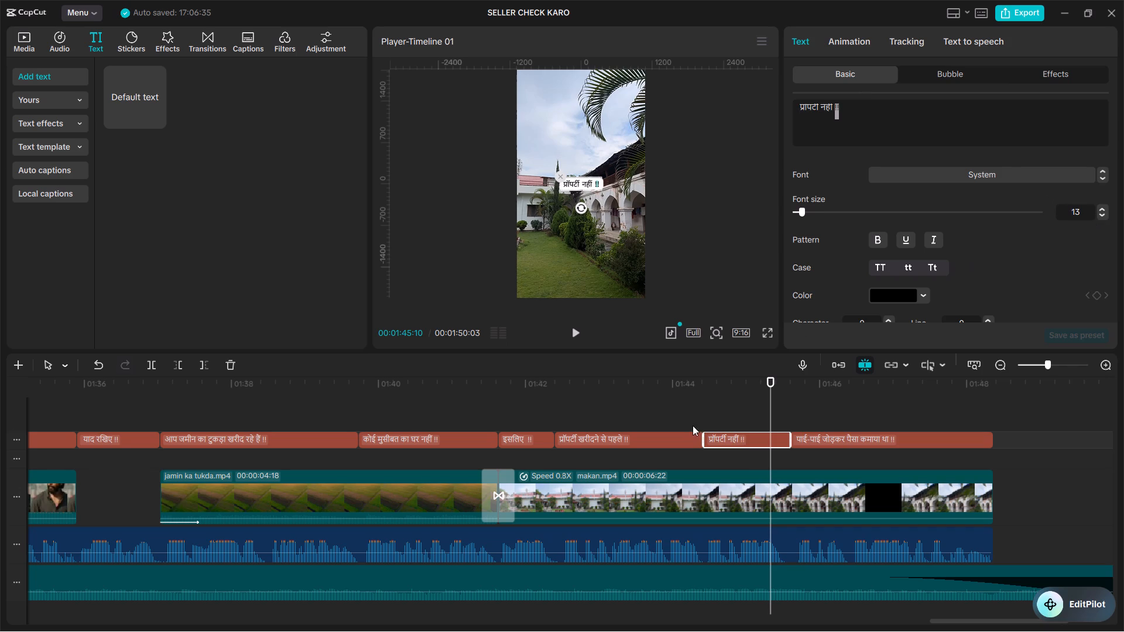
Play from the "प्रॉपर्टी खरीदने से पहले !!" caption into the "प्रॉपर्टी नहीं !!" caption to check wording and timing against the speech.
{"action": "left_click", "coordinate": [674, 414]}
{"action": "key", "text": "space"}
{"action": "left_click", "coordinate": [675, 403]}
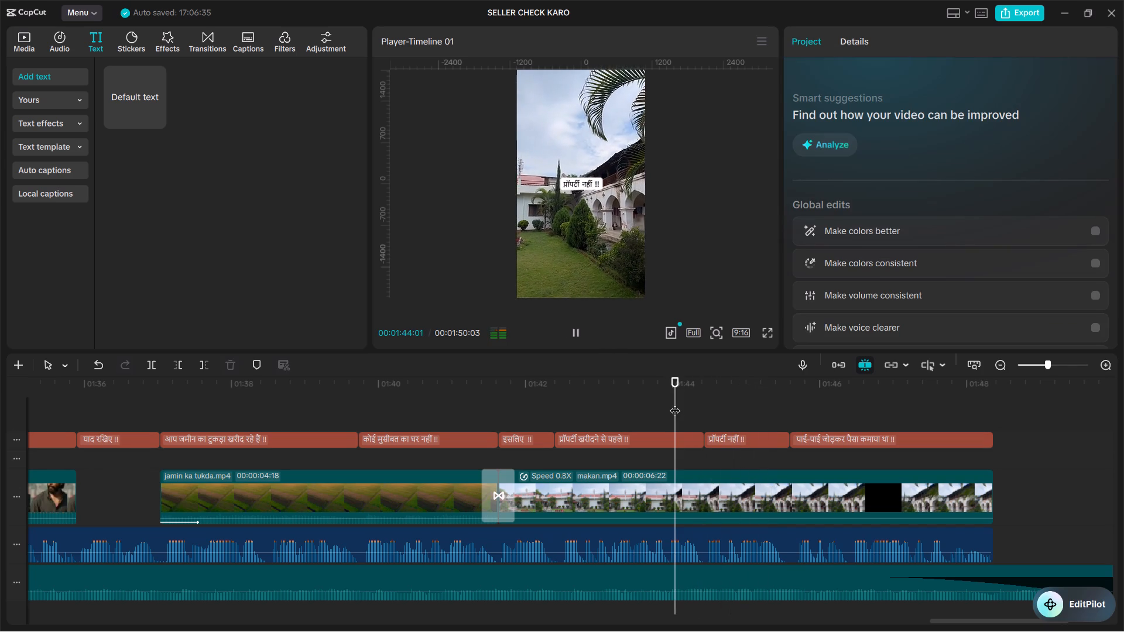
{"action": "key", "text": "space"}
{"action": "left_click", "coordinate": [628, 412]}
{"action": "key", "text": "space"}
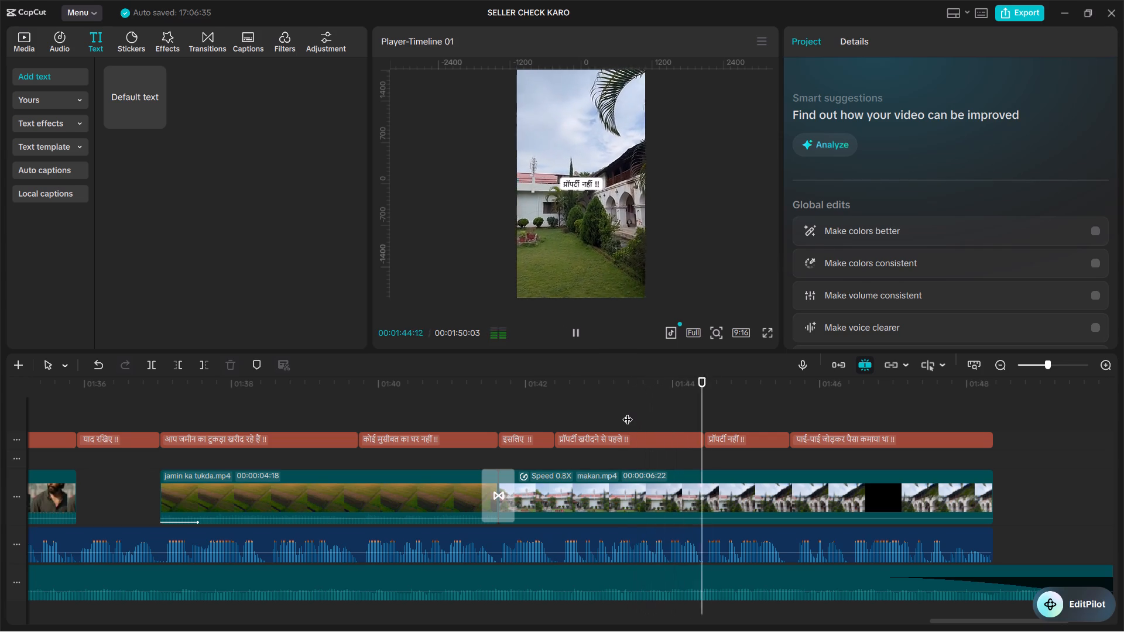
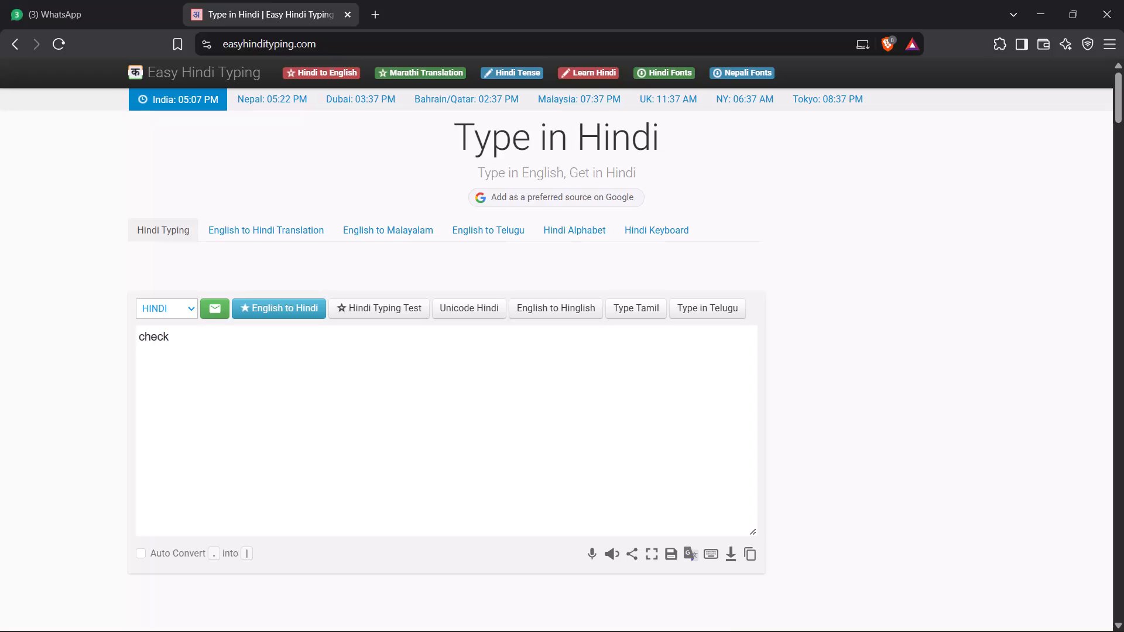
Complete the Hindi phrase as "चेक कीजीए", using the कीजीए spelling variant, and copy the whole phrase.
{"action": "type", "text": "kijie"}
{"action": "key", "text": "Return"}
{"action": "left_click", "coordinate": [203, 340]}
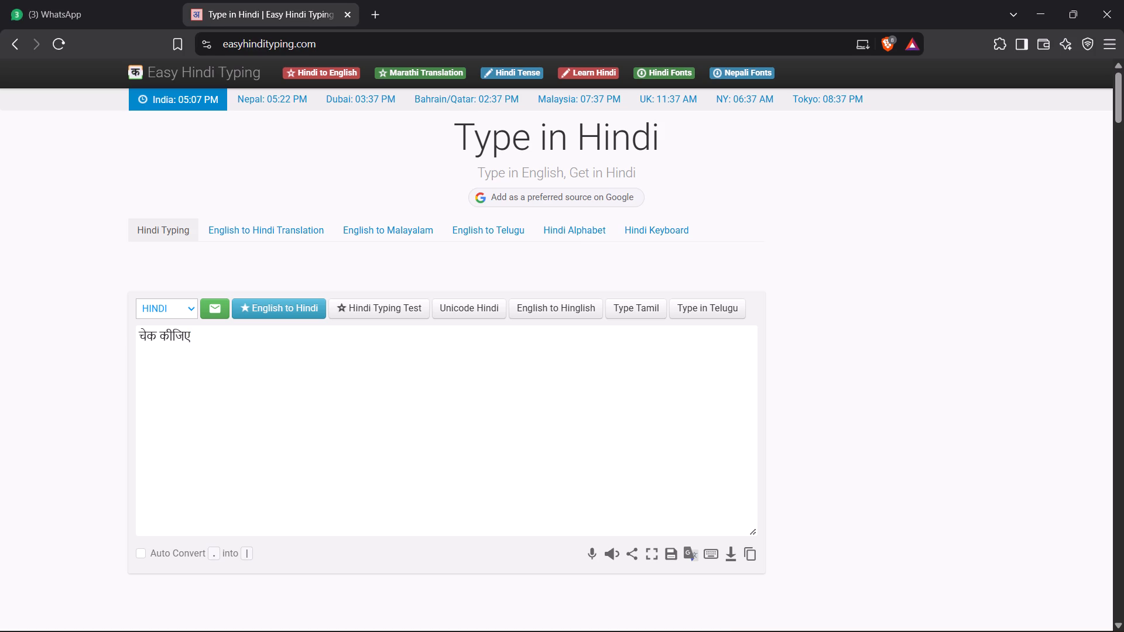
{"action": "left_click", "coordinate": [172, 331]}
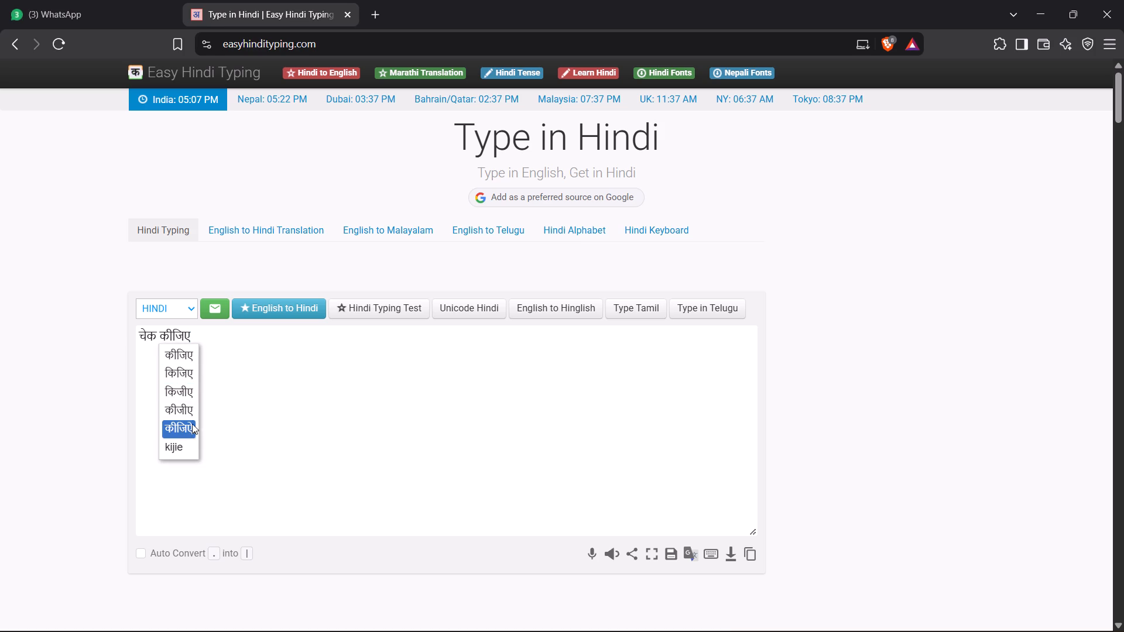
{"action": "left_click", "coordinate": [193, 409]}
{"action": "left_click_drag", "start_coordinate": [205, 341], "coordinate": [138, 331]}
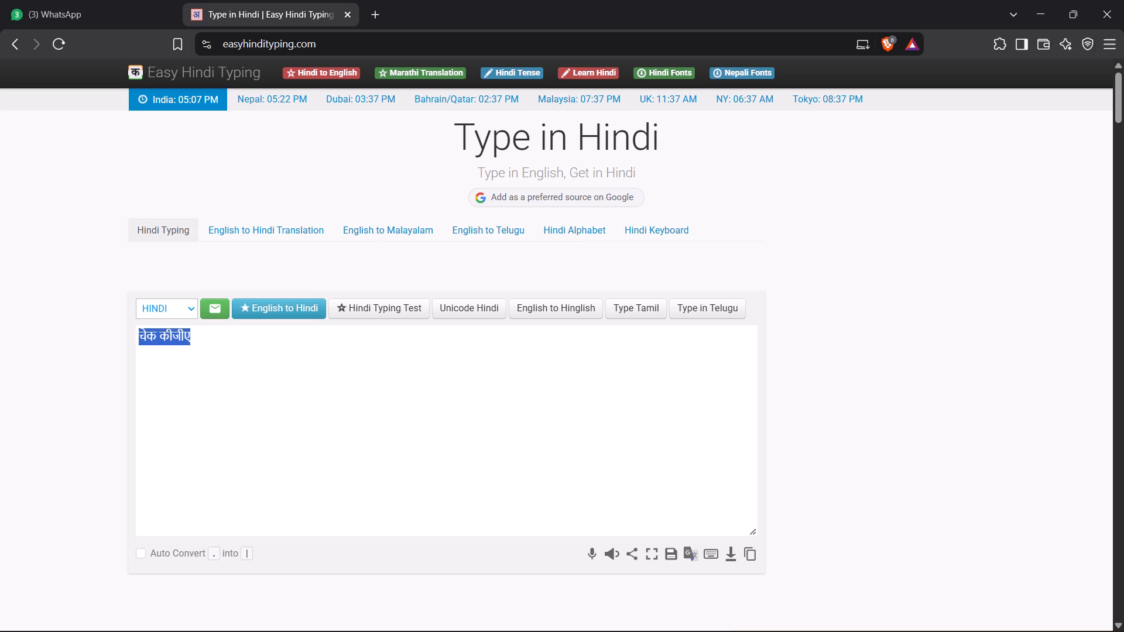
{"action": "right_click", "coordinate": [152, 336]}
{"action": "left_click", "coordinate": [204, 83]}
Back in CapCut, replace the text of the last caption with "प्रॉपर्टी", cut down from the previously copied "प्रॉपर्टी खरीदने से पहले".
{"action": "key", "text": "alt+Tab"}
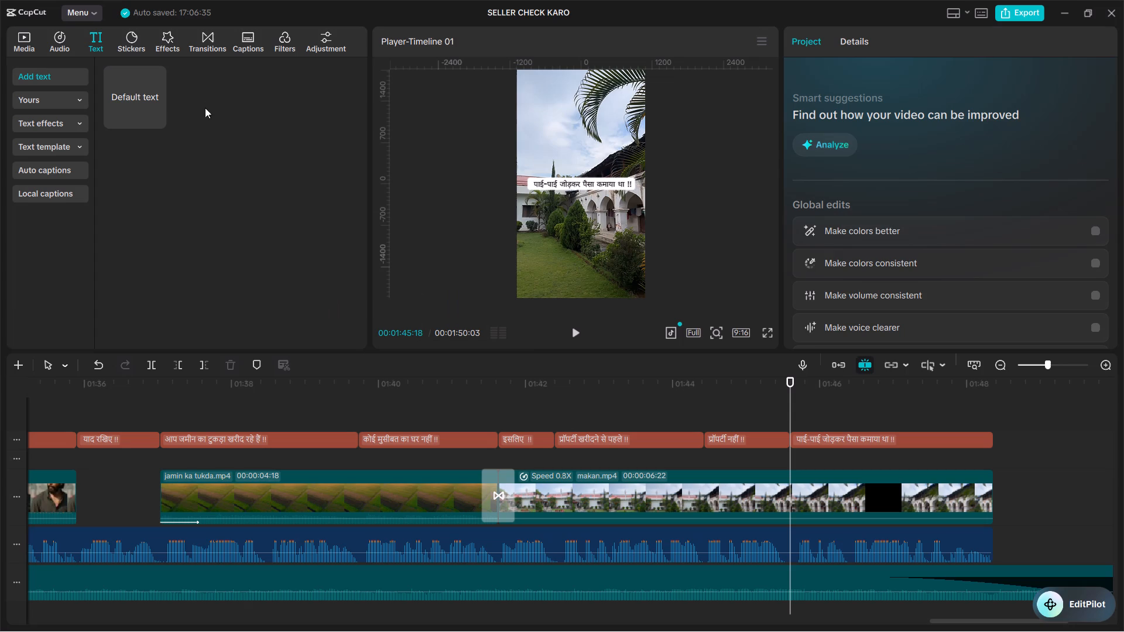
{"action": "key", "text": "space"}
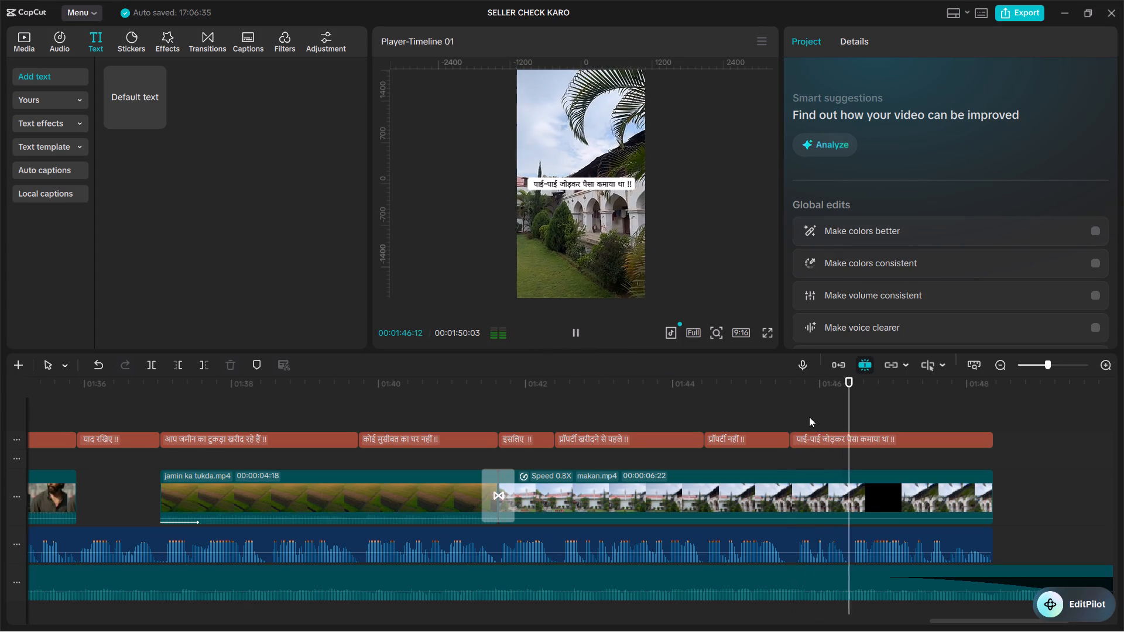
{"action": "left_click", "coordinate": [790, 410]}
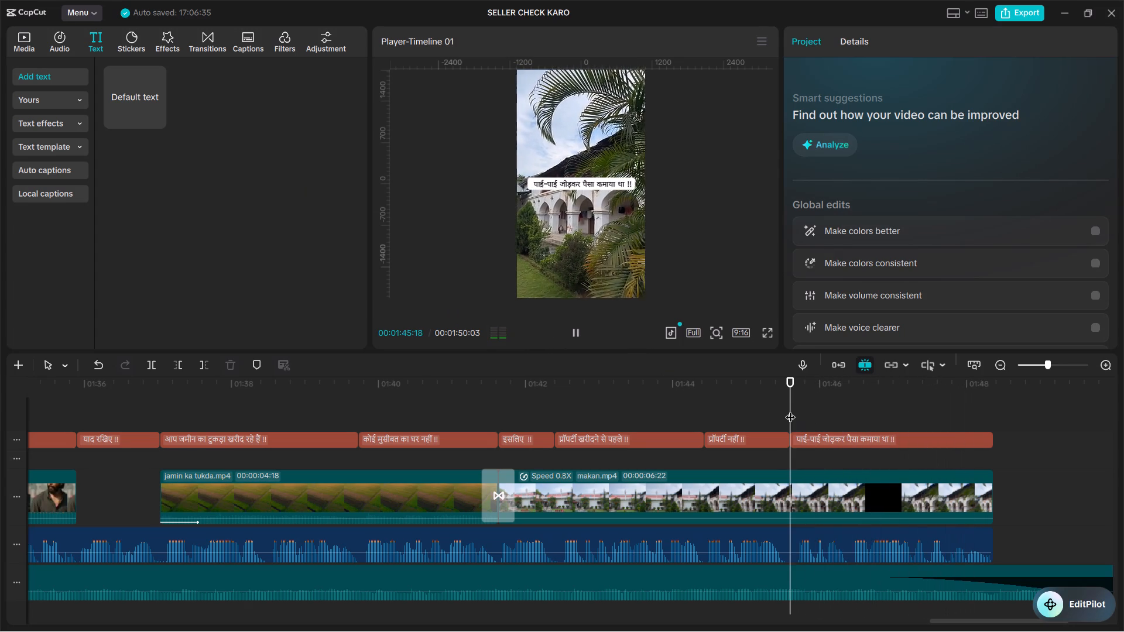
{"action": "left_click", "coordinate": [809, 438]}
{"action": "left_click_drag", "start_coordinate": [924, 109], "coordinate": [924, 108]}
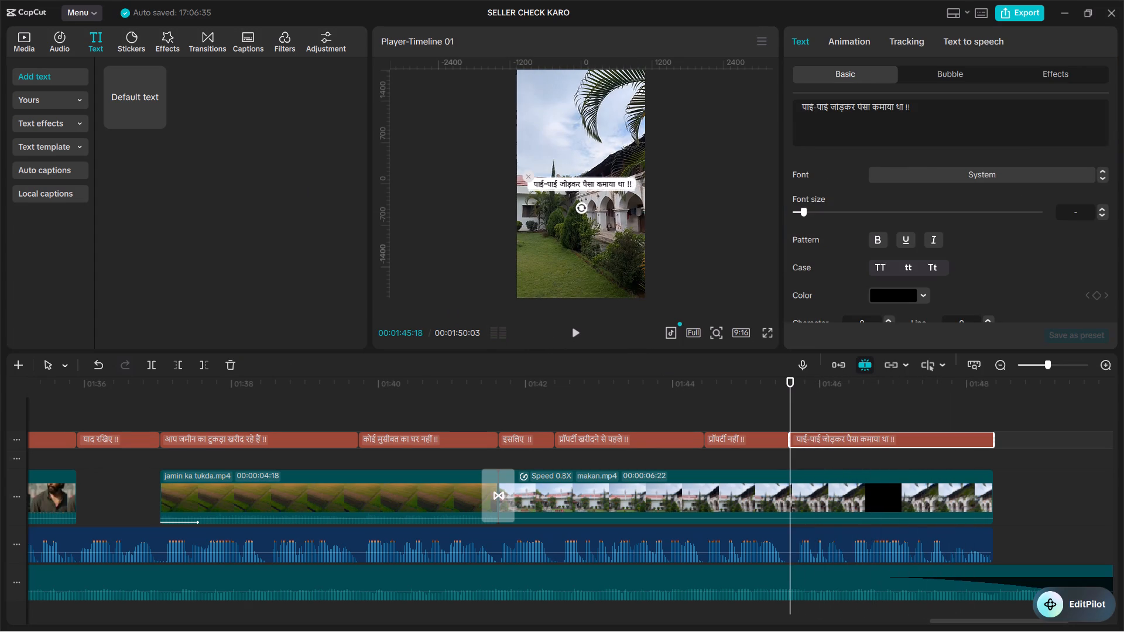
{"action": "left_click_drag", "start_coordinate": [924, 108], "coordinate": [728, 101]}
{"action": "key", "text": "super+v"}
{"action": "key", "text": "super+b"}
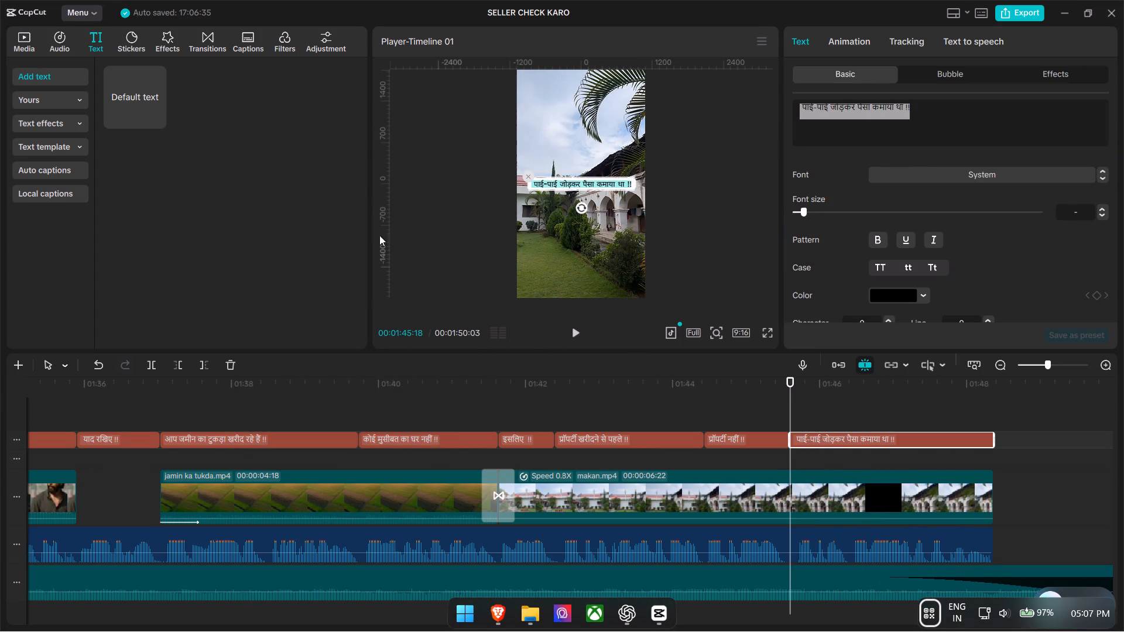
{"action": "key", "text": "super+v"}
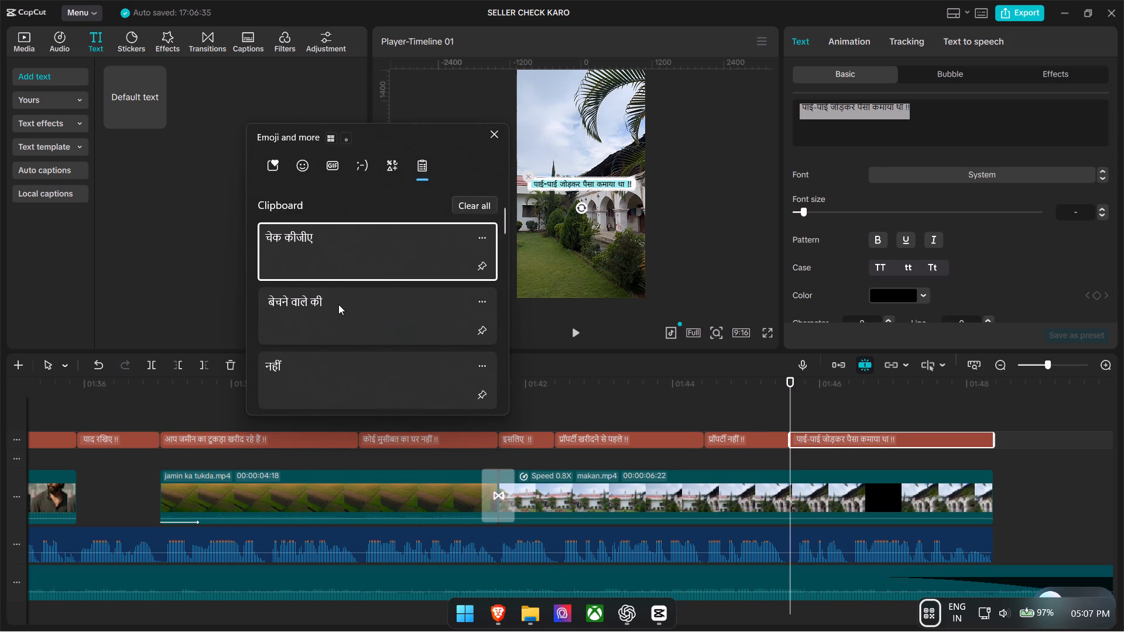
{"action": "scroll", "coordinate": [338, 304], "scroll_direction": "down", "scroll_amount": 2}
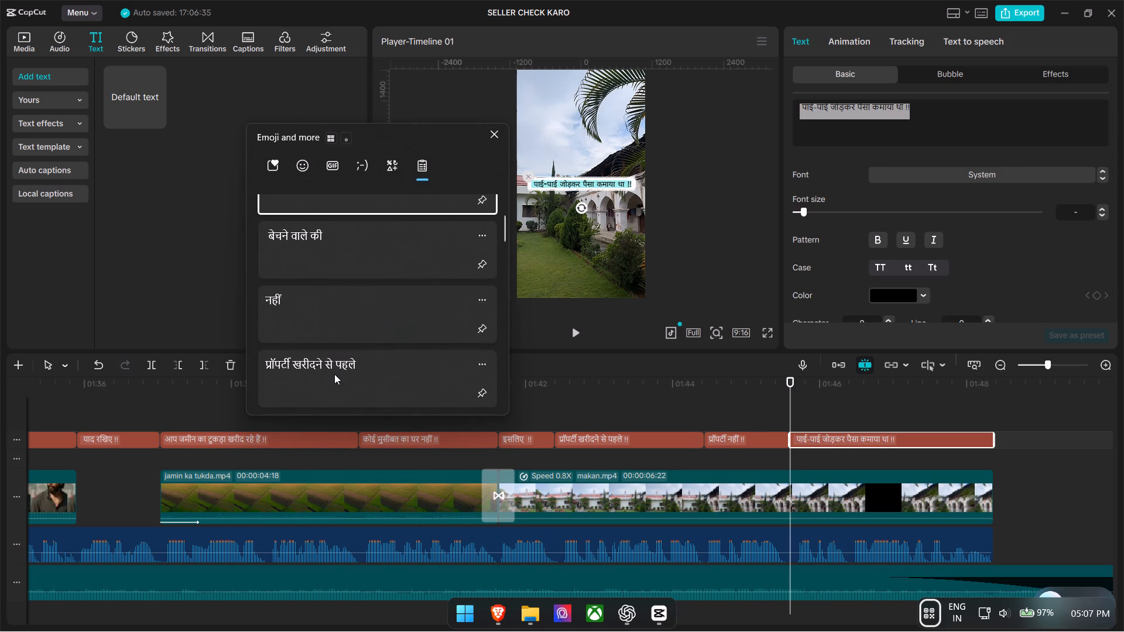
{"action": "left_click", "coordinate": [334, 374]}
{"action": "key", "text": "ctrl+v"}
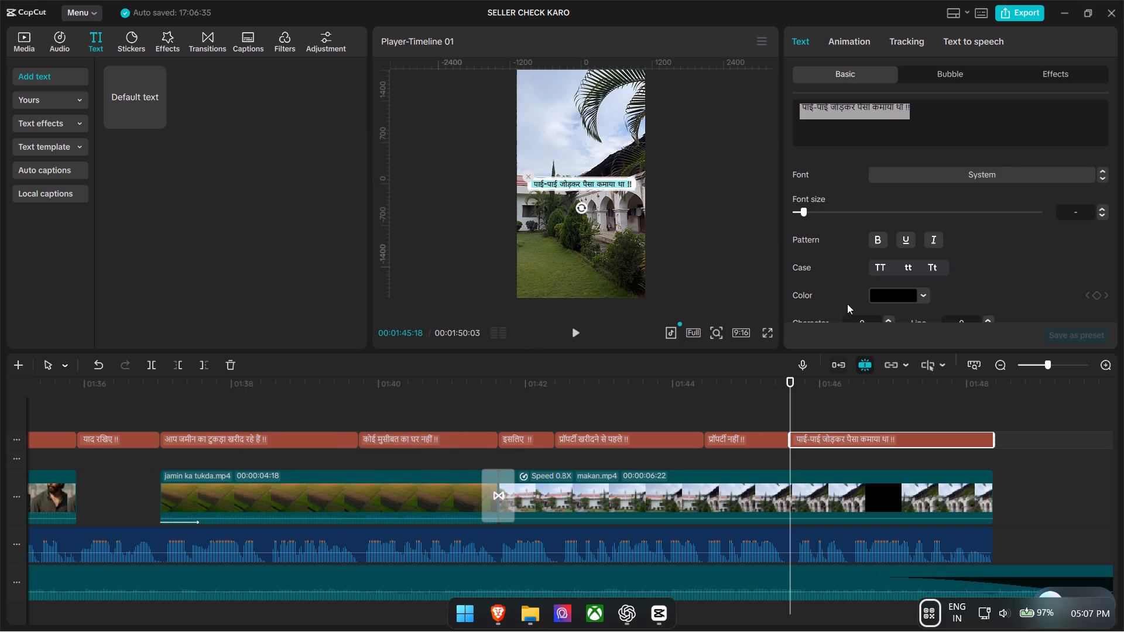
{"action": "left_click", "coordinate": [919, 126]}
{"action": "left_click_drag", "start_coordinate": [919, 109], "coordinate": [804, 109]}
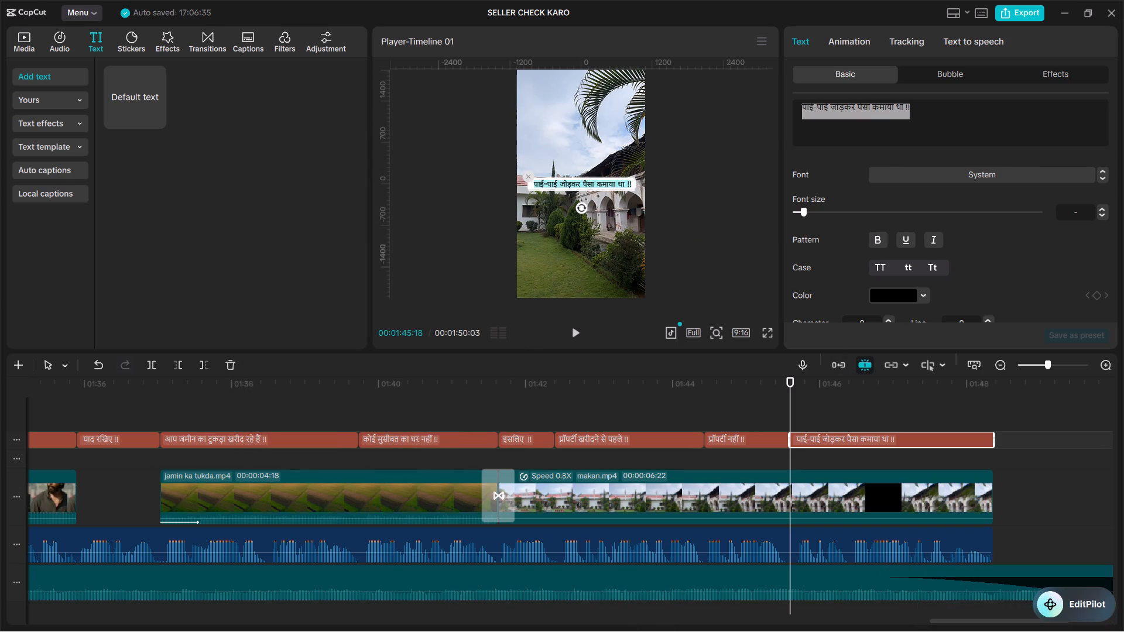
{"action": "key", "text": "super+v"}
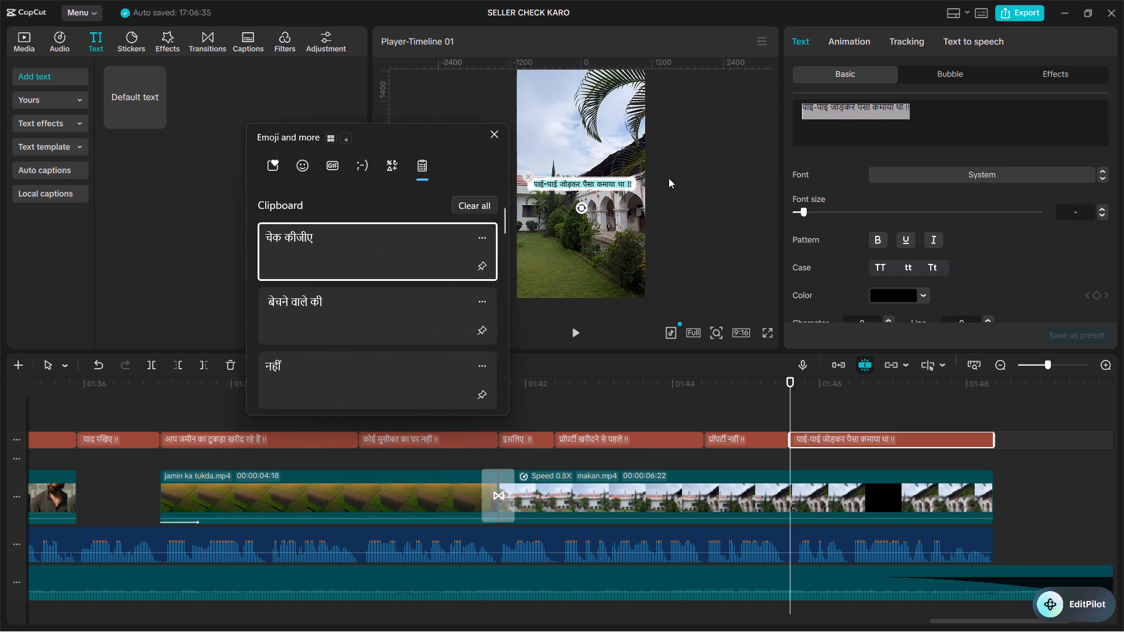
{"action": "scroll", "coordinate": [357, 367], "scroll_direction": "down", "scroll_amount": 2}
{"action": "left_click", "coordinate": [356, 367]}
{"action": "key", "text": "ctrl+v"}
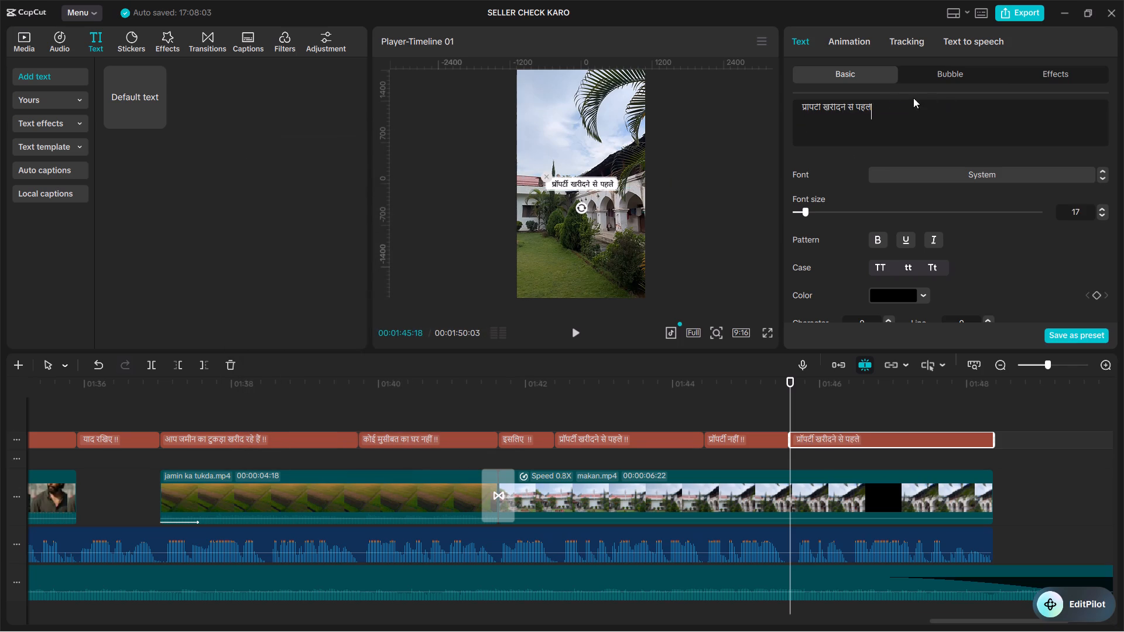
{"action": "left_click_drag", "start_coordinate": [889, 99], "coordinate": [848, 105]}
{"action": "left_click_drag", "start_coordinate": [880, 107], "coordinate": [823, 105]}
{"action": "key", "text": "BackSpace"}
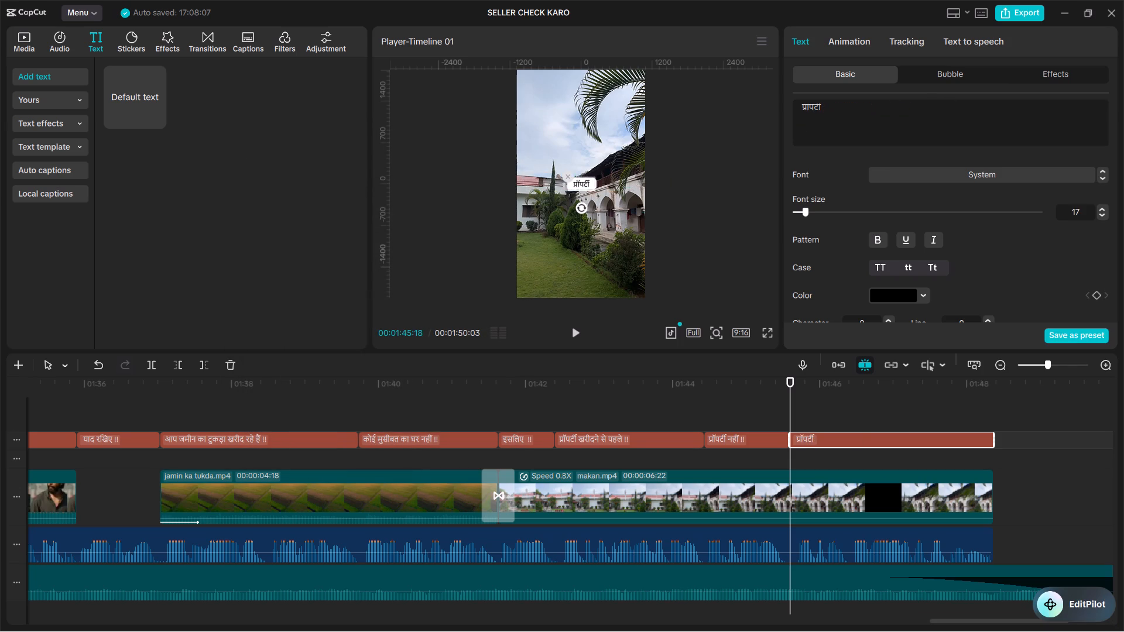
Append "बेचने वाले" to the last caption from the copied phrase "बेचने वाले की", removing the final "की".
{"action": "key", "text": "super+v"}
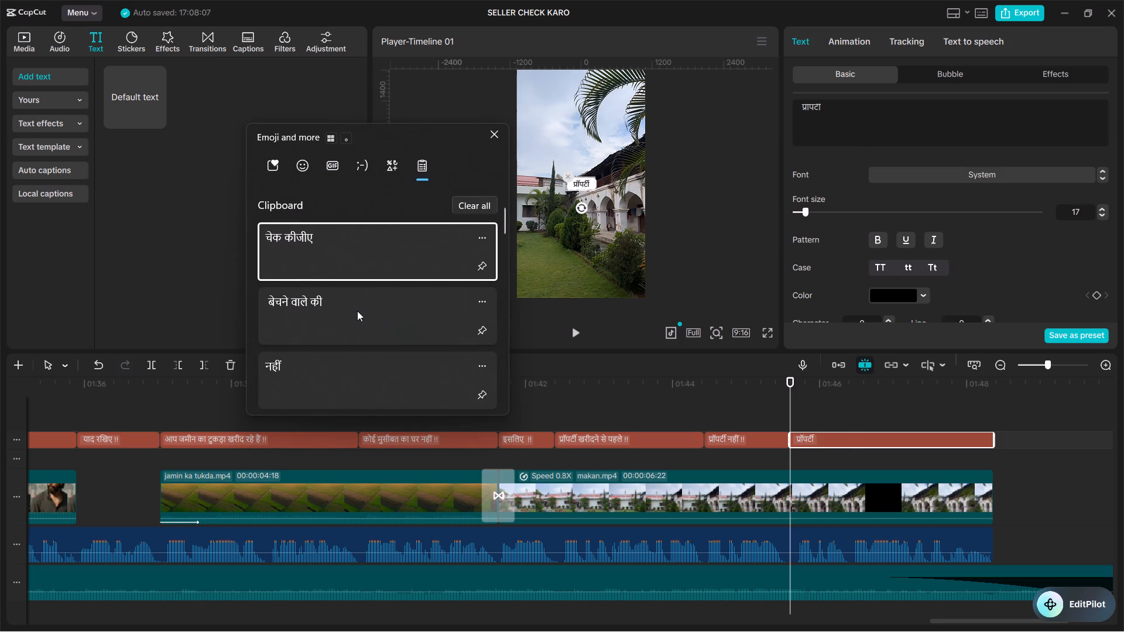
{"action": "left_click", "coordinate": [357, 311]}
{"action": "key", "text": "ctrl+v"}
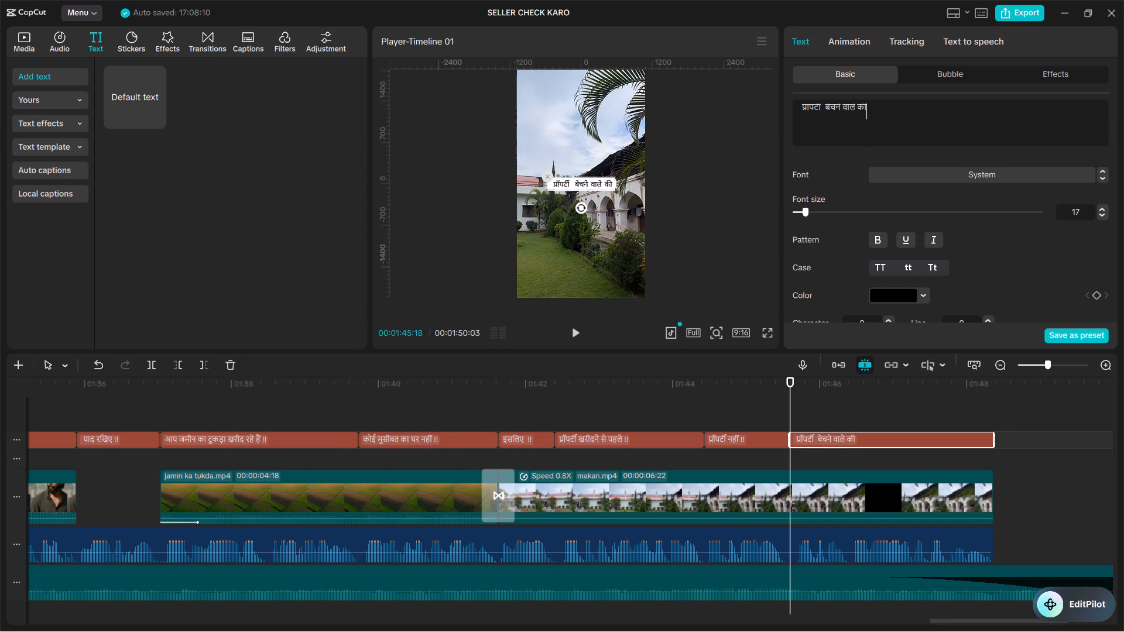
{"action": "left_click_drag", "start_coordinate": [872, 110], "coordinate": [859, 102]}
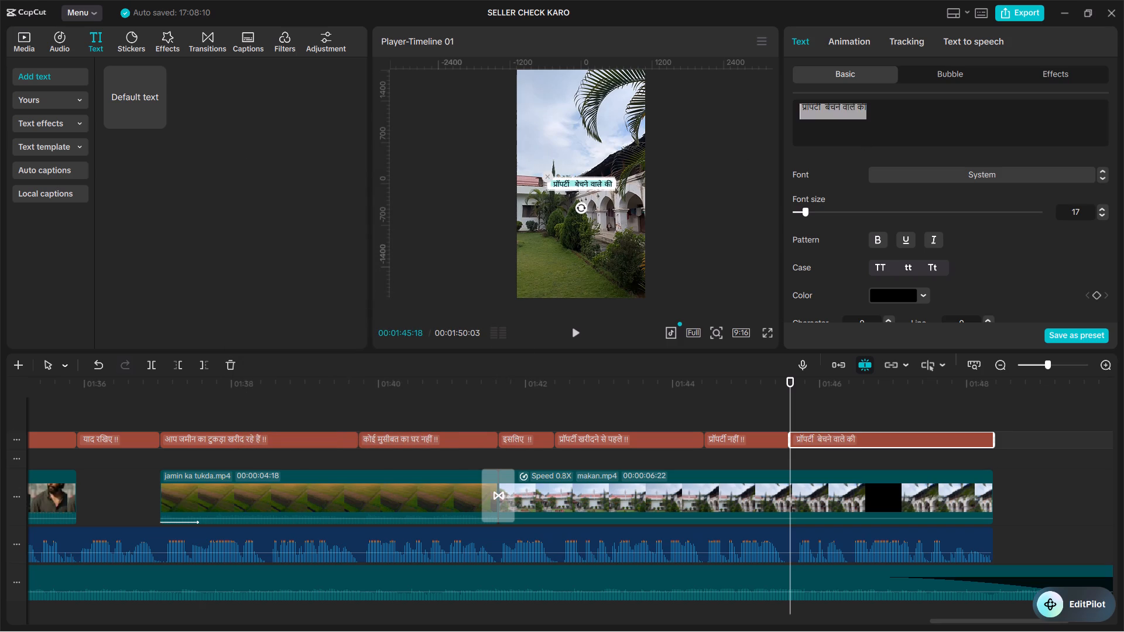
{"action": "left_click_drag", "start_coordinate": [859, 102], "coordinate": [859, 108]}
{"action": "key", "text": "BackSpace"}
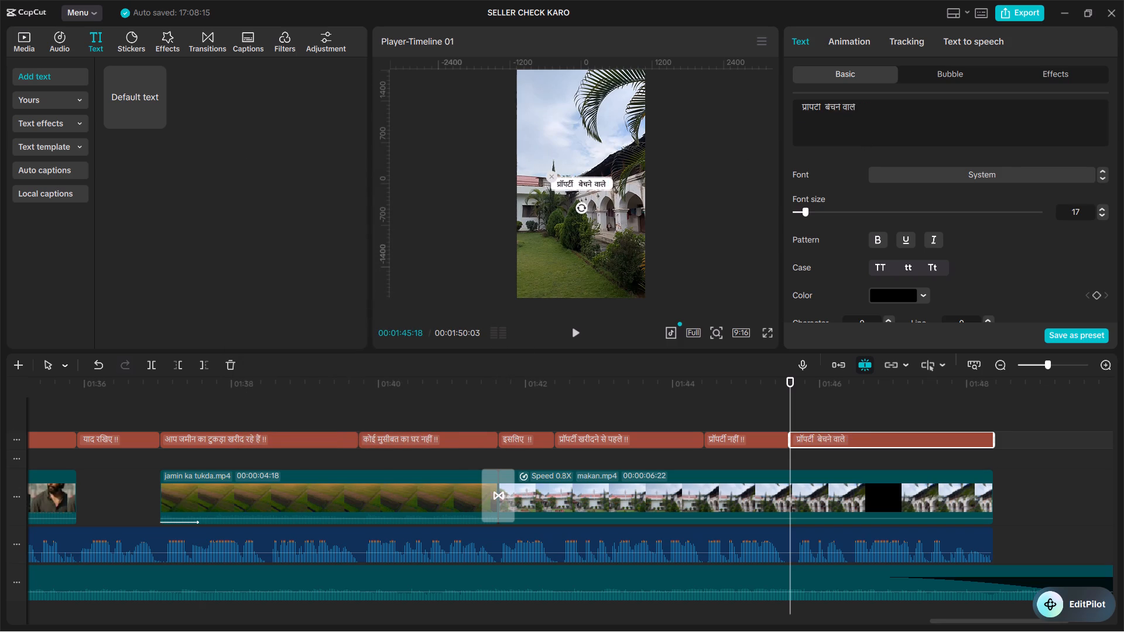
Convert "ko" to "को" on the Hindi typing page in Brave and add it to the end of the last caption in CapCut.
{"action": "key", "text": "alt+Tab"}
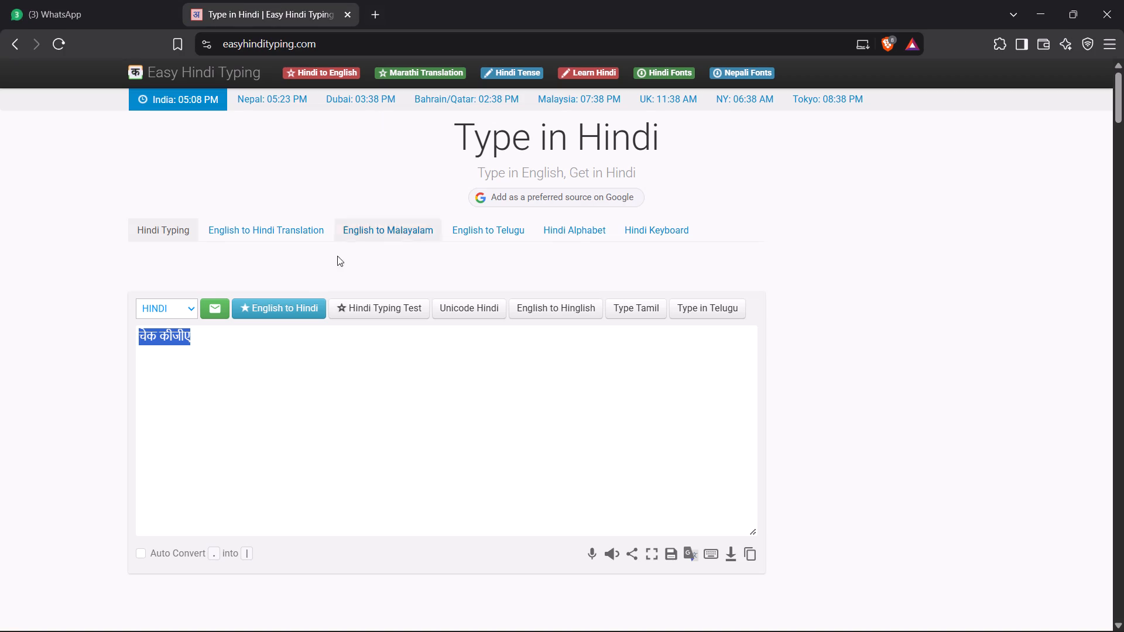
{"action": "type", "text": "ko"}
{"action": "key", "text": "Return"}
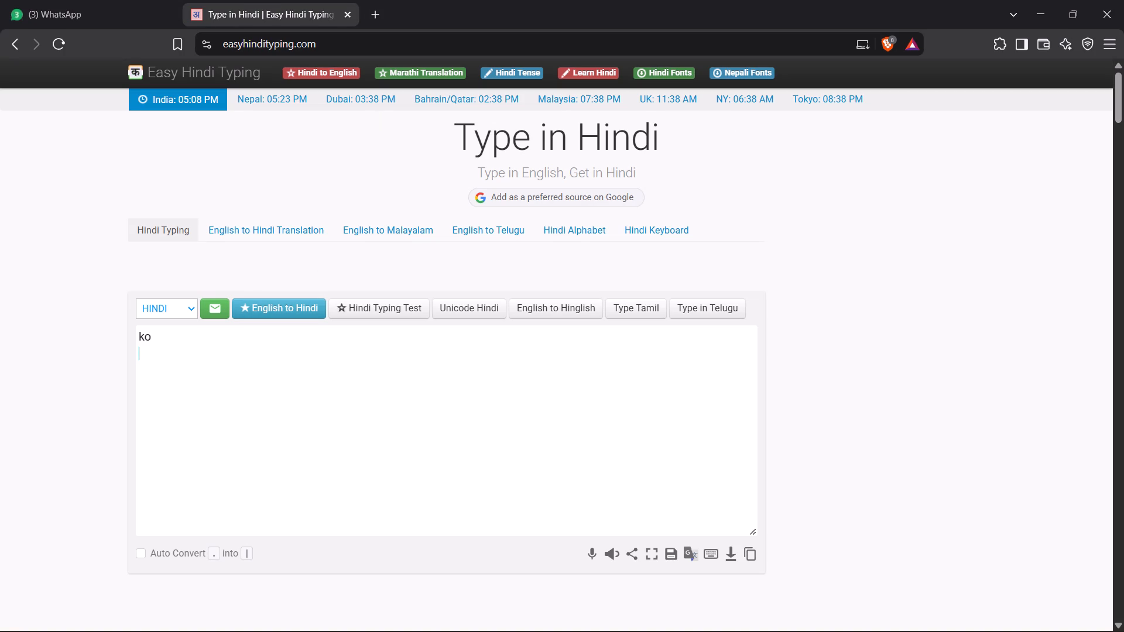
{"action": "left_click_drag", "start_coordinate": [154, 336], "coordinate": [130, 336]}
{"action": "right_click", "coordinate": [144, 335]}
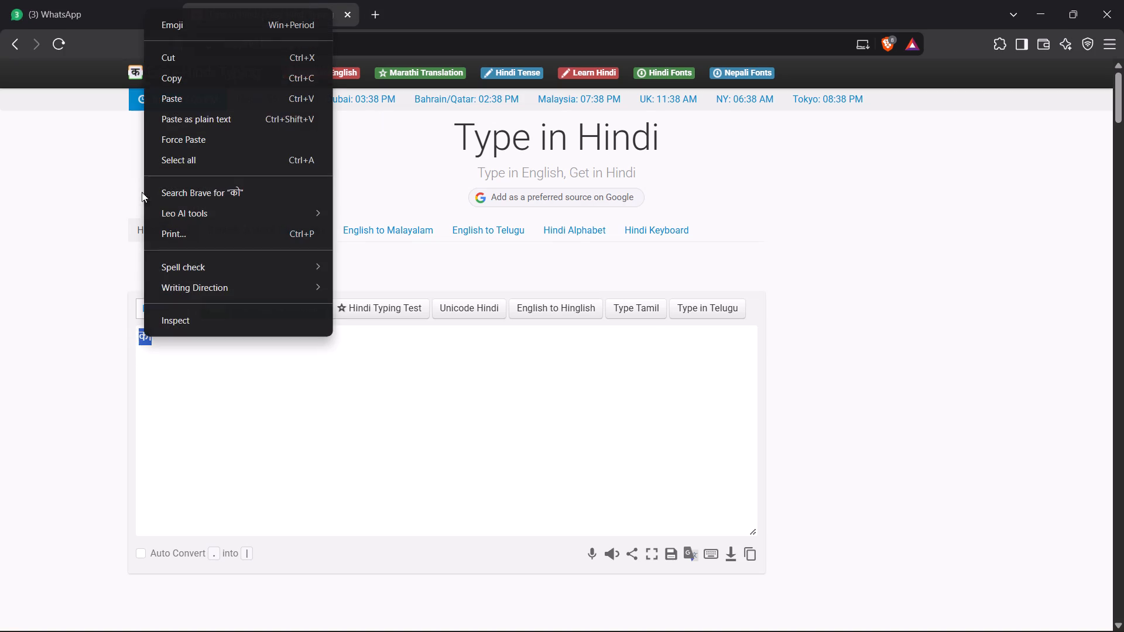
{"action": "left_click", "coordinate": [181, 78]}
{"action": "key", "text": "alt+Tab"}
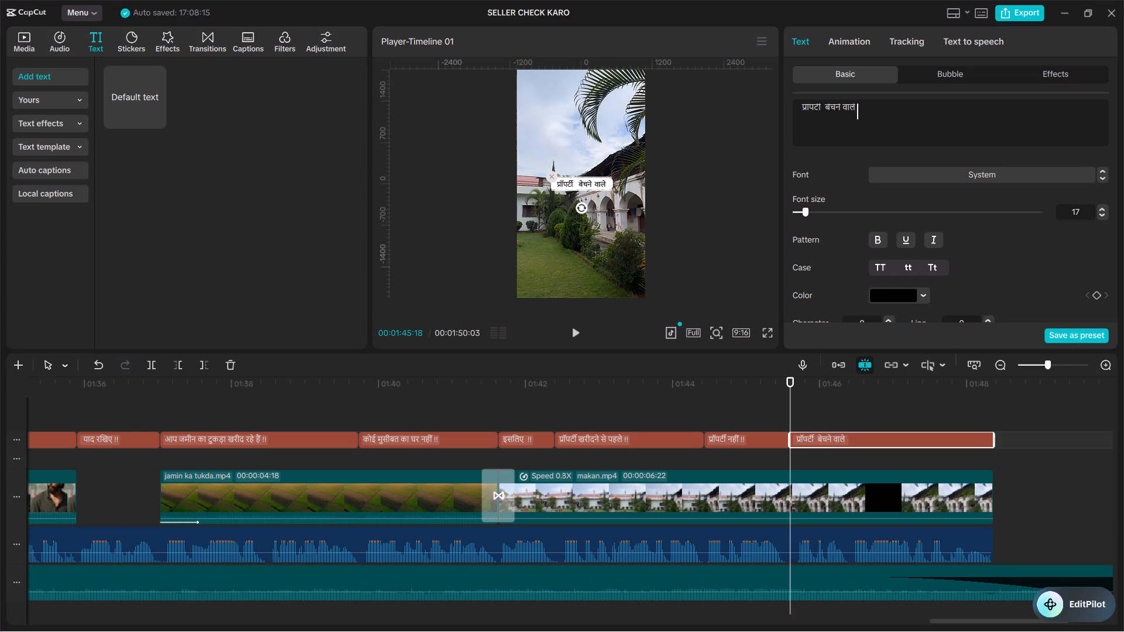
{"action": "key", "text": "ctrl+v"}
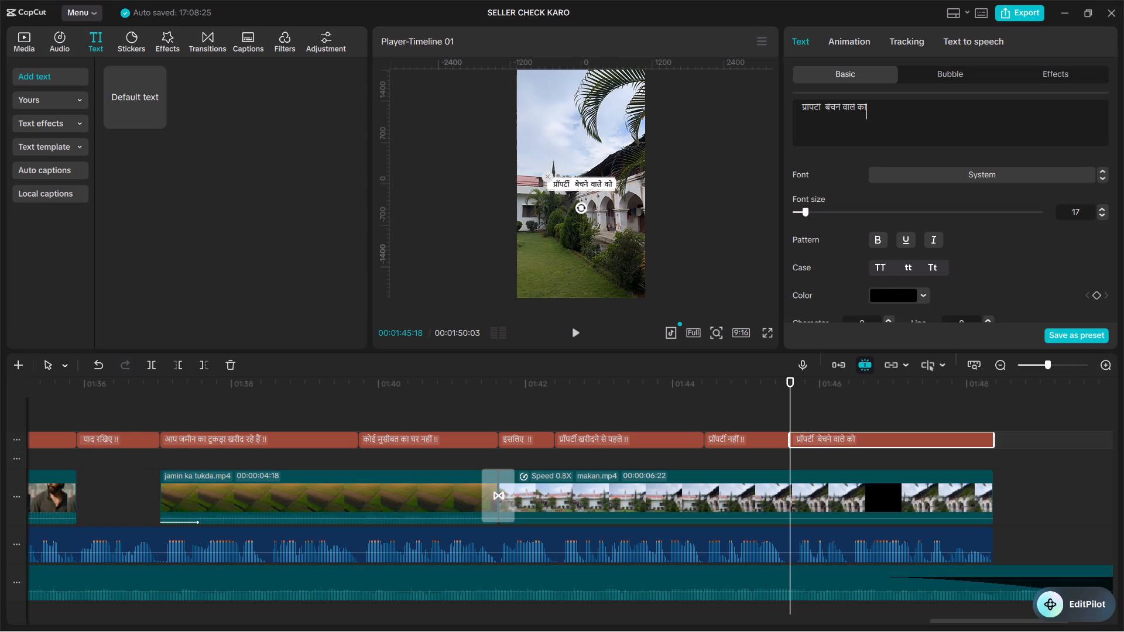
Append the previously copied "चेक कीजीए" after a space at the end of the last caption.
{"action": "key", "text": "space"}
{"action": "key", "text": "super+v"}
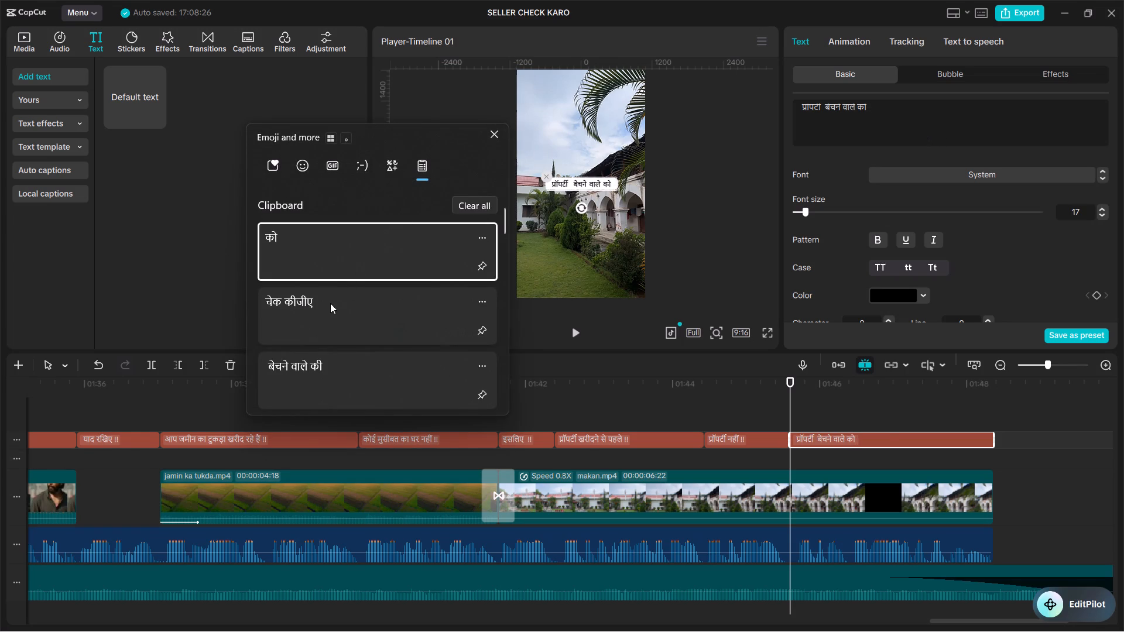
{"action": "left_click", "coordinate": [329, 305]}
{"action": "key", "text": "ctrl+v"}
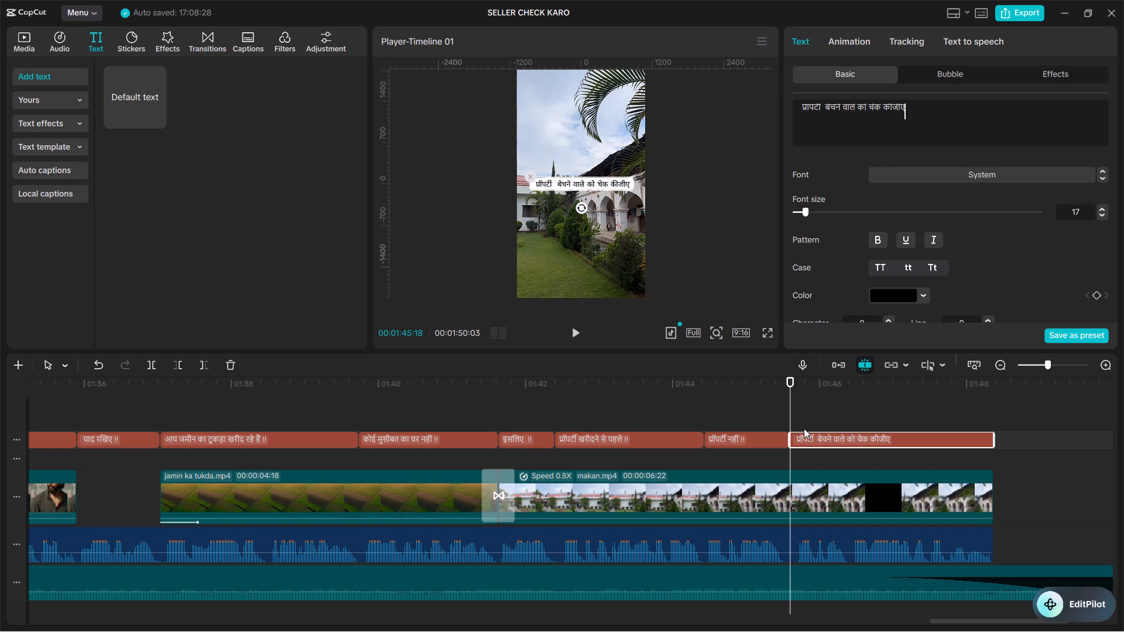
Play the "प्रॉपर्टी बेचने वाले को चेक कीजीए" caption through to its end to check wording and timing against the speech.
{"action": "left_click", "coordinate": [777, 414]}
{"action": "key", "text": "space"}
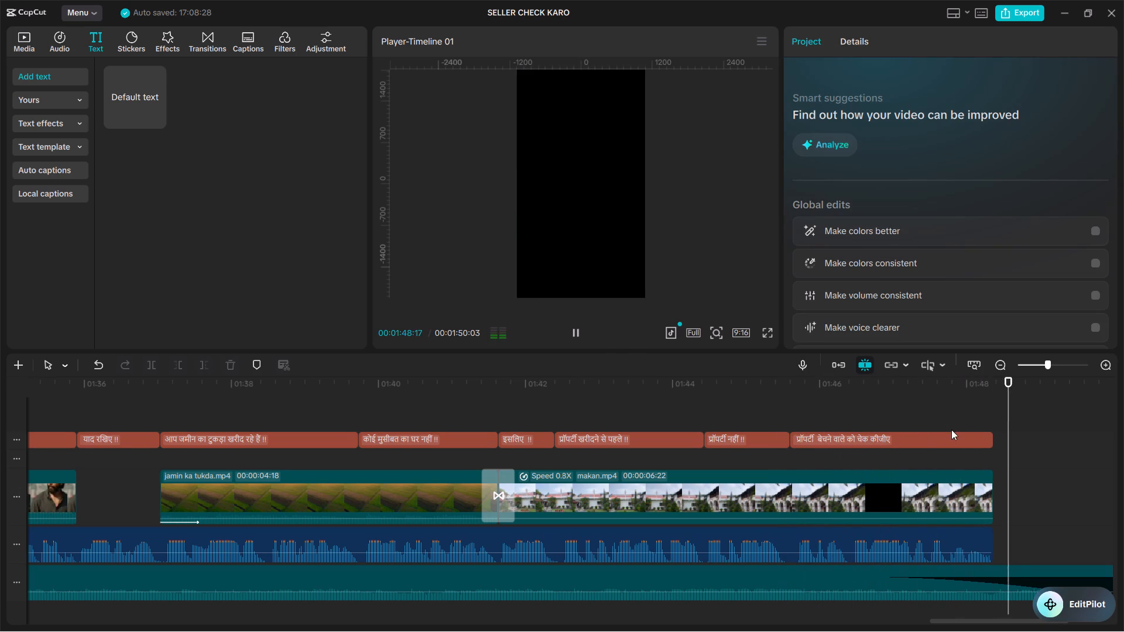
{"action": "key", "text": "space"}
{"action": "left_click", "coordinate": [975, 416]}
{"action": "left_click_drag", "start_coordinate": [975, 416], "coordinate": [991, 427]}
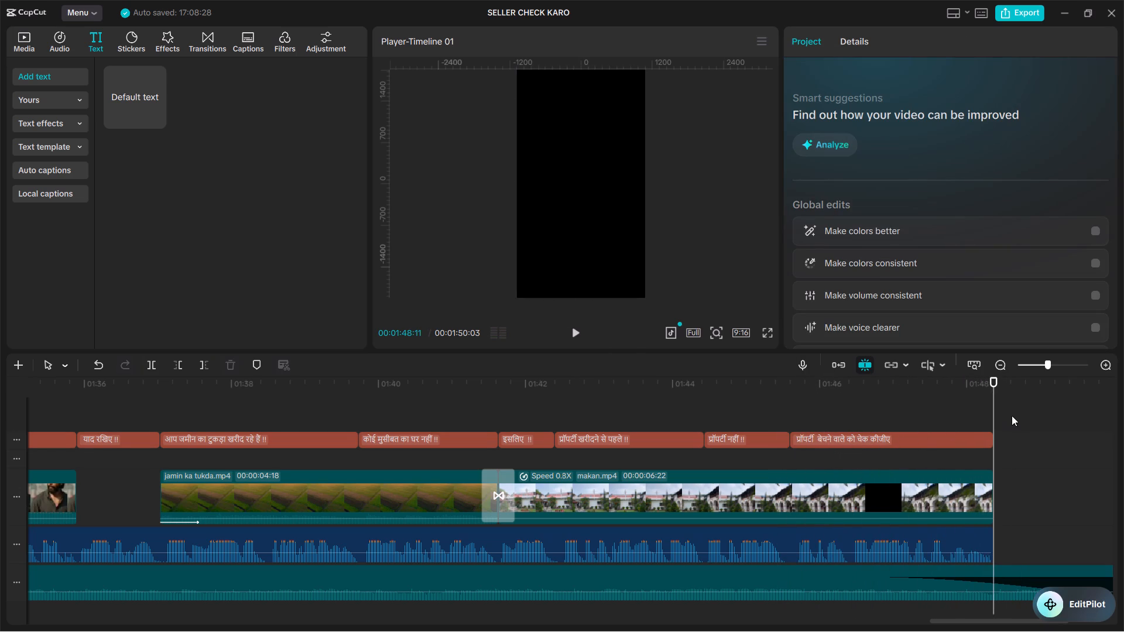
{"action": "key", "text": "space"}
{"action": "left_click", "coordinate": [885, 403]}
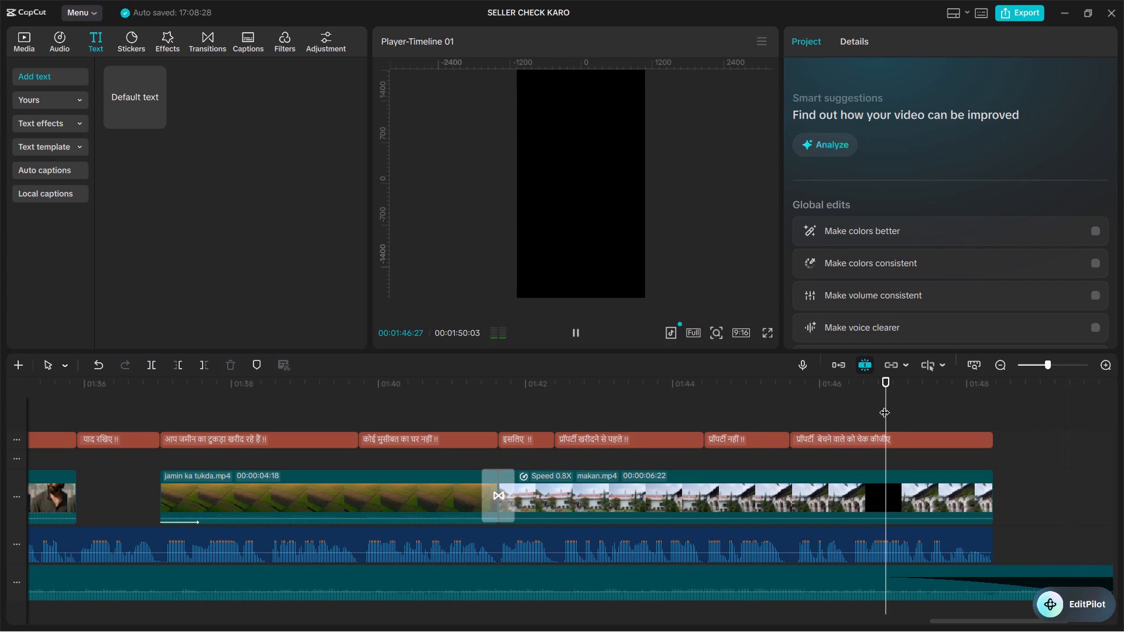
Search the In text animations for "typewritting" for the first caption, "प्रॉपर्टी चेक करने से पहले !!".
{"action": "scroll", "coordinate": [889, 404], "scroll_direction": "down", "scroll_amount": 20, "text": "ctrl"}
{"action": "scroll", "coordinate": [889, 404], "scroll_direction": "down", "scroll_amount": 9, "text": "ctrl"}
{"action": "scroll", "coordinate": [762, 425], "scroll_direction": "down", "scroll_amount": 7, "text": "ctrl"}
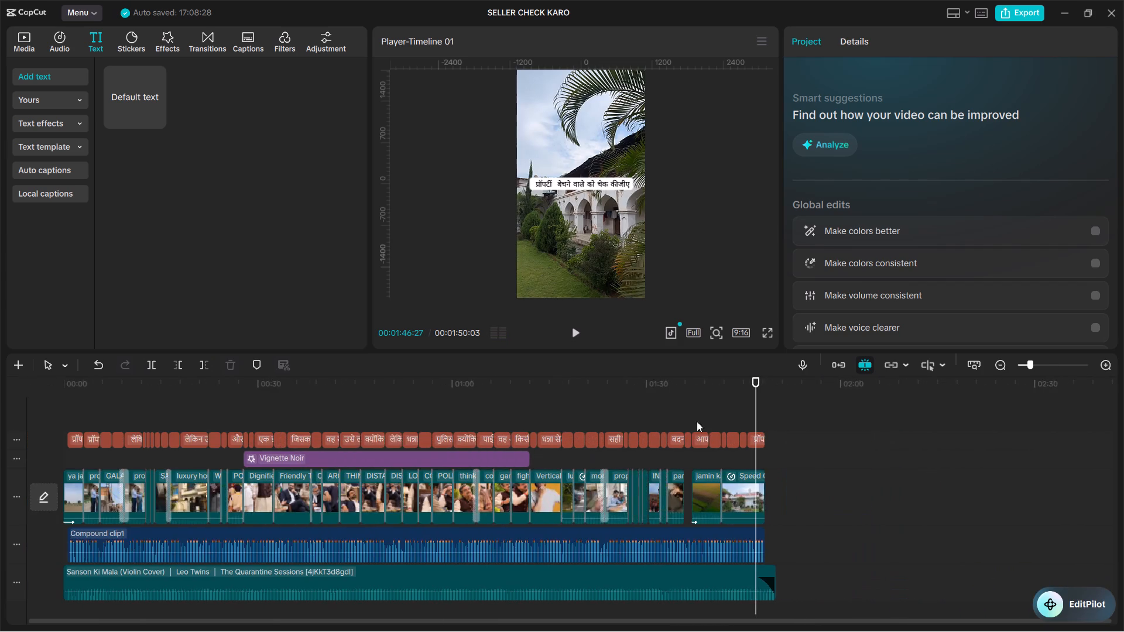
{"action": "scroll", "coordinate": [666, 429], "scroll_direction": "down", "scroll_amount": 2, "text": "ctrl"}
{"action": "left_click", "coordinate": [73, 413]}
{"action": "left_click_drag", "start_coordinate": [71, 412], "coordinate": [53, 414]}
{"action": "key", "text": "space"}
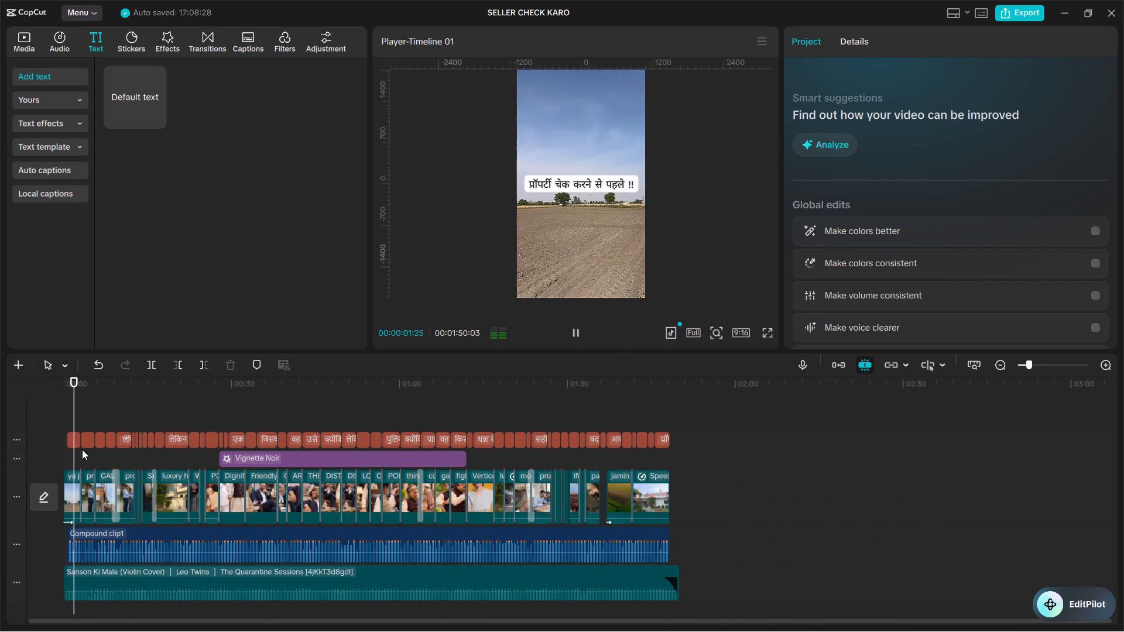
{"action": "scroll", "coordinate": [88, 454], "scroll_direction": "up", "scroll_amount": 20, "text": "ctrl"}
{"action": "scroll", "coordinate": [88, 454], "scroll_direction": "up", "scroll_amount": 3, "text": "ctrl"}
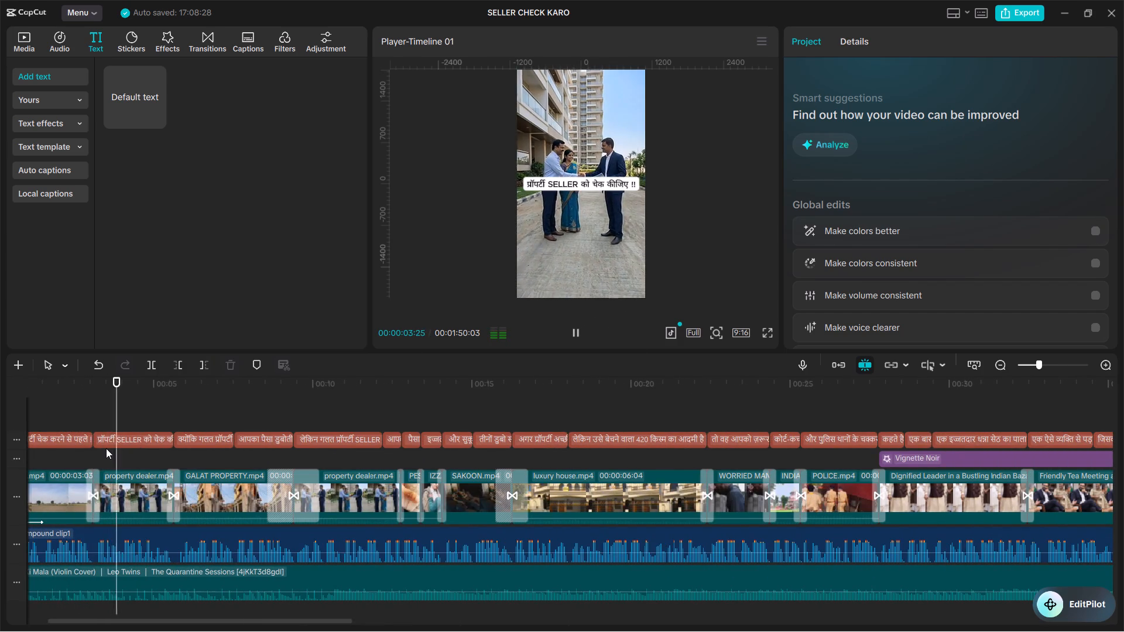
{"action": "scroll", "coordinate": [105, 449], "scroll_direction": "up", "scroll_amount": 5, "text": "alt"}
{"action": "left_click", "coordinate": [85, 410]}
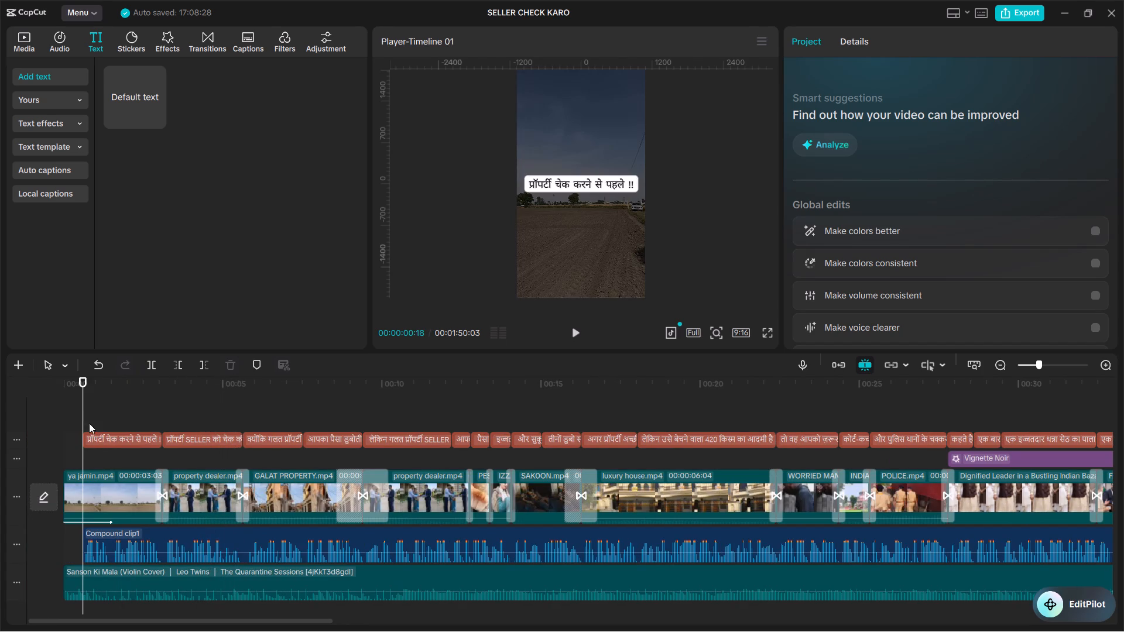
{"action": "left_click", "coordinate": [94, 438]}
{"action": "left_click", "coordinate": [849, 43]}
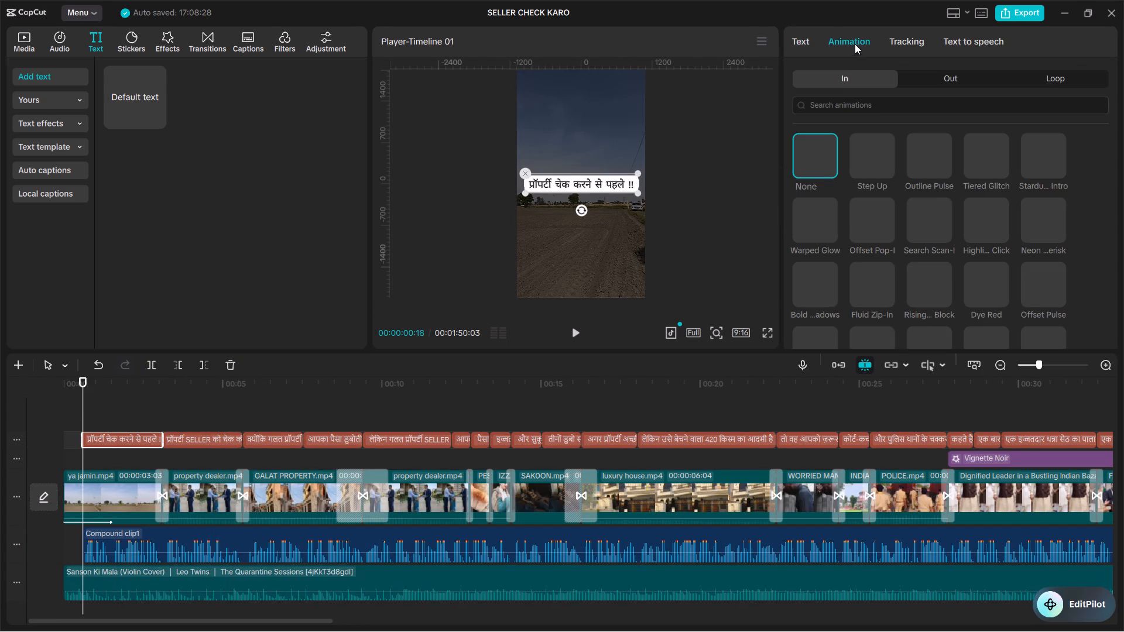
{"action": "left_click", "coordinate": [949, 77]}
{"action": "left_click", "coordinate": [862, 67]}
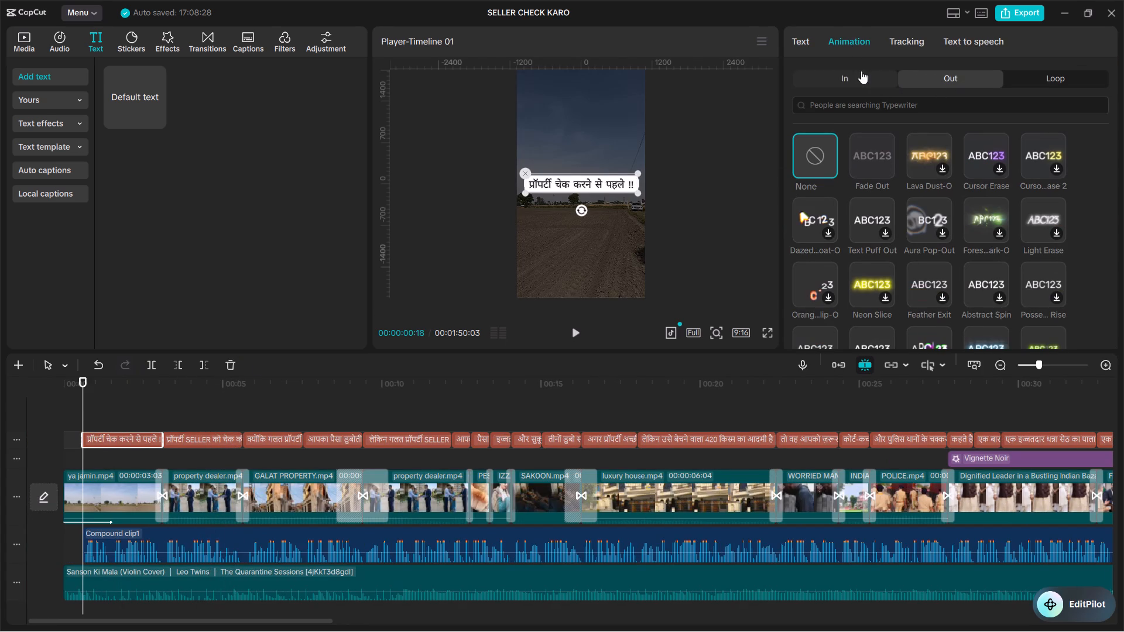
{"action": "left_click", "coordinate": [861, 71]}
{"action": "left_click", "coordinate": [860, 105]}
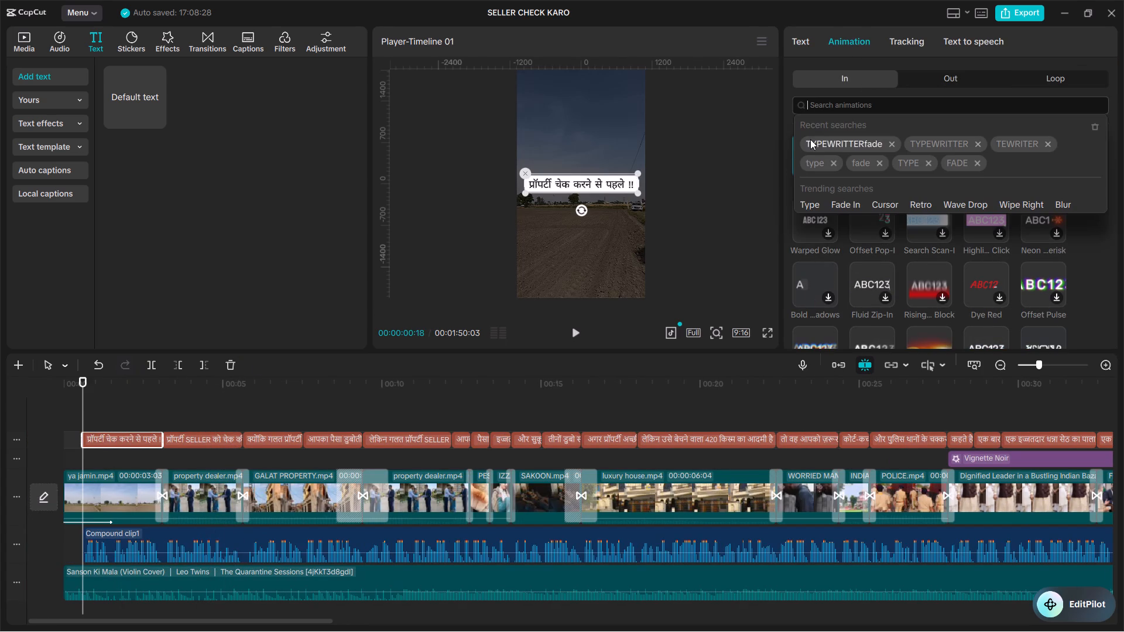
{"action": "left_click", "coordinate": [810, 139]}
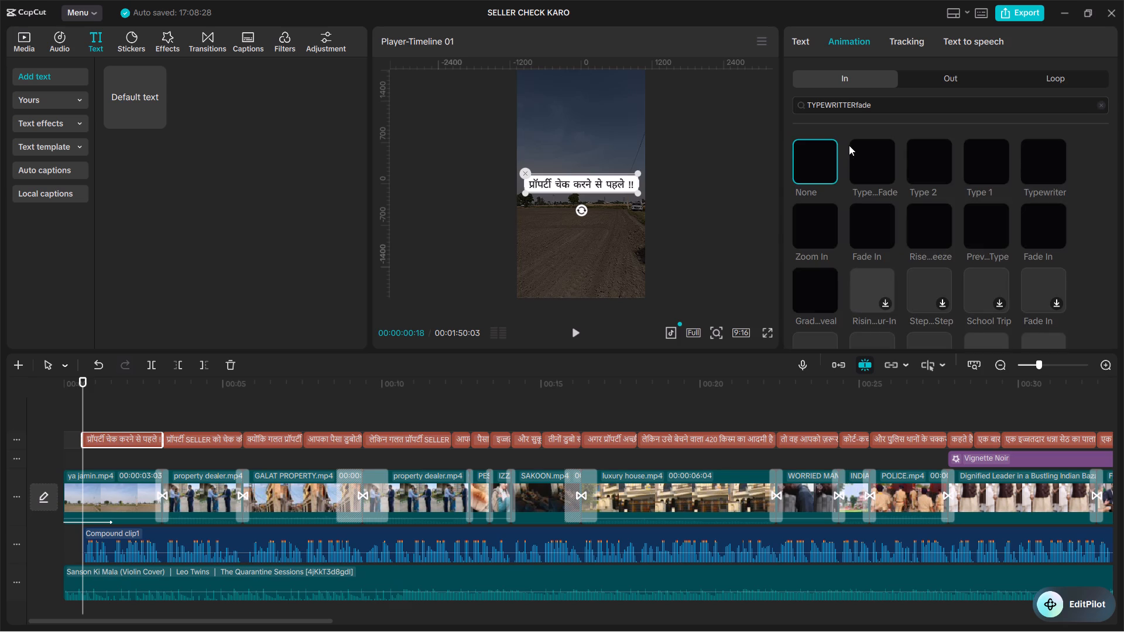
{"action": "left_click_drag", "start_coordinate": [880, 106], "coordinate": [857, 104]}
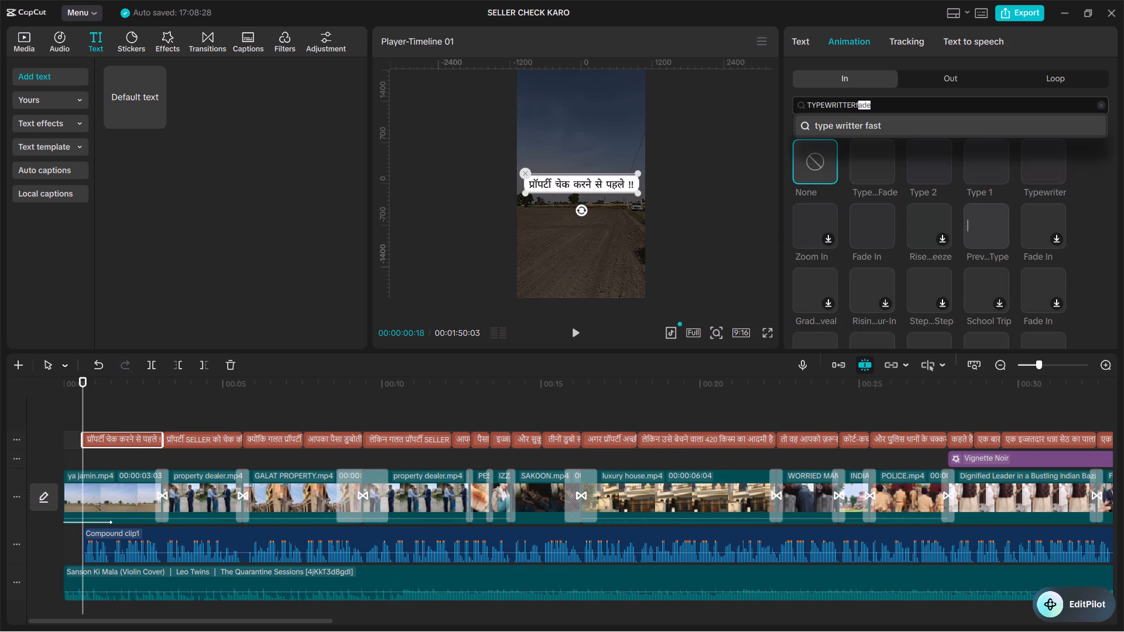
{"action": "left_click_drag", "start_coordinate": [857, 104], "coordinate": [856, 104]}
{"action": "key", "text": "BackSpace"}
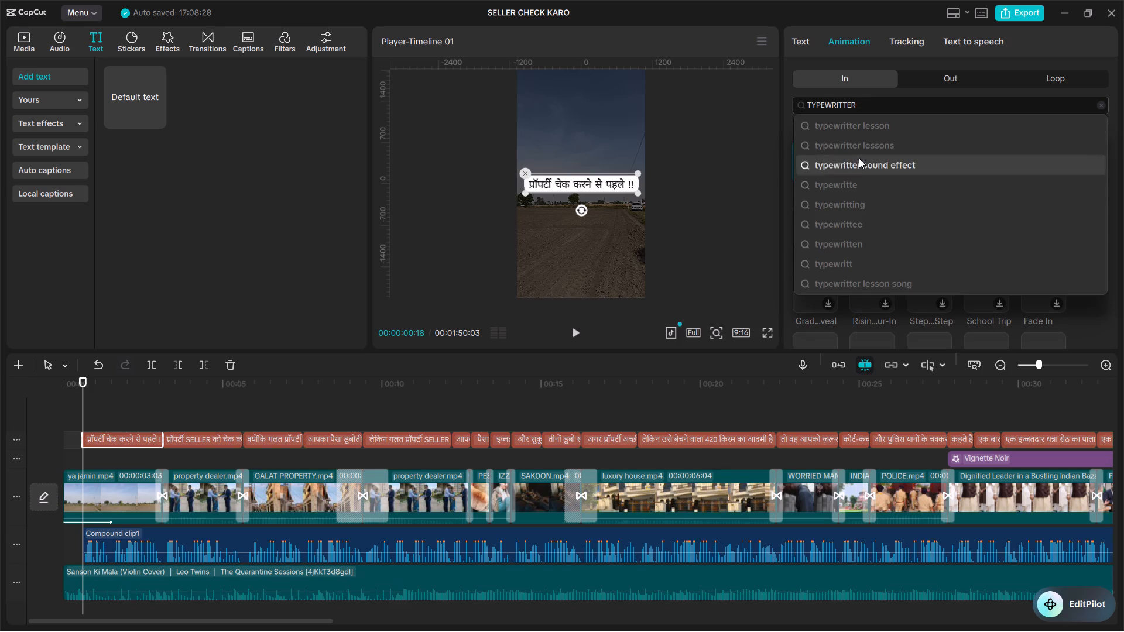
{"action": "left_click", "coordinate": [858, 205]}
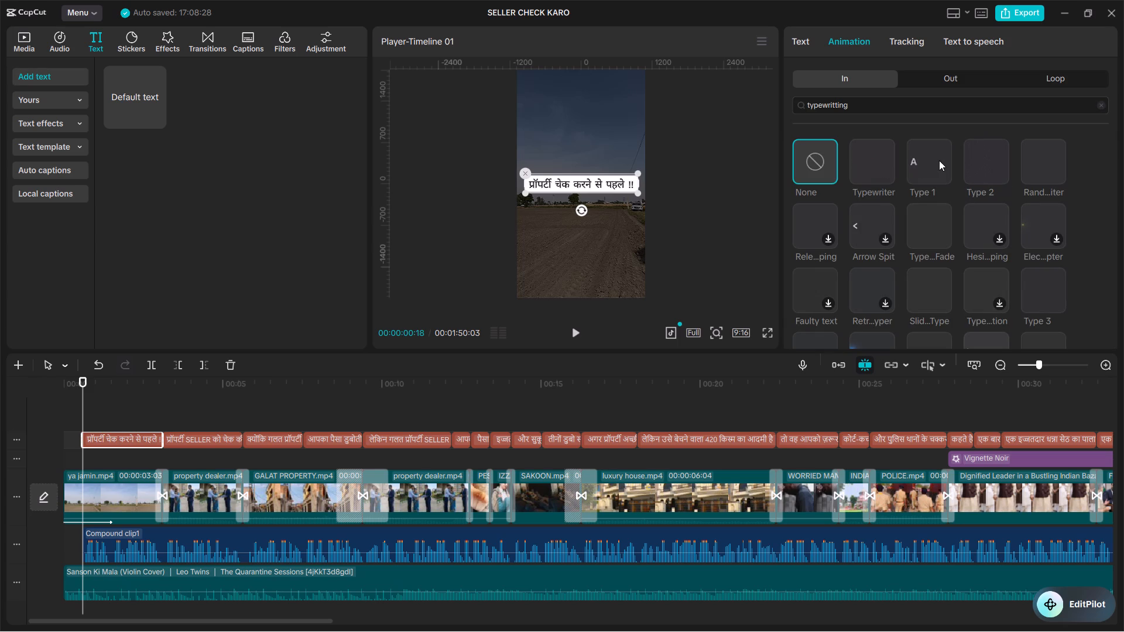
Apply the Type 1 In animation to the first caption with a 1.5 s duration and play it back against the speech.
{"action": "left_click", "coordinate": [939, 160]}
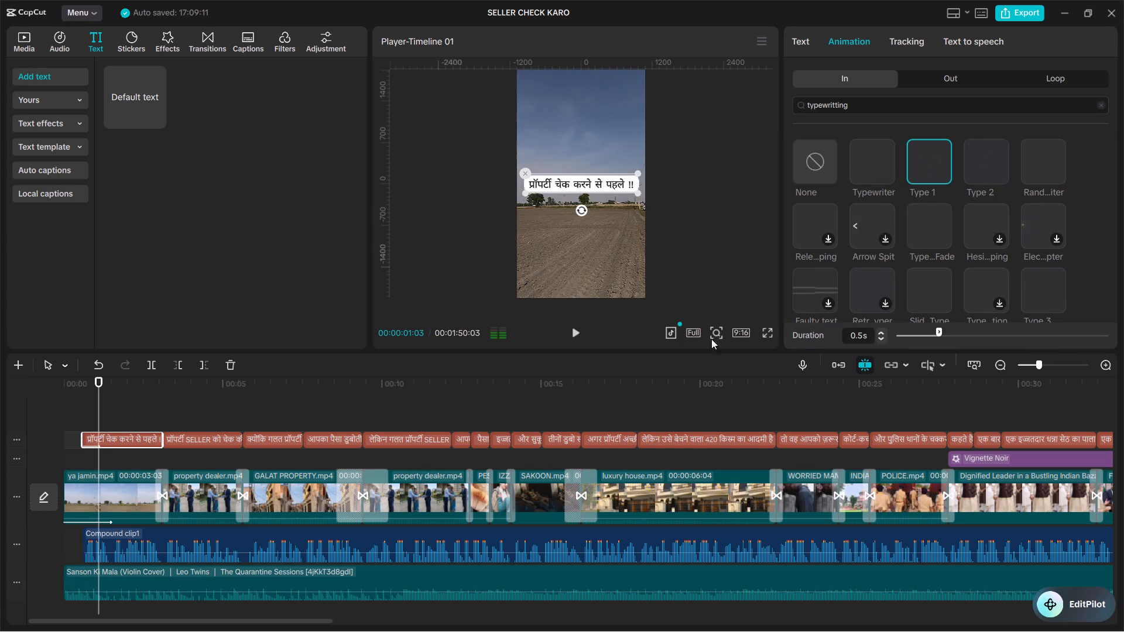
{"action": "triple_click", "coordinate": [880, 332]}
{"action": "triple_click", "coordinate": [880, 332]}
{"action": "left_click", "coordinate": [880, 332]}
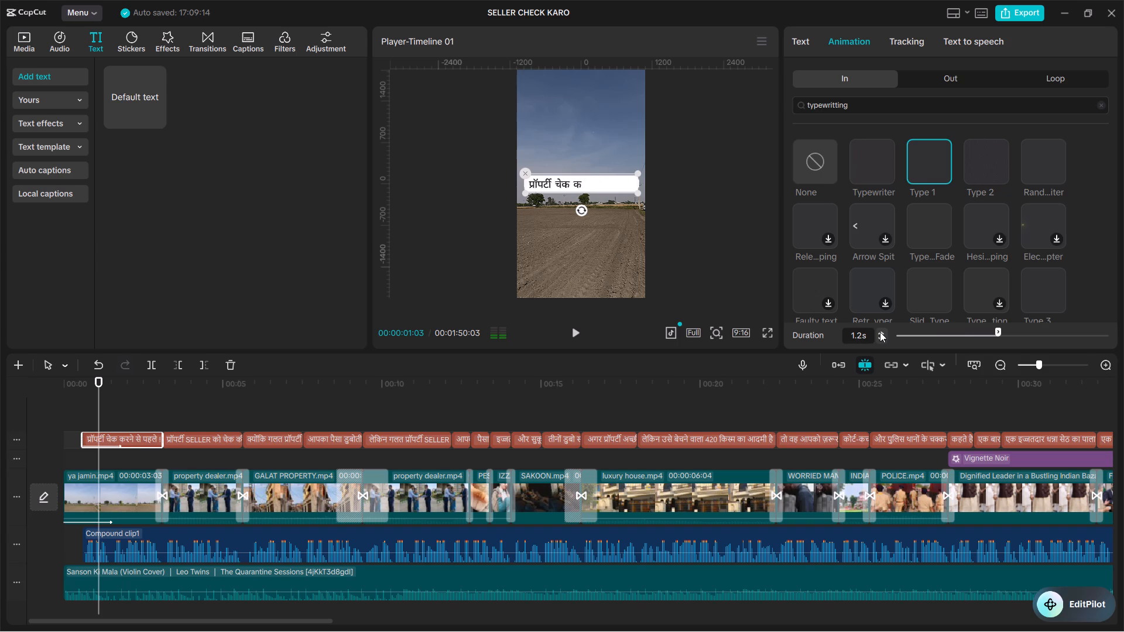
{"action": "key", "text": "space"}
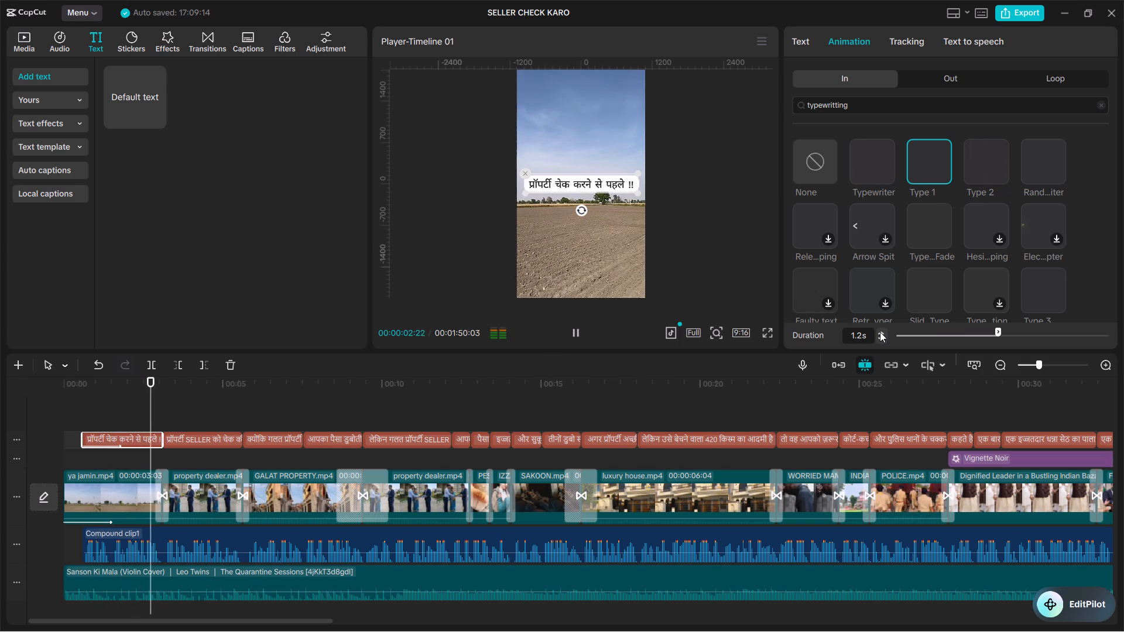
{"action": "key", "text": "space"}
{"action": "triple_click", "coordinate": [880, 332]}
{"action": "key", "text": "space"}
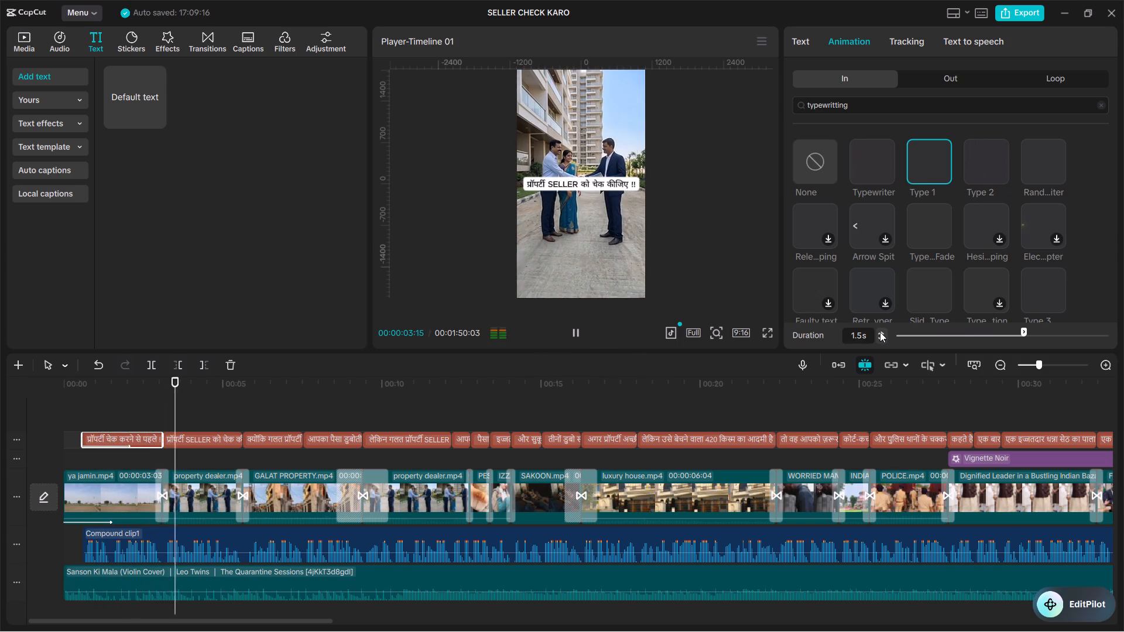
{"action": "key", "text": "space"}
{"action": "left_click", "coordinate": [74, 413]}
{"action": "left_click_drag", "start_coordinate": [74, 413], "coordinate": [82, 420]}
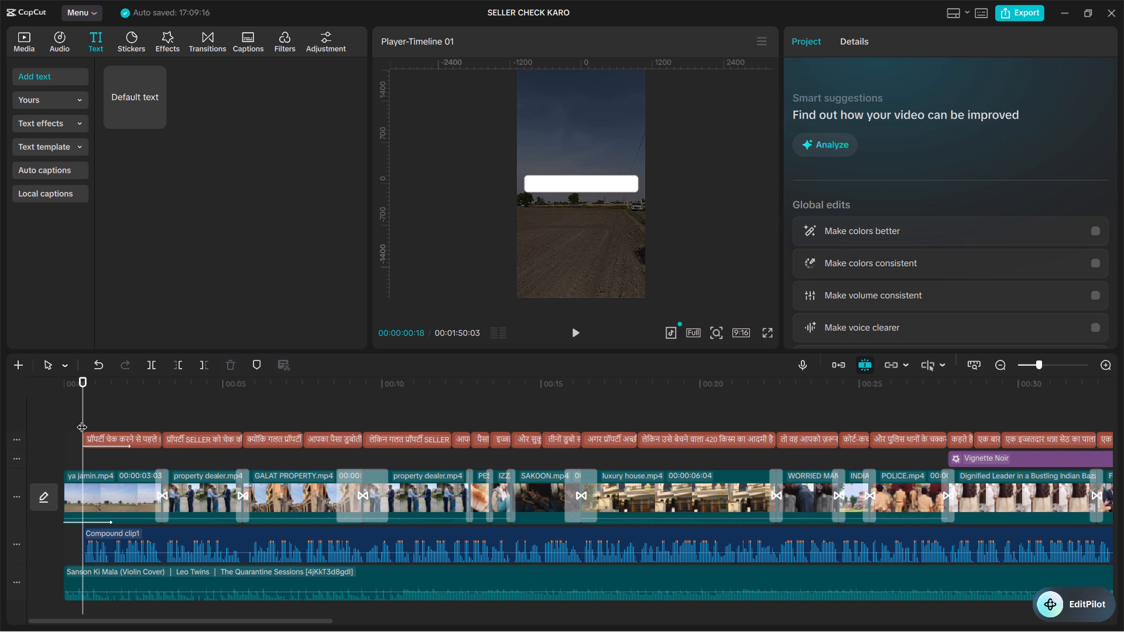
{"action": "left_click", "coordinate": [79, 414]}
{"action": "key", "text": "space"}
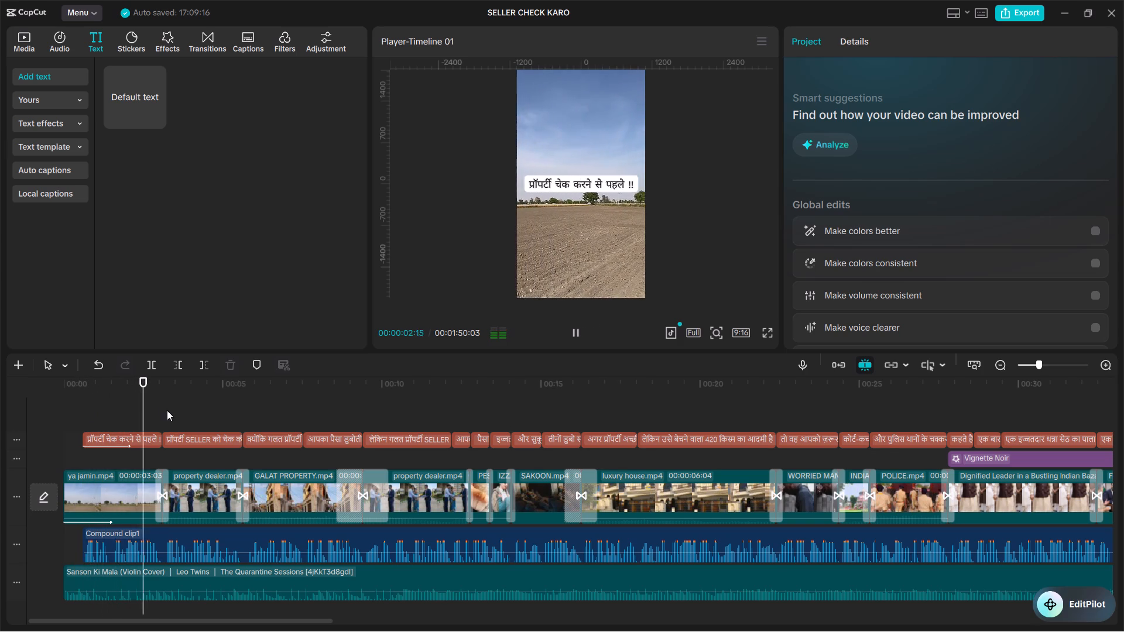
{"action": "key", "text": "space"}
Apply the Type 1 In animation to the "प्रॉपर्टी SELLER को चेक कीजिए !!" caption with a 1.6 s duration and check it in playback.
{"action": "left_click", "coordinate": [161, 420]}
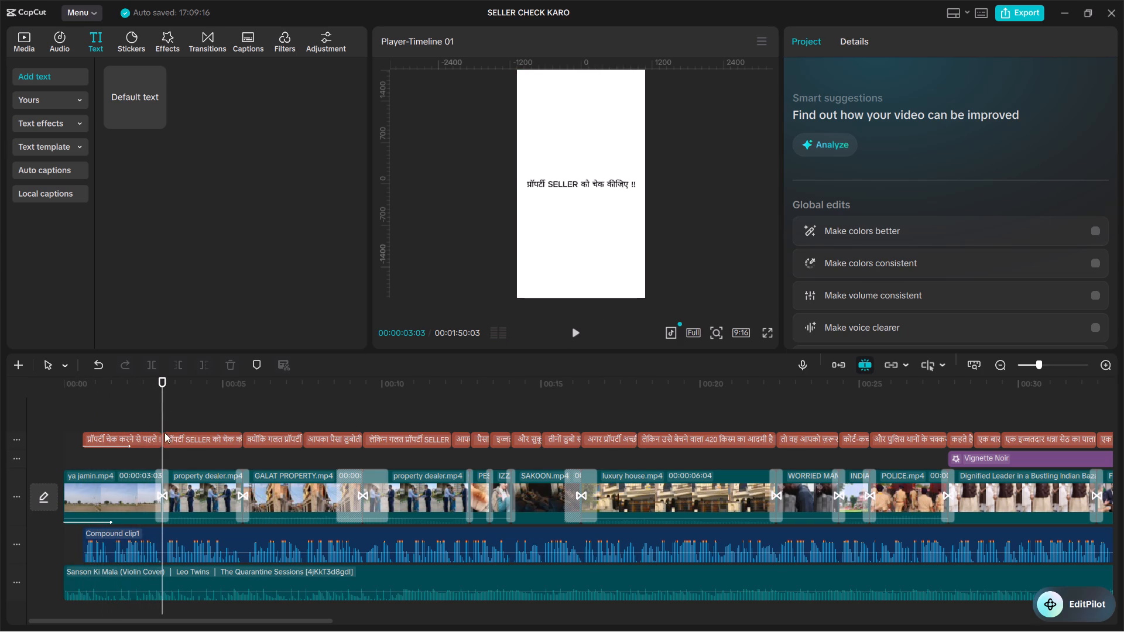
{"action": "left_click", "coordinate": [175, 438]}
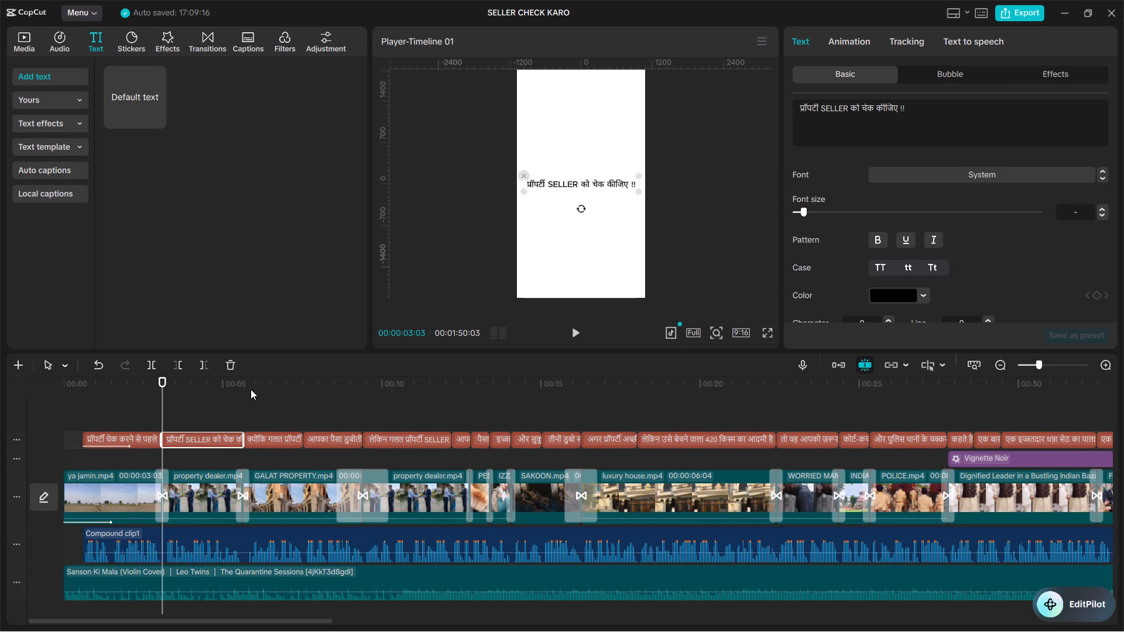
{"action": "key", "text": "space"}
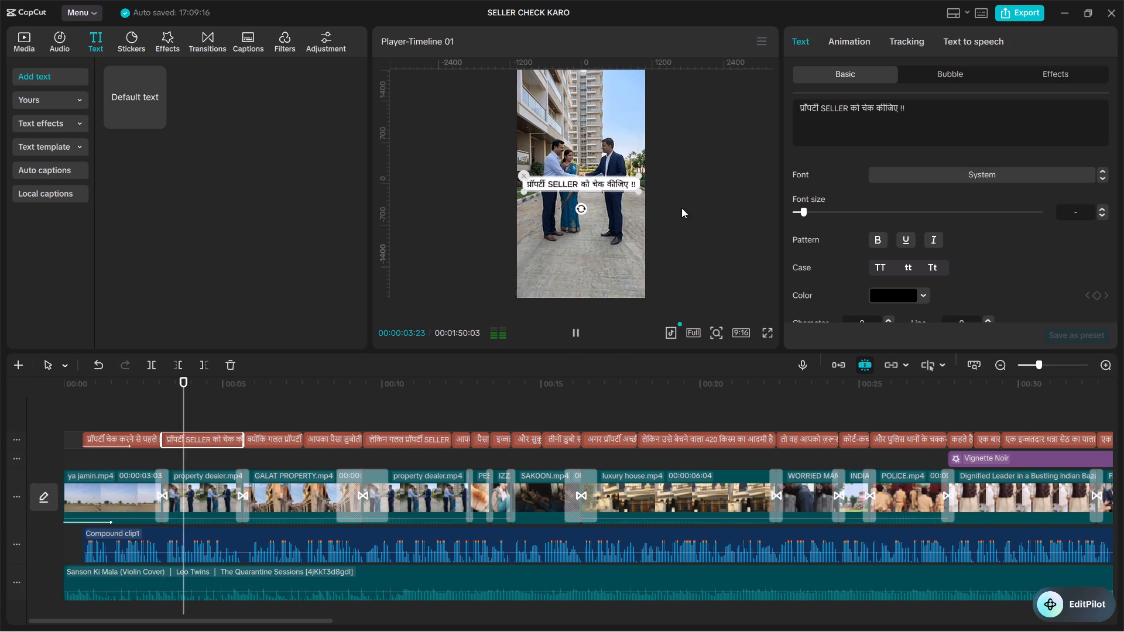
{"action": "key", "text": "space"}
{"action": "left_click", "coordinate": [850, 43]}
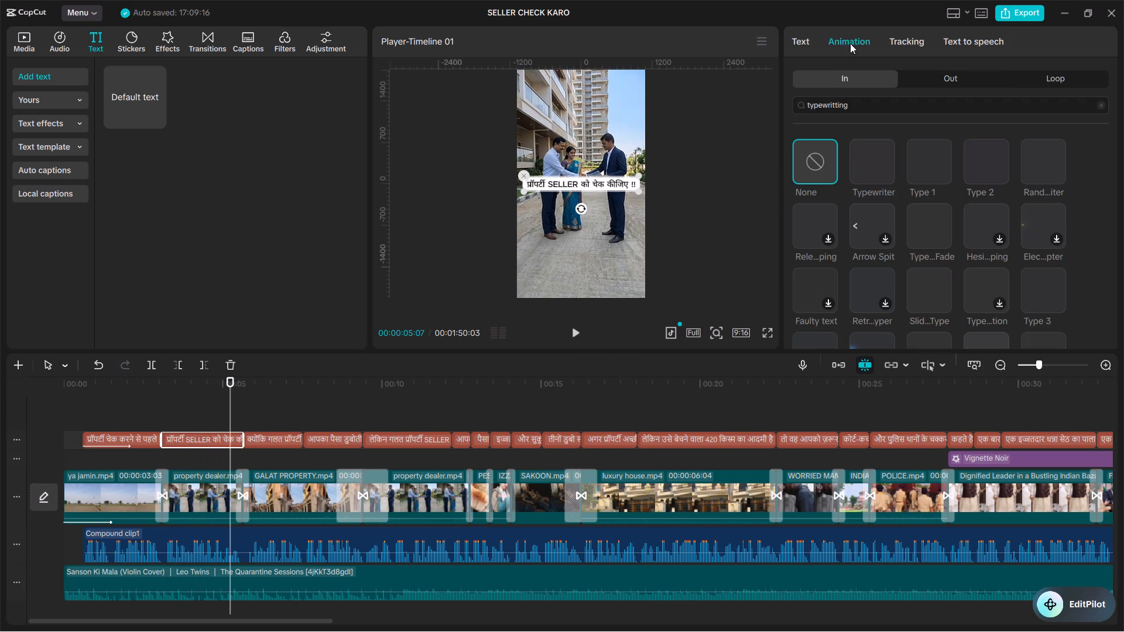
{"action": "left_click", "coordinate": [923, 159]}
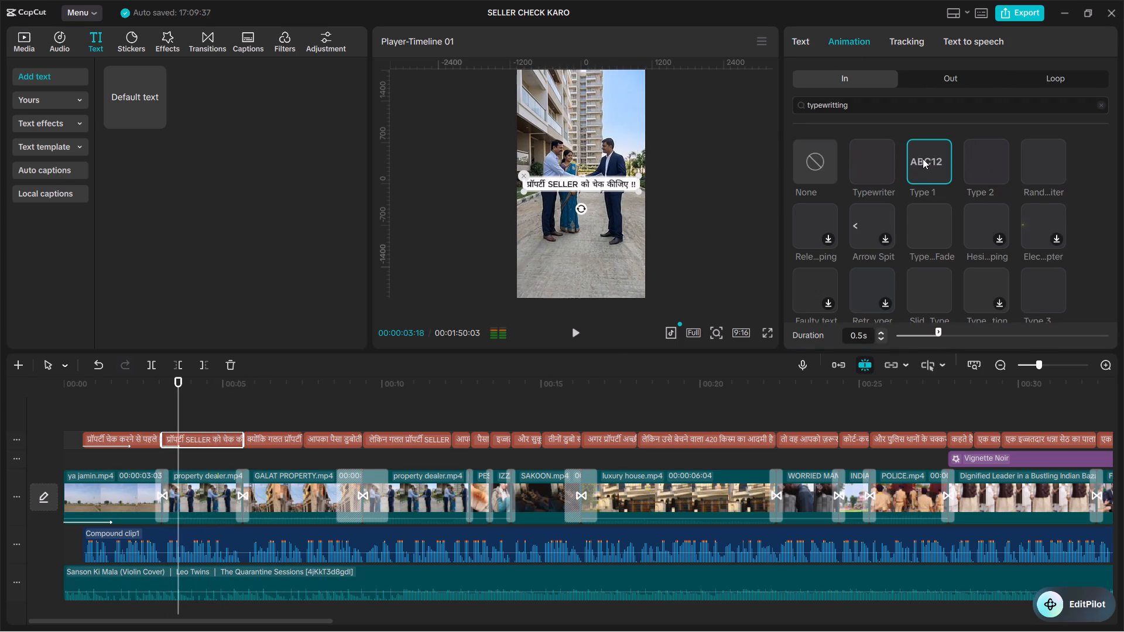
{"action": "triple_click", "coordinate": [882, 332]}
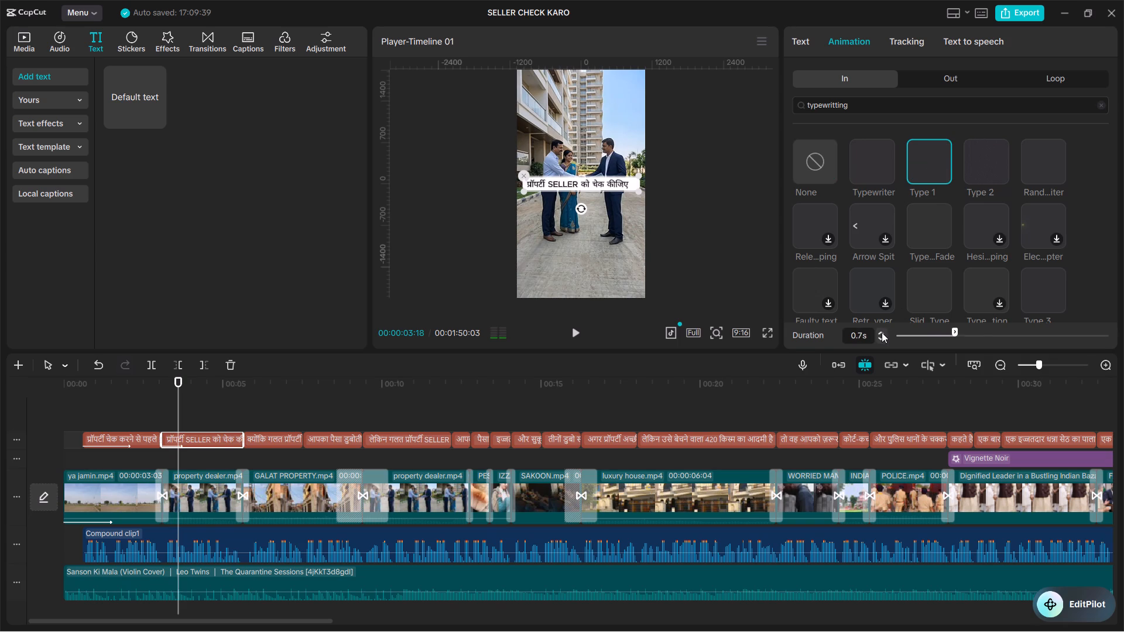
{"action": "triple_click", "coordinate": [882, 332]}
{"action": "triple_click", "coordinate": [882, 332]}
{"action": "double_click", "coordinate": [882, 332]}
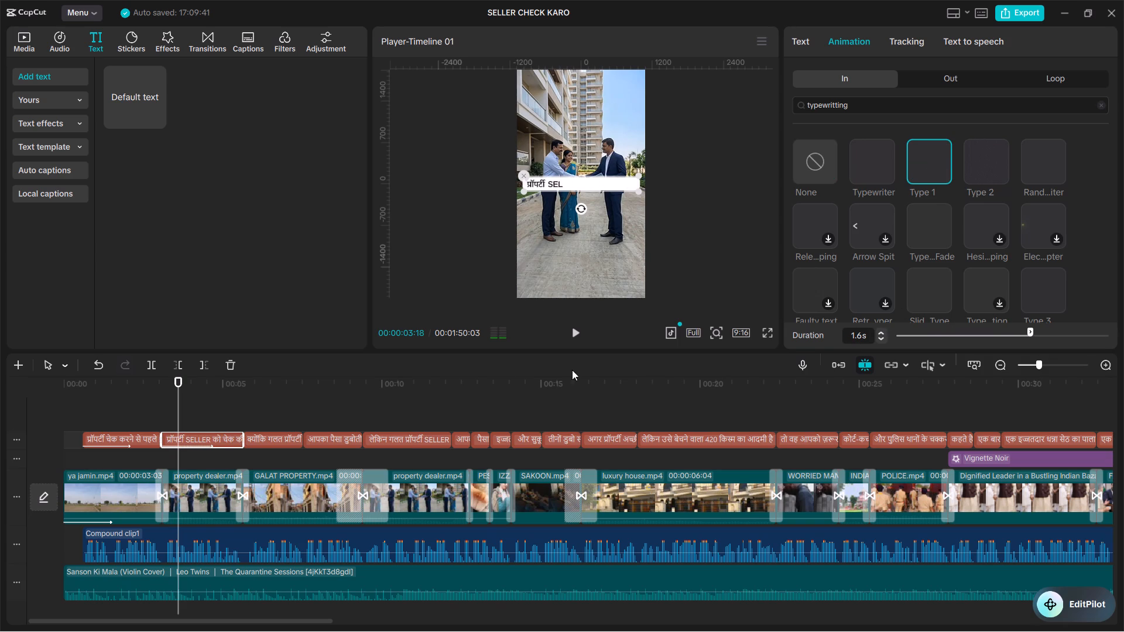
{"action": "left_click", "coordinate": [166, 400]}
{"action": "key", "text": "space"}
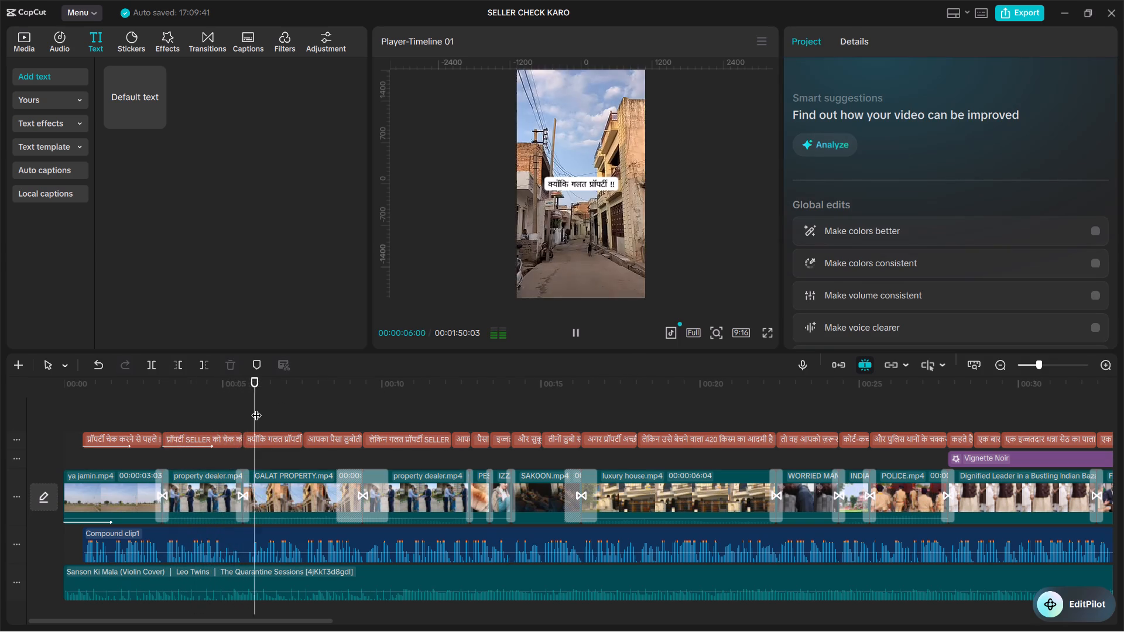
{"action": "key", "text": "space"}
Apply the Type 1 In animation to the "क्योंकि गलत प्रॉपर्टी !!" caption with a 1.1 s duration and check it in playback.
{"action": "left_click", "coordinate": [249, 418]}
{"action": "left_click", "coordinate": [258, 439]}
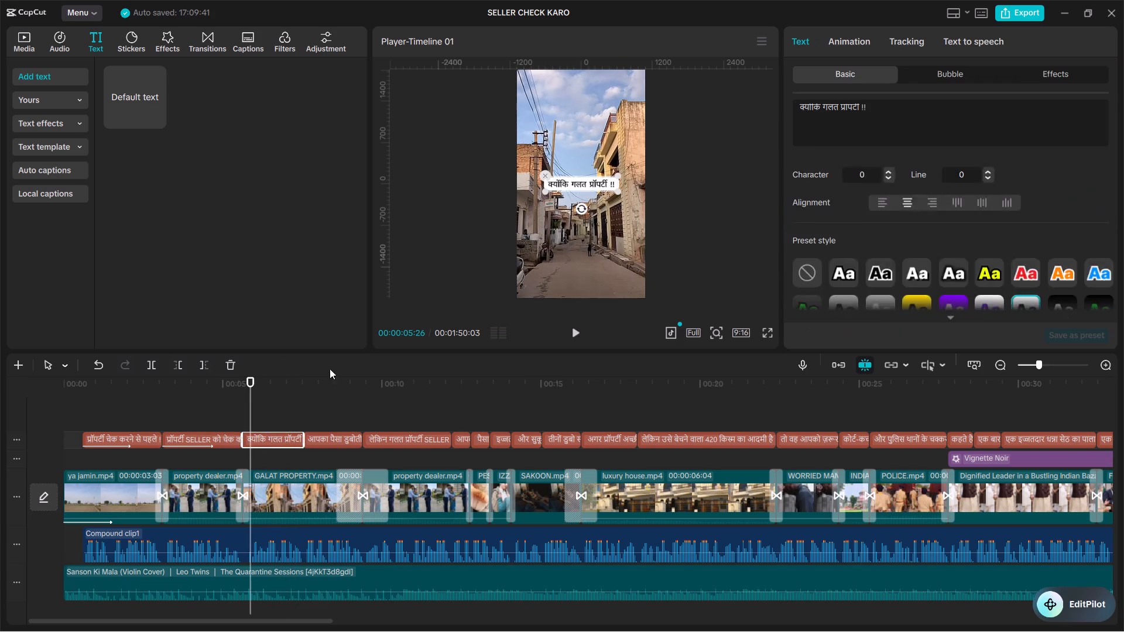
{"action": "left_click", "coordinate": [858, 36]}
{"action": "left_click", "coordinate": [921, 157]}
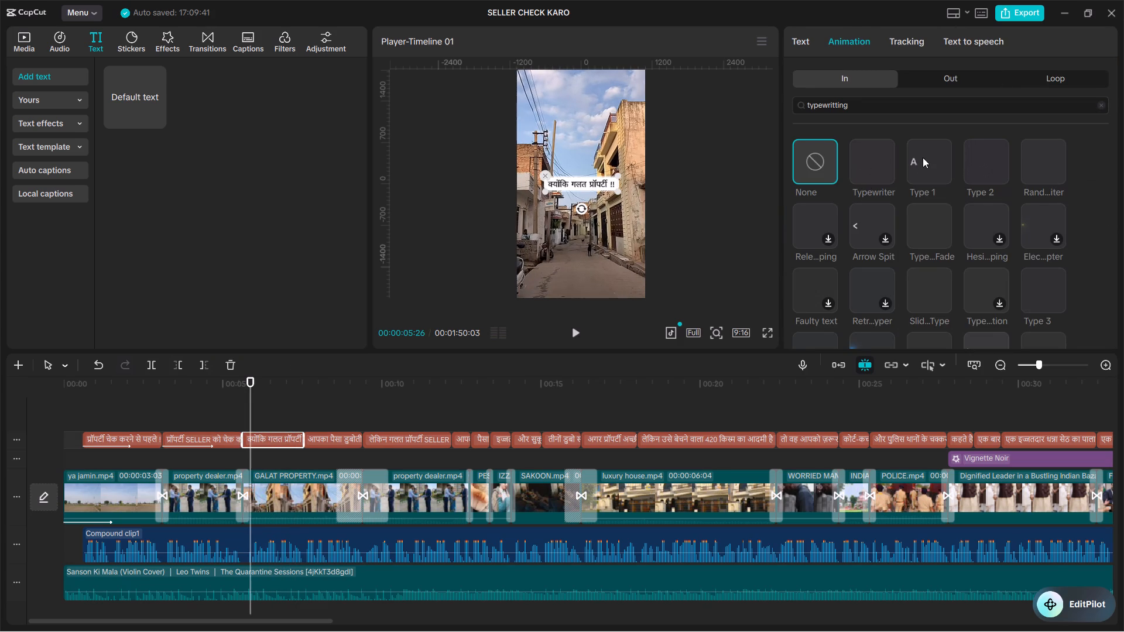
{"action": "triple_click", "coordinate": [880, 332]}
{"action": "triple_click", "coordinate": [881, 333]}
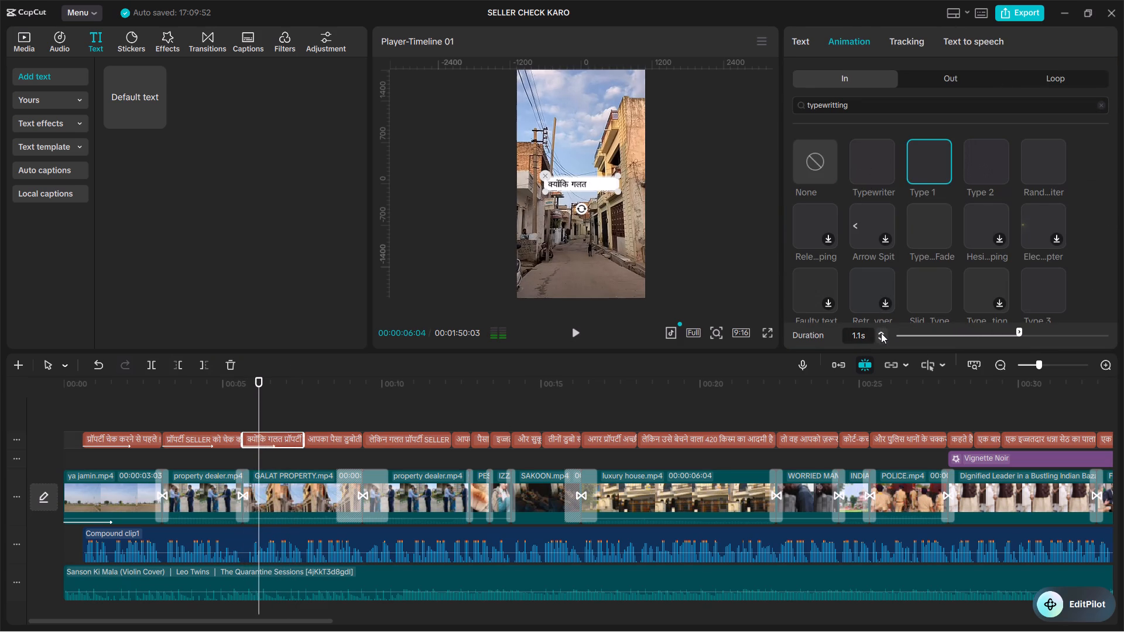
{"action": "left_click", "coordinate": [241, 413]}
{"action": "key", "text": "space"}
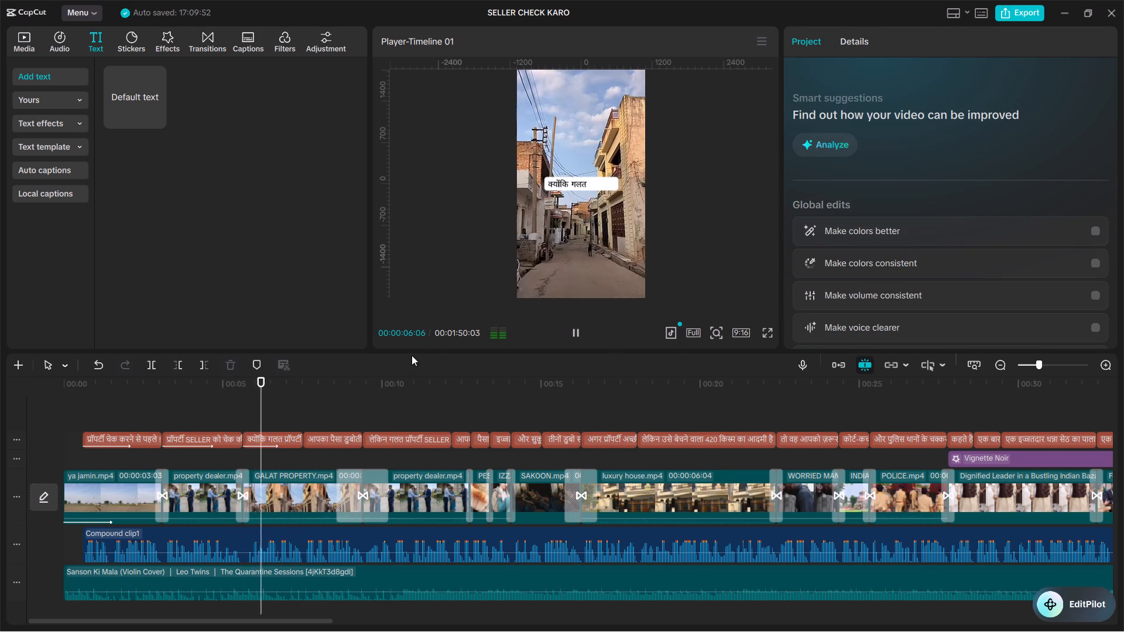
{"action": "key", "text": "space"}
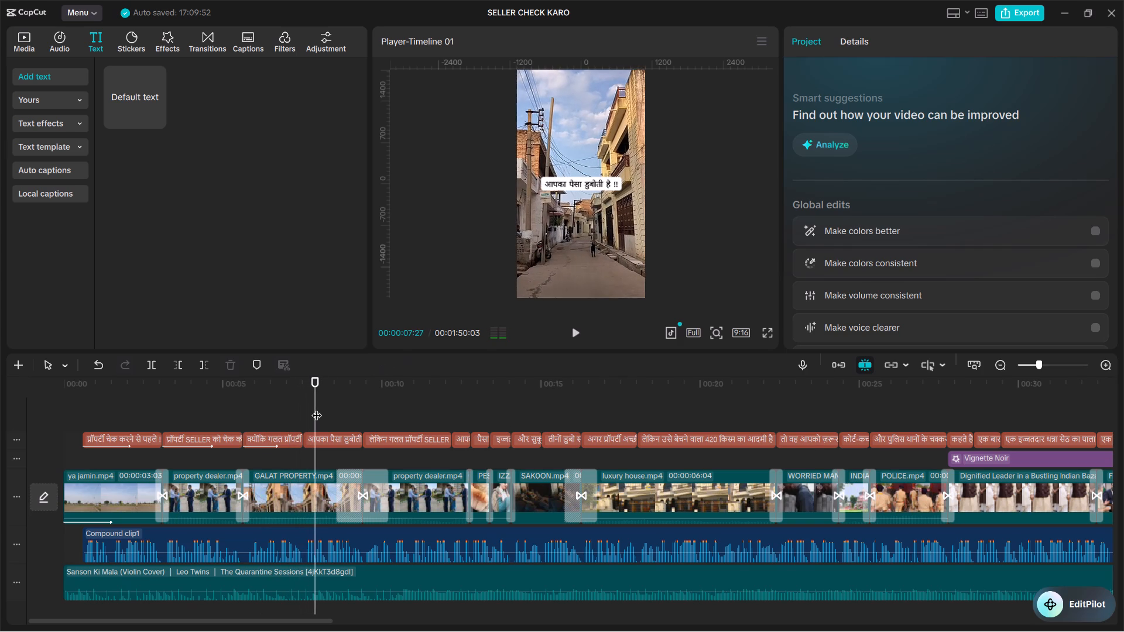
Apply the Type 1 In animation to the "आपका पैसा डुबोती है !!" caption with a 1.2 s duration and play it back.
{"action": "left_click", "coordinate": [317, 408]}
{"action": "key", "text": "space"}
{"action": "key", "text": "space"}
{"action": "left_click", "coordinate": [335, 439]}
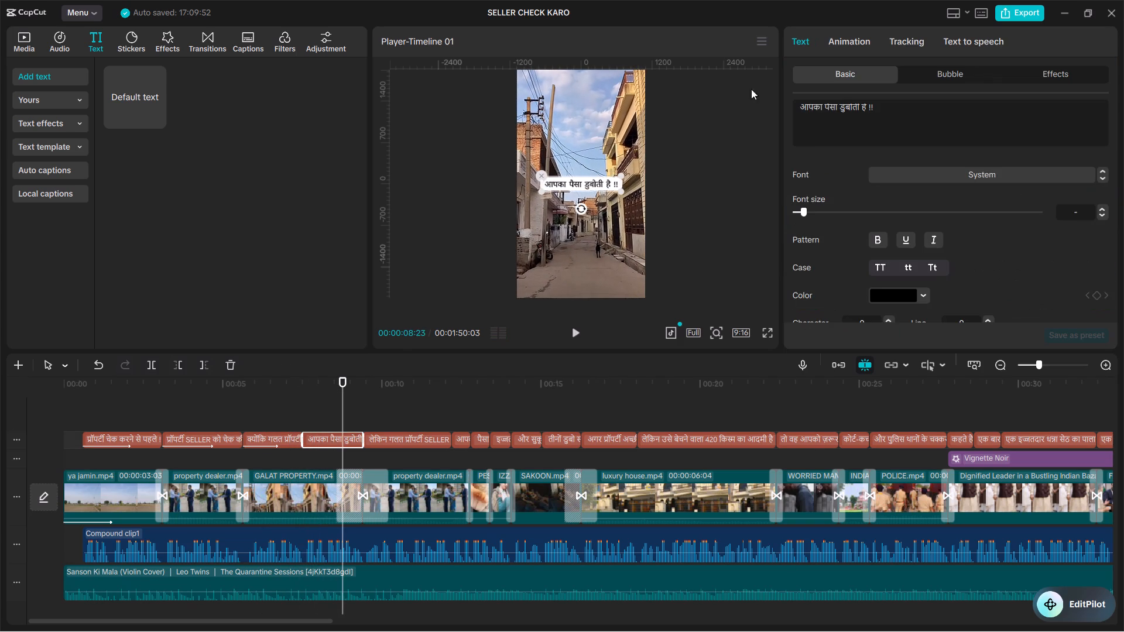
{"action": "left_click", "coordinate": [842, 36]}
{"action": "left_click", "coordinate": [939, 167]}
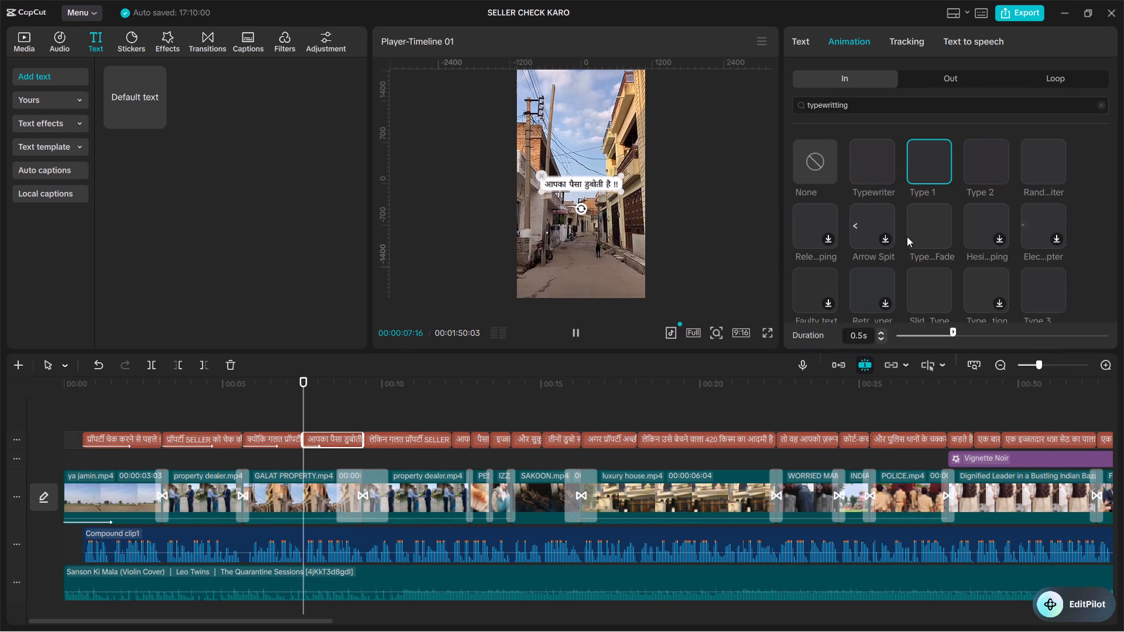
{"action": "triple_click", "coordinate": [880, 331]}
{"action": "triple_click", "coordinate": [880, 331]}
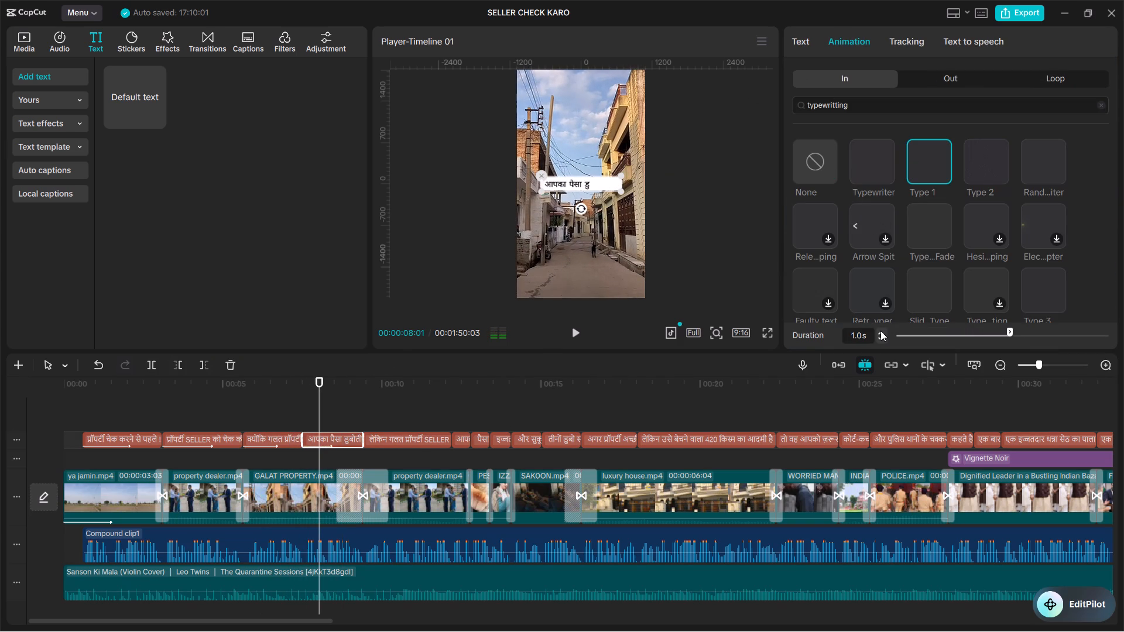
{"action": "left_click", "coordinate": [880, 331]}
{"action": "key", "text": "space"}
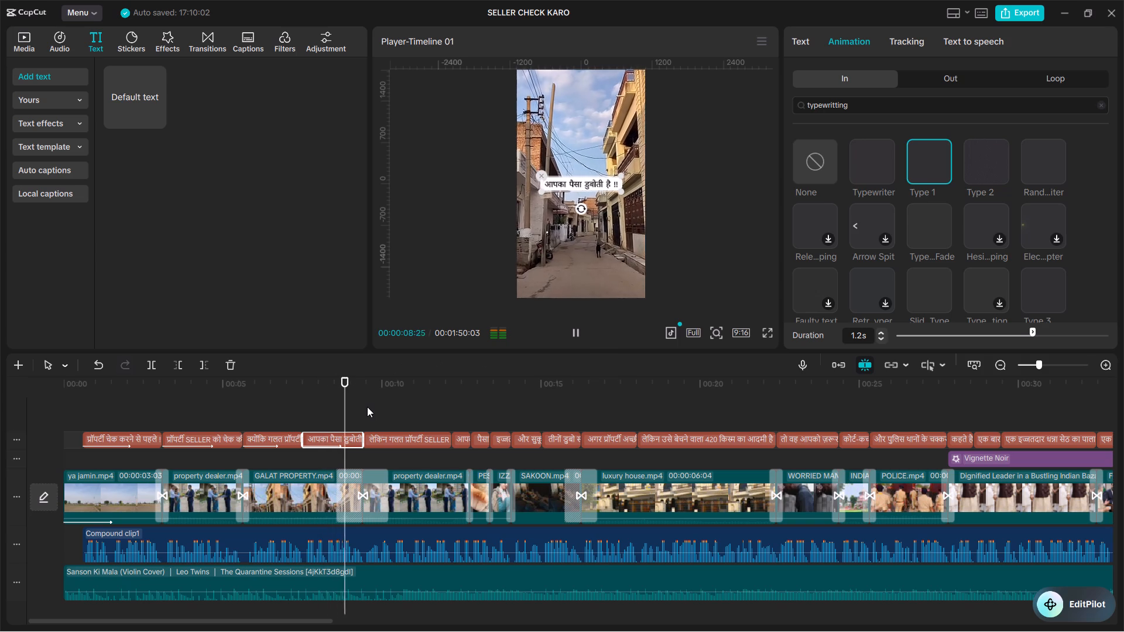
Apply the Type 1 In animation to the "लेकिन गलत प्रॉपर्टी SELLER !!" caption with a 1.7 s duration and check it in playback.
{"action": "key", "text": "space"}
{"action": "left_click", "coordinate": [405, 439]}
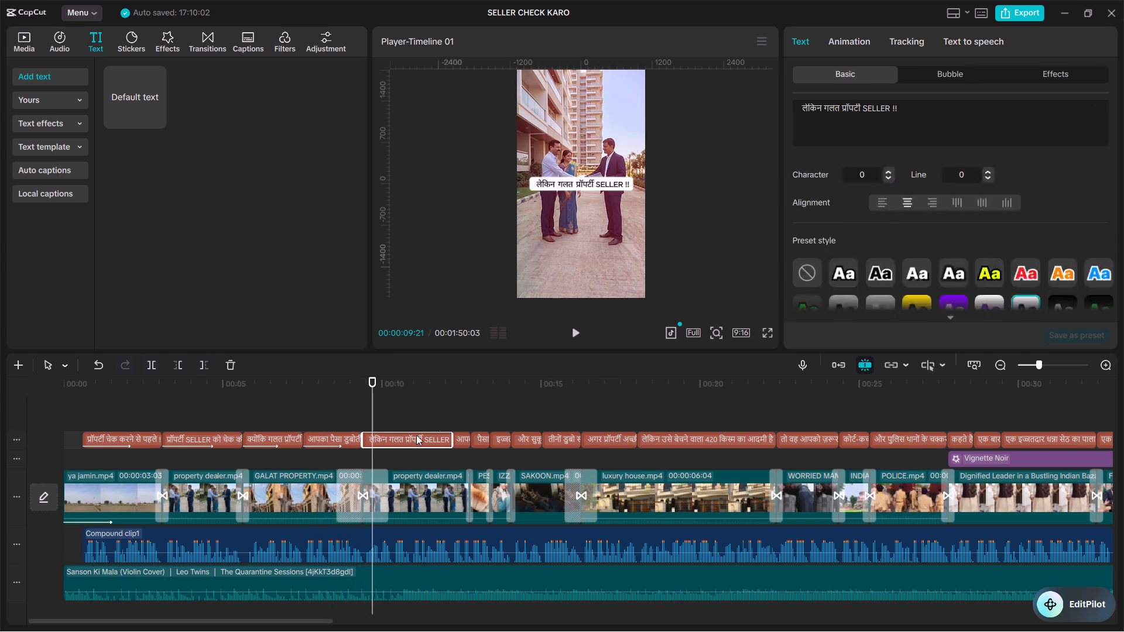
{"action": "left_click", "coordinate": [842, 42]}
{"action": "left_click", "coordinate": [925, 166]}
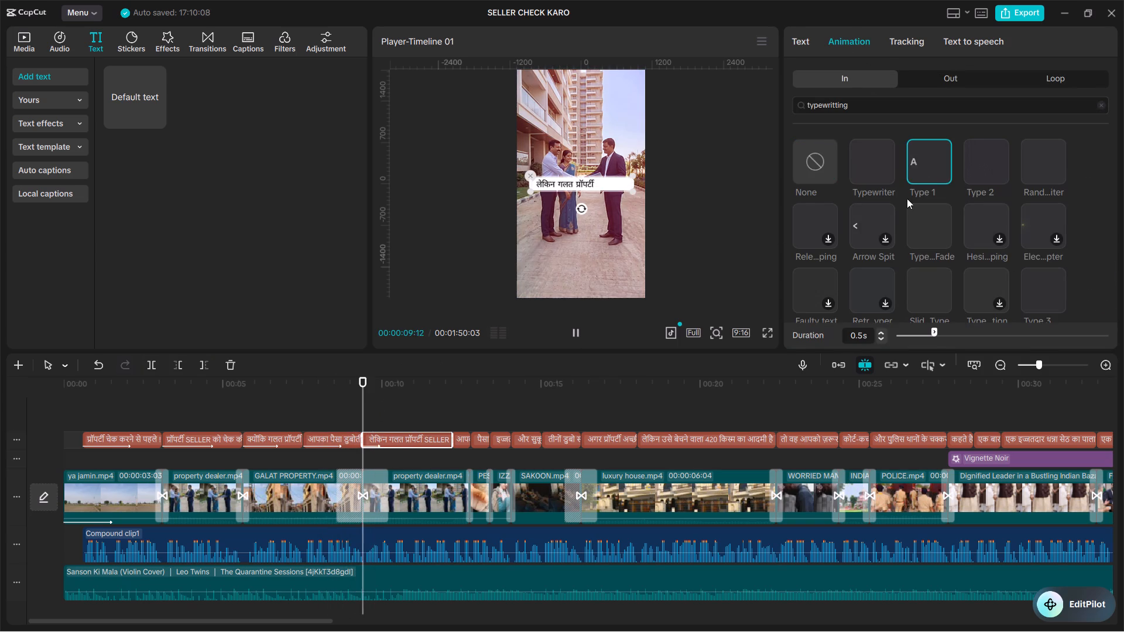
{"action": "triple_click", "coordinate": [880, 334]}
{"action": "triple_click", "coordinate": [880, 334]}
{"action": "left_click", "coordinate": [880, 334]}
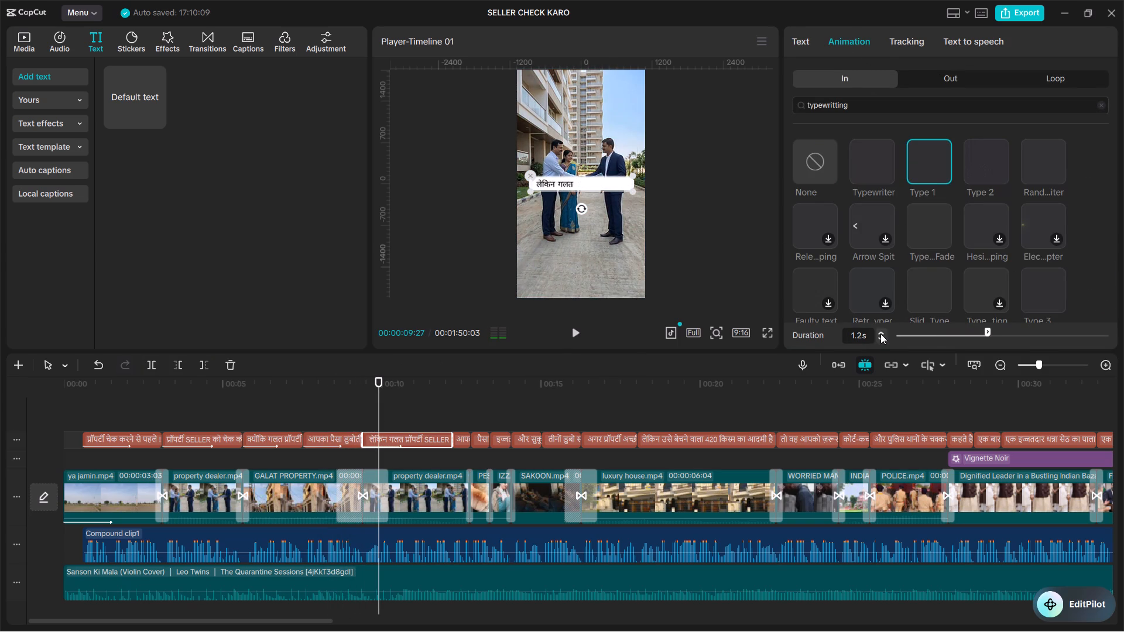
{"action": "triple_click", "coordinate": [880, 334]}
{"action": "double_click", "coordinate": [880, 334]}
{"action": "left_click", "coordinate": [366, 416]}
{"action": "key", "text": "space"}
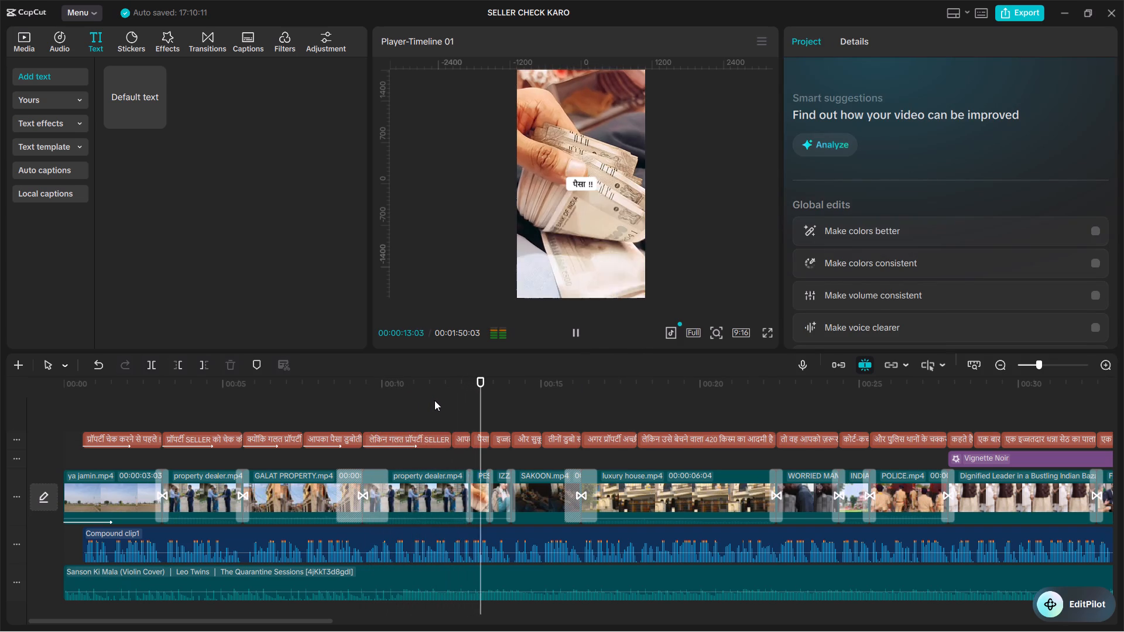
{"action": "key", "text": "space"}
Apply the Type 1 In animation to the "आपका !!" caption with a 0.5 s duration and play it back.
{"action": "left_click", "coordinate": [453, 418]}
{"action": "left_click", "coordinate": [462, 438]}
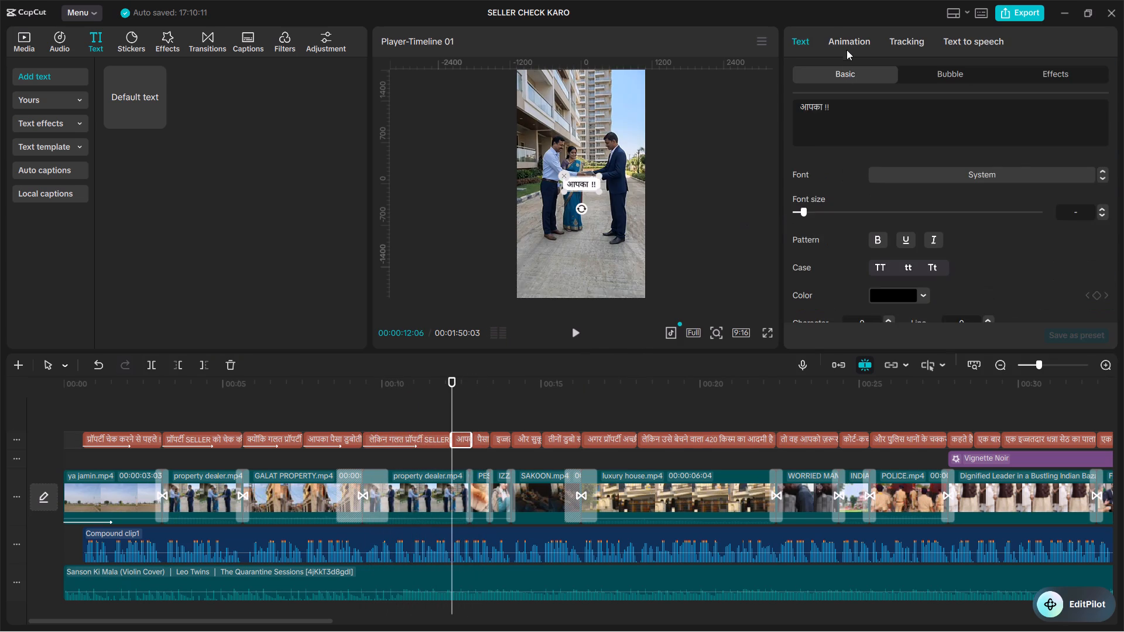
{"action": "left_click", "coordinate": [845, 46]}
{"action": "left_click", "coordinate": [914, 154]}
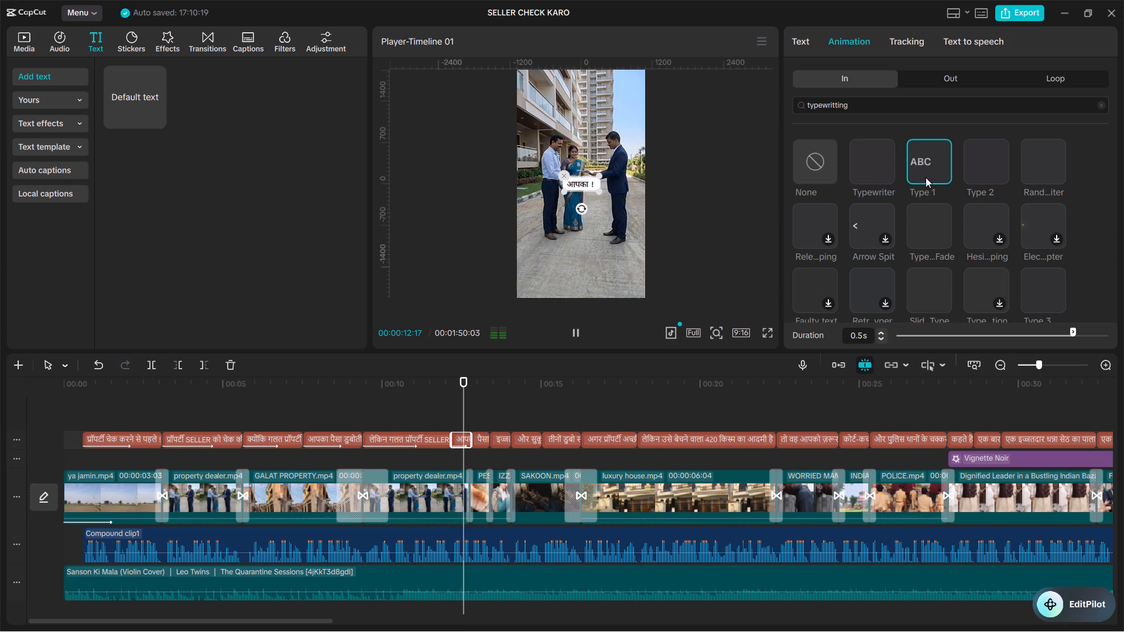
{"action": "left_click", "coordinate": [444, 400]}
{"action": "key", "text": "space"}
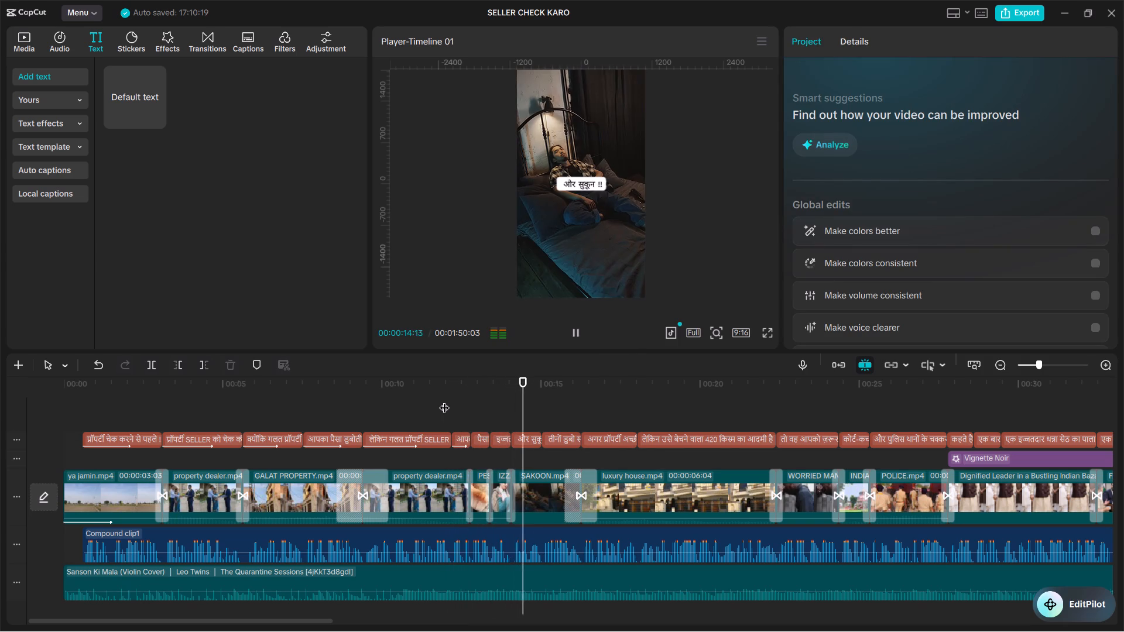
{"action": "key", "text": "space"}
Apply the Type 2 In animation to the "तीनों डुबो सकता है !!" caption with a 0.9 s duration and check it in playback.
{"action": "left_click", "coordinate": [546, 413]}
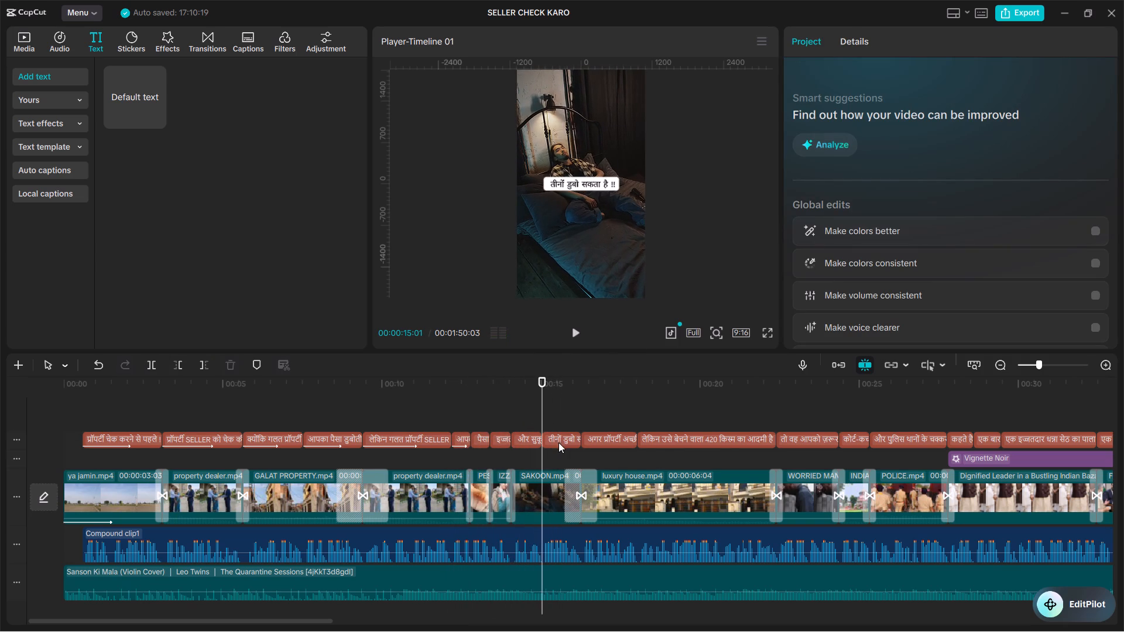
{"action": "left_click", "coordinate": [558, 442]}
{"action": "left_click", "coordinate": [850, 43]}
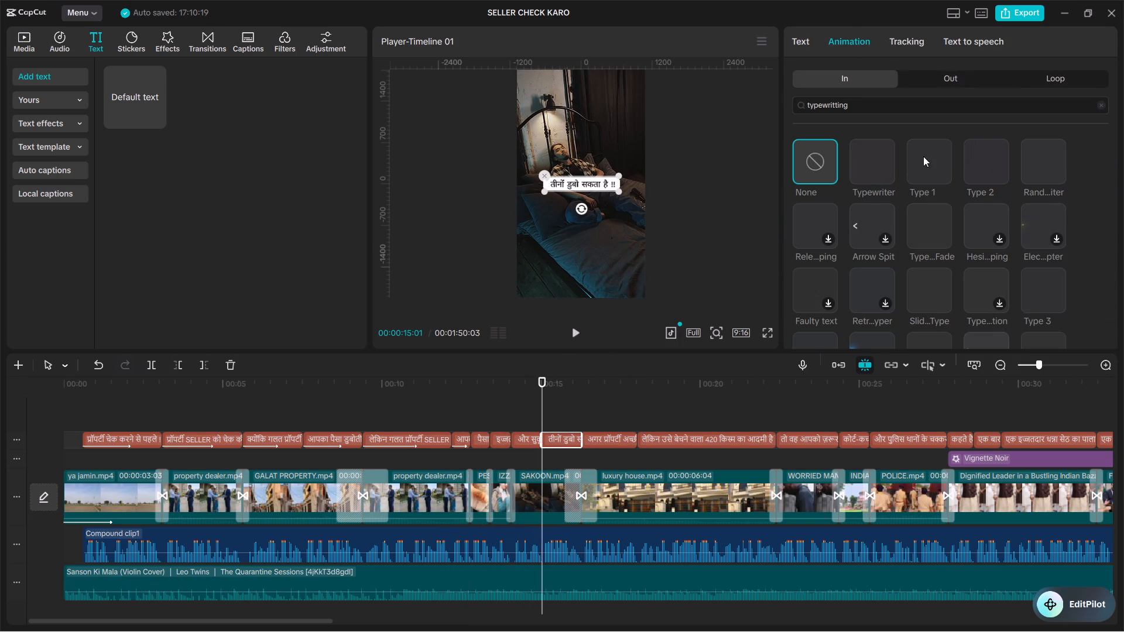
{"action": "left_click", "coordinate": [914, 161]}
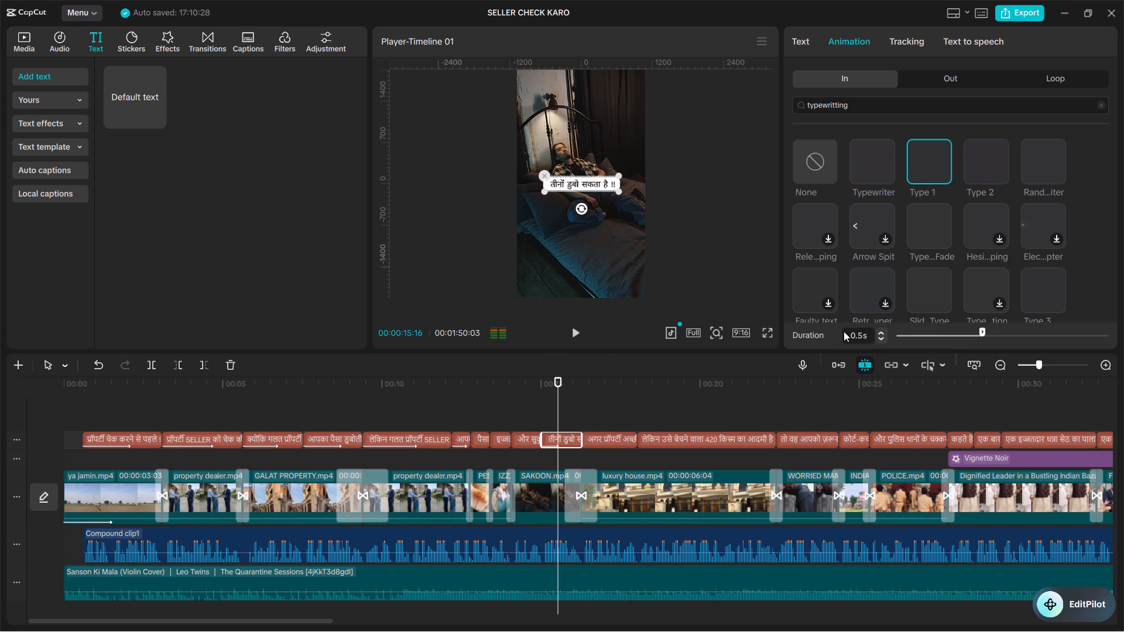
{"action": "left_click", "coordinate": [974, 160]}
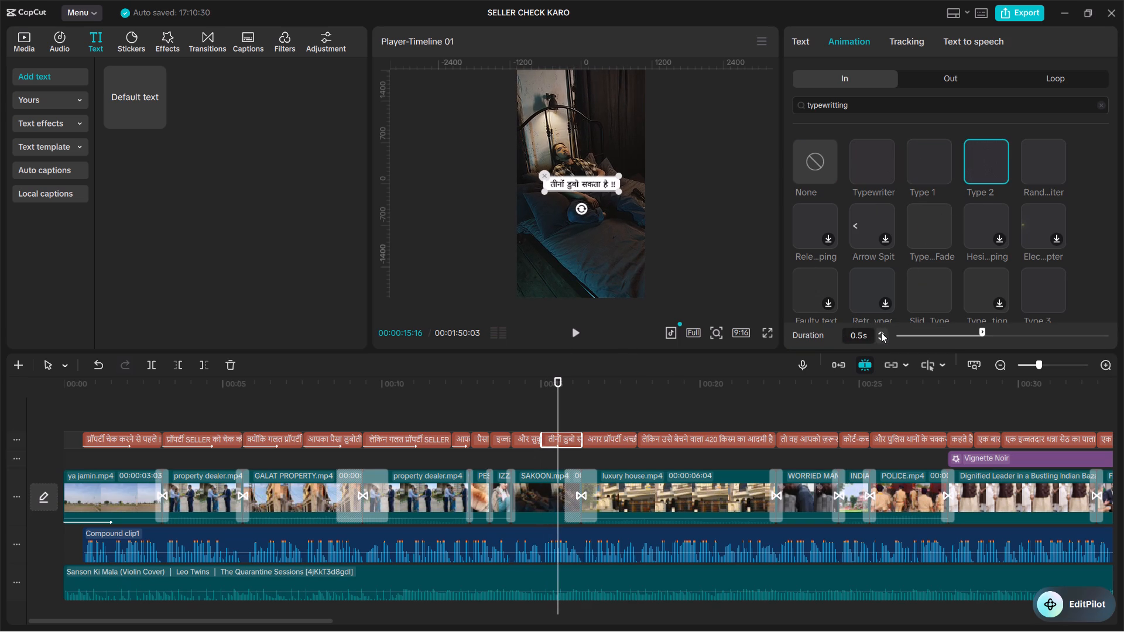
{"action": "triple_click", "coordinate": [881, 332]}
{"action": "double_click", "coordinate": [881, 332]}
{"action": "left_click", "coordinate": [878, 339]}
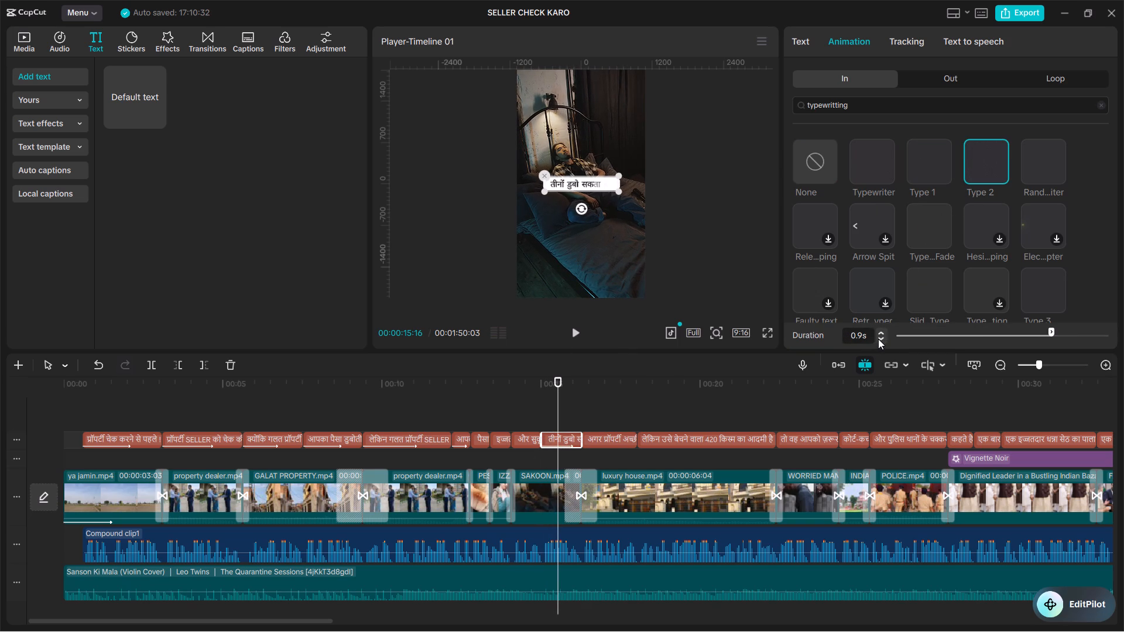
{"action": "left_click", "coordinate": [539, 420]}
{"action": "key", "text": "space"}
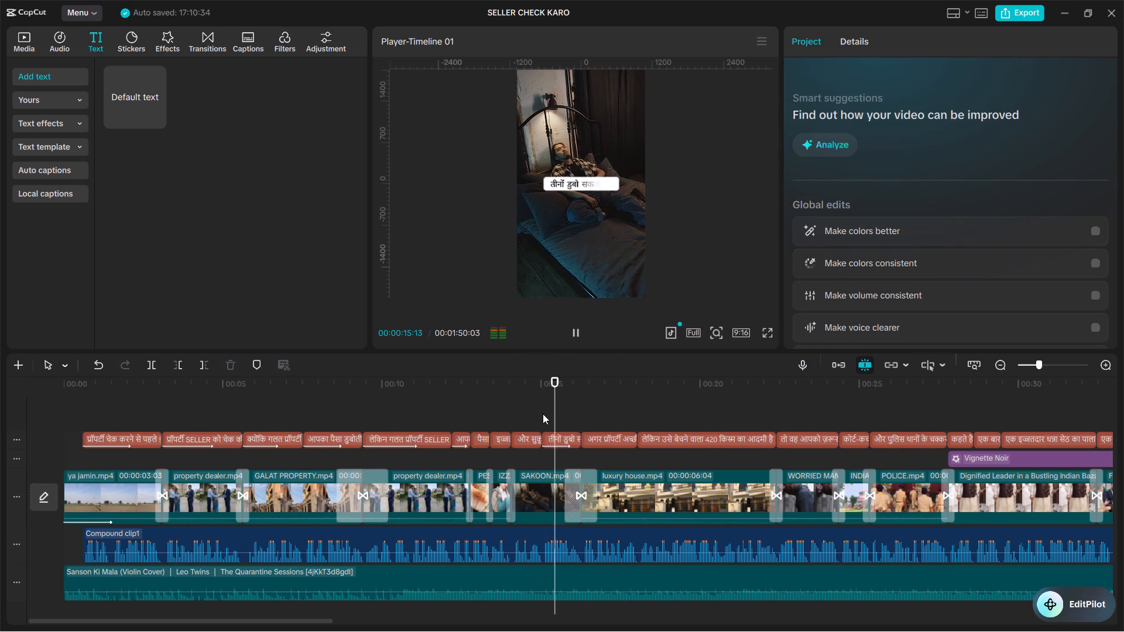
{"action": "key", "text": "space"}
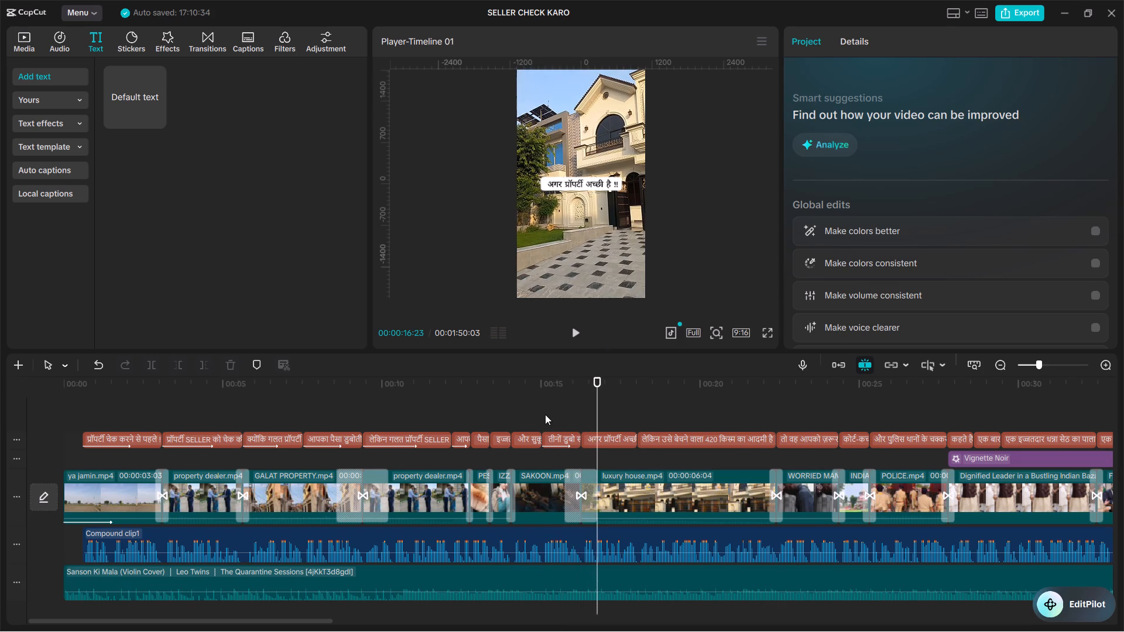
Switch to the Easy Hindi Typing page in the browser, write the word देता and copy it.
{"action": "left_click", "coordinate": [545, 414]}
{"action": "left_click_drag", "start_coordinate": [545, 414], "coordinate": [561, 427]}
{"action": "key", "text": "alt+Tab"}
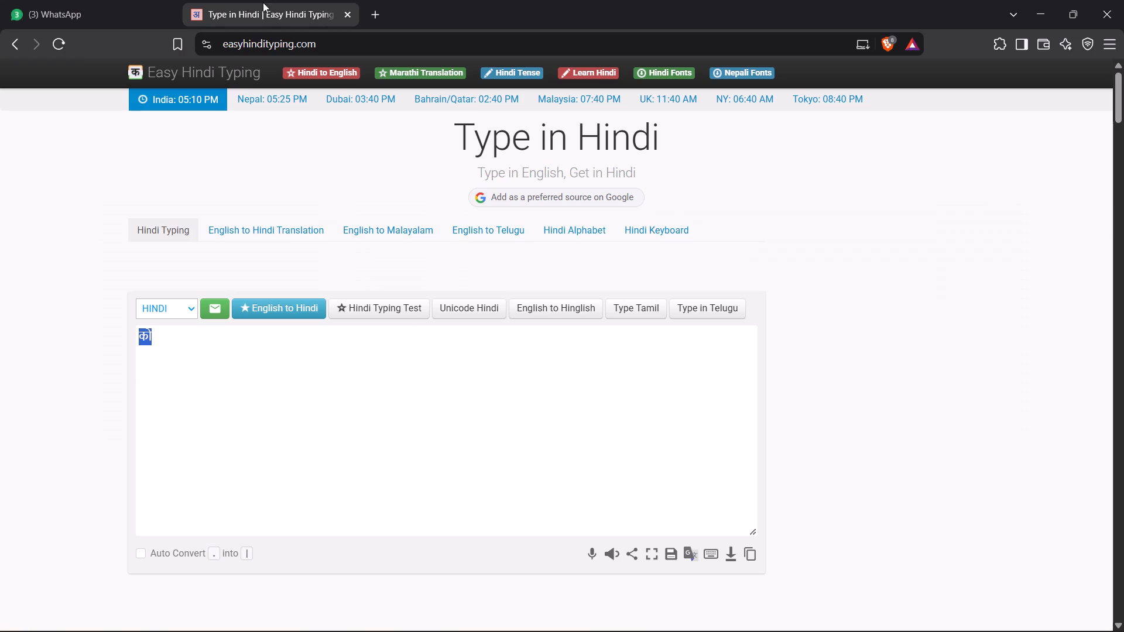
{"action": "type", "text": "deta h"}
{"action": "key", "text": "BackSpace"}
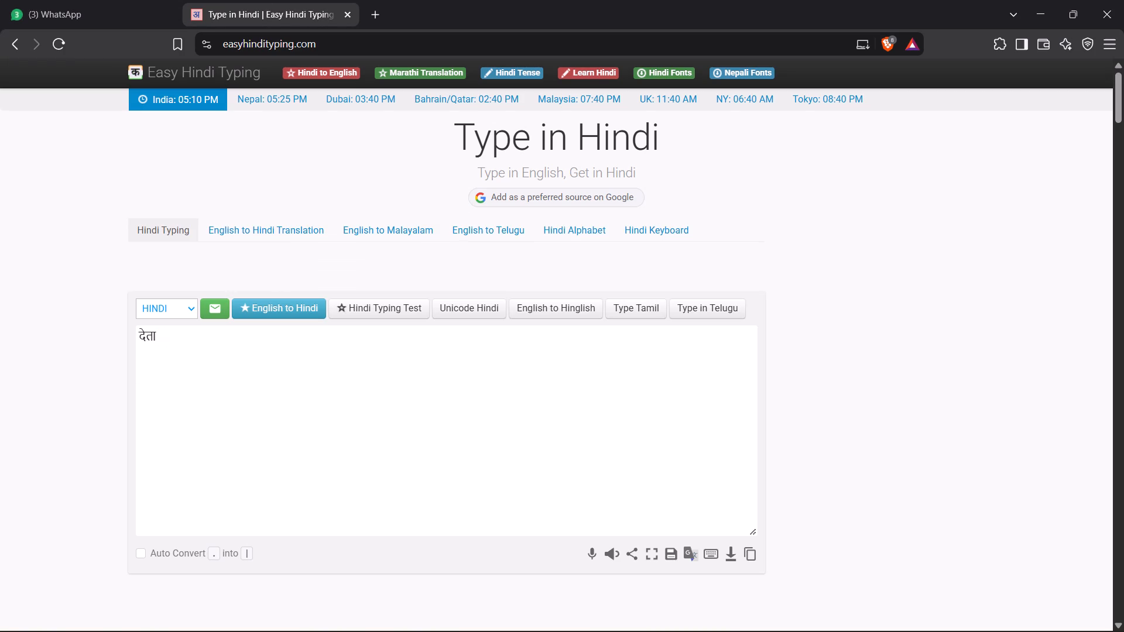
{"action": "left_click_drag", "start_coordinate": [181, 331], "coordinate": [131, 334]}
{"action": "right_click", "coordinate": [152, 334]}
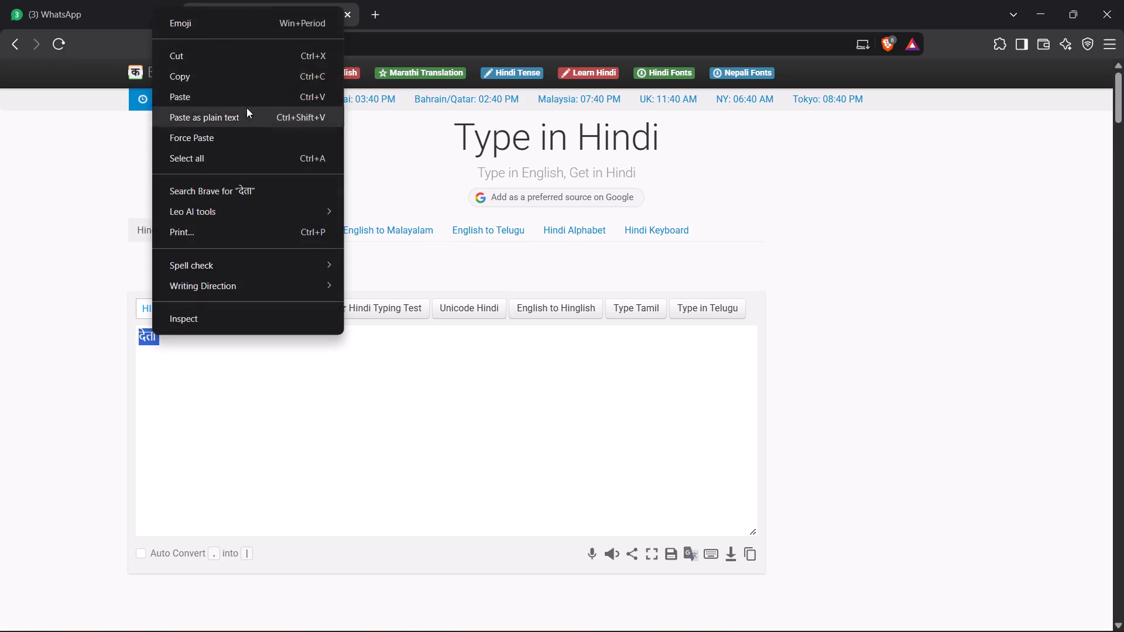
{"action": "left_click", "coordinate": [235, 71]}
{"action": "key", "text": "alt+q"}
Back in CapCut, replace सकता with देता in the "तीनों डुबो सकता है !!" caption, without a double space, and play it back.
{"action": "key", "text": "alt+Tab"}
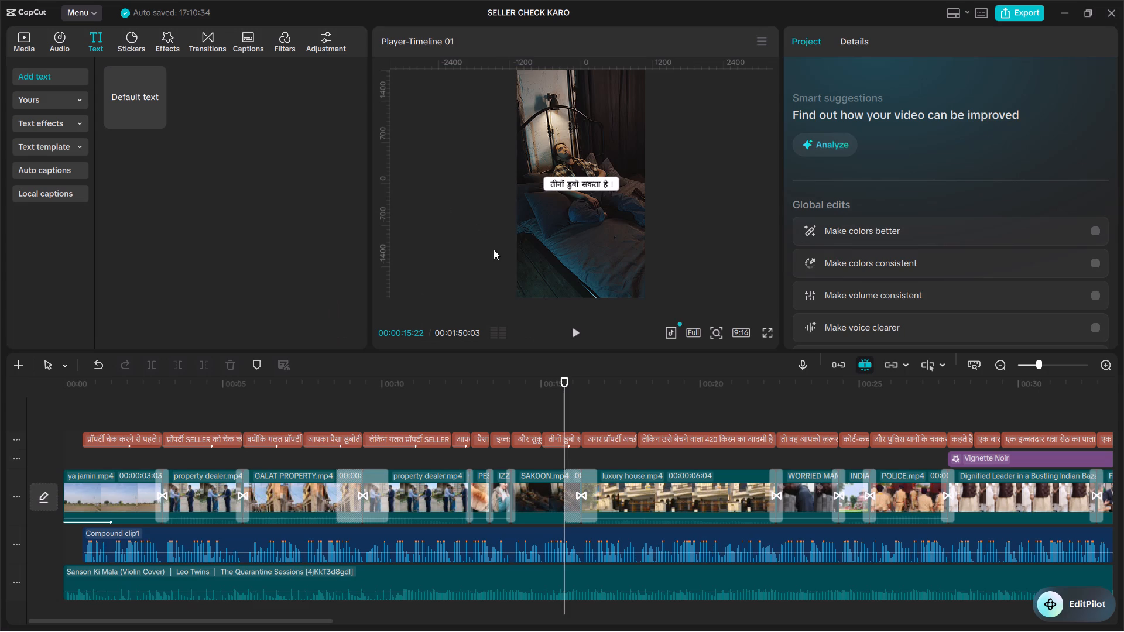
{"action": "left_click", "coordinate": [557, 439]}
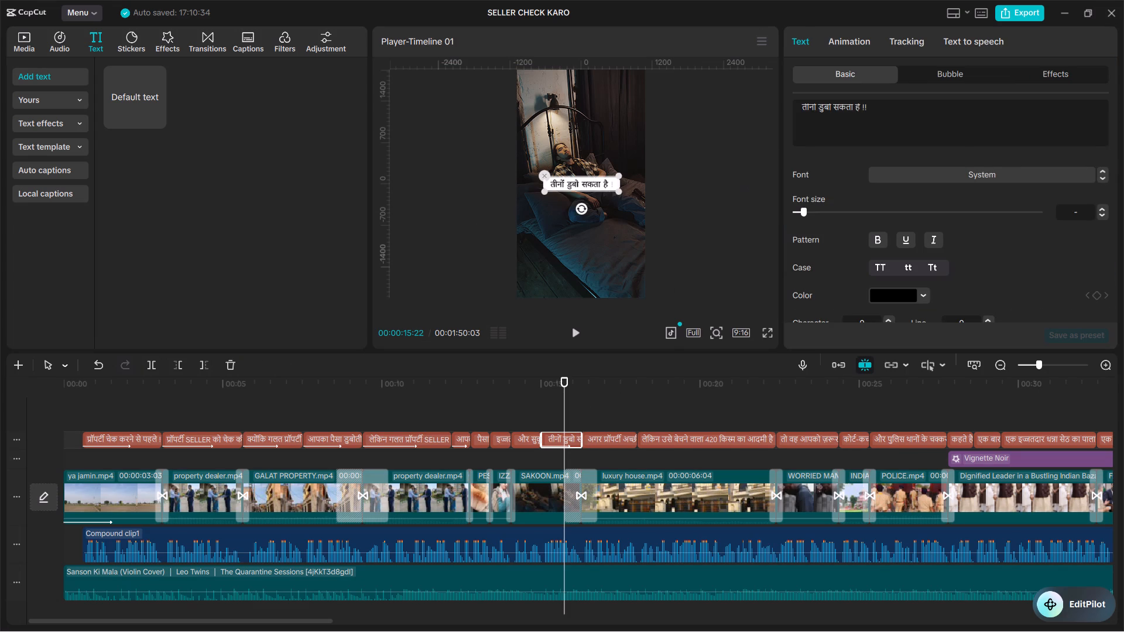
{"action": "double_click", "coordinate": [839, 108]}
{"action": "key", "text": "ctrl+v"}
{"action": "key", "text": "BackSpace"}
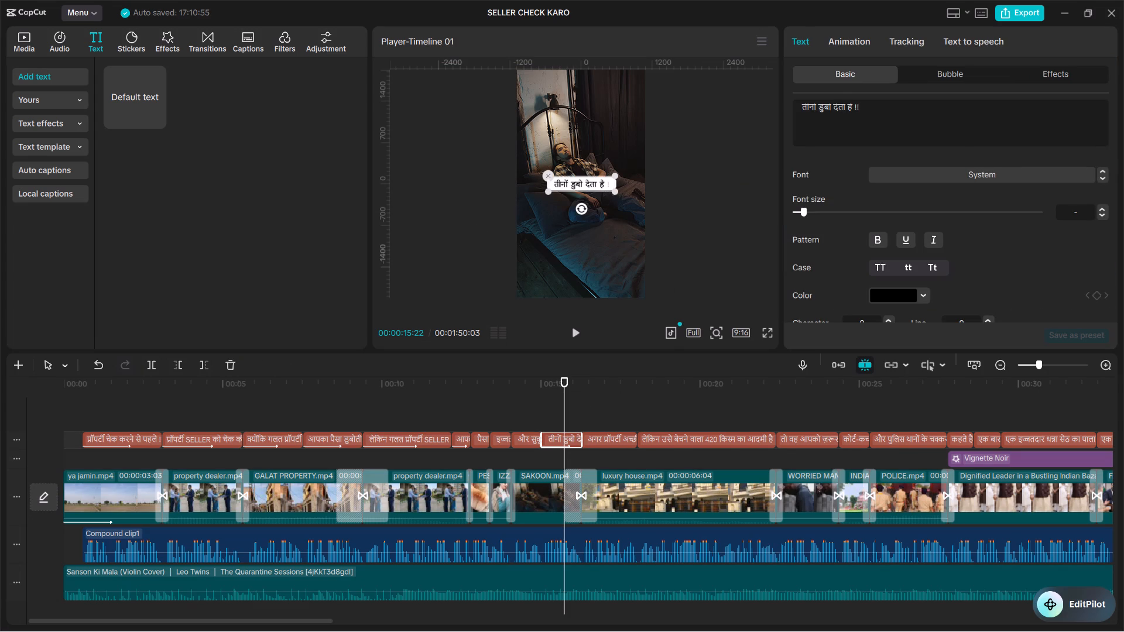
{"action": "left_click", "coordinate": [543, 411]}
{"action": "key", "text": "space"}
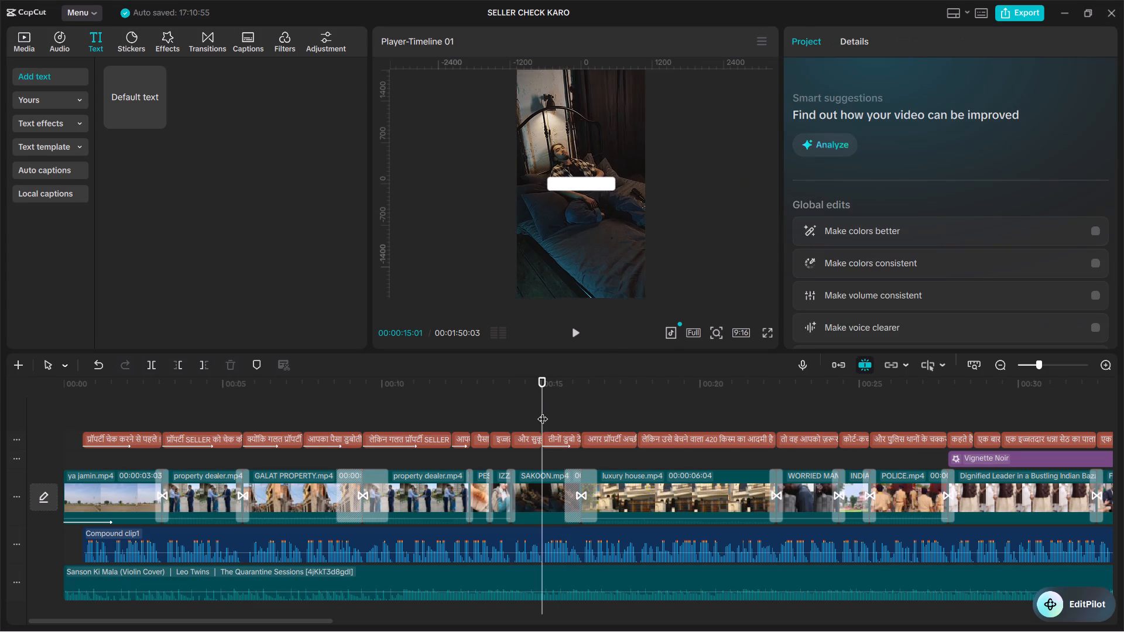
Apply the Type 1 In animation to the "अगर प्रॉपर्टी अच्छी है !!" caption with a 1.1 s duration and check it in playback.
{"action": "left_click", "coordinate": [581, 407]}
{"action": "left_click", "coordinate": [581, 407]}
{"action": "key", "text": "space"}
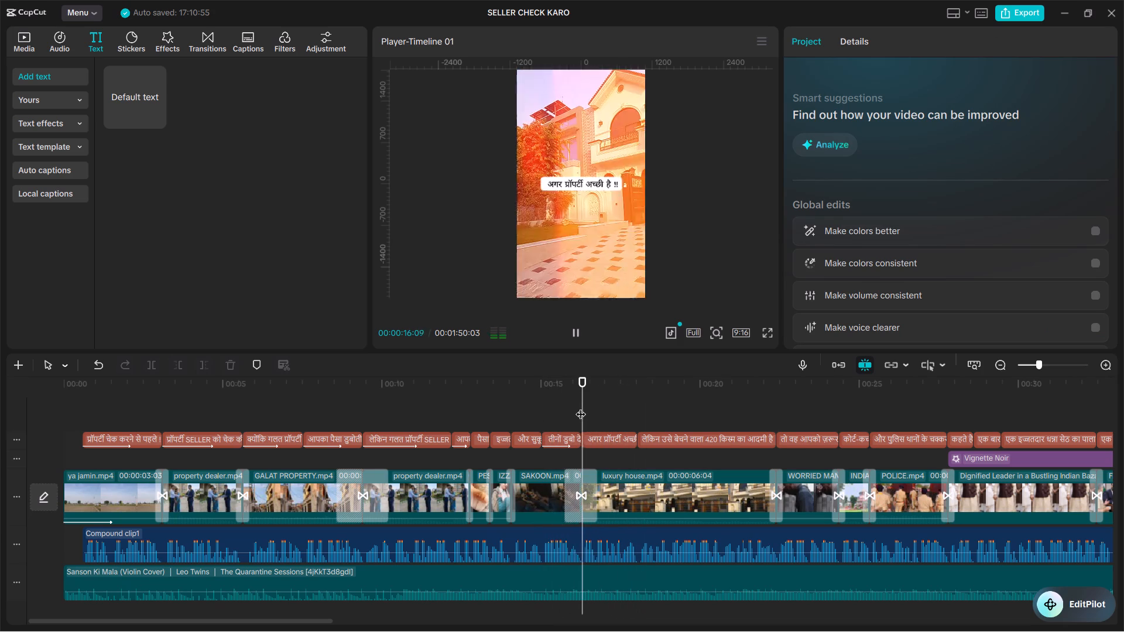
{"action": "key", "text": "space"}
{"action": "left_click", "coordinate": [608, 437]}
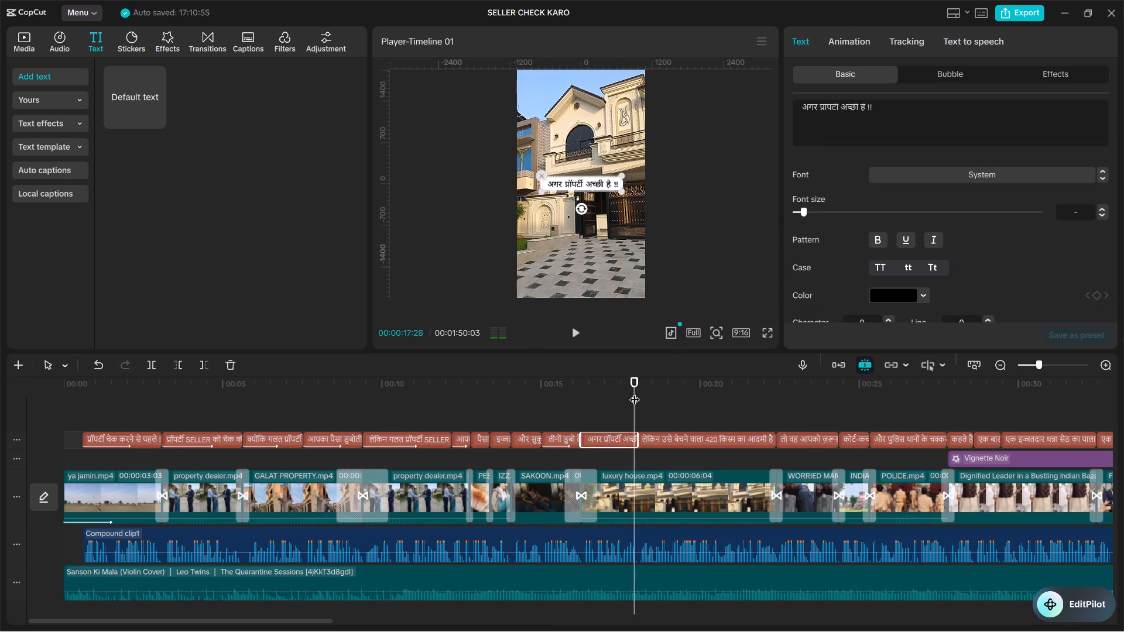
{"action": "left_click", "coordinate": [851, 40]}
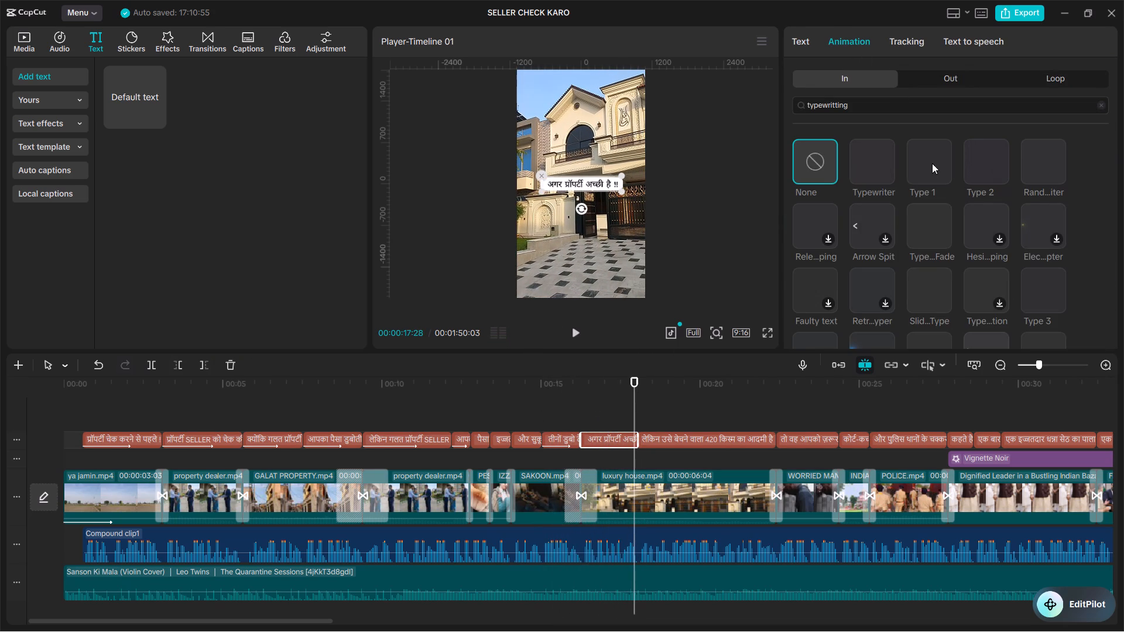
{"action": "left_click", "coordinate": [924, 152]}
{"action": "triple_click", "coordinate": [882, 334]}
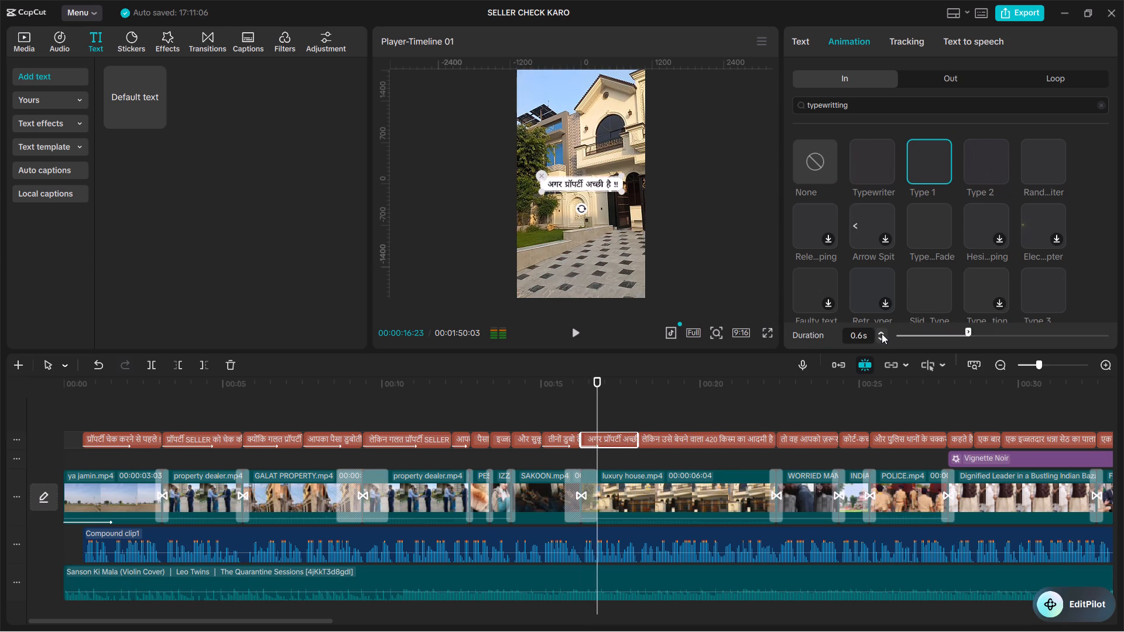
{"action": "double_click", "coordinate": [882, 332]}
{"action": "left_click", "coordinate": [882, 332]}
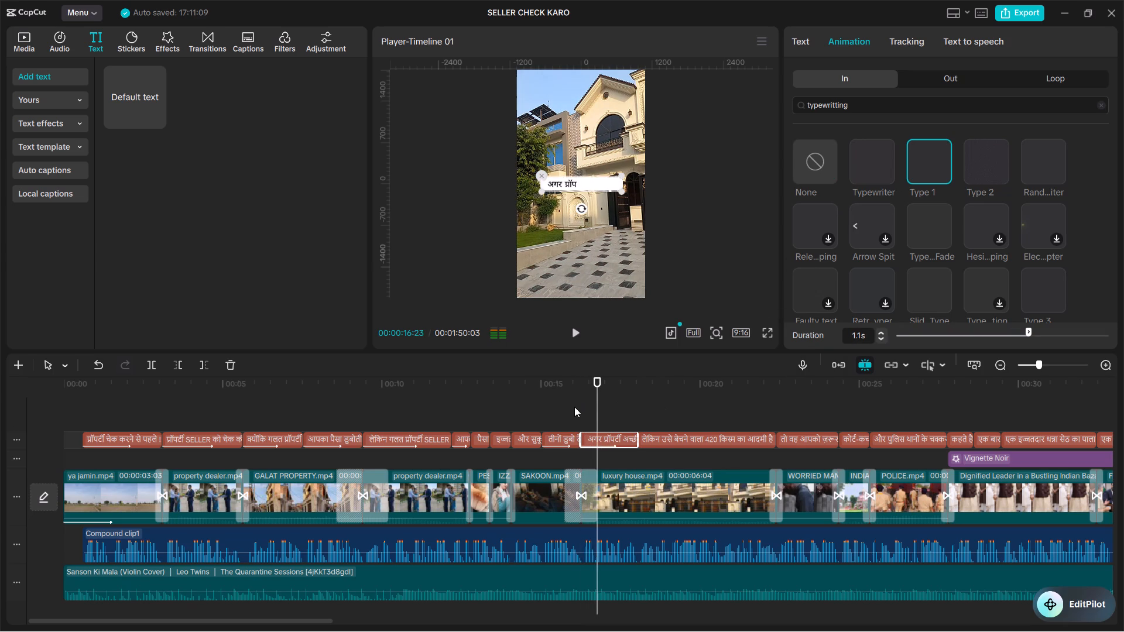
{"action": "left_click", "coordinate": [574, 407]}
{"action": "key", "text": "space"}
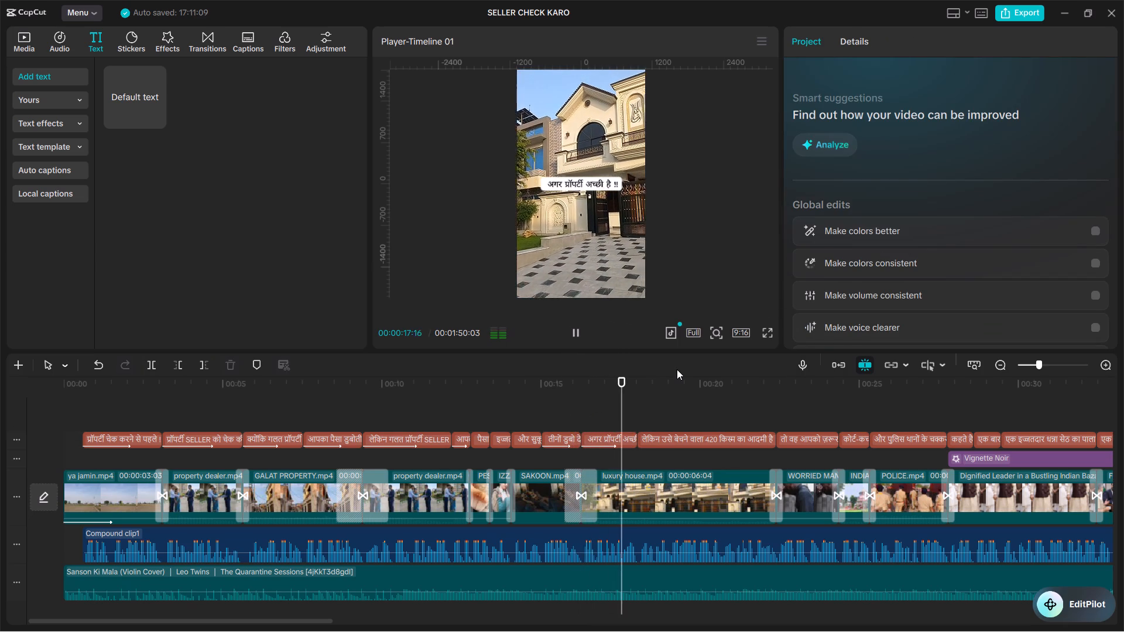
{"action": "scroll", "coordinate": [681, 381], "scroll_direction": "down", "scroll_amount": 2, "text": "alt"}
Apply the Type 1 In animation to the "लेकिन उसे बेचने वाला 420 किस्म का आदमी है !!" caption with a duration of about 2 s and play it back.
{"action": "left_click", "coordinate": [661, 431]}
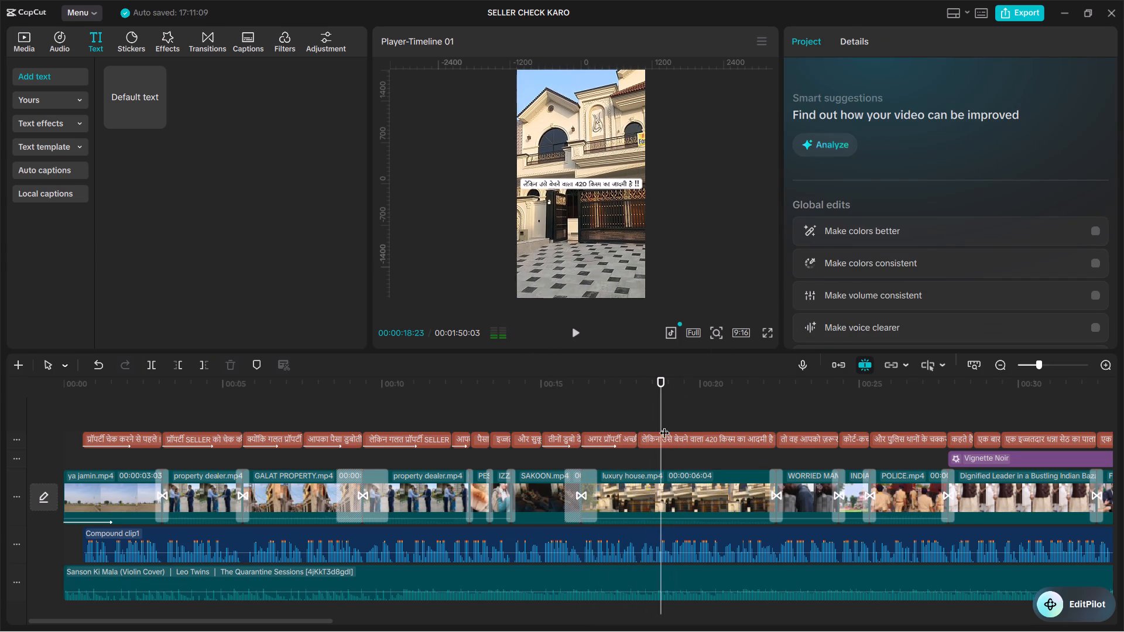
{"action": "left_click", "coordinate": [698, 439]}
{"action": "left_click", "coordinate": [856, 32]}
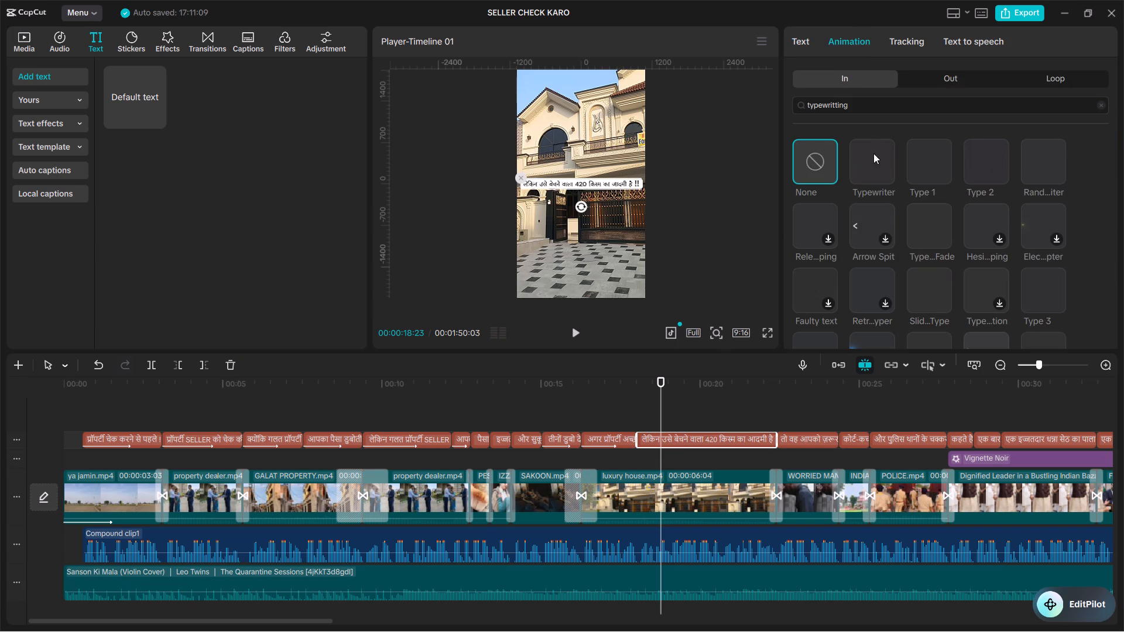
{"action": "left_click", "coordinate": [928, 156]}
{"action": "left_click_drag", "start_coordinate": [917, 329], "coordinate": [1015, 345]}
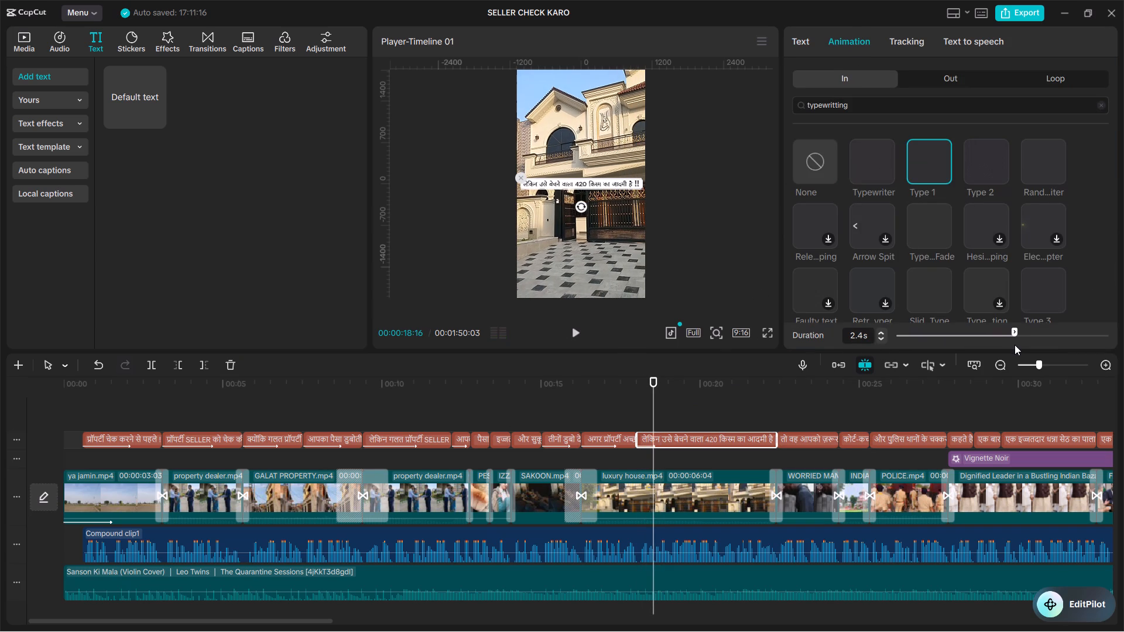
{"action": "left_click_drag", "start_coordinate": [1015, 345], "coordinate": [996, 352]}
{"action": "left_click_drag", "start_coordinate": [996, 352], "coordinate": [992, 353]}
{"action": "left_click", "coordinate": [637, 404]}
{"action": "key", "text": "space"}
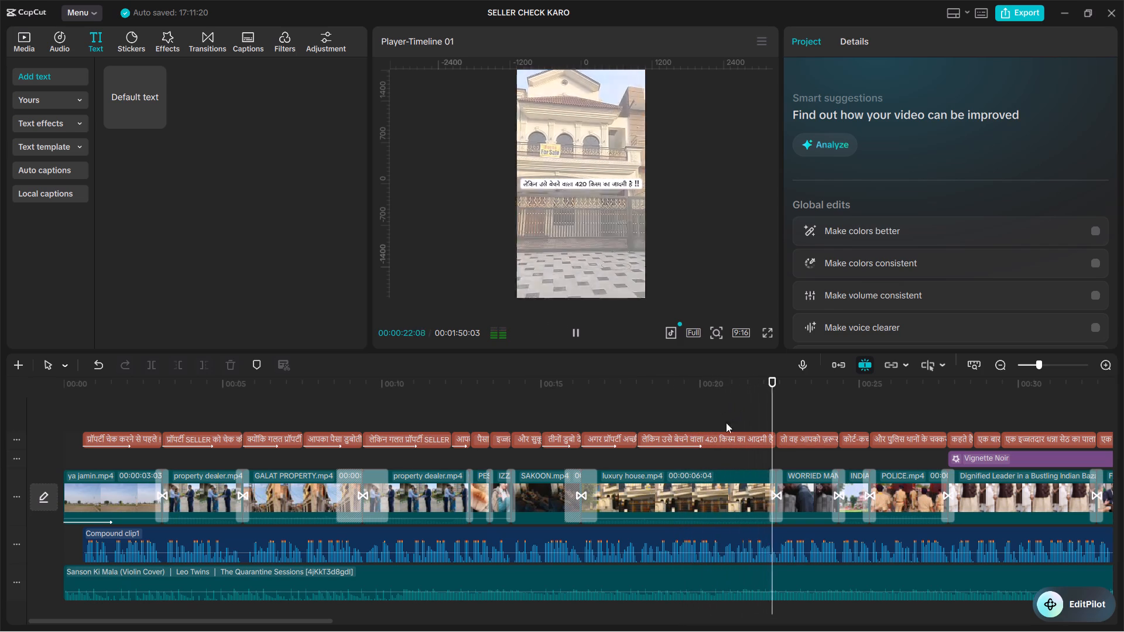
{"action": "key", "text": "space"}
Apply the Type 1 In animation to the "तो वह आपको ज़रूर !!" caption, lengthen its duration and play it back.
{"action": "left_click", "coordinate": [774, 414]}
{"action": "key", "text": "space"}
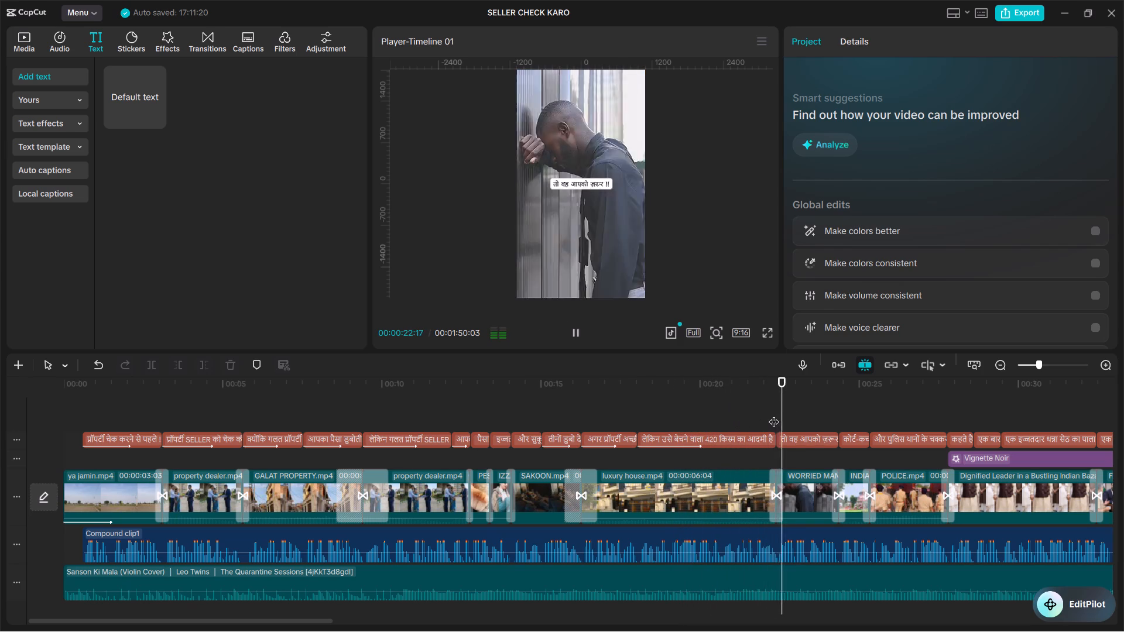
{"action": "scroll", "coordinate": [800, 411], "scroll_direction": "down", "scroll_amount": 4}
{"action": "key", "text": "space"}
{"action": "left_click", "coordinate": [534, 423]}
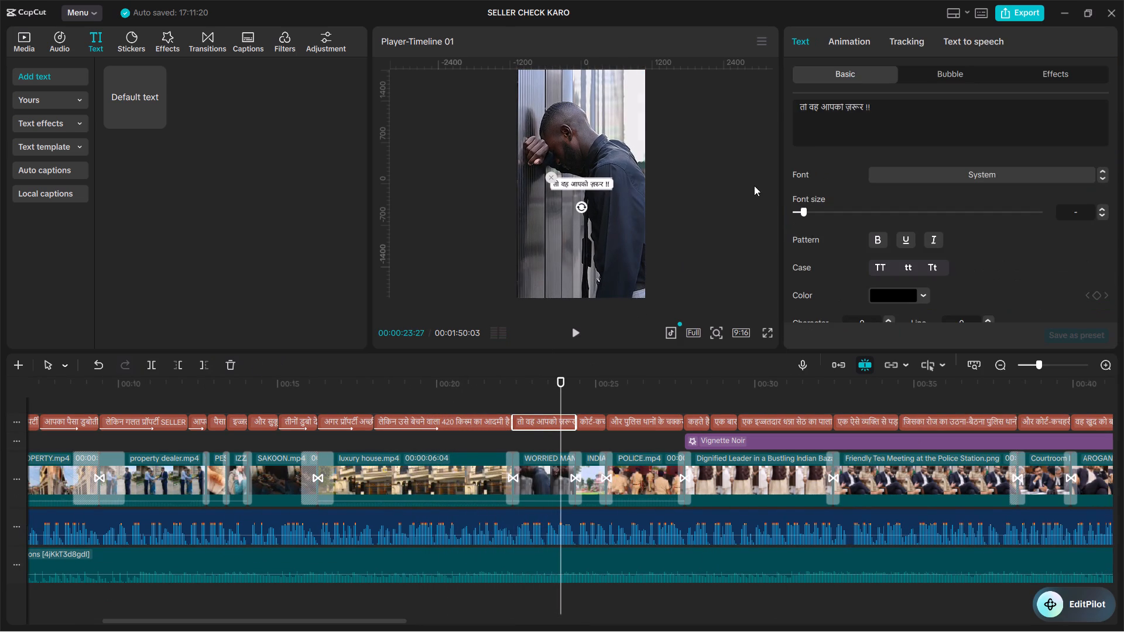
{"action": "left_click", "coordinate": [862, 37]}
{"action": "left_click", "coordinate": [913, 170]}
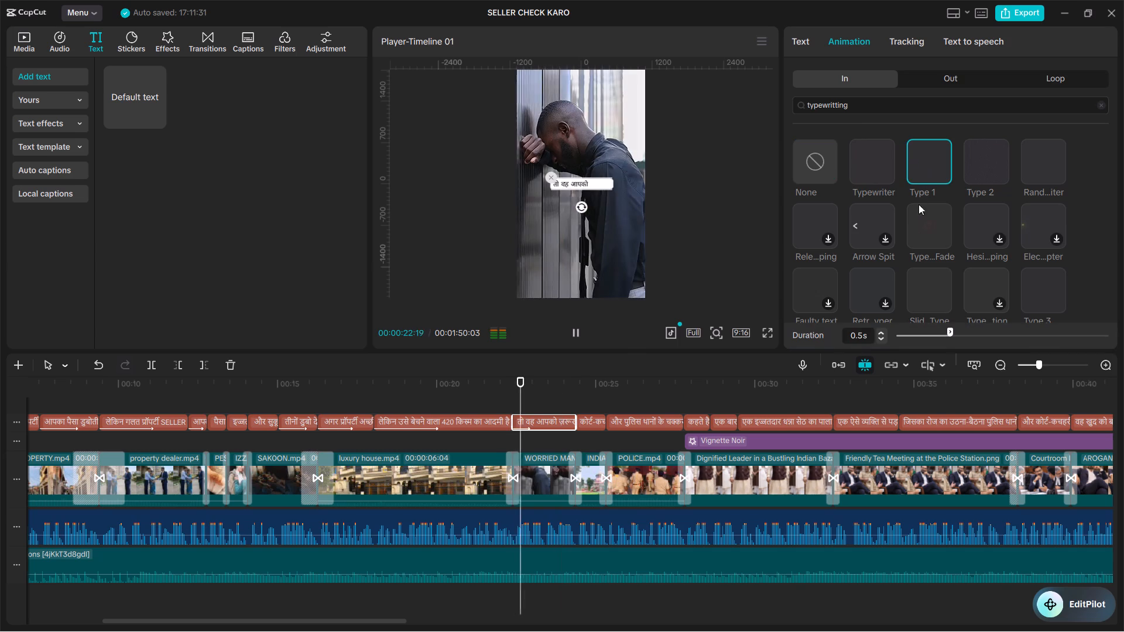
{"action": "left_click_drag", "start_coordinate": [952, 329], "coordinate": [1019, 338]}
{"action": "left_click", "coordinate": [505, 403]}
{"action": "key", "text": "space"}
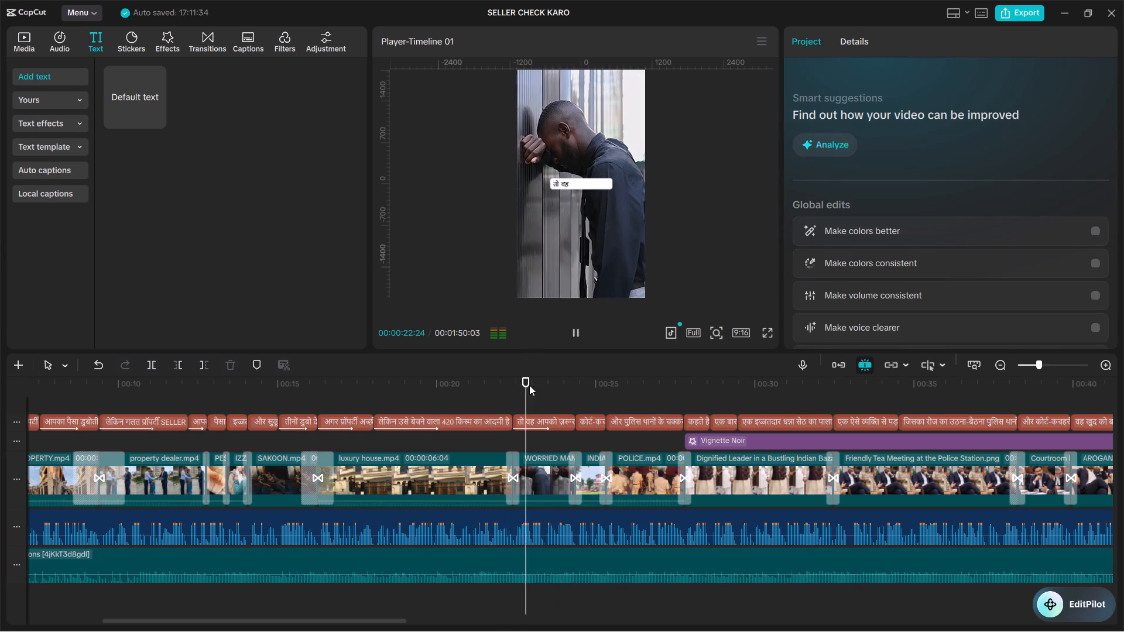
{"action": "scroll", "coordinate": [560, 387], "scroll_direction": "down", "scroll_amount": 1, "text": "alt"}
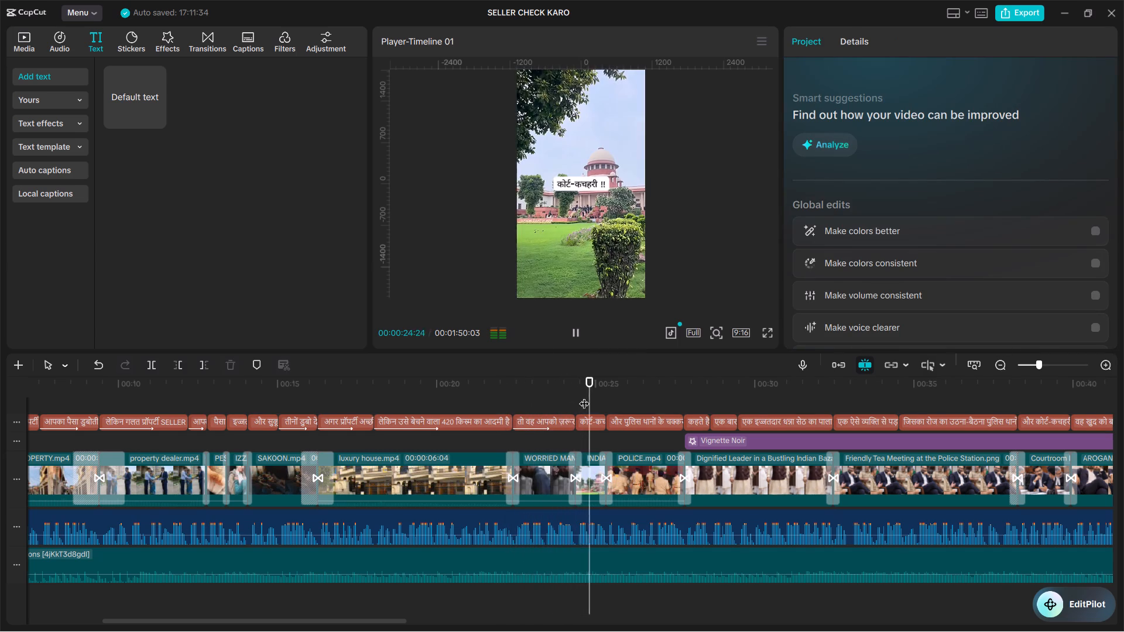
Apply the Type 1 In animation to the "कोर्ट-कचहरी !!" caption with a 0.5 s duration and play it back.
{"action": "left_click", "coordinate": [584, 396]}
{"action": "left_click_drag", "start_coordinate": [582, 396], "coordinate": [577, 394]}
{"action": "left_click", "coordinate": [588, 421]}
{"action": "left_click", "coordinate": [862, 43]}
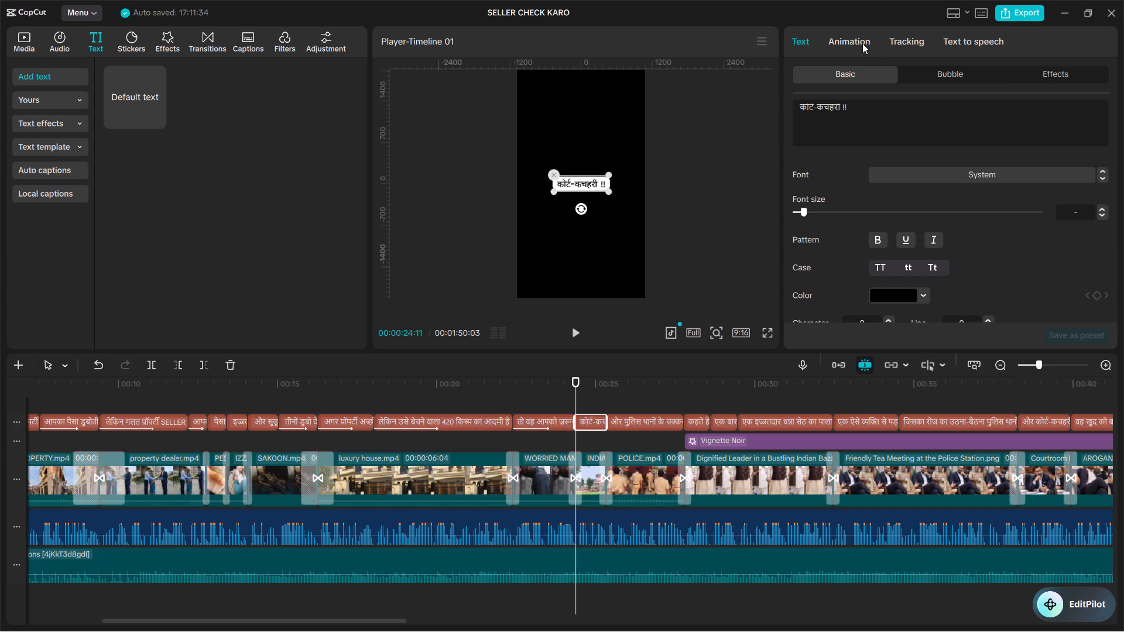
{"action": "left_click", "coordinate": [925, 145]}
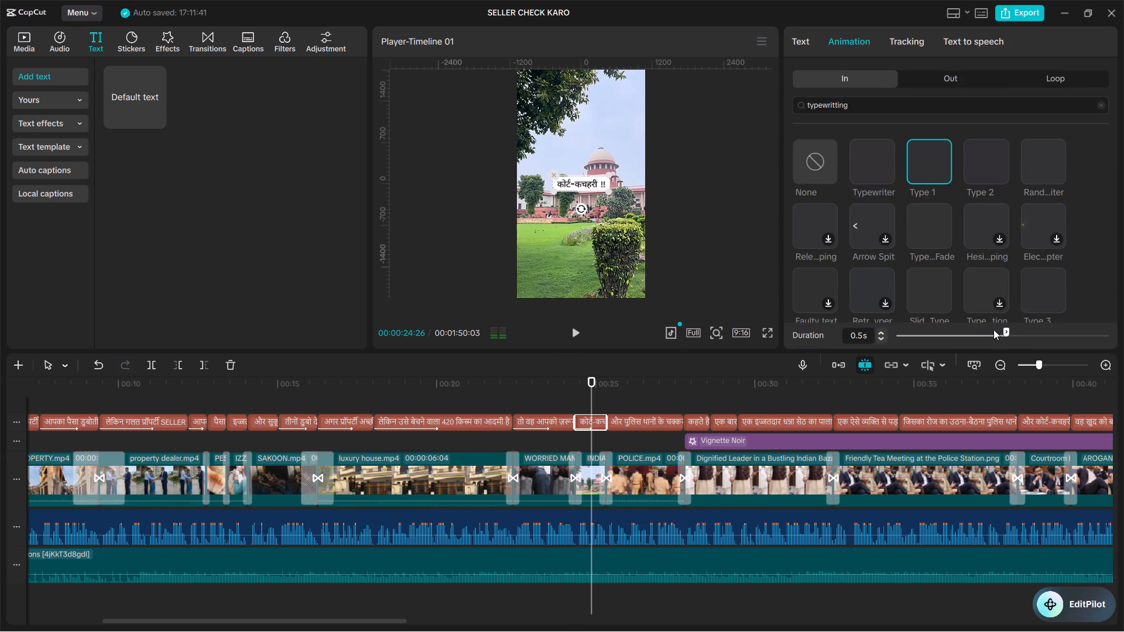
{"action": "left_click", "coordinate": [573, 407]}
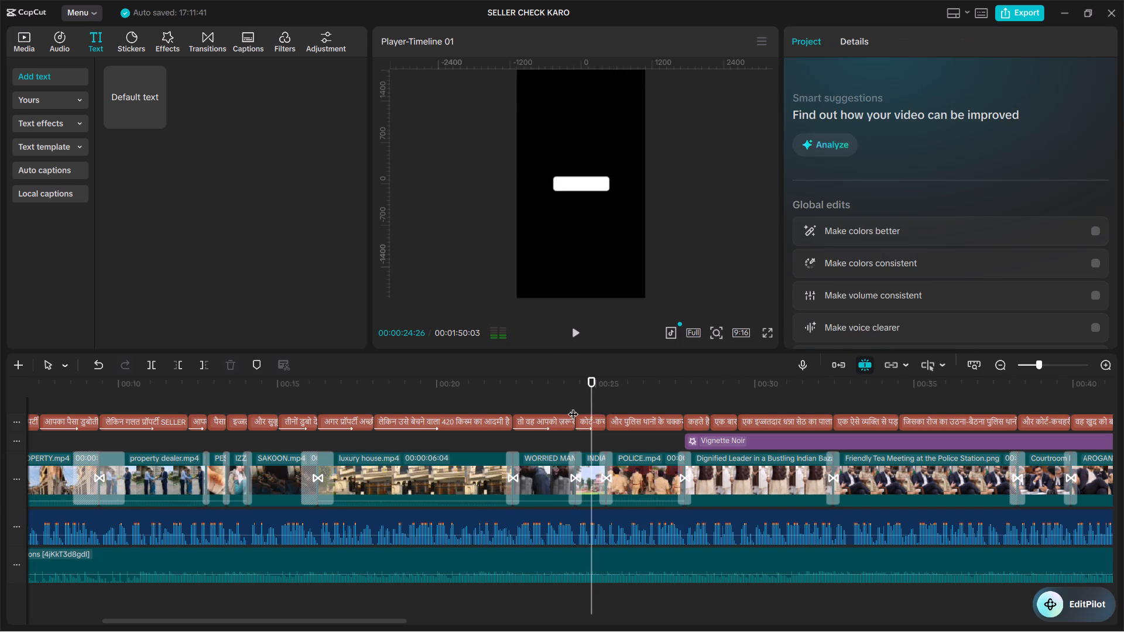
{"action": "key", "text": "space"}
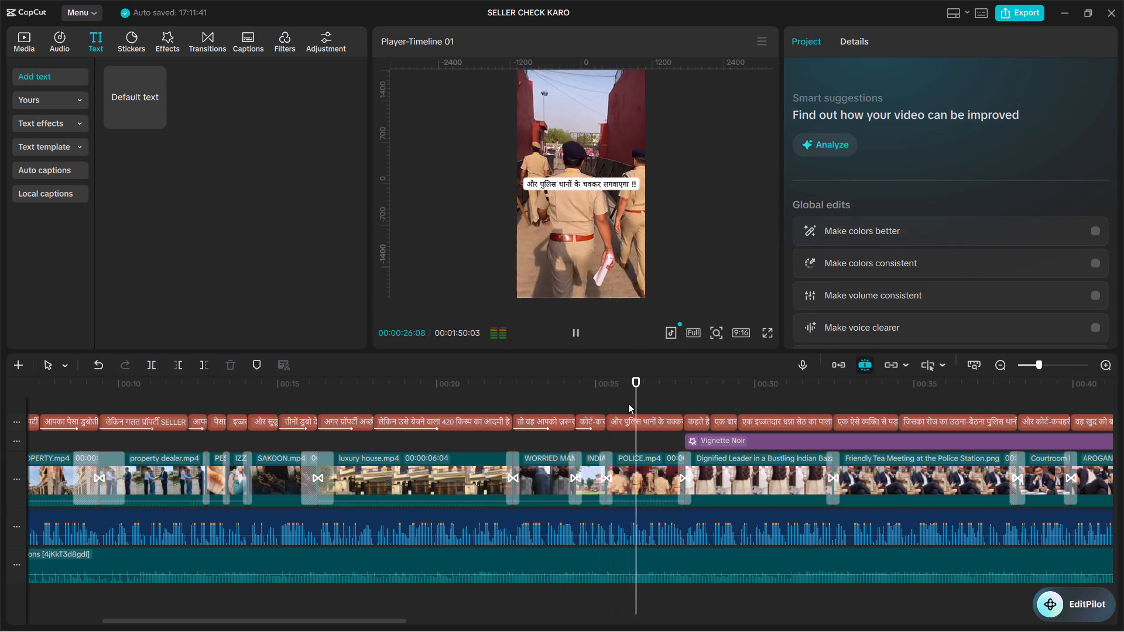
Apply the Type 1 In animation to the "और पुलिस थानों के चक्कर लगवाएगा !!" caption with a 1.5 s duration and check it in playback.
{"action": "left_click", "coordinate": [620, 418]}
{"action": "key", "text": "space"}
{"action": "left_click", "coordinate": [849, 44]}
{"action": "left_click", "coordinate": [917, 157]}
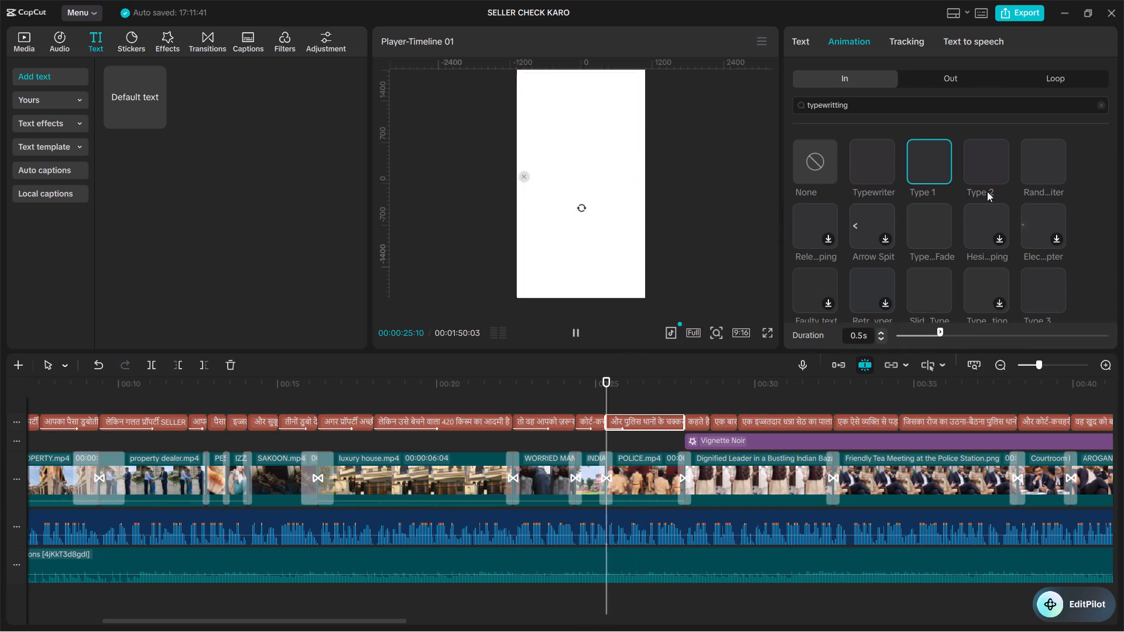
{"action": "left_click_drag", "start_coordinate": [937, 332], "coordinate": [986, 336]}
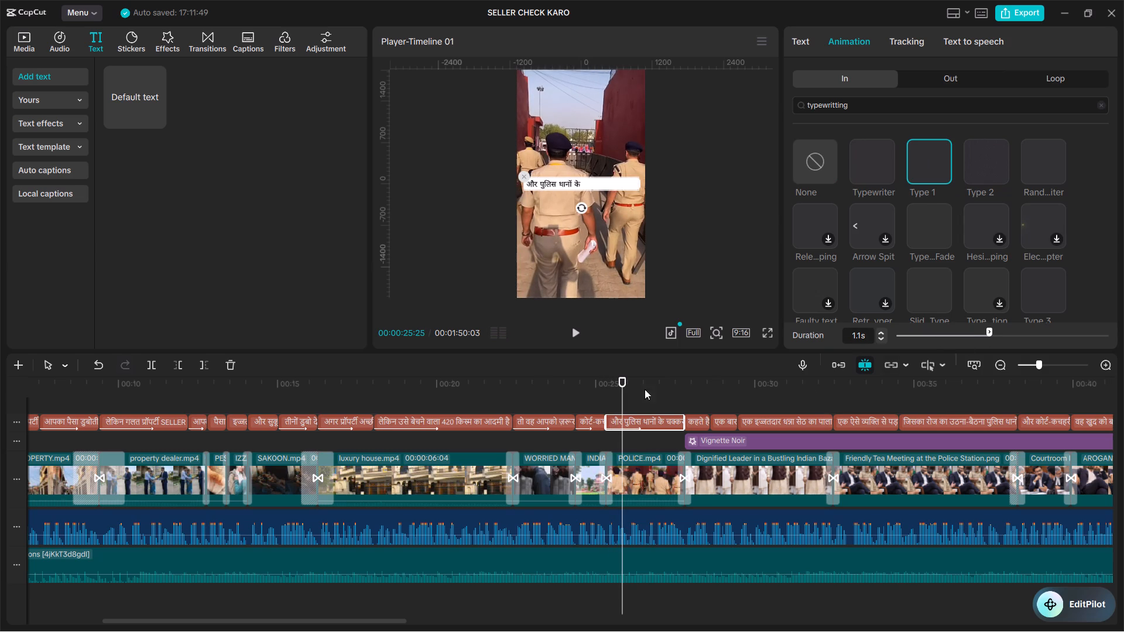
{"action": "triple_click", "coordinate": [881, 331]}
{"action": "double_click", "coordinate": [881, 331]}
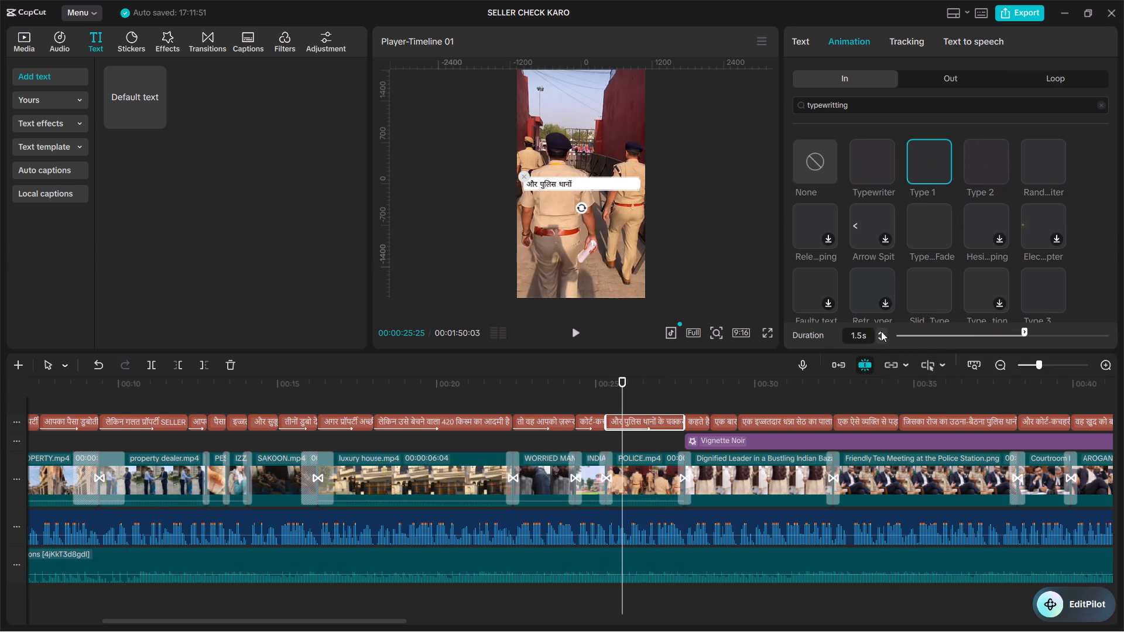
{"action": "left_click", "coordinate": [882, 340]}
{"action": "left_click", "coordinate": [605, 400]}
{"action": "key", "text": "space"}
{"action": "scroll", "coordinate": [618, 389], "scroll_direction": "down", "scroll_amount": 3, "text": "alt"}
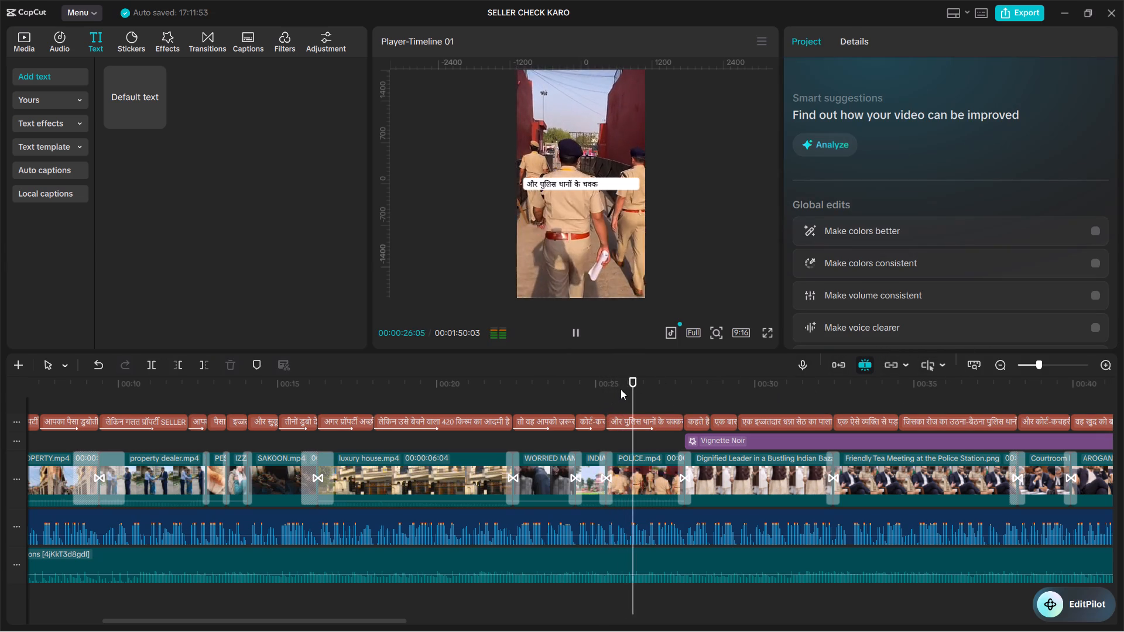
{"action": "key", "text": "space"}
Replay the speech around the "कहते है न !!" caption and apply the Type 1 In animation to it.
{"action": "left_click", "coordinate": [690, 397]}
{"action": "left_click_drag", "start_coordinate": [690, 397], "coordinate": [684, 394]}
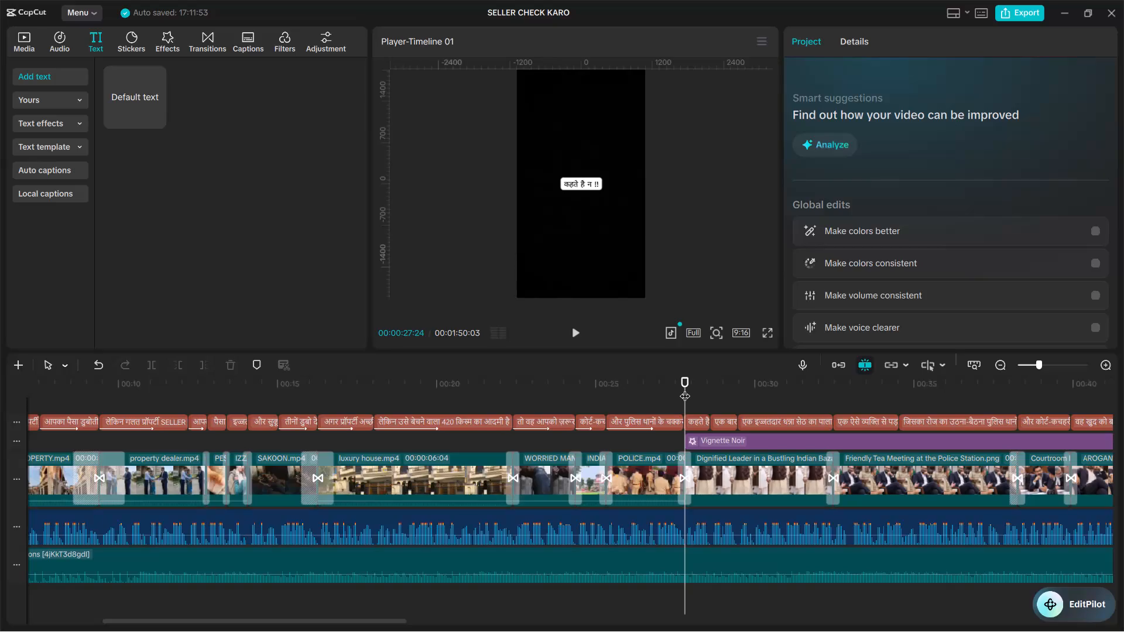
{"action": "key", "text": "space"}
{"action": "key", "text": "space"}
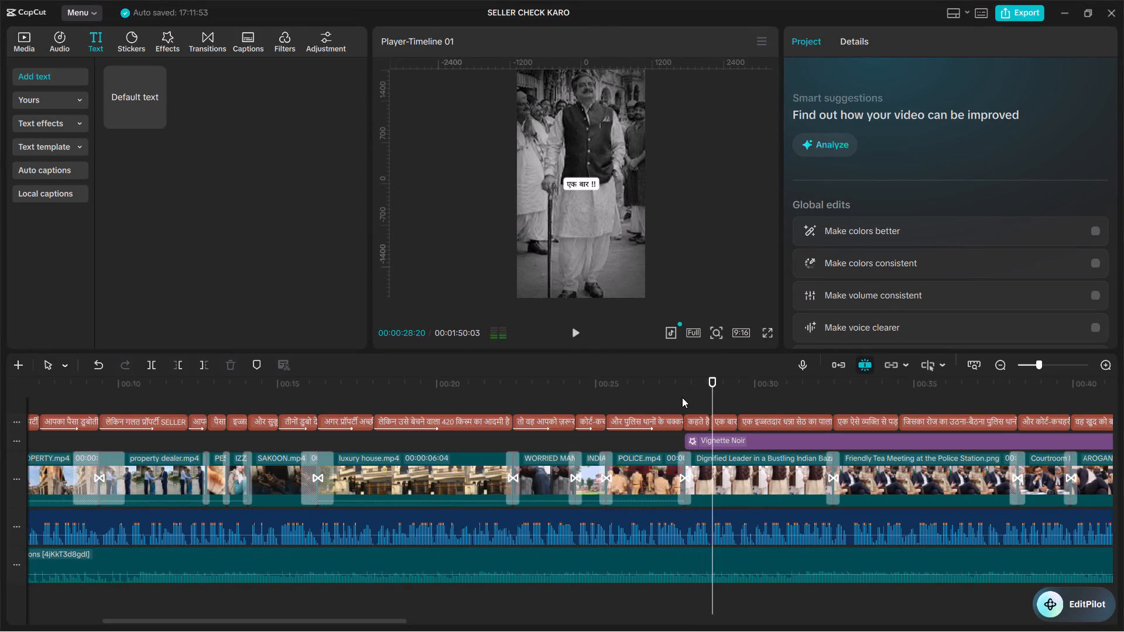
{"action": "left_click", "coordinate": [678, 396]}
{"action": "left_click_drag", "start_coordinate": [678, 396], "coordinate": [686, 399]}
{"action": "key", "text": "space"}
{"action": "key", "text": "space"}
{"action": "left_click", "coordinate": [695, 420]}
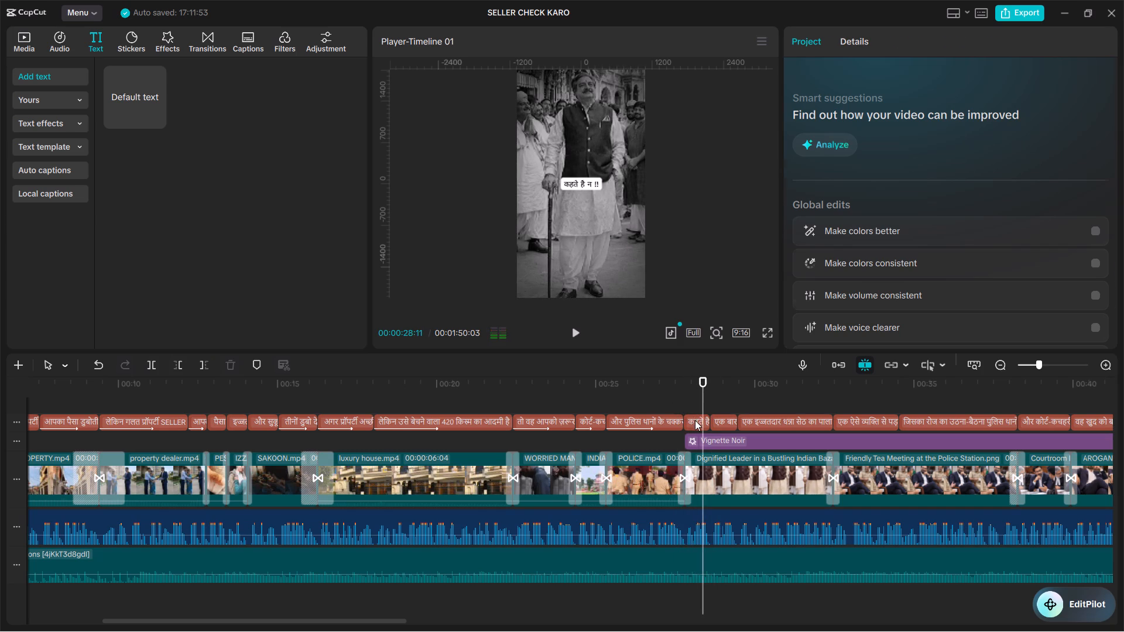
{"action": "left_click", "coordinate": [849, 37]}
{"action": "left_click", "coordinate": [932, 156]}
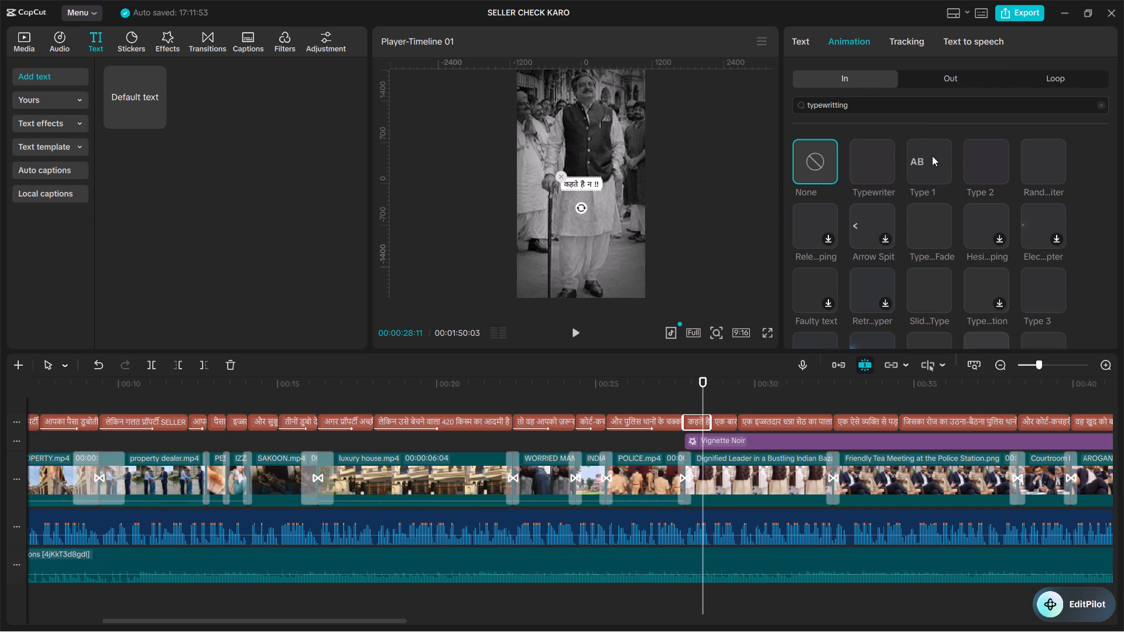
Apply the Type 1 In animation to the "एक बार !!" caption with a 0.5 s duration.
{"action": "left_click", "coordinate": [715, 405]}
{"action": "left_click", "coordinate": [720, 419]}
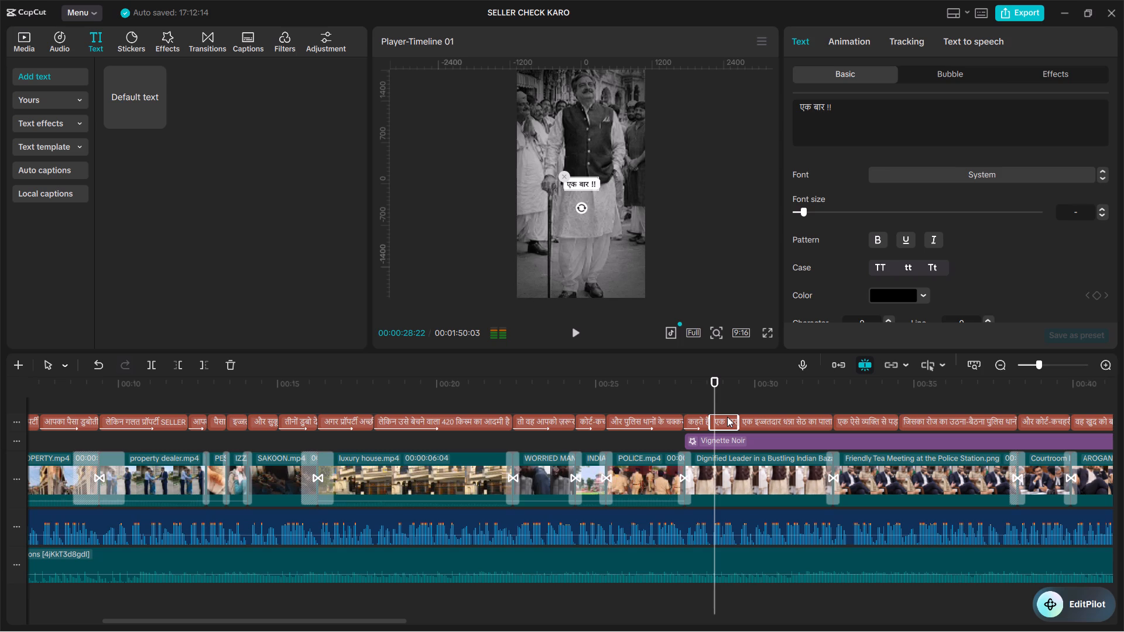
{"action": "left_click", "coordinate": [852, 43]}
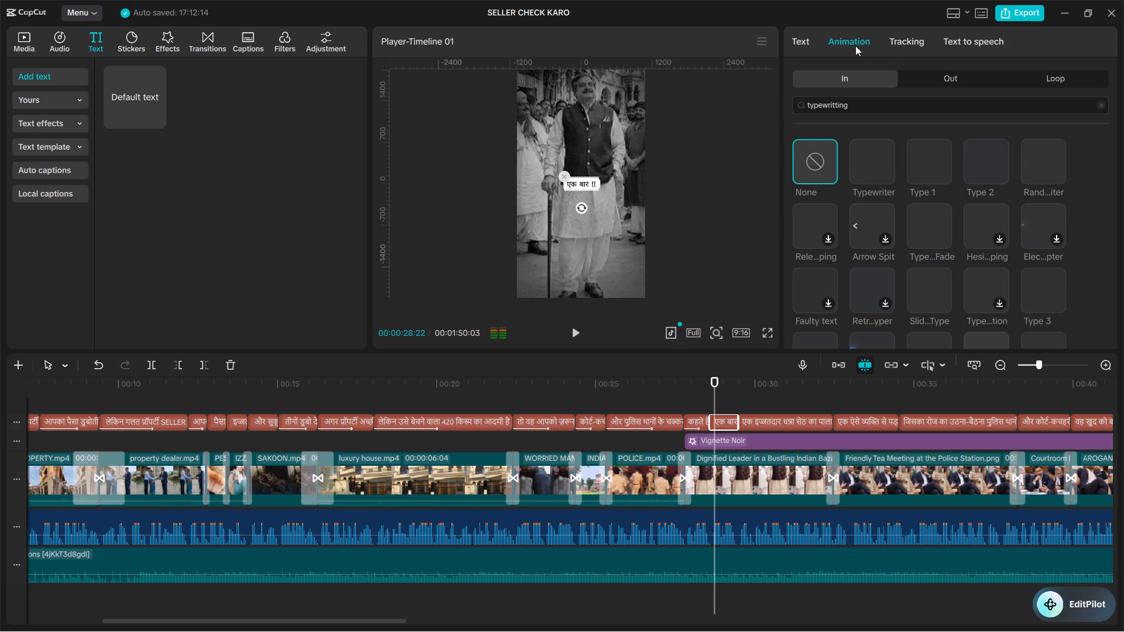
{"action": "left_click", "coordinate": [925, 164]}
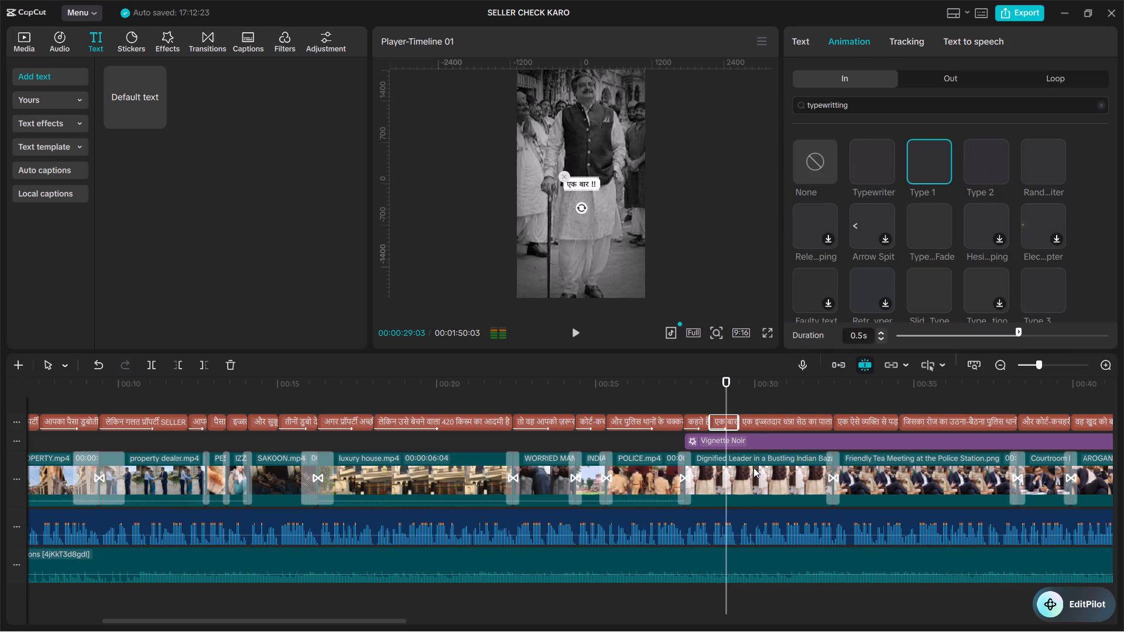
Apply the Type 1 In animation to the "एक इज्जतदार धन्ना सेठ का पाला !!" caption with a 1.6 s duration and play it back.
{"action": "left_click", "coordinate": [755, 419]}
{"action": "left_click", "coordinate": [837, 34]}
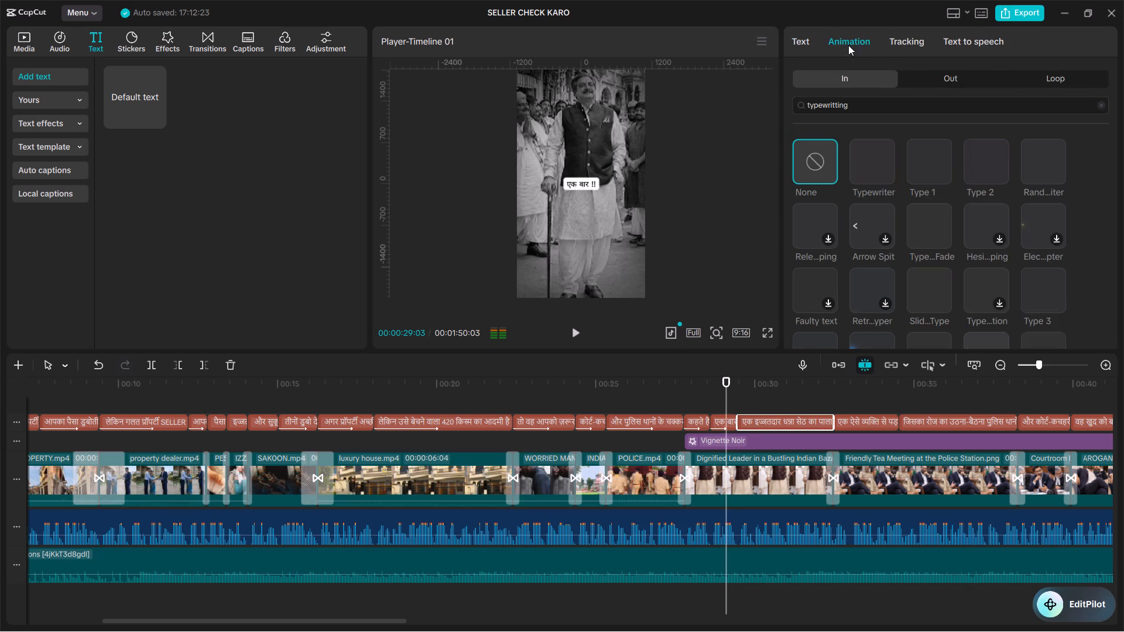
{"action": "left_click", "coordinate": [933, 161]}
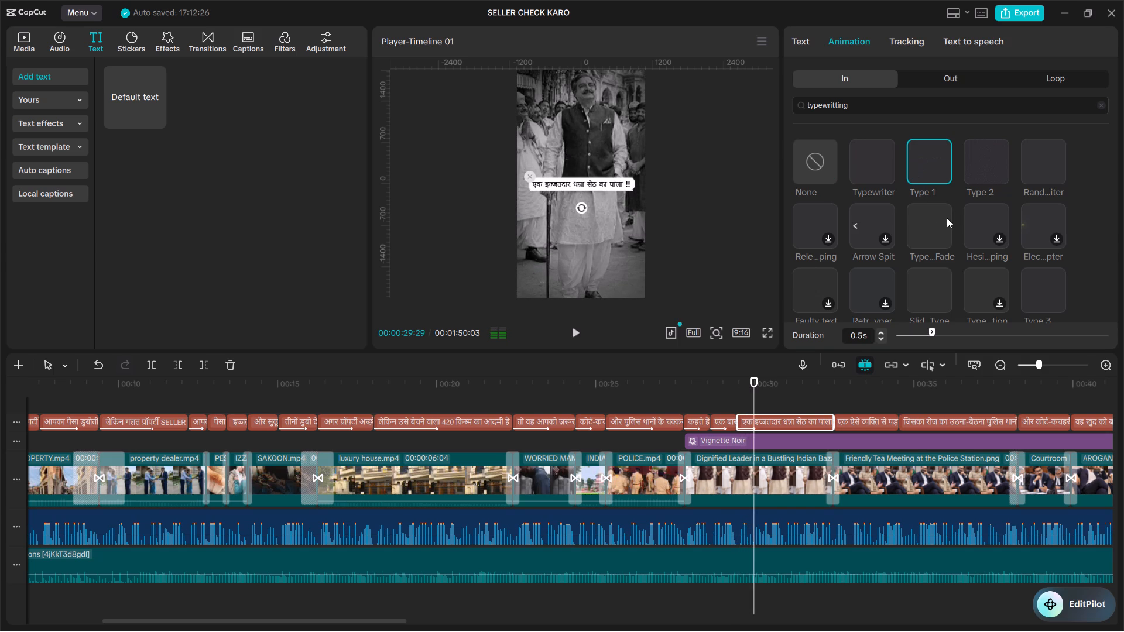
{"action": "left_click_drag", "start_coordinate": [935, 335], "coordinate": [1013, 349]}
{"action": "left_click_drag", "start_coordinate": [1013, 349], "coordinate": [1011, 350]}
{"action": "left_click", "coordinate": [738, 397]}
{"action": "key", "text": "space"}
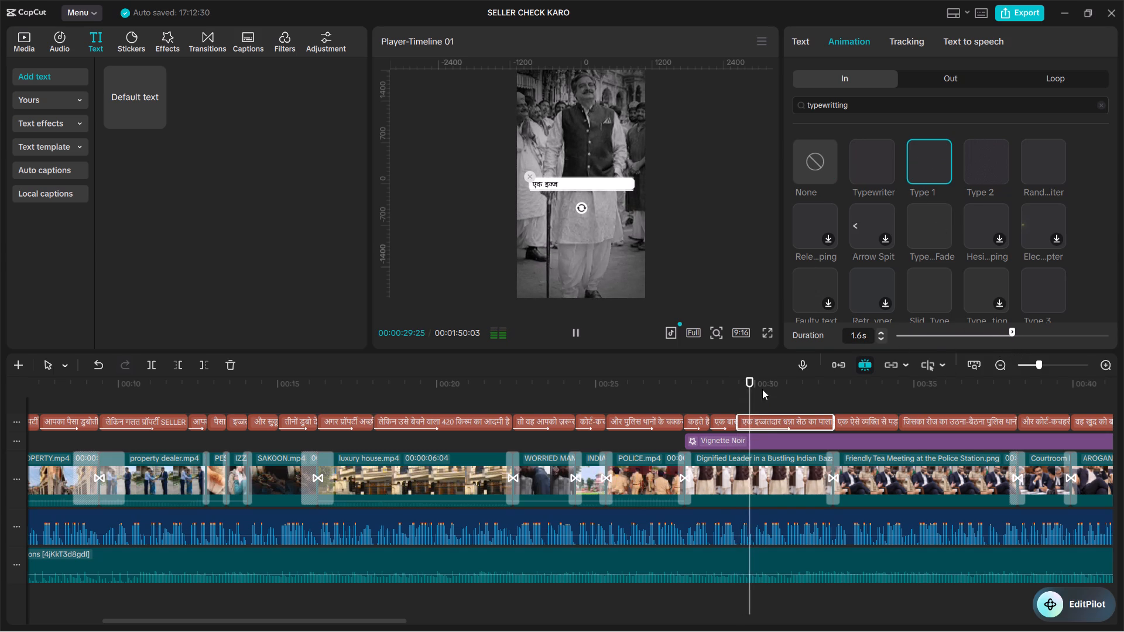
{"action": "scroll", "coordinate": [821, 384], "scroll_direction": "down", "scroll_amount": 3, "text": "alt"}
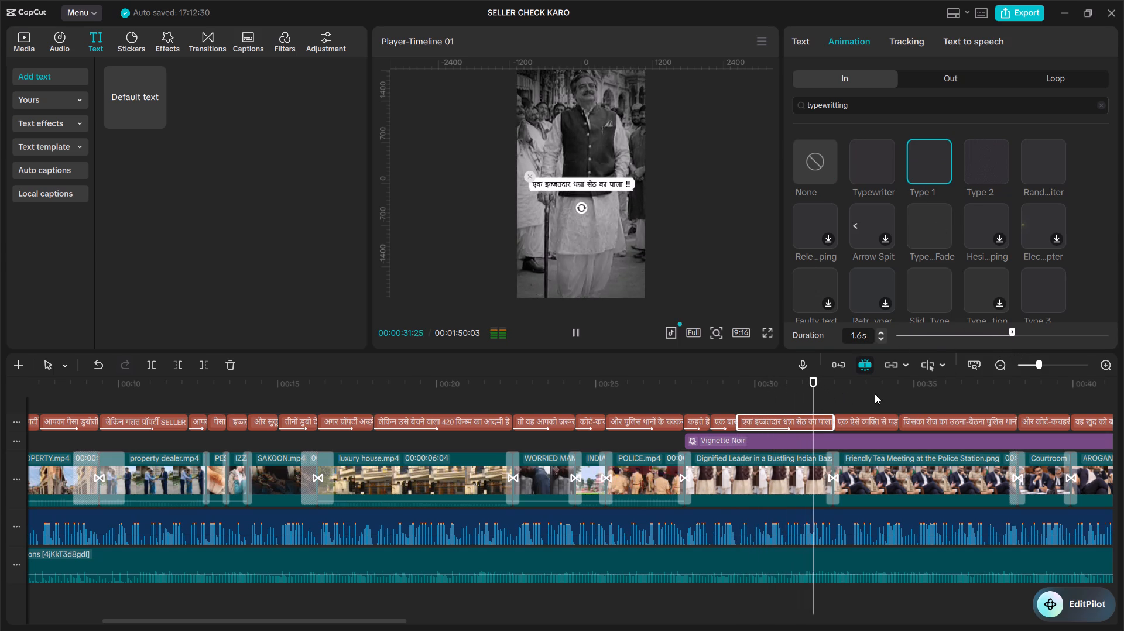
Apply the Type 1 In animation to the "एक ऐसे व्यक्ति से पड़ गया !!" caption with a 1.1 s duration and play it back.
{"action": "left_click", "coordinate": [839, 400]}
{"action": "left_click", "coordinate": [848, 423]}
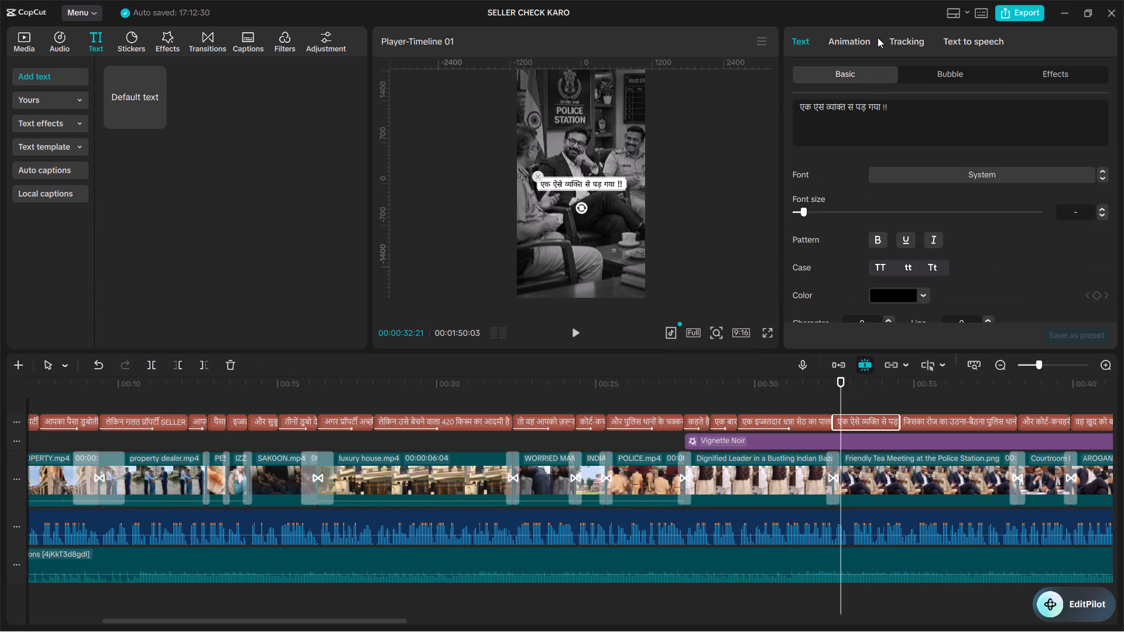
{"action": "left_click", "coordinate": [849, 40]}
{"action": "left_click", "coordinate": [930, 170]}
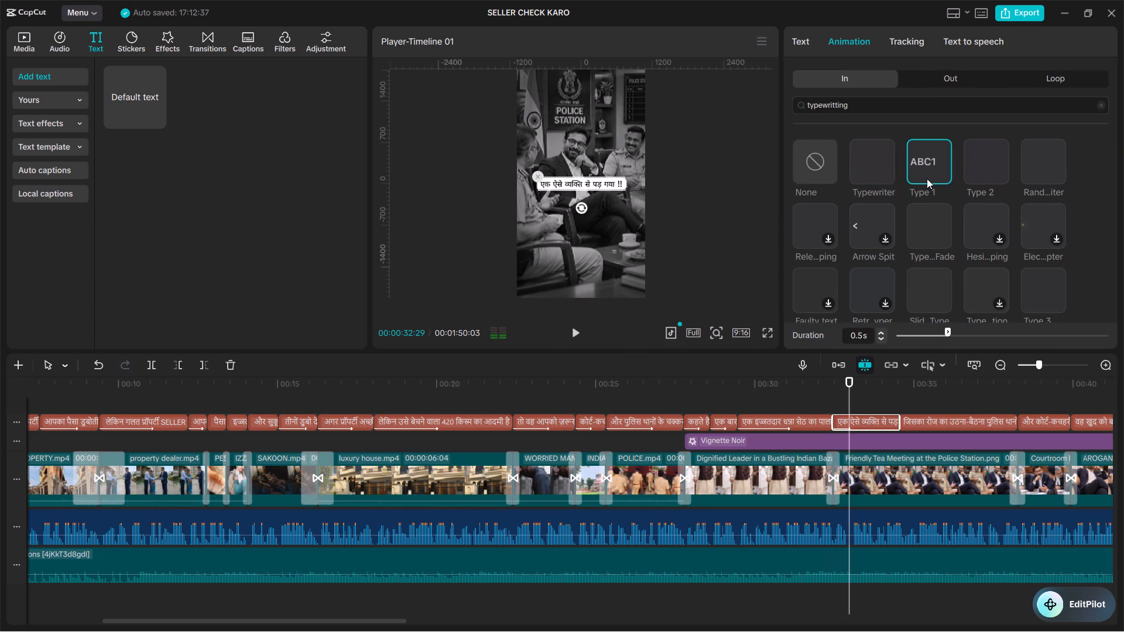
{"action": "triple_click", "coordinate": [884, 333]}
{"action": "triple_click", "coordinate": [884, 333]}
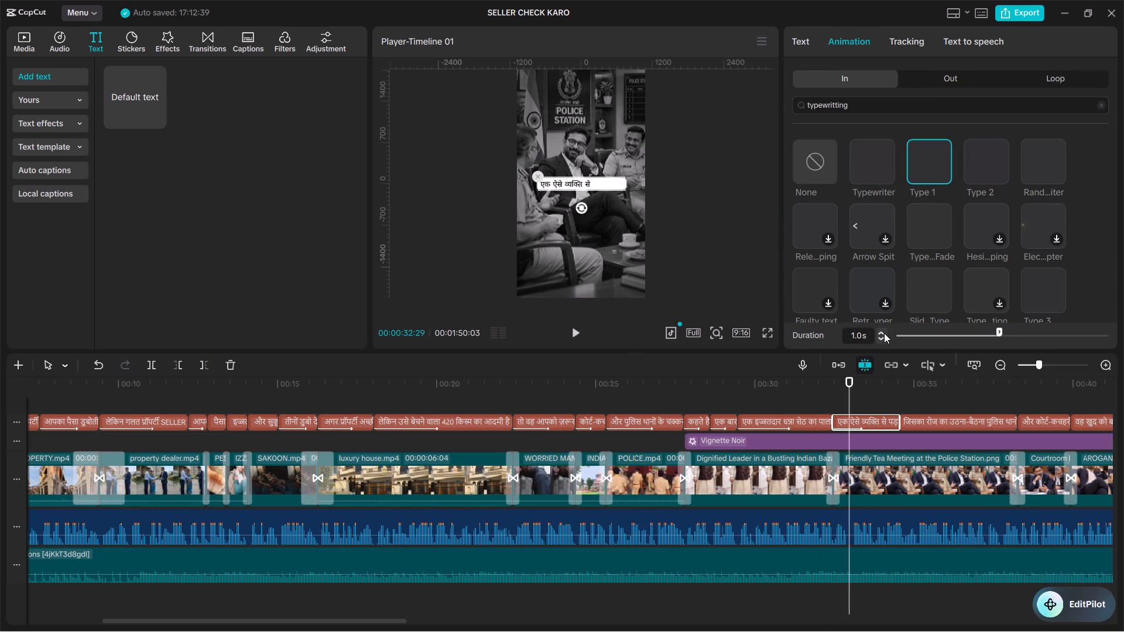
{"action": "key", "text": "space"}
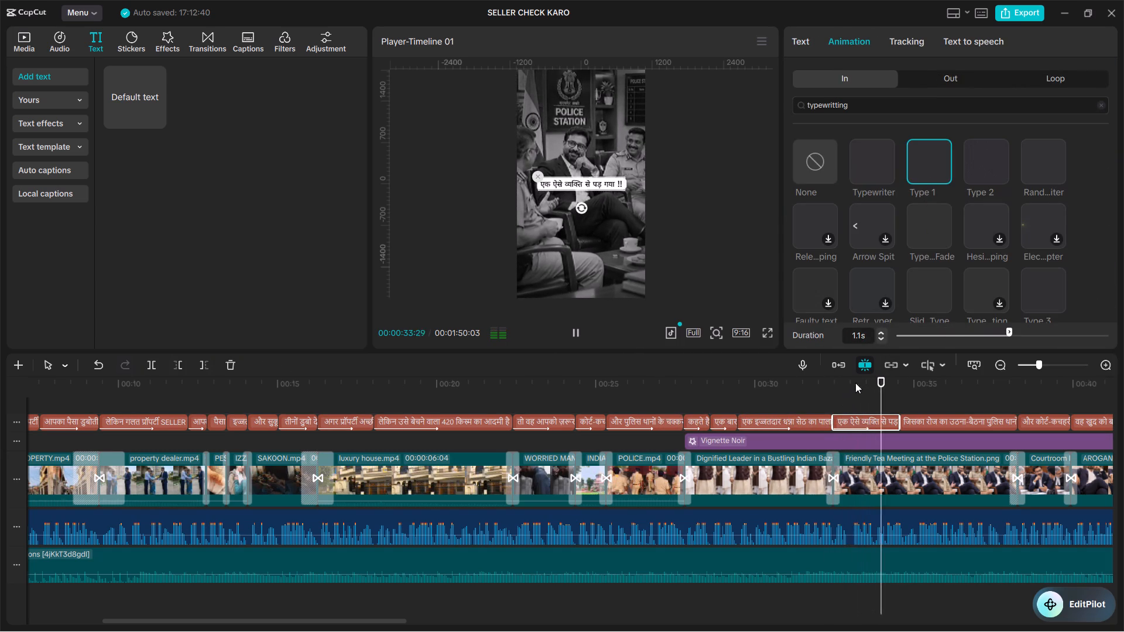
Apply the Type 1 In animation to the "जिसका रोज का उठना-बैठना पुलिस थानों !!" caption with a 1.9 s duration and check it in playback.
{"action": "left_click", "coordinate": [917, 416]}
{"action": "left_click", "coordinate": [848, 46]}
{"action": "key", "text": "space"}
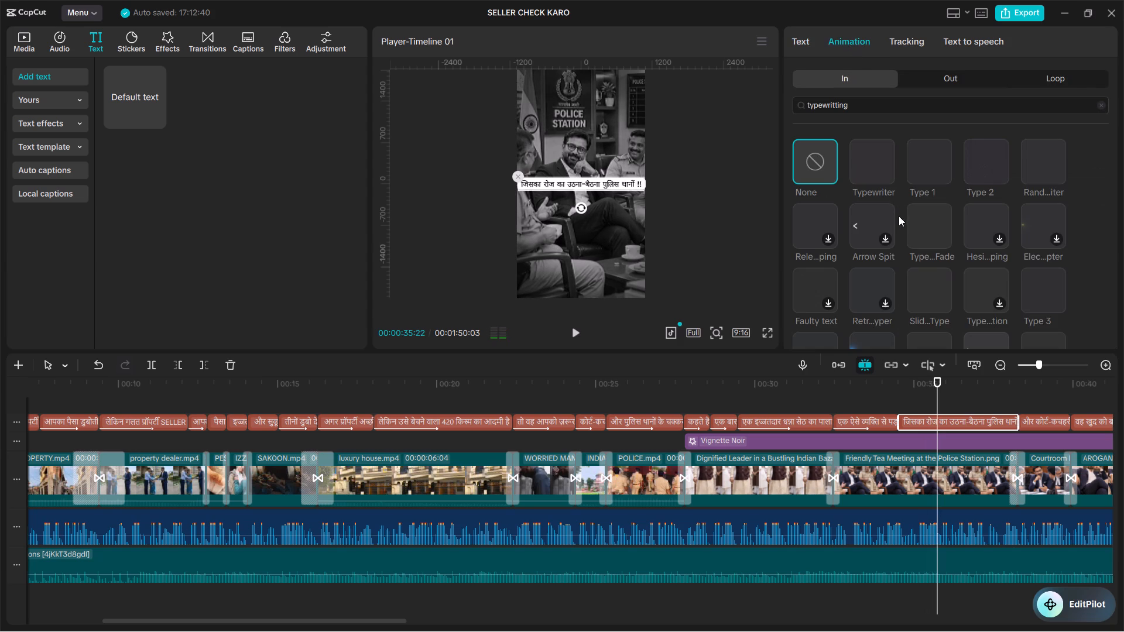
{"action": "left_click", "coordinate": [882, 141]}
{"action": "left_click", "coordinate": [911, 153]}
{"action": "left_click", "coordinate": [922, 163]}
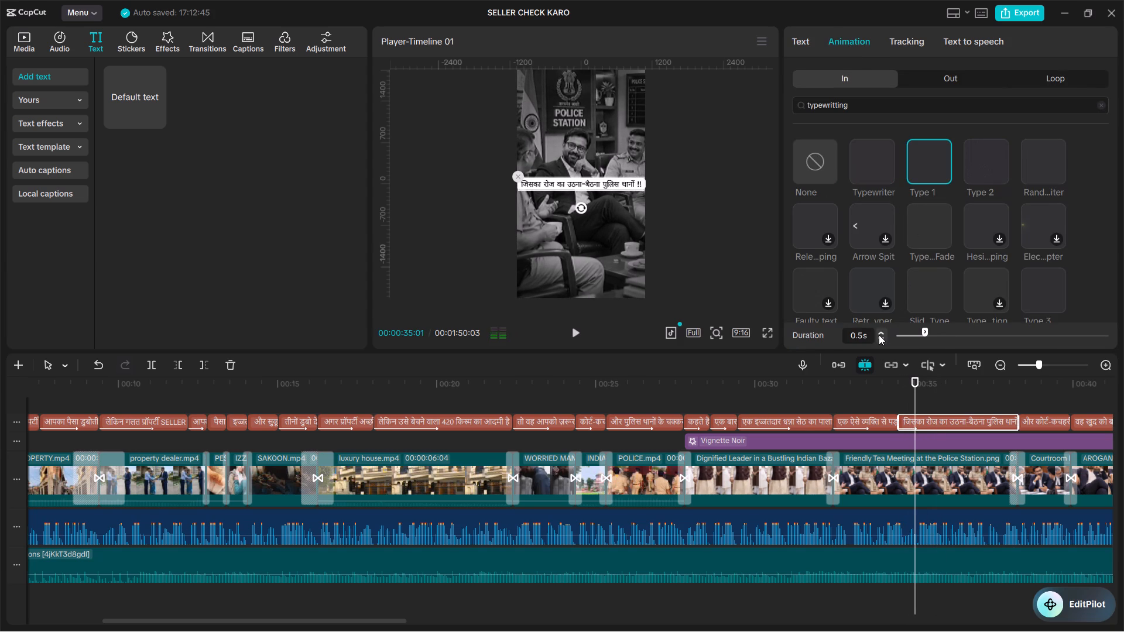
{"action": "triple_click", "coordinate": [879, 335]}
{"action": "triple_click", "coordinate": [879, 335]}
{"action": "left_click_drag", "start_coordinate": [957, 330], "coordinate": [1000, 341]}
{"action": "key", "text": "space"}
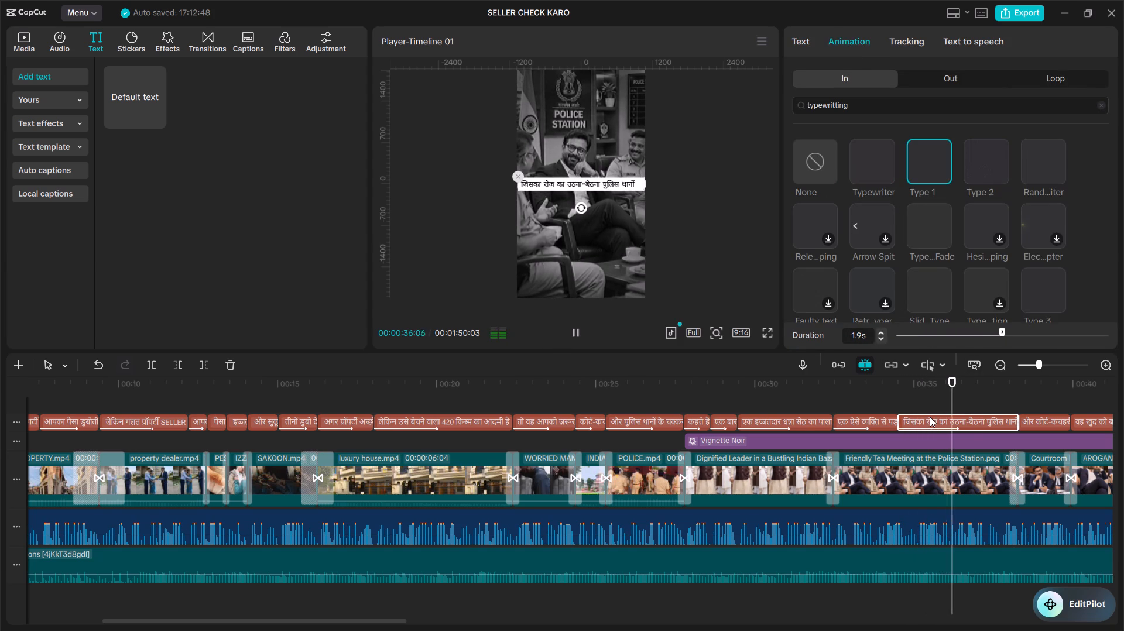
{"action": "scroll", "coordinate": [987, 412], "scroll_direction": "down", "scroll_amount": 3, "text": "alt"}
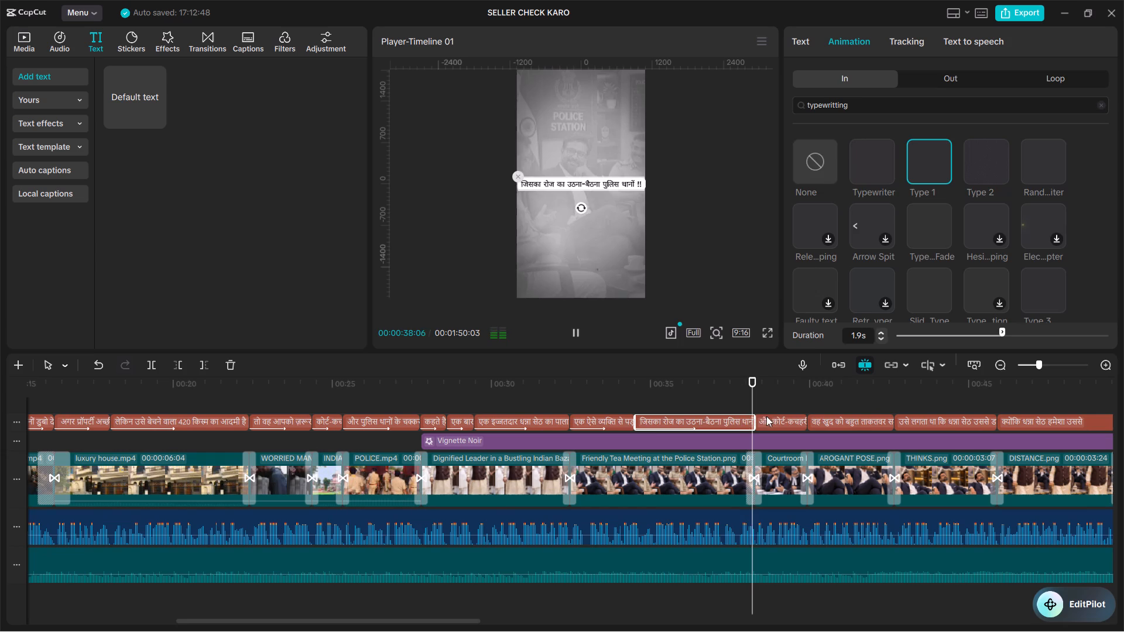
{"action": "key", "text": "space"}
Apply the Type 1 In animation to the "और कोर्ट-कचहरी में था !!" caption with a 0.9 s duration and play it back.
{"action": "left_click", "coordinate": [777, 420]}
{"action": "left_click", "coordinate": [851, 36]}
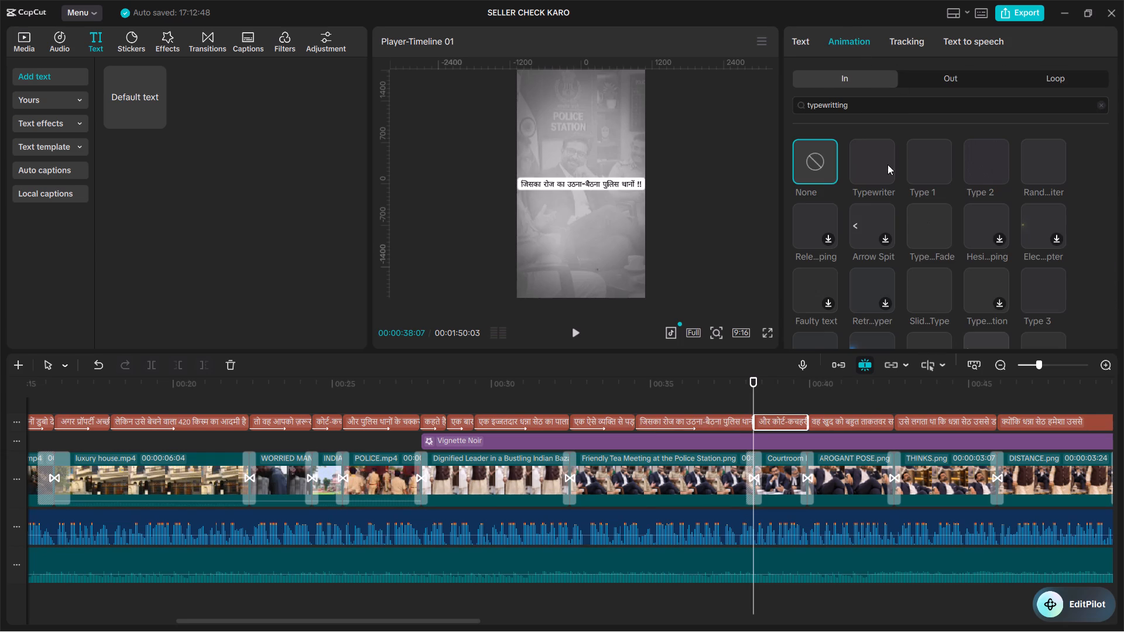
{"action": "left_click", "coordinate": [931, 168]}
{"action": "left_click_drag", "start_coordinate": [961, 331], "coordinate": [1011, 346]}
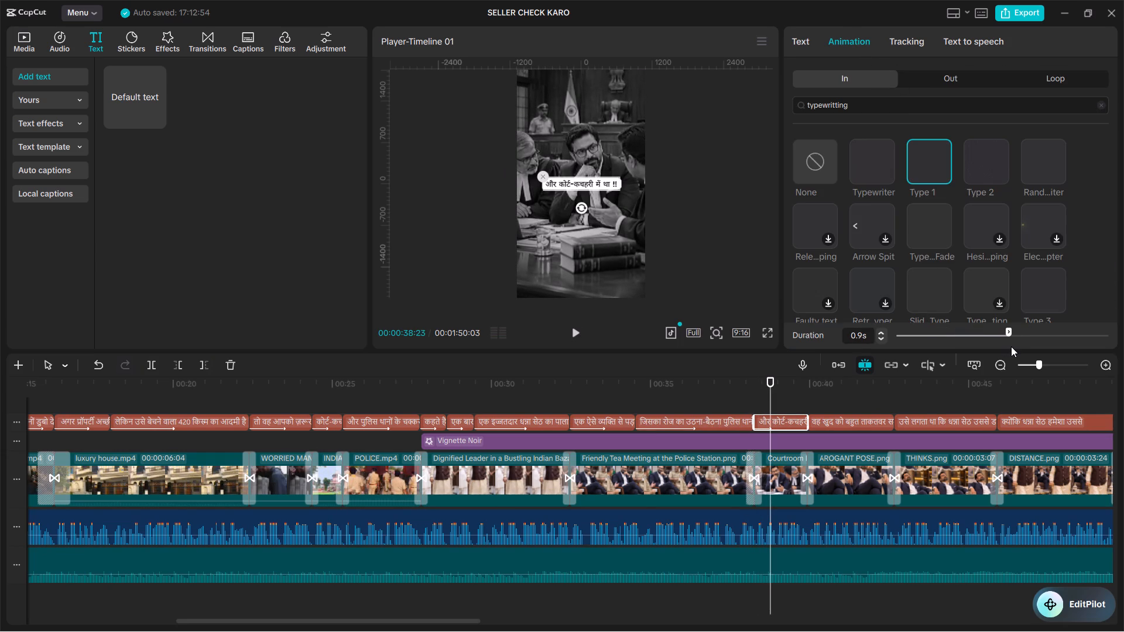
{"action": "left_click_drag", "start_coordinate": [1011, 346], "coordinate": [1013, 346]}
{"action": "left_click", "coordinate": [752, 399]}
{"action": "key", "text": "space"}
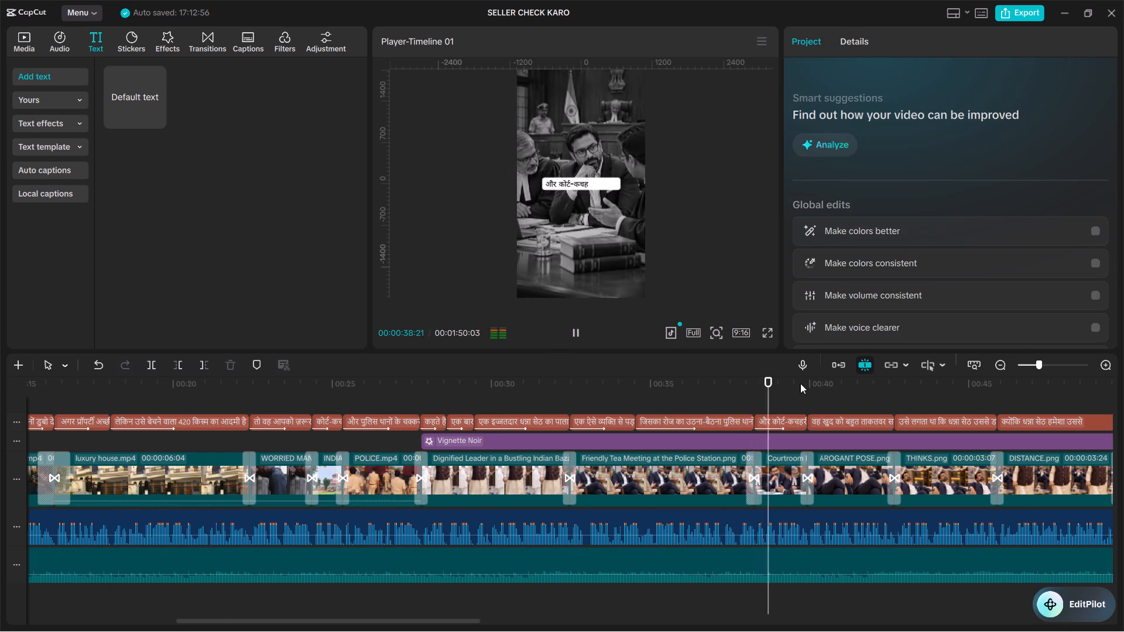
{"action": "scroll", "coordinate": [825, 401], "scroll_direction": "down", "scroll_amount": 2, "text": "alt"}
{"action": "key", "text": "space"}
Apply the Type 1 In animation to the "वह खुद को बहुत ताकतवर समझता था !!" caption with a 1.3 s duration and play it back.
{"action": "left_click", "coordinate": [654, 420]}
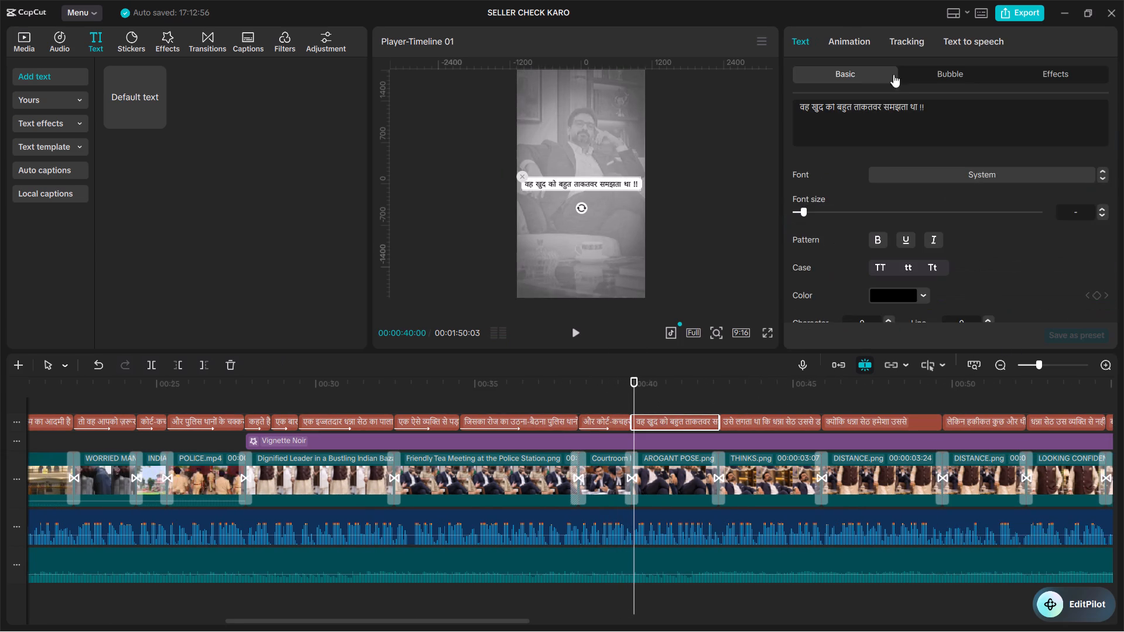
{"action": "left_click", "coordinate": [839, 41]}
{"action": "left_click", "coordinate": [921, 143]}
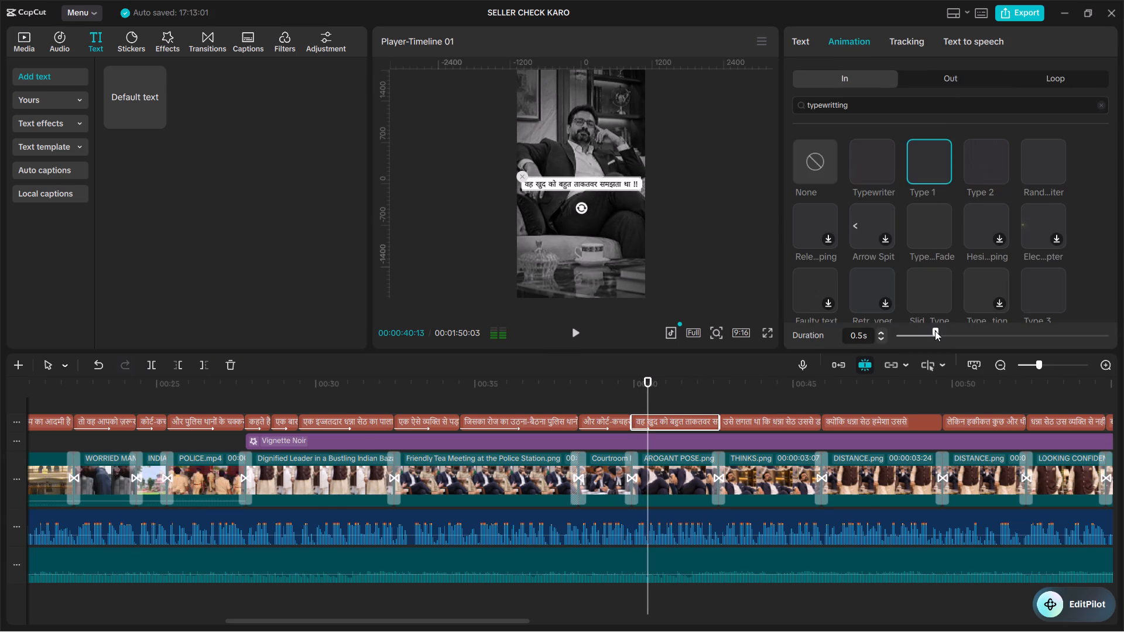
{"action": "left_click_drag", "start_coordinate": [935, 331], "coordinate": [998, 342]}
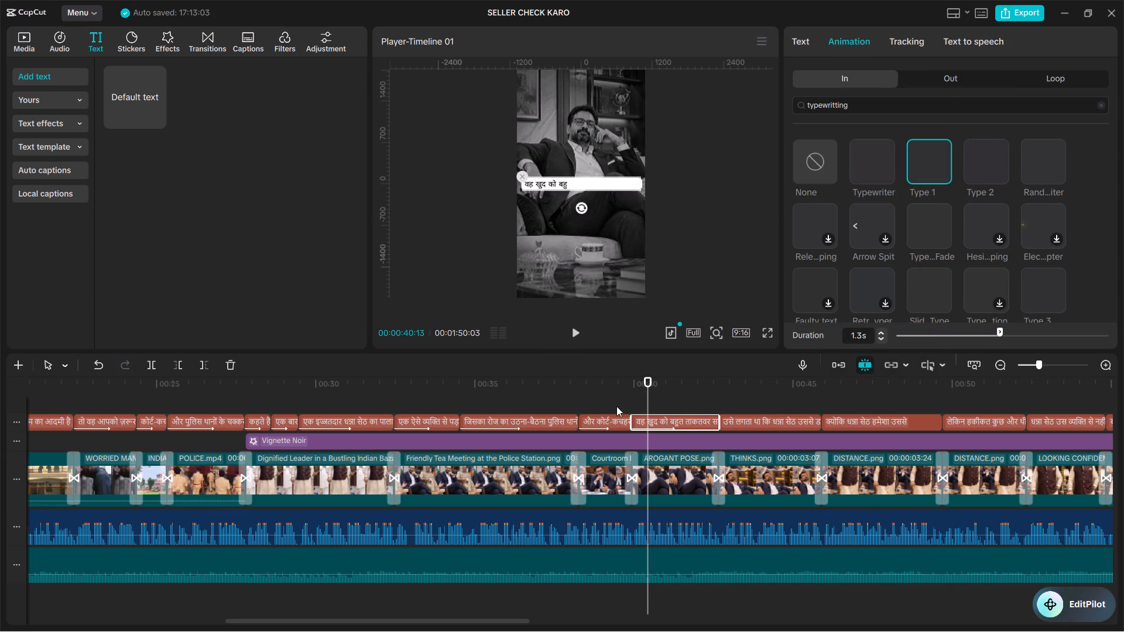
{"action": "left_click", "coordinate": [626, 400]}
{"action": "key", "text": "space"}
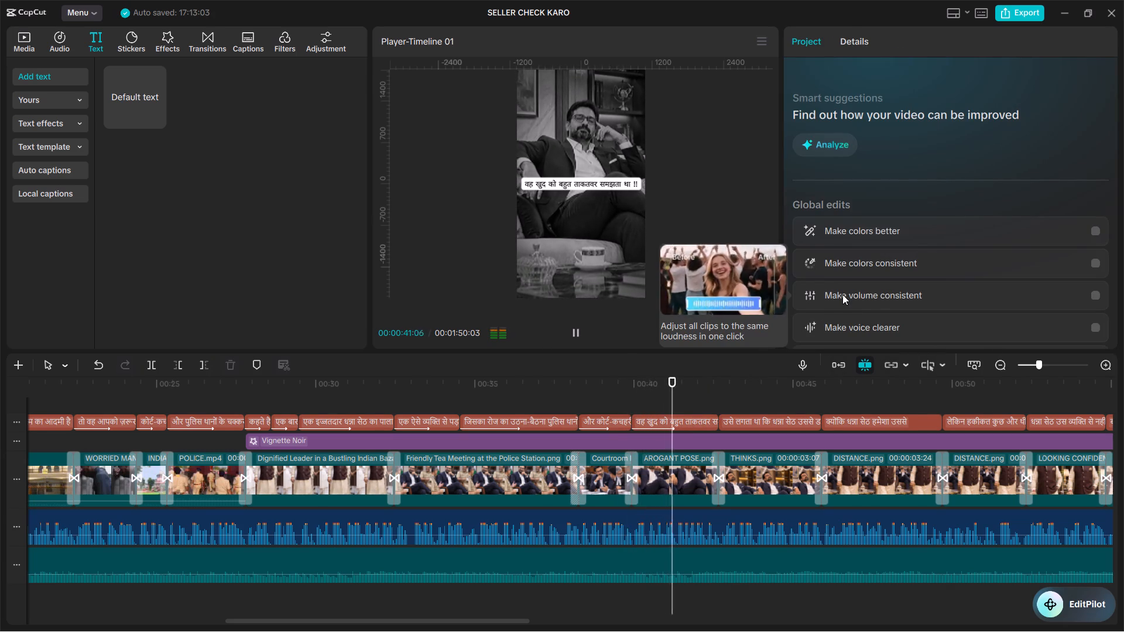
{"action": "key", "text": "space"}
Apply the Type 1 In animation to the "उसे लगता था कि धन्ना सेठ उससे डरता है !!" caption with a 1.7 s duration and play it.
{"action": "left_click", "coordinate": [749, 424]}
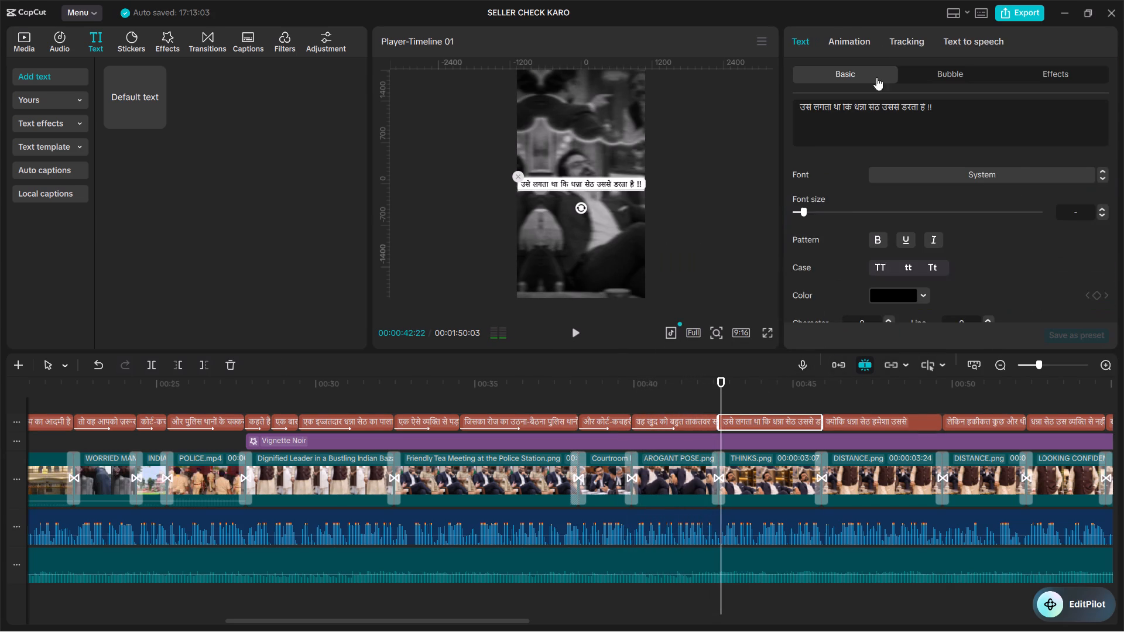
{"action": "left_click", "coordinate": [860, 43]}
{"action": "left_click", "coordinate": [924, 164]}
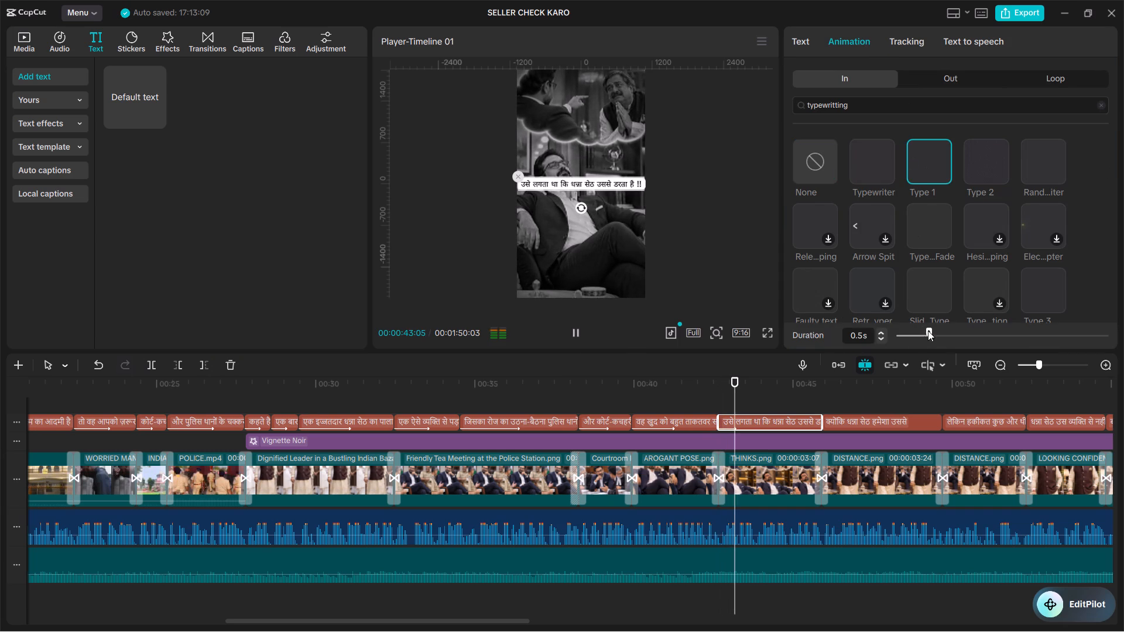
{"action": "left_click_drag", "start_coordinate": [928, 331], "coordinate": [1004, 345]}
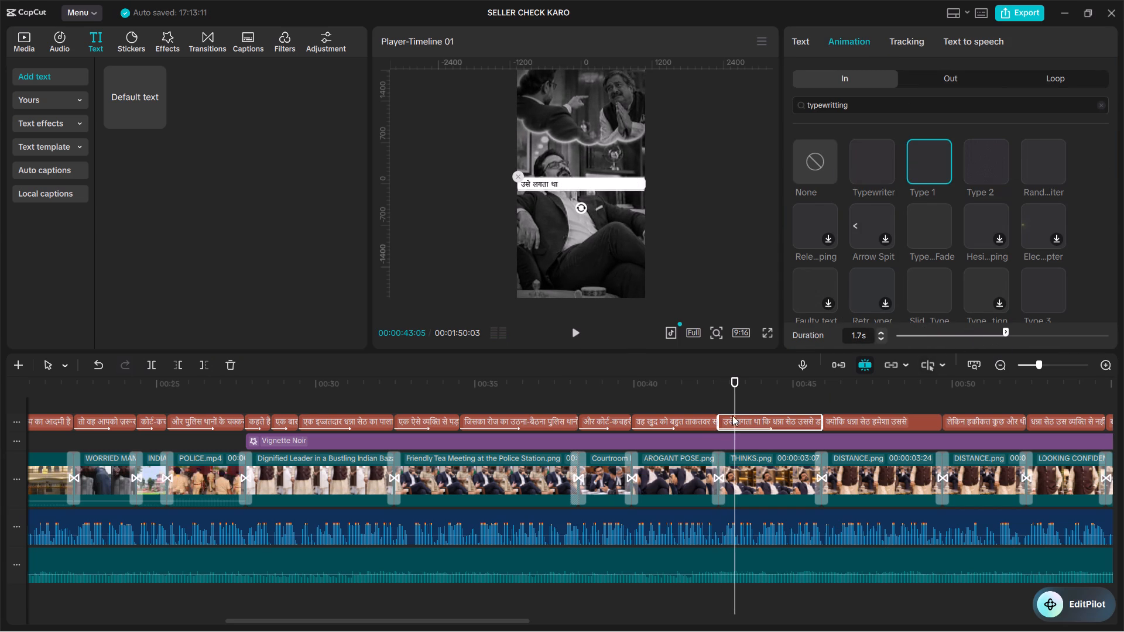
{"action": "left_click", "coordinate": [709, 401]}
{"action": "key", "text": "space"}
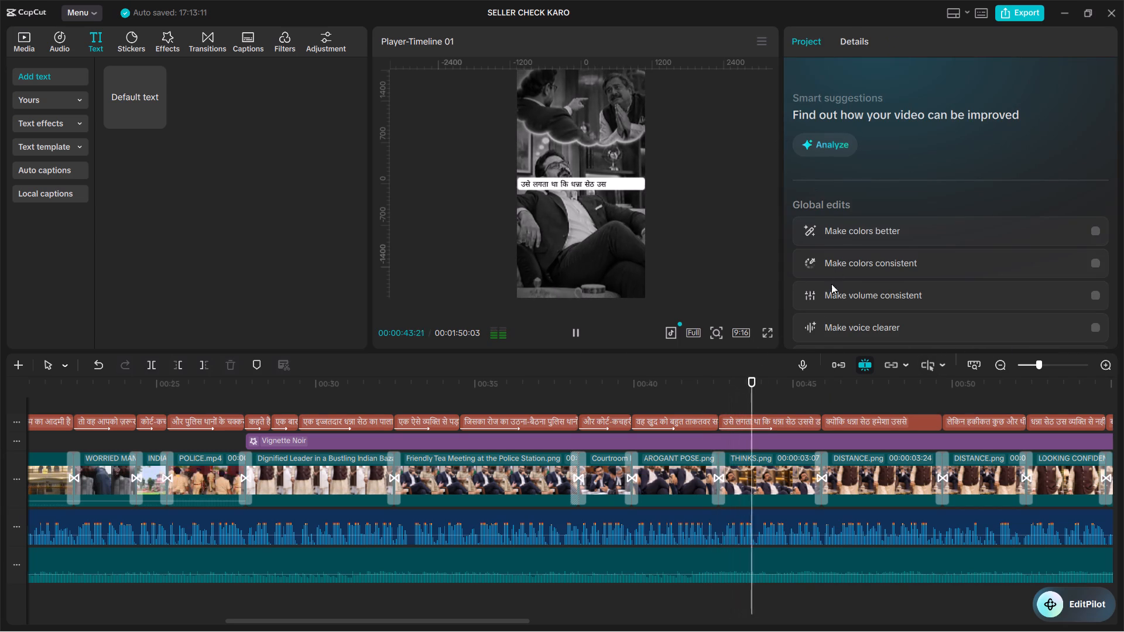
{"action": "scroll", "coordinate": [766, 381], "scroll_direction": "down", "scroll_amount": 2, "text": "alt"}
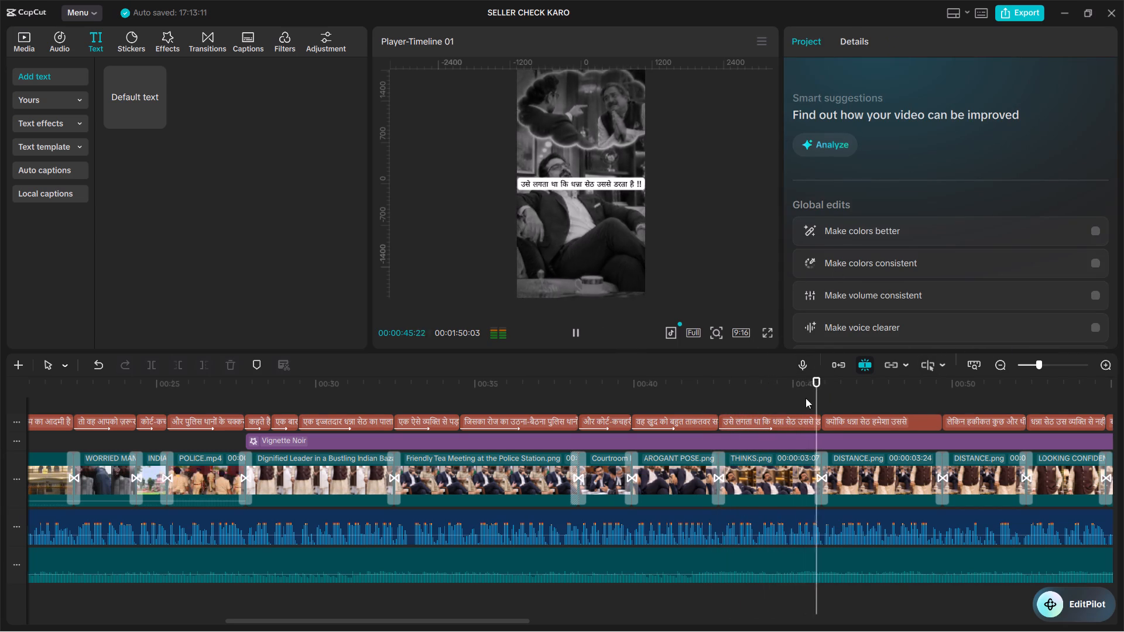
Apply the Type 2 In animation to the two-line "क्योंकि धन्ना सेठ हमेशा उससे दूरी बनाकर रखता था !!" caption with a 1.9 s duration.
{"action": "left_click", "coordinate": [862, 420]}
{"action": "key", "text": "space"}
{"action": "left_click", "coordinate": [856, 43]}
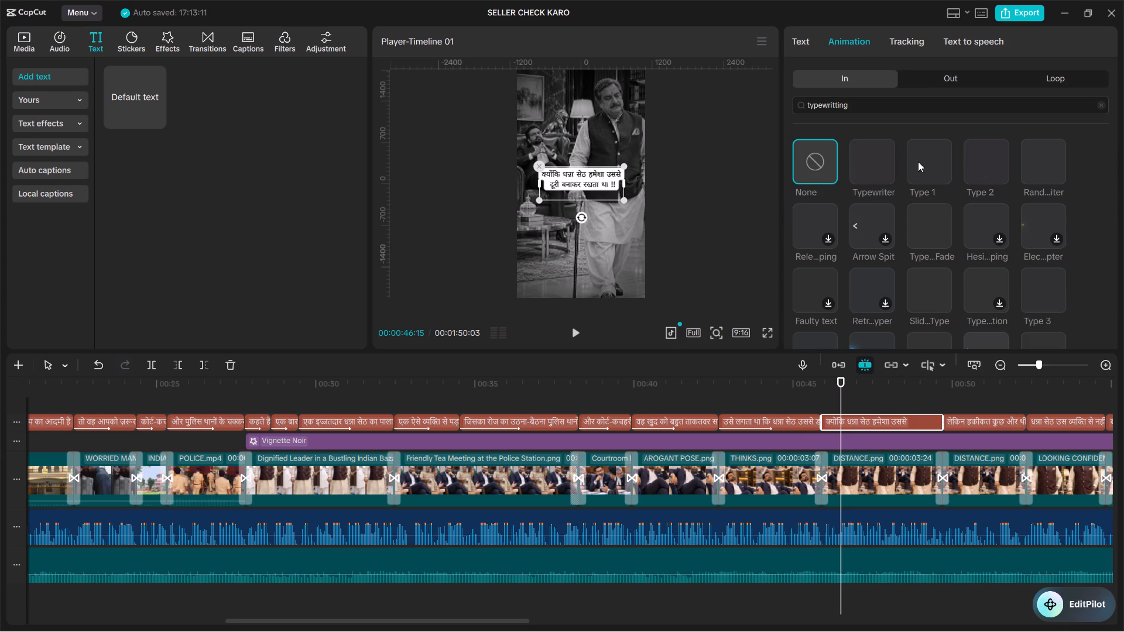
{"action": "left_click", "coordinate": [925, 157]}
{"action": "left_click", "coordinate": [971, 156]}
{"action": "left_click_drag", "start_coordinate": [924, 334], "coordinate": [1005, 339]}
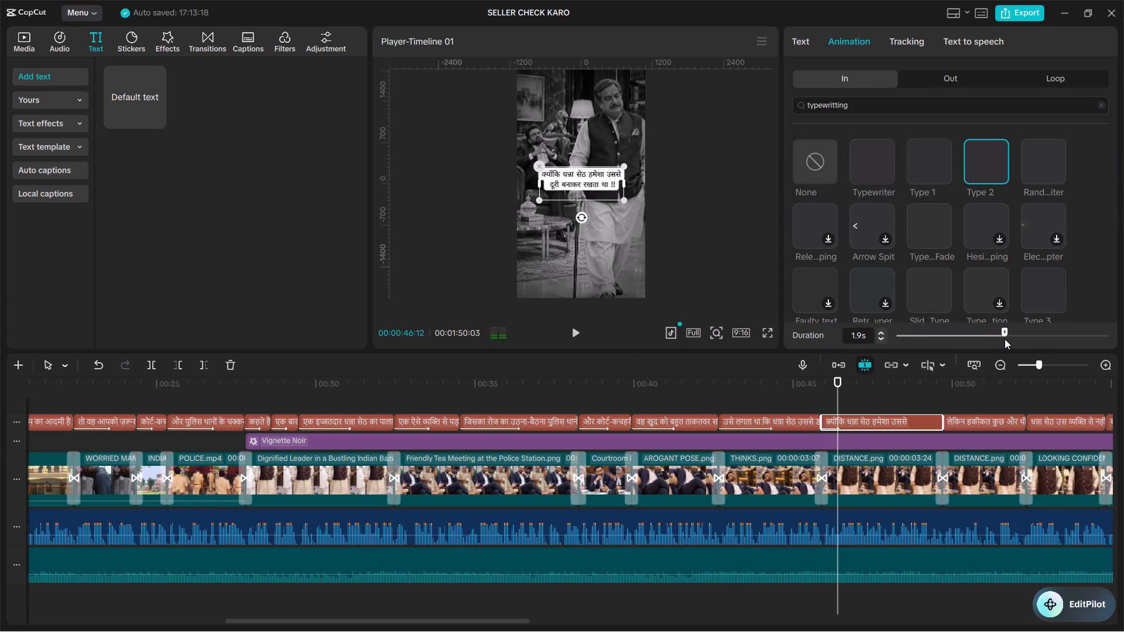
{"action": "left_click_drag", "start_coordinate": [1005, 339], "coordinate": [1005, 339]}
Play back the two-line "क्योंकि धन्ना सेठ हमेशा उससे..." caption from its start to check its animation against the speech.
{"action": "left_click", "coordinate": [809, 398]}
{"action": "key", "text": "space"}
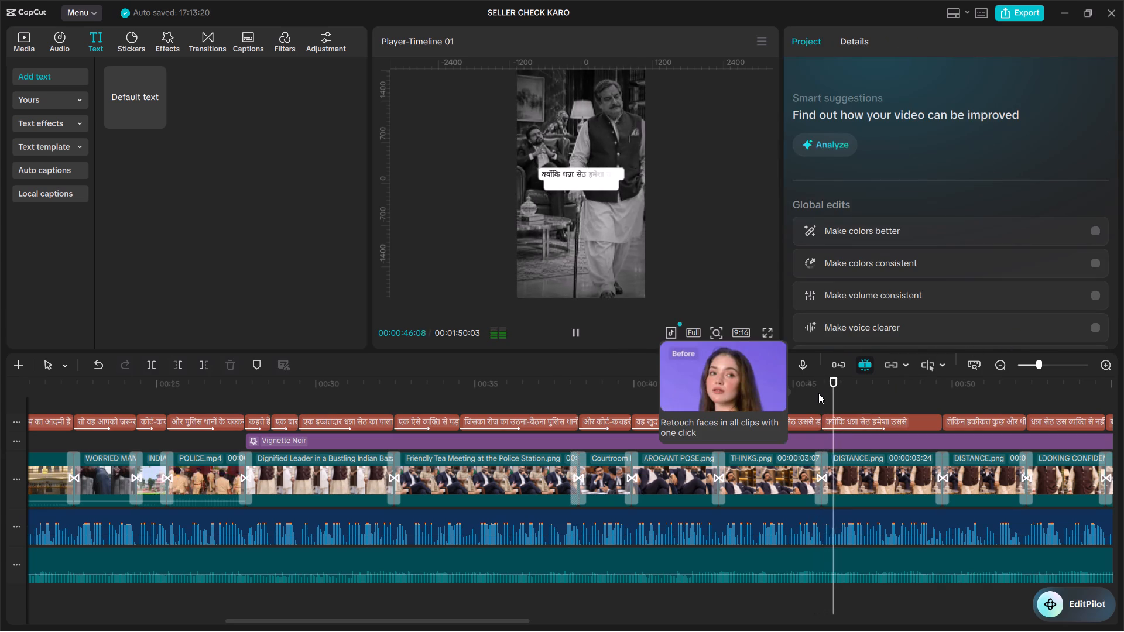
{"action": "key", "text": "space"}
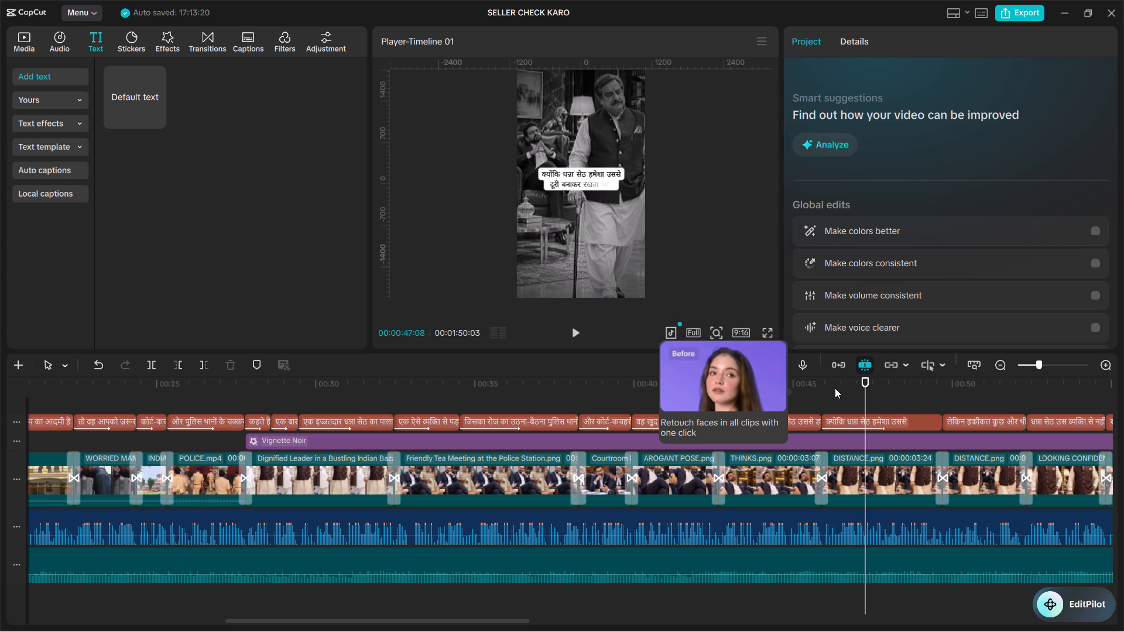
{"action": "left_click", "coordinate": [838, 419]}
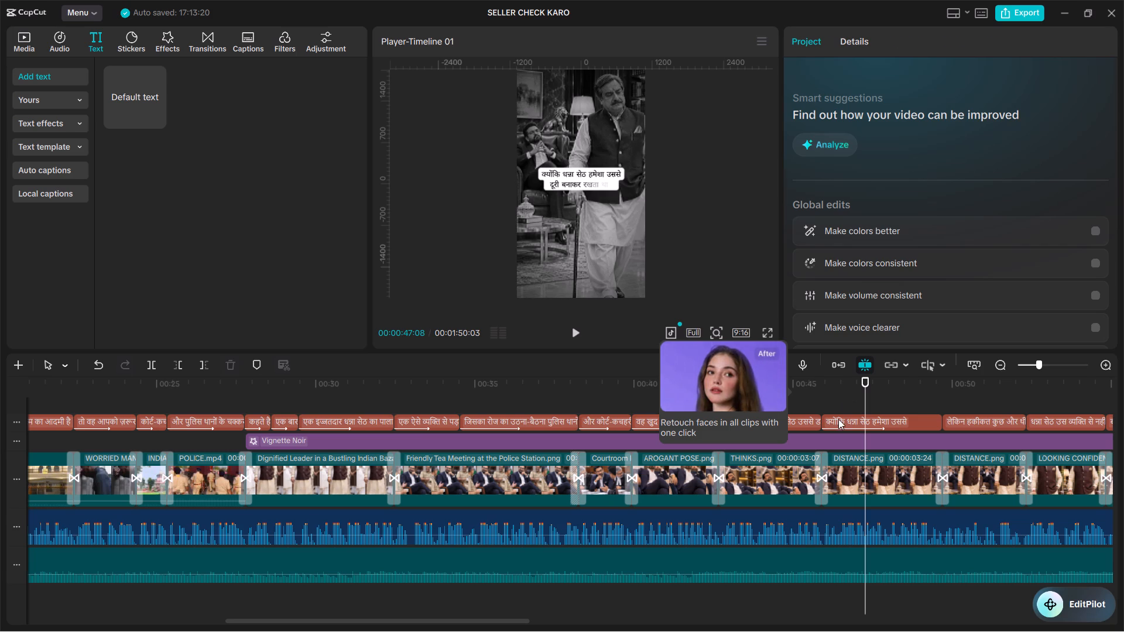
{"action": "left_click", "coordinate": [817, 393]}
{"action": "key", "text": "space"}
{"action": "left_click", "coordinate": [818, 396]}
{"action": "key", "text": "space"}
{"action": "left_click", "coordinate": [813, 404]}
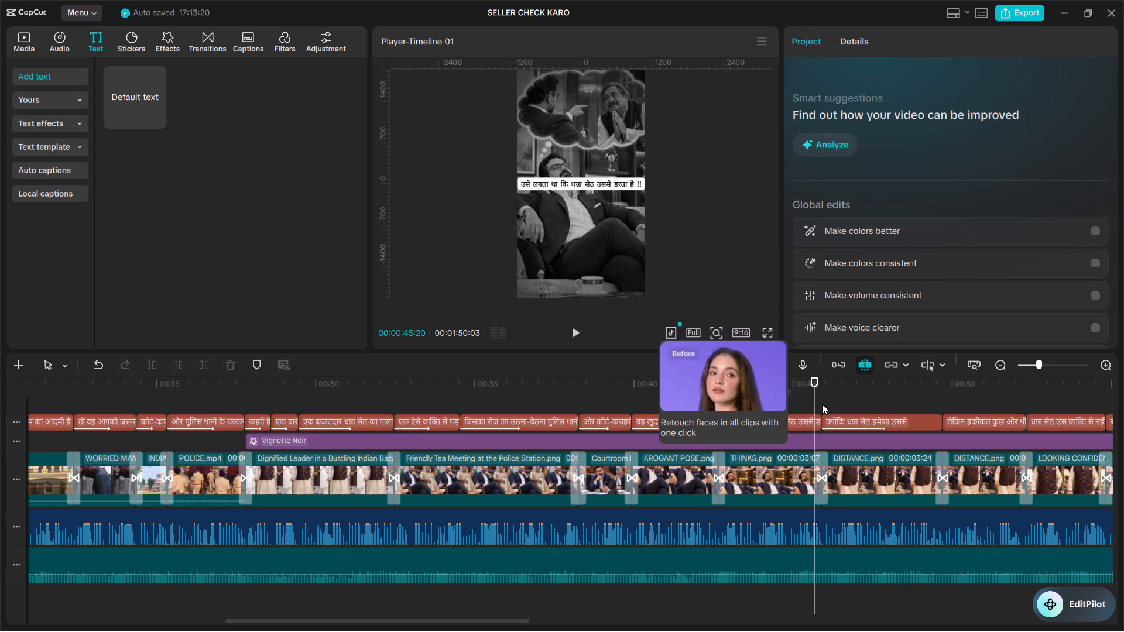
{"action": "left_click", "coordinate": [823, 403]}
{"action": "key", "text": "space"}
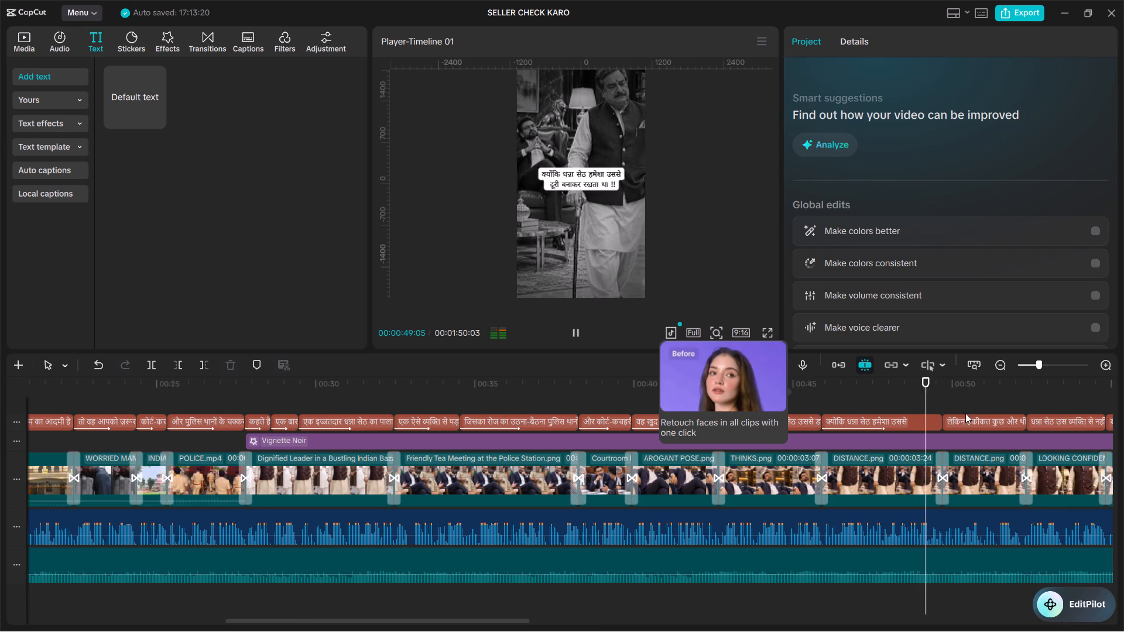
{"action": "scroll", "coordinate": [965, 413], "scroll_direction": "down", "scroll_amount": 3, "text": "alt"}
{"action": "key", "text": "space"}
{"action": "left_click", "coordinate": [792, 423]}
{"action": "left_click", "coordinate": [625, 427]}
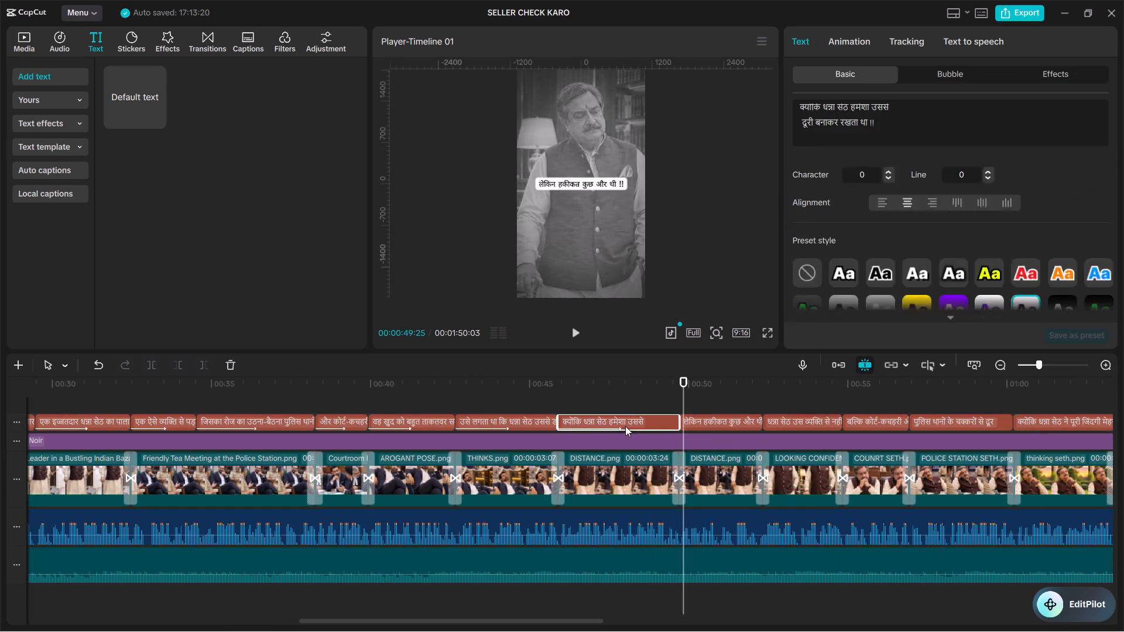
Apply the Type 1 In animation to the "लेकिन हकीकत कुछ और थी !!" caption with a 1.0 s duration.
{"action": "left_click", "coordinate": [694, 417]}
{"action": "left_click", "coordinate": [861, 40]}
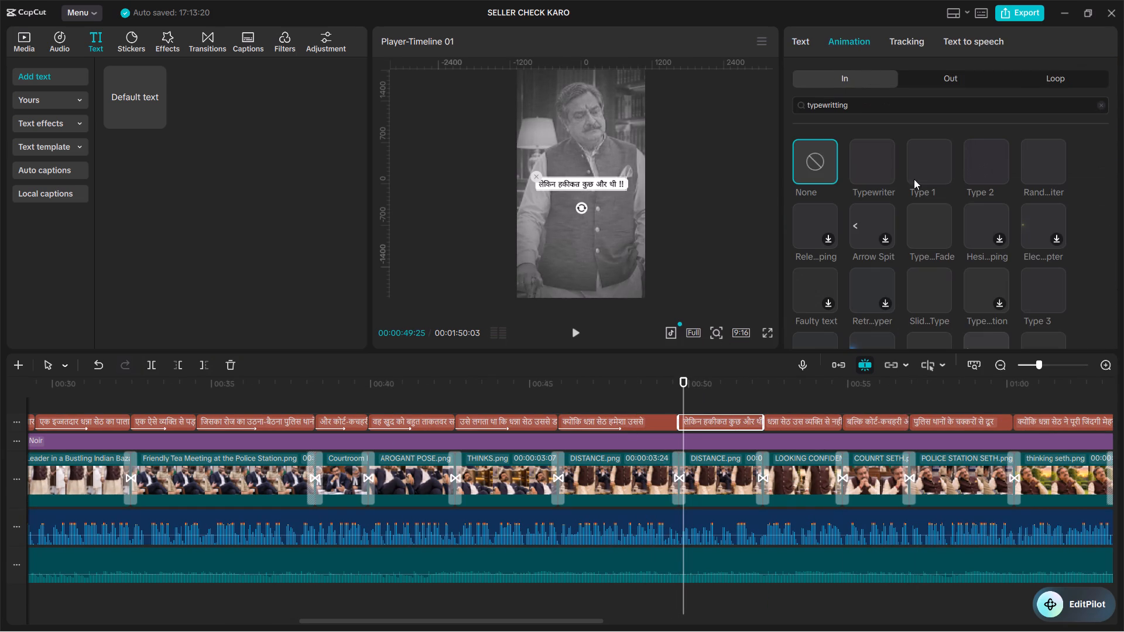
{"action": "left_click", "coordinate": [943, 166]}
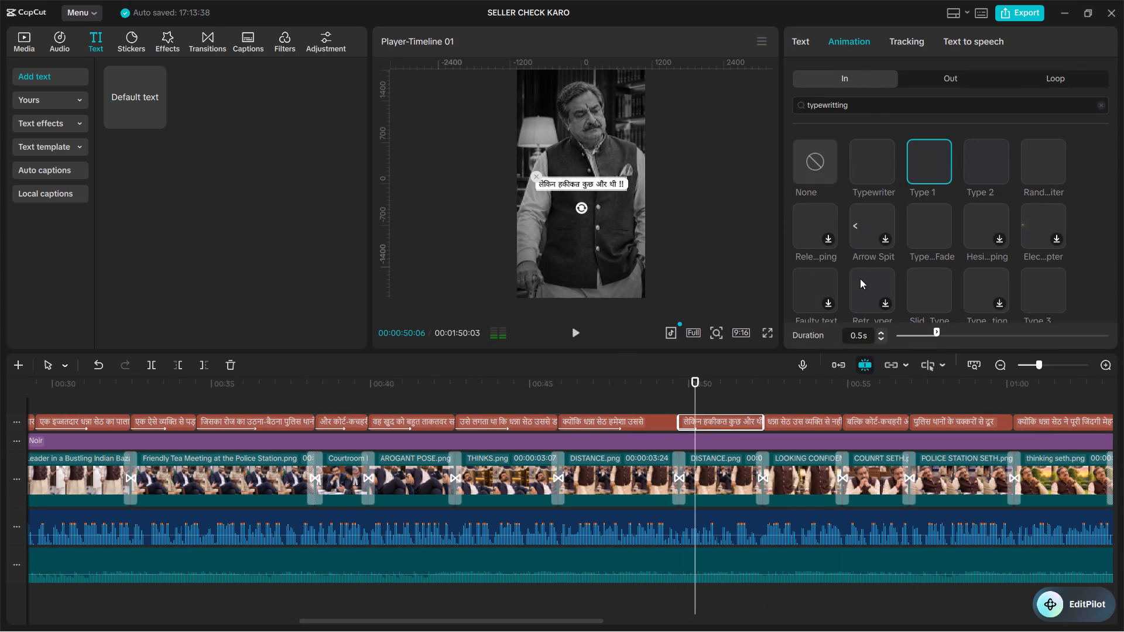
{"action": "triple_click", "coordinate": [883, 334]}
{"action": "double_click", "coordinate": [883, 334]}
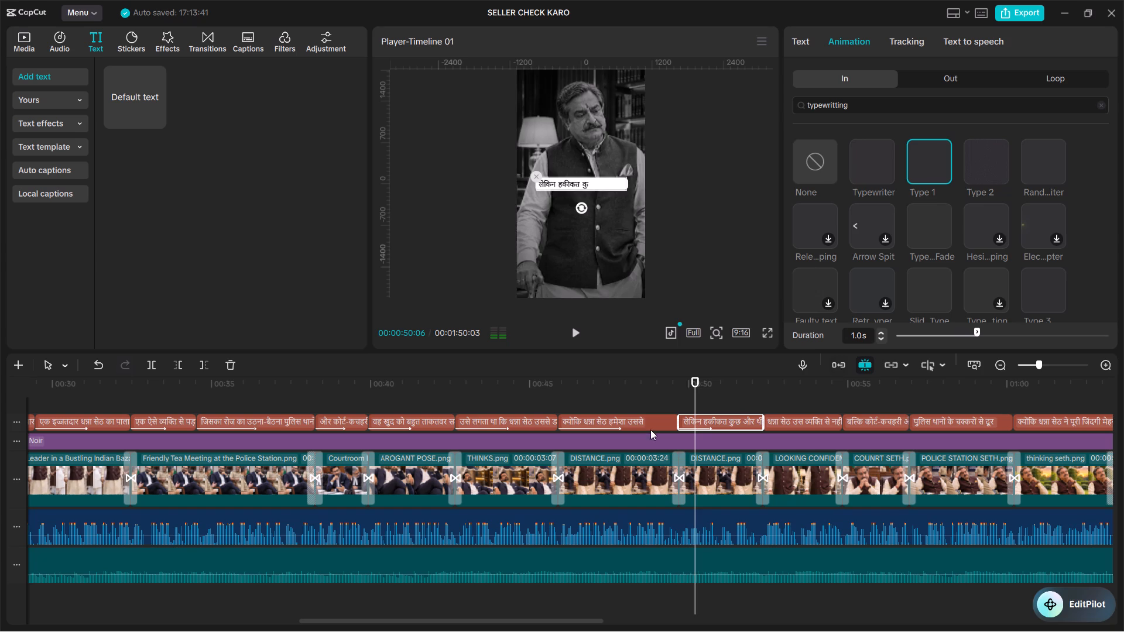
Play back the "लेकिन हकीकत कुछ और थी !!" caption to check its animation timing against the speech.
{"action": "left_click", "coordinate": [676, 397]}
{"action": "key", "text": "space"}
{"action": "key", "text": "space"}
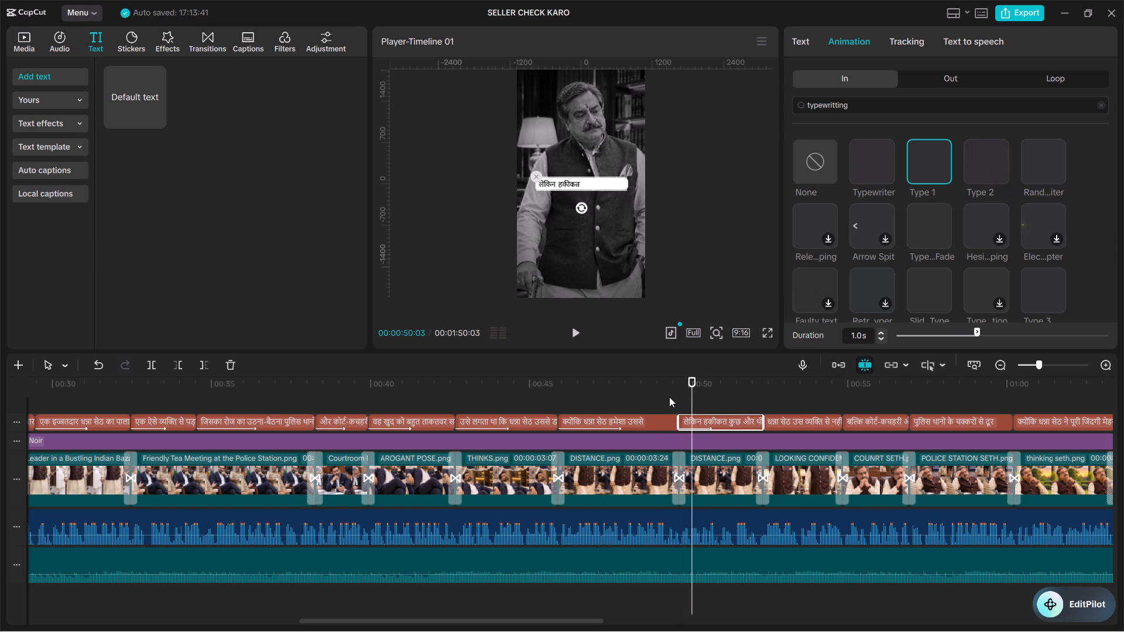
{"action": "left_click", "coordinate": [678, 411]}
{"action": "left_click", "coordinate": [672, 398]}
{"action": "key", "text": "space"}
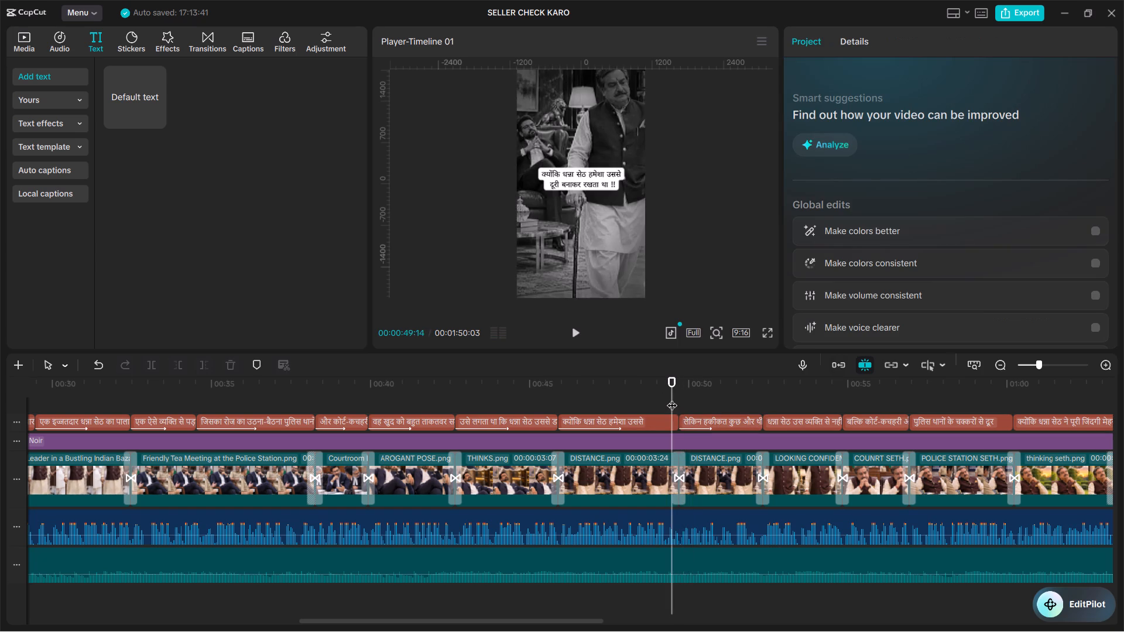
{"action": "key", "text": "space"}
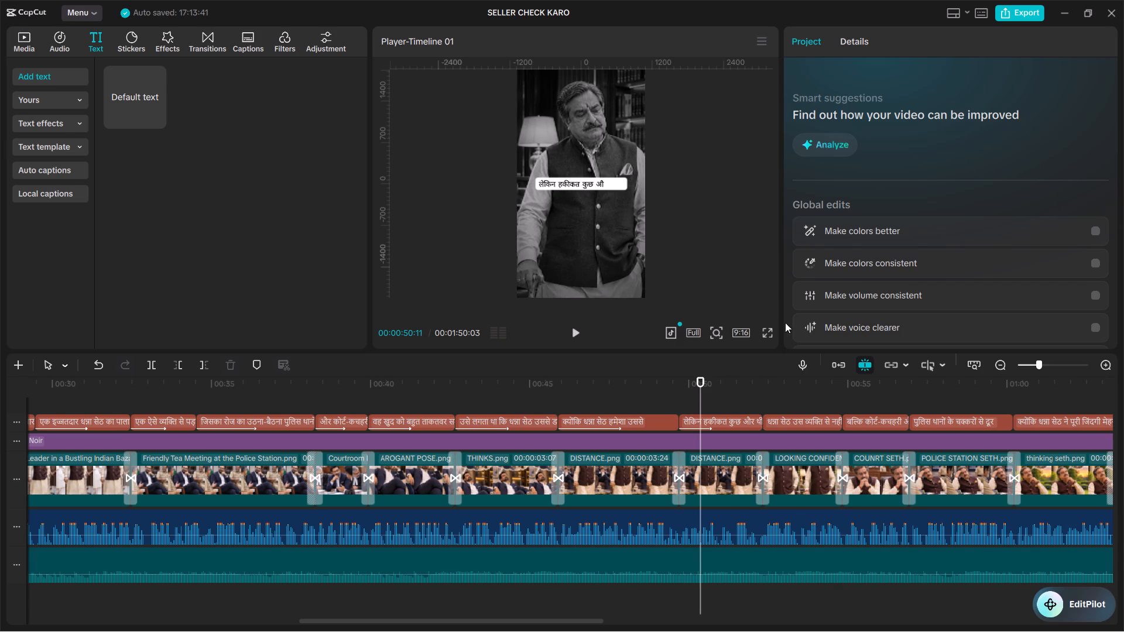
{"action": "left_click", "coordinate": [679, 392]}
{"action": "key", "text": "space"}
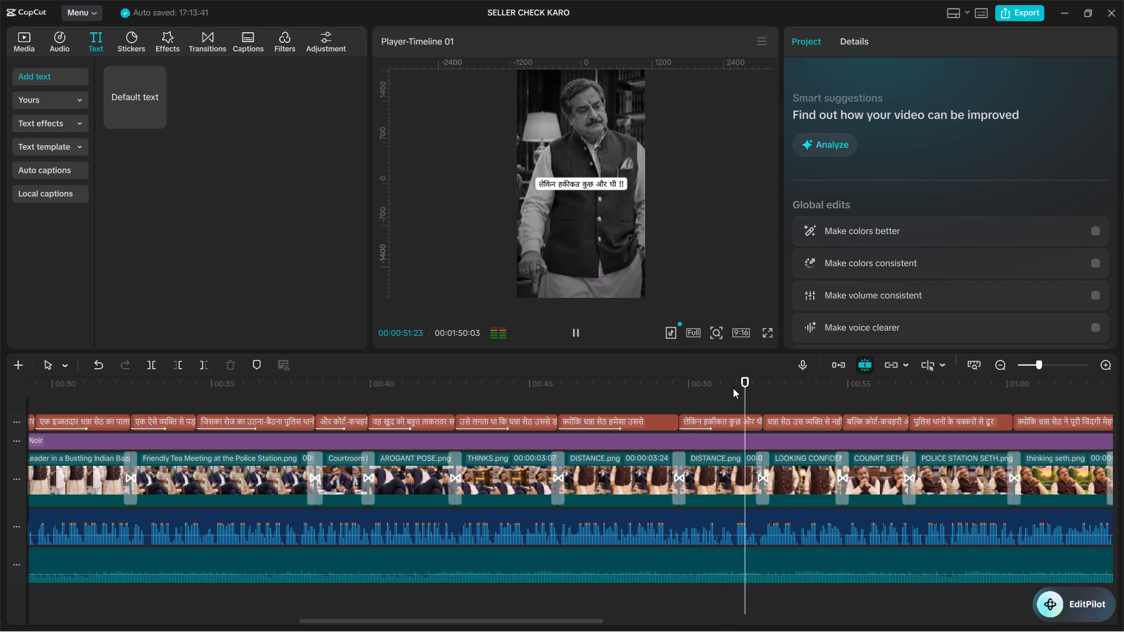
{"action": "key", "text": "space"}
{"action": "left_click", "coordinate": [762, 398]}
Lengthen the In animation duration of the "लेकिन हकीकत कुछ और थी !!" caption and play it back.
{"action": "left_click", "coordinate": [722, 424]}
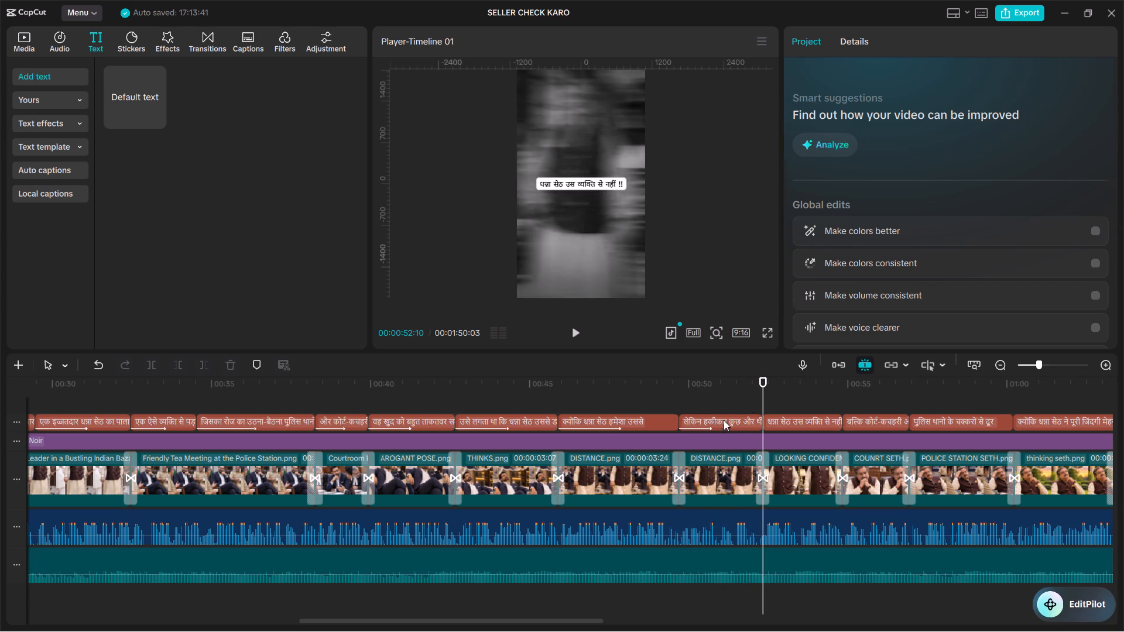
{"action": "left_click", "coordinate": [853, 49]}
{"action": "left_click_drag", "start_coordinate": [979, 331], "coordinate": [1016, 347]}
{"action": "left_click", "coordinate": [677, 404]}
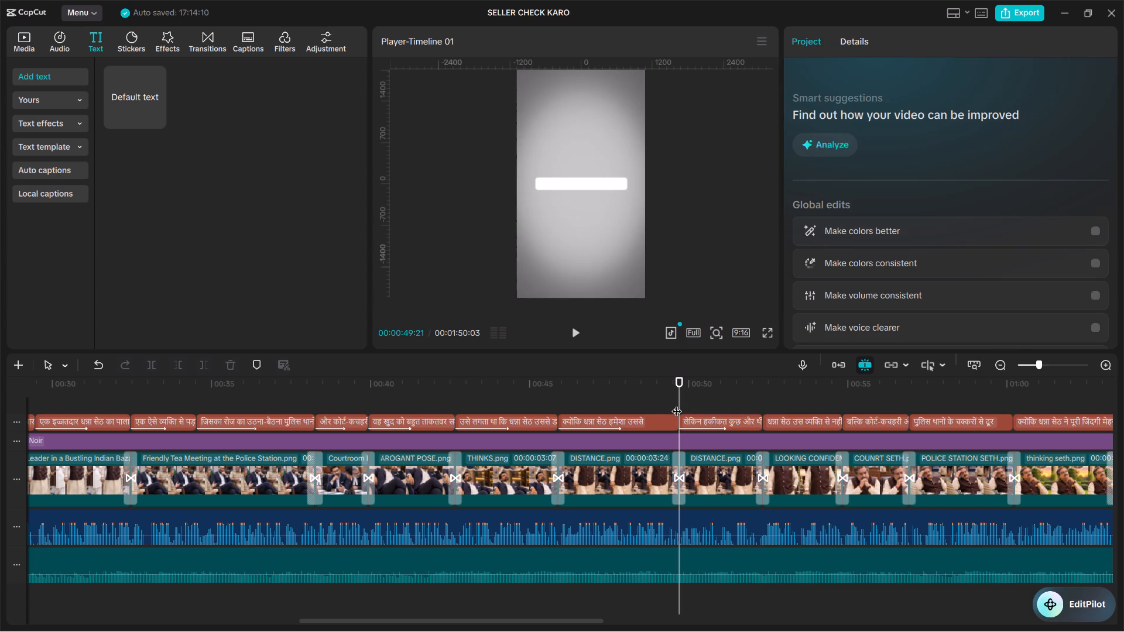
{"action": "key", "text": "space"}
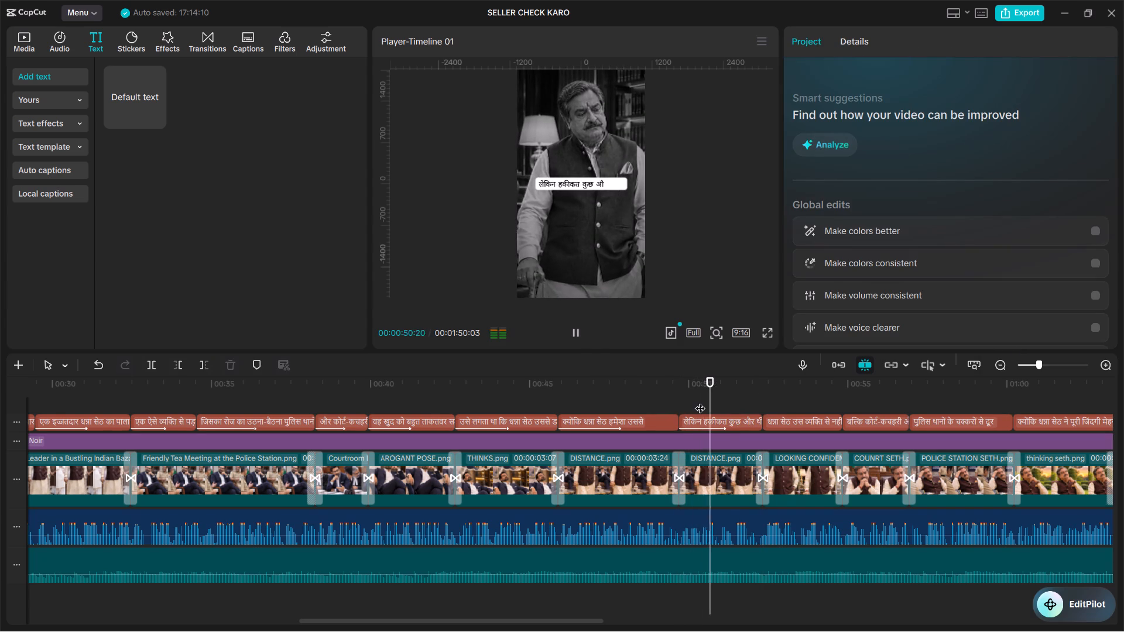
{"action": "key", "text": "space"}
{"action": "key", "text": "space"}
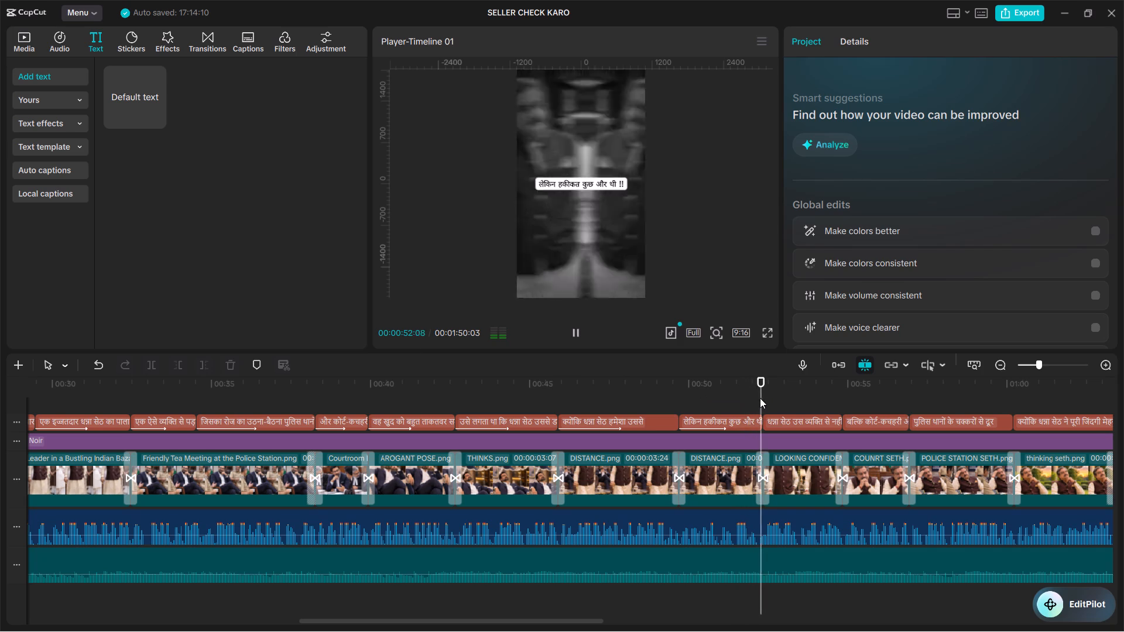
{"action": "key", "text": "space"}
Apply the Type 1 In animation to the "धन्ना सेठ उस व्यक्ति से नहीं !!" caption with a 1.0 s duration.
{"action": "double_click", "coordinate": [760, 400]}
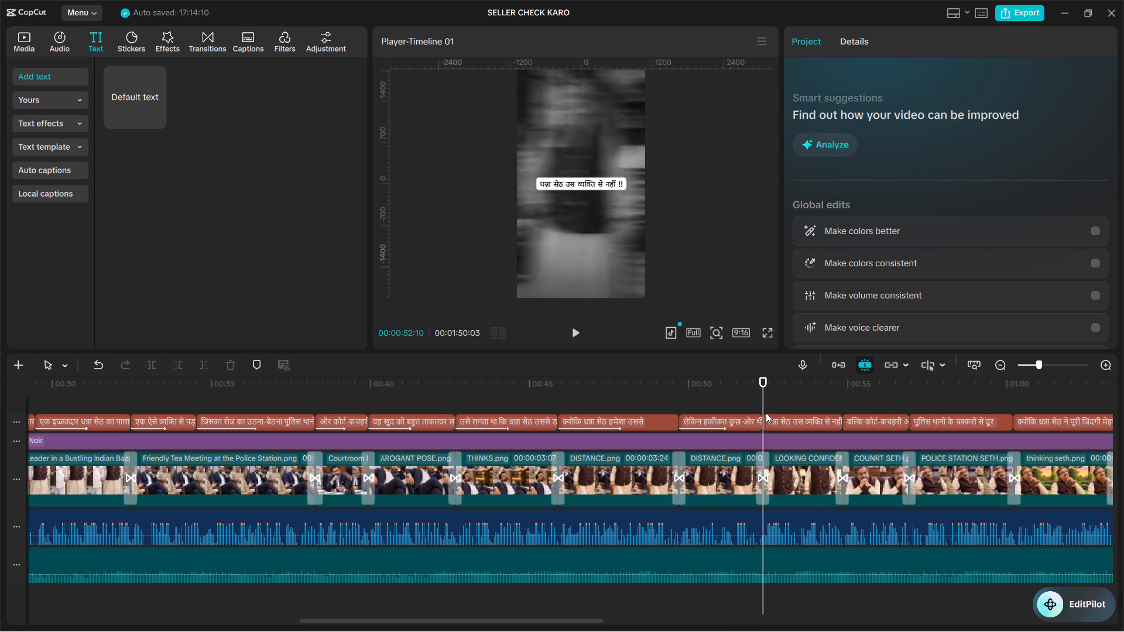
{"action": "left_click", "coordinate": [773, 419]}
{"action": "left_click", "coordinate": [852, 31]}
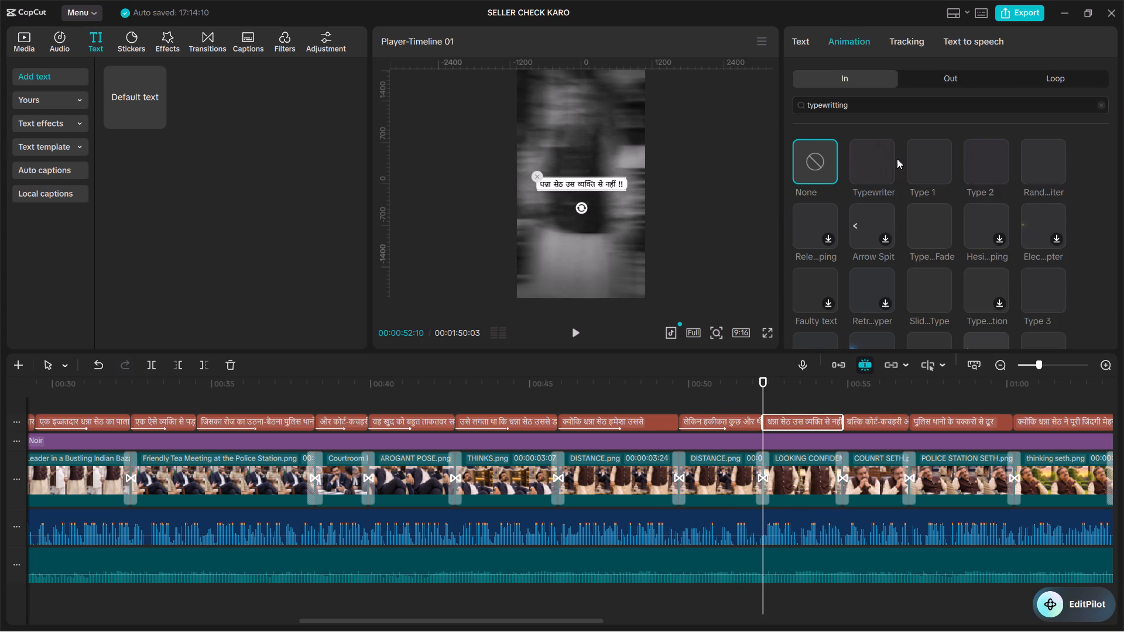
{"action": "left_click", "coordinate": [918, 163]}
{"action": "left_click_drag", "start_coordinate": [940, 327], "coordinate": [989, 344]}
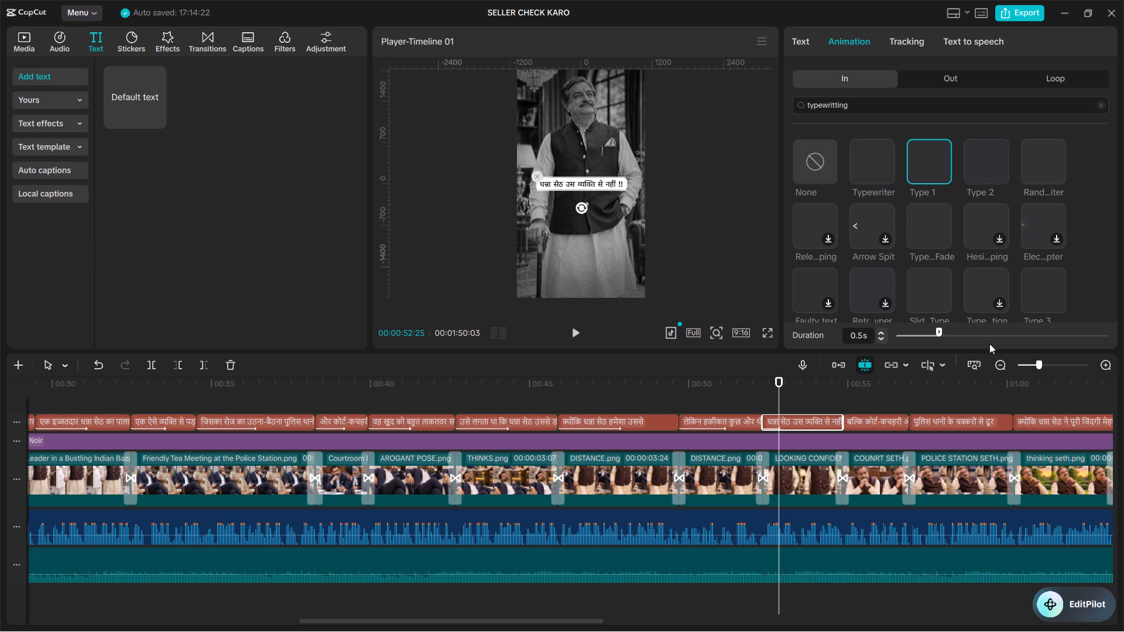
{"action": "left_click_drag", "start_coordinate": [989, 344], "coordinate": [989, 343]}
{"action": "left_click_drag", "start_coordinate": [939, 329], "coordinate": [981, 344]}
Lengthen the In animation duration of the "धन्ना सेठ उस व्यक्ति से नहीं !!" caption to 1.3 s.
{"action": "left_click_drag", "start_coordinate": [981, 344], "coordinate": [1006, 349]}
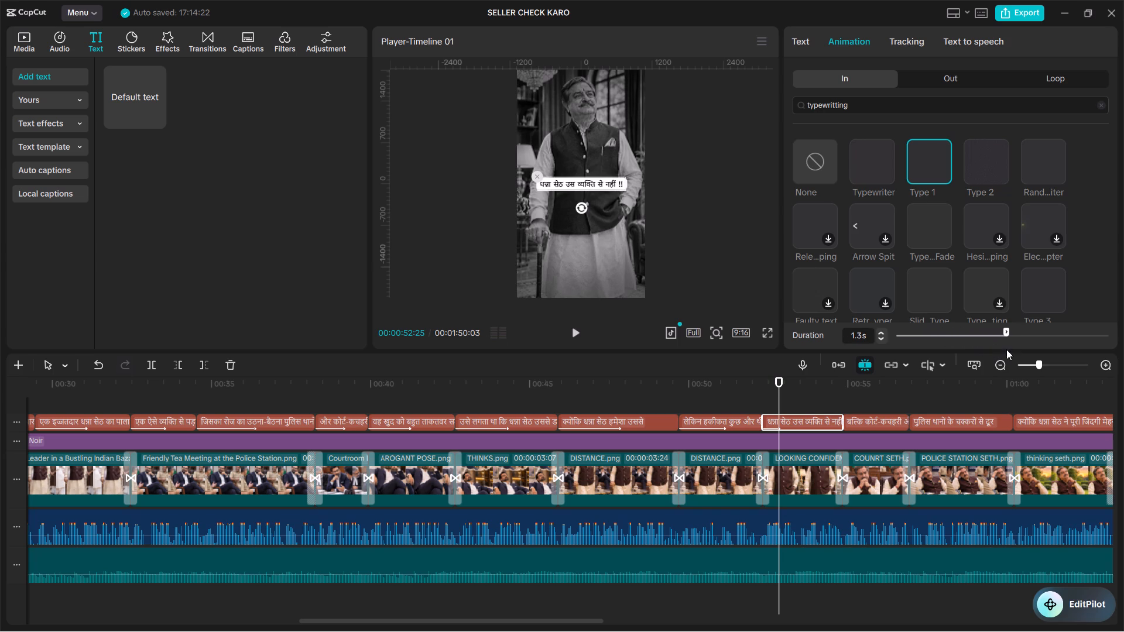
{"action": "left_click_drag", "start_coordinate": [1006, 349], "coordinate": [1005, 350]}
Play back the "धन्ना सेठ उस व्यक्ति से नहीं !!" caption several times to check its animation timing against the speech.
{"action": "left_click", "coordinate": [762, 396]}
{"action": "left_click", "coordinate": [752, 400]}
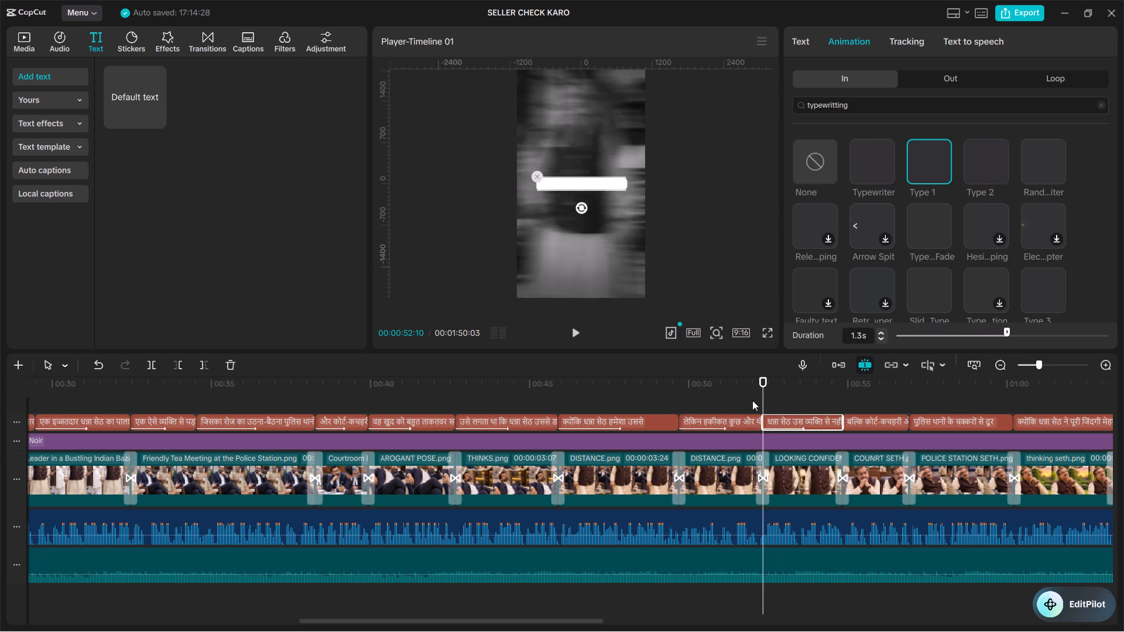
{"action": "left_click_drag", "start_coordinate": [759, 403], "coordinate": [752, 400]}
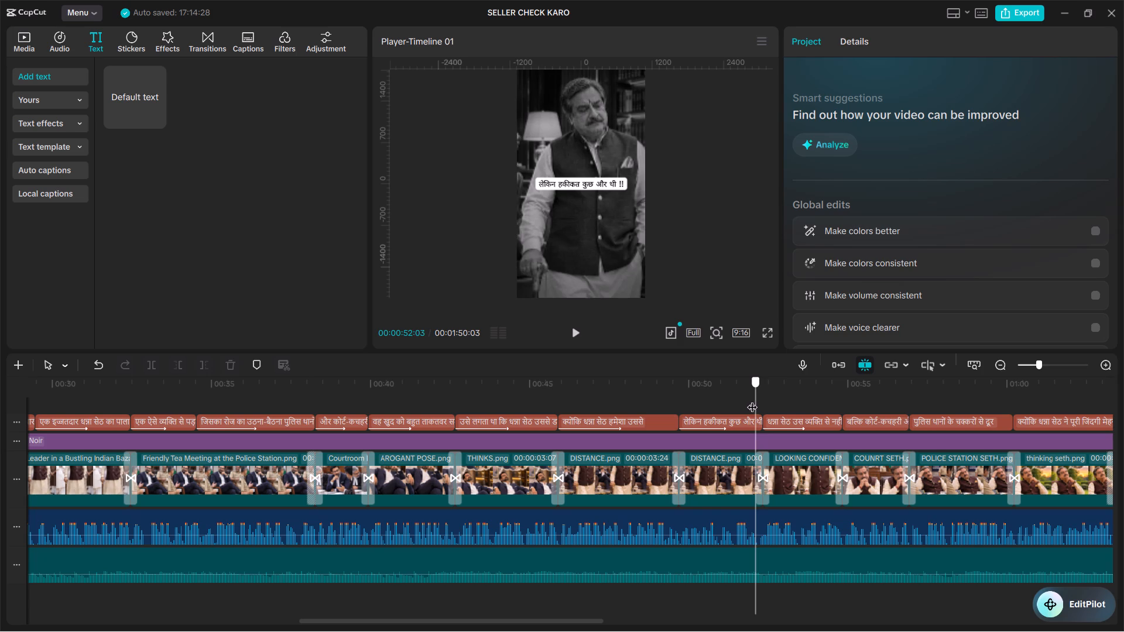
{"action": "left_click_drag", "start_coordinate": [752, 400], "coordinate": [755, 397]}
{"action": "key", "text": "space"}
{"action": "key", "text": "space"}
{"action": "key", "text": "space"}
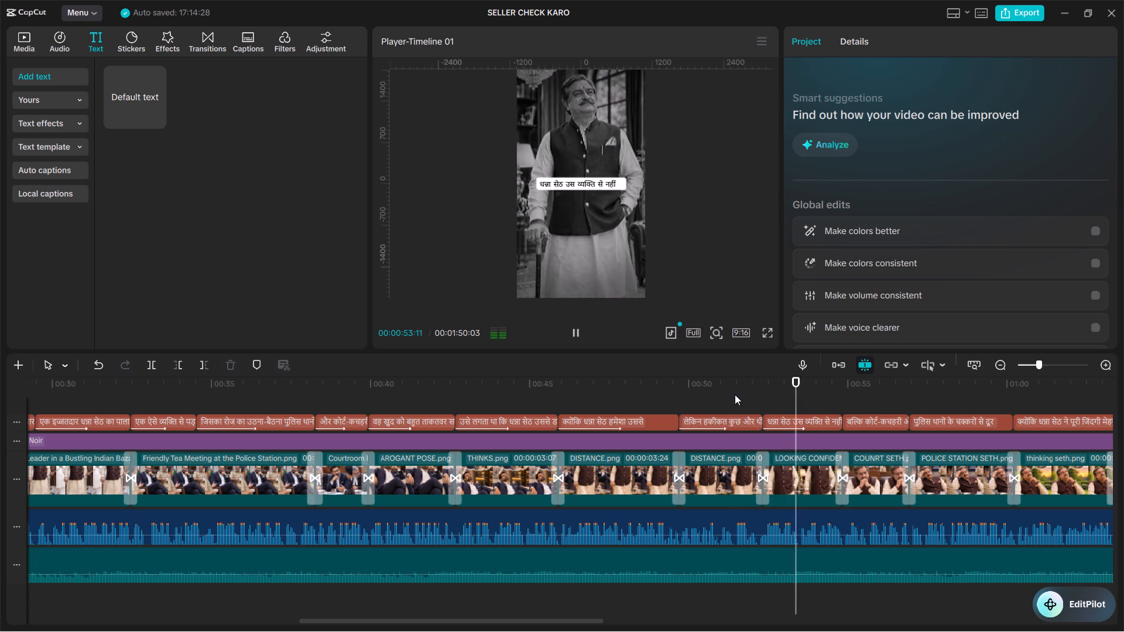
{"action": "left_click", "coordinate": [730, 394]}
{"action": "key", "text": "space"}
{"action": "key", "text": "space"}
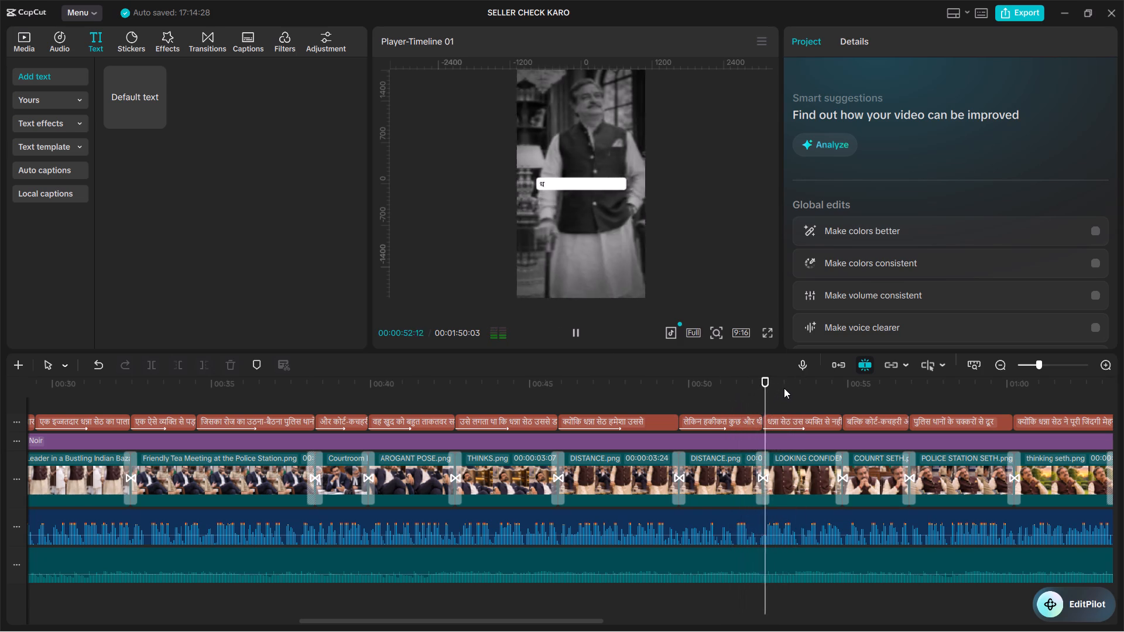
{"action": "key", "text": "space"}
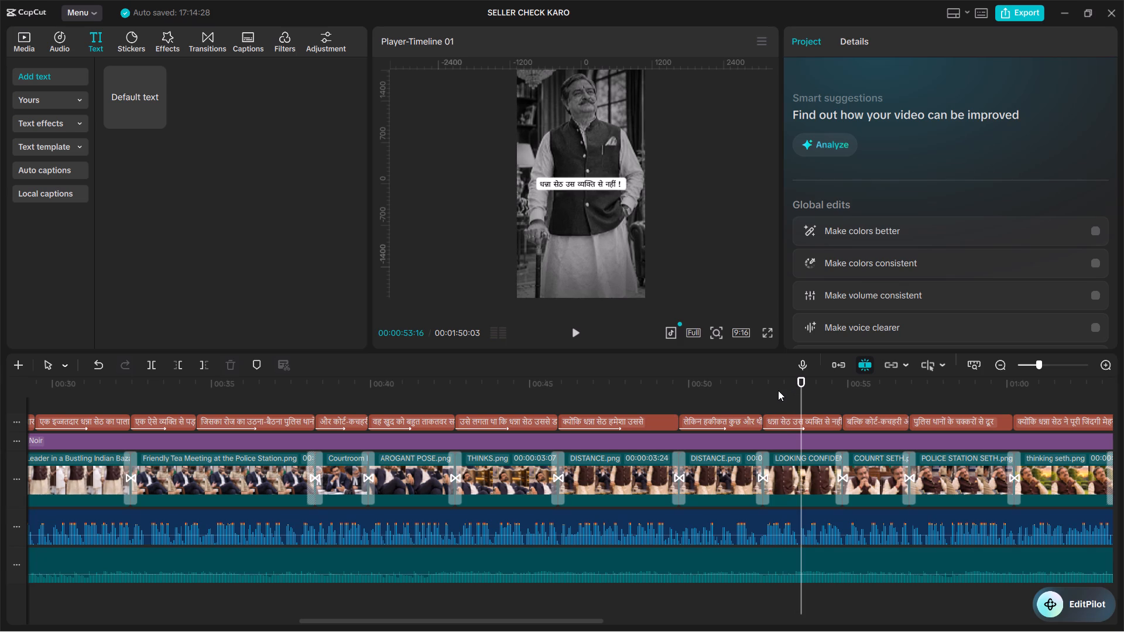
{"action": "left_click", "coordinate": [762, 404]}
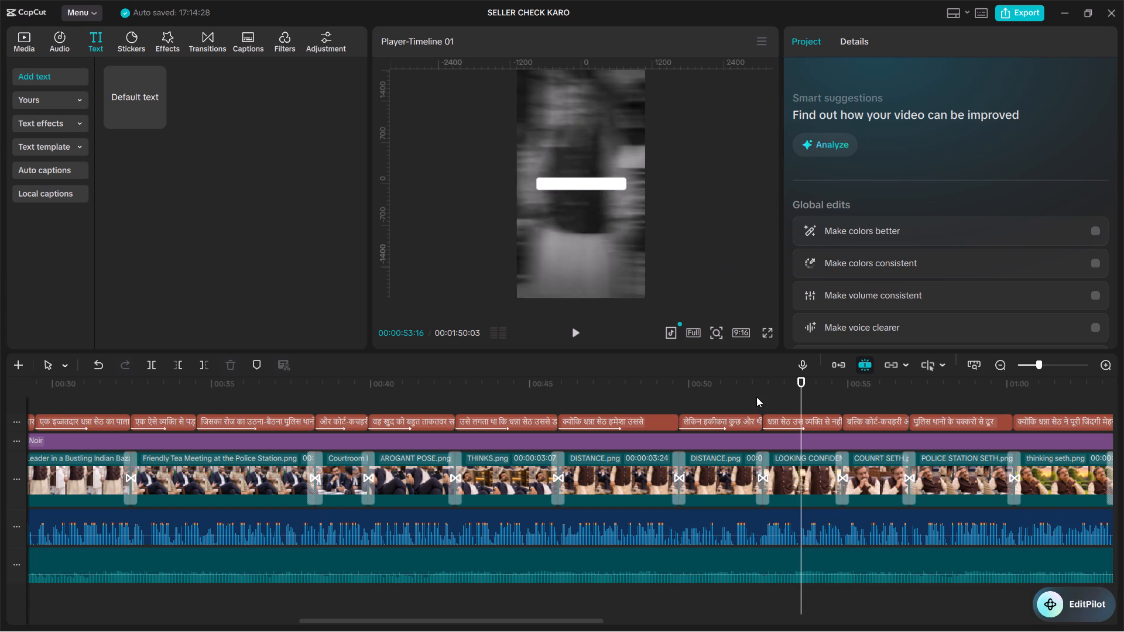
{"action": "key", "text": "space"}
{"action": "key", "text": "space"}
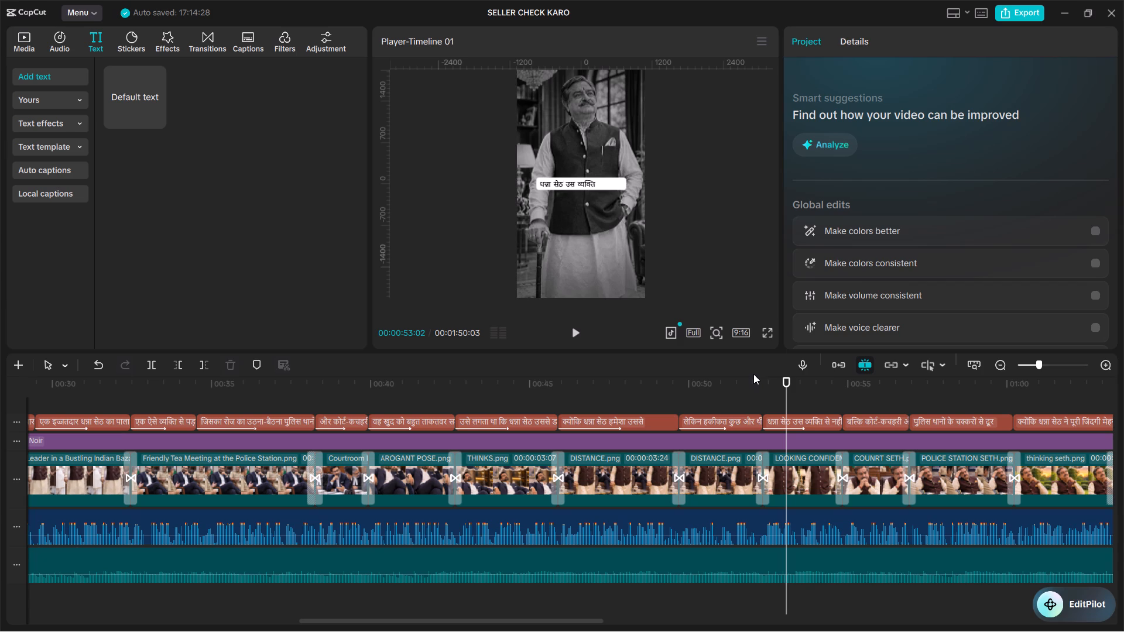
Replay the "धन्ना सेठ उस व्यक्ति से नहीं !!" caption from its start through to its end to recheck the timing.
{"action": "left_click", "coordinate": [760, 393]}
{"action": "left_click", "coordinate": [760, 393]}
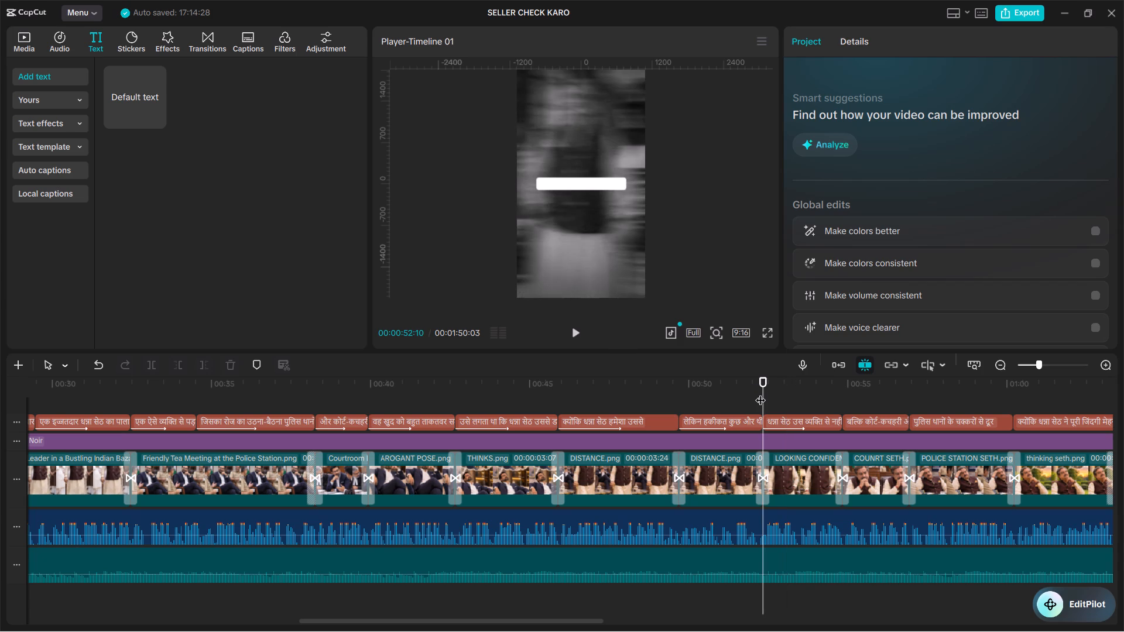
{"action": "left_click_drag", "start_coordinate": [760, 393], "coordinate": [763, 403]}
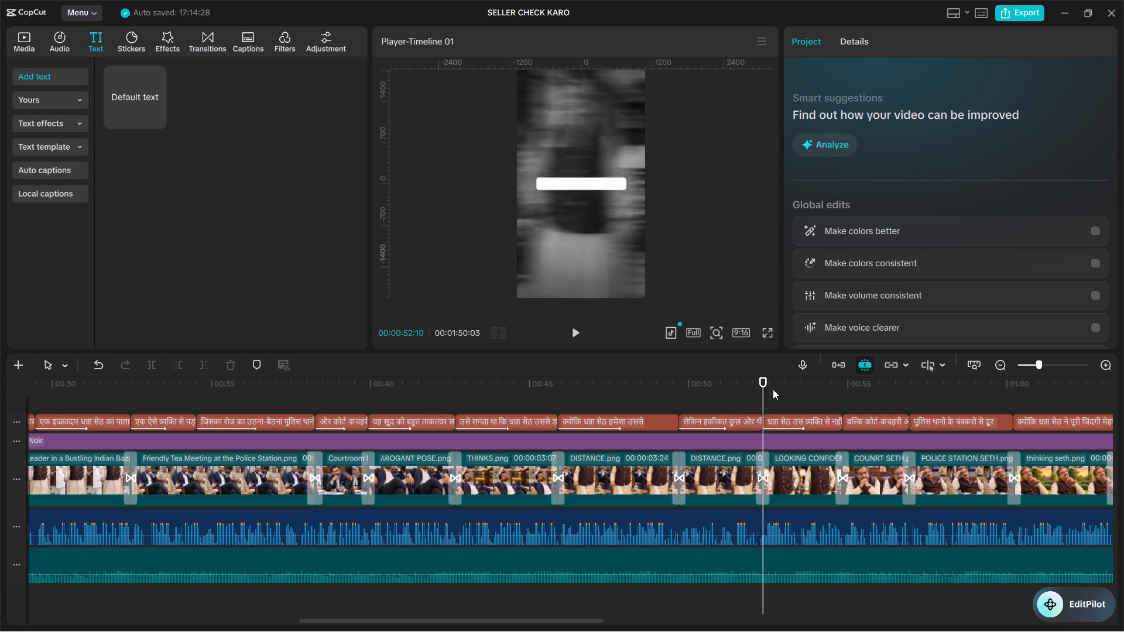
{"action": "left_click", "coordinate": [759, 390]}
{"action": "left_click_drag", "start_coordinate": [759, 390], "coordinate": [760, 396]}
{"action": "left_click_drag", "start_coordinate": [760, 396], "coordinate": [760, 398]}
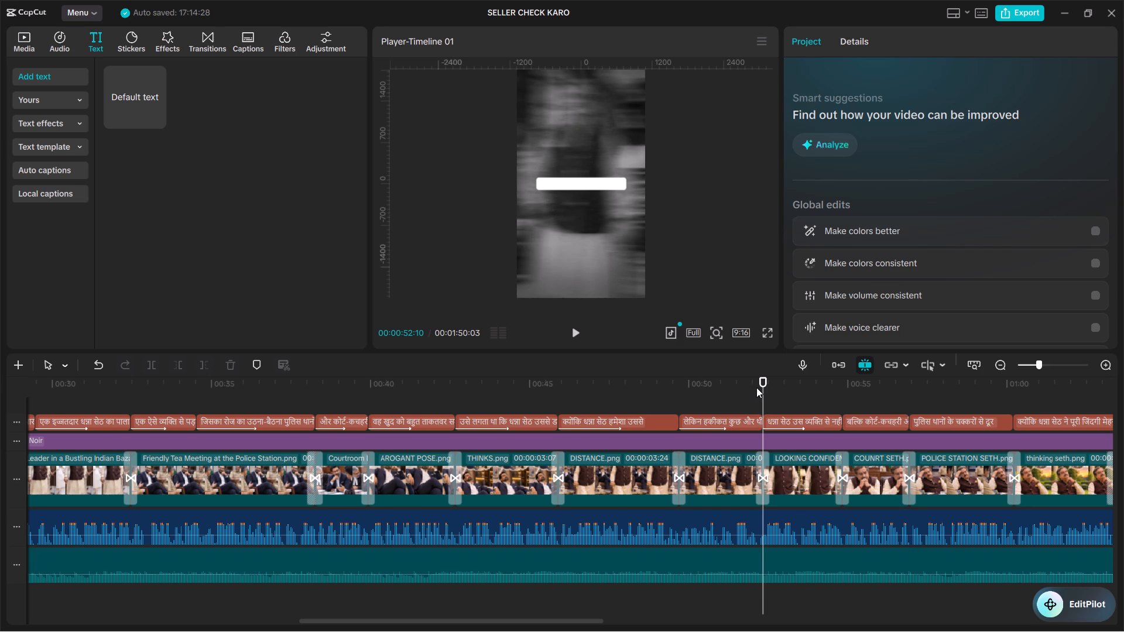
{"action": "left_click", "coordinate": [753, 397]}
{"action": "left_click_drag", "start_coordinate": [753, 397], "coordinate": [766, 399]}
{"action": "left_click_drag", "start_coordinate": [766, 399], "coordinate": [763, 404]}
{"action": "double_click", "coordinate": [763, 396]}
{"action": "key", "text": "space"}
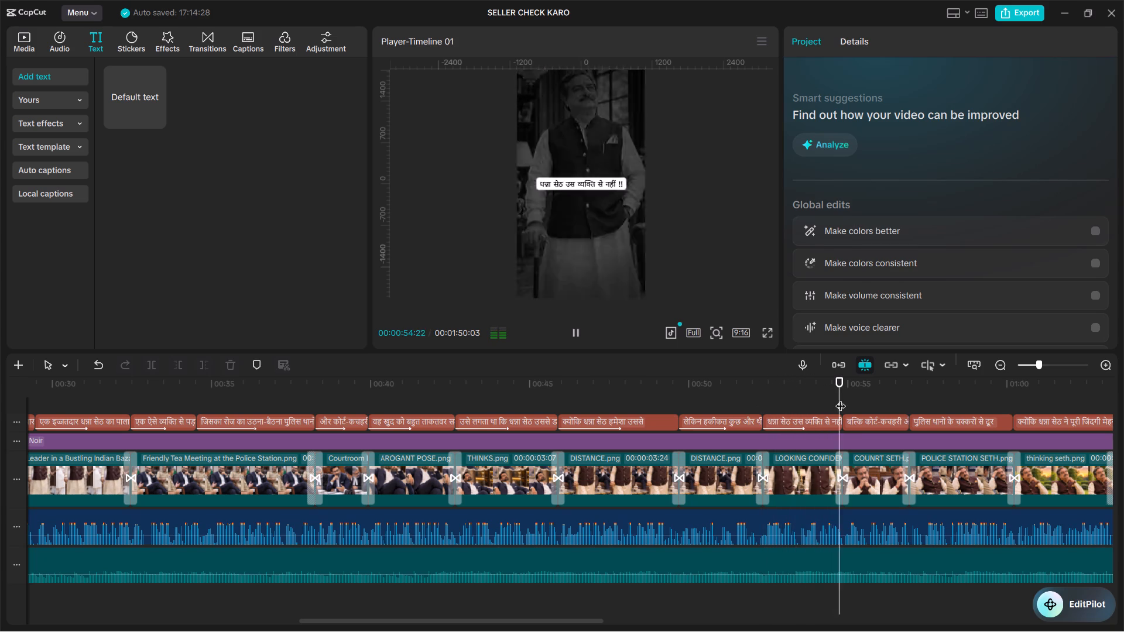
{"action": "key", "text": "space"}
Apply the Type 1 In animation to the "बल्कि कोर्ट-कचहरी और !!" caption and lengthen its duration.
{"action": "left_click", "coordinate": [845, 400]}
{"action": "left_click", "coordinate": [852, 422]}
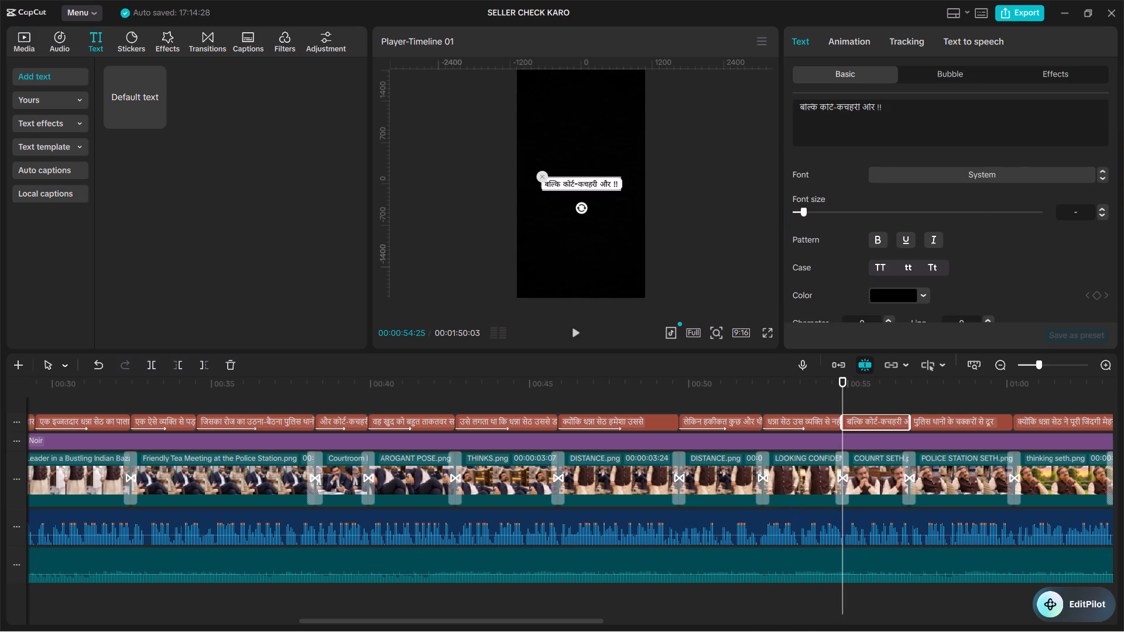
{"action": "left_click", "coordinate": [844, 43]}
{"action": "left_click", "coordinate": [924, 169]}
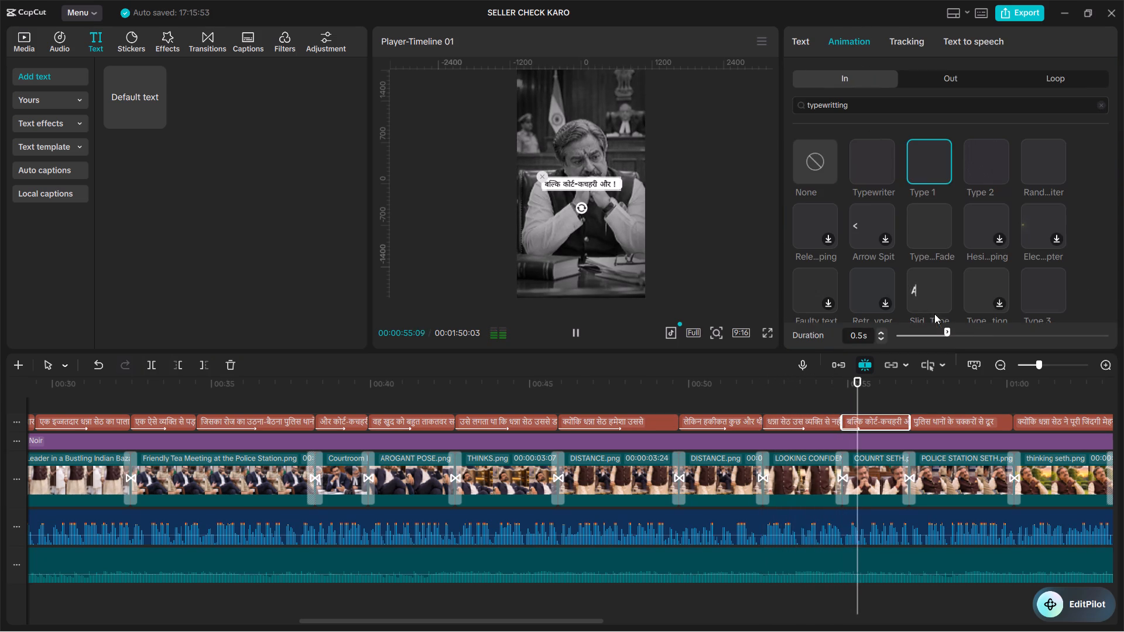
{"action": "left_click_drag", "start_coordinate": [947, 325], "coordinate": [984, 339]}
{"action": "left_click_drag", "start_coordinate": [945, 331], "coordinate": [983, 335]}
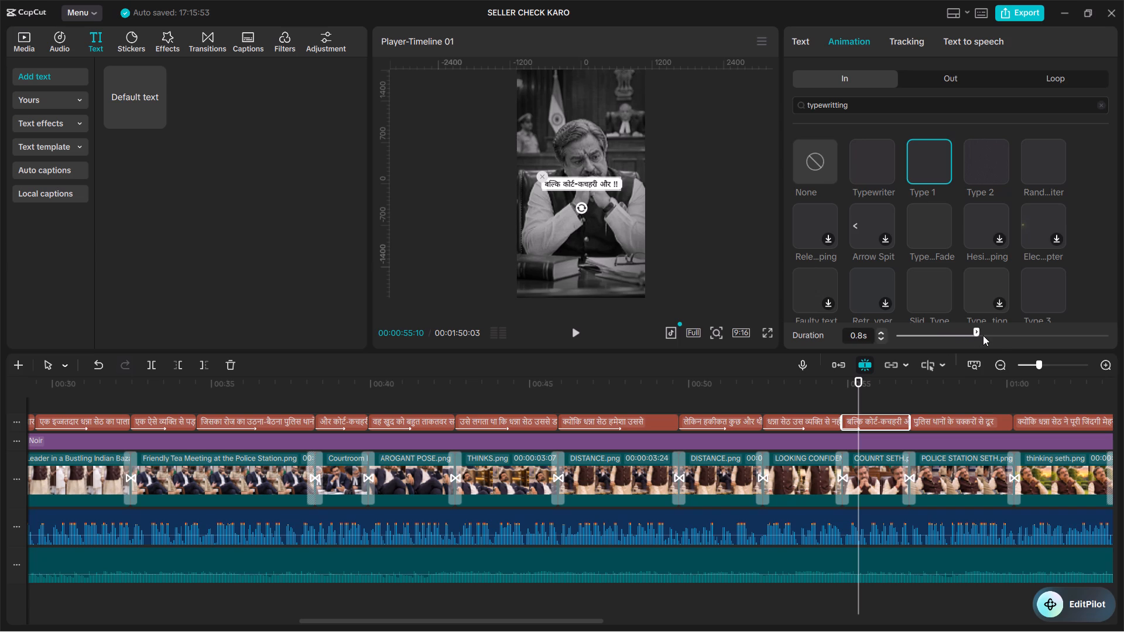
{"action": "left_click_drag", "start_coordinate": [983, 335], "coordinate": [1006, 347]}
Play back the "बल्कि कोर्ट-कचहरी और !!" caption from its start to check its animation timing against the speech.
{"action": "left_click", "coordinate": [837, 398]}
{"action": "left_click_drag", "start_coordinate": [837, 399], "coordinate": [845, 402]}
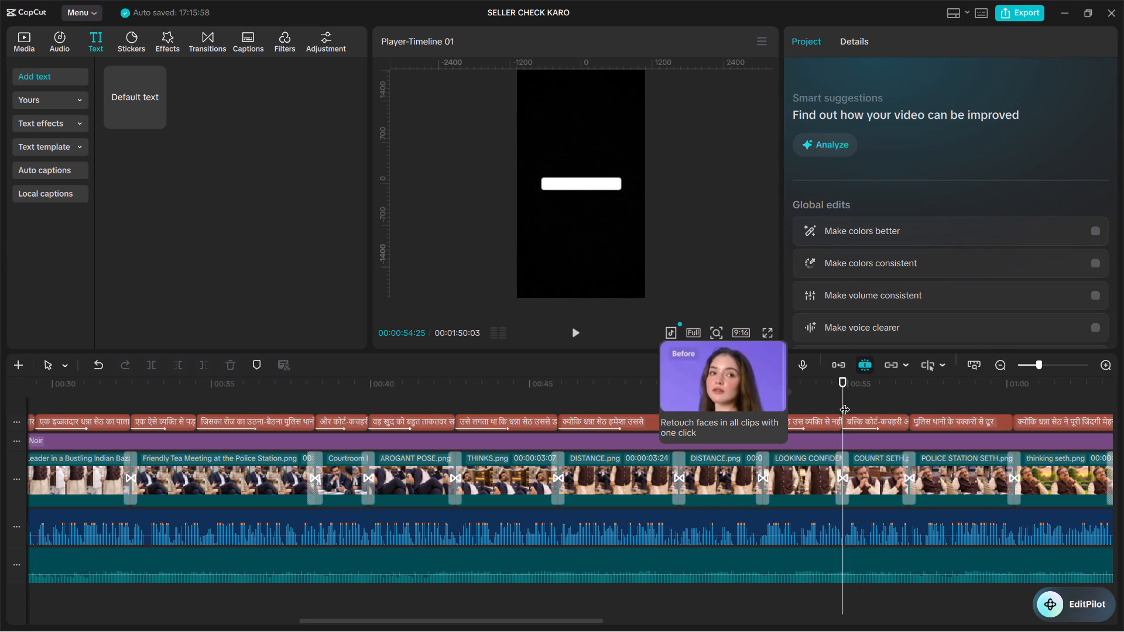
{"action": "key", "text": "space"}
{"action": "key", "text": "space"}
{"action": "key", "text": "space"}
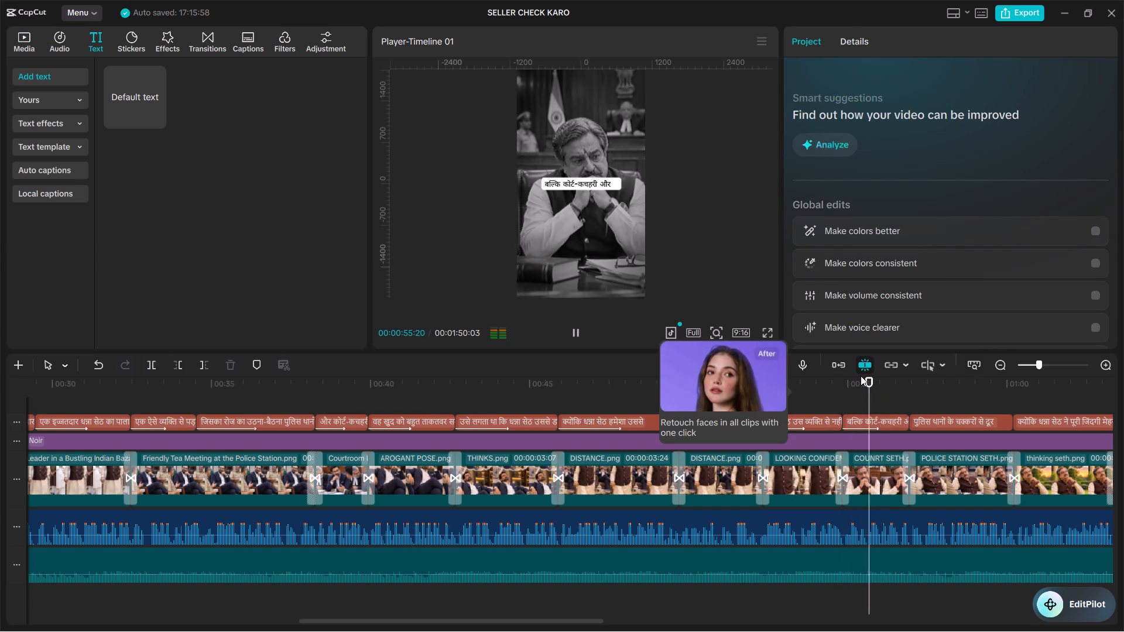
{"action": "scroll", "coordinate": [877, 400], "scroll_direction": "down", "scroll_amount": 2, "text": "alt"}
{"action": "key", "text": "space"}
Apply the Type 2 In animation to the "पुलिस थानों के चक्करों से दूर रहना चाहता था !!" caption with a 1.7 s duration.
{"action": "left_click", "coordinate": [801, 423]}
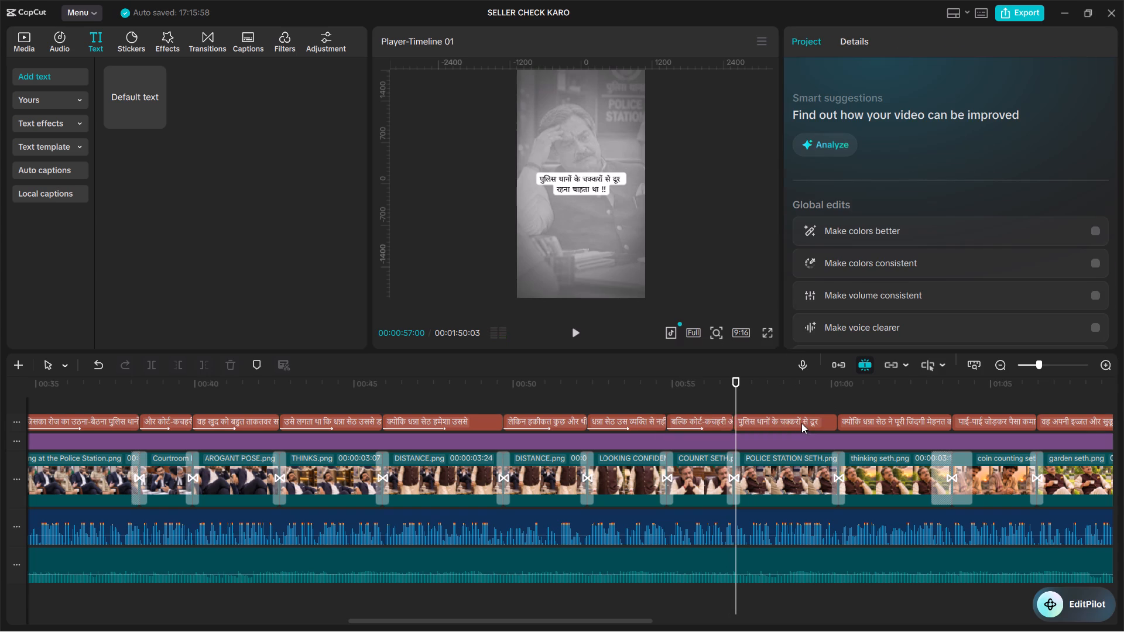
{"action": "left_click", "coordinate": [842, 42]}
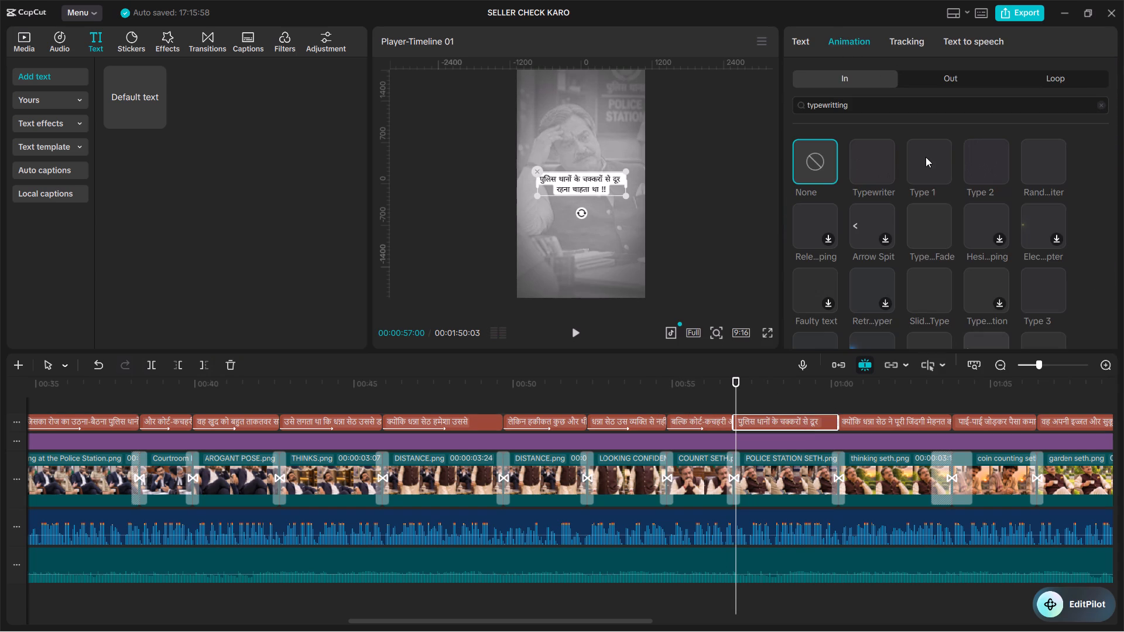
{"action": "left_click", "coordinate": [976, 163]}
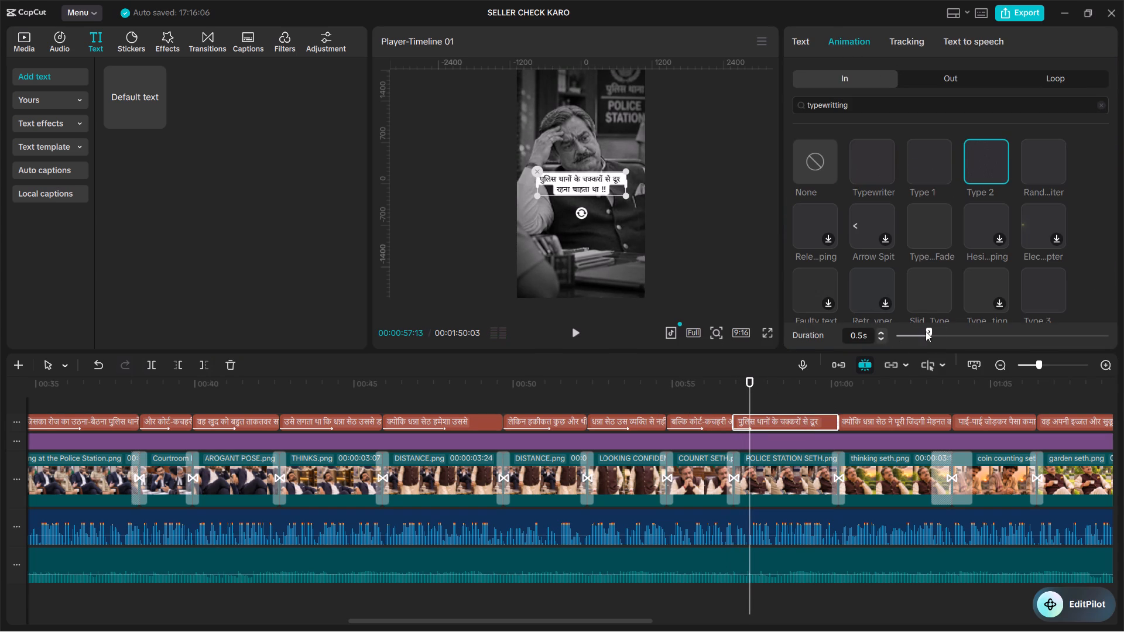
{"action": "left_click_drag", "start_coordinate": [924, 328], "coordinate": [992, 348]}
{"action": "left_click_drag", "start_coordinate": [992, 348], "coordinate": [1003, 356]}
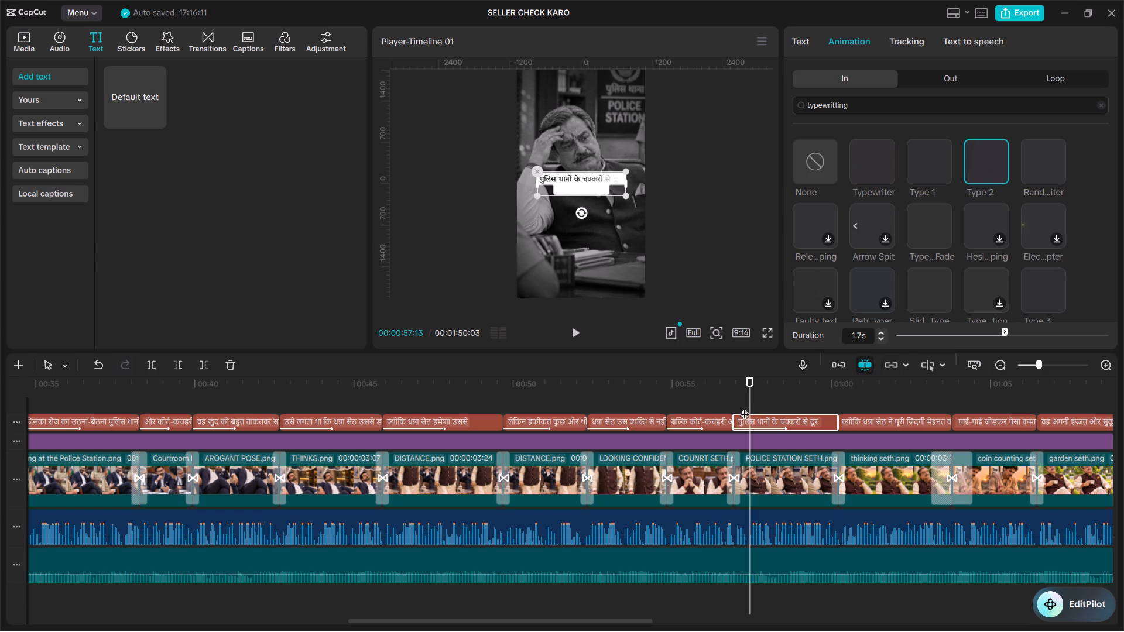
Play back the "पुलिस थानों के चक्करों से दूर रहना चाहता था !!" caption to check its animation timing against the speech.
{"action": "left_click", "coordinate": [734, 401]}
{"action": "key", "text": "space"}
{"action": "key", "text": "space"}
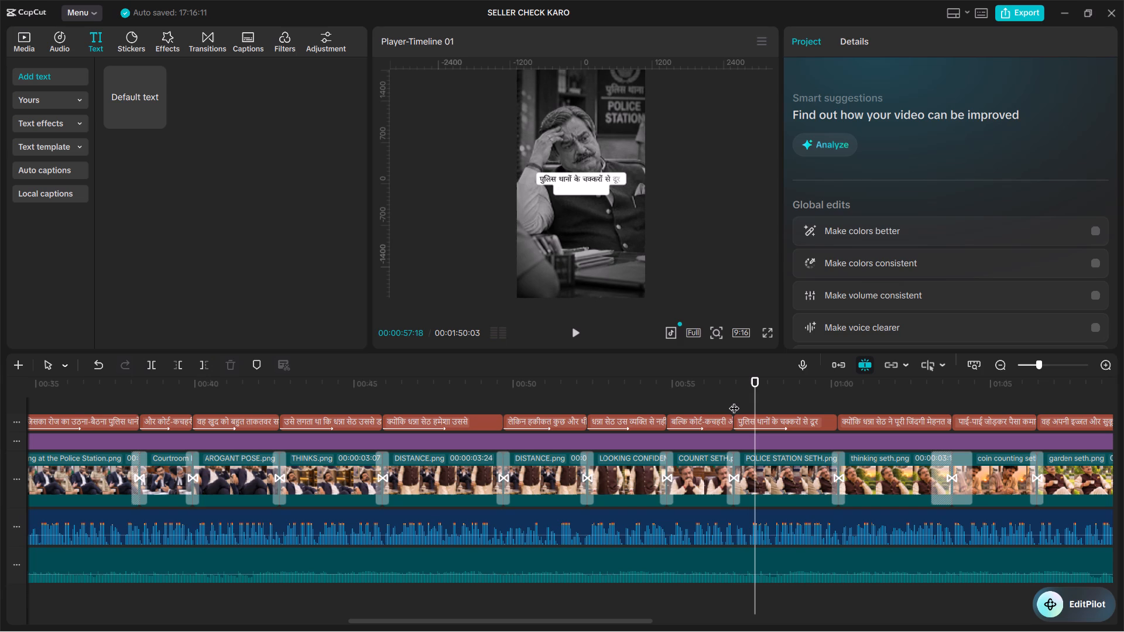
{"action": "left_click", "coordinate": [740, 398]}
{"action": "left_click_drag", "start_coordinate": [738, 397], "coordinate": [730, 396]}
{"action": "key", "text": "space"}
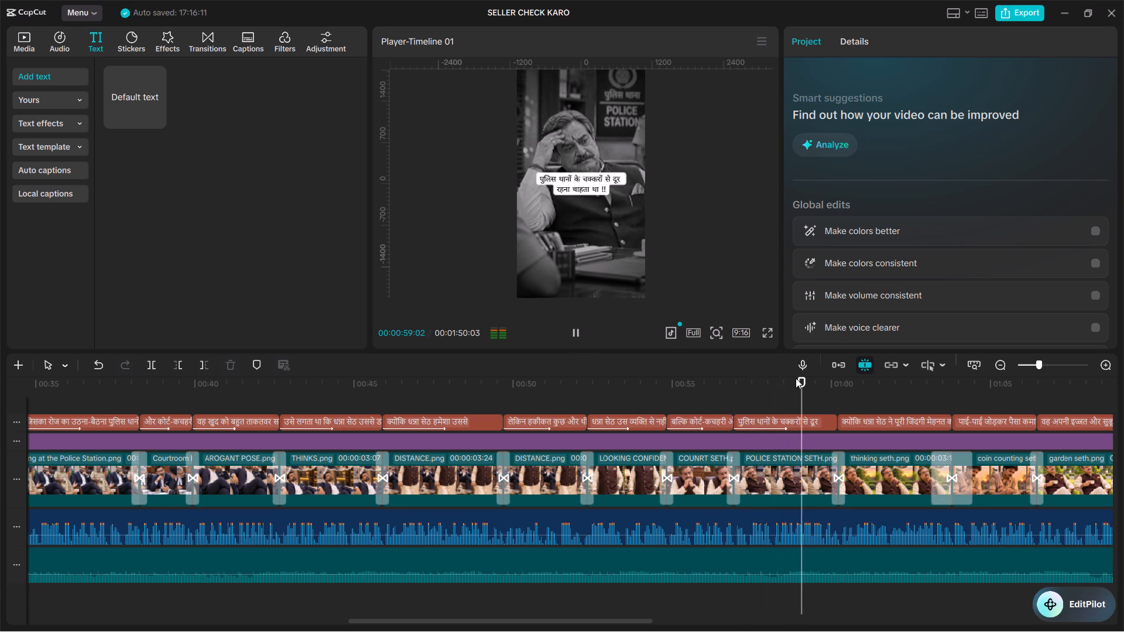
{"action": "key", "text": "space"}
Apply the Type 2 In animation to the "क्योंकि धन्ना सेठ ने पूरी जिंदगी मेहनत करके !!" caption and lengthen its duration.
{"action": "left_click", "coordinate": [842, 420]}
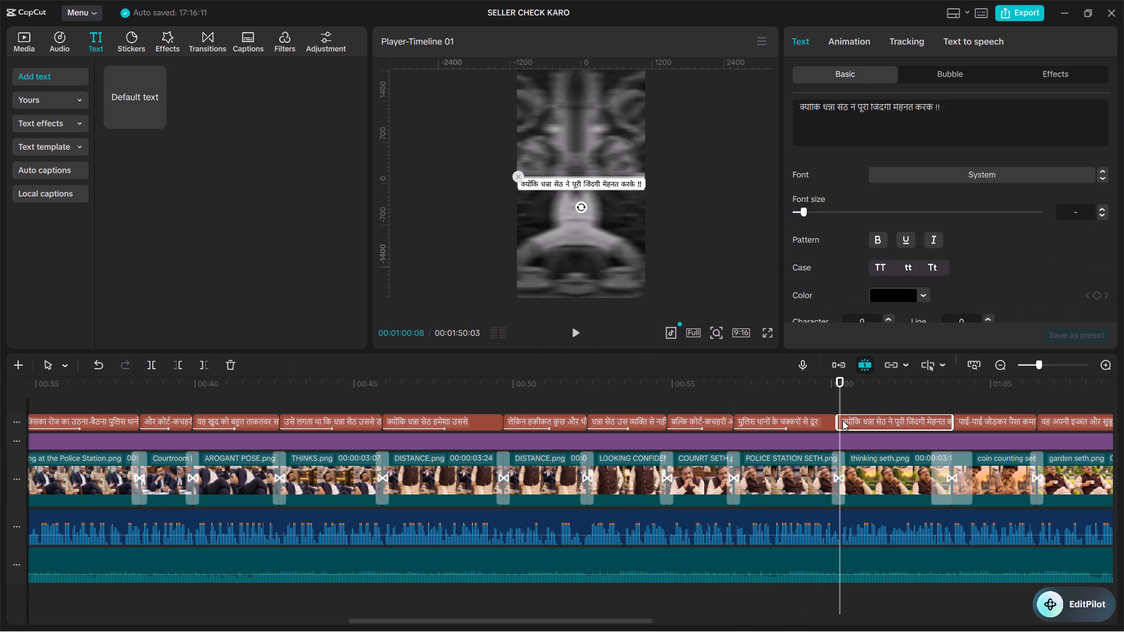
{"action": "left_click", "coordinate": [838, 37]}
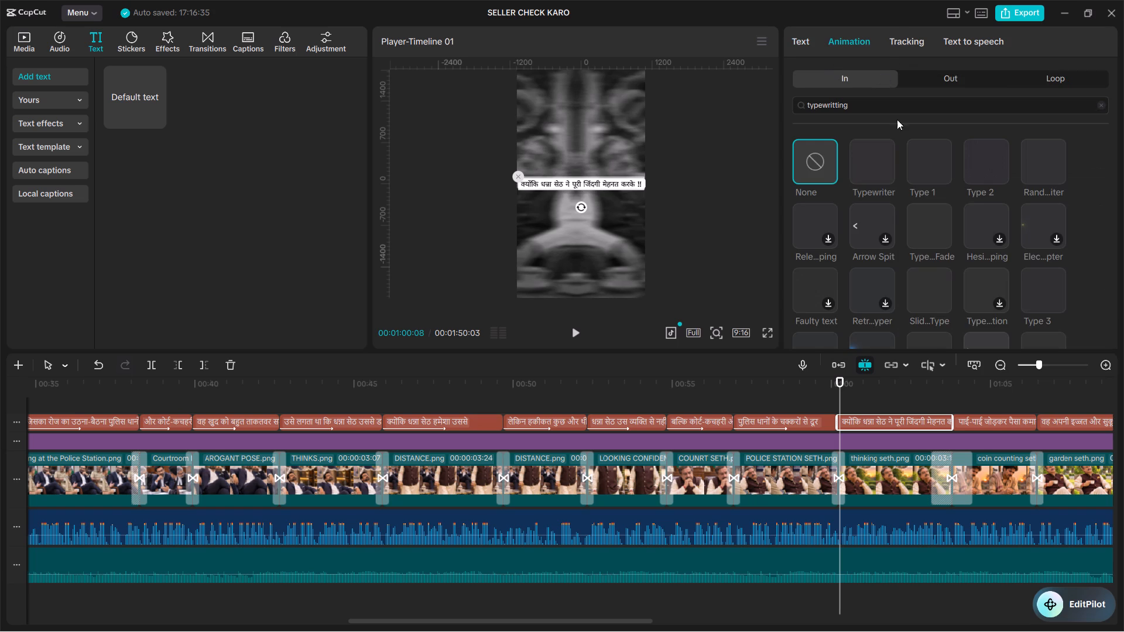
{"action": "left_click", "coordinate": [979, 149]}
{"action": "left_click_drag", "start_coordinate": [926, 331], "coordinate": [1022, 351]}
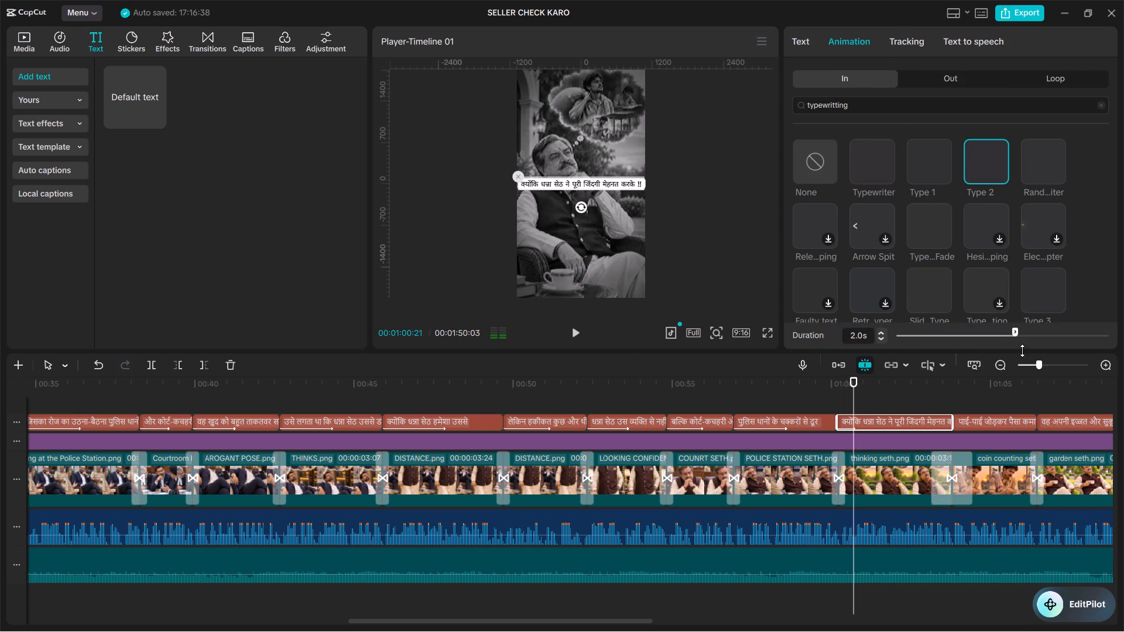
{"action": "left_click_drag", "start_coordinate": [1022, 351], "coordinate": [1002, 351]}
Play back the "क्योंकि धन्ना सेठ ने पूरी जिंदगी मेहनत करके !!" caption to check its animation timing against the speech.
{"action": "left_click", "coordinate": [845, 401]}
{"action": "key", "text": "space"}
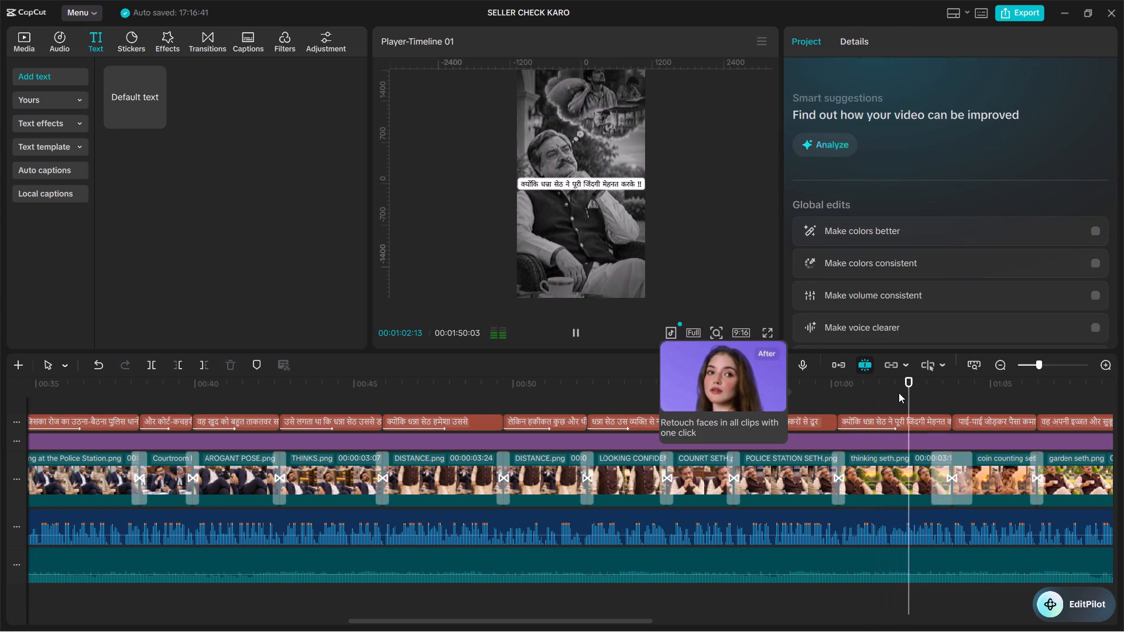
{"action": "scroll", "coordinate": [916, 391], "scroll_direction": "down", "scroll_amount": 3, "text": "alt"}
Apply the Type 1 In animation to the "पाई-पाई जोड़कर पैसा कमाया था !!" caption and lengthen its duration.
{"action": "left_click", "coordinate": [985, 420]}
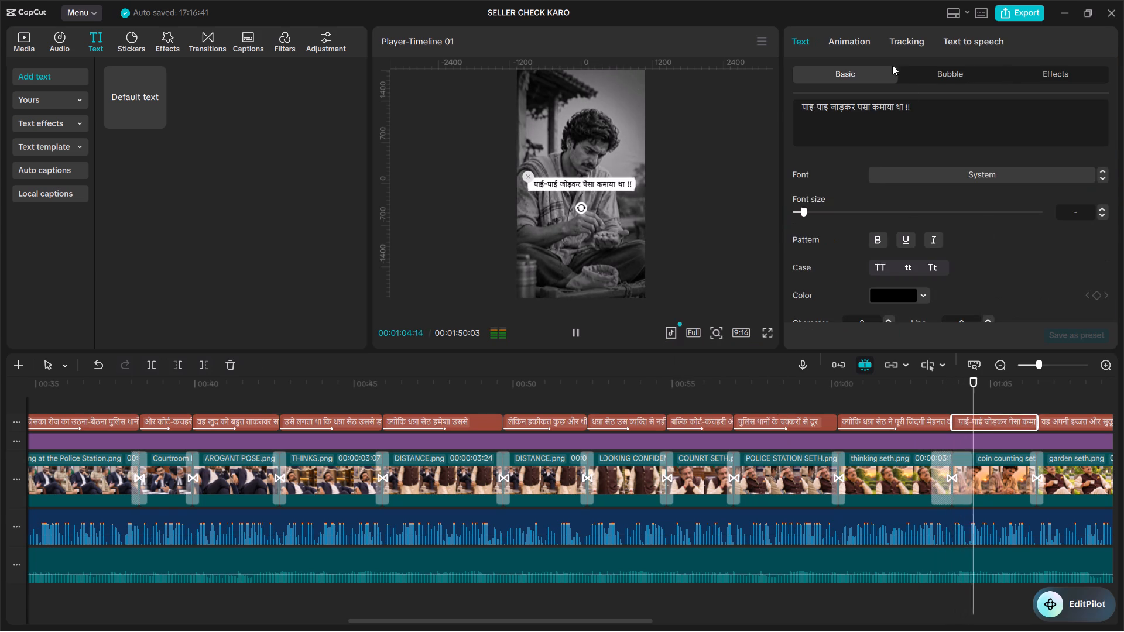
{"action": "key", "text": "space"}
{"action": "left_click", "coordinate": [856, 41]}
{"action": "left_click", "coordinate": [933, 162]}
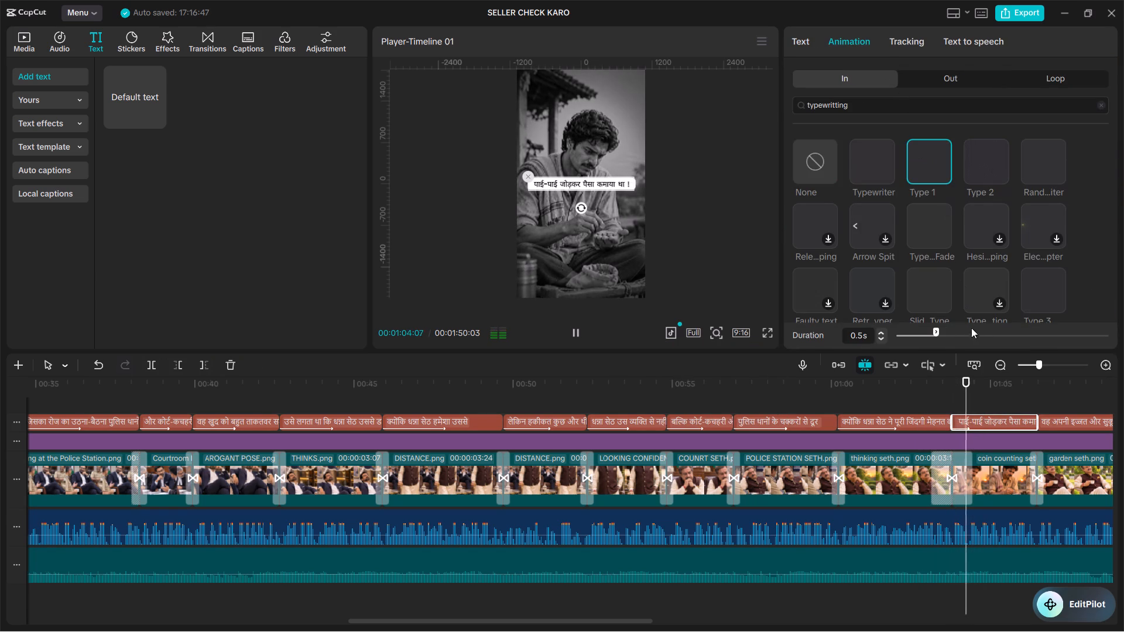
{"action": "left_click_drag", "start_coordinate": [938, 332], "coordinate": [994, 339]}
Apply the Type 2 In animation to the "वह अपनी इज्जत और सुकून को !!" caption and lengthen its duration.
{"action": "left_click", "coordinate": [1053, 417]}
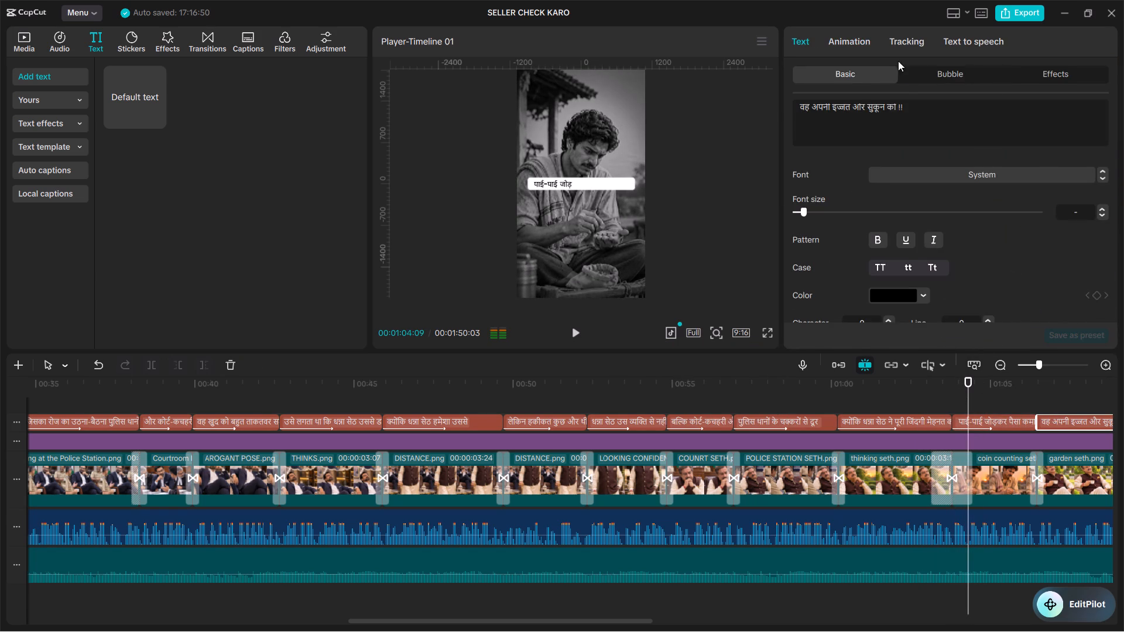
{"action": "left_click", "coordinate": [863, 42]}
{"action": "left_click", "coordinate": [975, 159]}
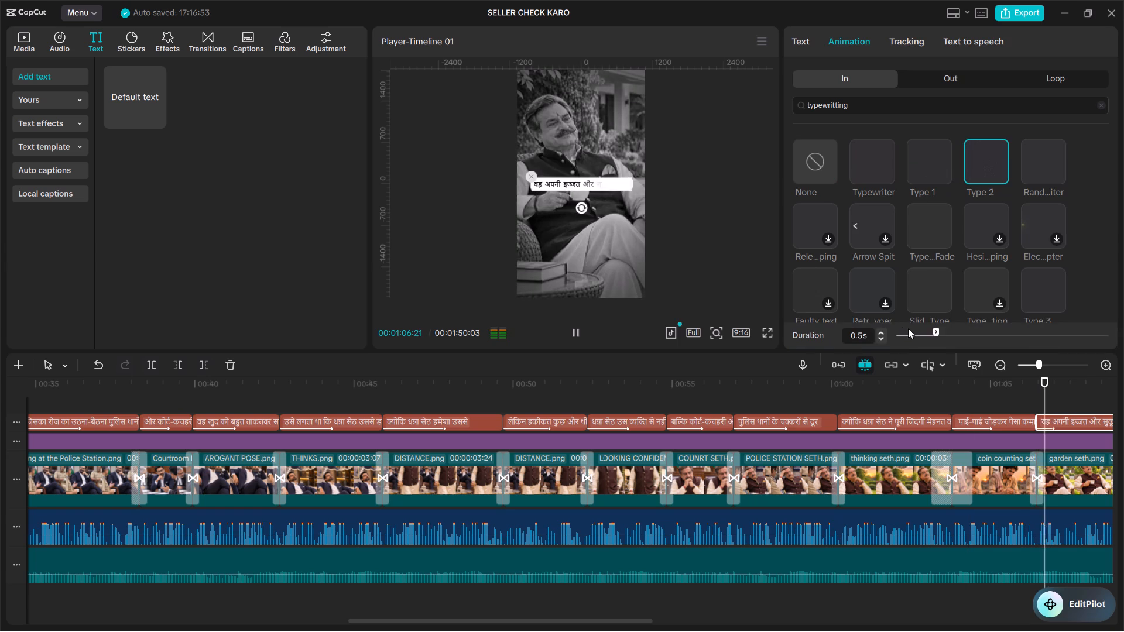
{"action": "left_click_drag", "start_coordinate": [935, 329], "coordinate": [1011, 346]}
Apply the Type 1 In animation to the "किसी लड़ाई-झगड़े में नहीं गंवाना चाहता था !!" caption with a 1.3 s duration.
{"action": "scroll", "coordinate": [1010, 398], "scroll_direction": "down", "scroll_amount": 5, "text": "alt"}
{"action": "left_click", "coordinate": [711, 419]}
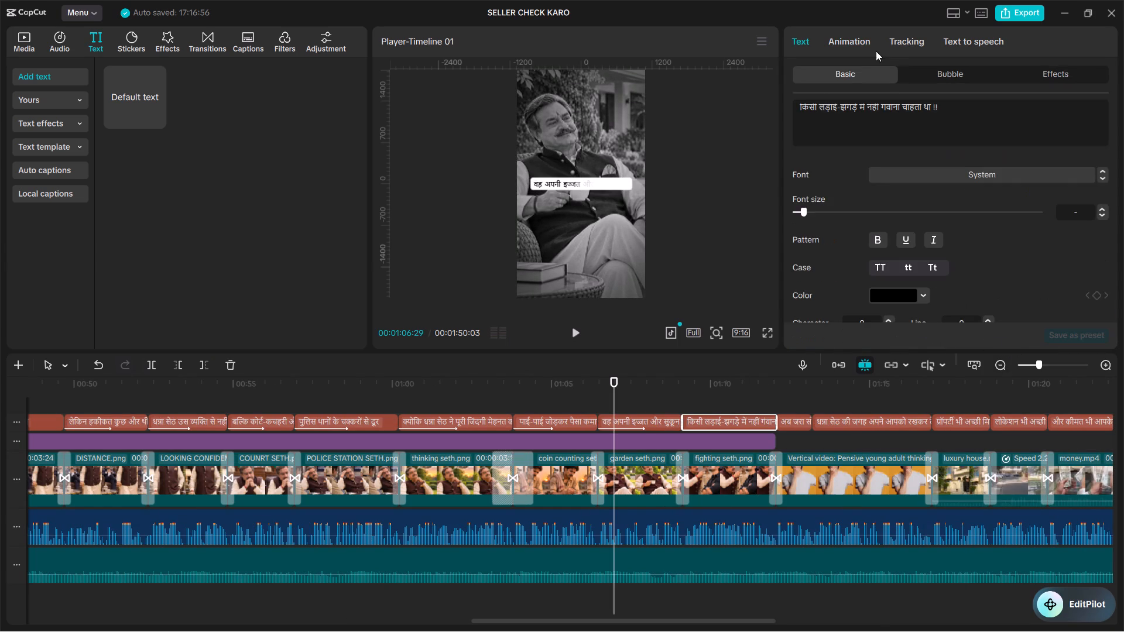
{"action": "left_click", "coordinate": [855, 44]}
{"action": "left_click", "coordinate": [927, 164]}
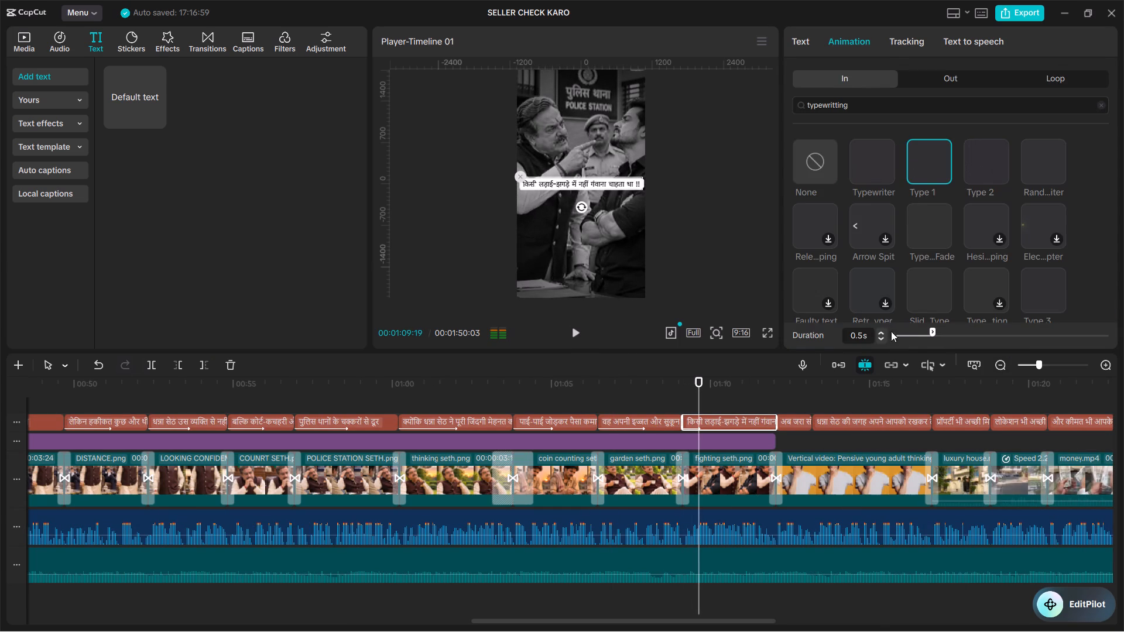
{"action": "left_click_drag", "start_coordinate": [932, 331], "coordinate": [988, 343]}
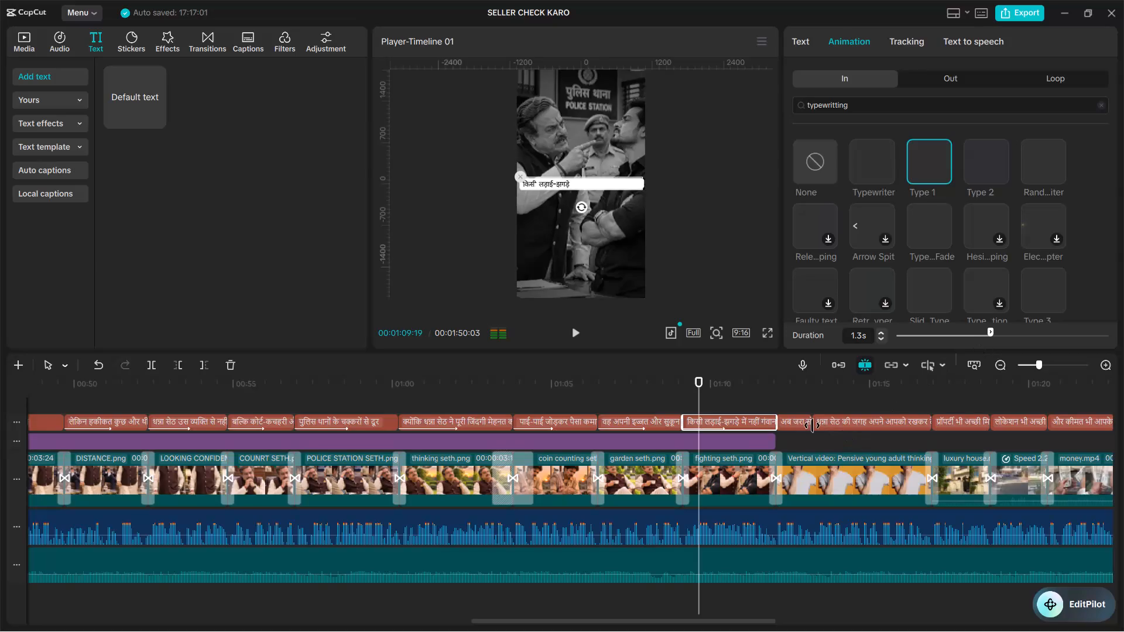
Apply the Type 1 In animation to the "अब जरा सोचिए !!" caption with the default 0.5 s duration.
{"action": "left_click", "coordinate": [794, 423]}
{"action": "left_click", "coordinate": [842, 44]}
{"action": "left_click", "coordinate": [928, 175]}
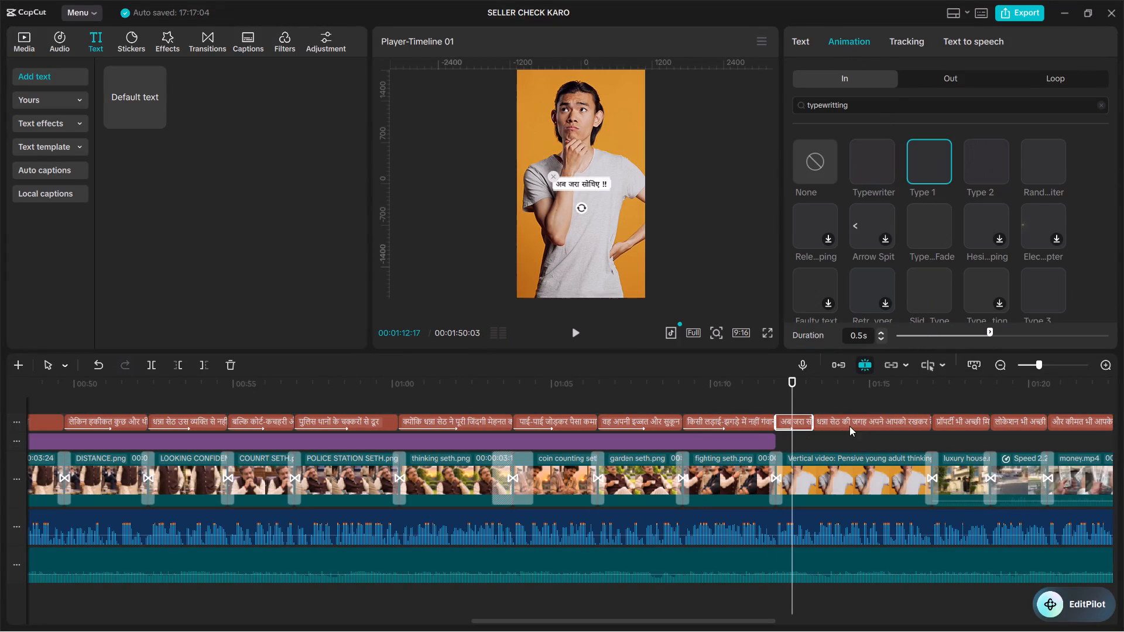
Apply the Type 1 In animation to the caption starting "धन्ना सेठ की जगह अपने आपको रखकर" and lengthen its duration.
{"action": "left_click", "coordinate": [849, 426]}
{"action": "left_click", "coordinate": [856, 37]}
{"action": "left_click", "coordinate": [938, 166]}
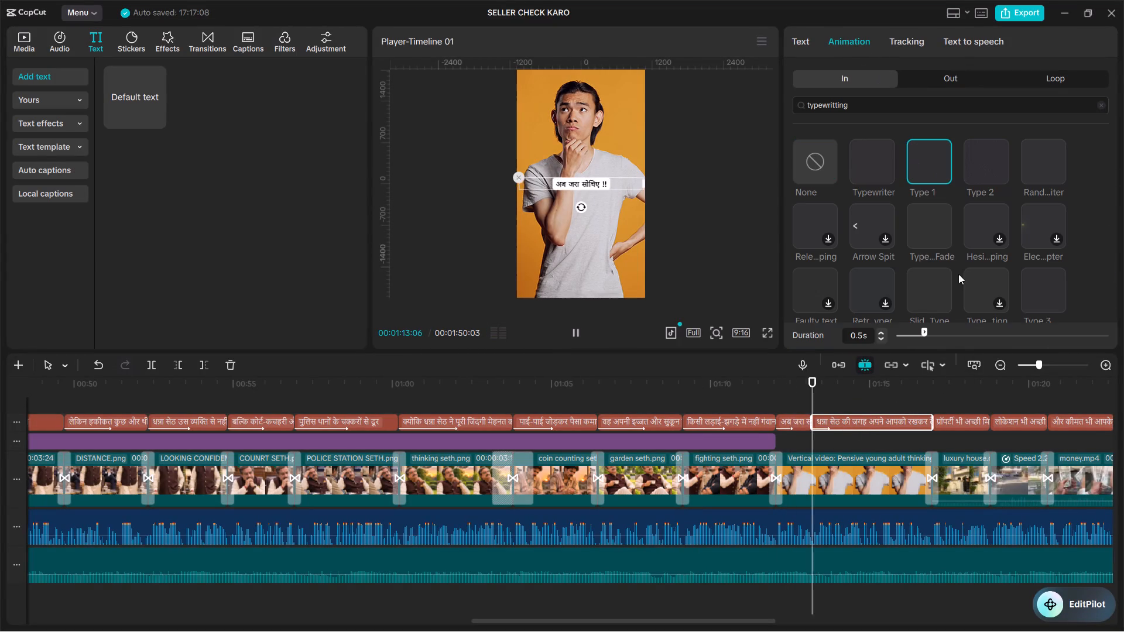
{"action": "left_click_drag", "start_coordinate": [926, 336], "coordinate": [995, 346]}
Apply the Type 2 In animation to the "प्रॉपर्टी भी अच्छी मिल गई !!" caption with a 0.9 s duration.
{"action": "left_click", "coordinate": [959, 425]}
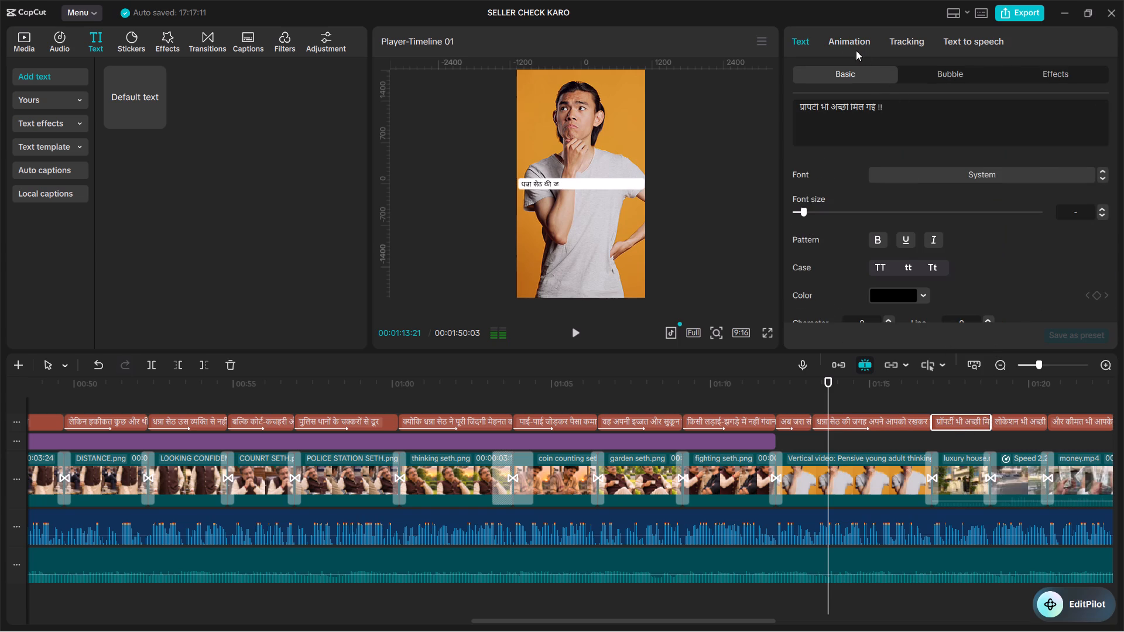
{"action": "left_click", "coordinate": [840, 36]}
{"action": "left_click", "coordinate": [982, 164]}
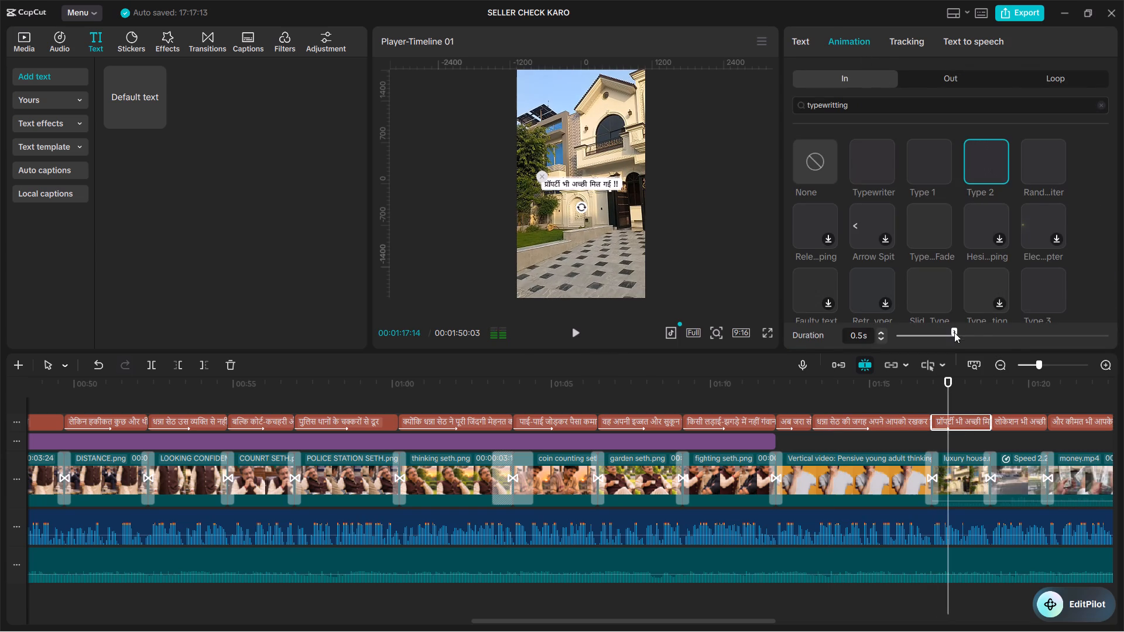
{"action": "left_click_drag", "start_coordinate": [954, 332], "coordinate": [1000, 344]}
Apply the Type 1 In animation to the "लोकेशन भी अच्छी मिल गई !!" caption and lengthen its duration.
{"action": "left_click", "coordinate": [1027, 429]}
{"action": "scroll", "coordinate": [1027, 430], "scroll_direction": "down", "scroll_amount": 4, "text": "alt"}
{"action": "left_click", "coordinate": [855, 41]}
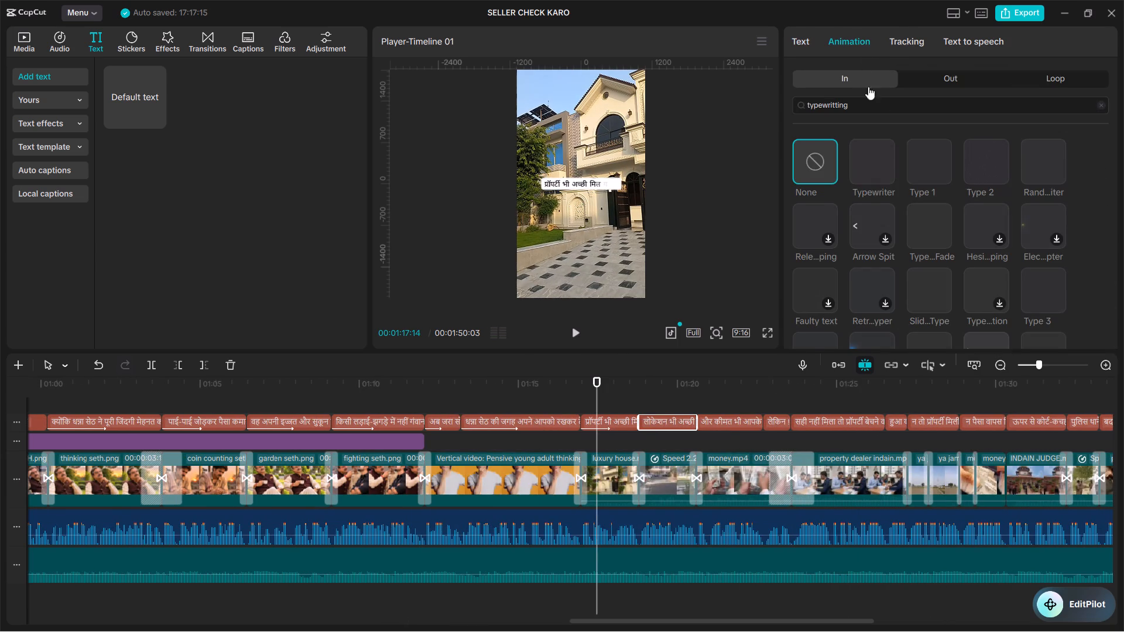
{"action": "left_click", "coordinate": [923, 164]}
{"action": "left_click_drag", "start_coordinate": [953, 333], "coordinate": [1017, 341]}
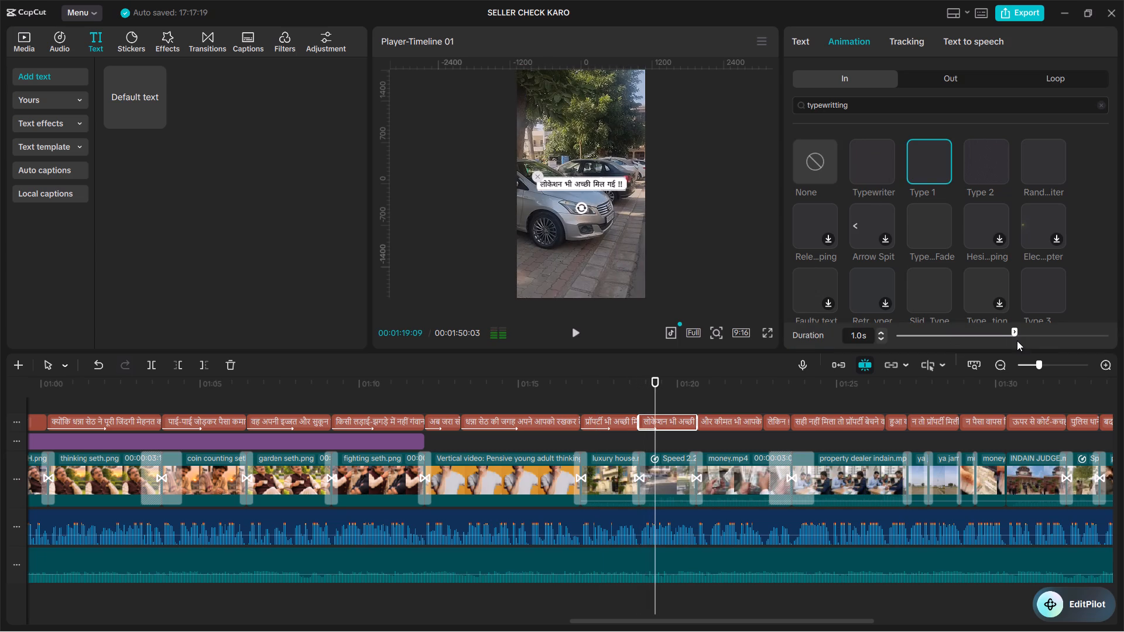
{"action": "left_click_drag", "start_coordinate": [1017, 341], "coordinate": [1006, 342]}
Apply the Type 1 In animation to the "और कीमत भी आपके बजट में थी !!" caption with a 1.0 s duration.
{"action": "left_click", "coordinate": [728, 424]}
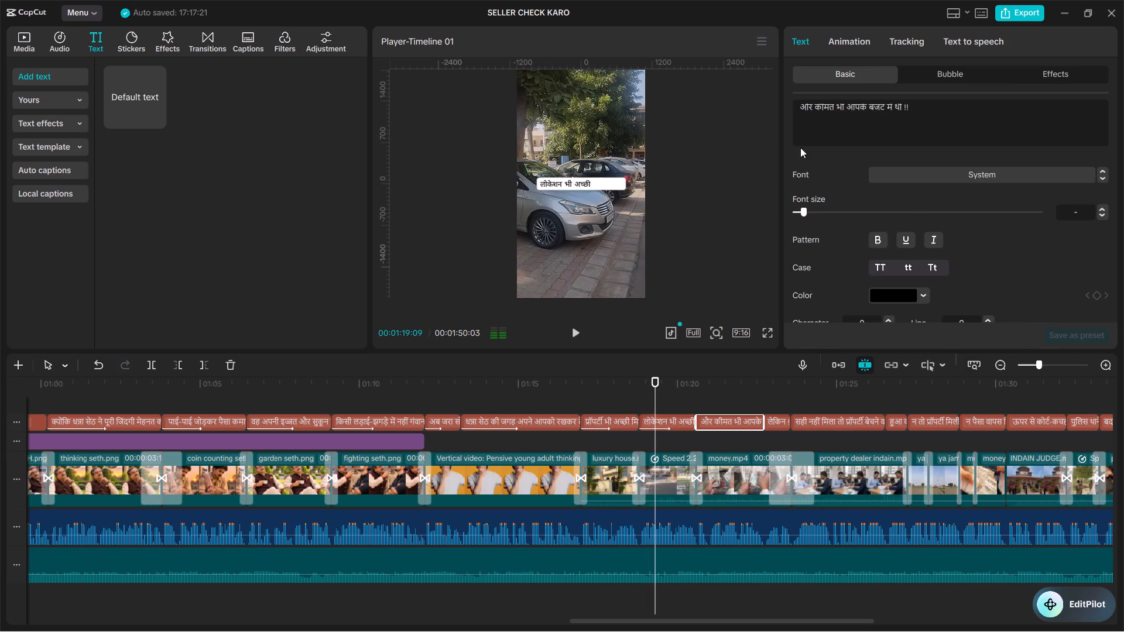
{"action": "left_click", "coordinate": [840, 39]}
{"action": "left_click", "coordinate": [916, 167]}
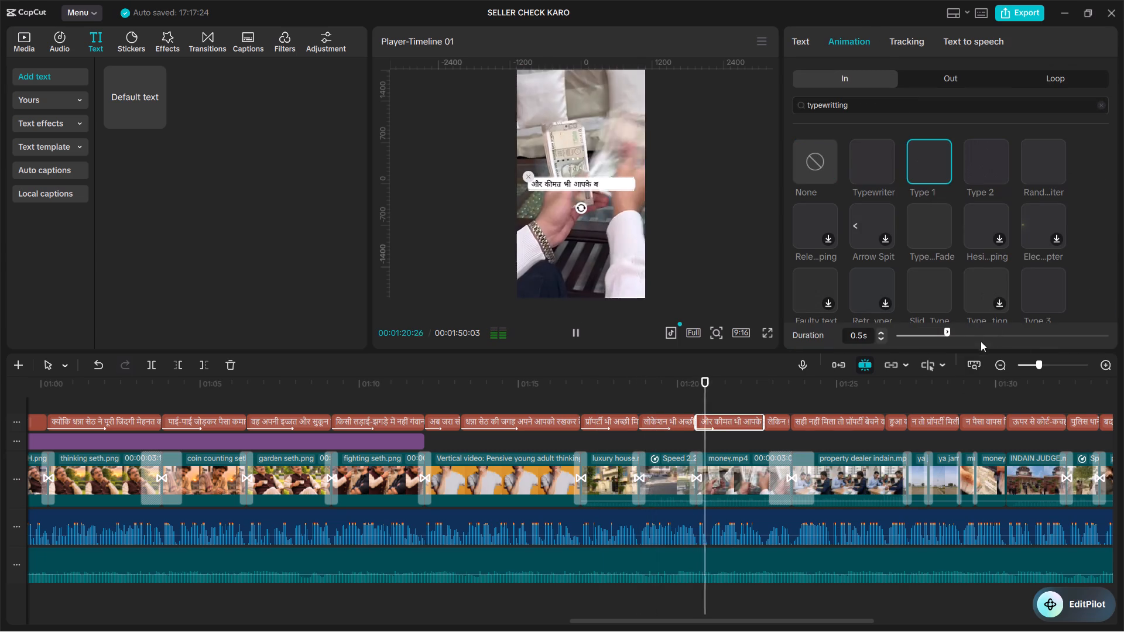
{"action": "left_click_drag", "start_coordinate": [946, 331], "coordinate": [995, 336]}
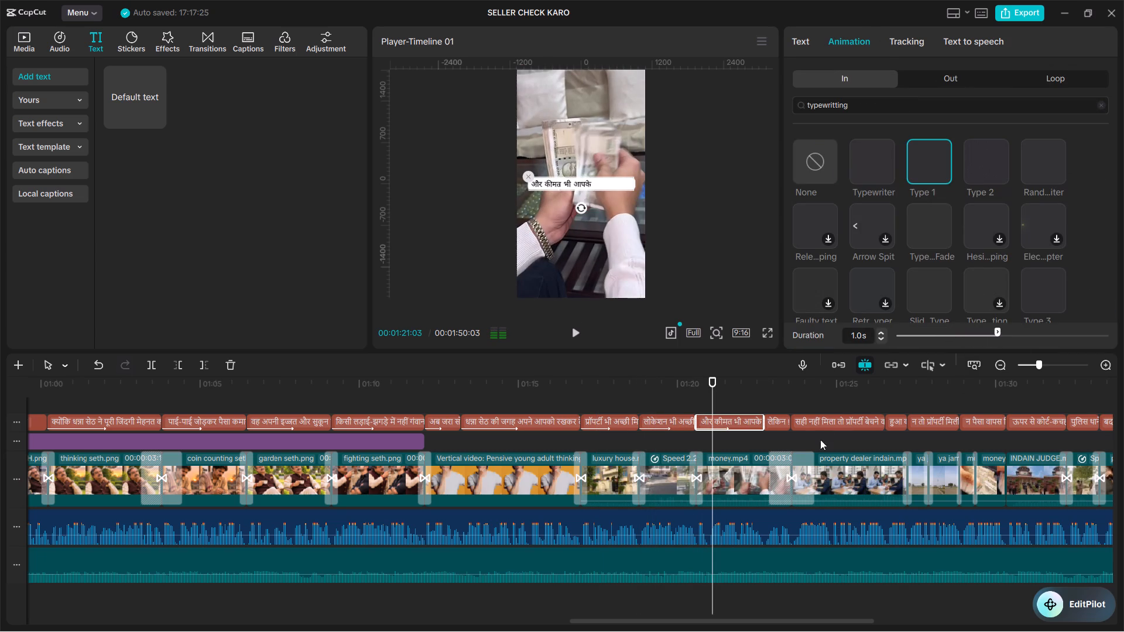
Apply the Type 1 In animation to the caption starting "सही नहीं मिला तो प्रॉपर्टी बेचने" with a 1.4 s duration.
{"action": "left_click", "coordinate": [776, 421]}
{"action": "left_click", "coordinate": [851, 33]}
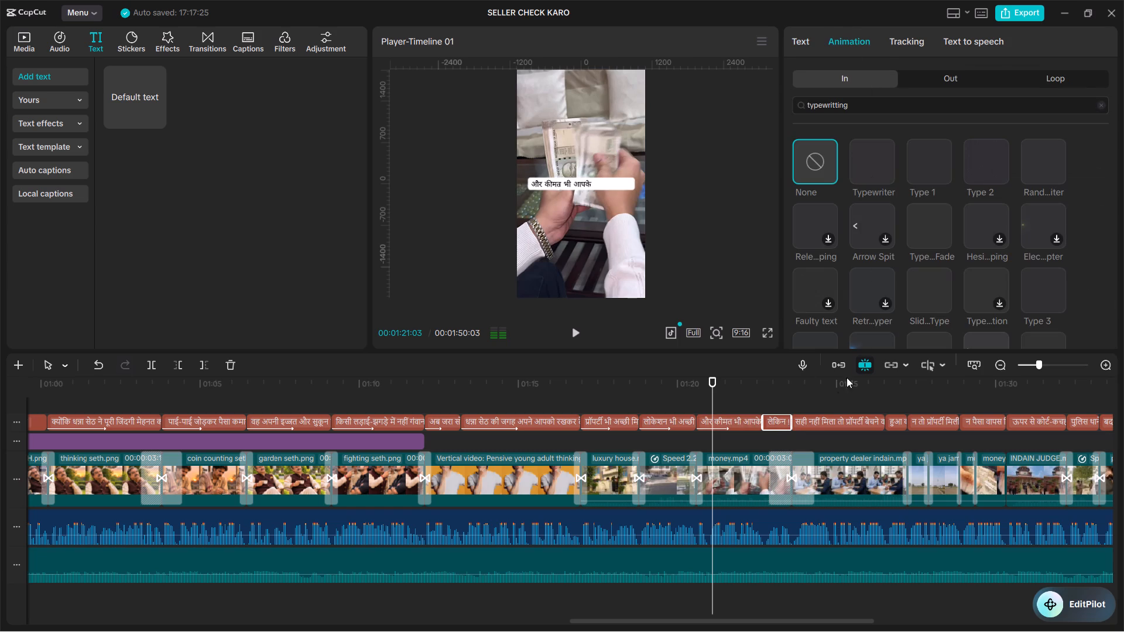
{"action": "left_click", "coordinate": [815, 424]}
{"action": "left_click", "coordinate": [840, 40]}
{"action": "left_click", "coordinate": [937, 167]}
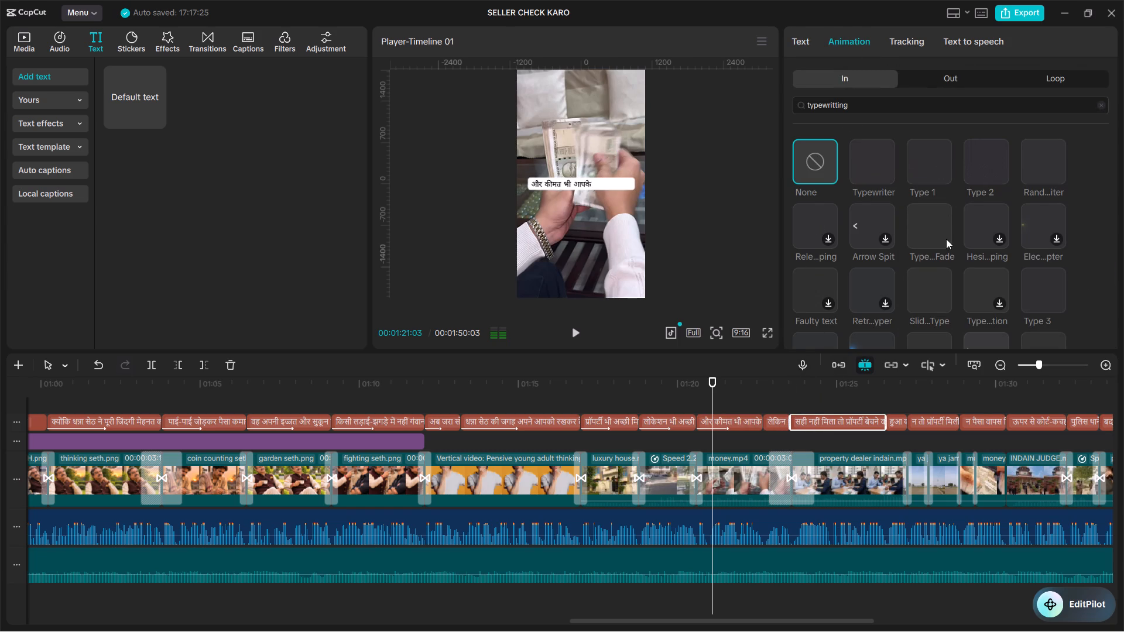
{"action": "left_click_drag", "start_coordinate": [931, 331], "coordinate": [998, 344]}
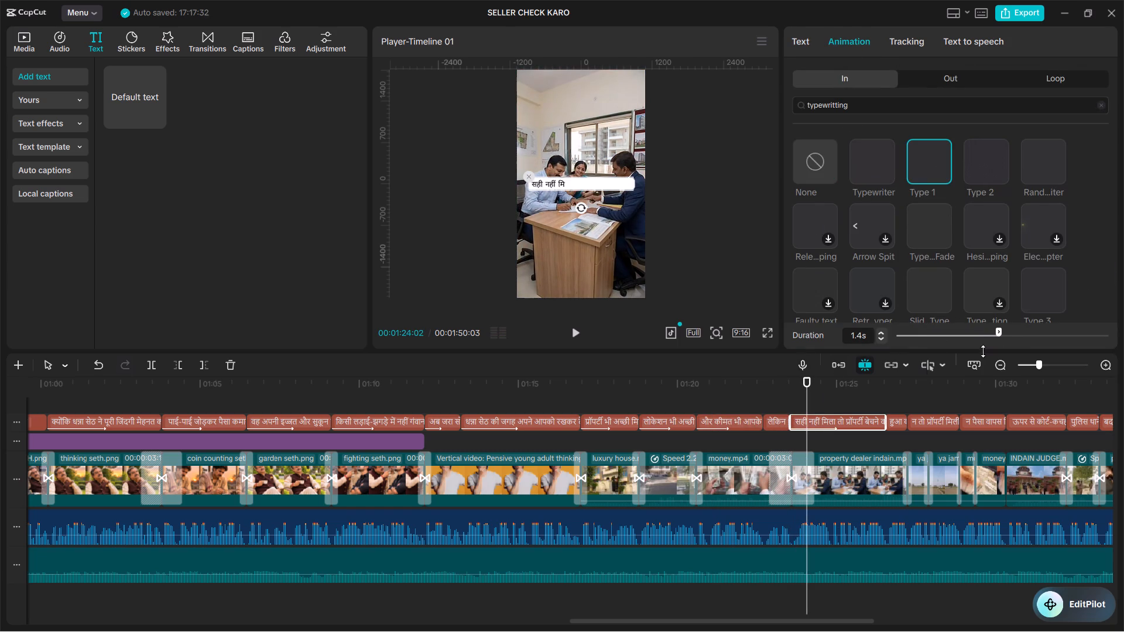
Apply the Type 1 In animation to the "लेकिन !!" caption with the default 0.5 s duration.
{"action": "left_click", "coordinate": [782, 428]}
{"action": "left_click", "coordinate": [854, 44]}
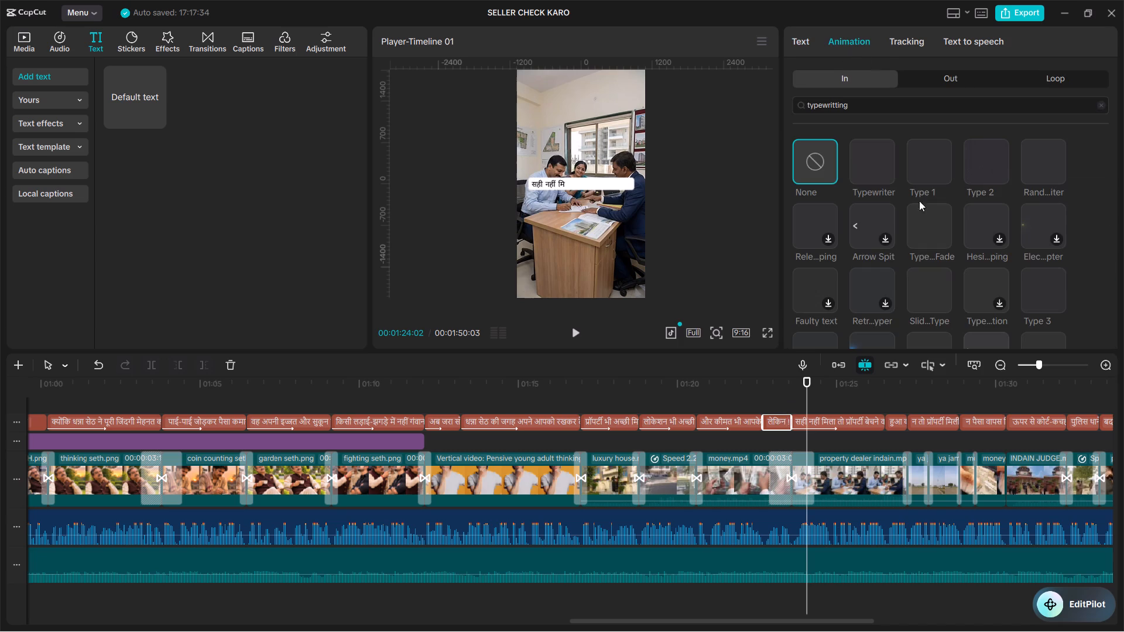
{"action": "left_click", "coordinate": [923, 164]}
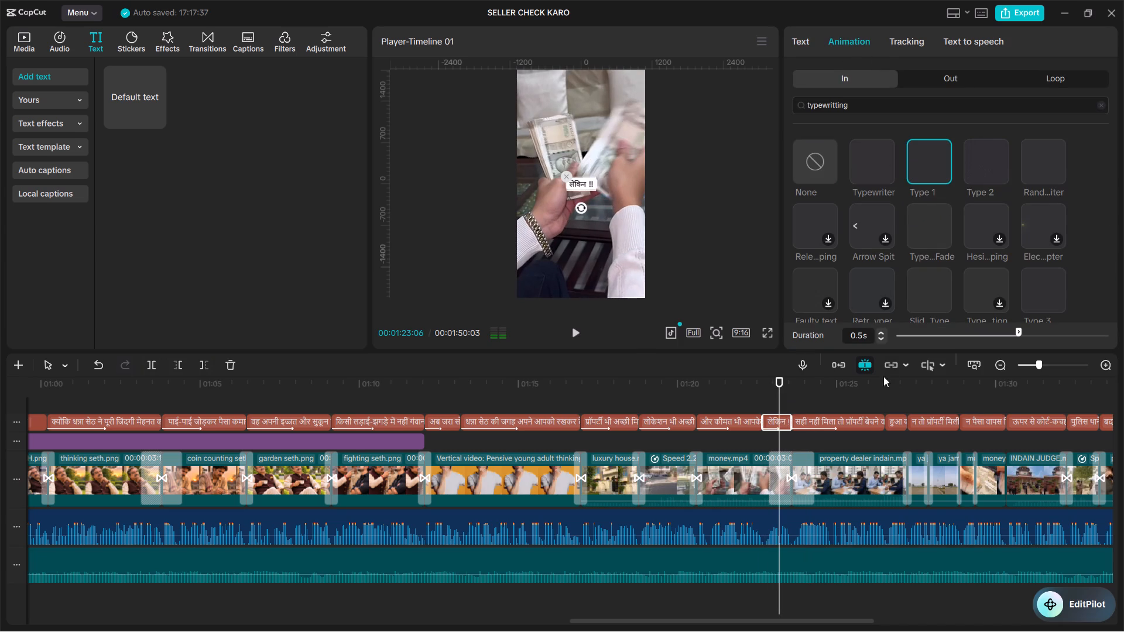
Apply the Type 1 In animation to the "हुआ क्या !!" caption with the default 0.5 s duration.
{"action": "left_click", "coordinate": [898, 426]}
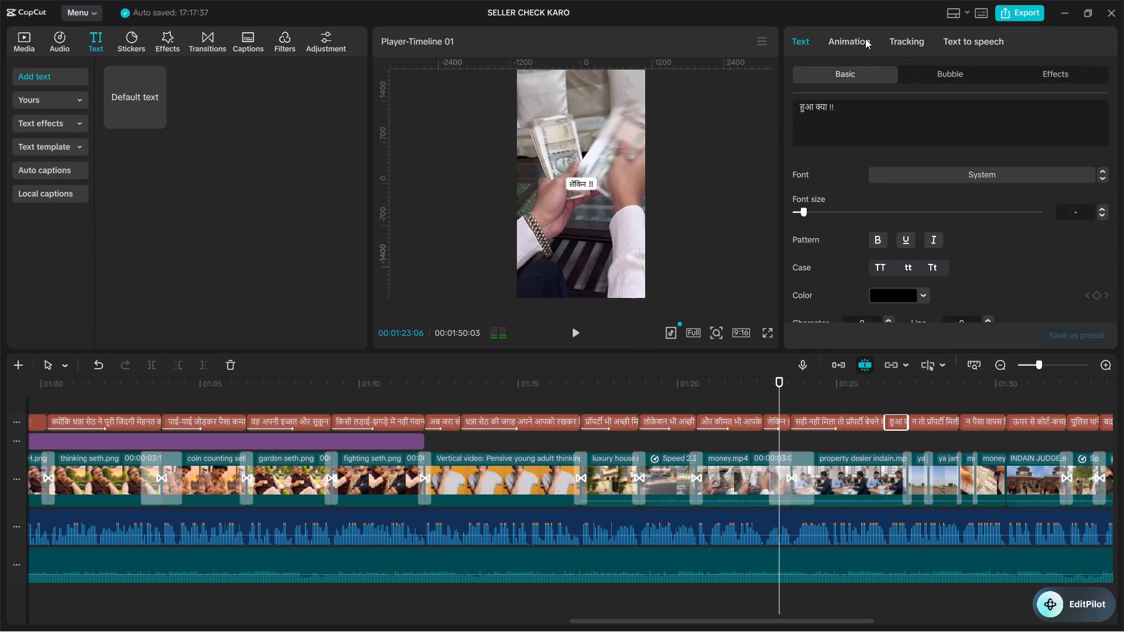
{"action": "left_click", "coordinate": [865, 39]}
{"action": "left_click", "coordinate": [937, 153]}
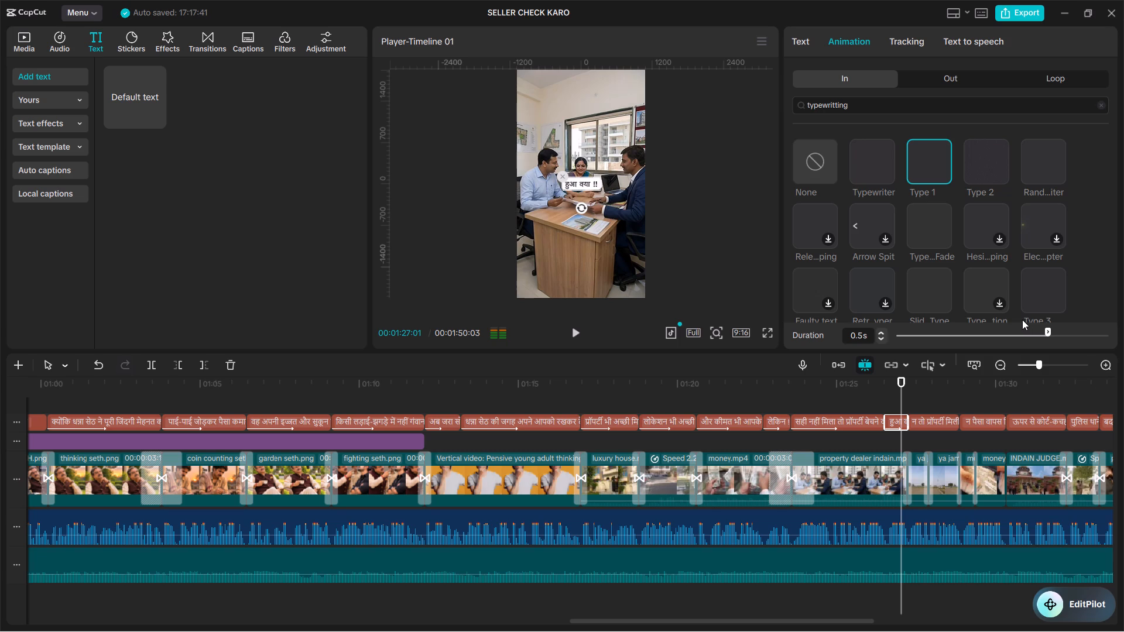
Apply the Type 2 In animation to the "न तो प्रॉपर्टी मिली !!" caption with a 0.9 s duration.
{"action": "left_click", "coordinate": [926, 423]}
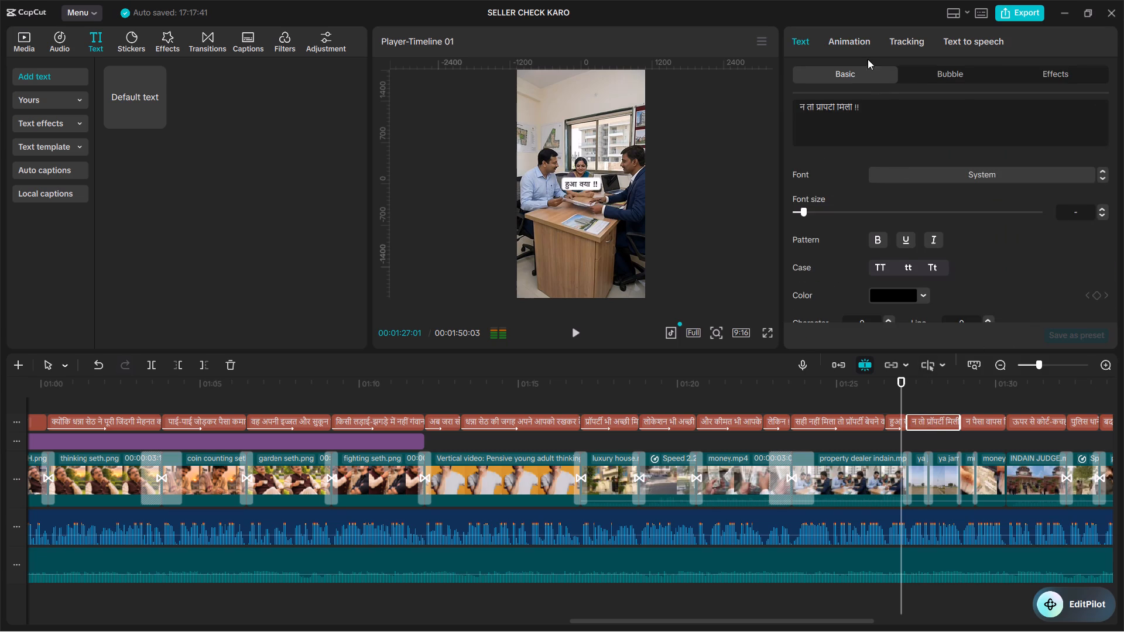
{"action": "left_click", "coordinate": [854, 36]}
{"action": "left_click", "coordinate": [983, 163]}
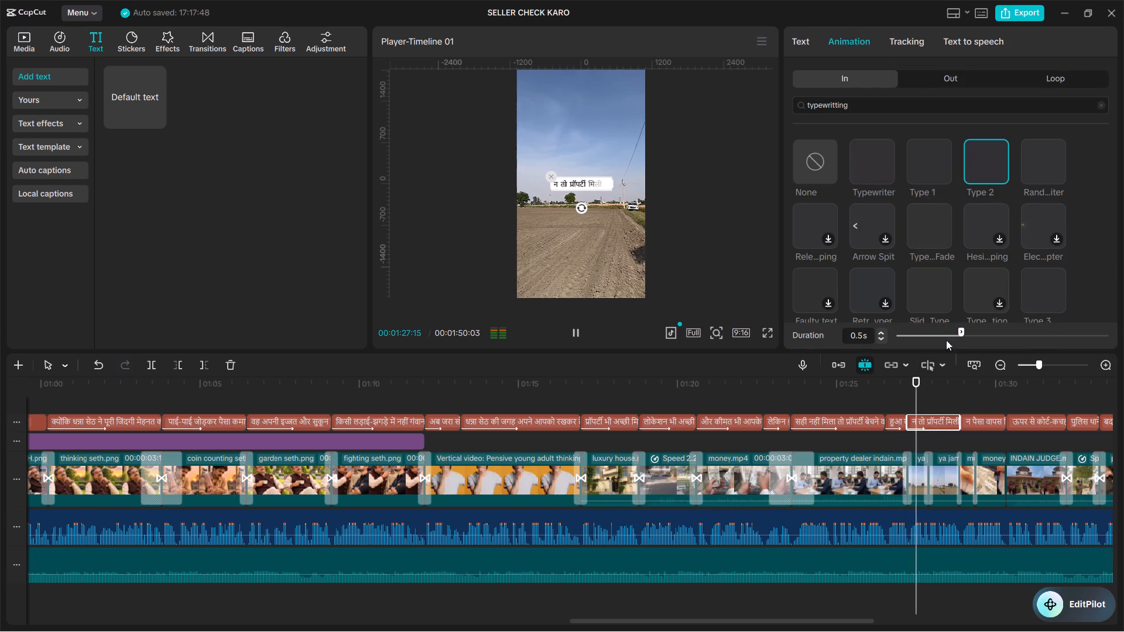
{"action": "left_click_drag", "start_coordinate": [959, 328], "coordinate": [1008, 347]}
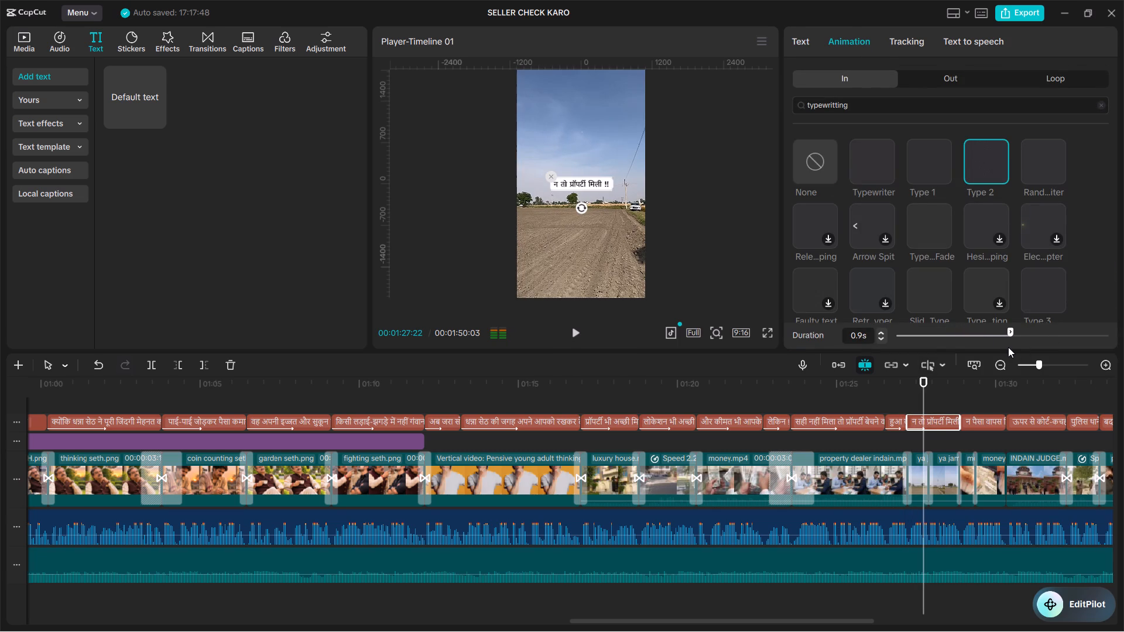
{"action": "left_click_drag", "start_coordinate": [1008, 347], "coordinate": [1009, 347]}
Apply the Type 1 In animation to the "न पैसा वापस मिला !!" caption and lengthen its duration.
{"action": "scroll", "coordinate": [989, 391], "scroll_direction": "down", "scroll_amount": 5, "text": "alt"}
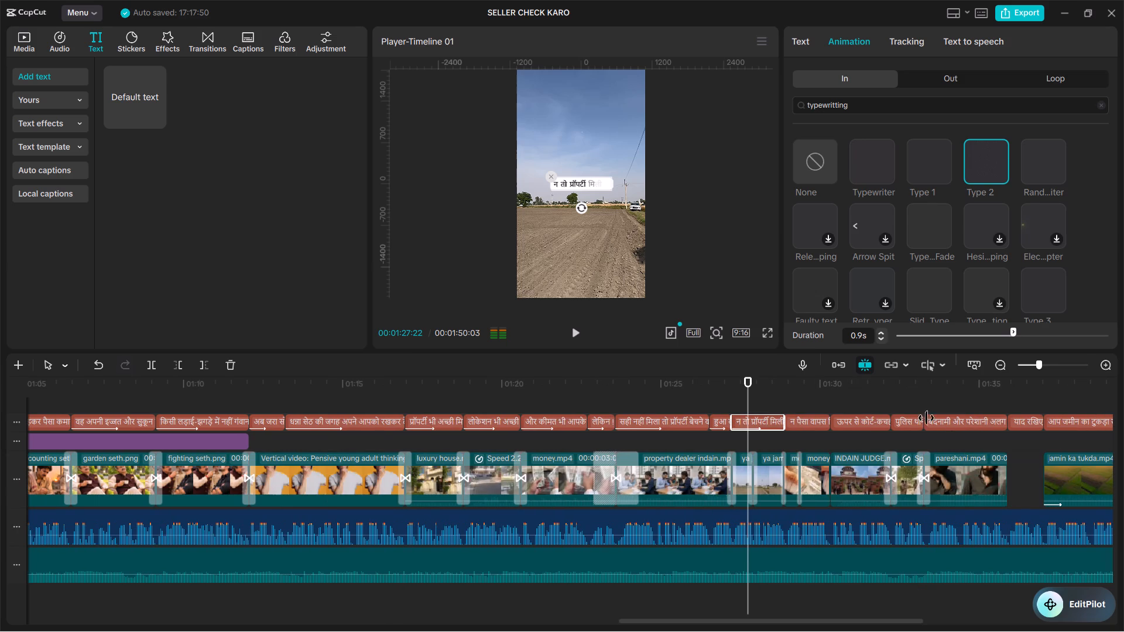
{"action": "left_click", "coordinate": [793, 420]}
{"action": "left_click", "coordinate": [855, 40]}
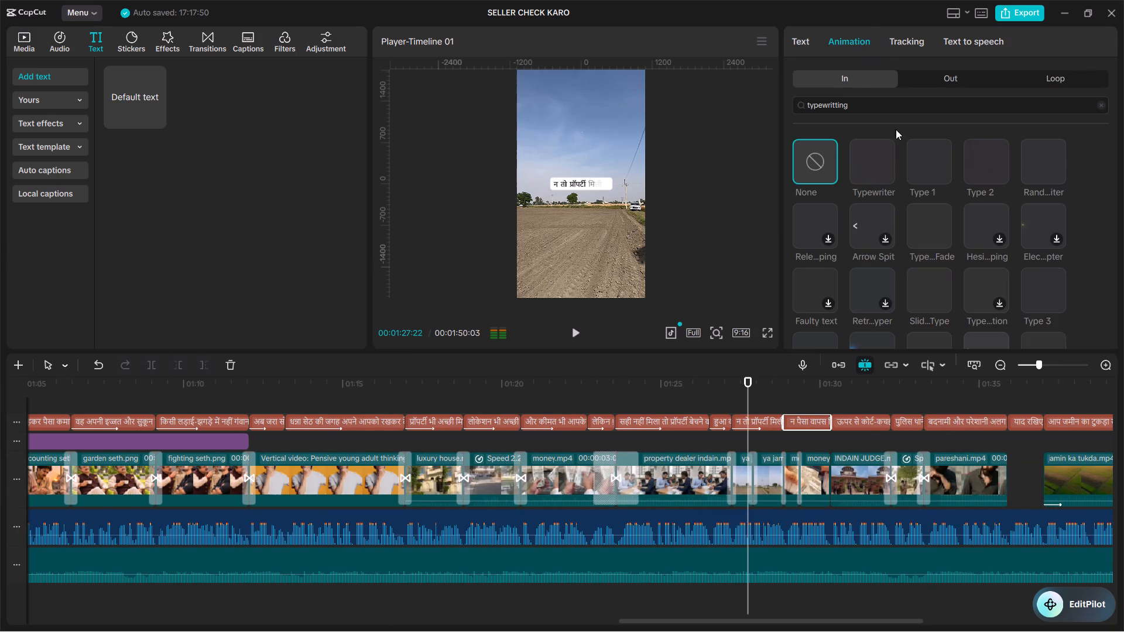
{"action": "left_click", "coordinate": [933, 156]}
{"action": "left_click_drag", "start_coordinate": [968, 329], "coordinate": [985, 335]}
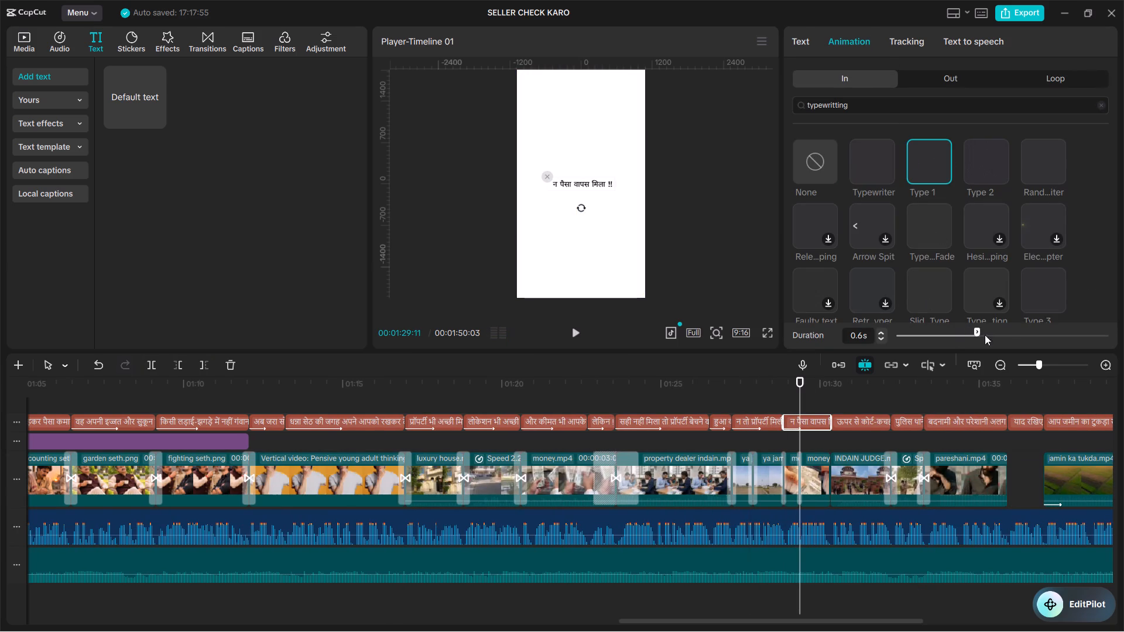
{"action": "left_click_drag", "start_coordinate": [985, 335], "coordinate": [1005, 341]}
Apply the Type 1 In animation to the "ऊपर से कोर्ट-कचहरी !!" caption and lengthen its duration.
{"action": "left_click", "coordinate": [845, 421]}
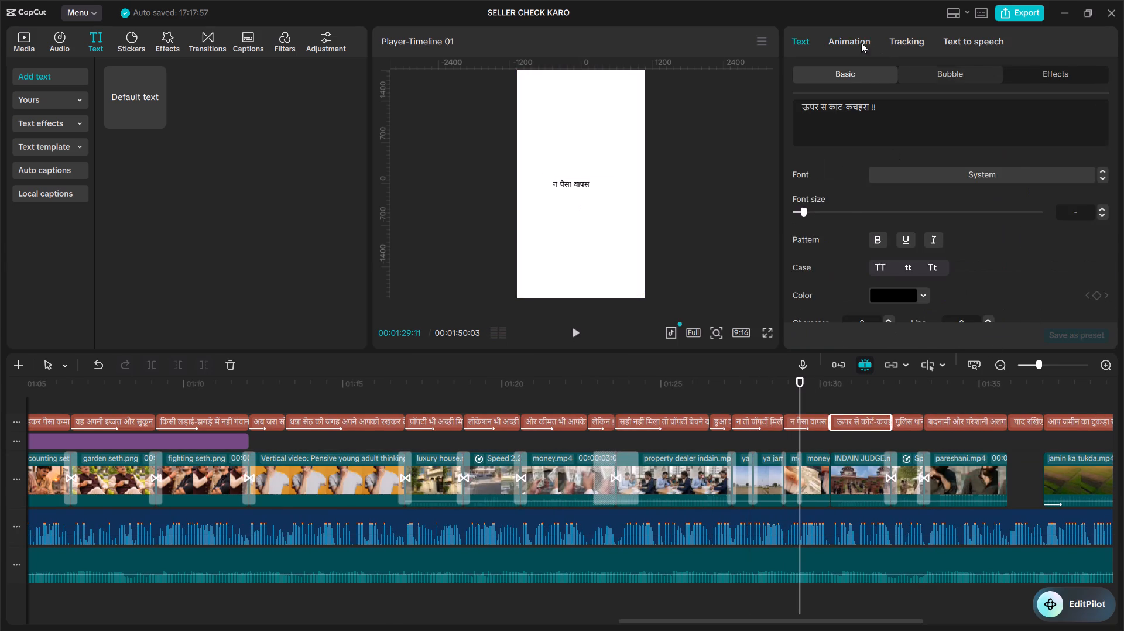
{"action": "left_click", "coordinate": [854, 39]}
{"action": "left_click", "coordinate": [928, 163]}
{"action": "left_click_drag", "start_coordinate": [950, 332], "coordinate": [996, 336]}
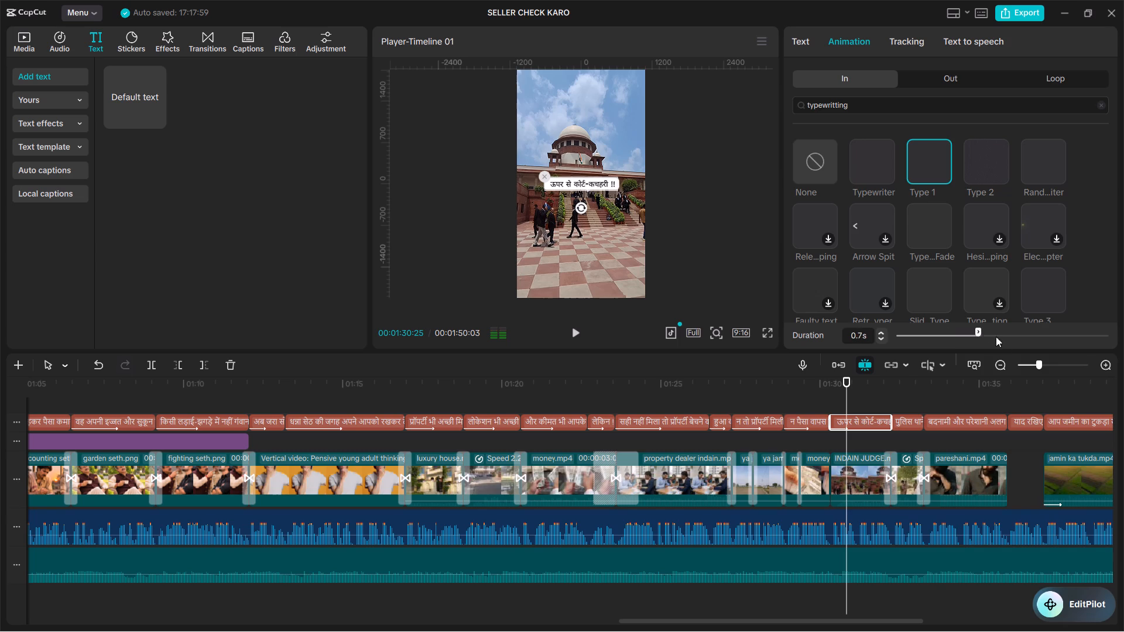
{"action": "left_click_drag", "start_coordinate": [996, 336], "coordinate": [1006, 340]}
Apply the Type 1 In animation to the "पुलिस थाने !!" caption with its default duration.
{"action": "left_click", "coordinate": [910, 415]}
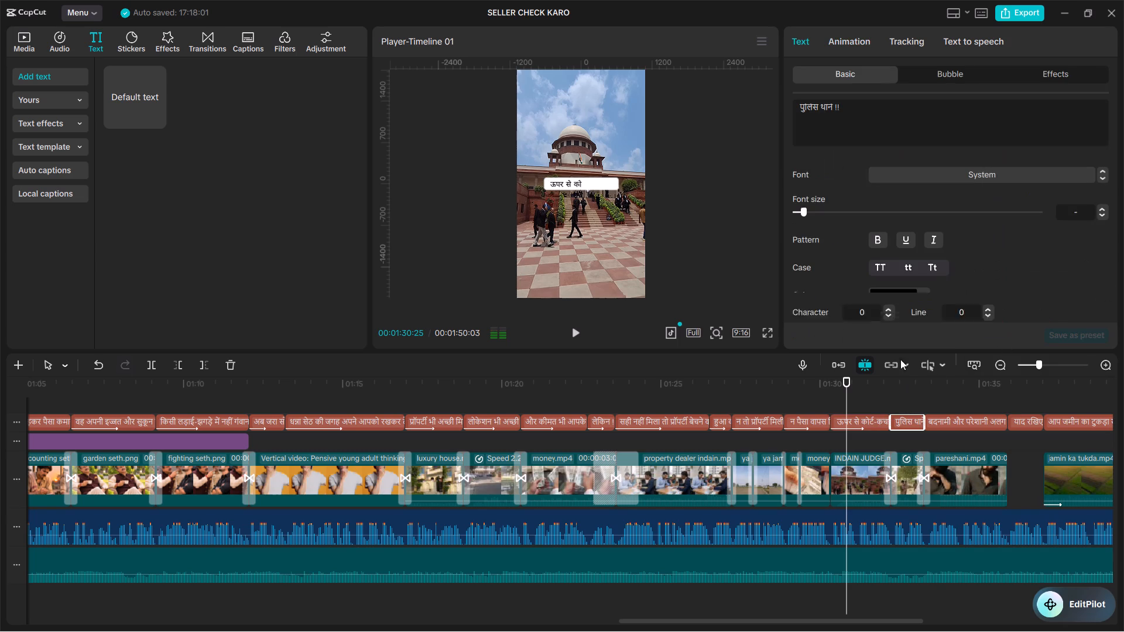
{"action": "left_click", "coordinate": [848, 43]}
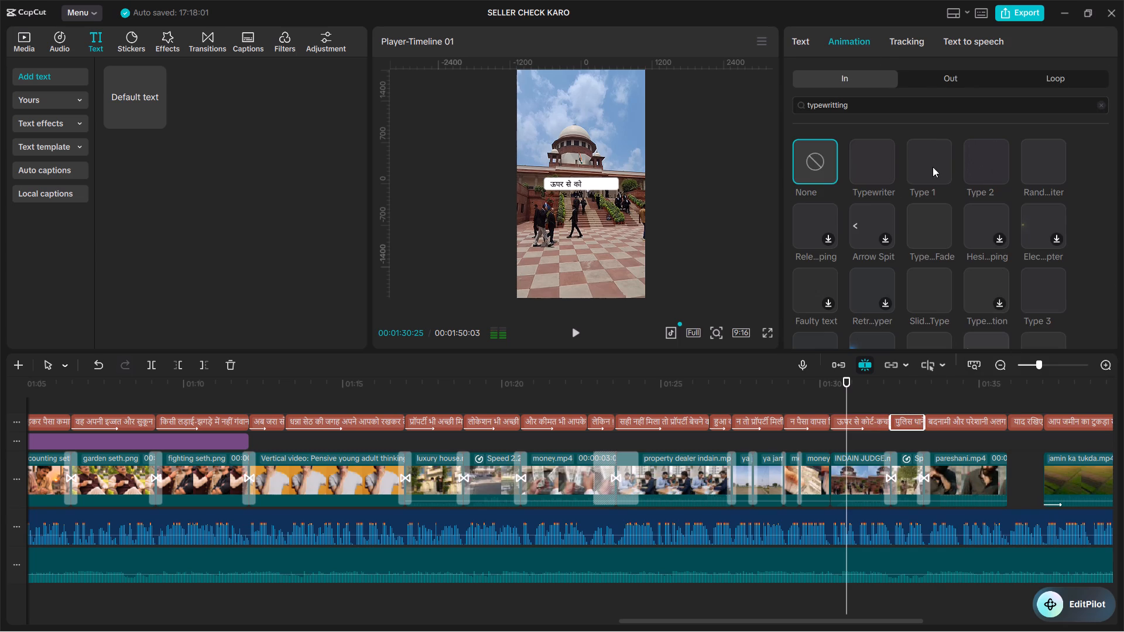
{"action": "left_click", "coordinate": [933, 167]}
Apply the Type 1 In animation to the "बदनामी और परेशानी अलग !!" caption and lengthen its duration.
{"action": "left_click", "coordinate": [950, 420]}
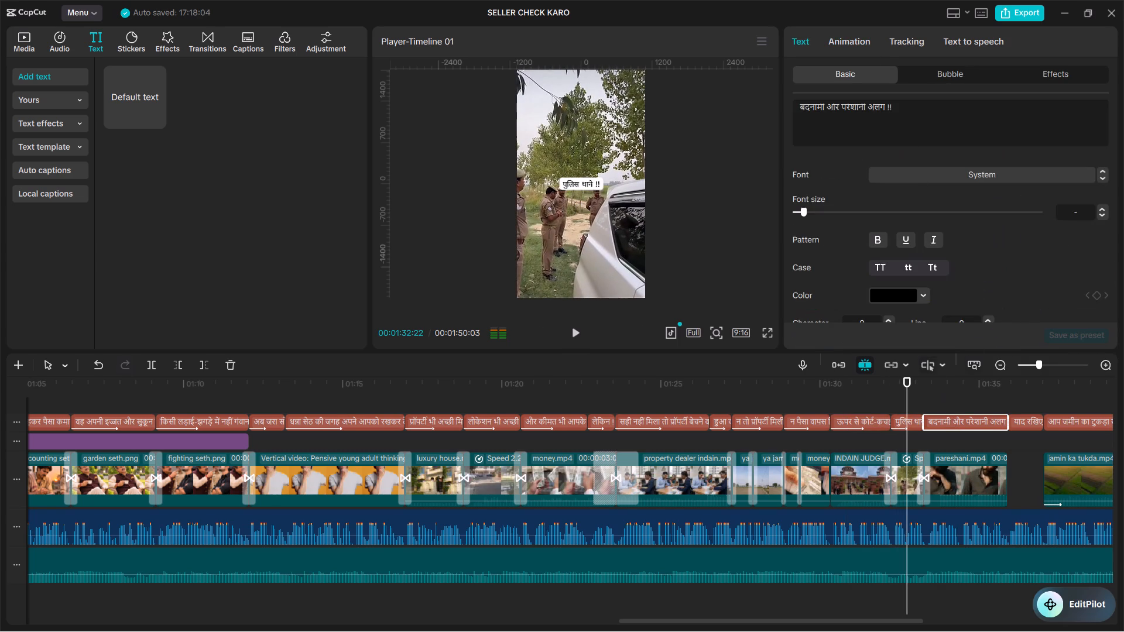
{"action": "left_click", "coordinate": [844, 38]}
{"action": "left_click", "coordinate": [945, 166]}
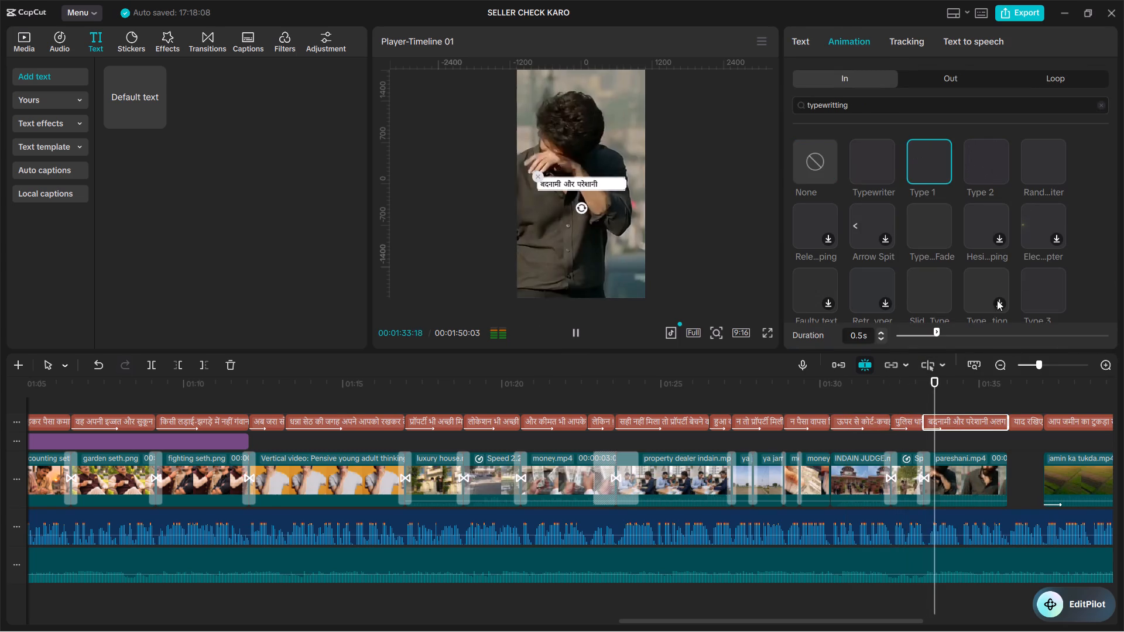
{"action": "left_click_drag", "start_coordinate": [935, 338], "coordinate": [1002, 353]}
Apply the Type 2 In animation to the "याद रखिए !!" caption with the default 0.5 s duration.
{"action": "left_click", "coordinate": [1029, 418]}
{"action": "key", "text": "space"}
{"action": "key", "text": "space"}
{"action": "key", "text": "space"}
{"action": "key", "text": "space"}
{"action": "key", "text": "space"}
{"action": "key", "text": "space"}
{"action": "key", "text": "space"}
{"action": "key", "text": "space"}
{"action": "key", "text": "space"}
{"action": "key", "text": "space"}
{"action": "scroll", "coordinate": [1027, 378], "scroll_direction": "down", "scroll_amount": 4}
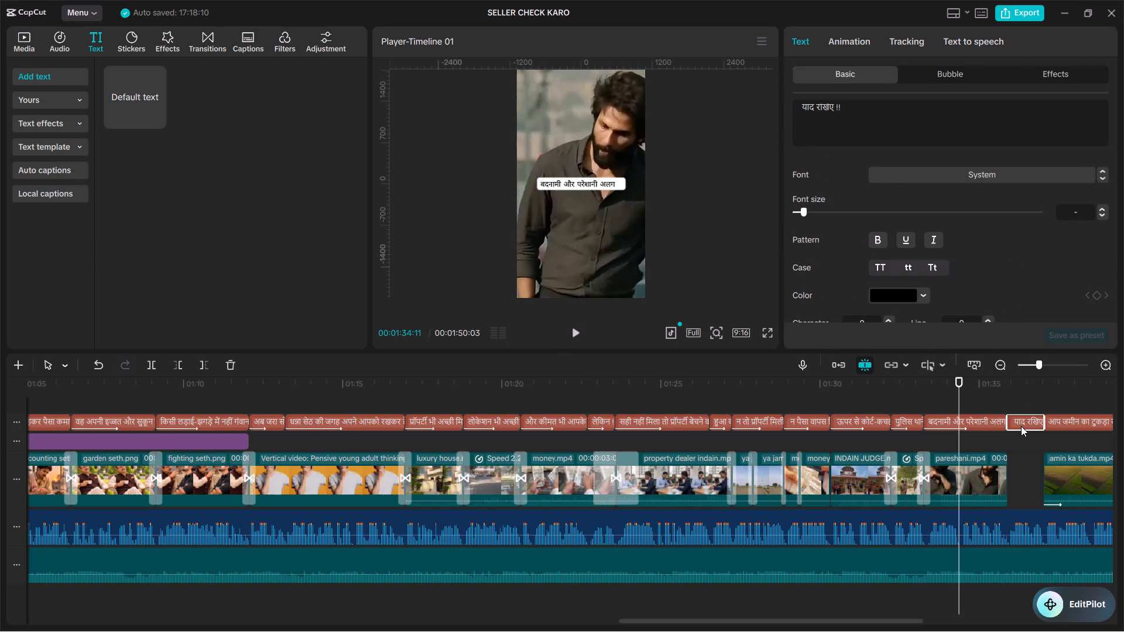
{"action": "scroll", "coordinate": [1021, 426], "scroll_direction": "down", "scroll_amount": 5, "text": "alt"}
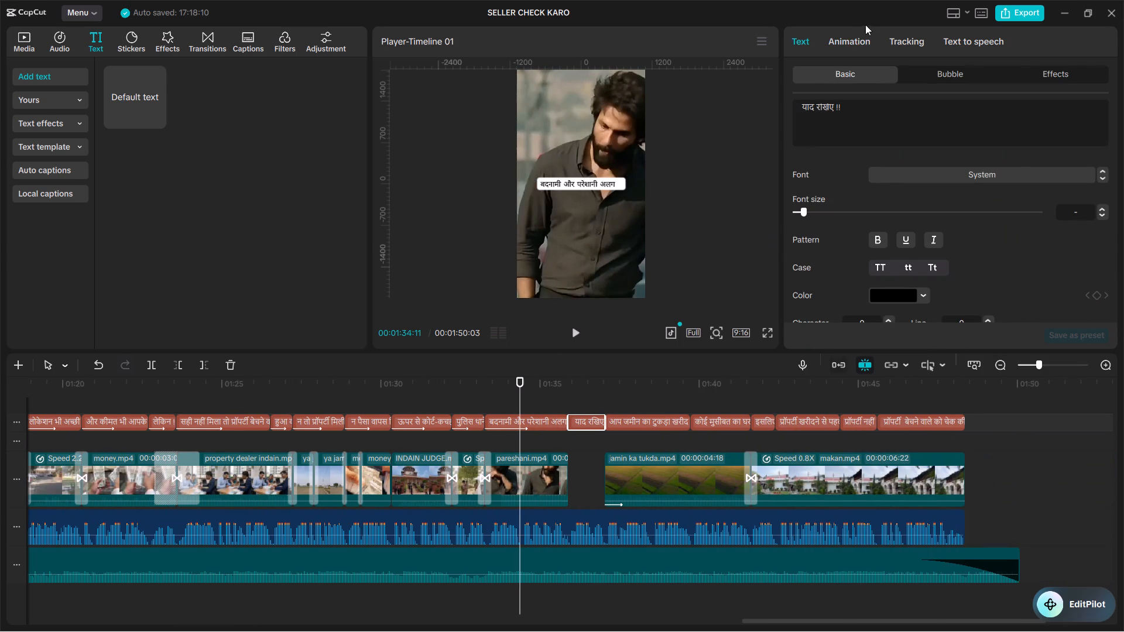
{"action": "left_click", "coordinate": [841, 40]}
{"action": "left_click", "coordinate": [989, 156]}
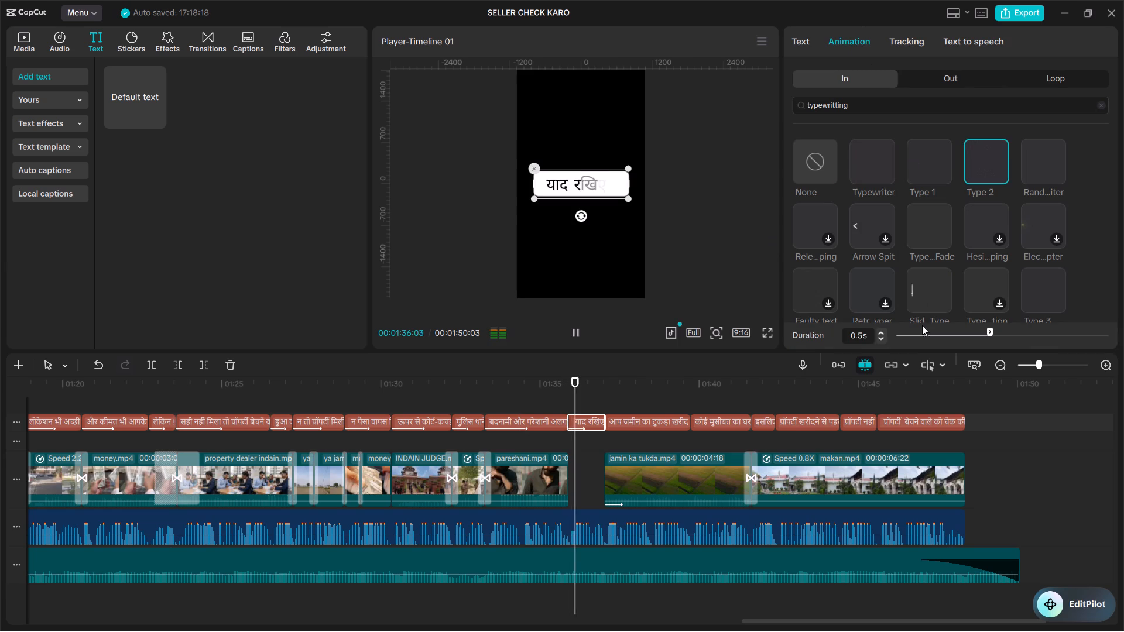
Apply the Type 1 In animation to the "आप जमीन का टुकड़ा खरीद रहे हैं !!" caption and lengthen its duration.
{"action": "left_click", "coordinate": [671, 418]}
{"action": "left_click", "coordinate": [845, 44]}
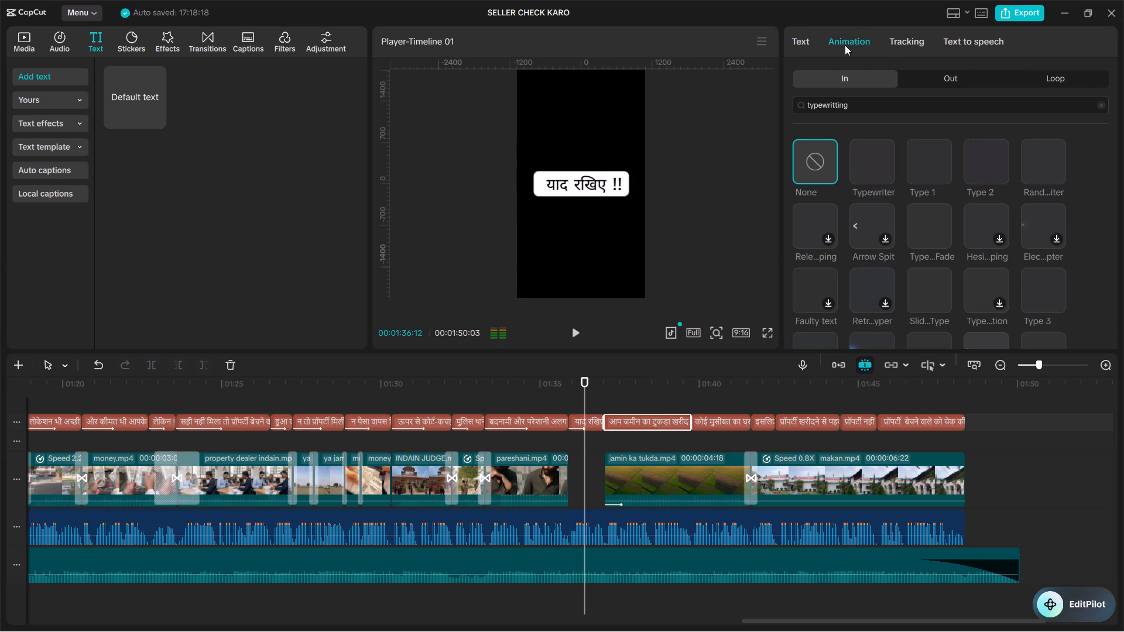
{"action": "left_click", "coordinate": [942, 150]}
{"action": "left_click_drag", "start_coordinate": [931, 325], "coordinate": [932, 325]}
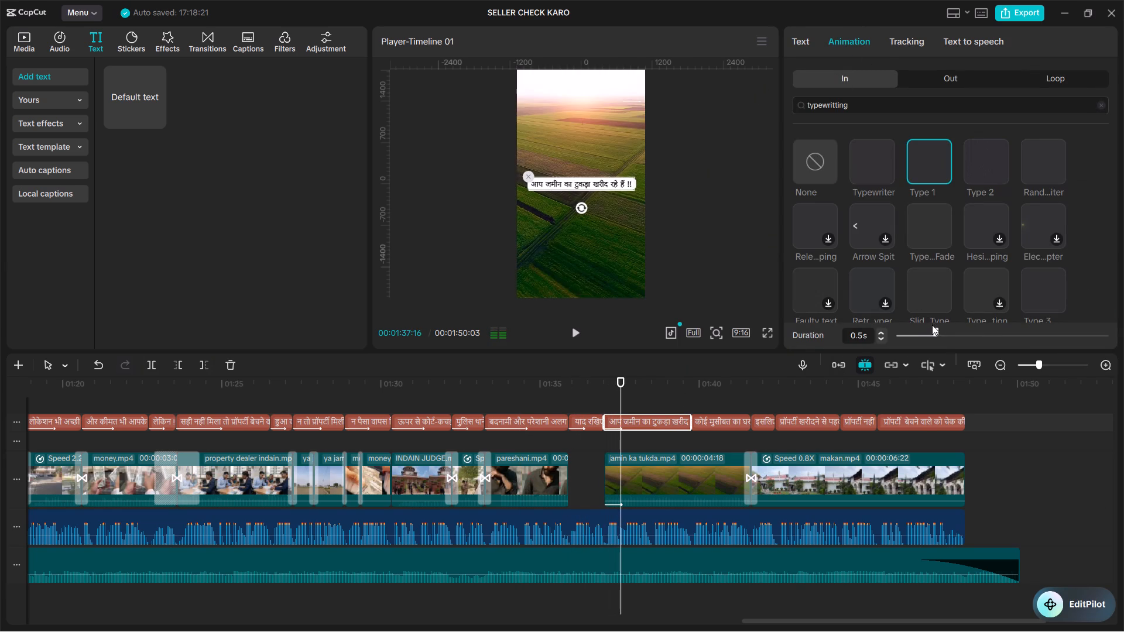
{"action": "left_click_drag", "start_coordinate": [932, 325], "coordinate": [981, 342]}
{"action": "left_click_drag", "start_coordinate": [937, 335], "coordinate": [1002, 348]}
Apply the Type 1 In animation to the "कोई मुसीबत का घर नहीं !!" caption and lengthen its duration beyond 0.7 s.
{"action": "left_click", "coordinate": [713, 424]}
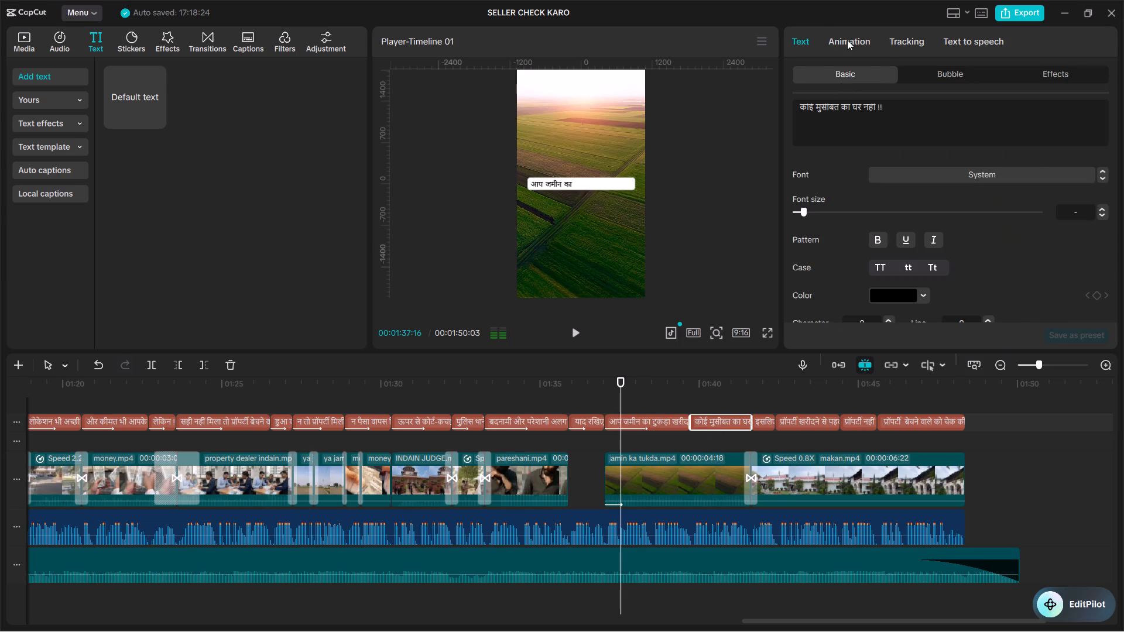
{"action": "left_click", "coordinate": [847, 40]}
{"action": "left_click", "coordinate": [912, 170]}
{"action": "left_click_drag", "start_coordinate": [950, 335], "coordinate": [976, 337]}
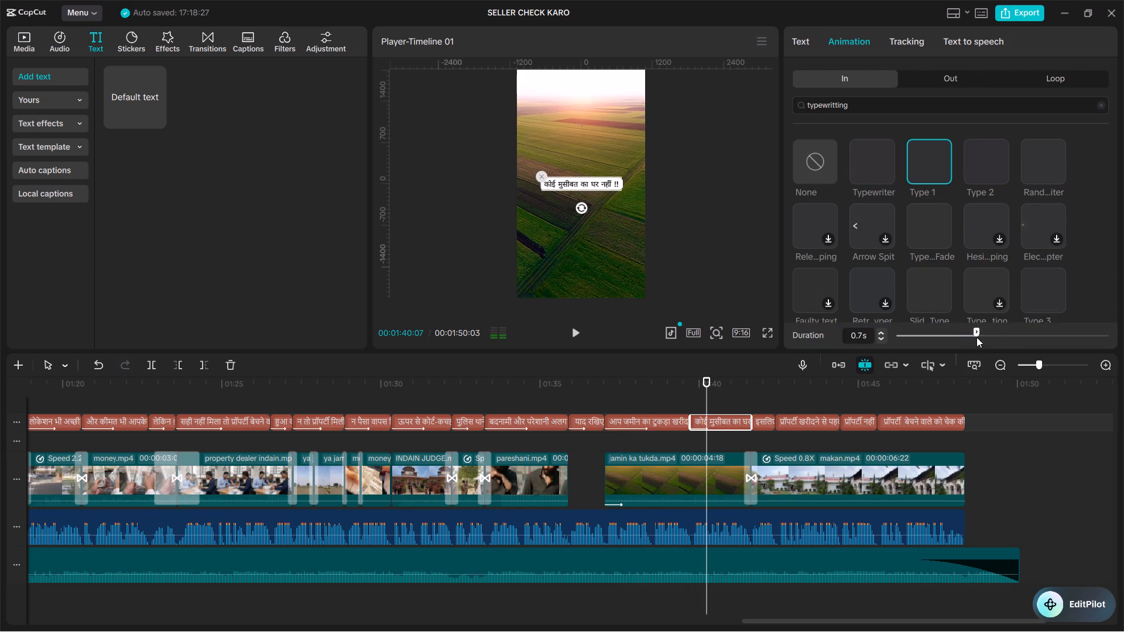
{"action": "left_click_drag", "start_coordinate": [976, 337], "coordinate": [998, 342]}
Apply the Type 2 In animation to the "इसलिए !!" caption with the default 0.5 s duration.
{"action": "left_click", "coordinate": [760, 425]}
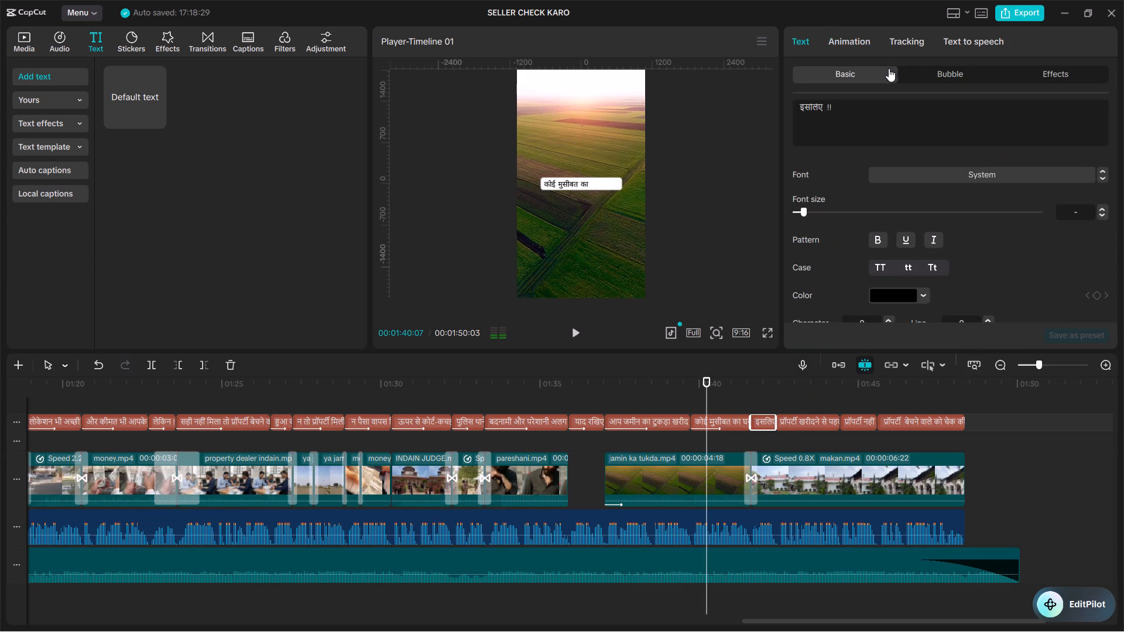
{"action": "left_click", "coordinate": [840, 47]}
{"action": "left_click", "coordinate": [969, 163]}
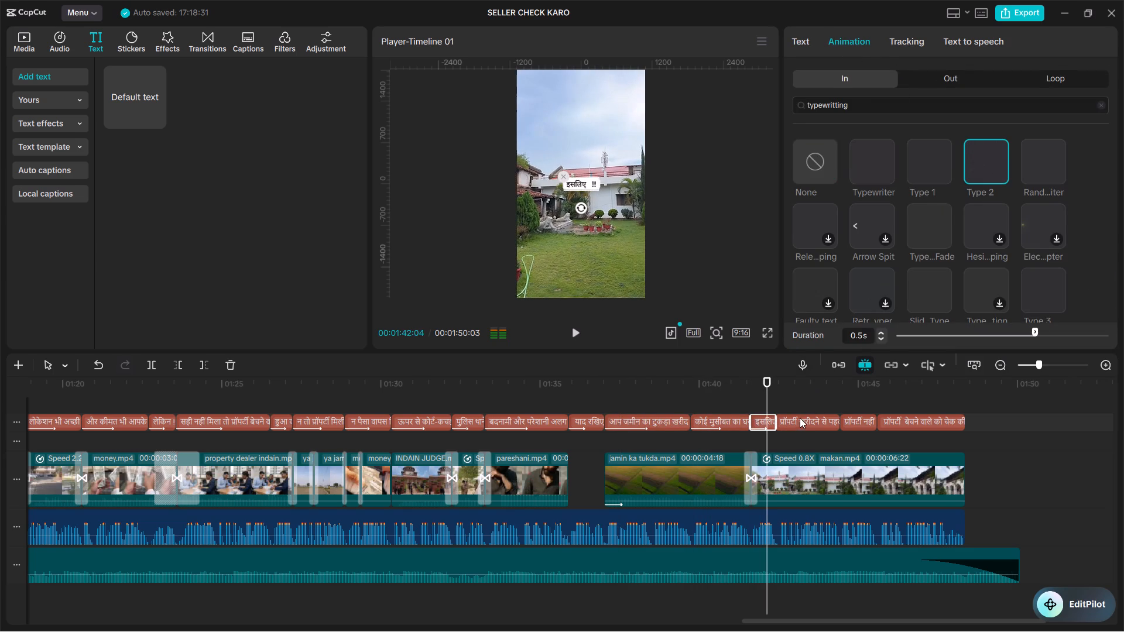
Apply the Type 1 In animation to the caption starting "प्रॉपर्टी खरीदने से" with a 1.0 s duration.
{"action": "left_click", "coordinate": [800, 418]}
{"action": "left_click", "coordinate": [857, 40]}
{"action": "left_click", "coordinate": [924, 171]}
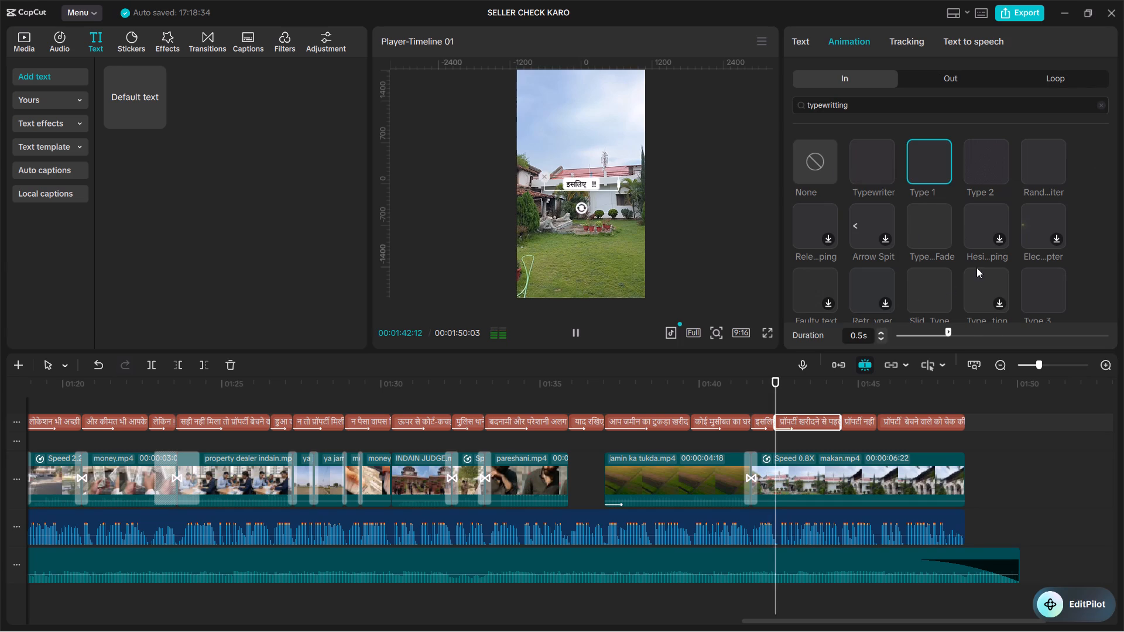
{"action": "left_click_drag", "start_coordinate": [948, 332], "coordinate": [1003, 344]}
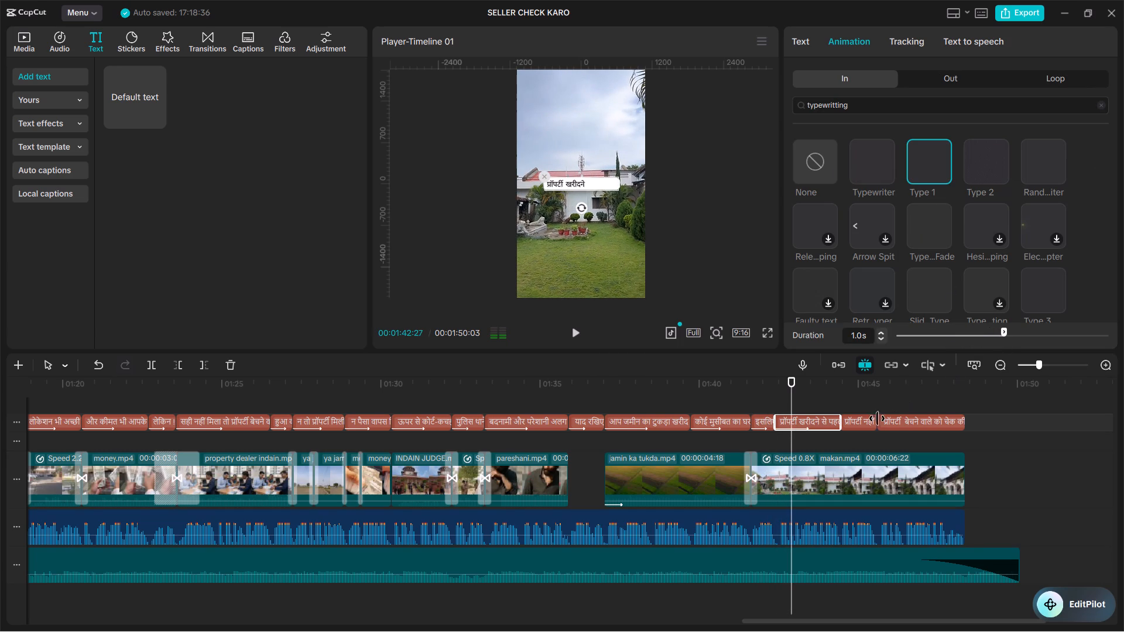
Apply the Type 1 In animation to the "प्रॉपर्टी नहीं !!" caption with the default 0.5 s duration.
{"action": "left_click", "coordinate": [858, 418]}
{"action": "left_click", "coordinate": [851, 42]}
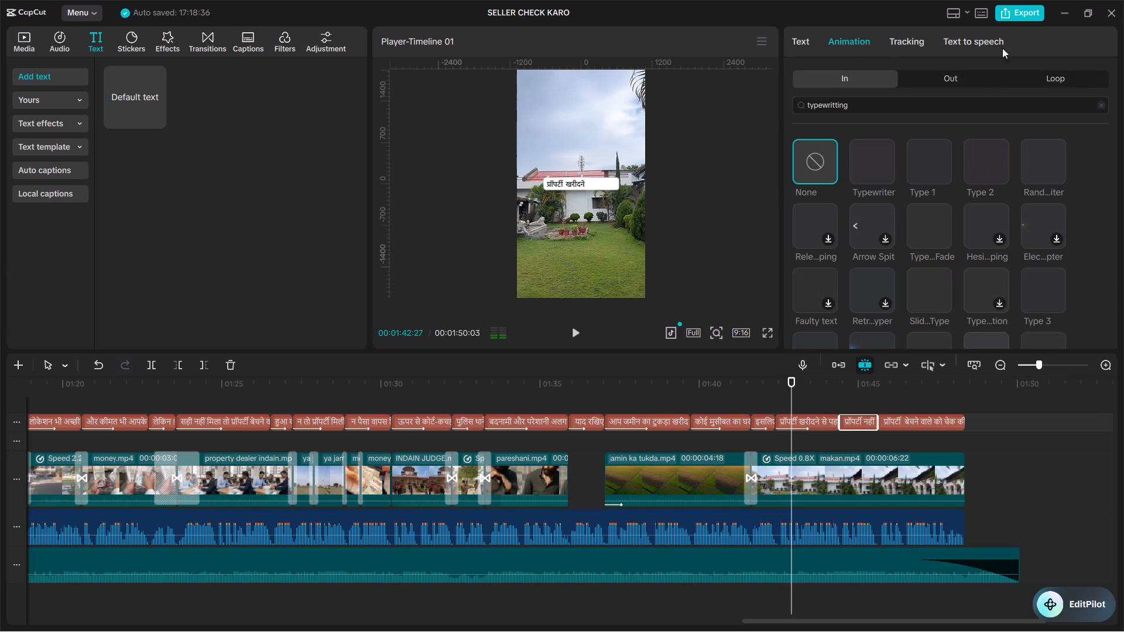
{"action": "left_click", "coordinate": [928, 164]}
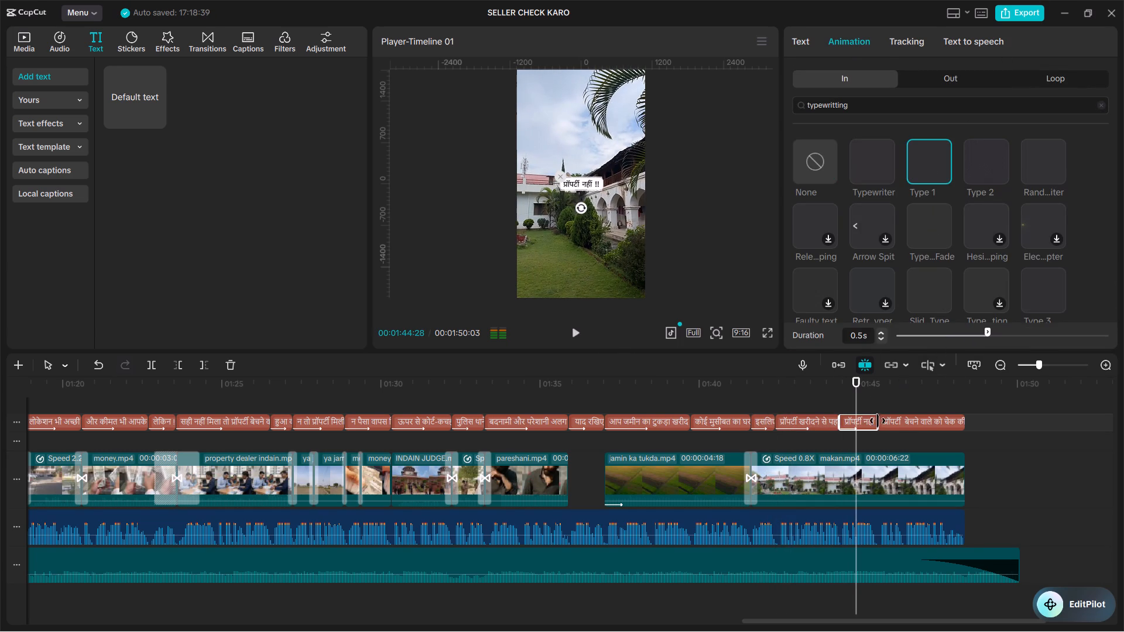
Apply the Type 1 In animation to the final "प्रॉपर्टी बेचने वाले को चेक कीजीए" caption with a duration of about 1.4 s.
{"action": "left_click", "coordinate": [894, 428]}
{"action": "left_click", "coordinate": [848, 36]}
{"action": "left_click", "coordinate": [921, 147]}
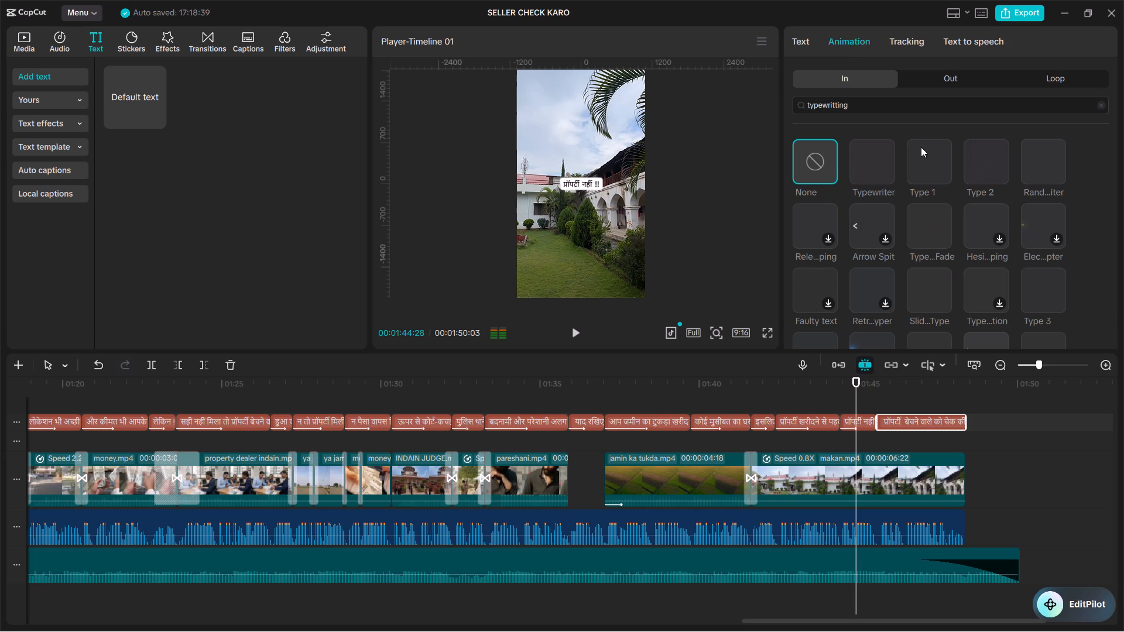
{"action": "left_click_drag", "start_coordinate": [937, 334], "coordinate": [1009, 349]}
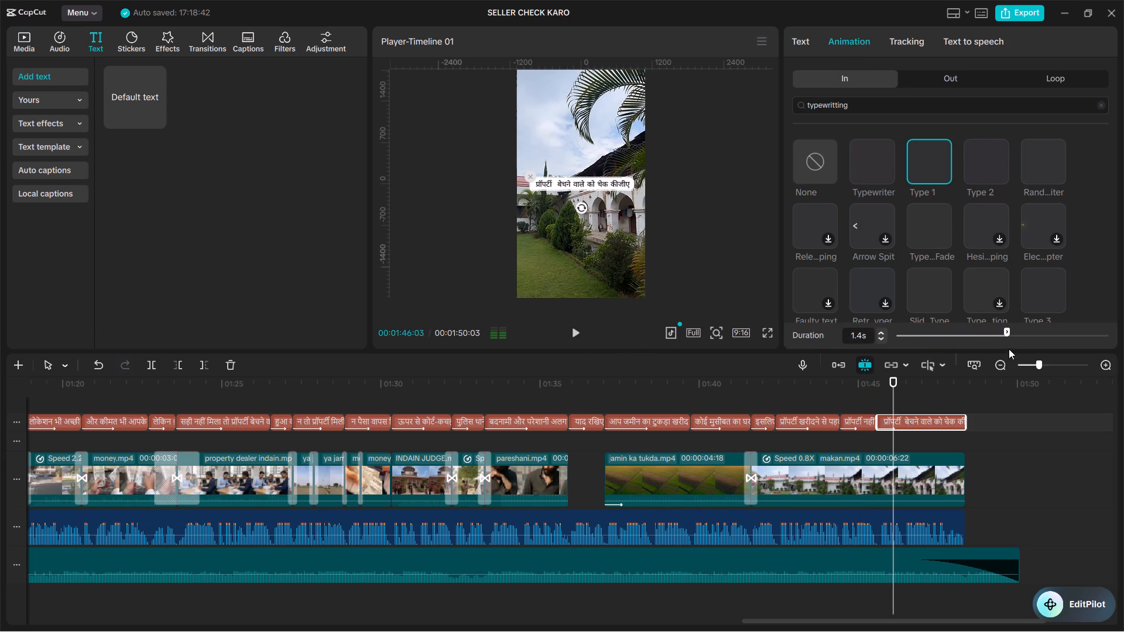
{"action": "left_click_drag", "start_coordinate": [1009, 349], "coordinate": [1004, 349]}
Apply the Fade Out animation as the Out animation of the final caption.
{"action": "left_click", "coordinate": [958, 81]}
{"action": "left_click", "coordinate": [872, 156]}
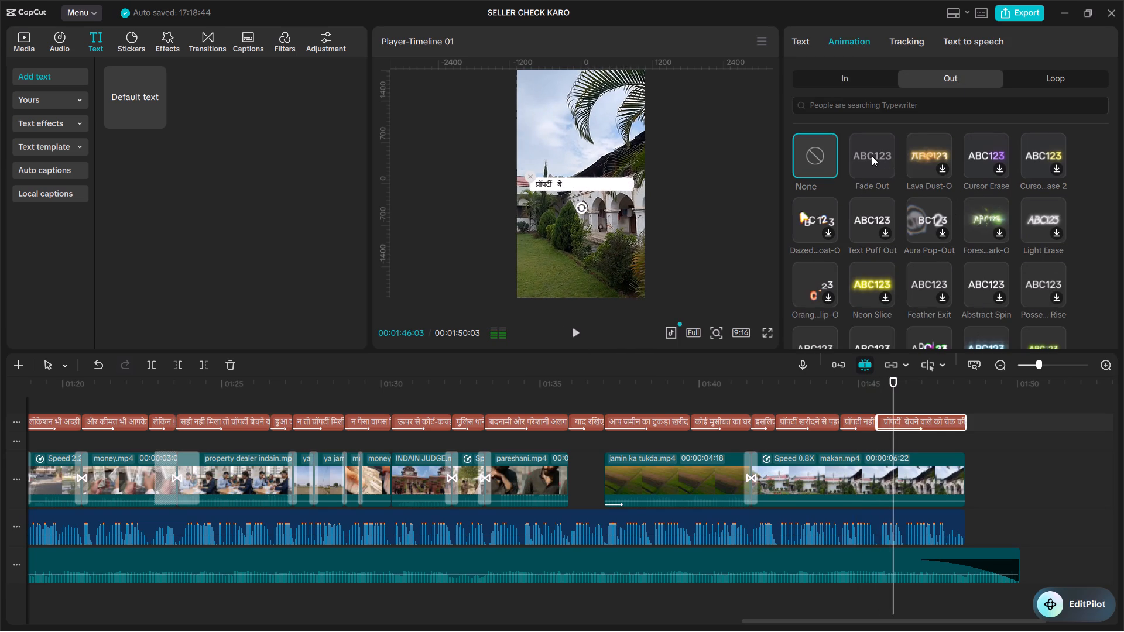
Play back parts of the timeline, including full screen from about 00:50, to review the animated captions.
{"action": "left_click", "coordinate": [916, 398]}
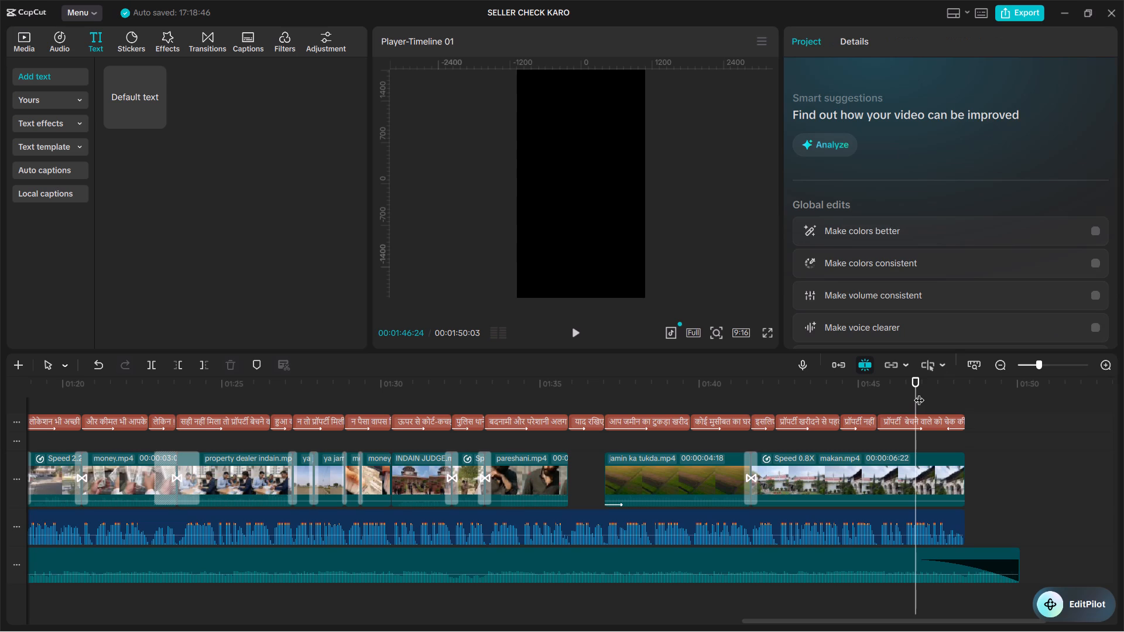
{"action": "scroll", "coordinate": [894, 447], "scroll_direction": "down", "scroll_amount": 15, "text": "ctrl"}
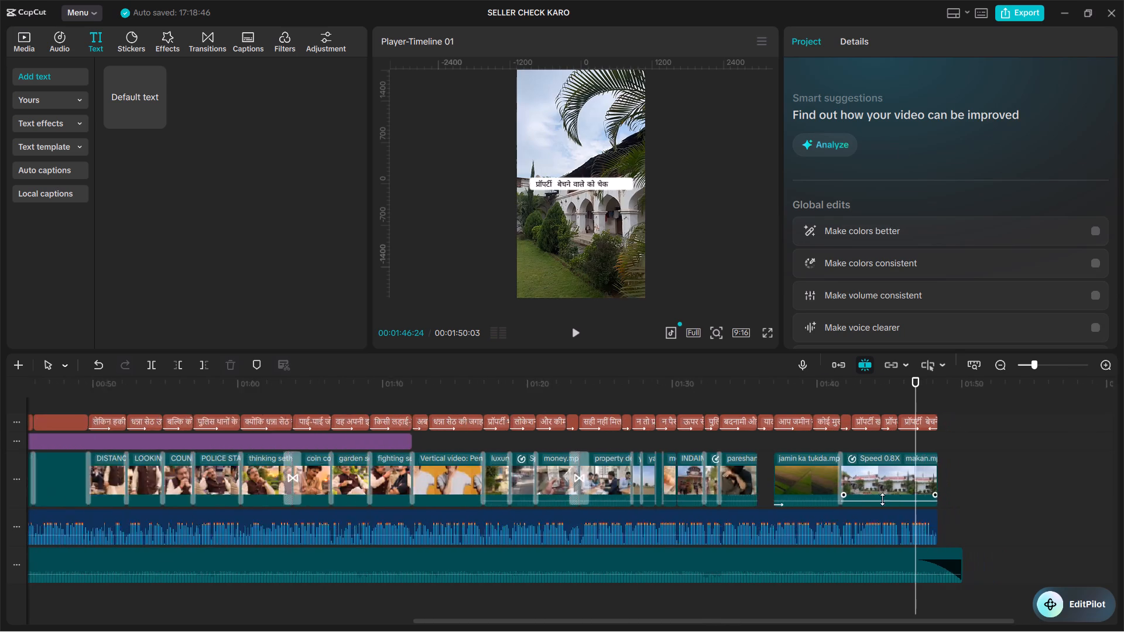
{"action": "left_click", "coordinate": [813, 407]}
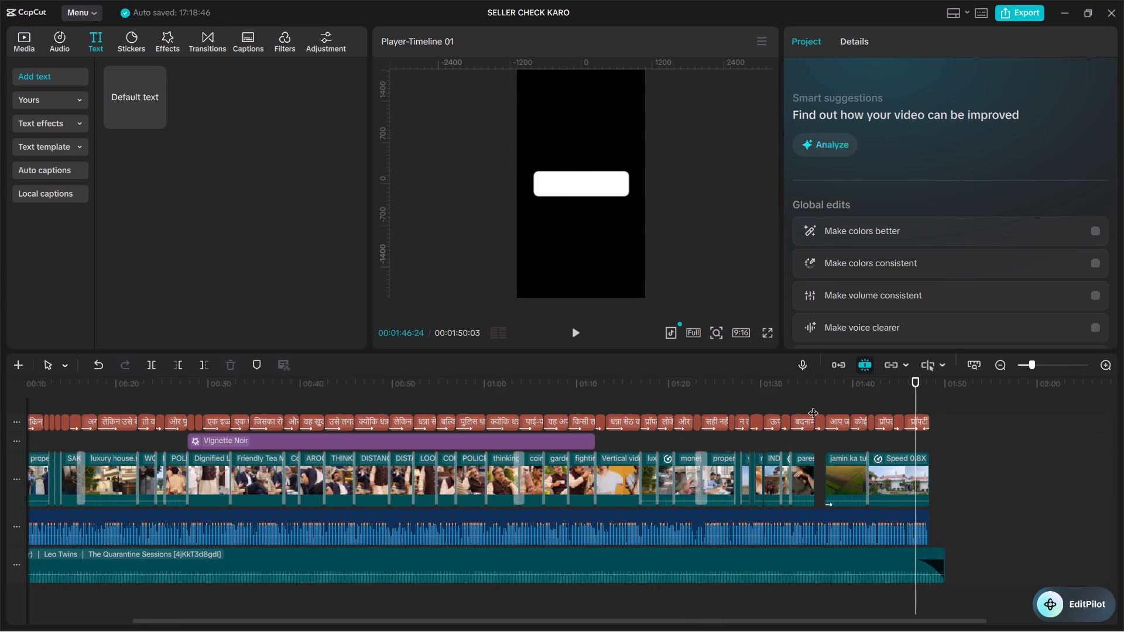
{"action": "key", "text": "space"}
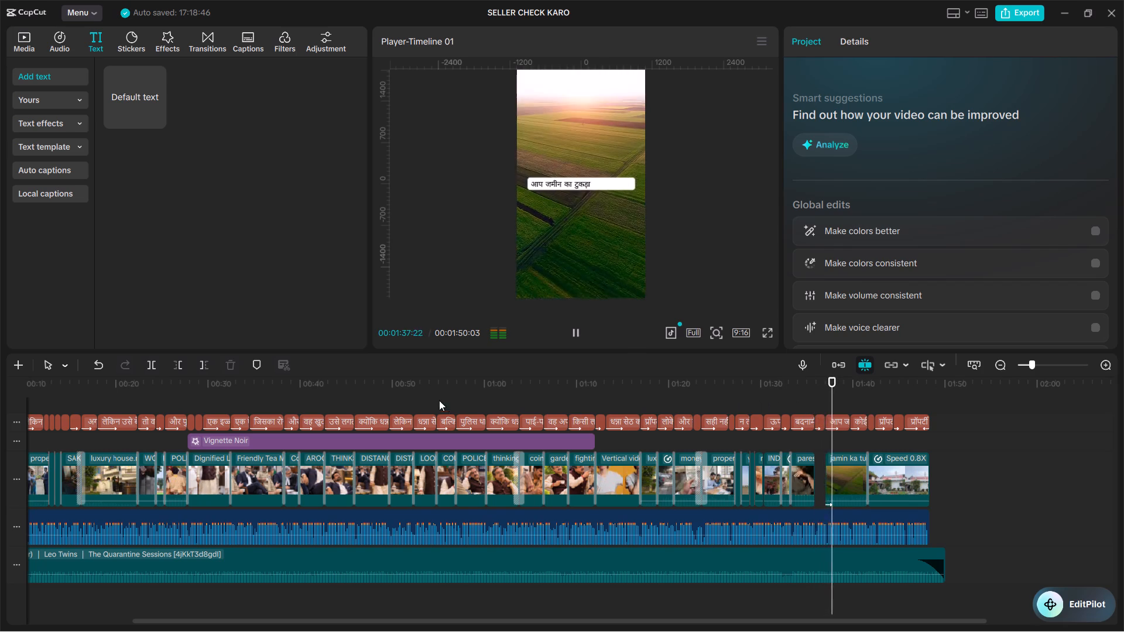
{"action": "left_click", "coordinate": [378, 396]}
{"action": "key", "text": "space"}
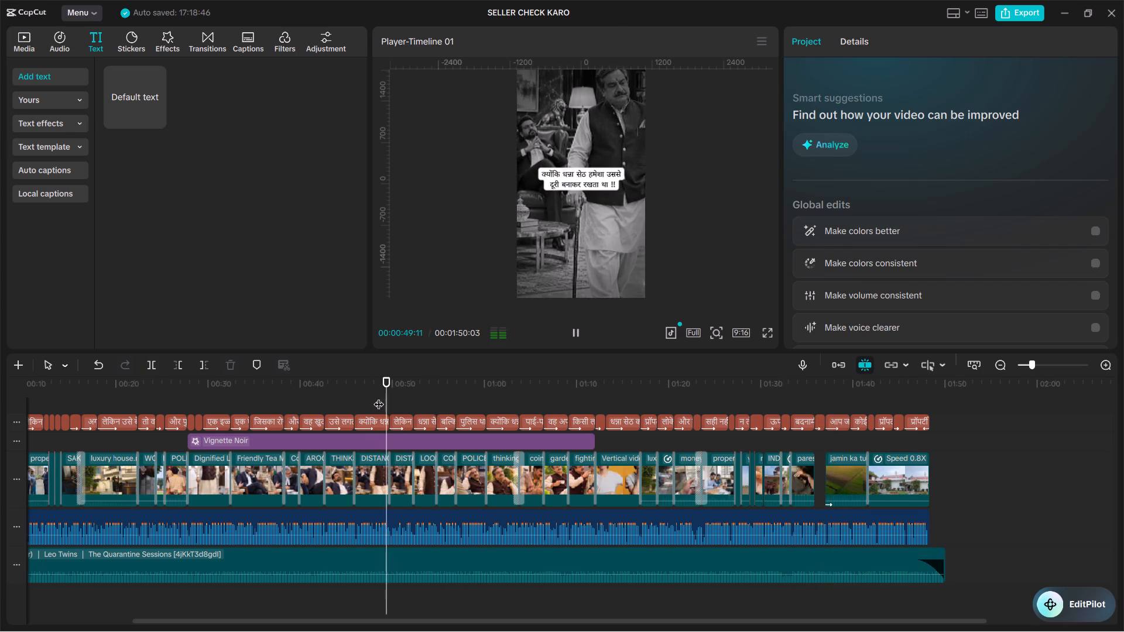
{"action": "left_click", "coordinate": [764, 330]}
{"action": "key", "text": "space"}
{"action": "key", "text": "space"}
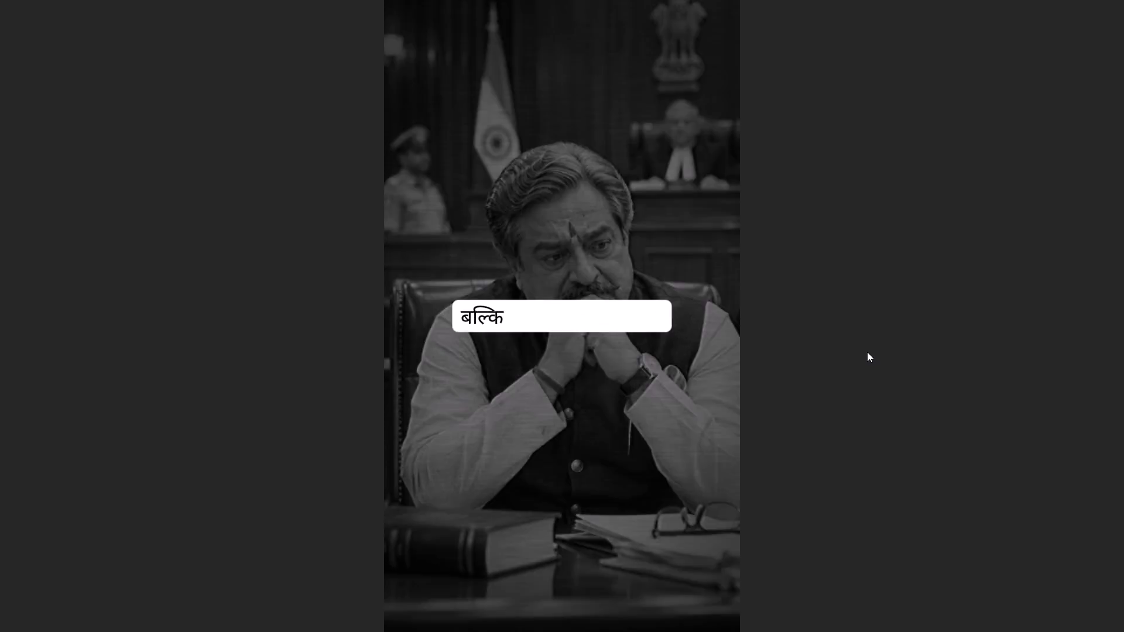
{"action": "key", "text": "space"}
{"action": "key", "text": "Escape"}
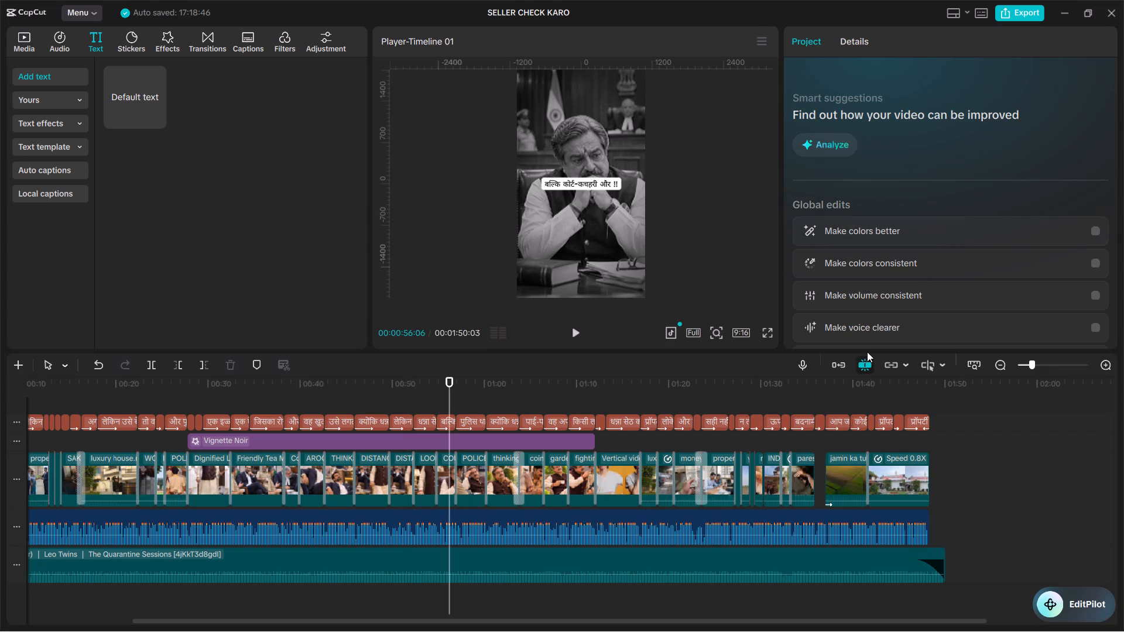
Add a default text clip directly after the last caption, at the end of the video footage.
{"action": "left_click", "coordinate": [941, 408]}
{"action": "left_click_drag", "start_coordinate": [940, 407], "coordinate": [931, 406]}
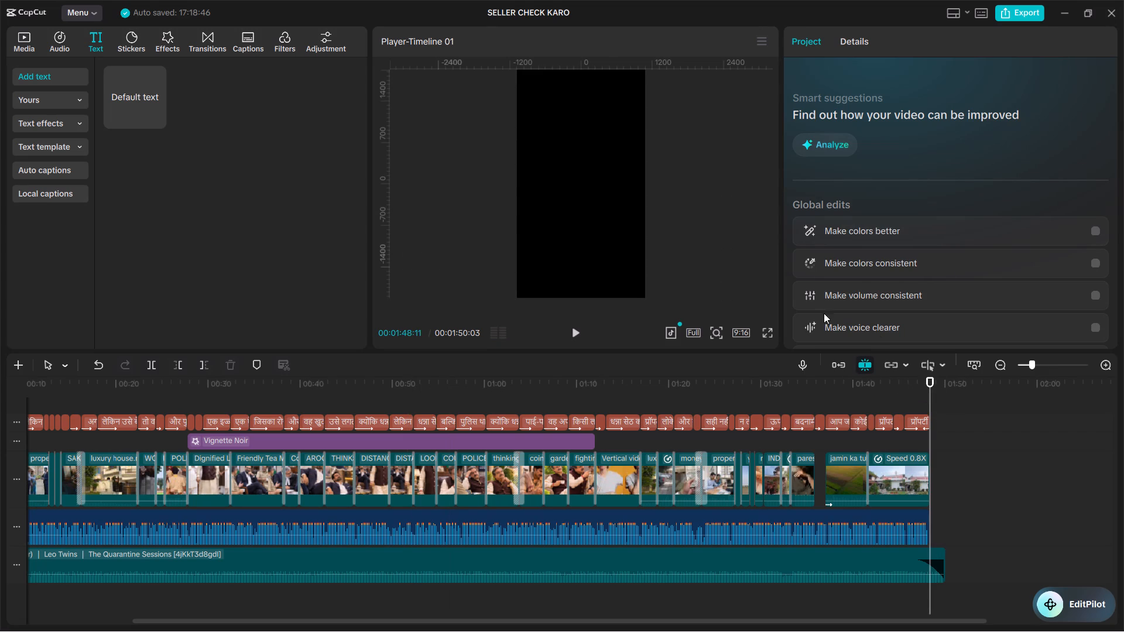
{"action": "left_click", "coordinate": [156, 123]}
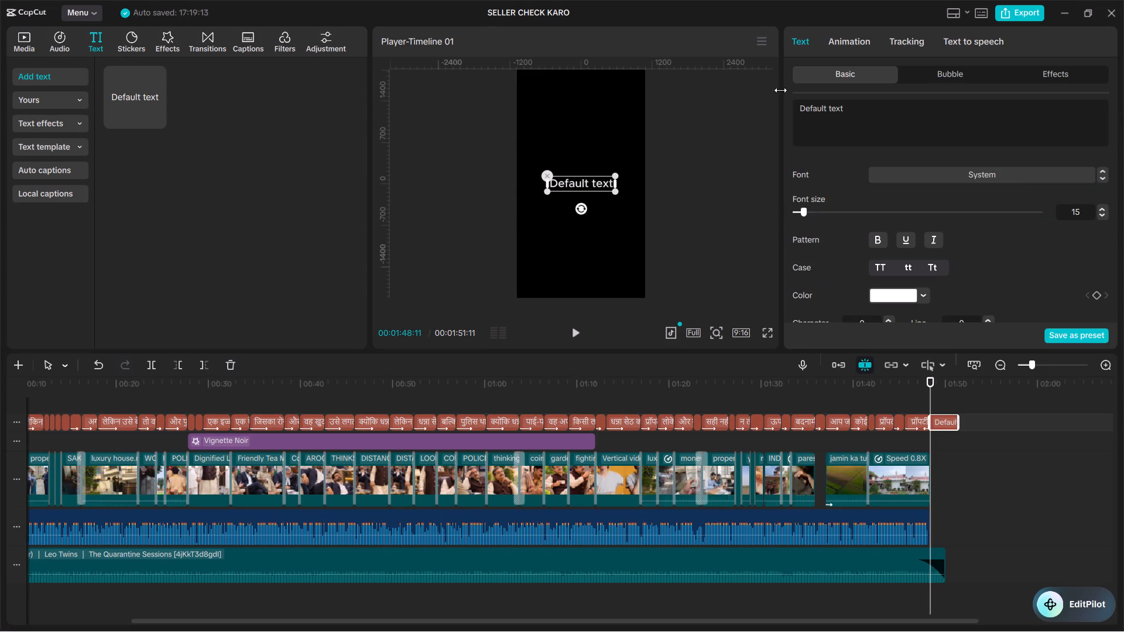
Search the fonts for "serif" and set the new default text clip's font to Serif.
{"action": "left_click_drag", "start_coordinate": [868, 111], "coordinate": [757, 111]}
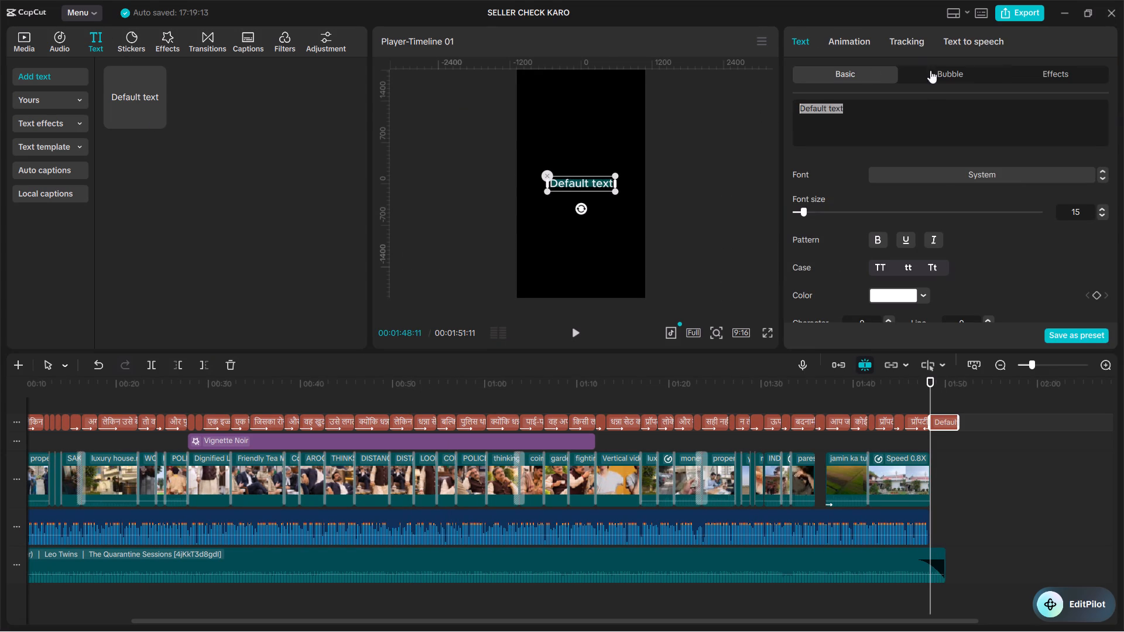
{"action": "left_click", "coordinate": [939, 178]}
{"action": "scroll", "coordinate": [956, 200], "scroll_direction": "up", "scroll_amount": 7}
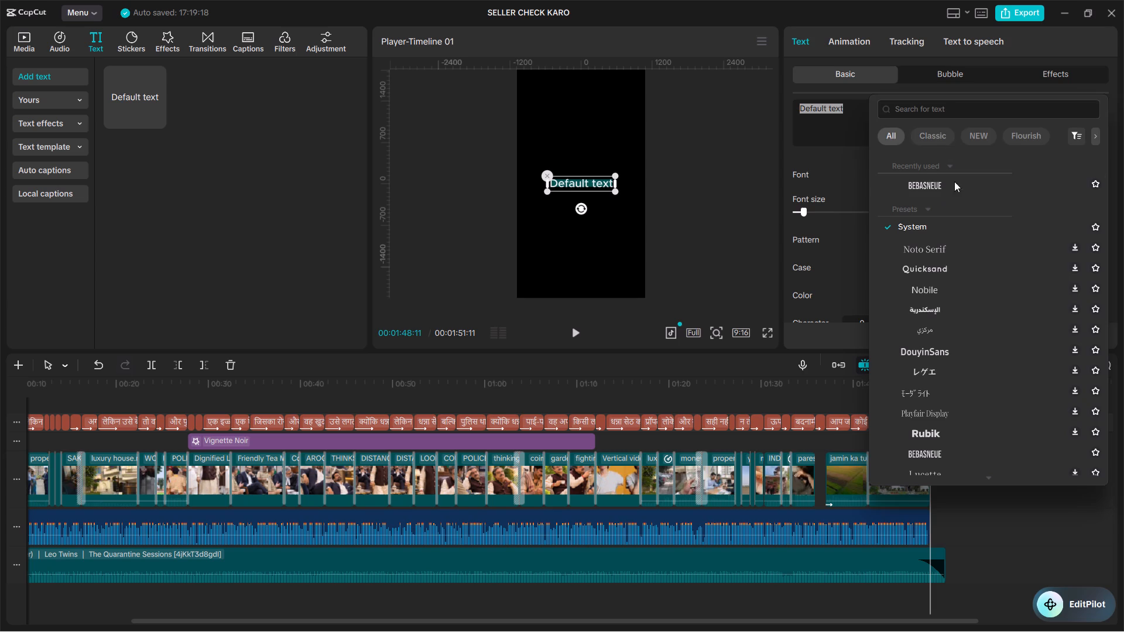
{"action": "left_click", "coordinate": [933, 114]}
{"action": "type", "text": "ser"}
{"action": "key", "text": "i"}
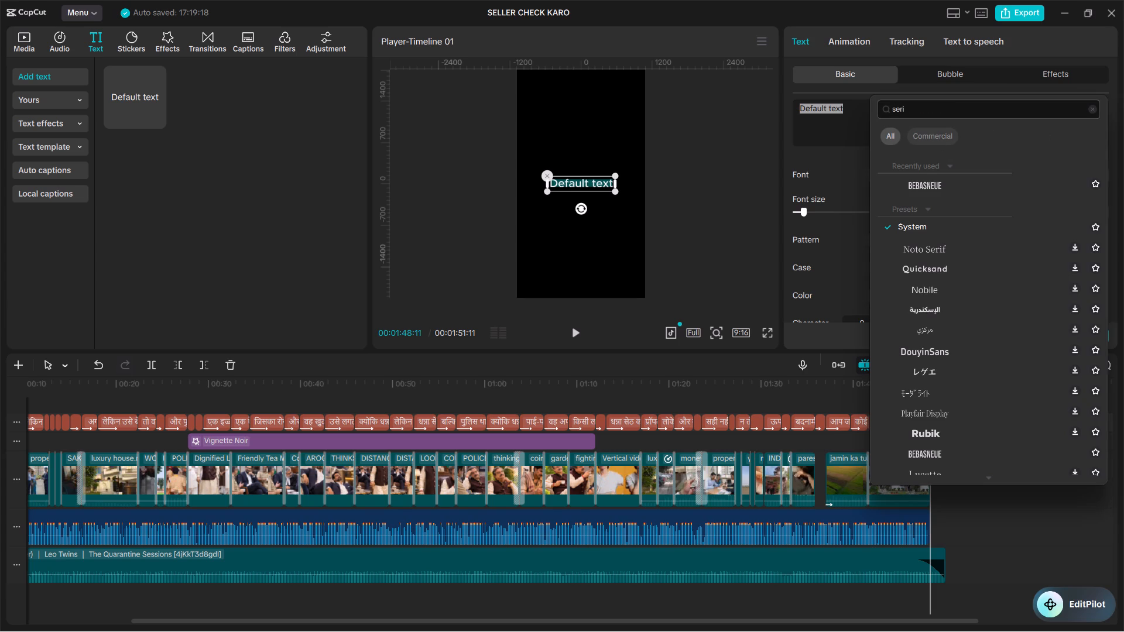
{"action": "key", "text": "f"}
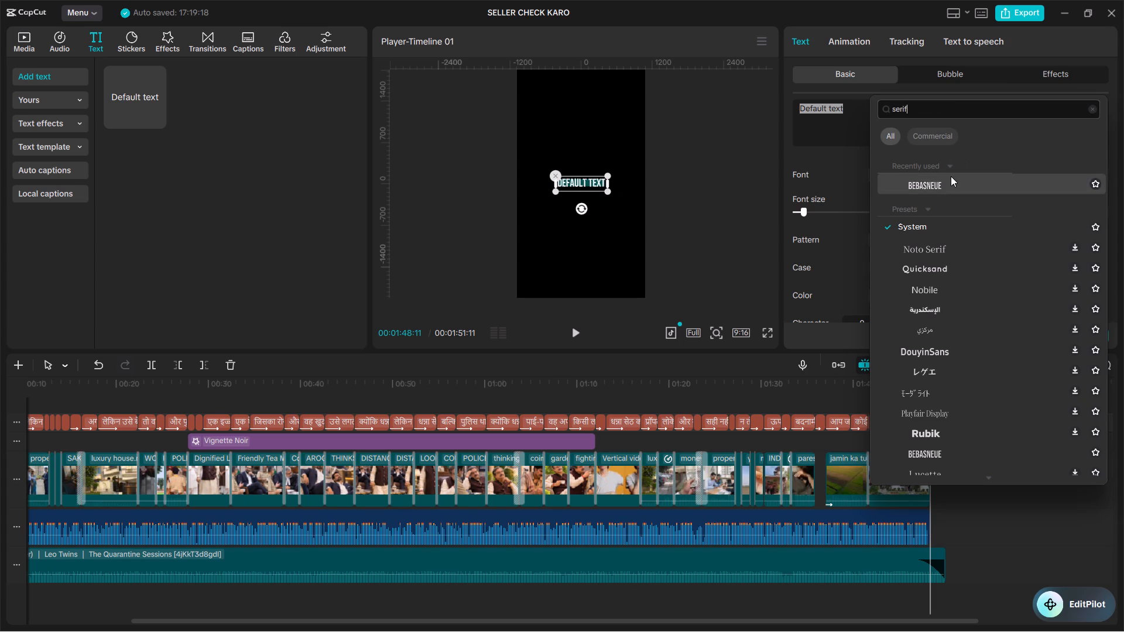
{"action": "key", "text": "Return"}
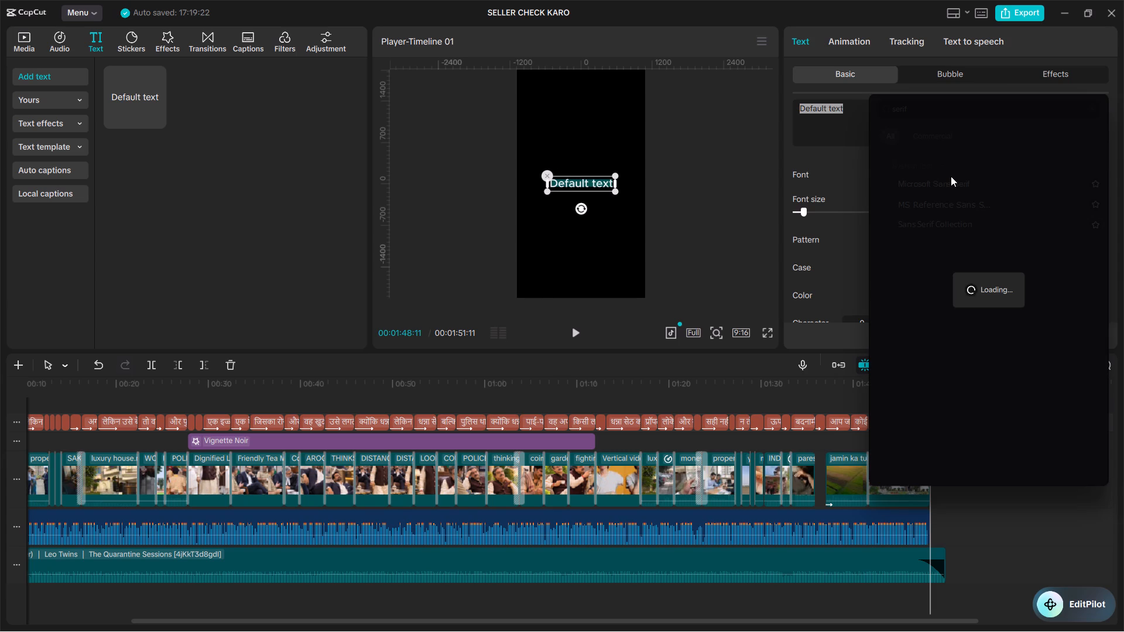
{"action": "left_click", "coordinate": [918, 293]}
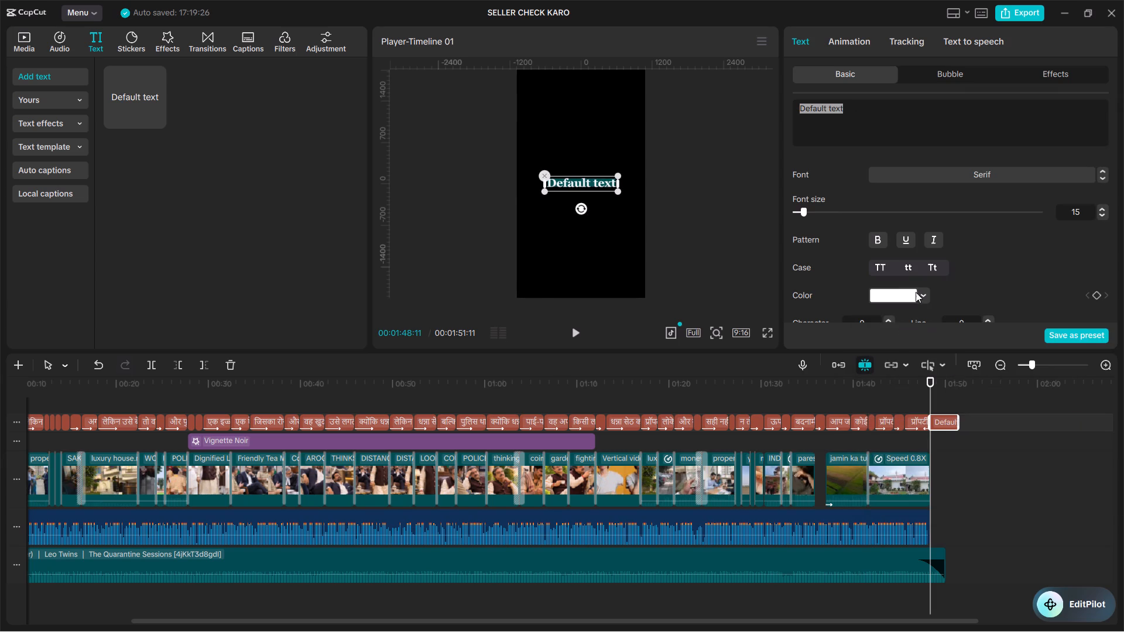
Replace the default text of the closing text clip with "for any real estate details".
{"action": "triple_click", "coordinate": [850, 114]}
{"action": "left_click", "coordinate": [848, 113]}
{"action": "double_click", "coordinate": [842, 112]}
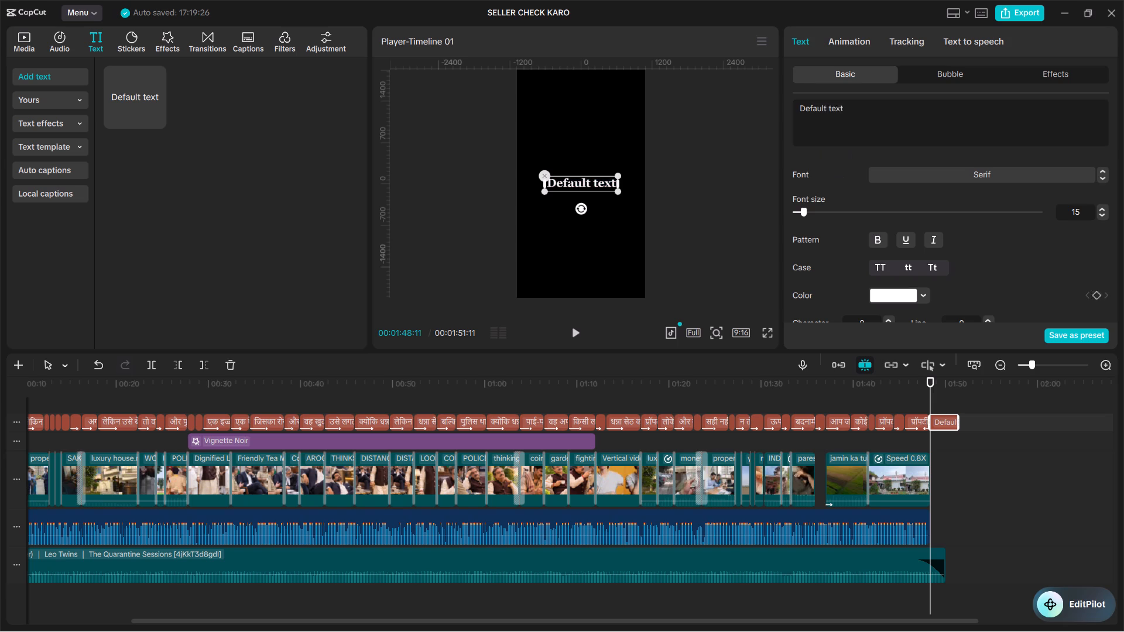
{"action": "left_click", "coordinate": [842, 112]}
{"action": "type", "text": "fro"}
{"action": "key", "text": "space"}
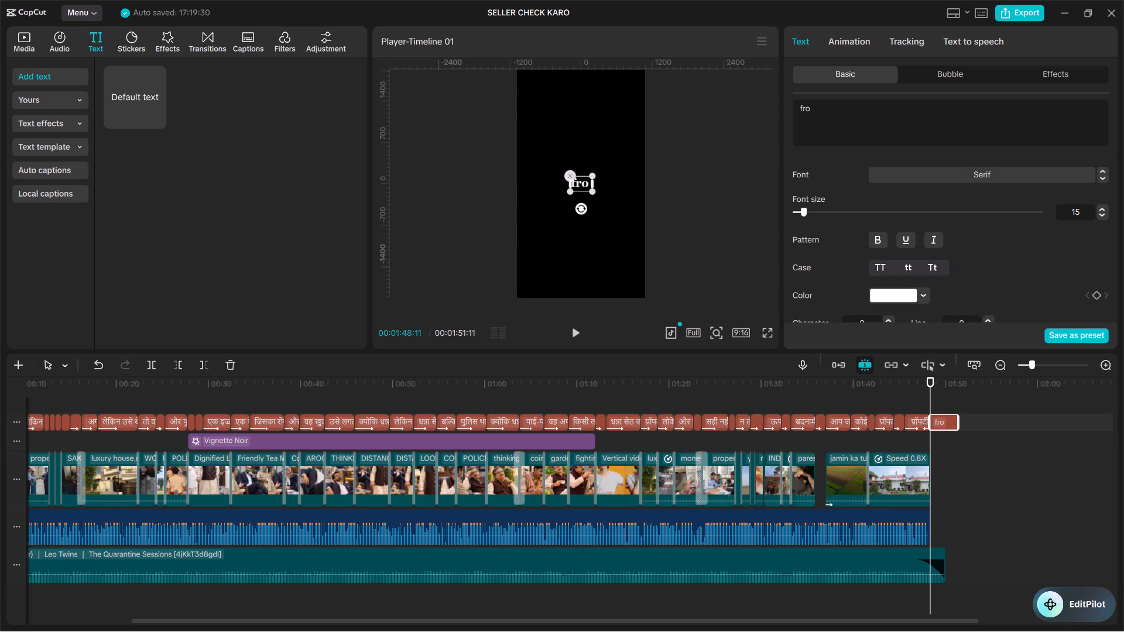
{"action": "key", "text": "BackSpace"}
{"action": "key", "text": "BackSpace"}
{"action": "type", "text": "or"}
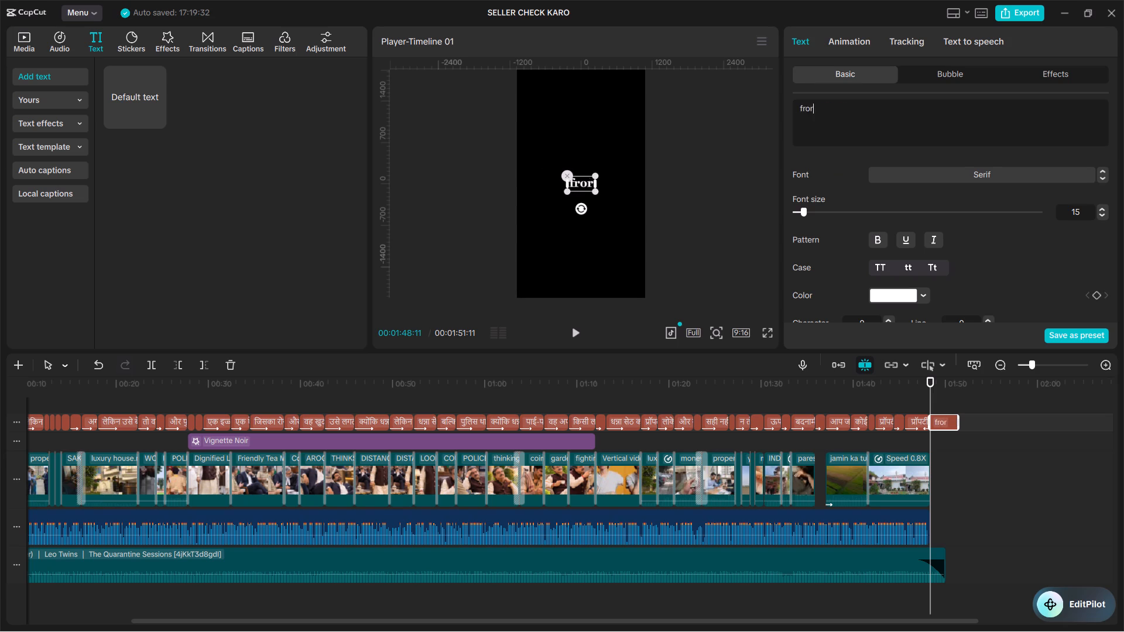
{"action": "key", "text": "space"}
{"action": "key", "text": "BackSpace"}
{"action": "key", "text": "BackSpace"}
{"action": "key", "text": "BackSpace"}
{"action": "key", "text": "BackSpace"}
{"action": "type", "text": "or any"}
{"action": "key", "text": "space"}
{"action": "type", "text": "real estate"}
{"action": "key", "text": "space"}
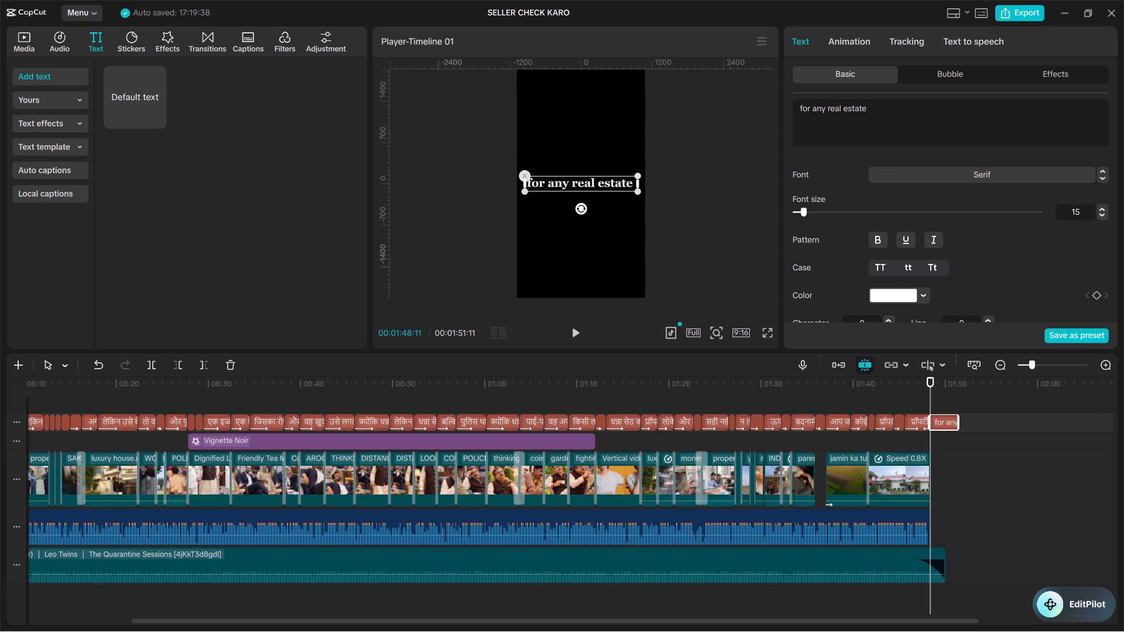
{"action": "type", "text": "details"}
{"action": "key", "text": "space"}
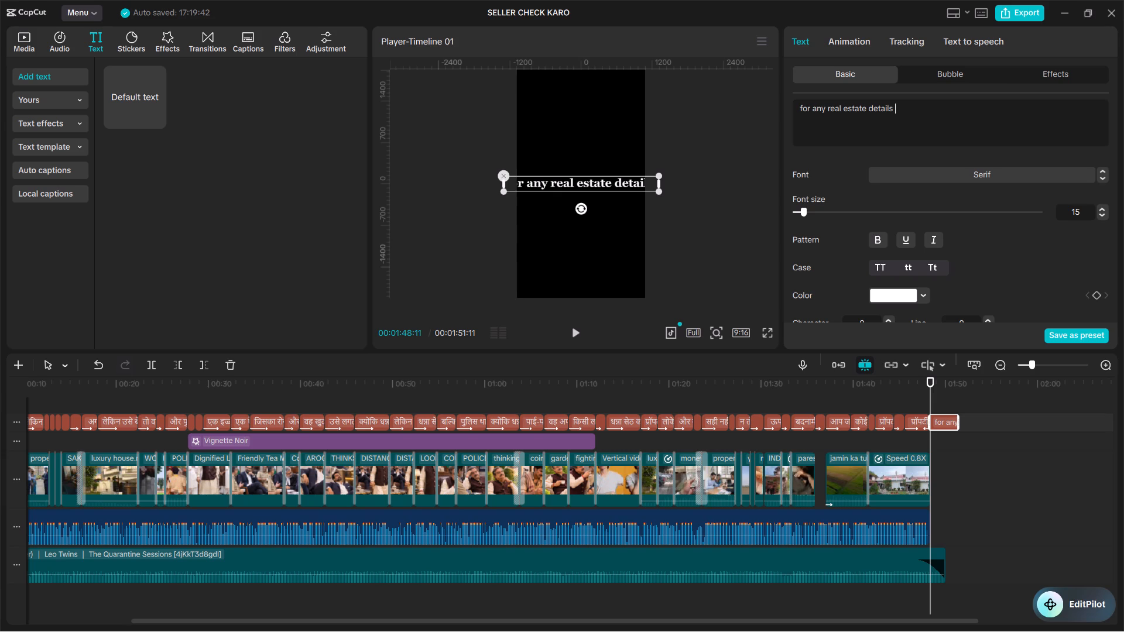
Append the red telephone receiver emoji to the end of the closing text.
{"action": "key", "text": "super+period"}
{"action": "left_click", "coordinate": [267, 276]}
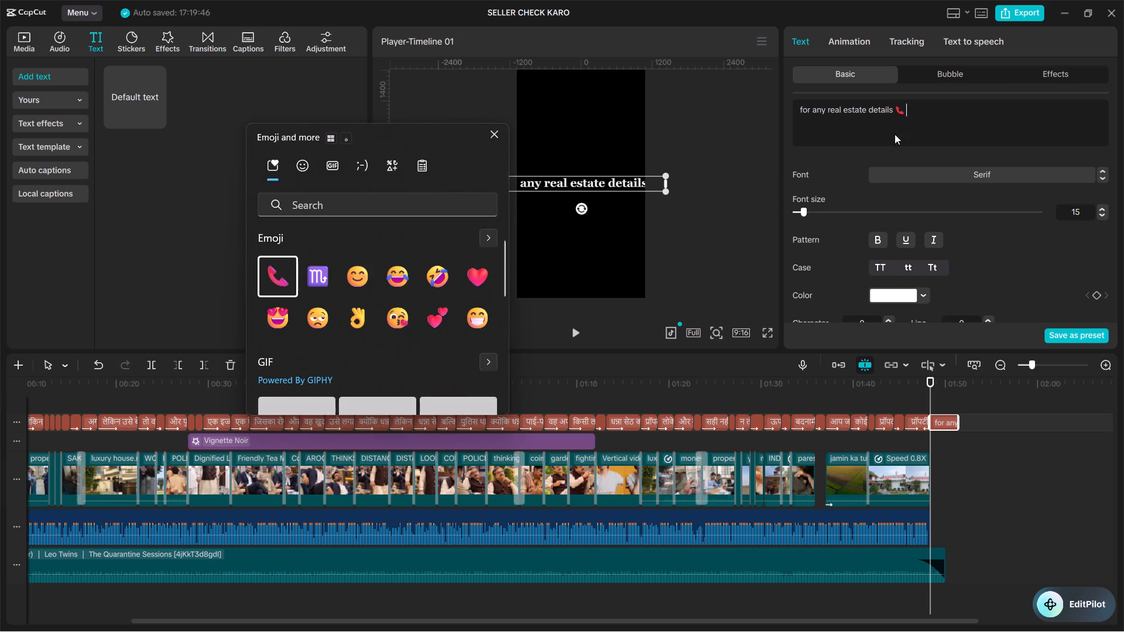
{"action": "left_click", "coordinate": [913, 105]}
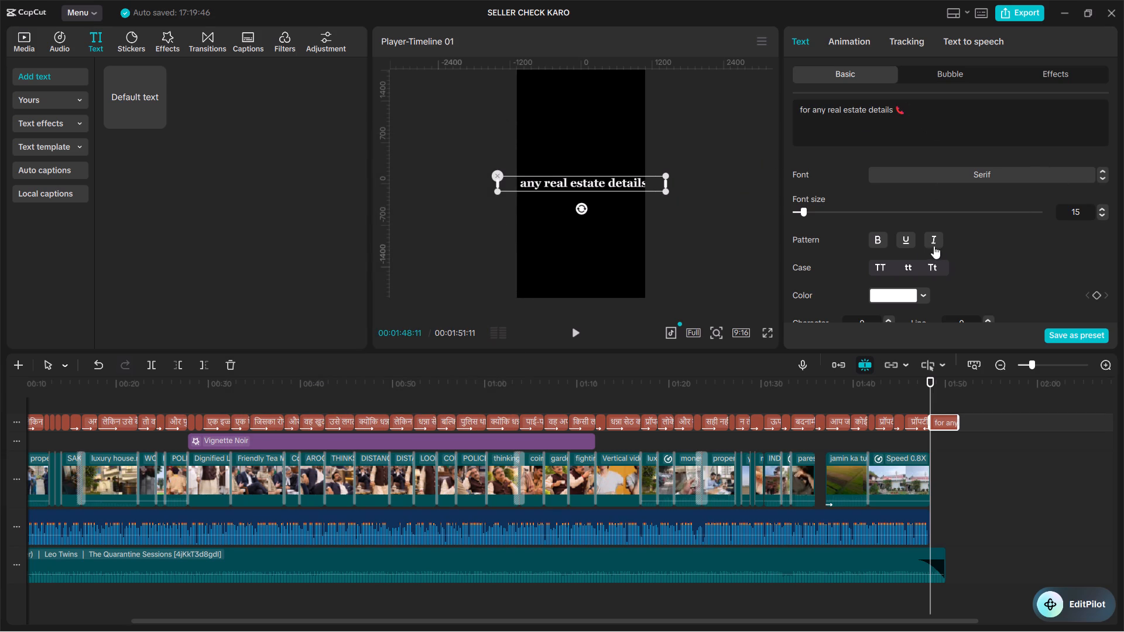
Apply title case to the closing text so that each word starts with a capital letter.
{"action": "left_click", "coordinate": [926, 267]}
{"action": "left_click_drag", "start_coordinate": [917, 111], "coordinate": [789, 111]}
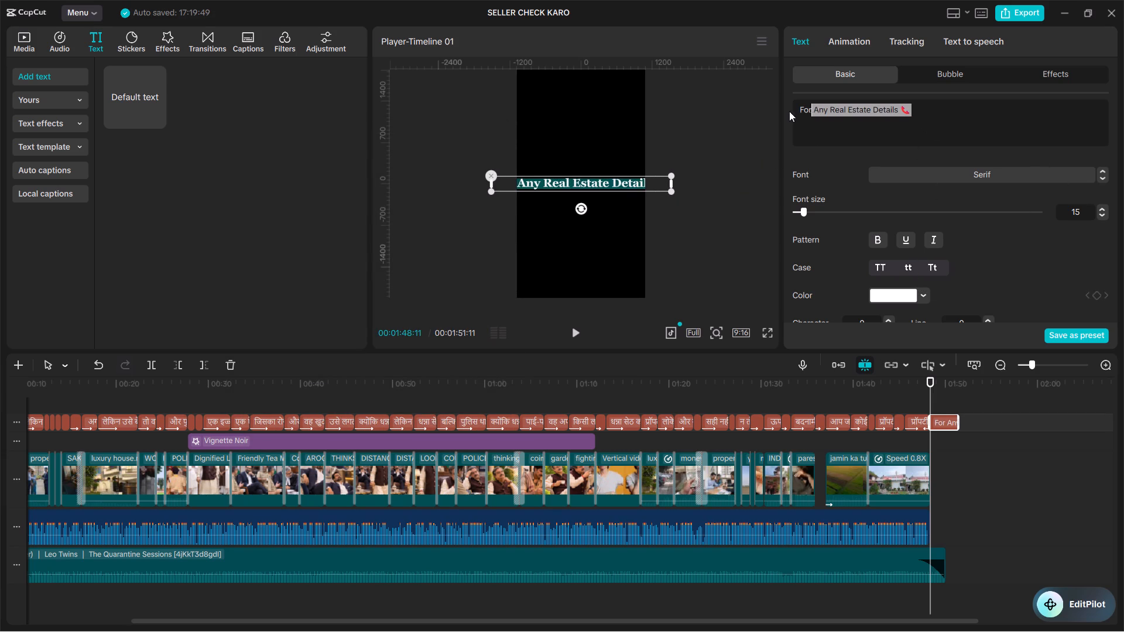
{"action": "left_click_drag", "start_coordinate": [789, 111], "coordinate": [933, 111]}
Scale the closing text to 66% and move it up to about Y 658, keeping X at 0.
{"action": "scroll", "coordinate": [1072, 225], "scroll_direction": "down", "scroll_amount": 2}
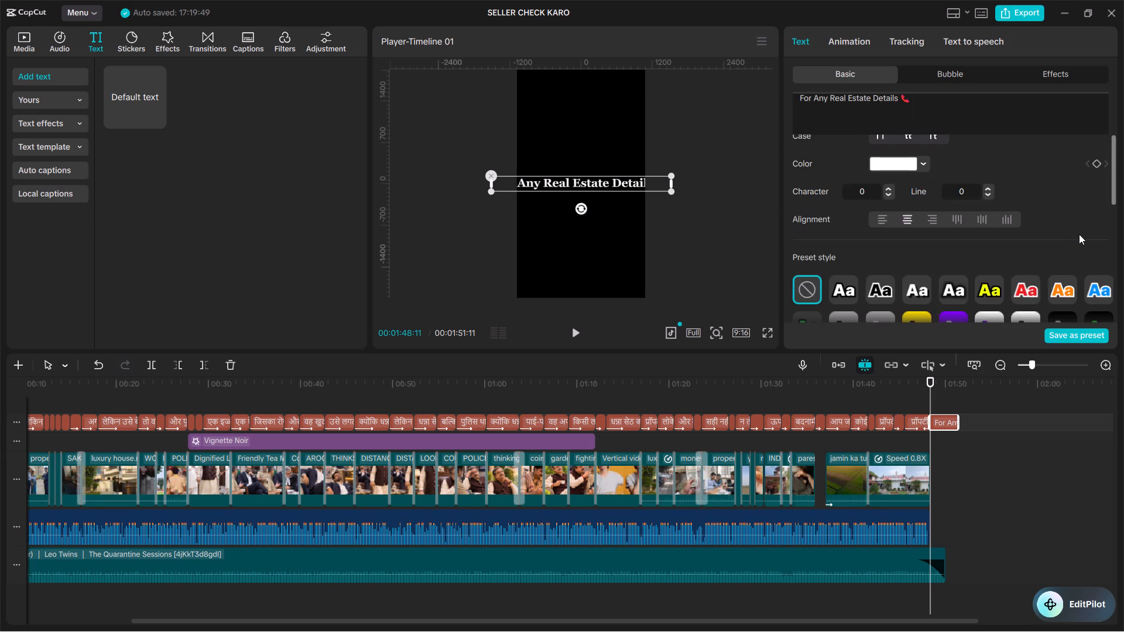
{"action": "scroll", "coordinate": [1087, 253], "scroll_direction": "down", "scroll_amount": 3}
{"action": "left_click", "coordinate": [1074, 209]}
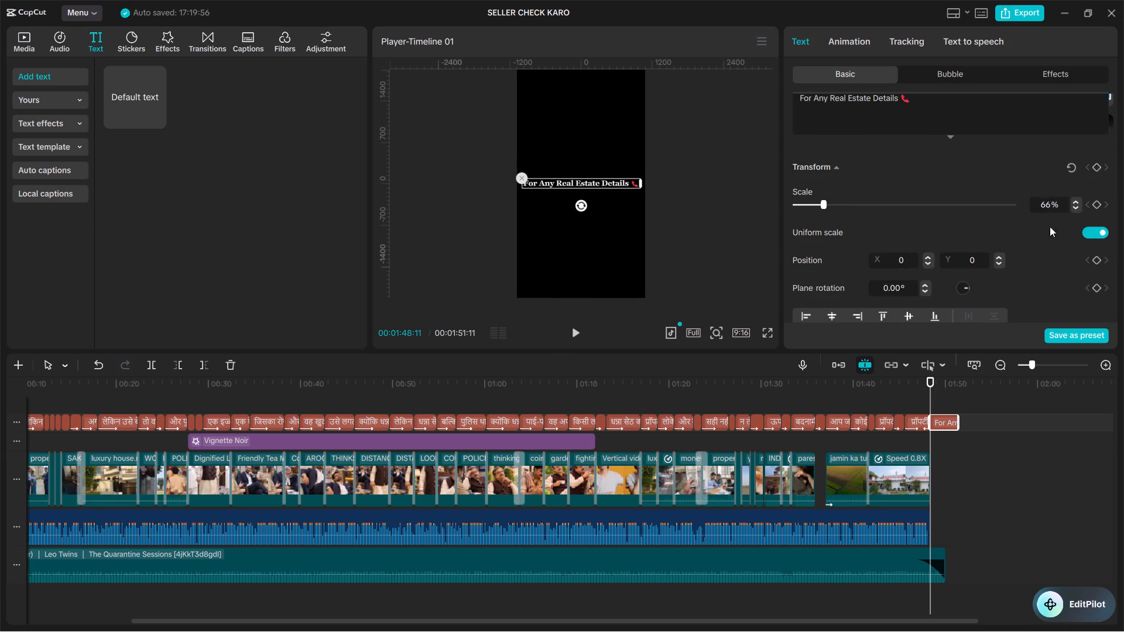
{"action": "left_click_drag", "start_coordinate": [597, 184], "coordinate": [598, 146]}
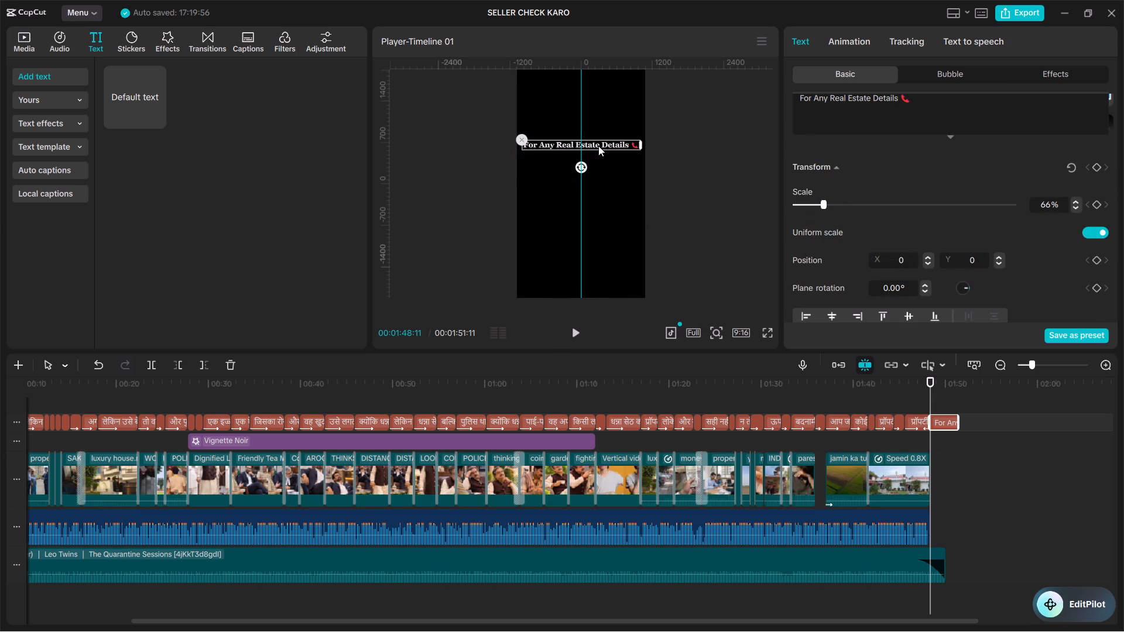
{"action": "left_click_drag", "start_coordinate": [598, 146], "coordinate": [598, 145]}
Add "Yuvedh Estate" beneath the real estate details line, separated from it by a blank line.
{"action": "left_click", "coordinate": [924, 98]}
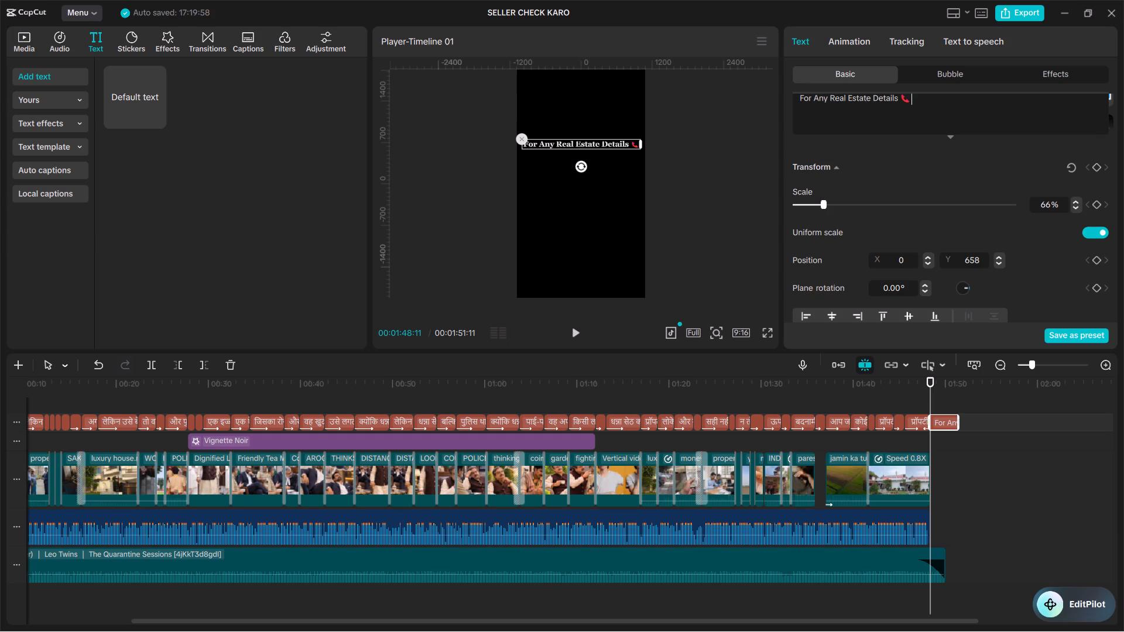
{"action": "key", "text": "BackSpace"}
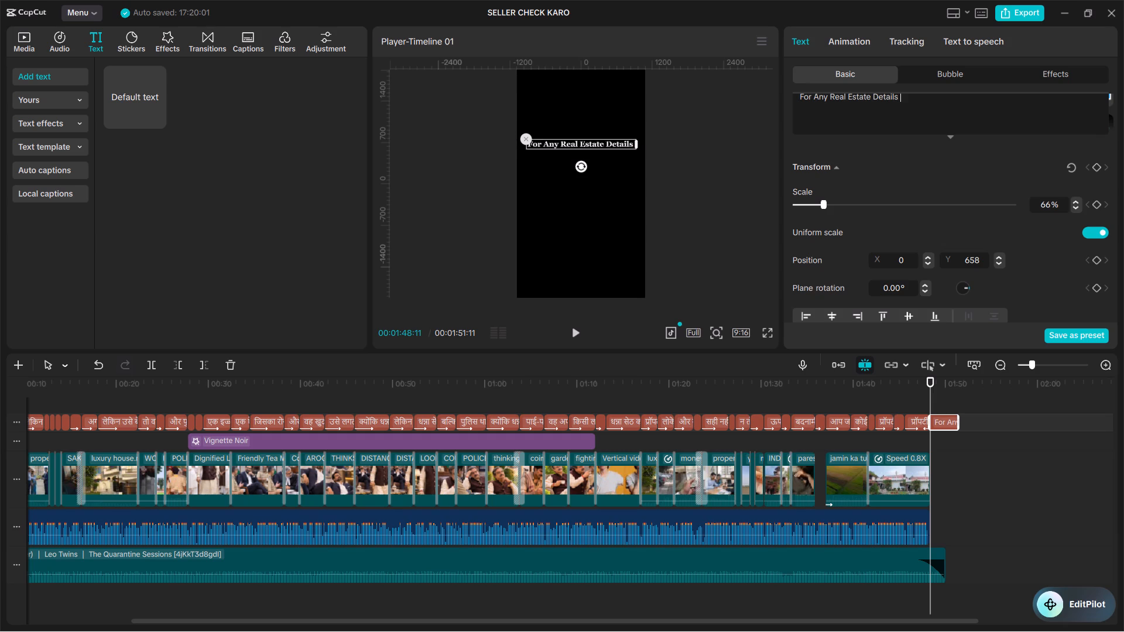
{"action": "key", "text": "ctrl+z"}
{"action": "key", "text": "Return"}
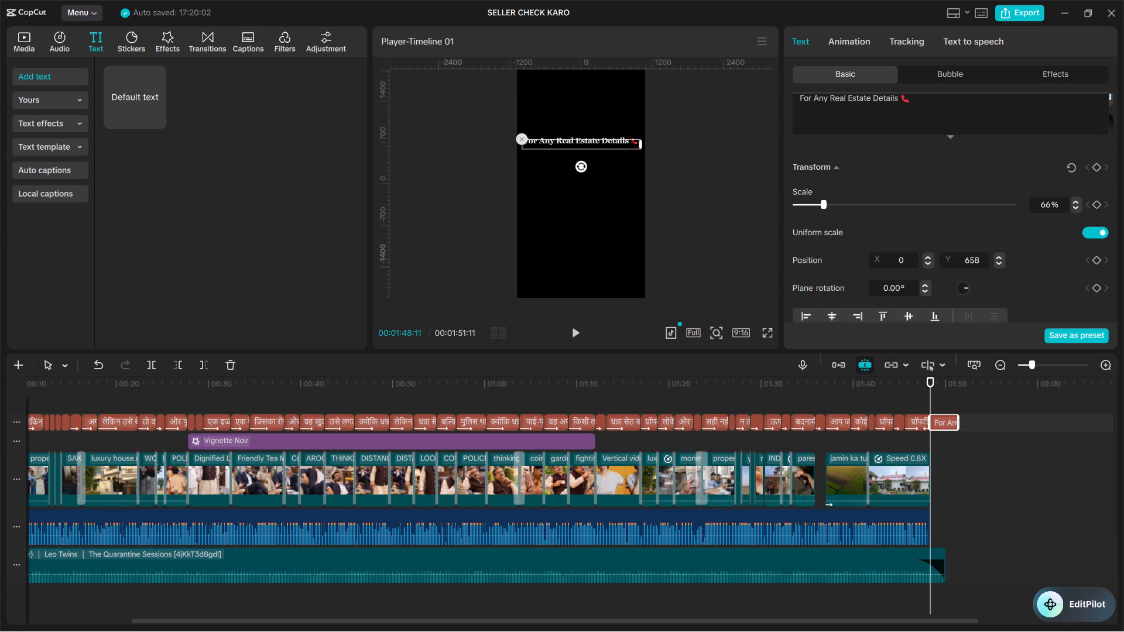
{"action": "key", "text": "Return"}
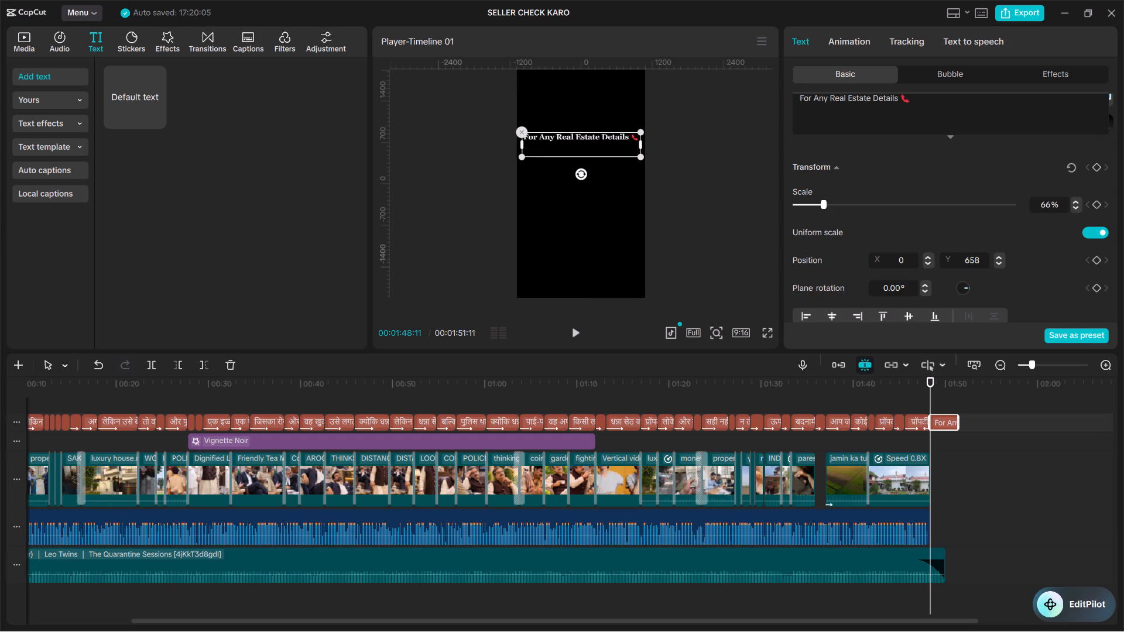
{"action": "type", "text": "Yu"}
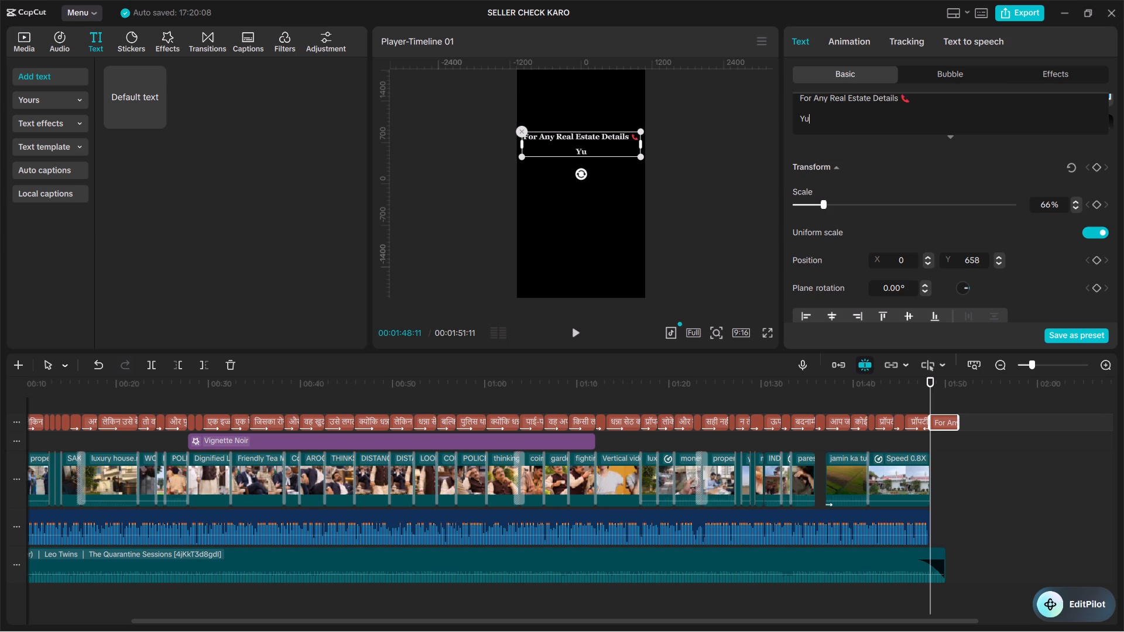
{"action": "type", "text": "vedh"}
{"action": "key", "text": "space"}
{"action": "key", "text": "shift+r"}
{"action": "key", "text": "shift+BackSpace"}
{"action": "type", "text": "Estate"}
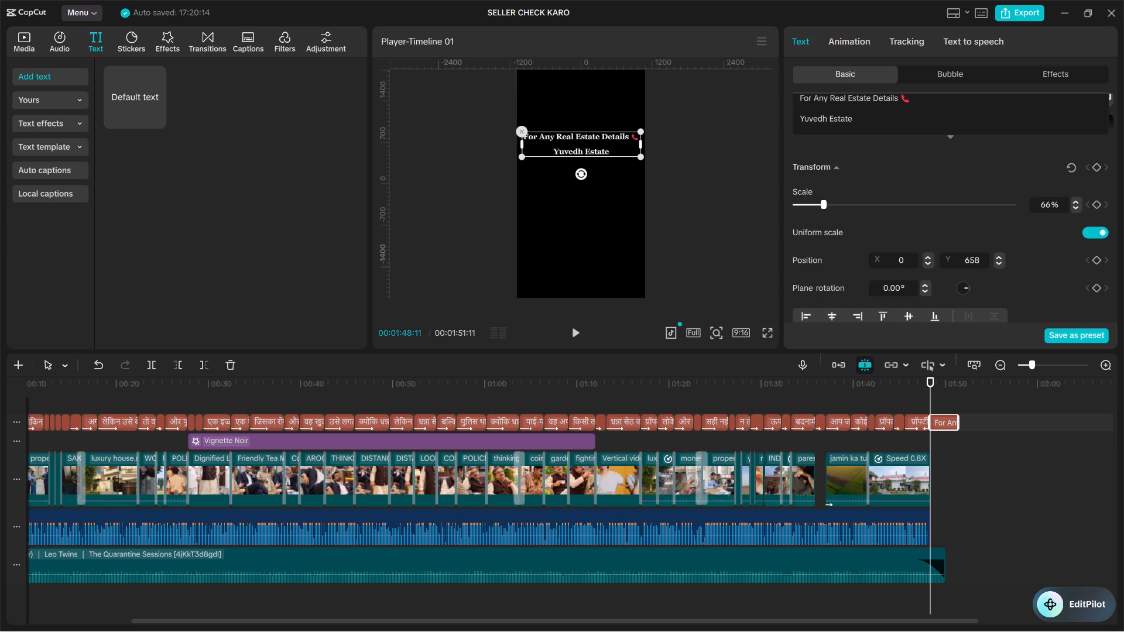
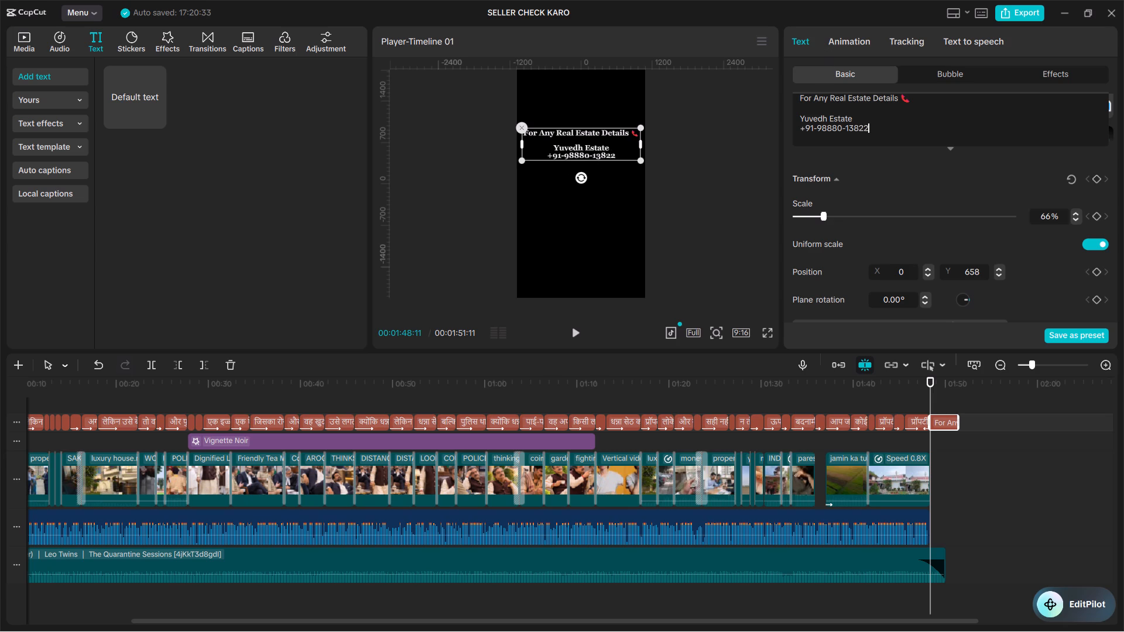
With the phone number line of the closing text selected, add the Serif and BEBASNEUE fonts to the favourites.
{"action": "left_click_drag", "start_coordinate": [878, 129], "coordinate": [789, 131]}
{"action": "scroll", "coordinate": [1058, 189], "scroll_direction": "up", "scroll_amount": 7}
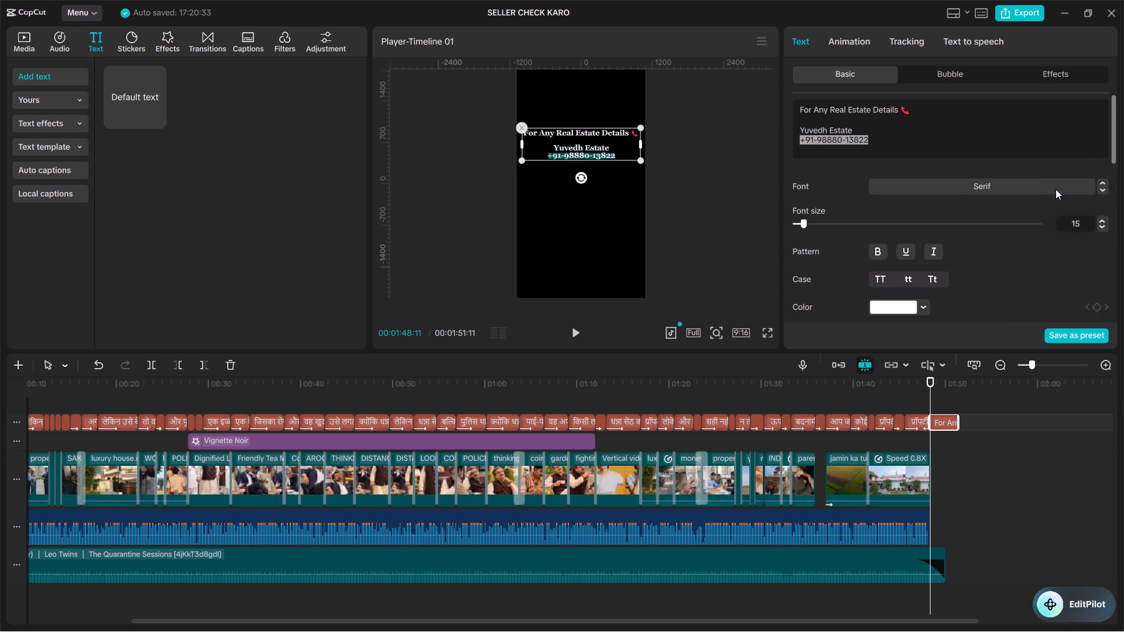
{"action": "left_click", "coordinate": [1040, 186]}
{"action": "scroll", "coordinate": [1003, 184], "scroll_direction": "up", "scroll_amount": 6}
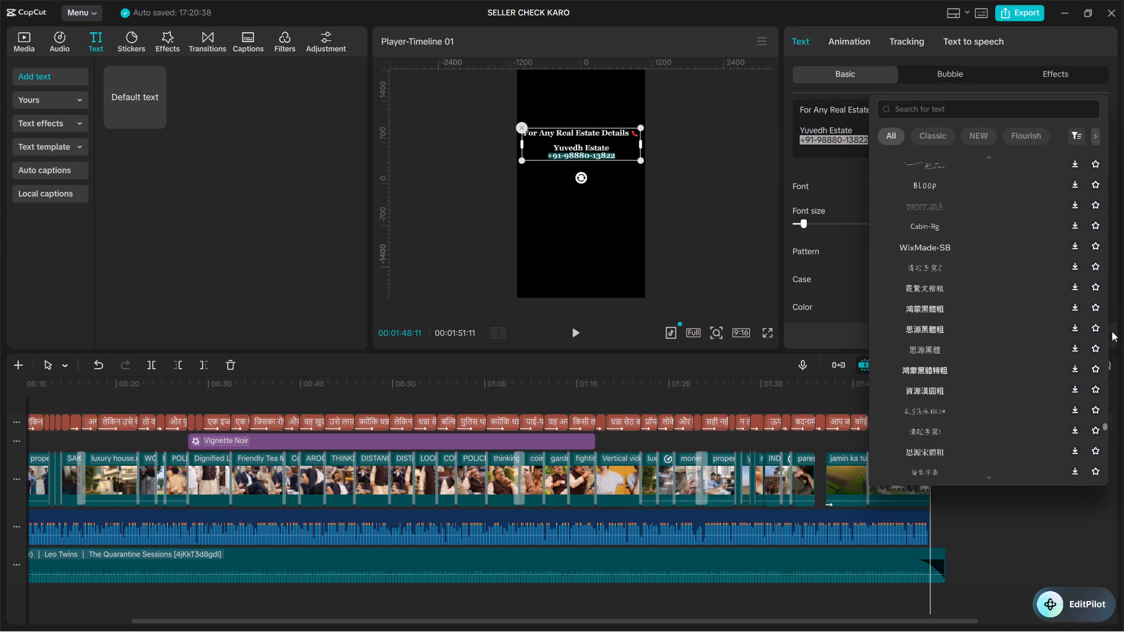
{"action": "left_click_drag", "start_coordinate": [1107, 426], "coordinate": [1101, 153]}
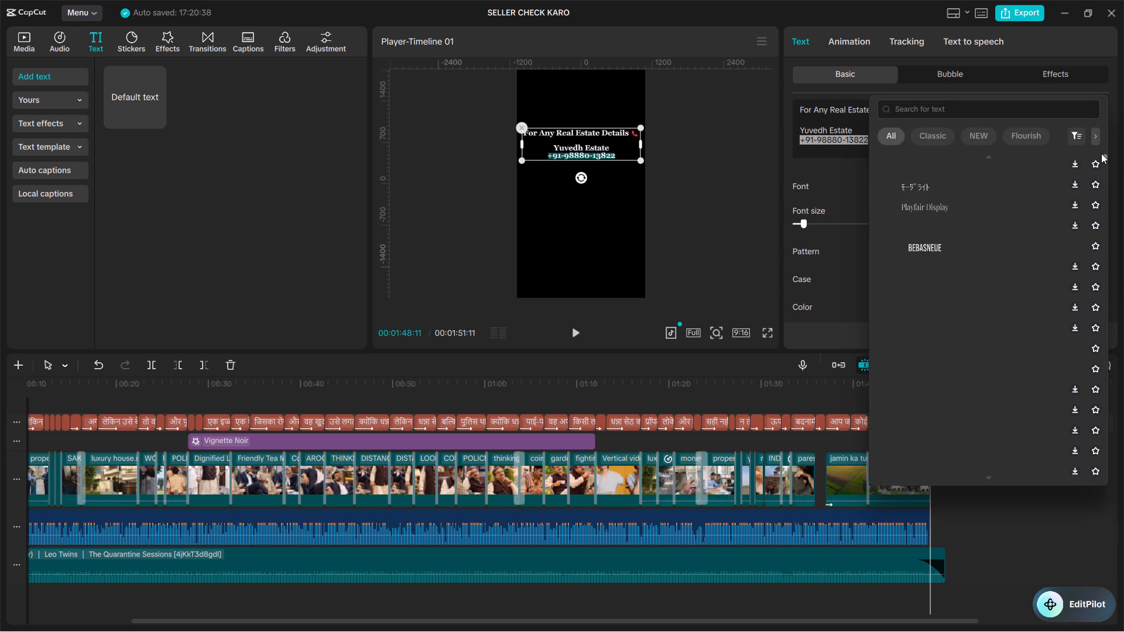
{"action": "left_click_drag", "start_coordinate": [1101, 153], "coordinate": [1098, 143]}
{"action": "left_click", "coordinate": [1096, 184]}
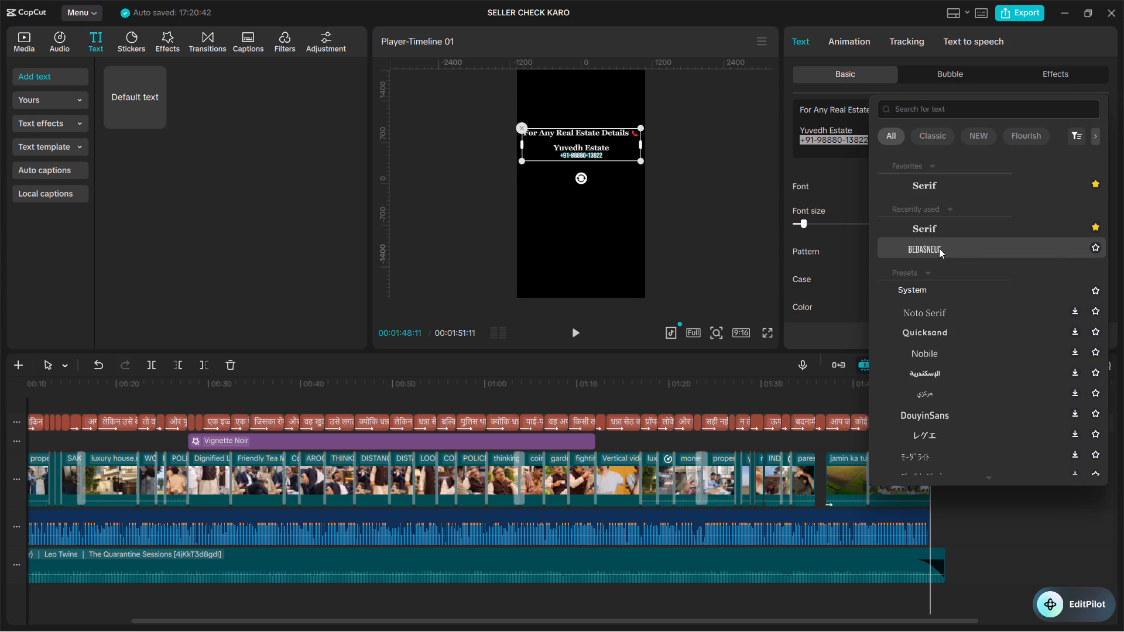
{"action": "left_click", "coordinate": [1096, 246]}
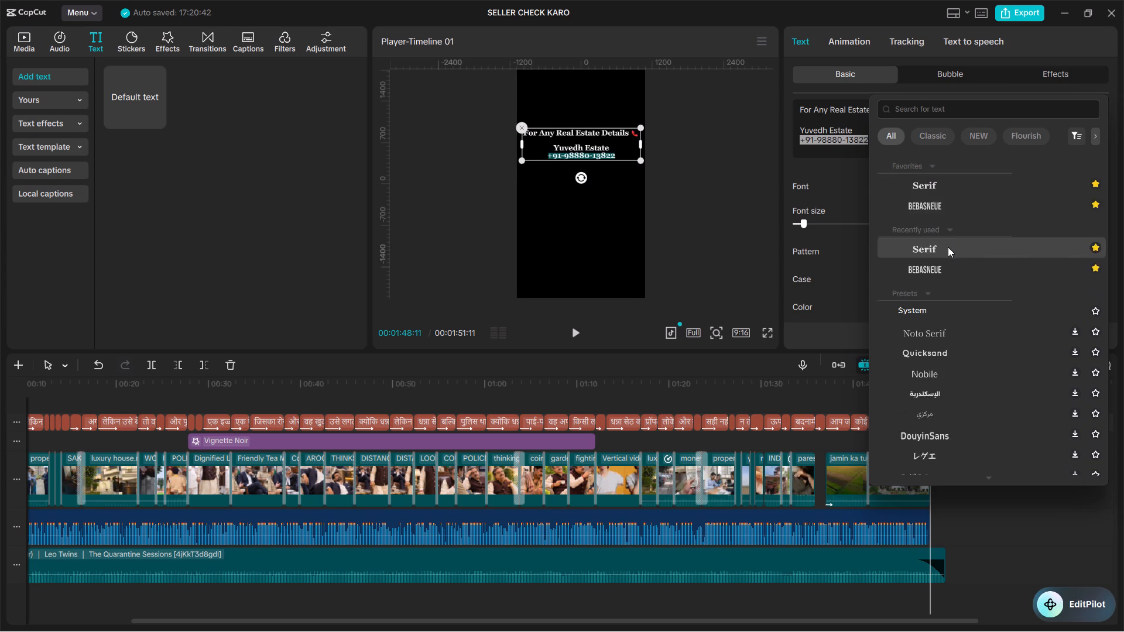
Apply the Serif font to the phone number line of the closing text.
{"action": "left_click", "coordinate": [948, 247]}
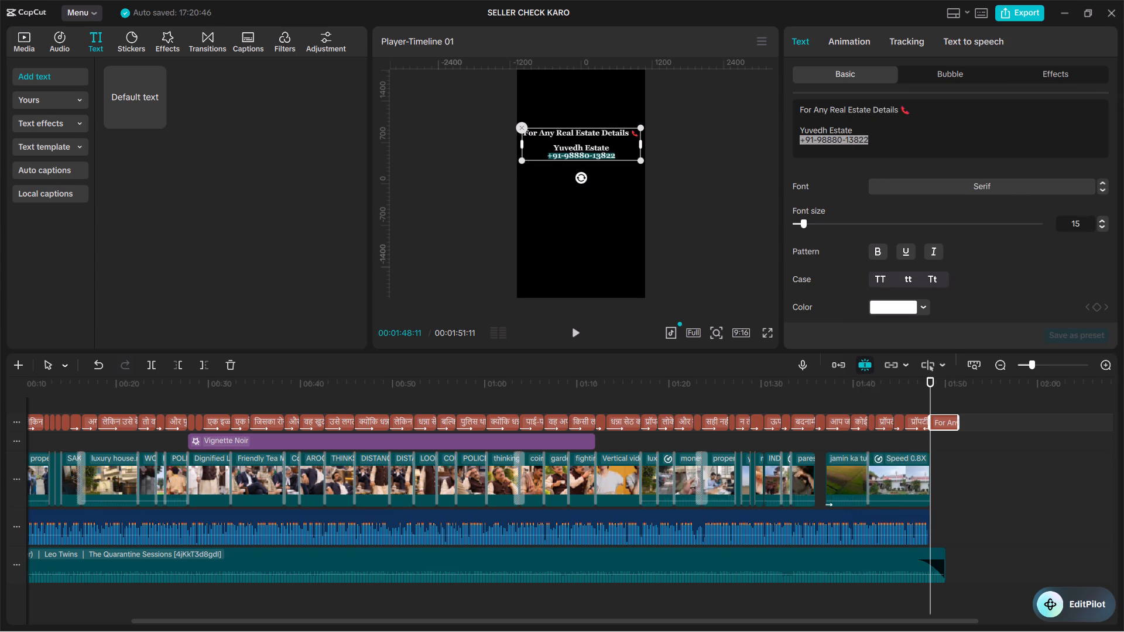
Set the phone number line of the contact text to the BebasNeue font at size 22.
{"action": "left_click", "coordinate": [980, 185]}
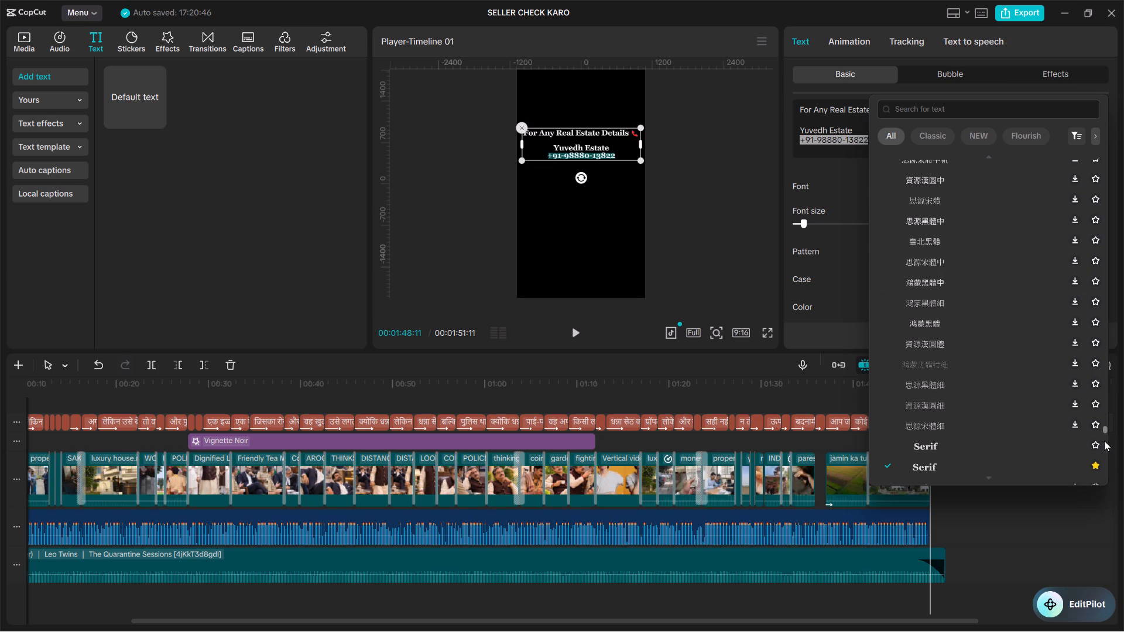
{"action": "left_click_drag", "start_coordinate": [1106, 431], "coordinate": [1108, 123]}
{"action": "left_click", "coordinate": [975, 205]}
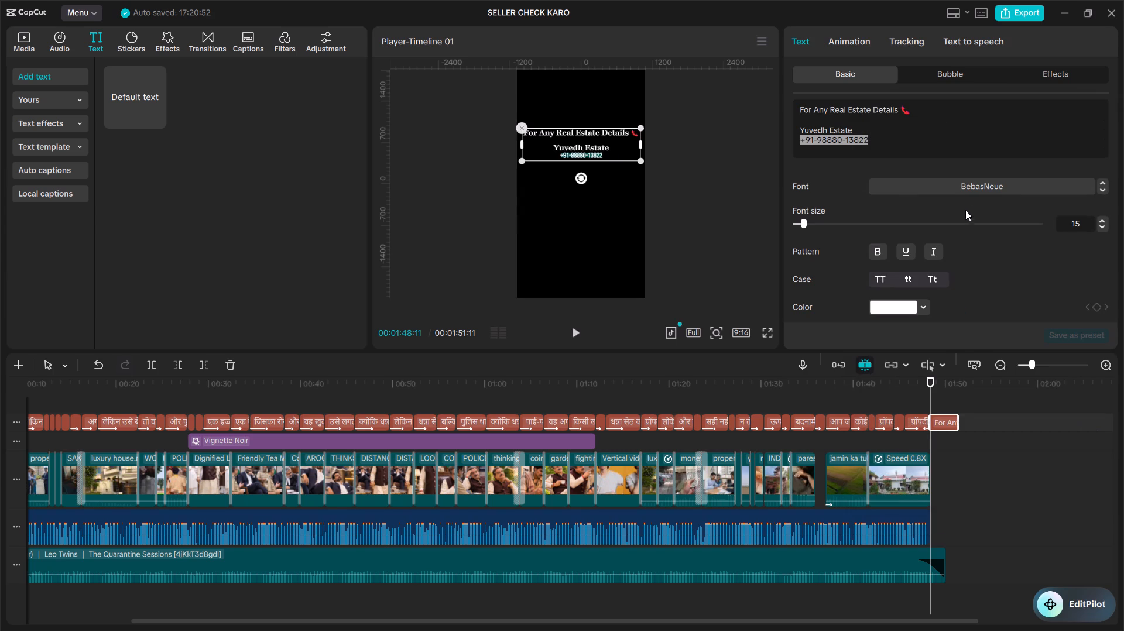
{"action": "triple_click", "coordinate": [1101, 222]}
{"action": "triple_click", "coordinate": [1100, 221]}
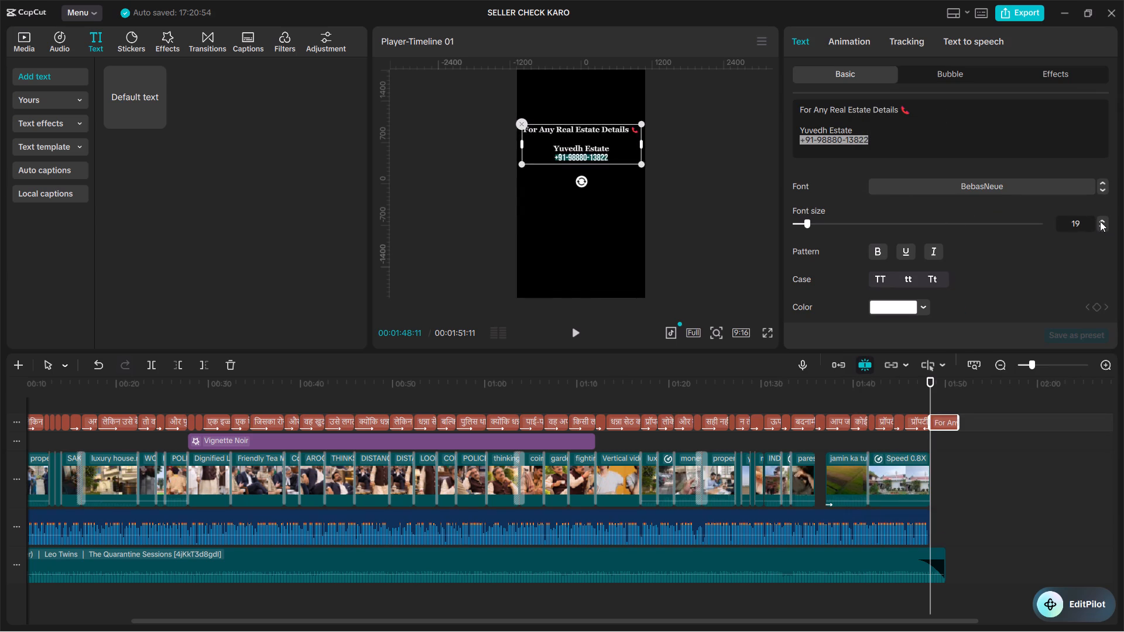
{"action": "left_click", "coordinate": [1100, 221]}
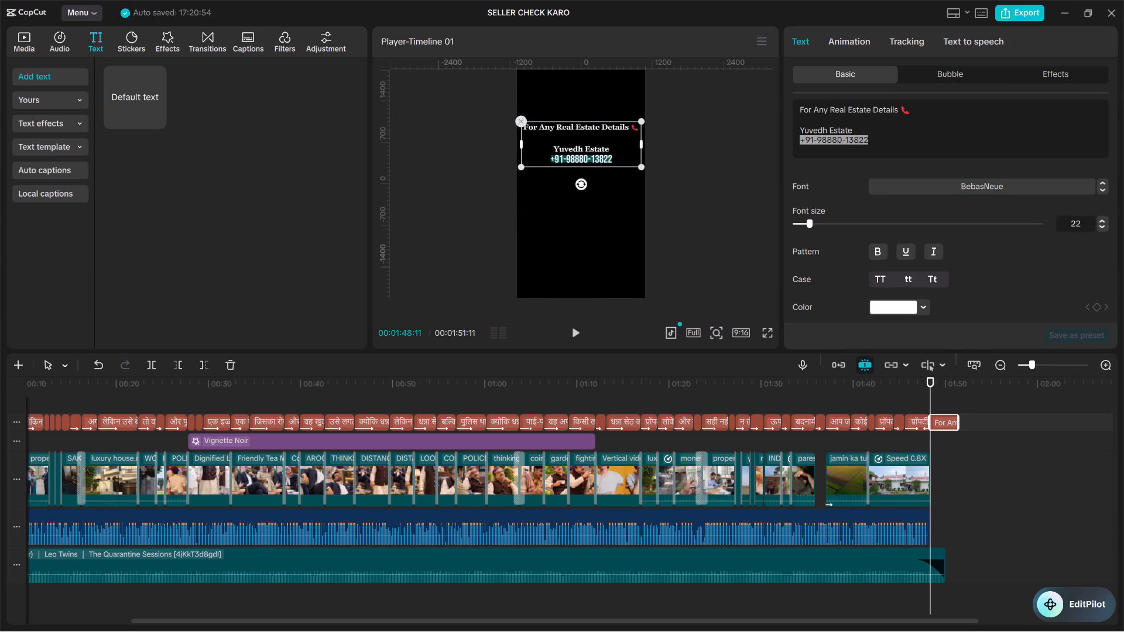
Set the font size of the "Yuvedh Estate" line to 16.
{"action": "left_click", "coordinate": [857, 132]}
{"action": "left_click_drag", "start_coordinate": [857, 132], "coordinate": [776, 132]}
{"action": "left_click", "coordinate": [1103, 221]}
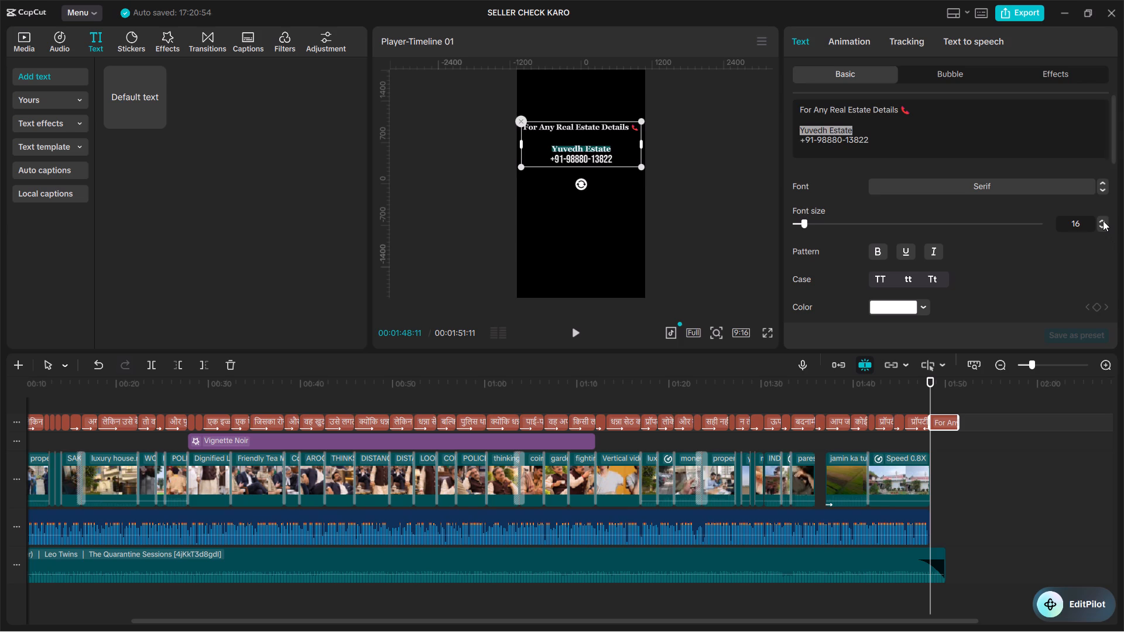
Apply the yellow preset style with black outline to the phone number line only.
{"action": "left_click", "coordinate": [875, 130]}
{"action": "left_click_drag", "start_coordinate": [868, 140], "coordinate": [773, 143]}
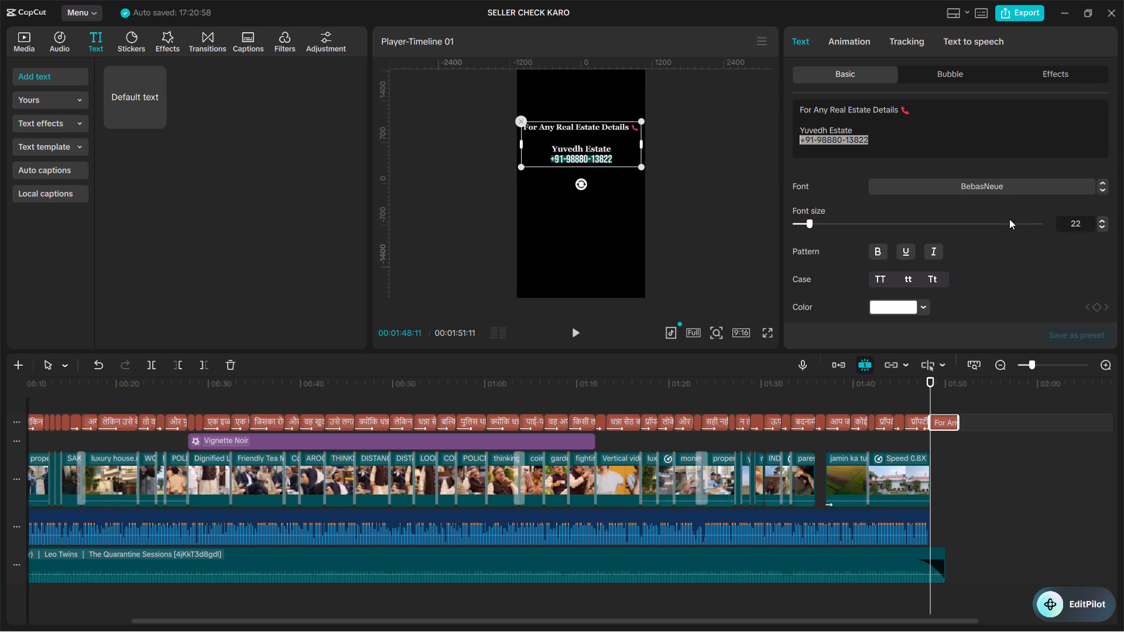
{"action": "scroll", "coordinate": [1027, 236], "scroll_direction": "down", "scroll_amount": 2}
{"action": "left_click", "coordinate": [990, 299]}
{"action": "scroll", "coordinate": [948, 190], "scroll_direction": "up", "scroll_amount": 4}
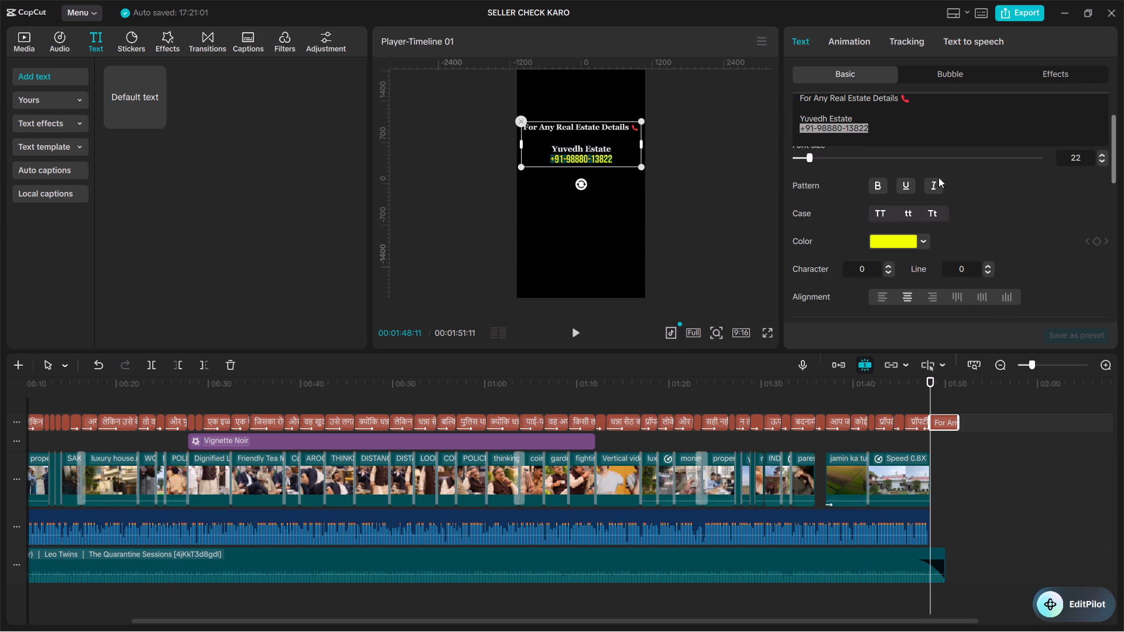
Give the "For Any Real Estate Details" and "Yuvedh Estate" lines a white preset style and make them bold.
{"action": "left_click", "coordinate": [858, 129]}
{"action": "left_click_drag", "start_coordinate": [856, 129], "coordinate": [793, 103]}
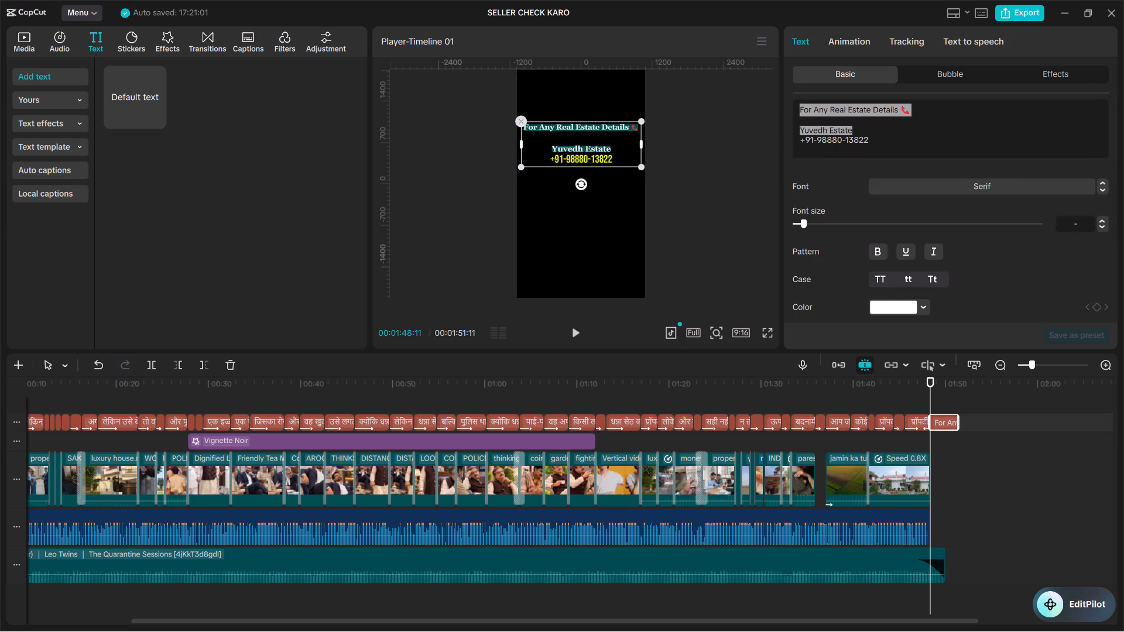
{"action": "scroll", "coordinate": [989, 263], "scroll_direction": "down", "scroll_amount": 3}
{"action": "left_click", "coordinate": [914, 237]}
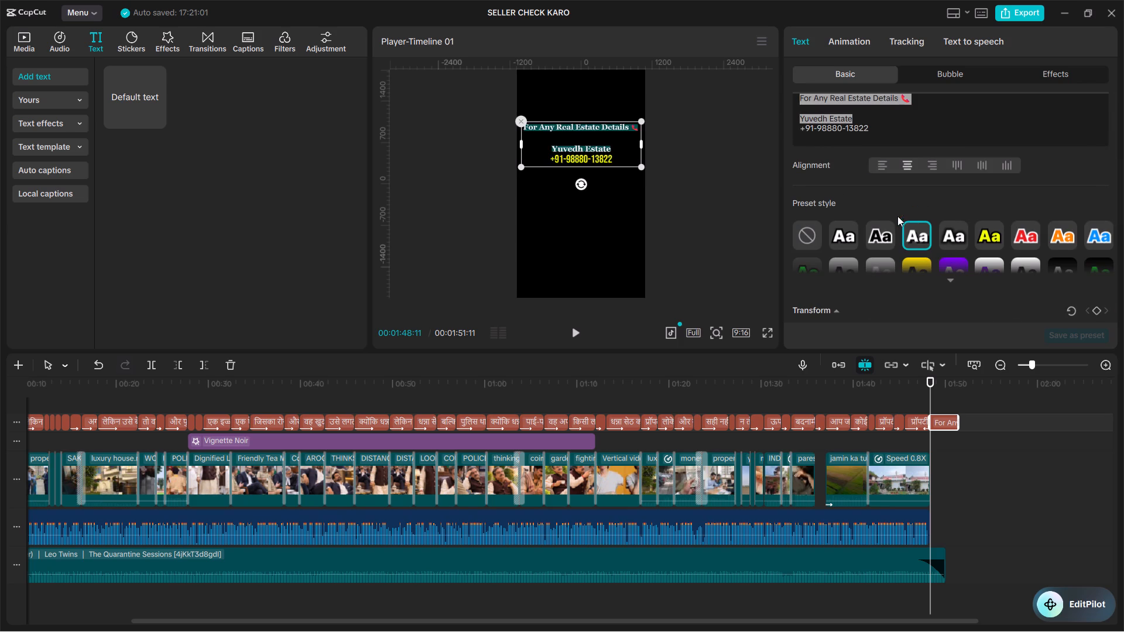
{"action": "scroll", "coordinate": [914, 220], "scroll_direction": "up", "scroll_amount": 6}
{"action": "left_click", "coordinate": [878, 250]}
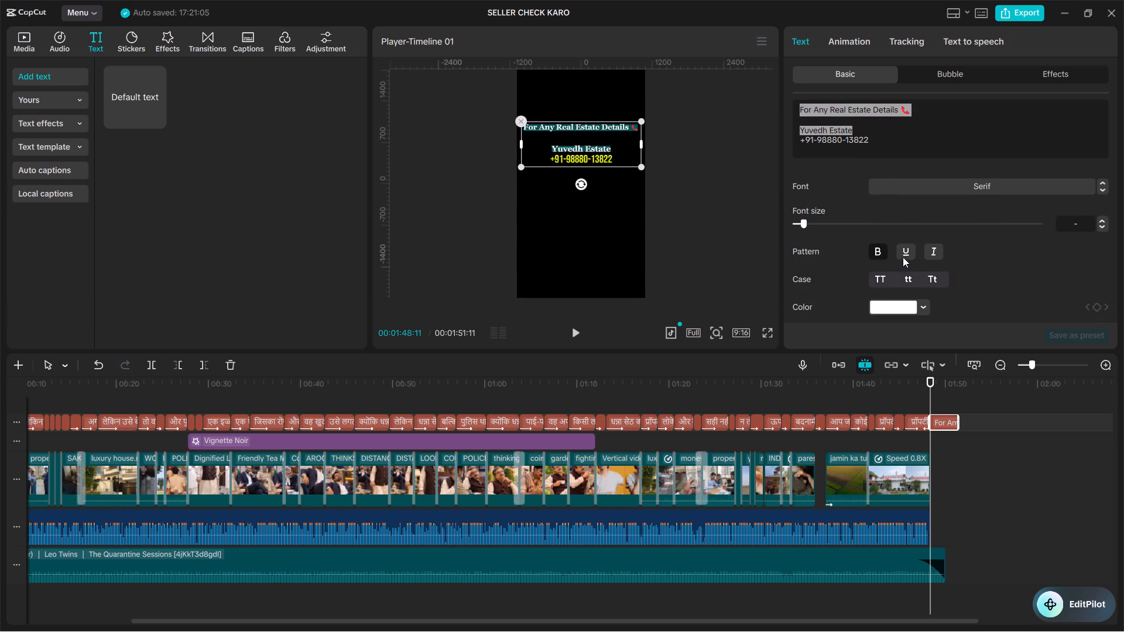
{"action": "scroll", "coordinate": [897, 259], "scroll_direction": "up", "scroll_amount": 1}
Split the contact text clip at 00:01:50:03, where the music ends, and delete the remainder.
{"action": "left_click", "coordinate": [916, 397]}
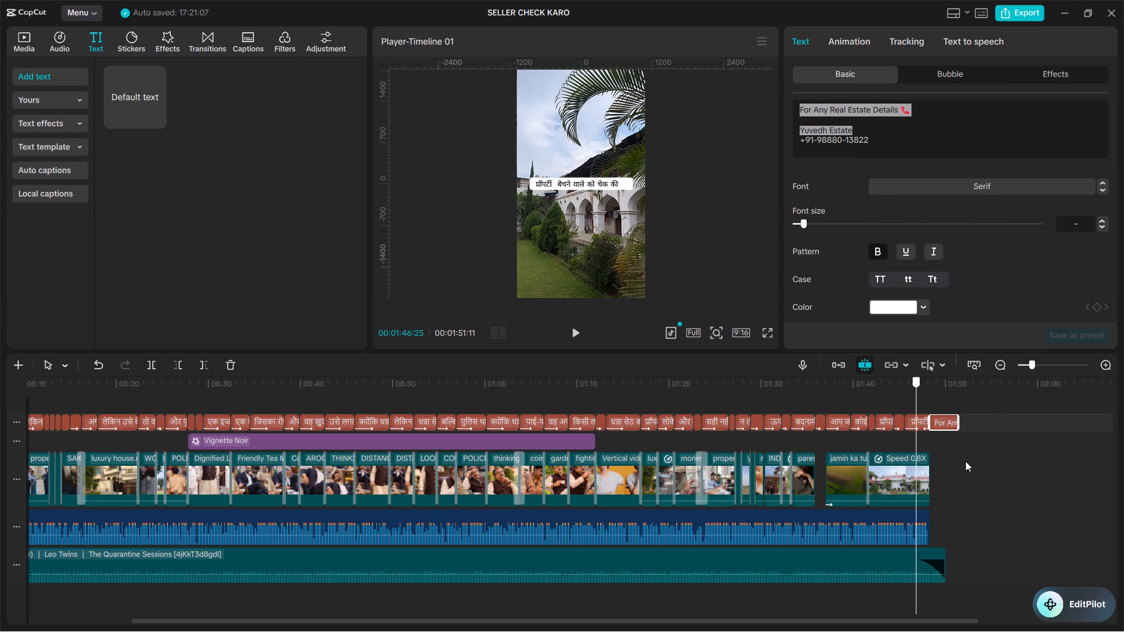
{"action": "left_click", "coordinate": [965, 459]}
{"action": "left_click_drag", "start_coordinate": [962, 449], "coordinate": [947, 457]}
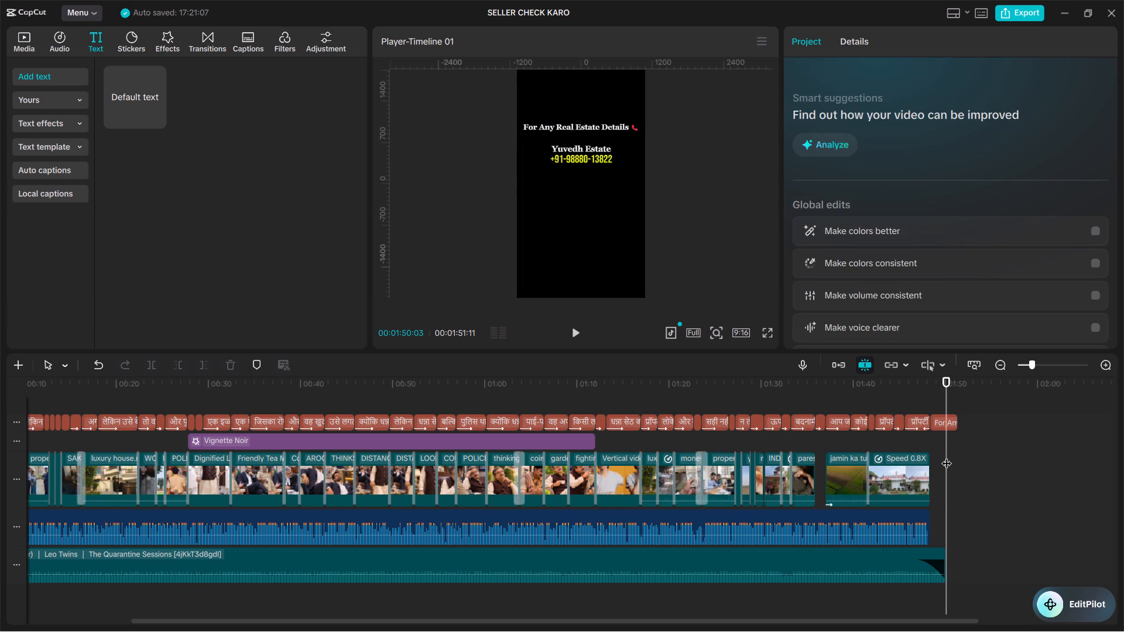
{"action": "left_click", "coordinate": [949, 420]}
{"action": "key", "text": "ctrl+b"}
{"action": "key", "text": "BackSpace"}
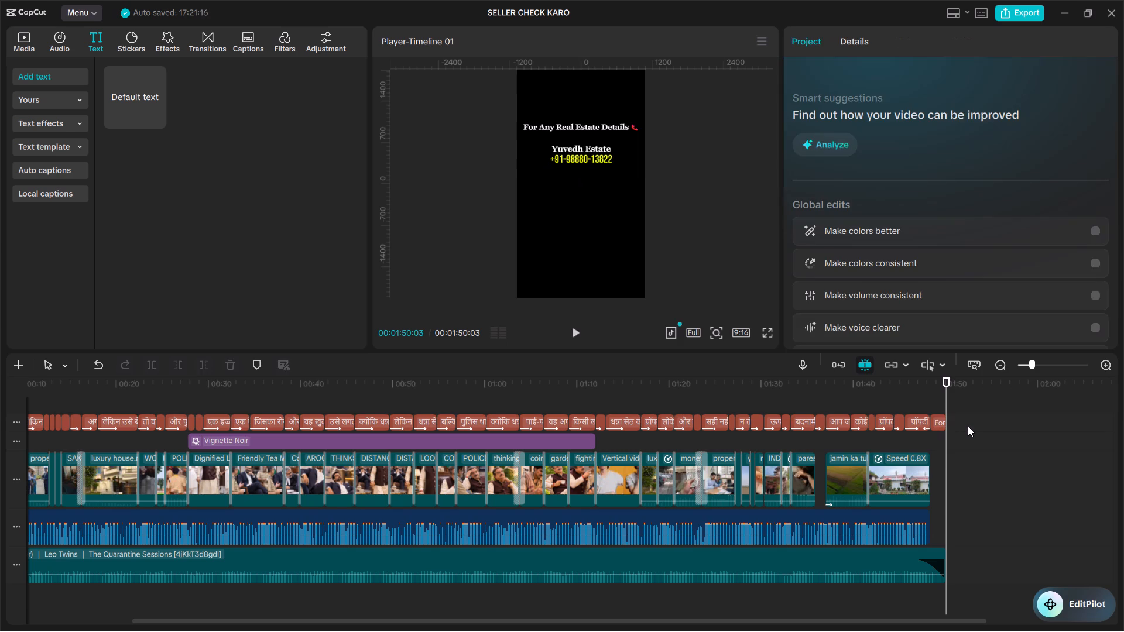
Search the entrance animations for "fade" and apply Fade In to the contact text clip.
{"action": "left_click", "coordinate": [942, 425]}
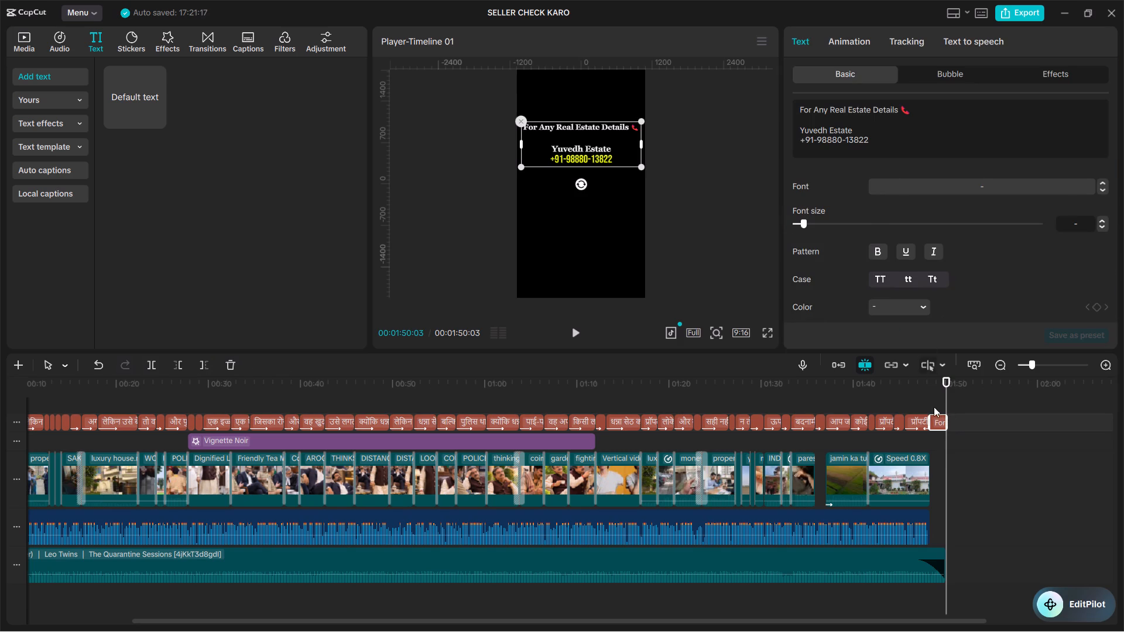
{"action": "left_click", "coordinate": [927, 399]}
{"action": "left_click_drag", "start_coordinate": [927, 399], "coordinate": [939, 403]}
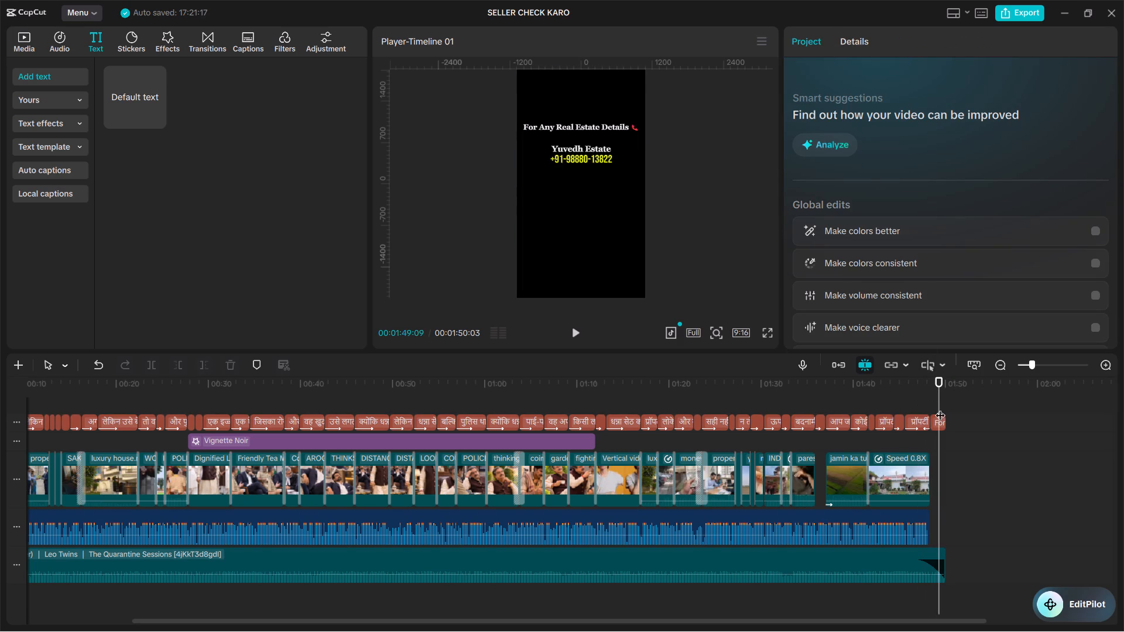
{"action": "left_click", "coordinate": [938, 417]}
{"action": "left_click", "coordinate": [855, 51]}
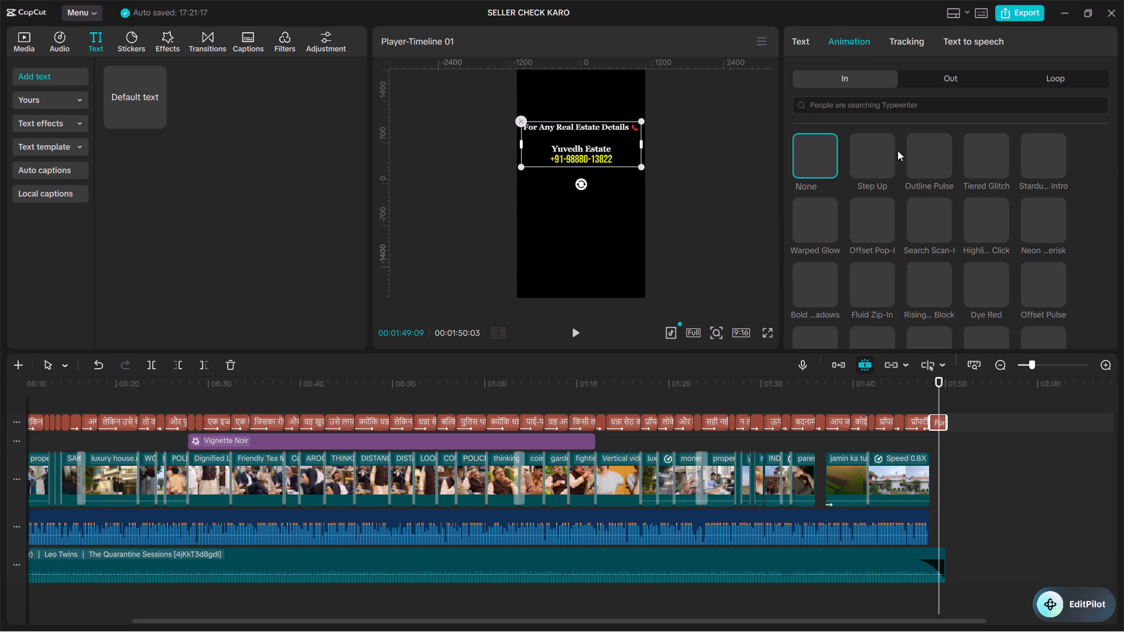
{"action": "left_click", "coordinate": [862, 108]}
{"action": "type", "text": "fade"}
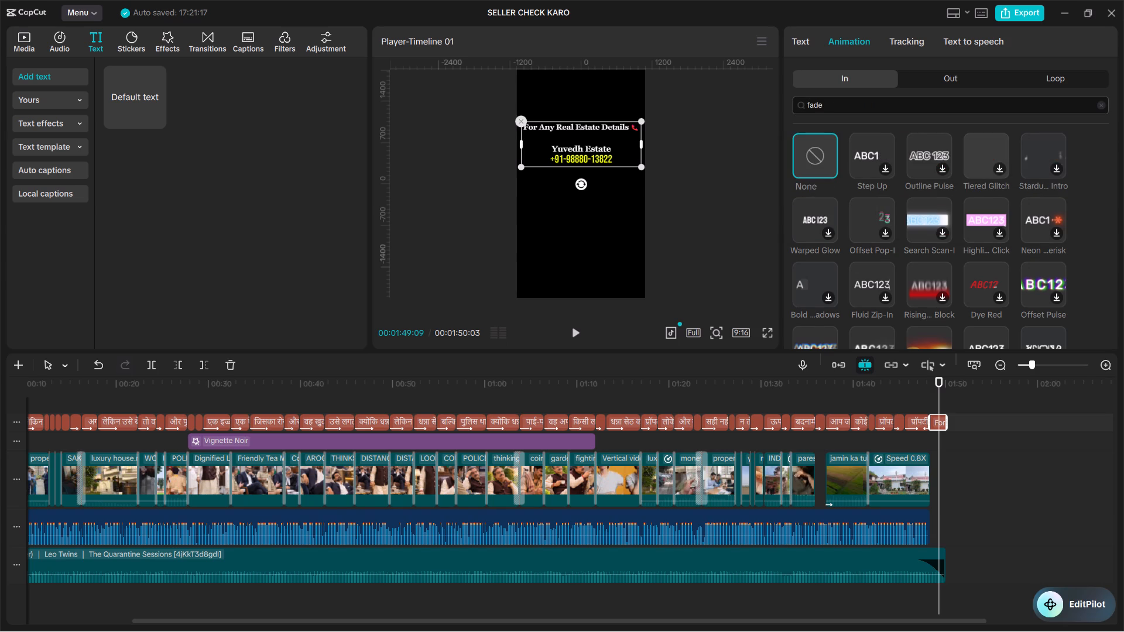
{"action": "key", "text": "Return"}
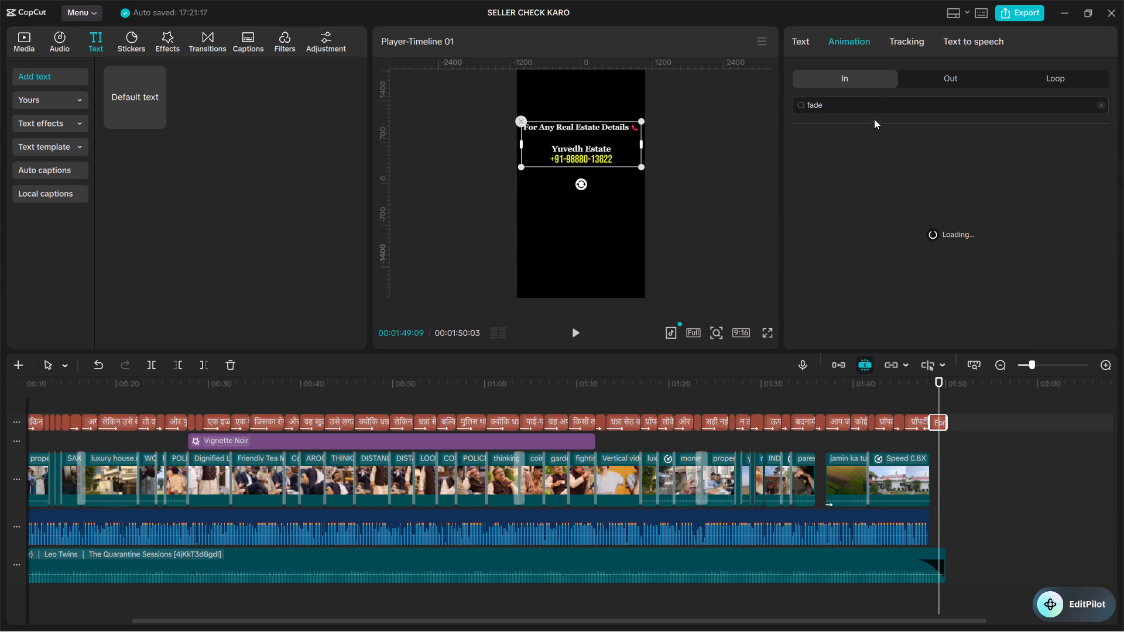
{"action": "left_click", "coordinate": [875, 166]}
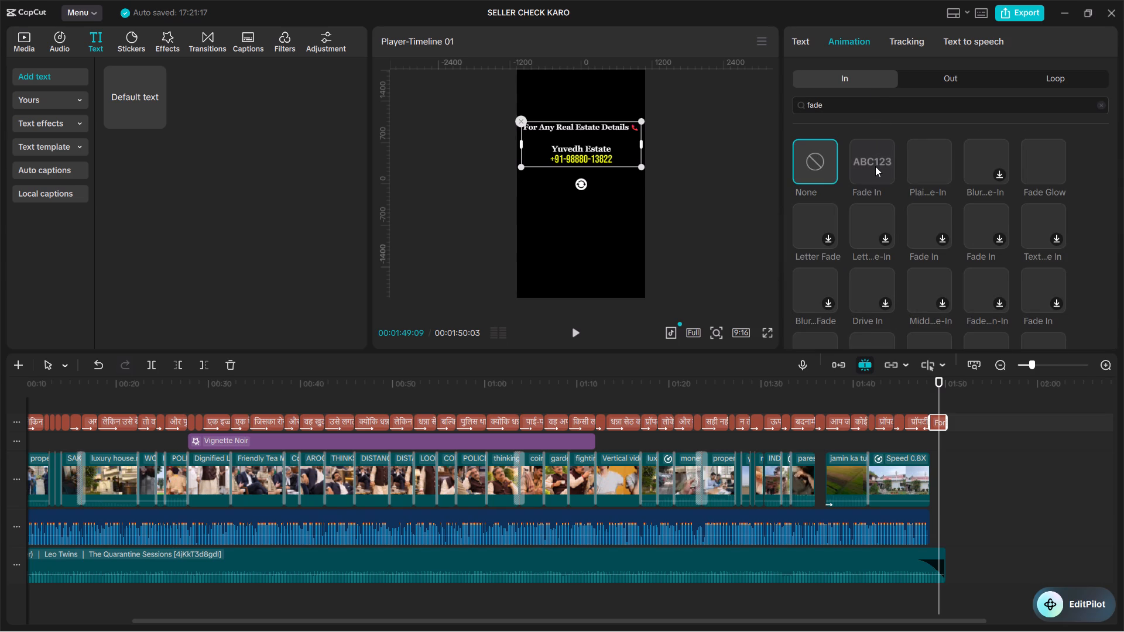
Play back the final seconds of the timeline to check how the contact text comes in.
{"action": "left_click", "coordinate": [917, 407]}
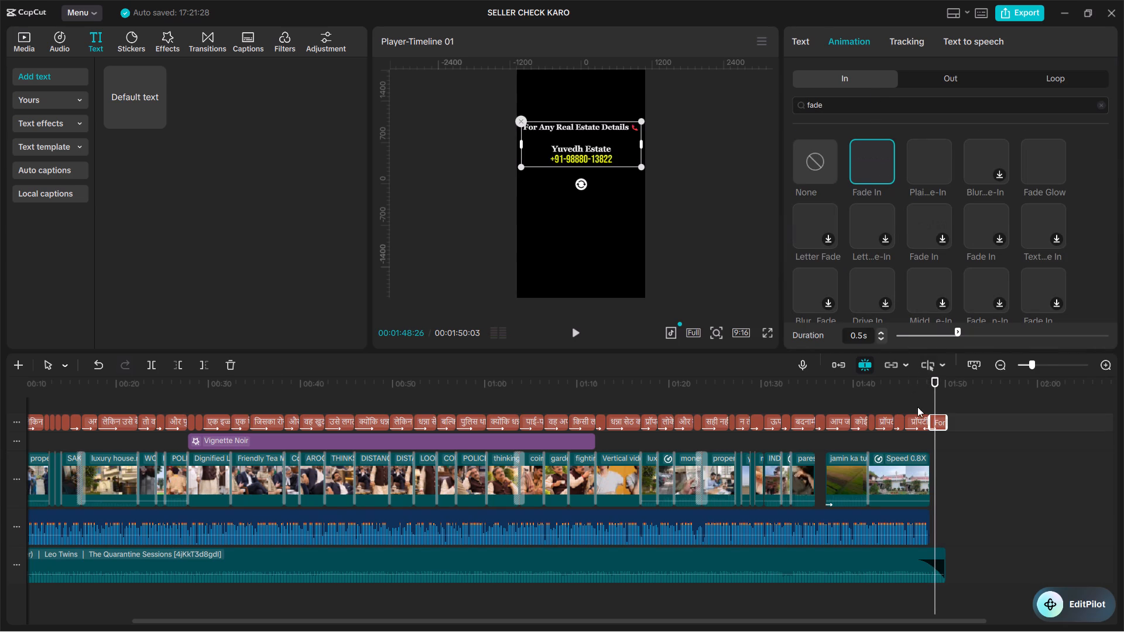
{"action": "key", "text": "space"}
{"action": "key", "text": "space"}
{"action": "key", "text": "space"}
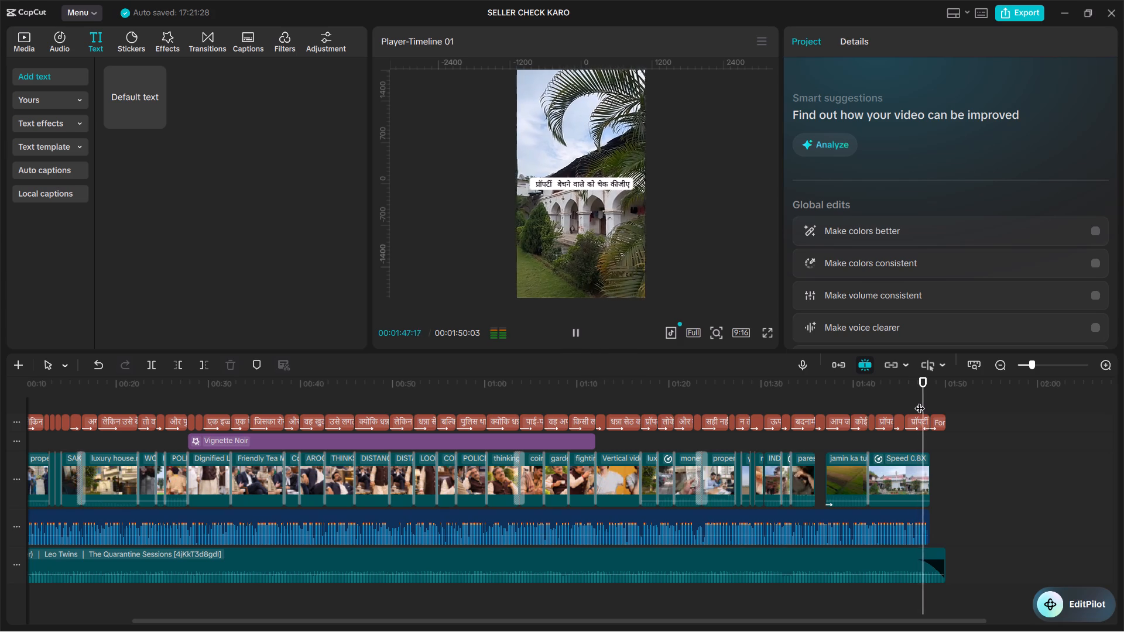
{"action": "key", "text": "space"}
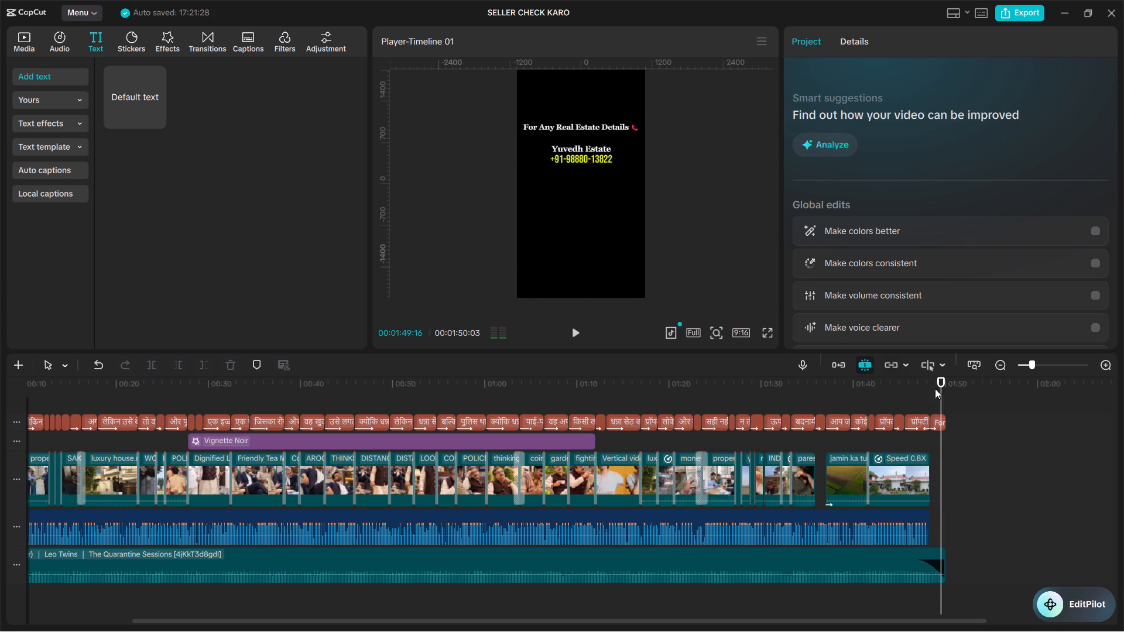
Underline the "For Any Real Estate Details" line of the contact text.
{"action": "left_click", "coordinate": [943, 419]}
{"action": "left_click_drag", "start_coordinate": [913, 105], "coordinate": [876, 105]}
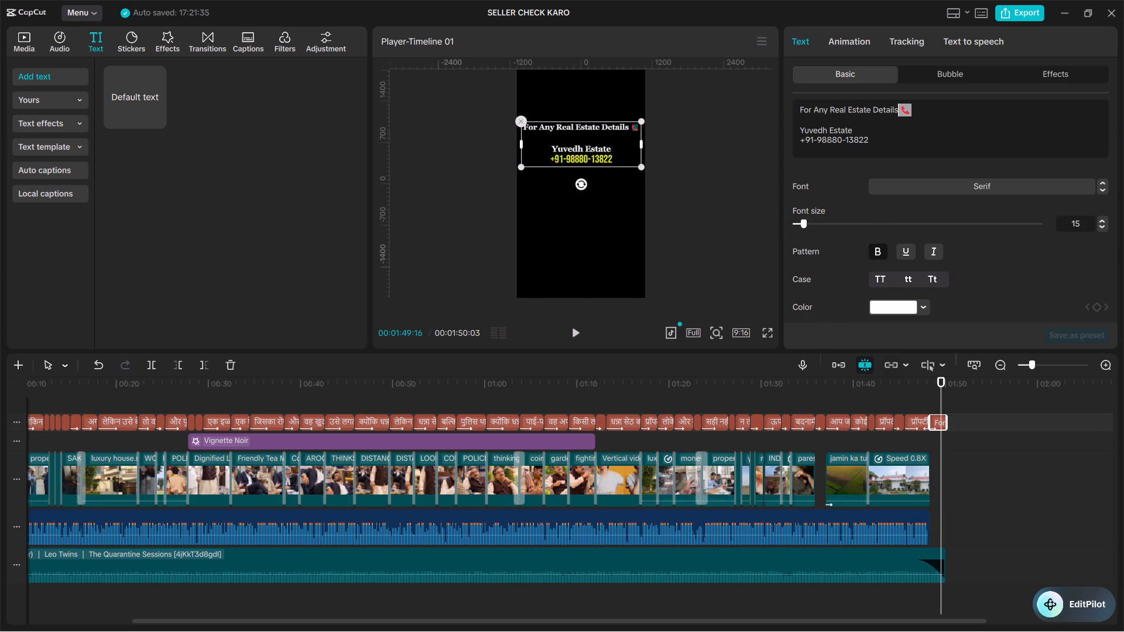
{"action": "left_click_drag", "start_coordinate": [876, 105], "coordinate": [772, 108]}
{"action": "left_click", "coordinate": [909, 248]}
{"action": "left_click", "coordinate": [932, 116]}
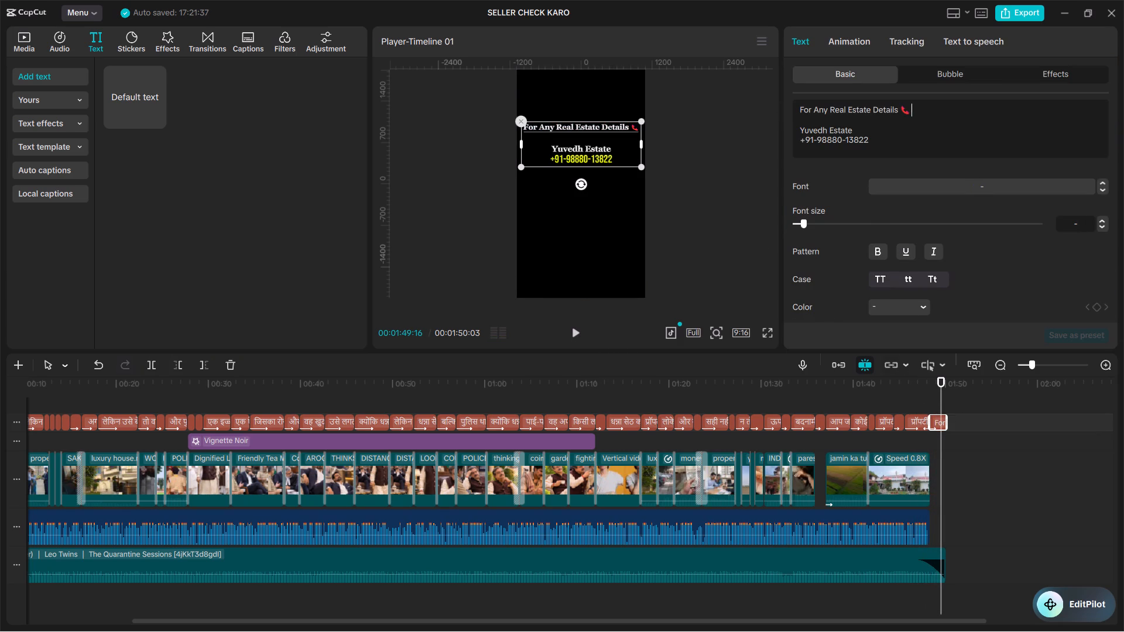
Move the contact text block down toward the middle of the frame, keeping it horizontally centred.
{"action": "left_click_drag", "start_coordinate": [592, 143], "coordinate": [594, 166]}
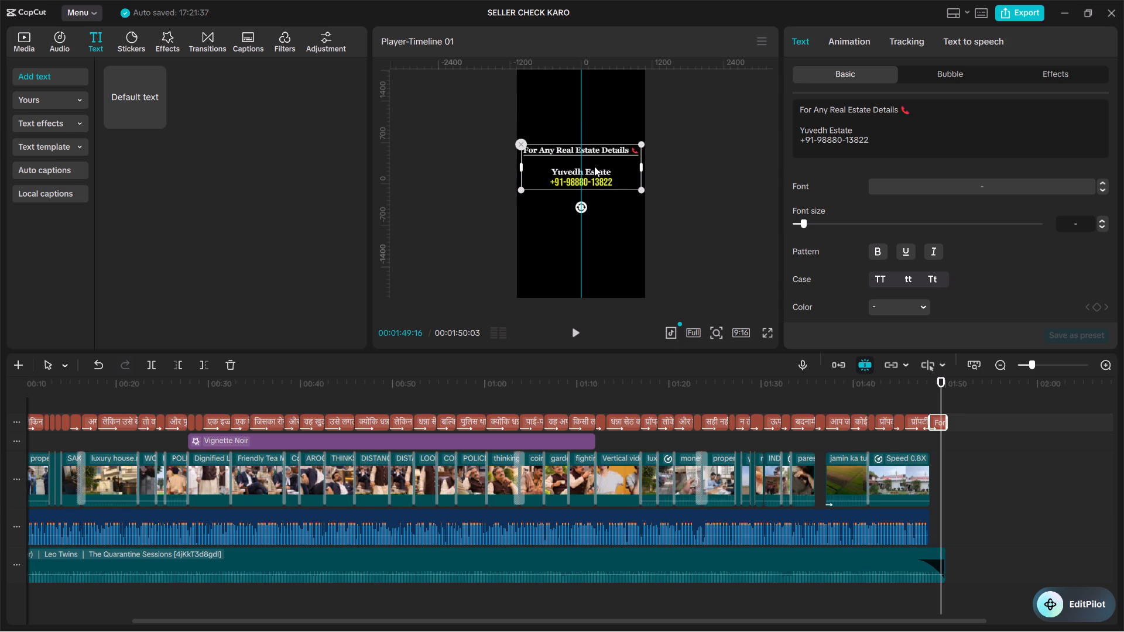
{"action": "left_click_drag", "start_coordinate": [594, 166], "coordinate": [594, 169]}
Return to the start of the timeline and play back the opening seconds of the video.
{"action": "left_click", "coordinate": [618, 390]}
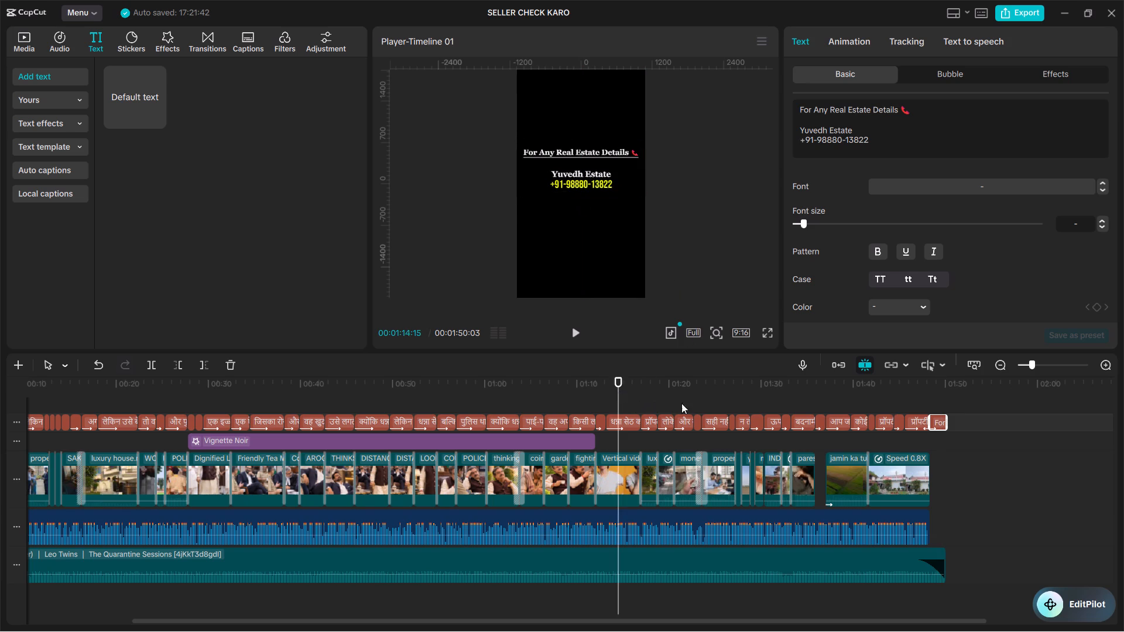
{"action": "left_click", "coordinate": [978, 457]}
{"action": "scroll", "coordinate": [849, 479], "scroll_direction": "up", "scroll_amount": 6, "text": "alt"}
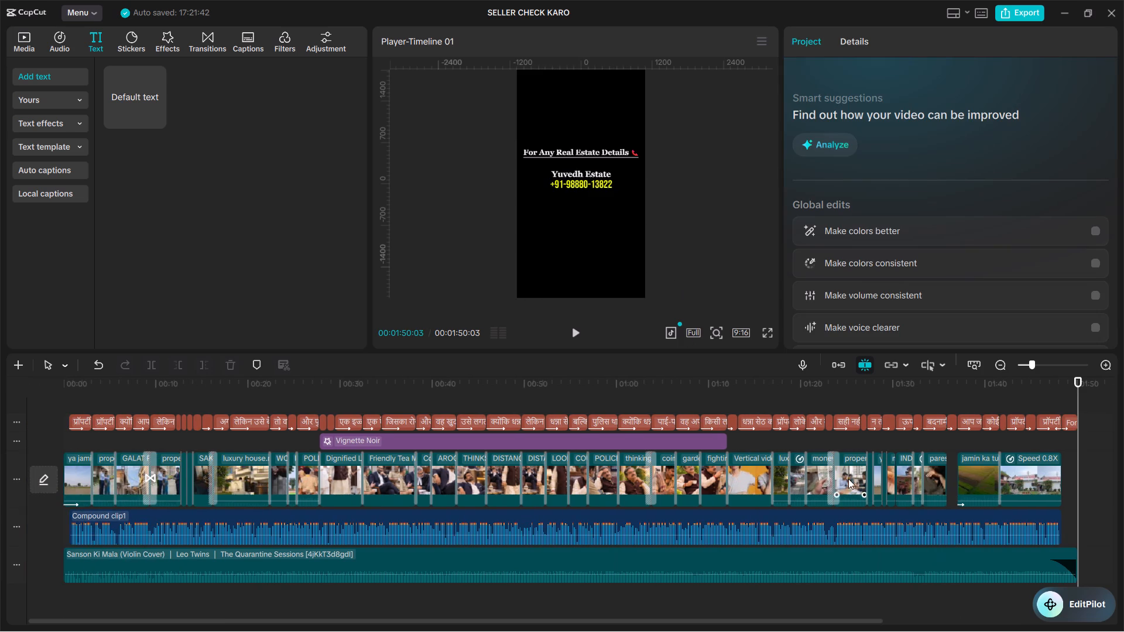
{"action": "scroll", "coordinate": [848, 479], "scroll_direction": "up", "scroll_amount": 7, "text": "alt"}
{"action": "left_click", "coordinate": [71, 397]}
{"action": "left_click_drag", "start_coordinate": [71, 397], "coordinate": [59, 400]}
{"action": "key", "text": "space"}
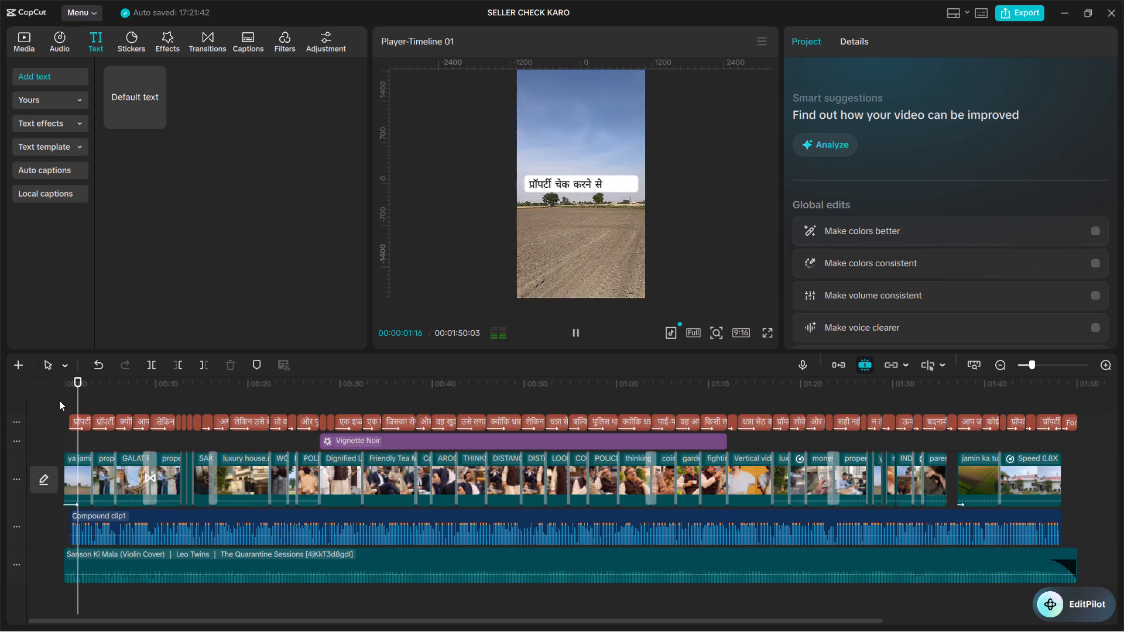
{"action": "key", "text": "space"}
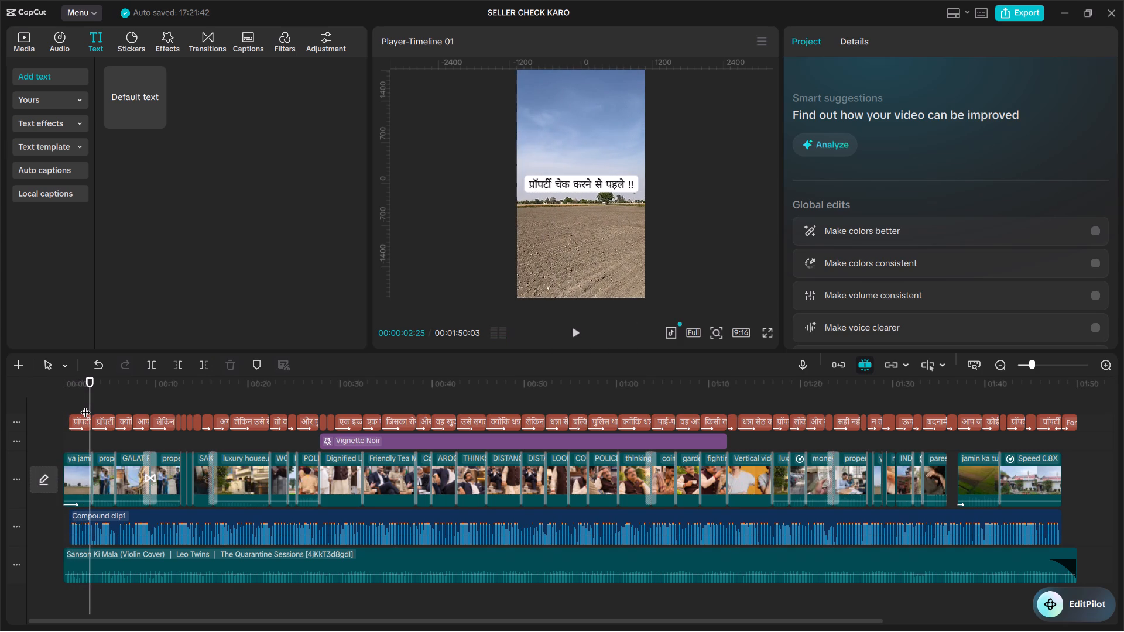
Review the video full screen from the beginning, restarting playback from 00:00:00:00.
{"action": "left_click", "coordinate": [91, 393]}
{"action": "left_click_drag", "start_coordinate": [90, 393], "coordinate": [57, 399]}
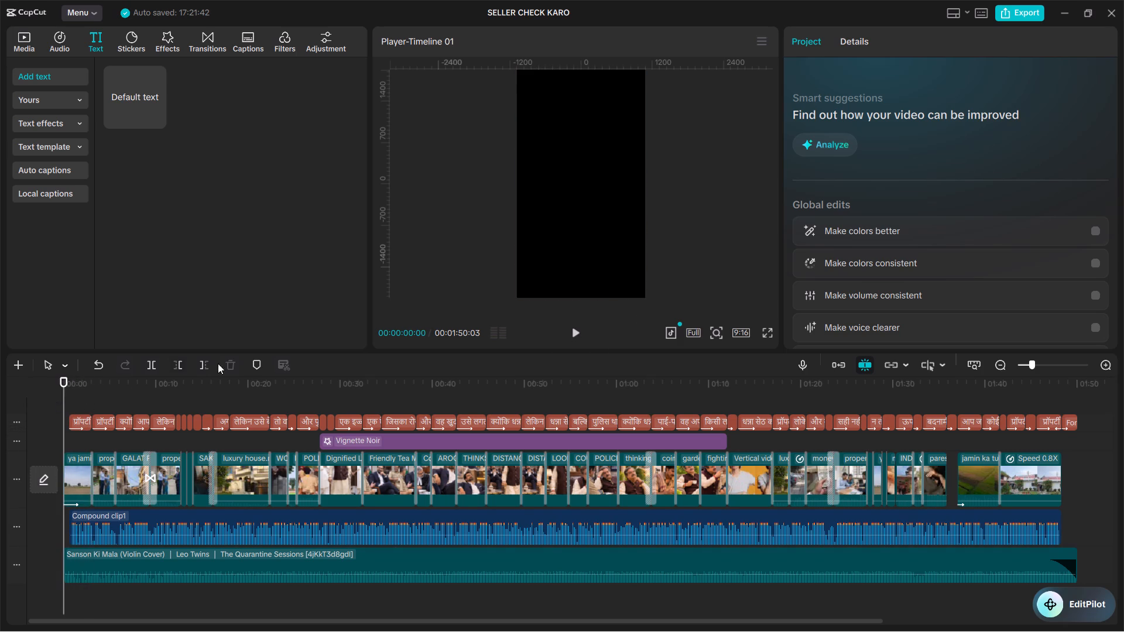
{"action": "left_click", "coordinate": [770, 328]}
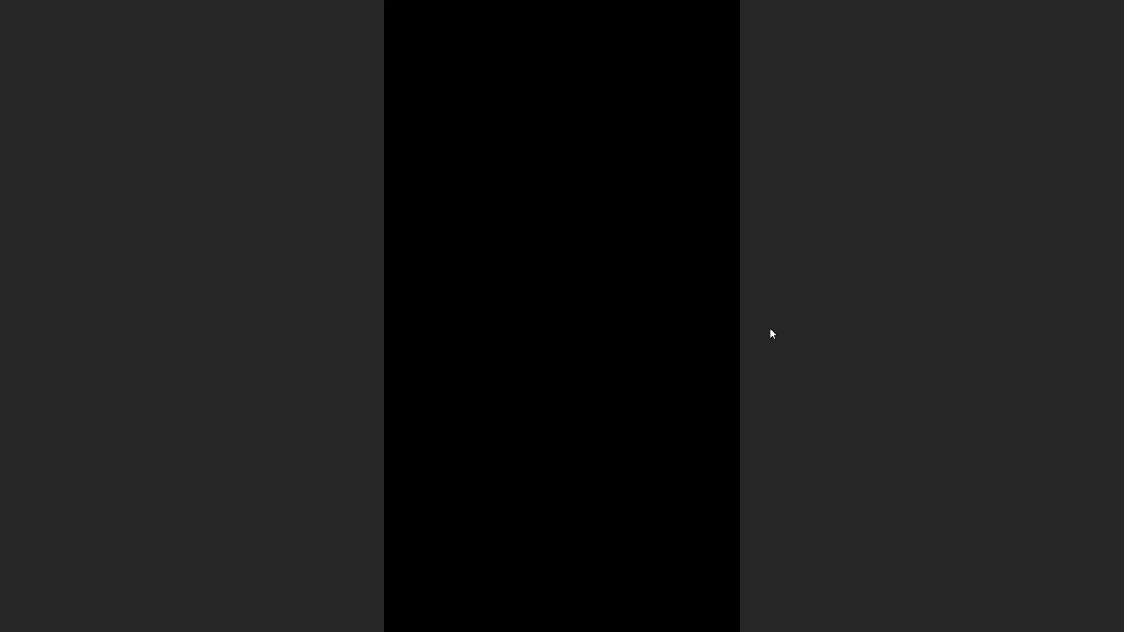
{"action": "key", "text": "space"}
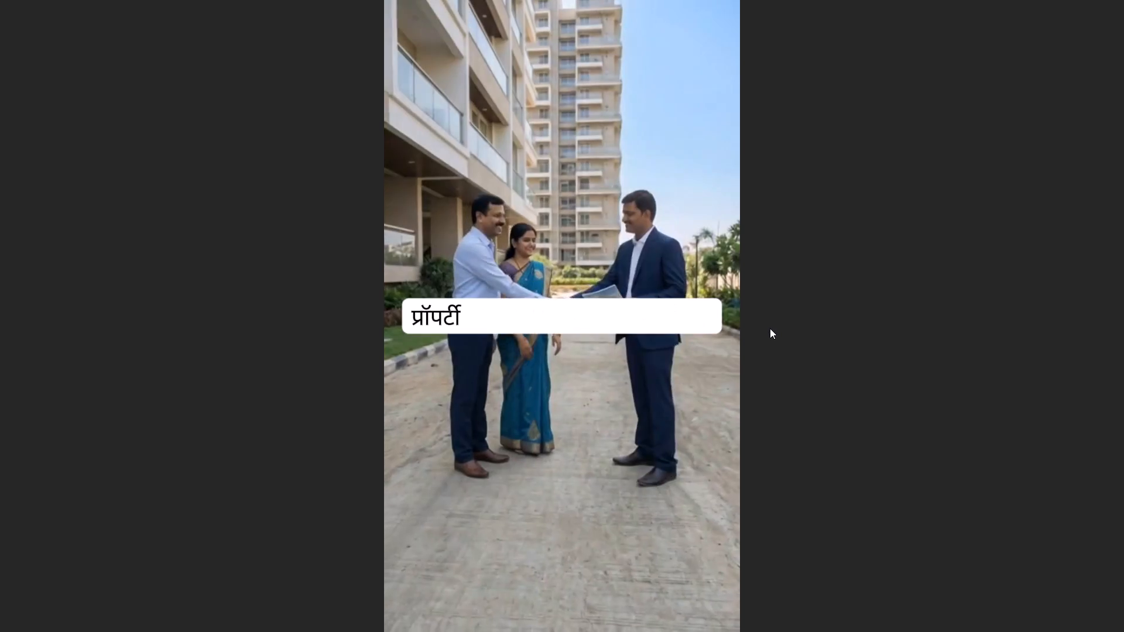
{"action": "key", "text": "space"}
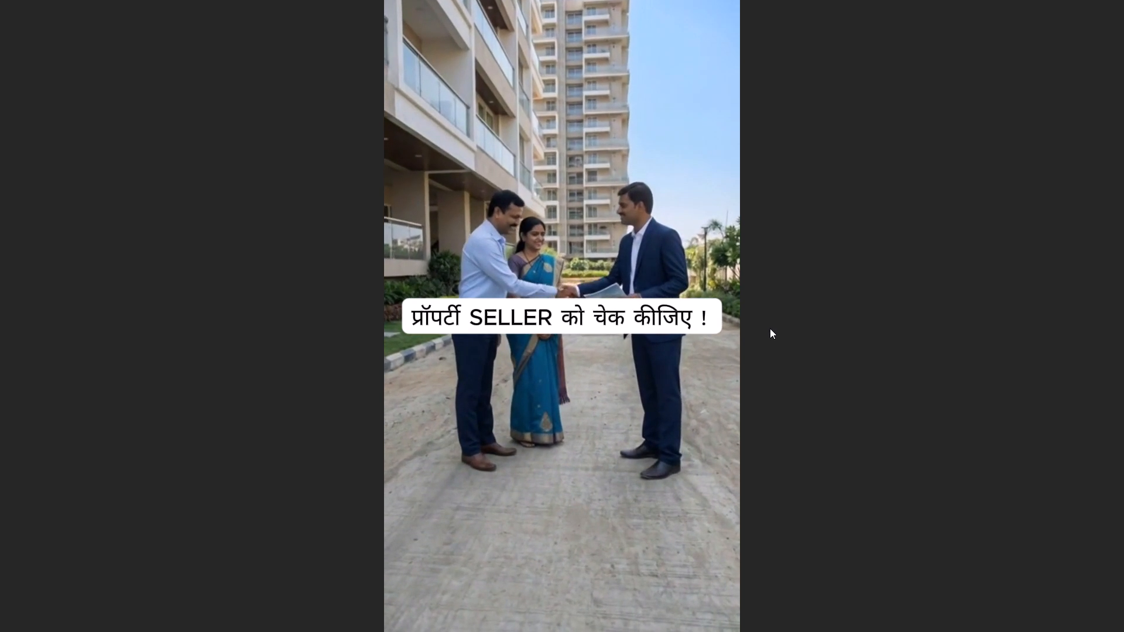
{"action": "key", "text": "space"}
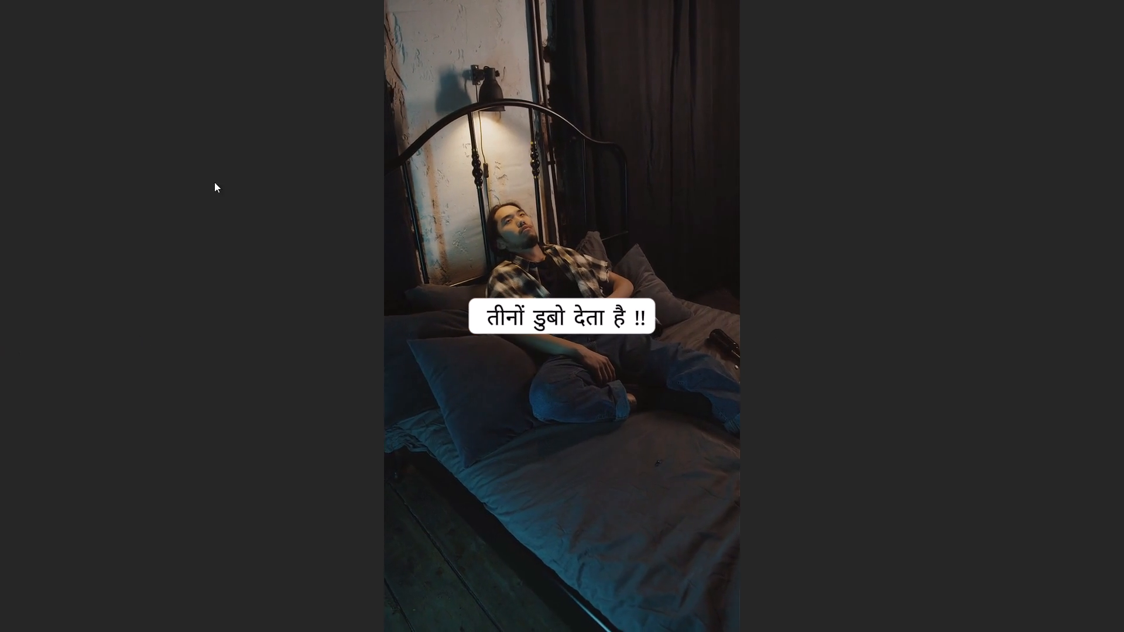
{"action": "key", "text": "space"}
{"action": "left_click", "coordinate": [391, 400]}
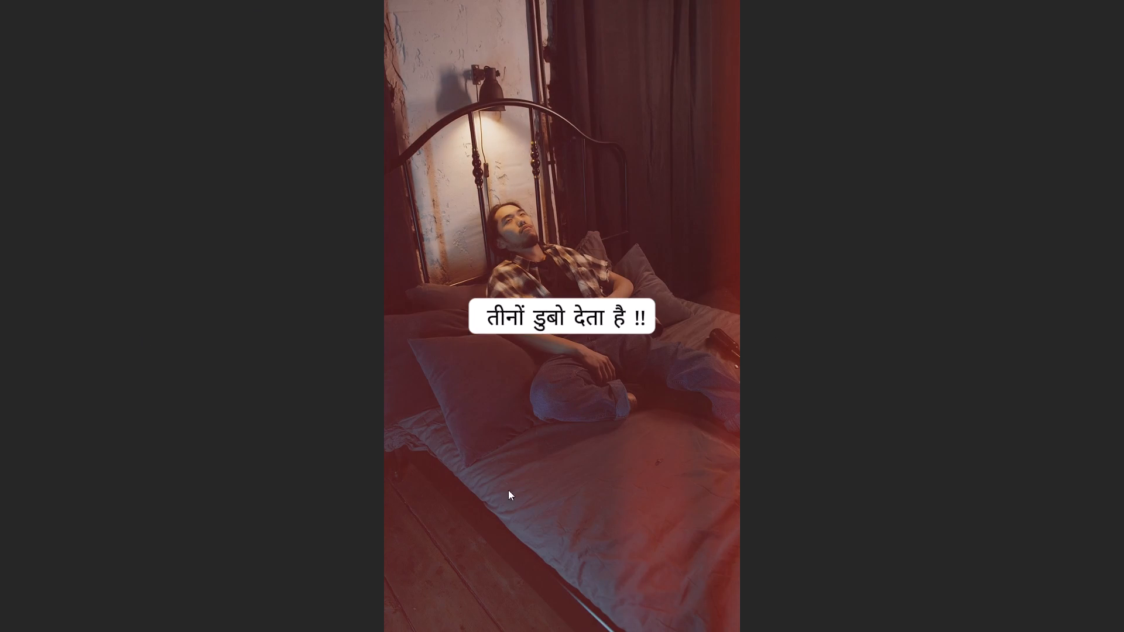
{"action": "left_click_drag", "start_coordinate": [532, 564], "coordinate": [454, 561]}
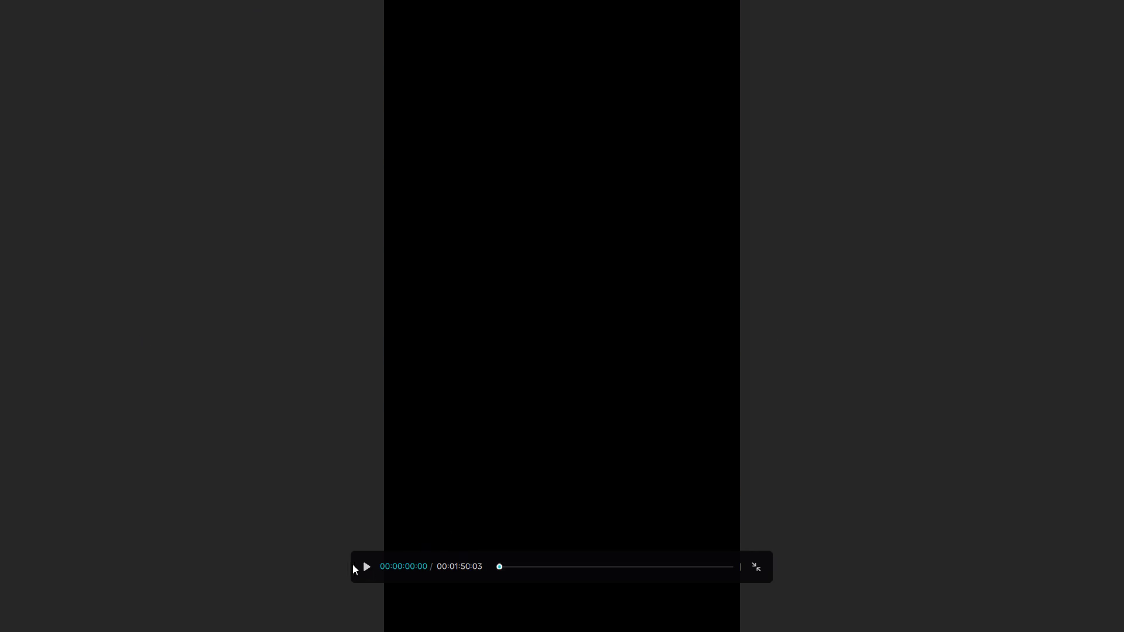
{"action": "left_click", "coordinate": [362, 563]}
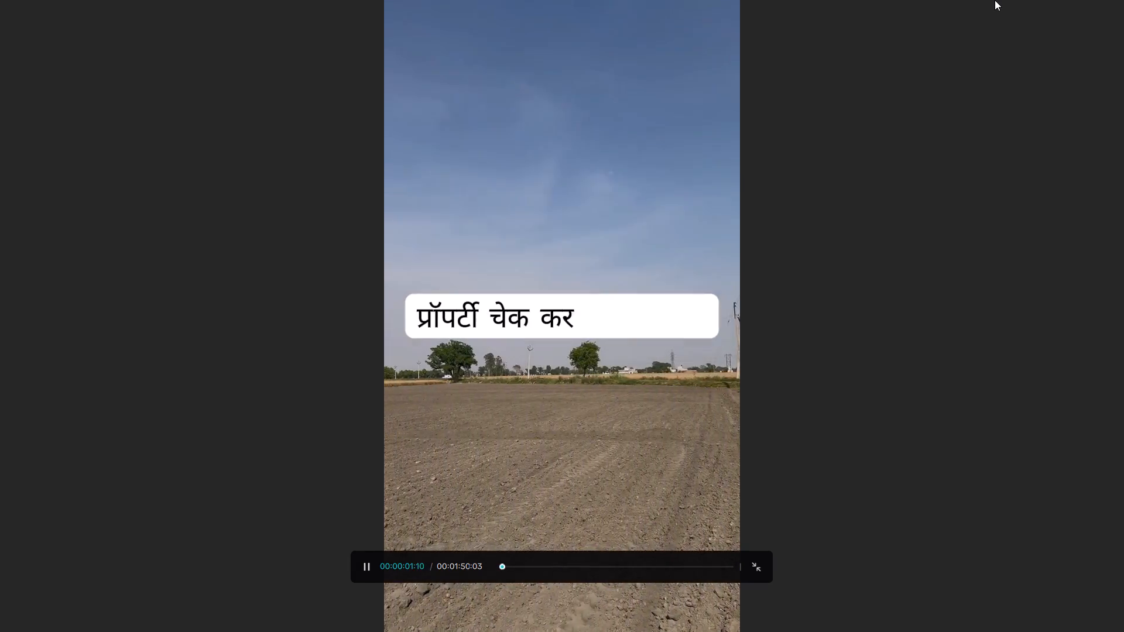
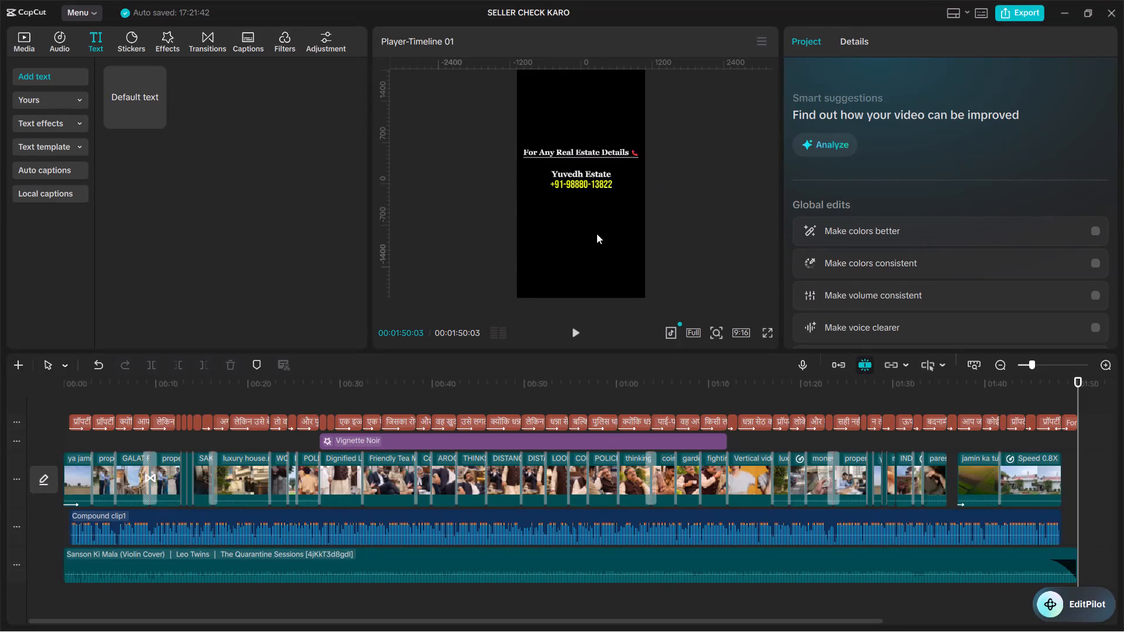
Review the video by scrubbing across the timeline and replaying its opening seconds, ending with the playhead back at 00:00:00:00.
{"action": "left_click", "coordinate": [299, 396]}
{"action": "left_click_drag", "start_coordinate": [299, 396], "coordinate": [53, 408]}
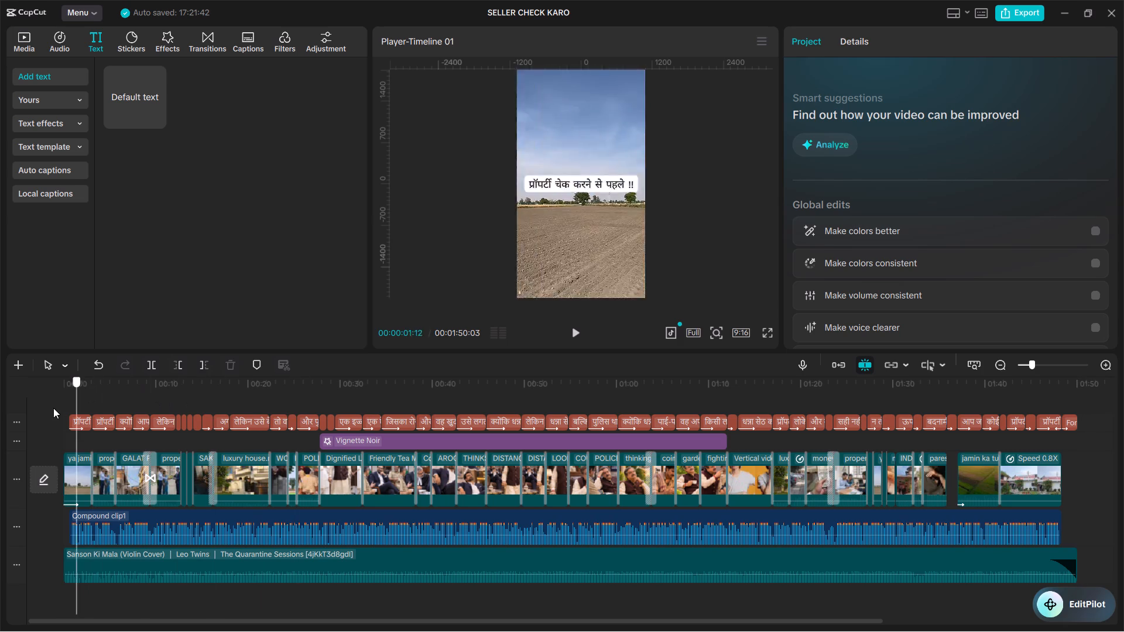
{"action": "left_click_drag", "start_coordinate": [53, 408], "coordinate": [52, 408]}
{"action": "key", "text": "space"}
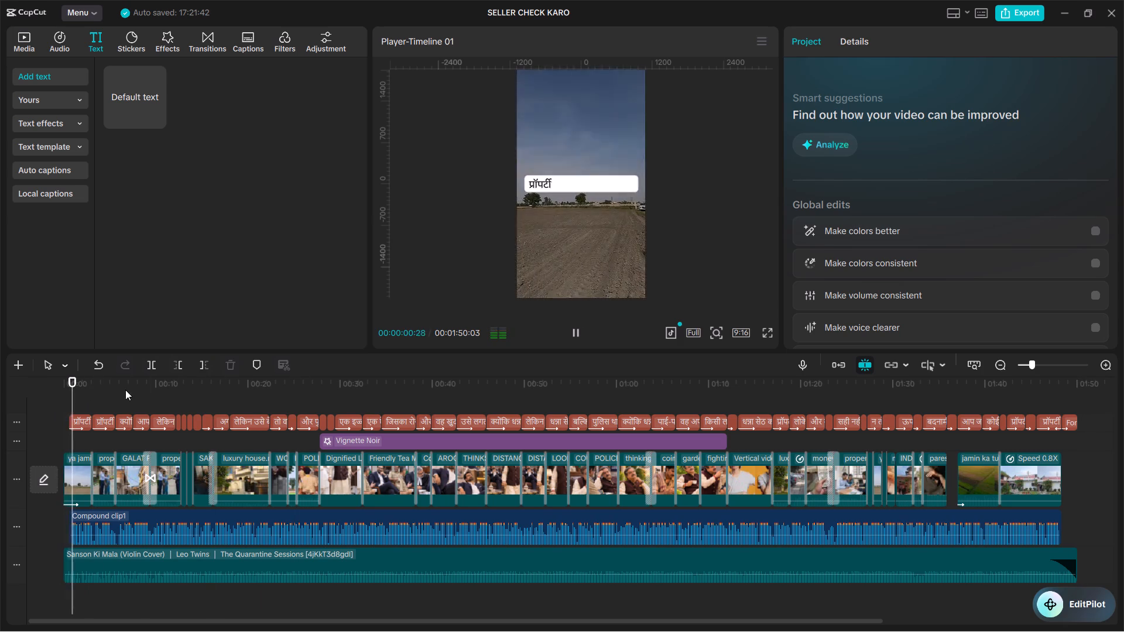
{"action": "left_click", "coordinate": [205, 393]}
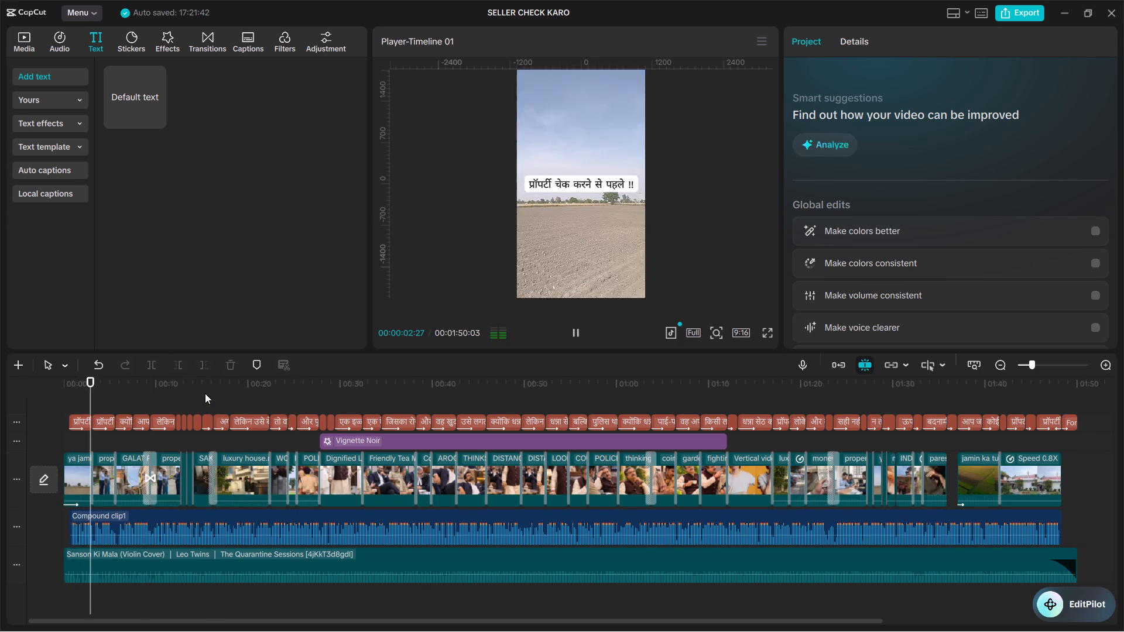
{"action": "left_click_drag", "start_coordinate": [205, 393], "coordinate": [804, 393]}
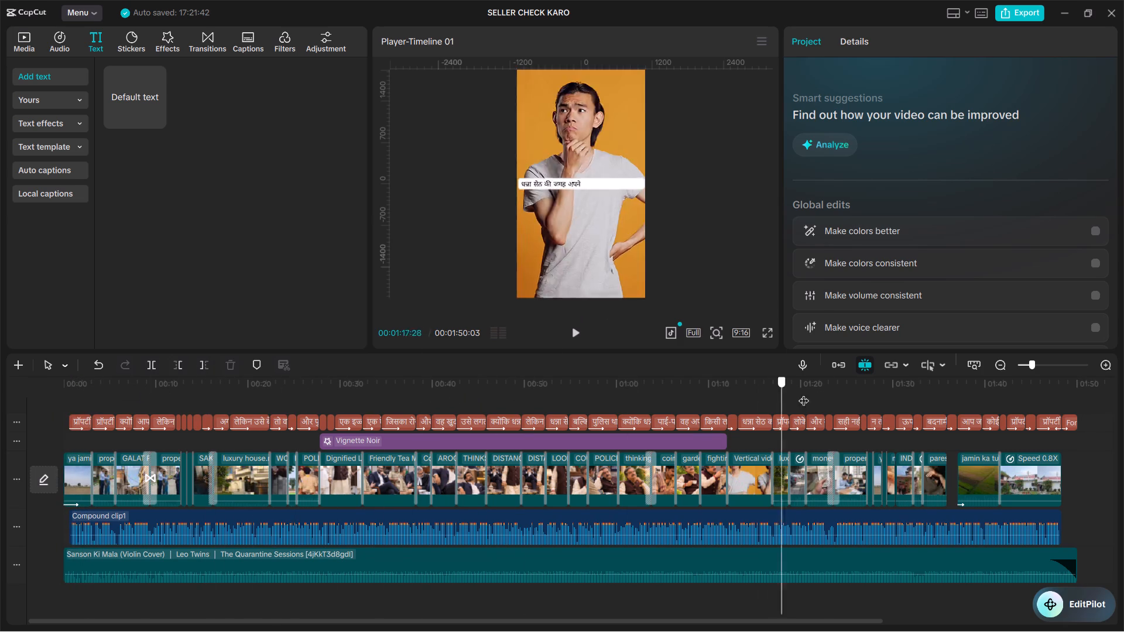
{"action": "left_click_drag", "start_coordinate": [804, 393], "coordinate": [230, 386]}
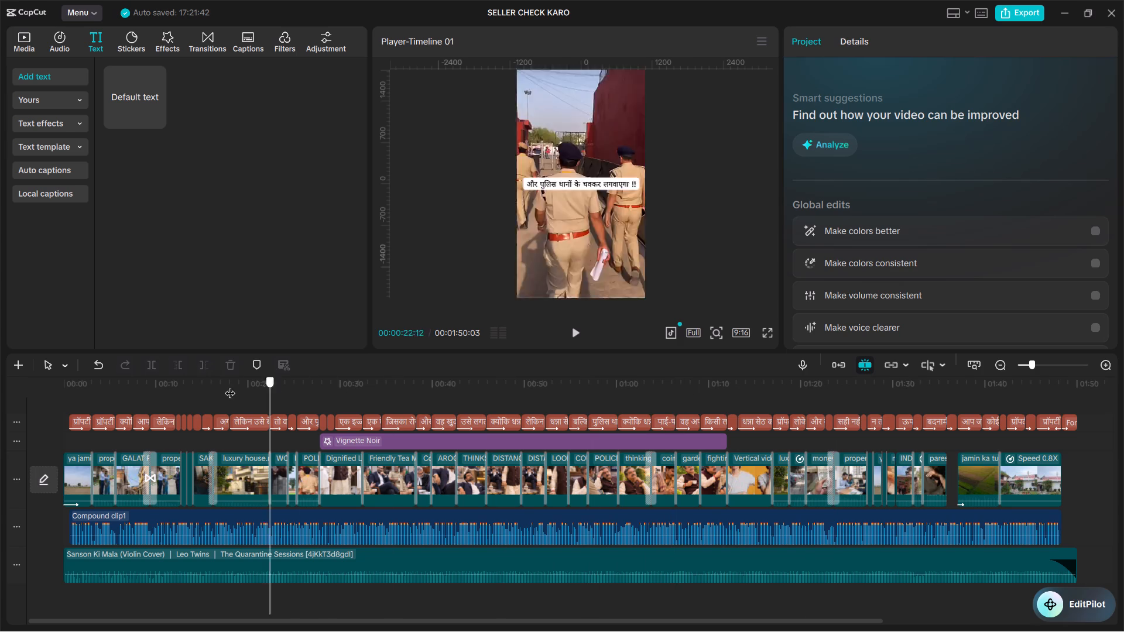
{"action": "left_click_drag", "start_coordinate": [230, 386], "coordinate": [33, 413]}
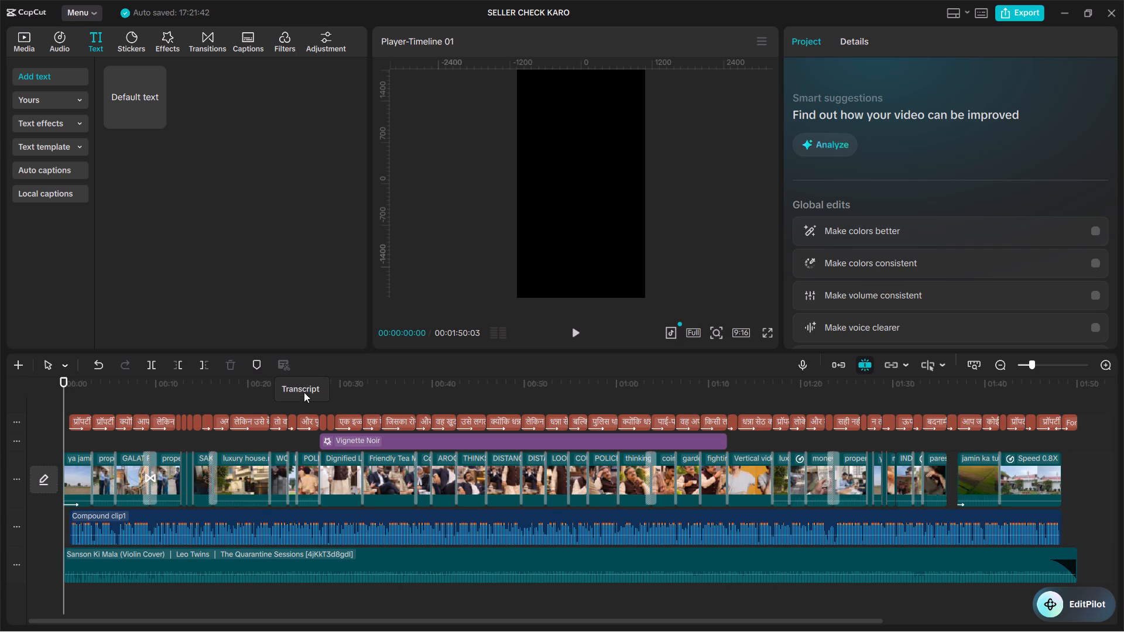
{"action": "left_click", "coordinate": [350, 402]}
{"action": "left_click_drag", "start_coordinate": [350, 402], "coordinate": [73, 397]}
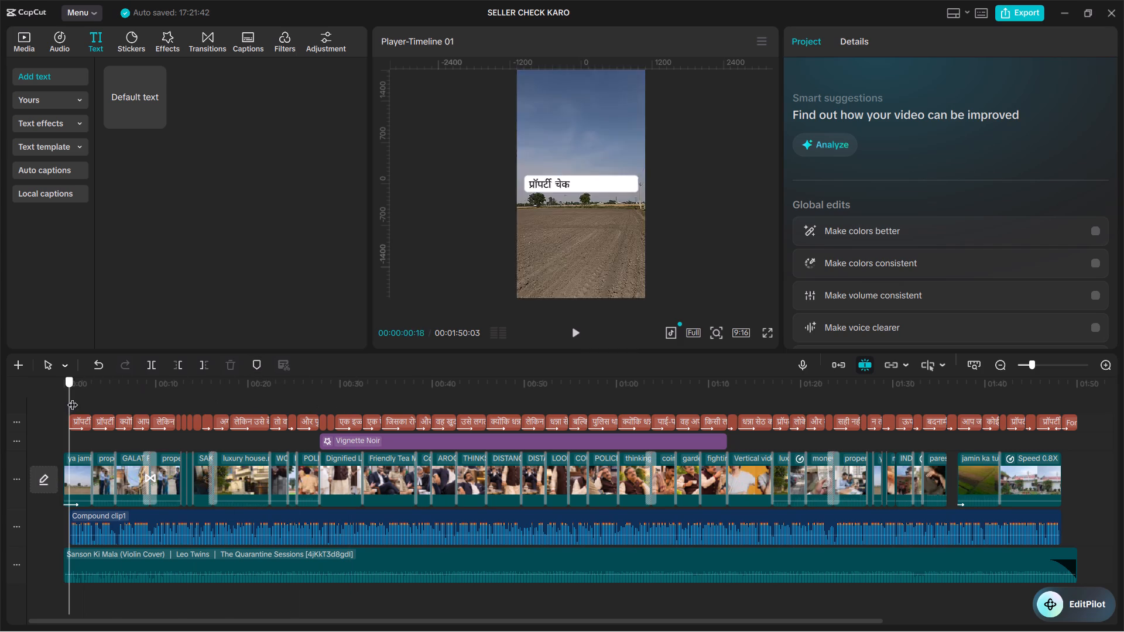
{"action": "left_click_drag", "start_coordinate": [73, 397], "coordinate": [106, 398]}
{"action": "key", "text": "space"}
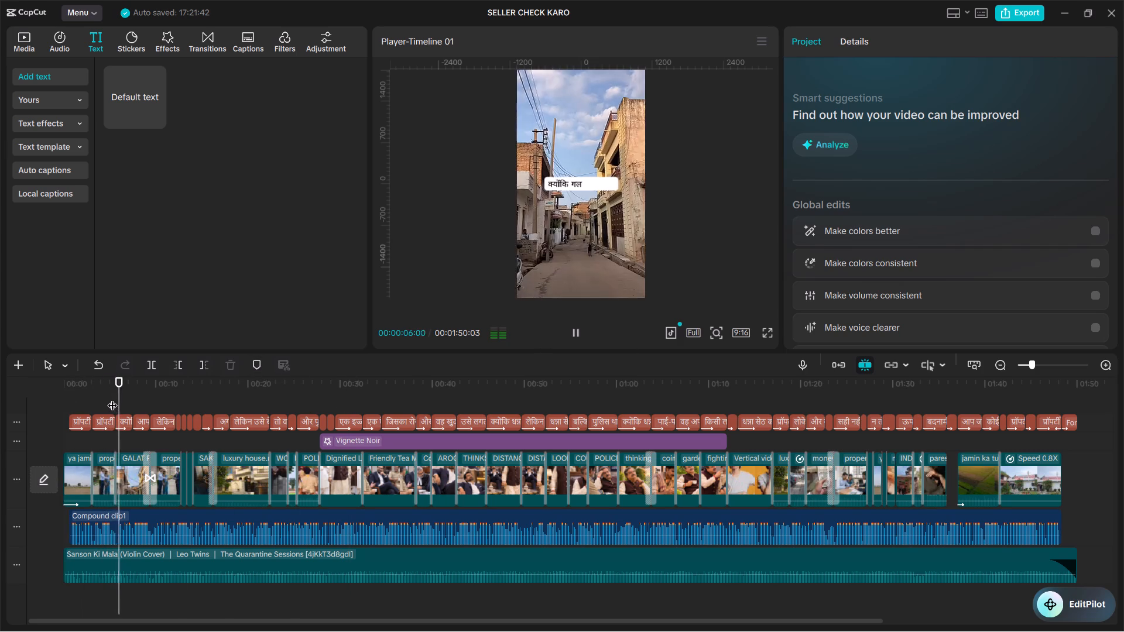
{"action": "key", "text": "space"}
{"action": "left_click", "coordinate": [124, 391]}
{"action": "left_click_drag", "start_coordinate": [124, 391], "coordinate": [39, 391]}
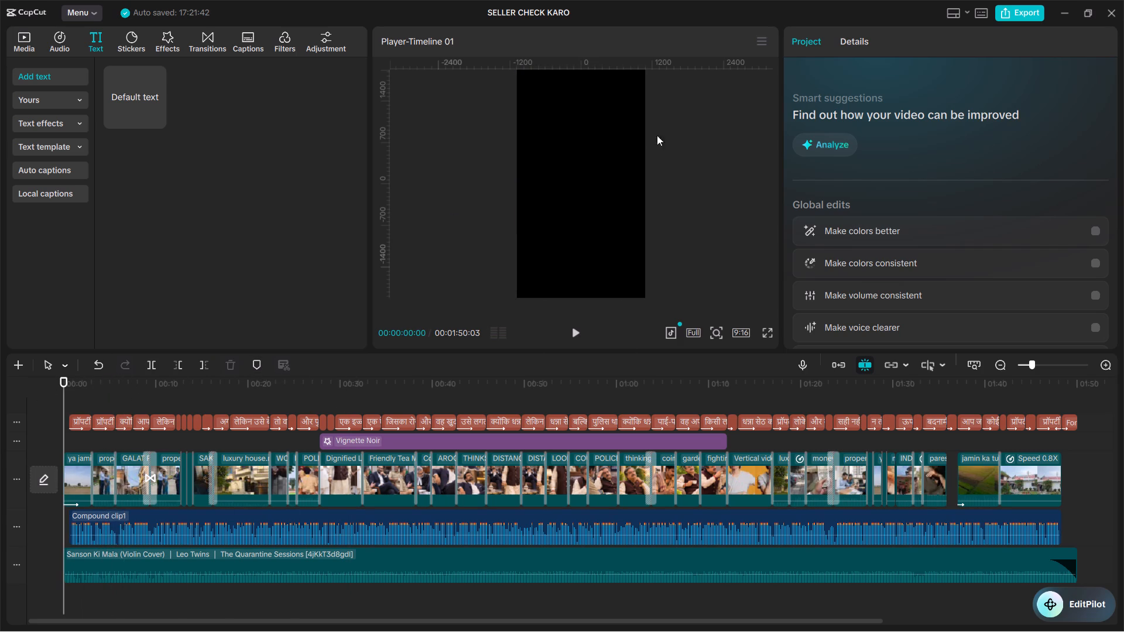
Set the video's export destination to the FINAL folder inside "property seller check kijie" on the Desktop.
{"action": "left_click", "coordinate": [1006, 12]}
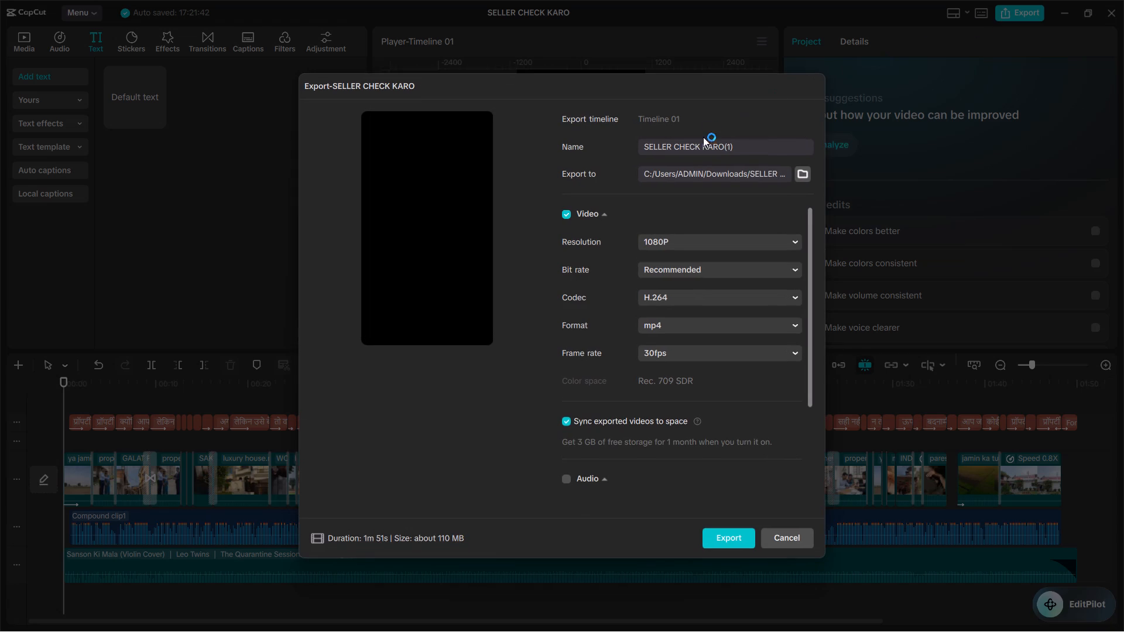
{"action": "left_click", "coordinate": [804, 171]}
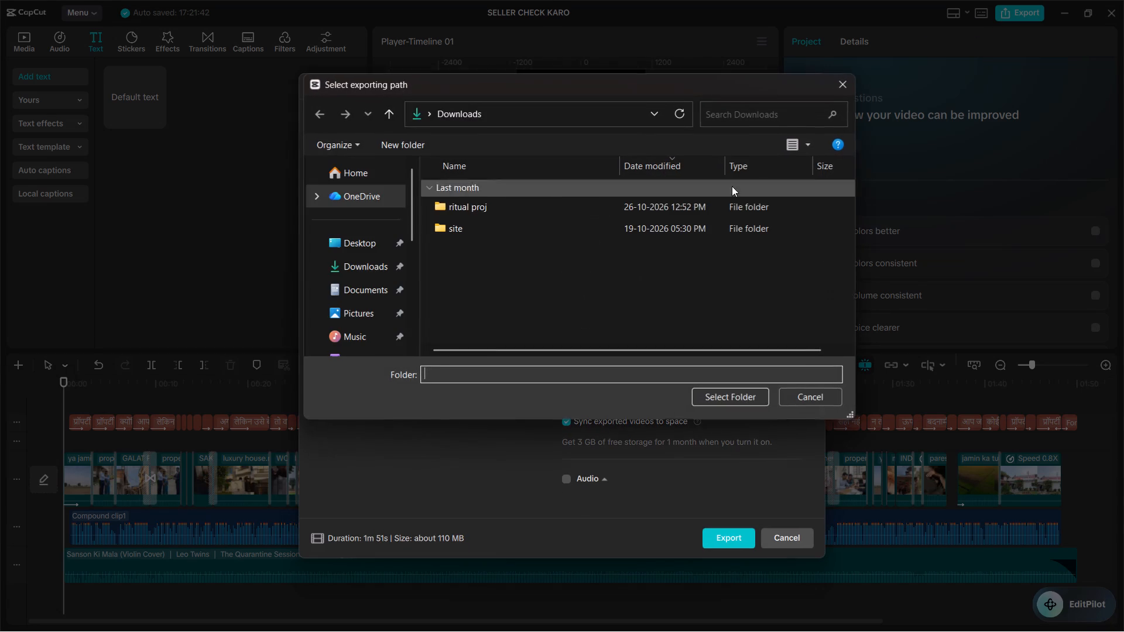
{"action": "left_click", "coordinate": [348, 245]}
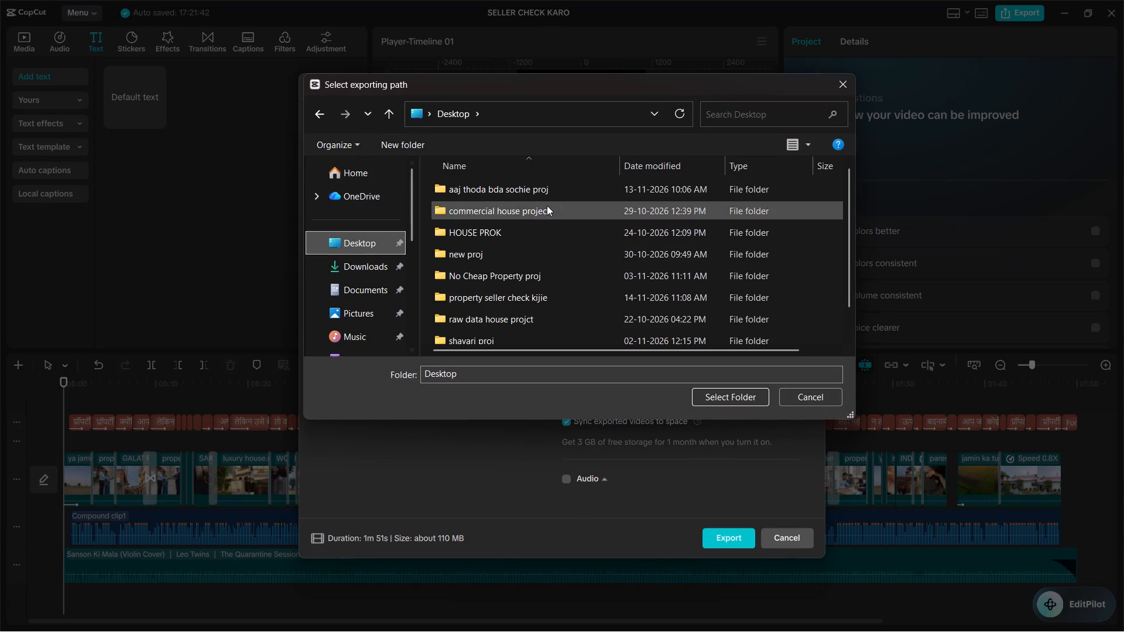
{"action": "double_click", "coordinate": [561, 301]}
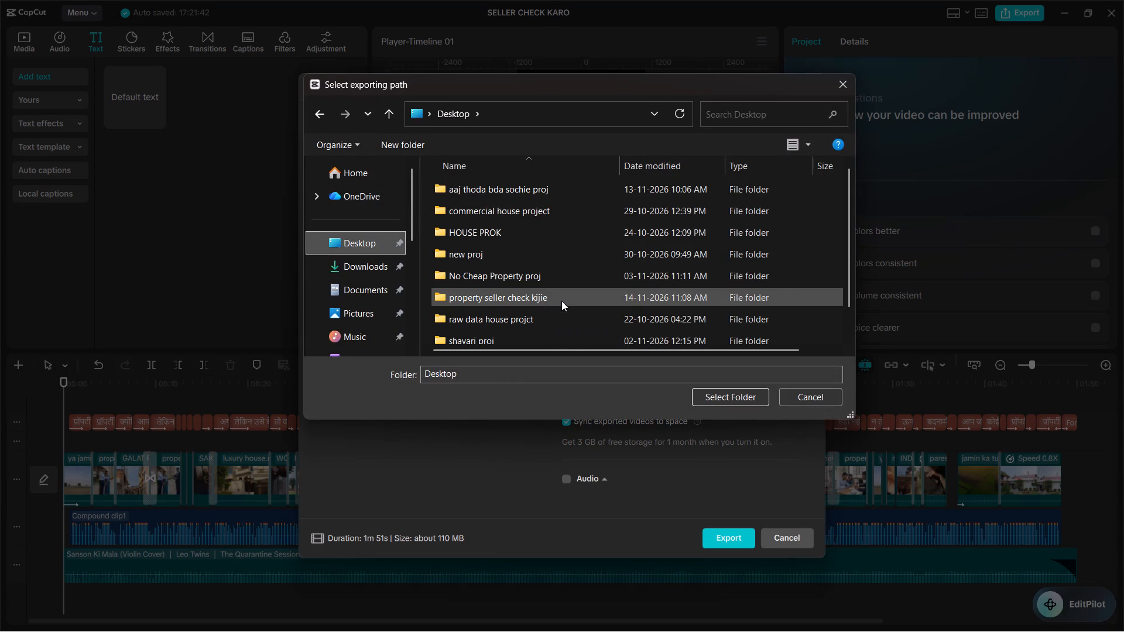
{"action": "double_click", "coordinate": [551, 212]}
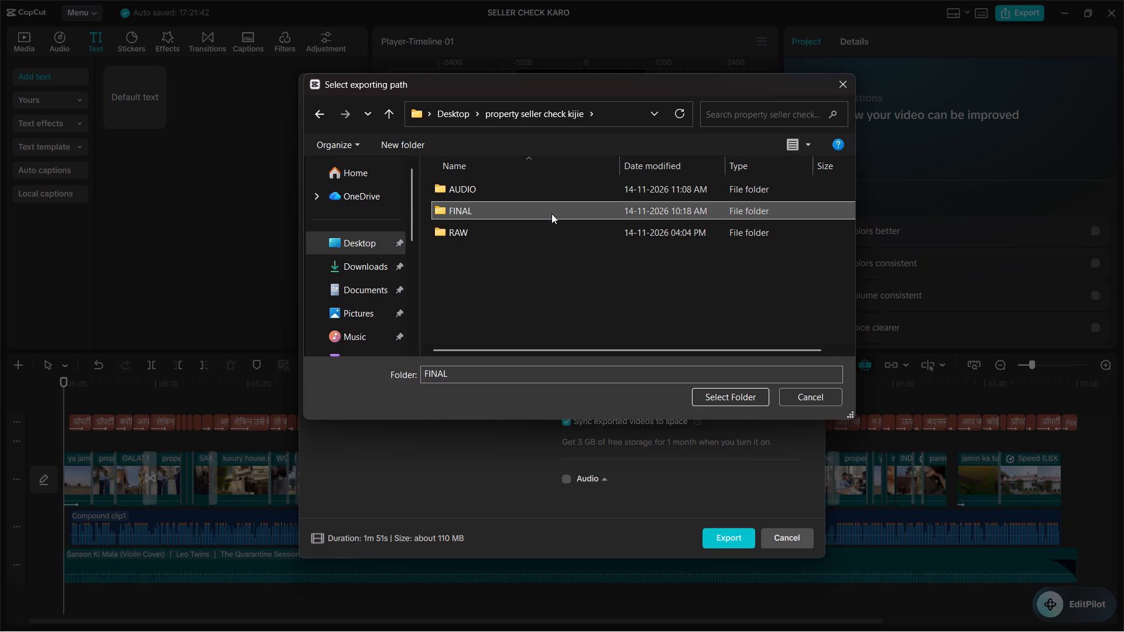
{"action": "left_click", "coordinate": [702, 393]}
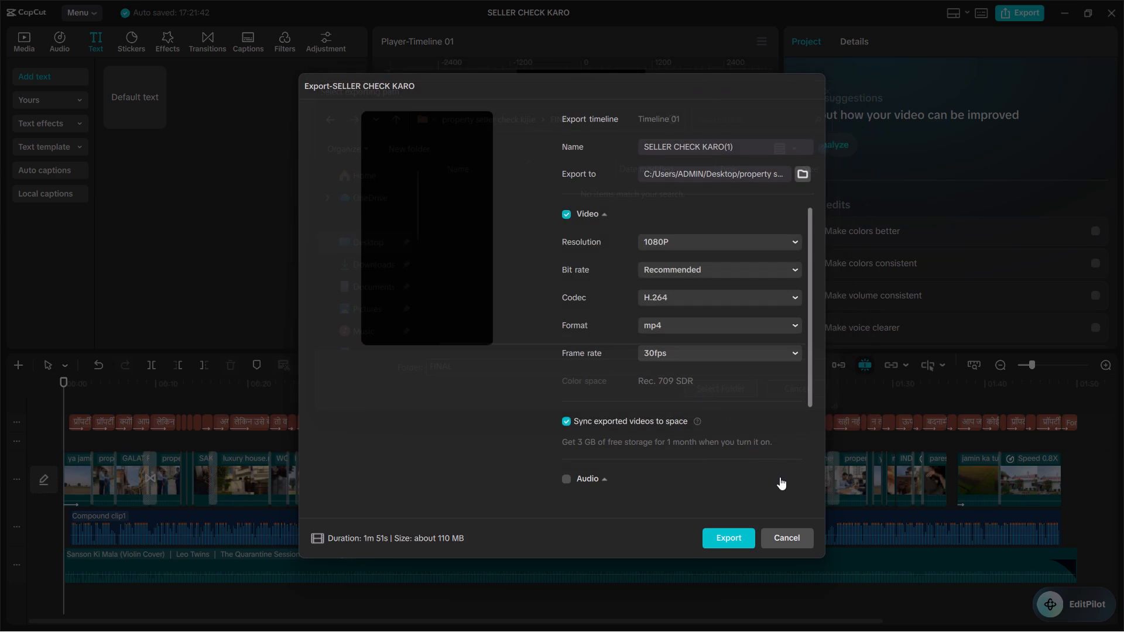
Export the video as SELLER CHECK KARO(1) at 60fps and close the export window without sharing it.
{"action": "left_click", "coordinate": [714, 352]}
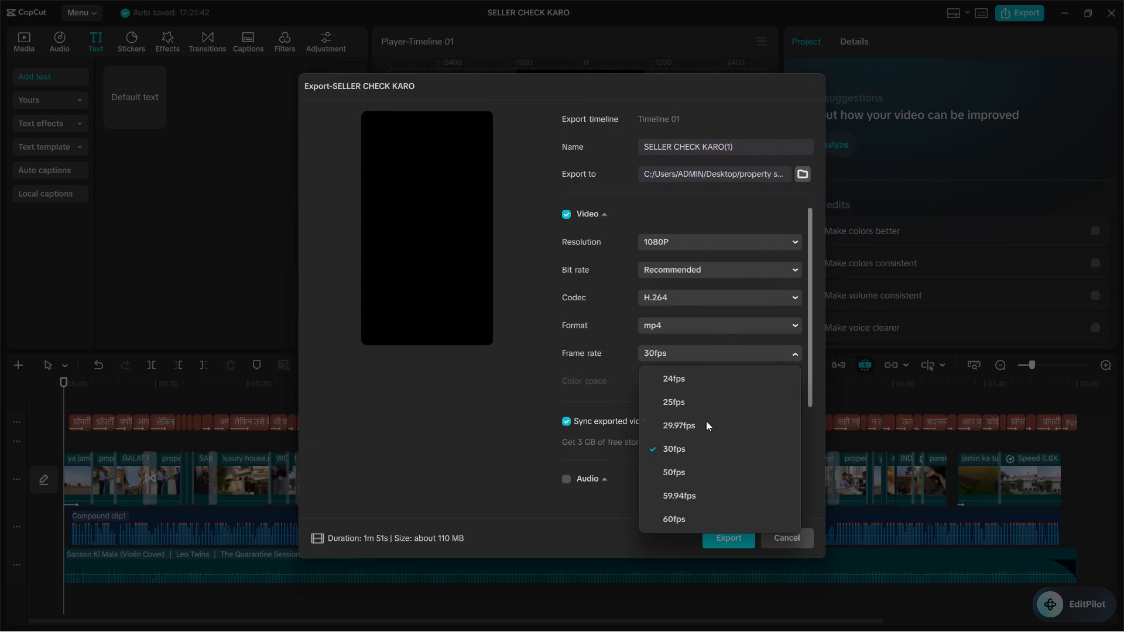
{"action": "left_click", "coordinate": [689, 517]}
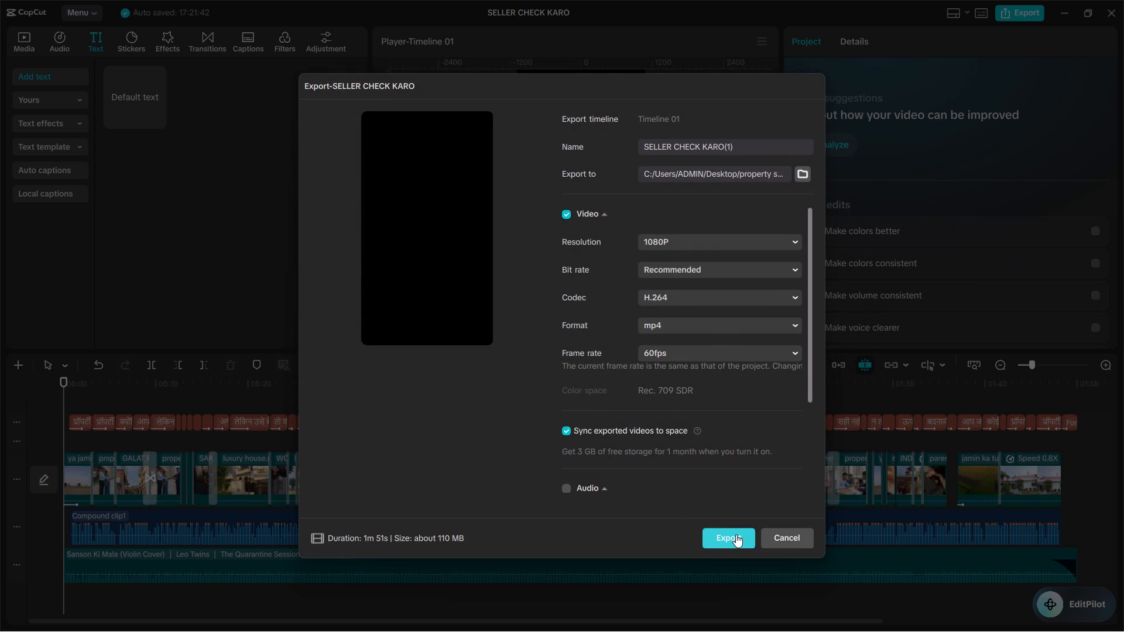
{"action": "left_click", "coordinate": [736, 540]}
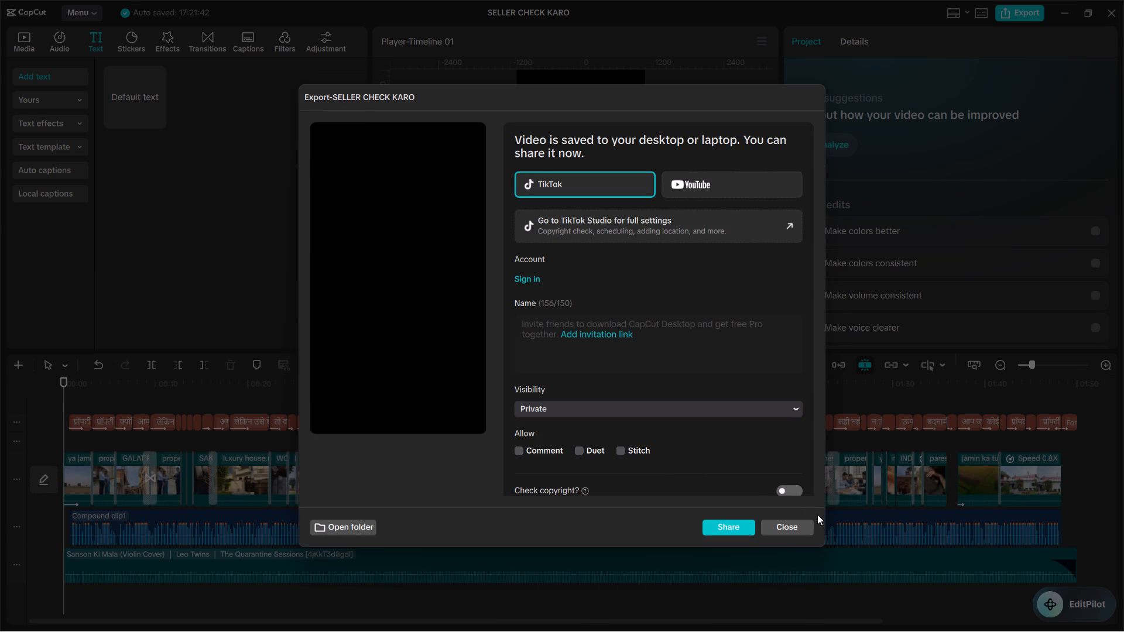
{"action": "left_click", "coordinate": [801, 522]}
Minimize the video editor, the browser and the RAW folder window to reach the desktop.
{"action": "left_click", "coordinate": [1057, 11]}
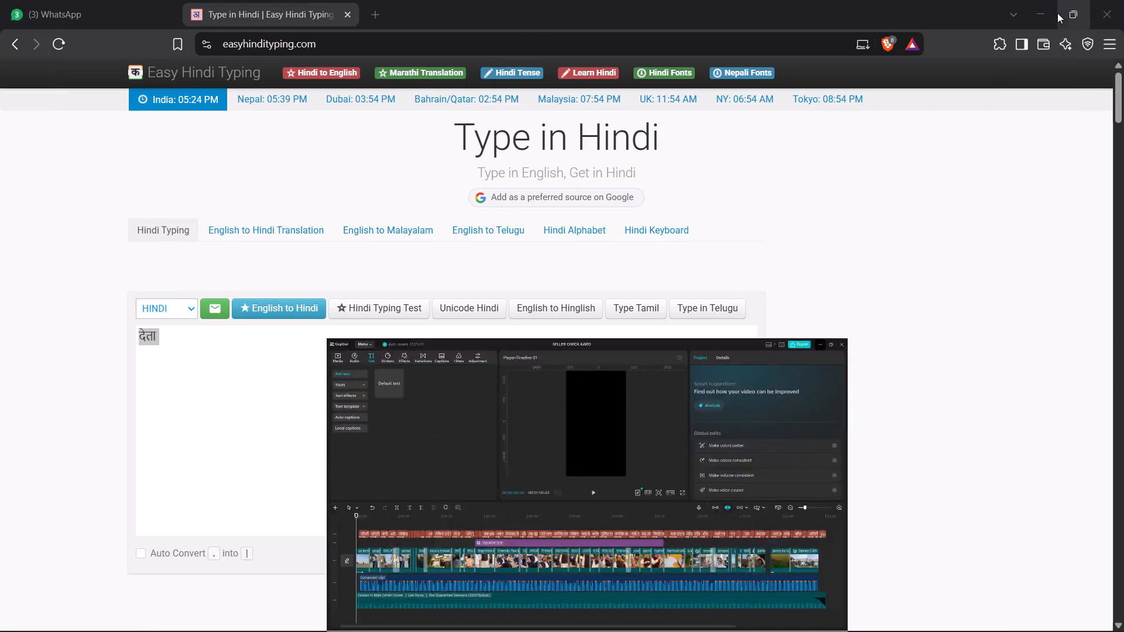
{"action": "left_click", "coordinate": [1043, 12]}
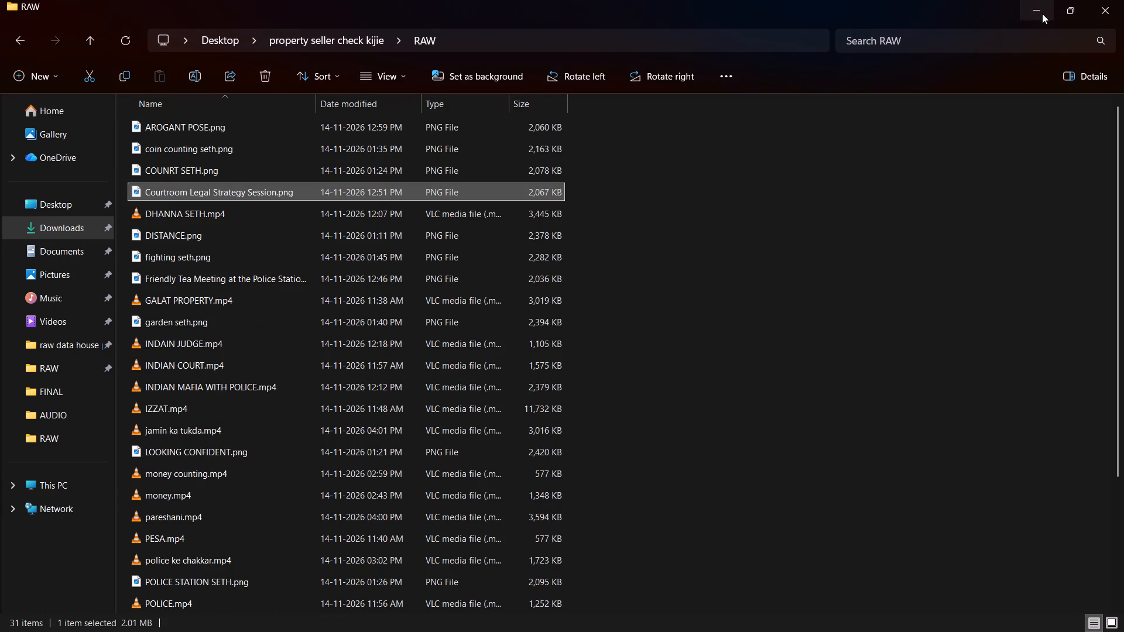
{"action": "left_click", "coordinate": [1042, 13]}
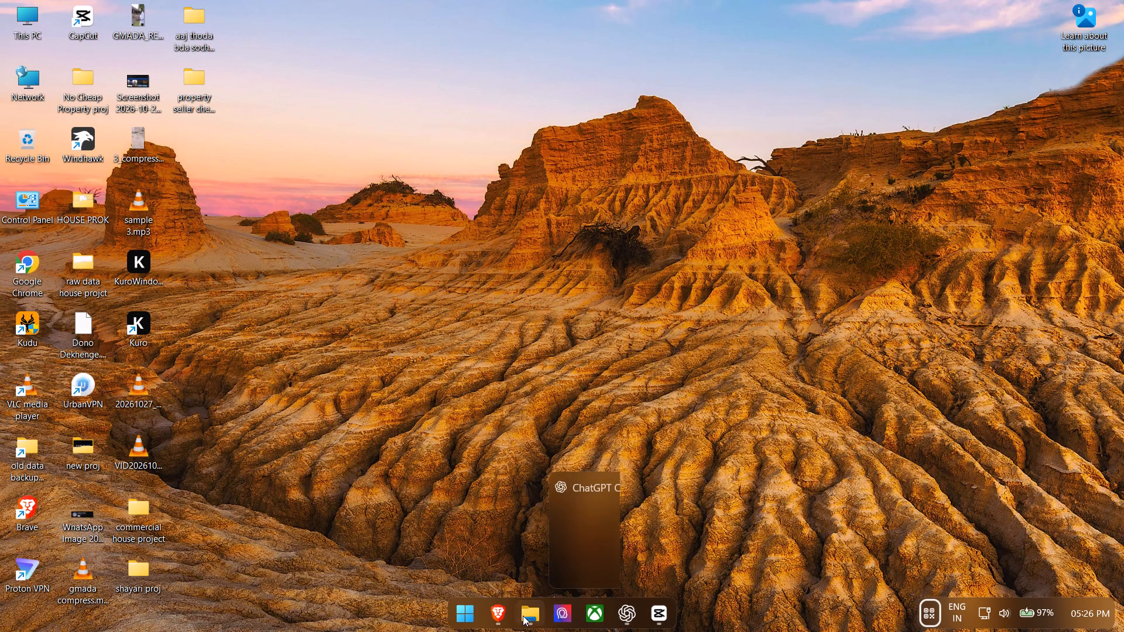
Switch to the Brave browser and open a new private window with its address bar ready for entry.
{"action": "left_click_drag", "start_coordinate": [504, 614], "coordinate": [512, 612]}
{"action": "left_click", "coordinate": [506, 613]}
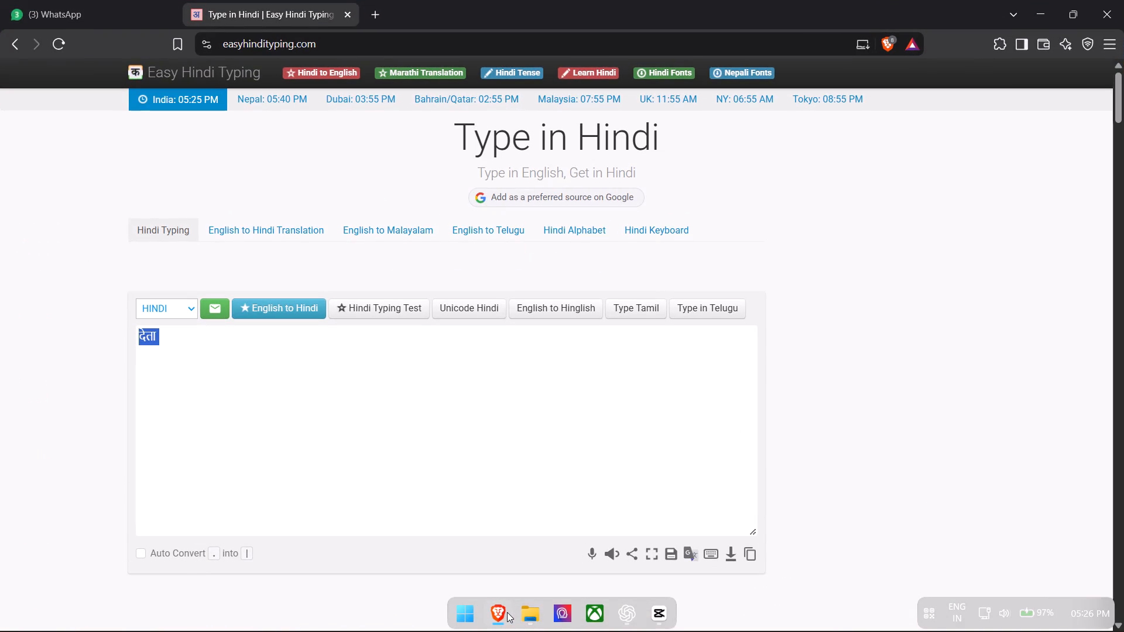
{"action": "left_click", "coordinate": [1099, 41]}
{"action": "left_click", "coordinate": [1013, 116]}
{"action": "left_click", "coordinate": [498, 39]}
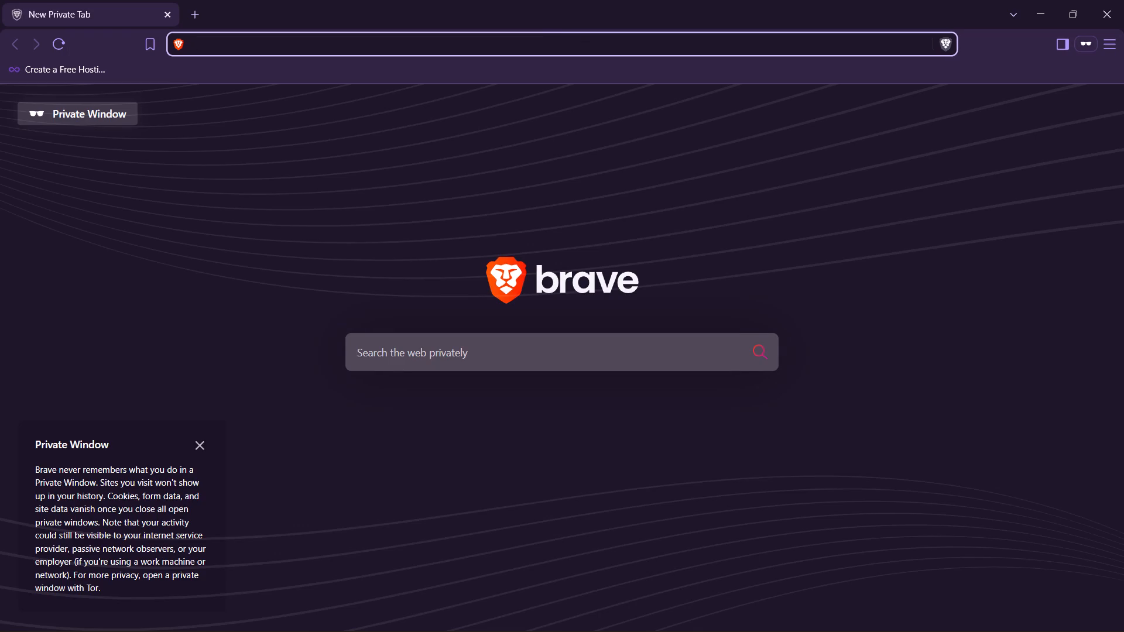
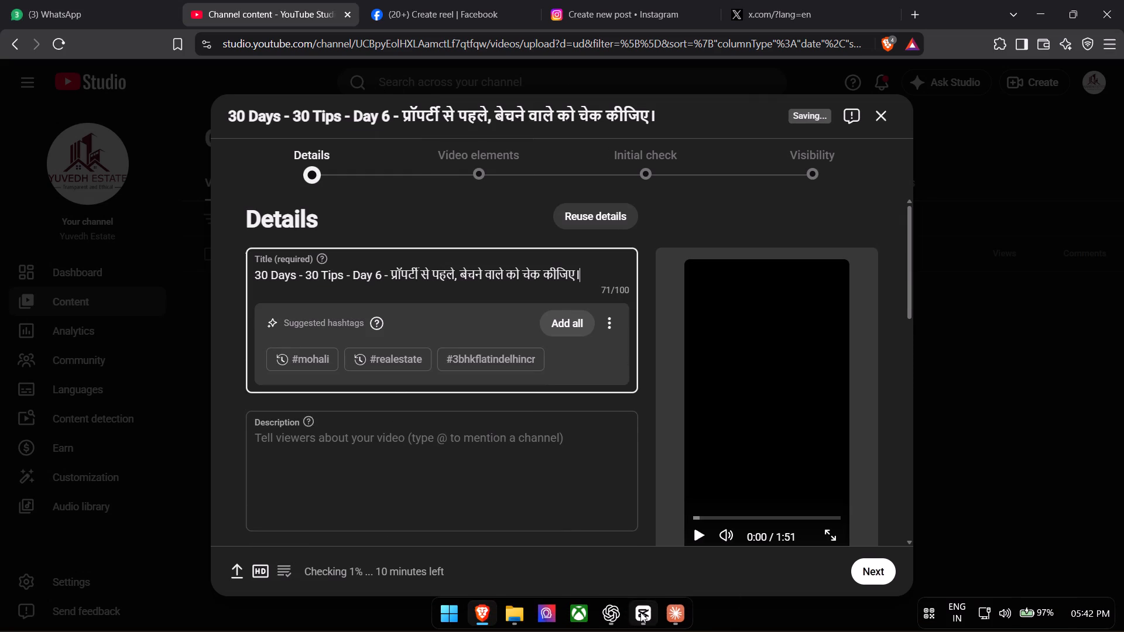
{"action": "right_click", "coordinate": [643, 619]}
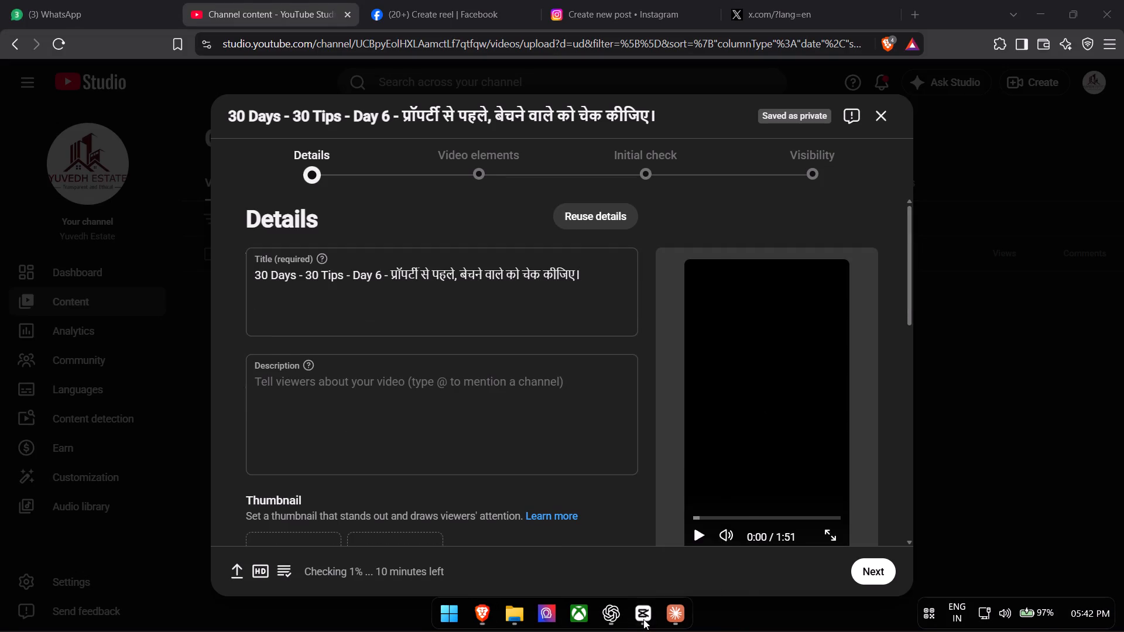
{"action": "left_click", "coordinate": [583, 549]}
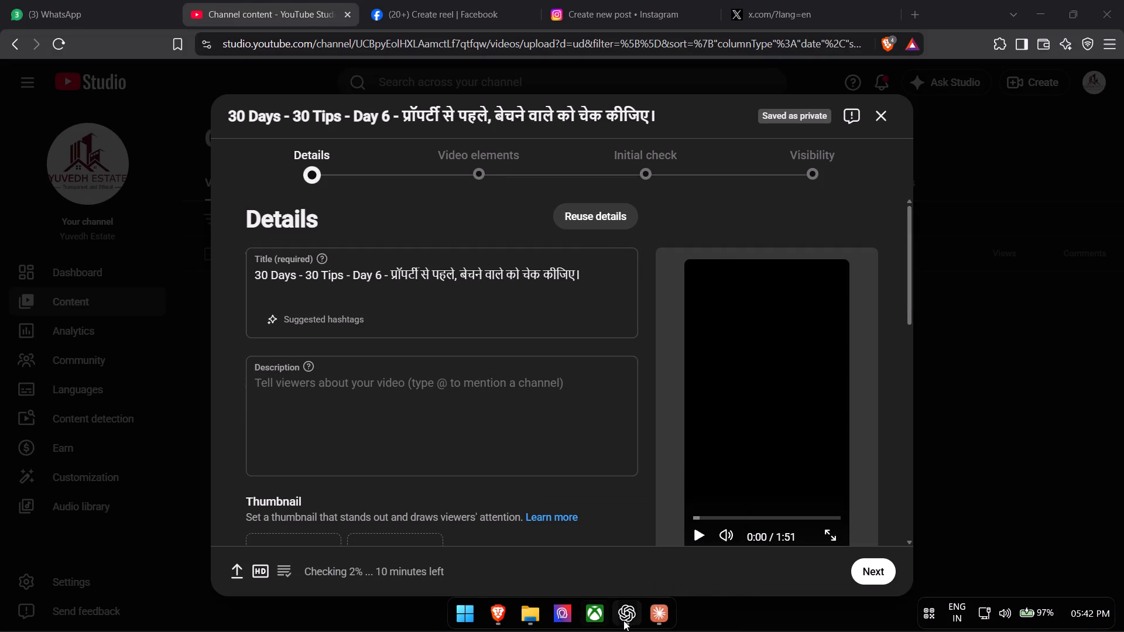
{"action": "right_click", "coordinate": [527, 622]}
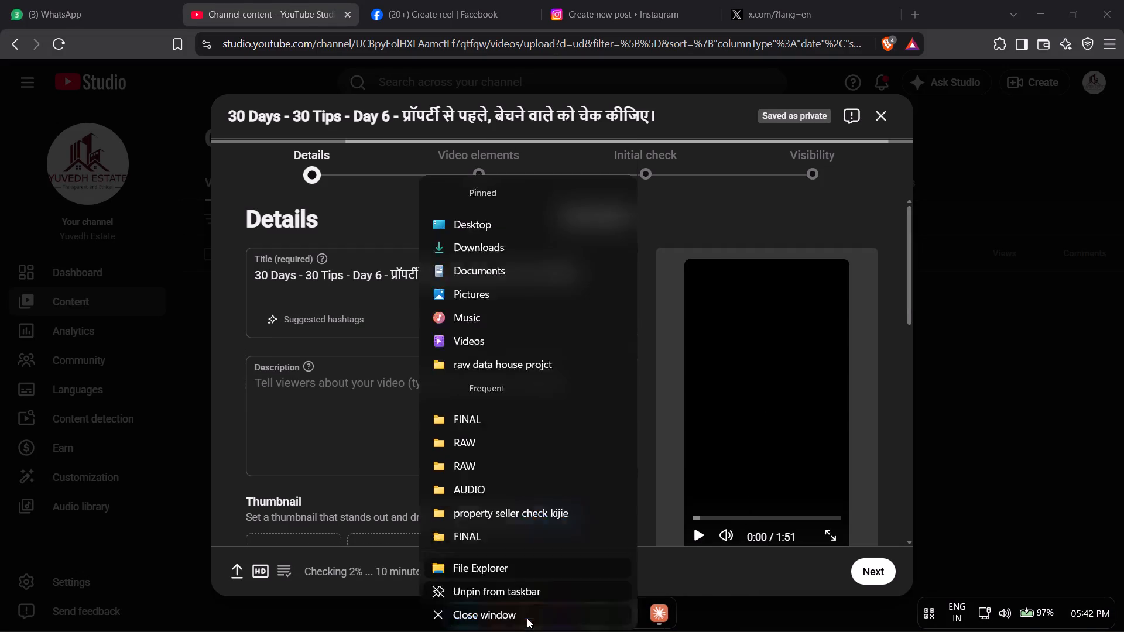
{"action": "left_click", "coordinate": [527, 619]}
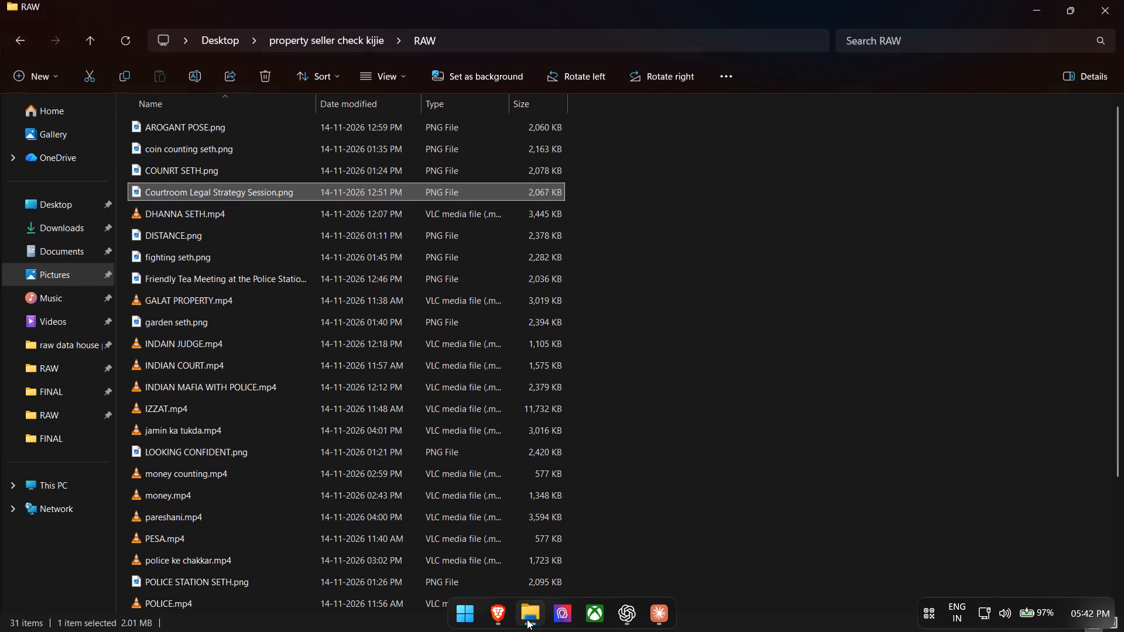
Close the RAW folder window and set the YouTube upload's audience to not made for kids.
{"action": "left_click", "coordinate": [1123, 0]}
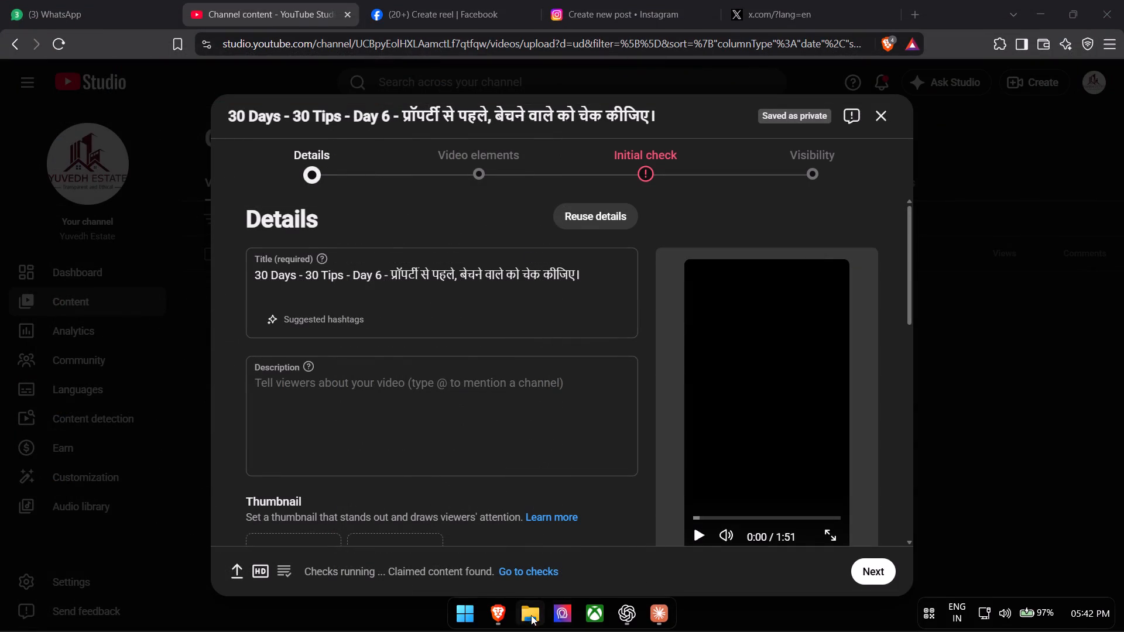
{"action": "left_click", "coordinate": [651, 177]}
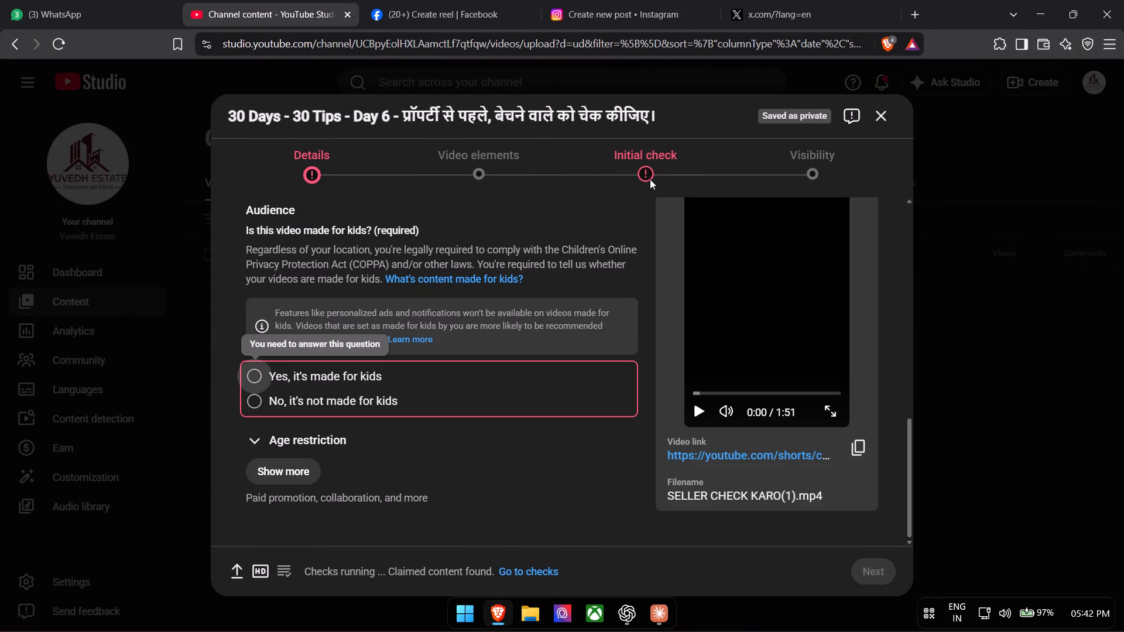
{"action": "left_click", "coordinate": [256, 406]}
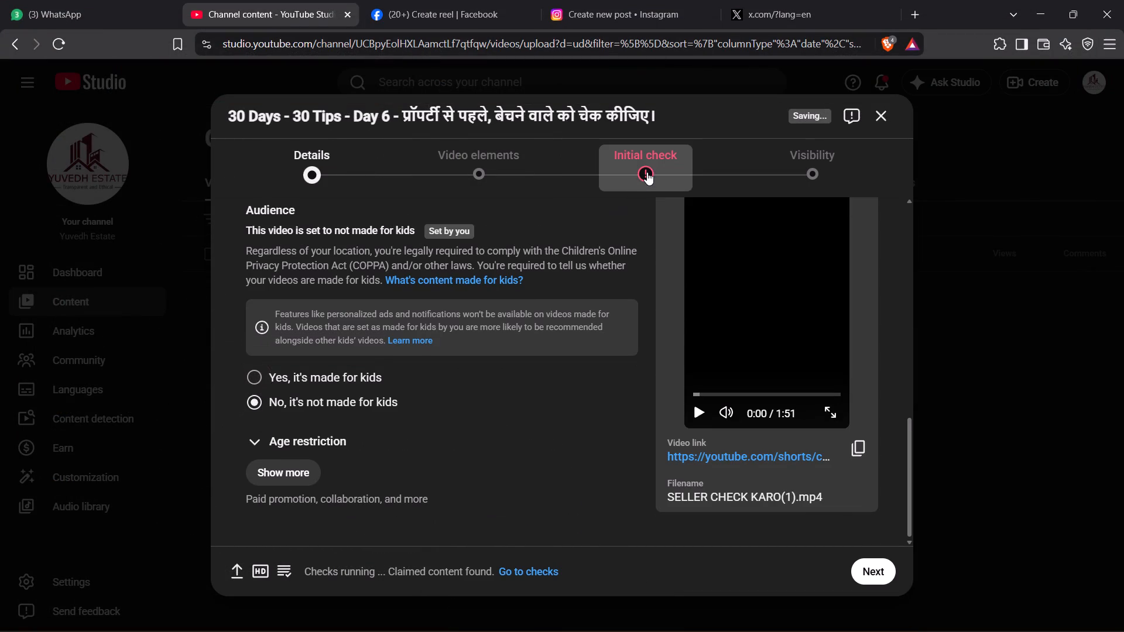
Go to the upload's Initial check and view the details of its copyright claim.
{"action": "left_click", "coordinate": [648, 171]}
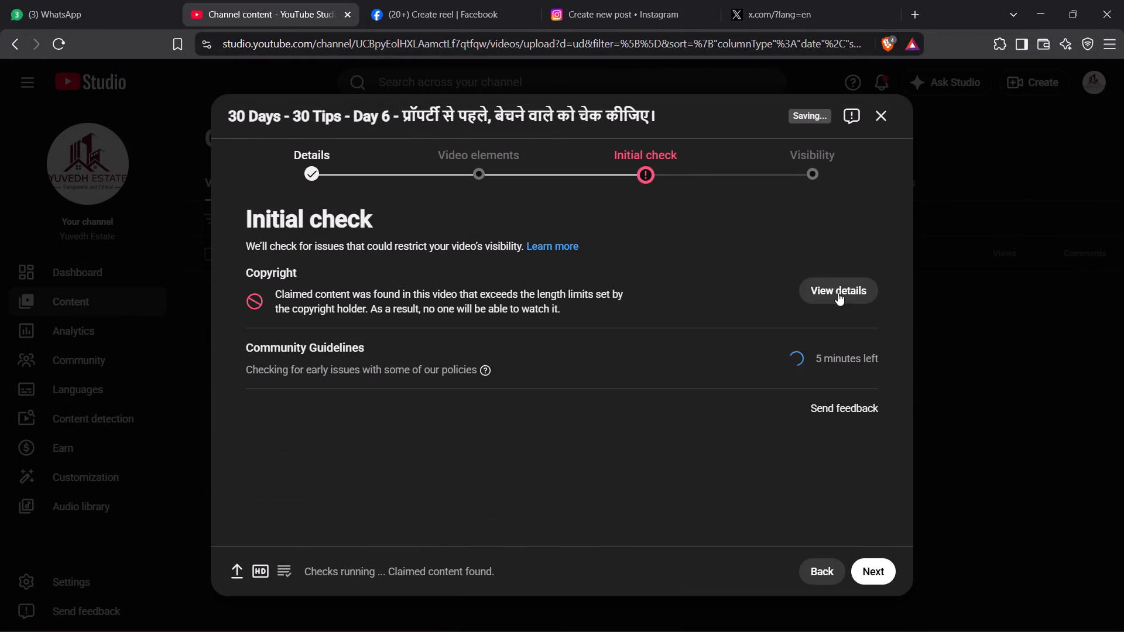
{"action": "left_click", "coordinate": [850, 300]}
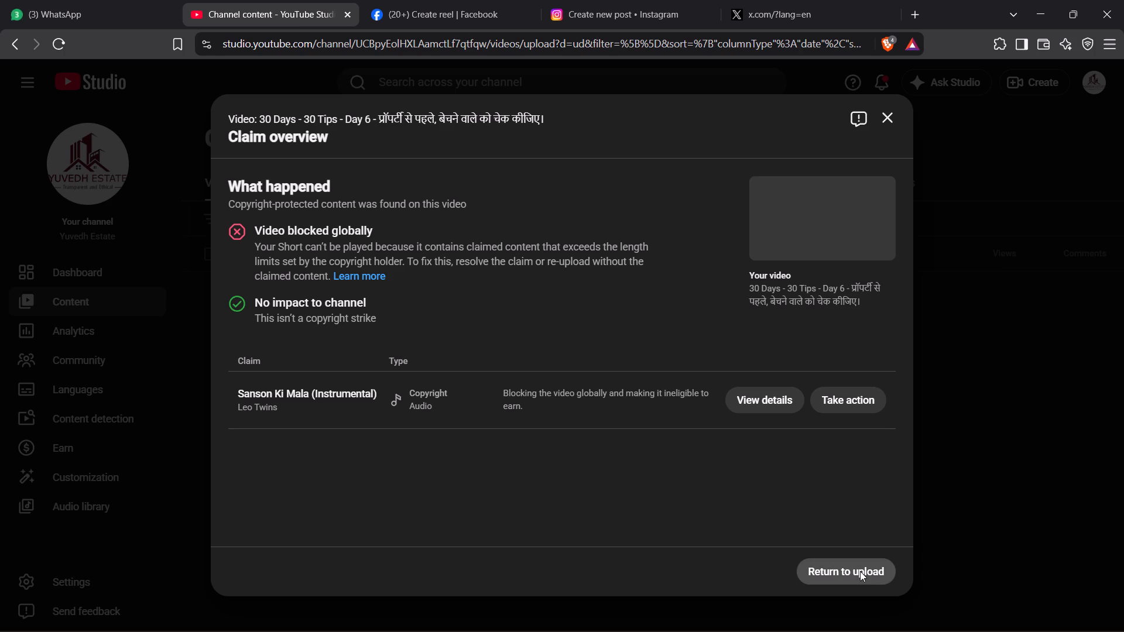
Check the Facebook reel draft's media and preview, the YouTube claim overview, and the Instagram post draft.
{"action": "left_click", "coordinate": [414, 11]}
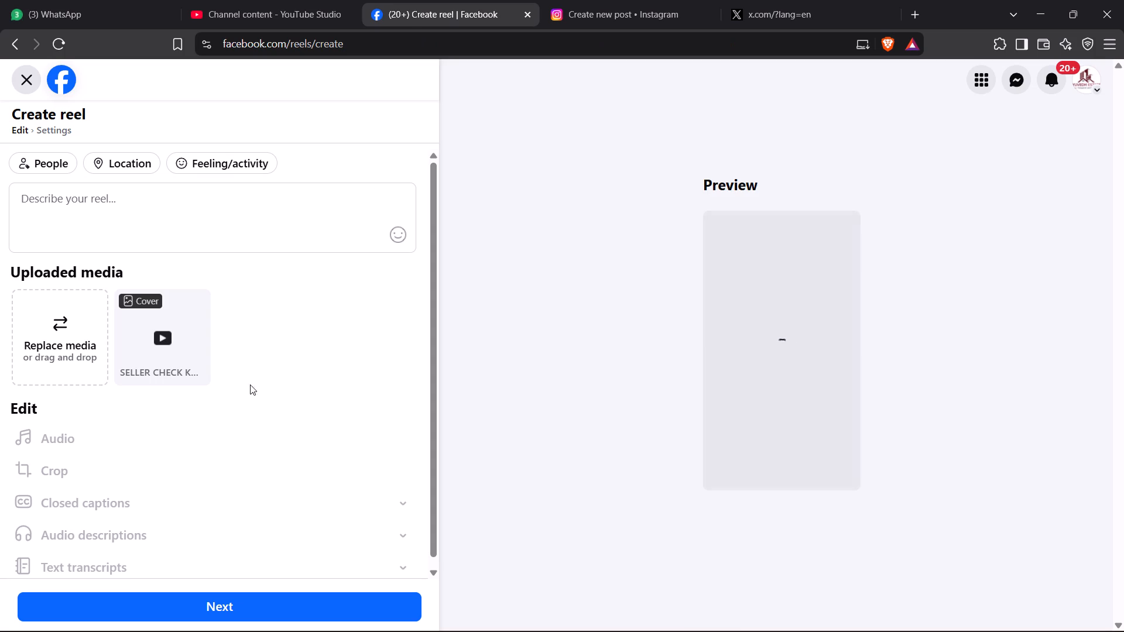
{"action": "scroll", "coordinate": [241, 401], "scroll_direction": "up", "scroll_amount": 5}
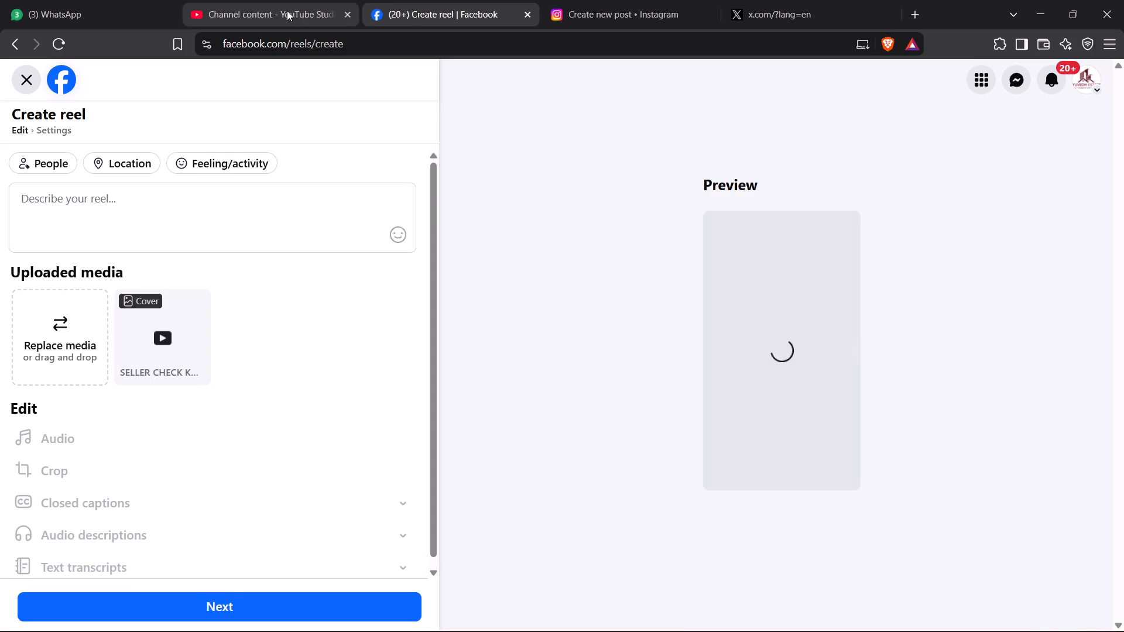
{"action": "left_click", "coordinate": [287, 11]}
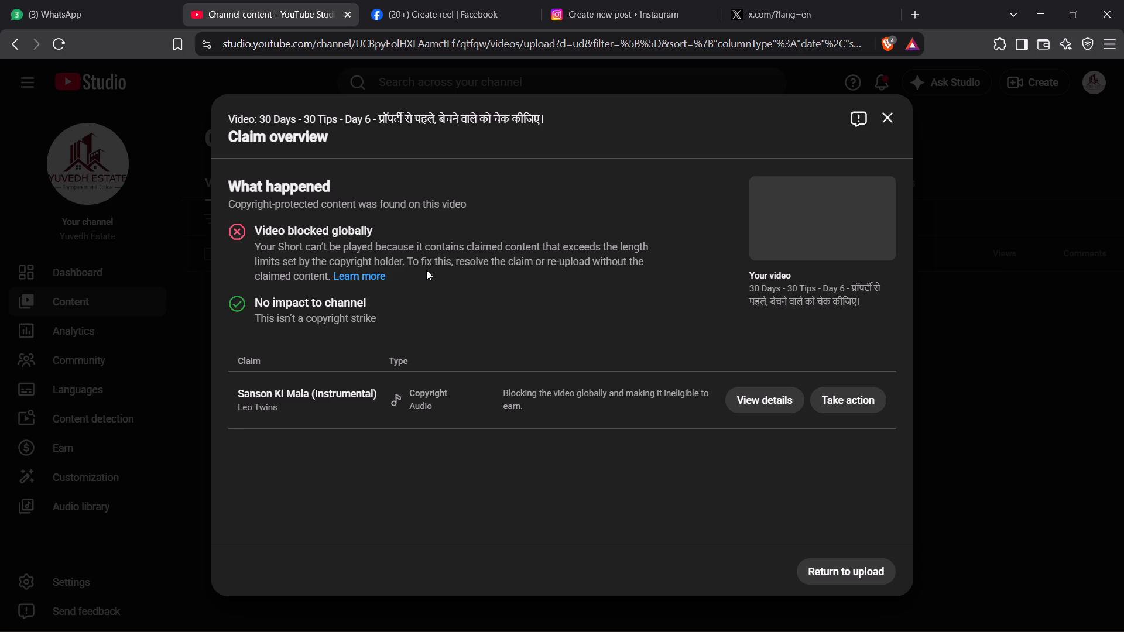
{"action": "left_click", "coordinate": [455, 5]}
{"action": "scroll", "coordinate": [262, 425], "scroll_direction": "up", "scroll_amount": 6}
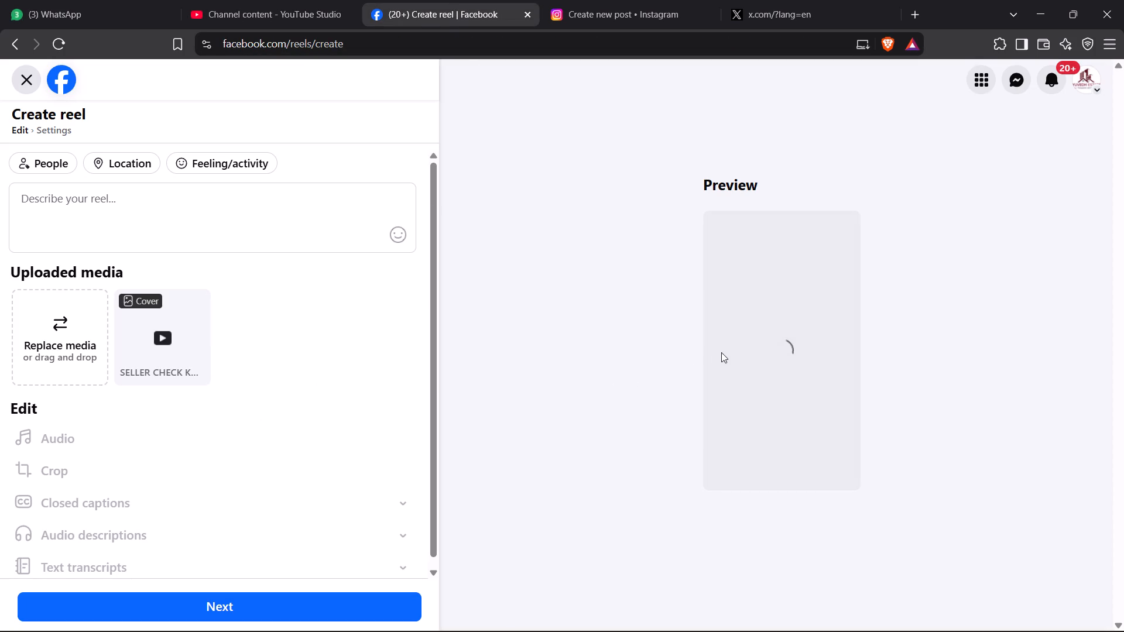
{"action": "scroll", "coordinate": [721, 352], "scroll_direction": "down", "scroll_amount": 5}
{"action": "scroll", "coordinate": [793, 339], "scroll_direction": "up", "scroll_amount": 6}
{"action": "left_click", "coordinate": [605, 16]}
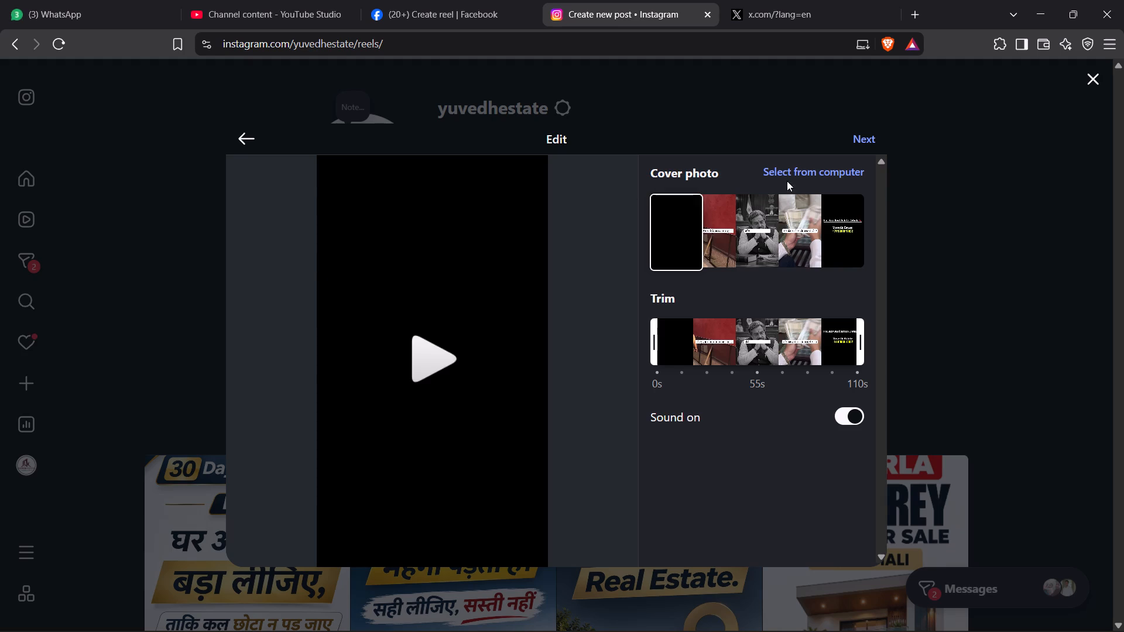
Set thumbnail.png from the FINAL folder as the Instagram reel's cover photo and proceed to the New reel details.
{"action": "left_click", "coordinate": [787, 175]}
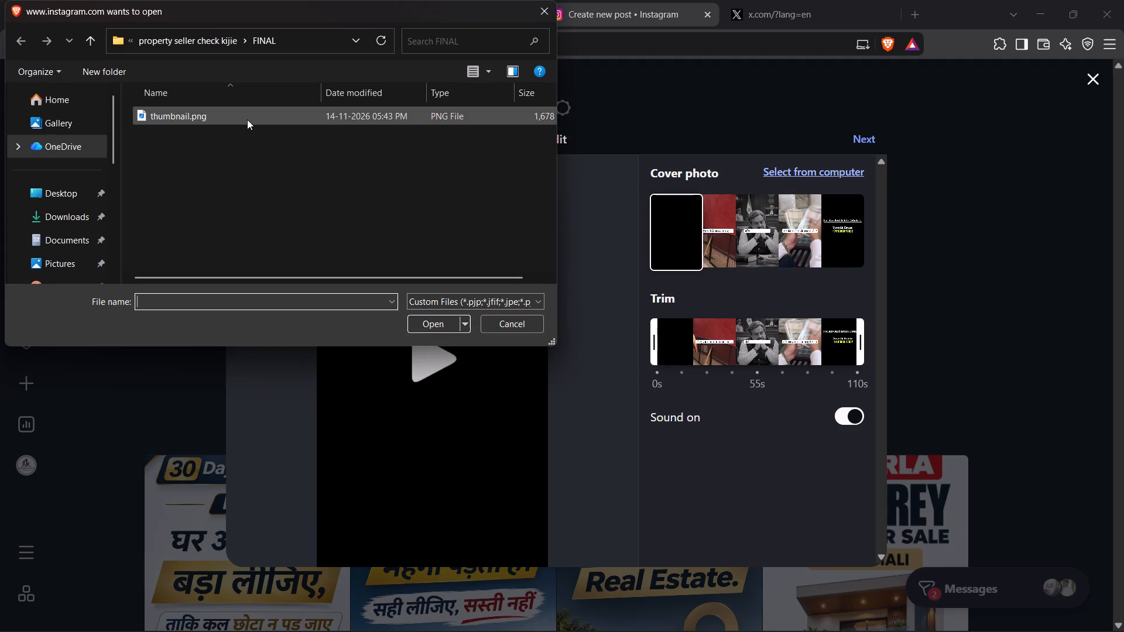
{"action": "double_click", "coordinate": [247, 119]}
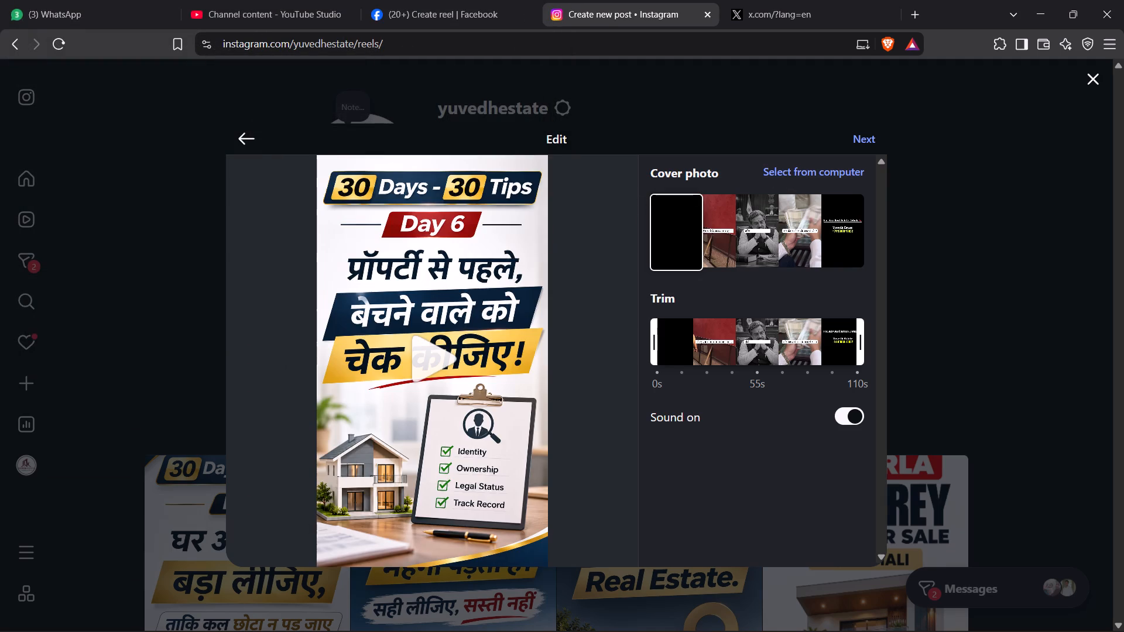
{"action": "left_click", "coordinate": [853, 139]}
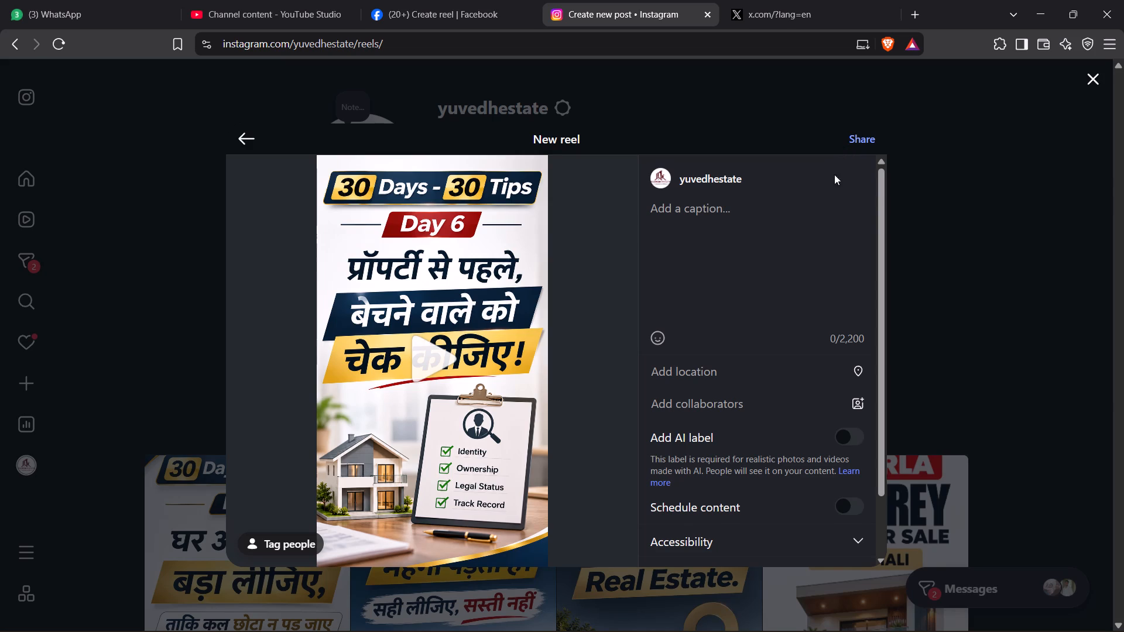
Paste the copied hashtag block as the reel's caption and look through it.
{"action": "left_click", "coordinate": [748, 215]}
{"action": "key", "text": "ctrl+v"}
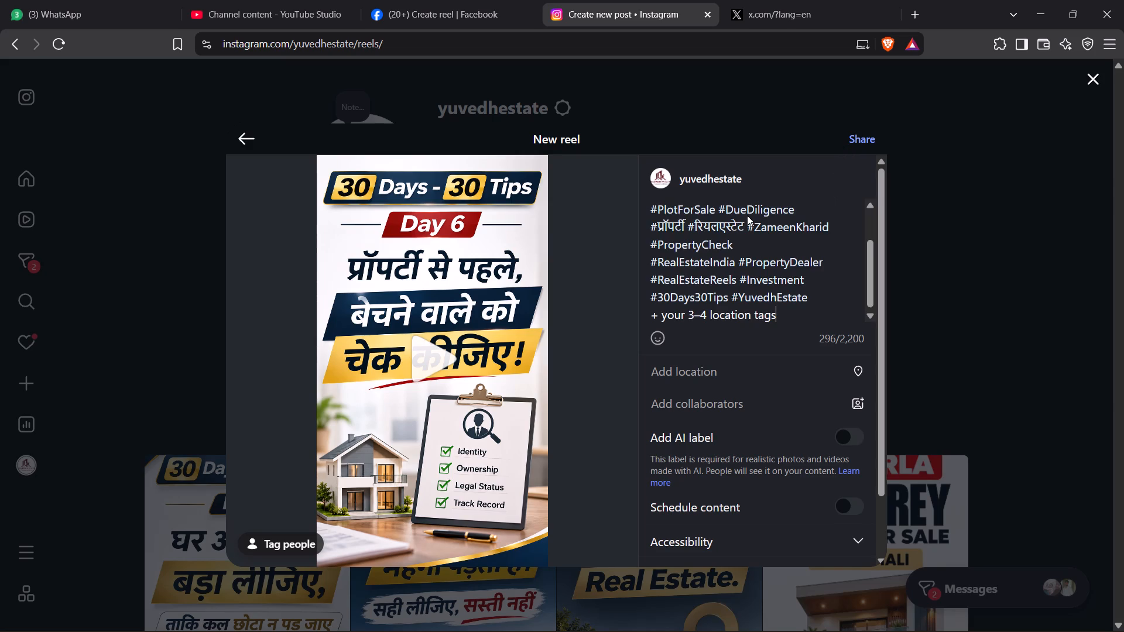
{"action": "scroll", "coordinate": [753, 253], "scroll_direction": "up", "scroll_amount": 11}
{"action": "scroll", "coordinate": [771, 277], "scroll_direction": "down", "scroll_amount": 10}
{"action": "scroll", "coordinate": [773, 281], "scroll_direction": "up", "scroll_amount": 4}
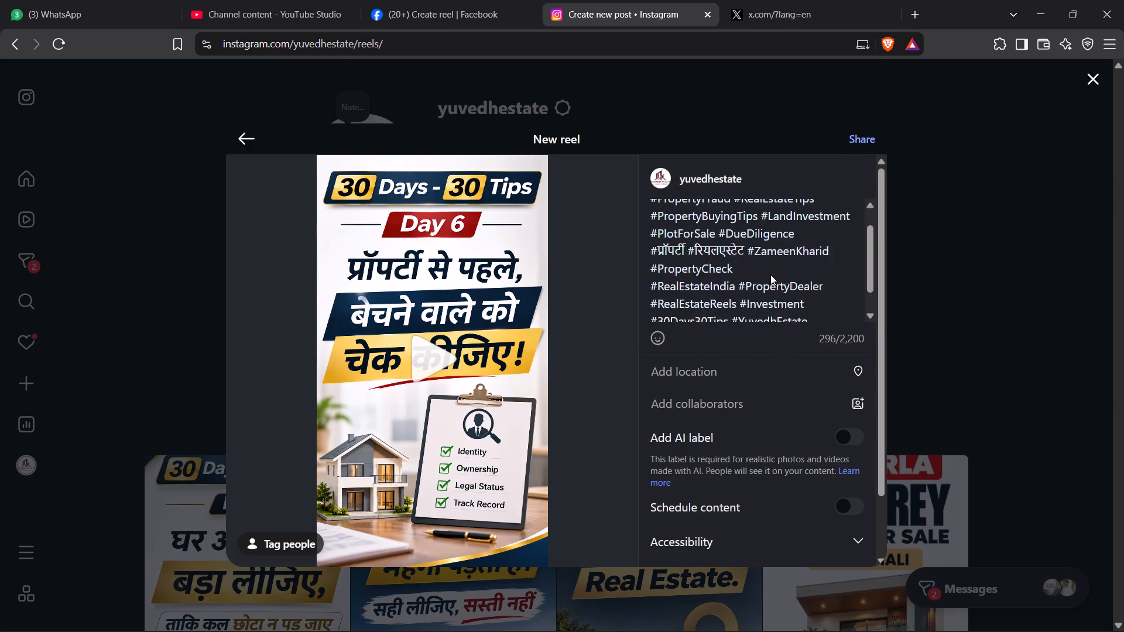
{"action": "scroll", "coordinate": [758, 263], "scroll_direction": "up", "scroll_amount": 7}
Replace the whole caption with the Hindi title "30 Days - 30 Tips - Day 6 - प्रॉपर्टी से पहले, बेचने वाले को चेक कीजिए।" followed by blank lines.
{"action": "key", "text": "ctrl+a"}
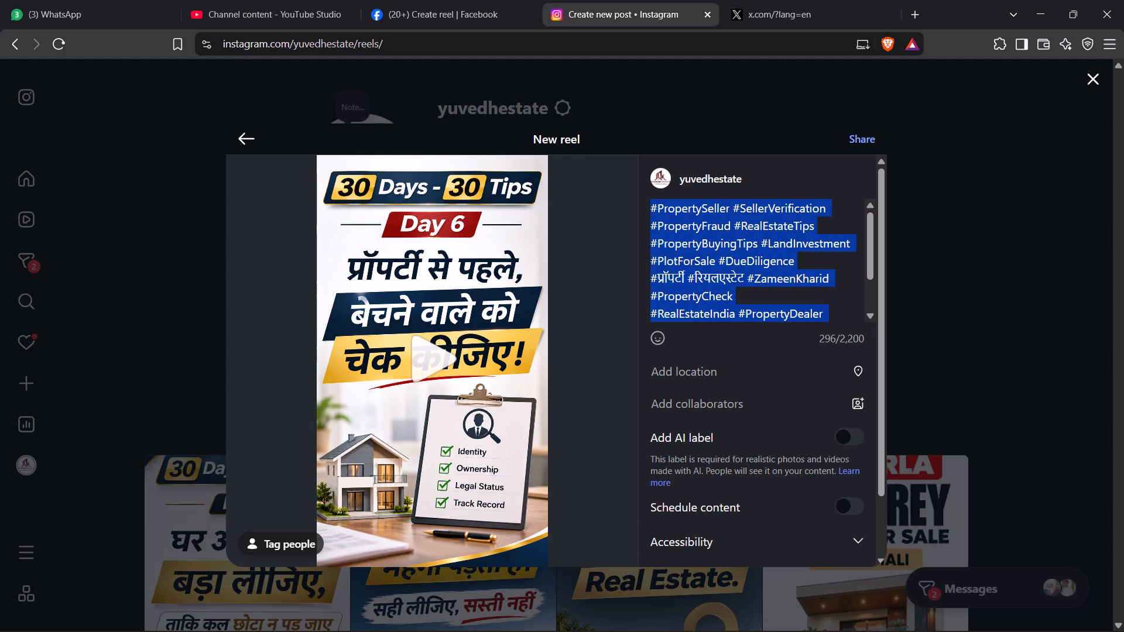
{"action": "key", "text": "super+v"}
{"action": "left_click", "coordinate": [762, 320]}
{"action": "key", "text": "ctrl+v"}
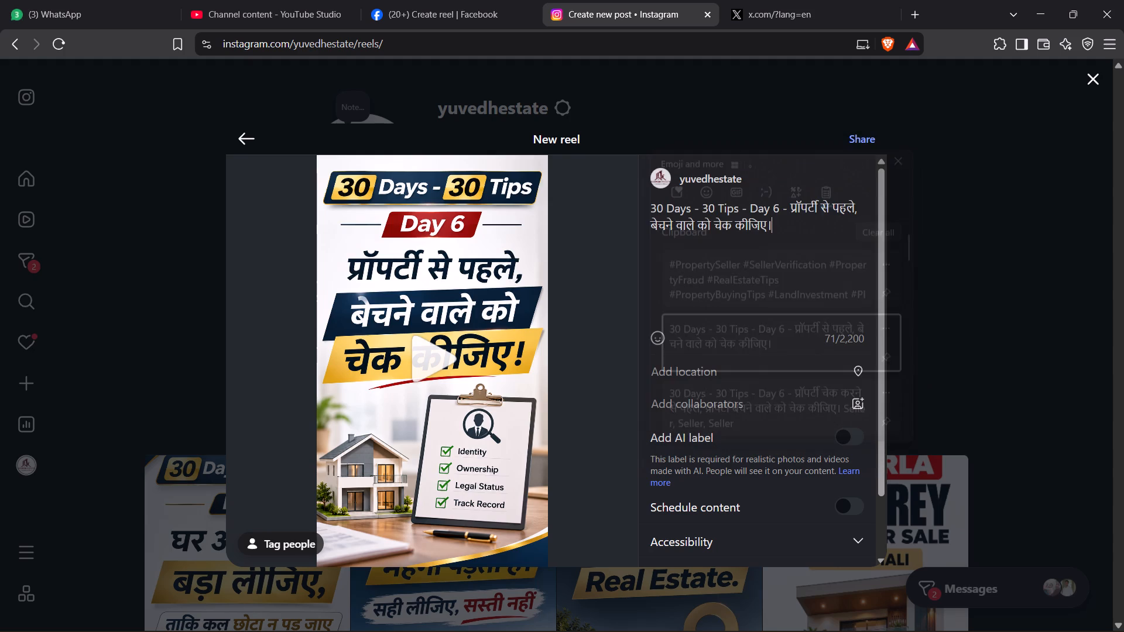
{"action": "key", "text": "shift+Return"}
{"action": "key", "text": "shift+Return"}
{"action": "key", "text": "shift+Return"}
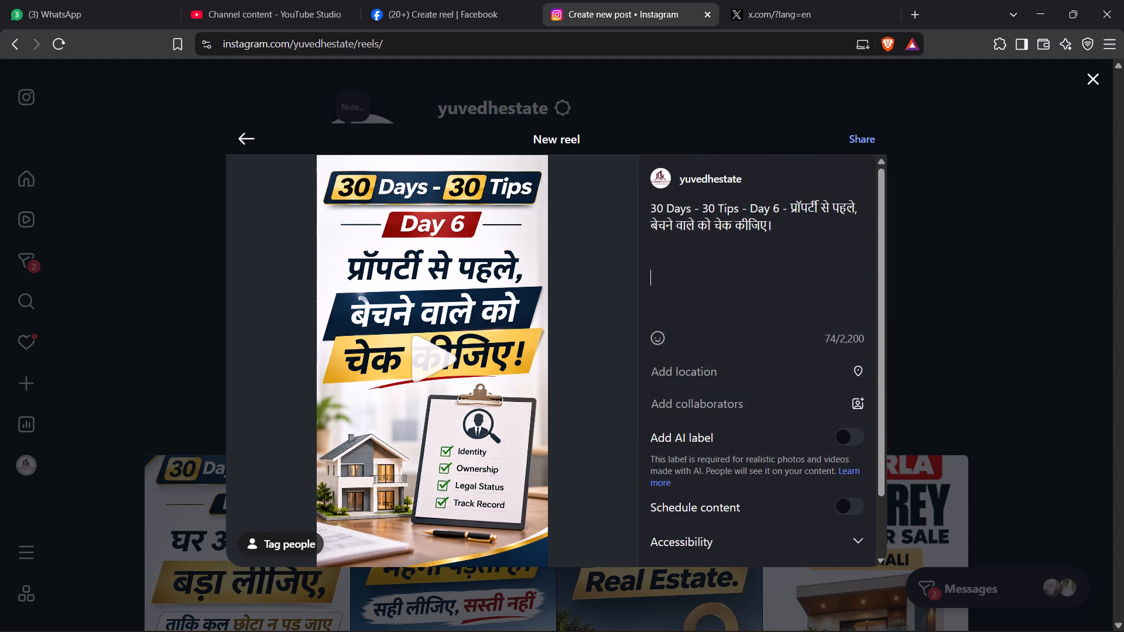
Add the hashtag block starting with #PropertySeller from the clipboard history below the title in the reel's caption.
{"action": "key", "text": "ctrl+v"}
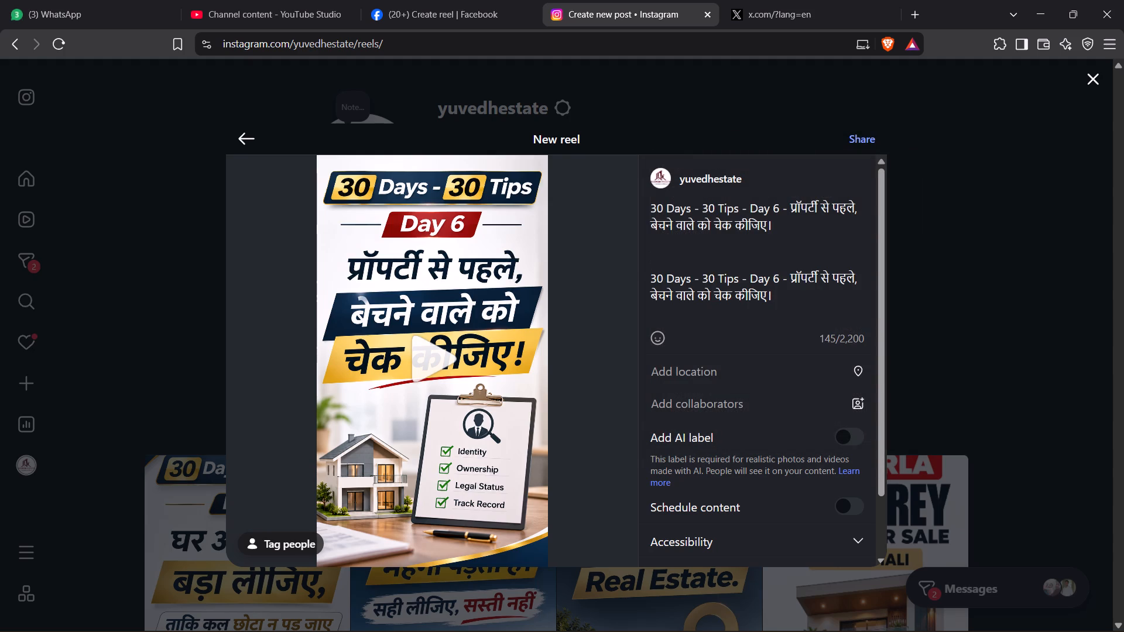
{"action": "left_click_drag", "start_coordinate": [794, 306], "coordinate": [635, 265]}
{"action": "left_click", "coordinate": [635, 266]}
{"action": "key", "text": "super+v"}
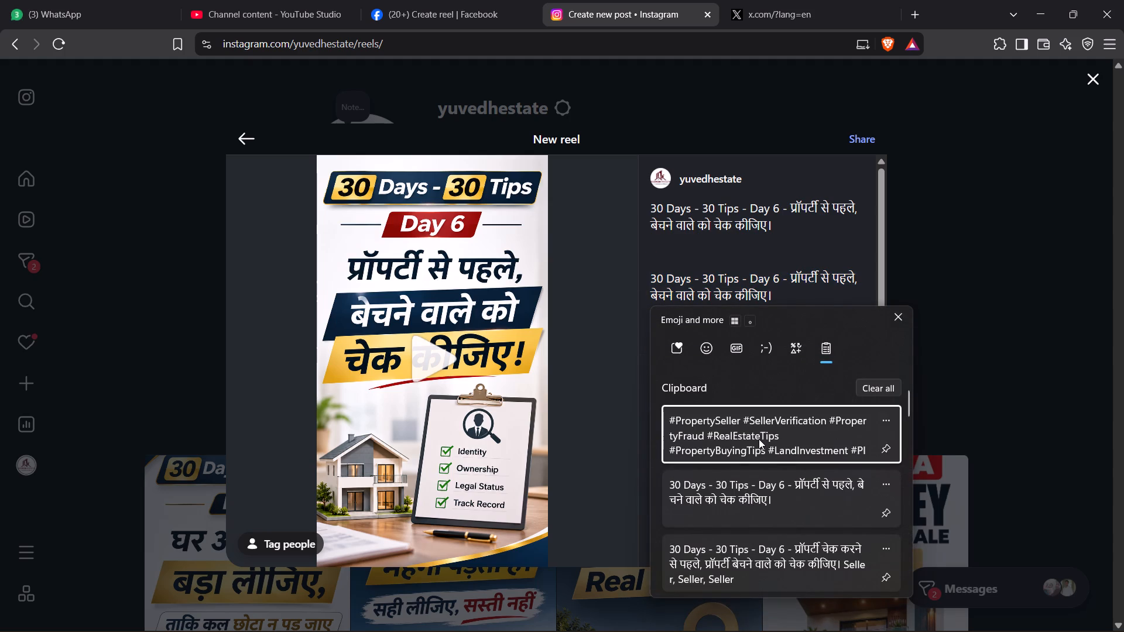
{"action": "left_click", "coordinate": [759, 439]}
{"action": "key", "text": "ctrl+v"}
{"action": "left_click_drag", "start_coordinate": [776, 300], "coordinate": [635, 278]}
{"action": "key", "text": "super+v"}
{"action": "left_click", "coordinate": [730, 440]}
{"action": "key", "text": "ctrl+v"}
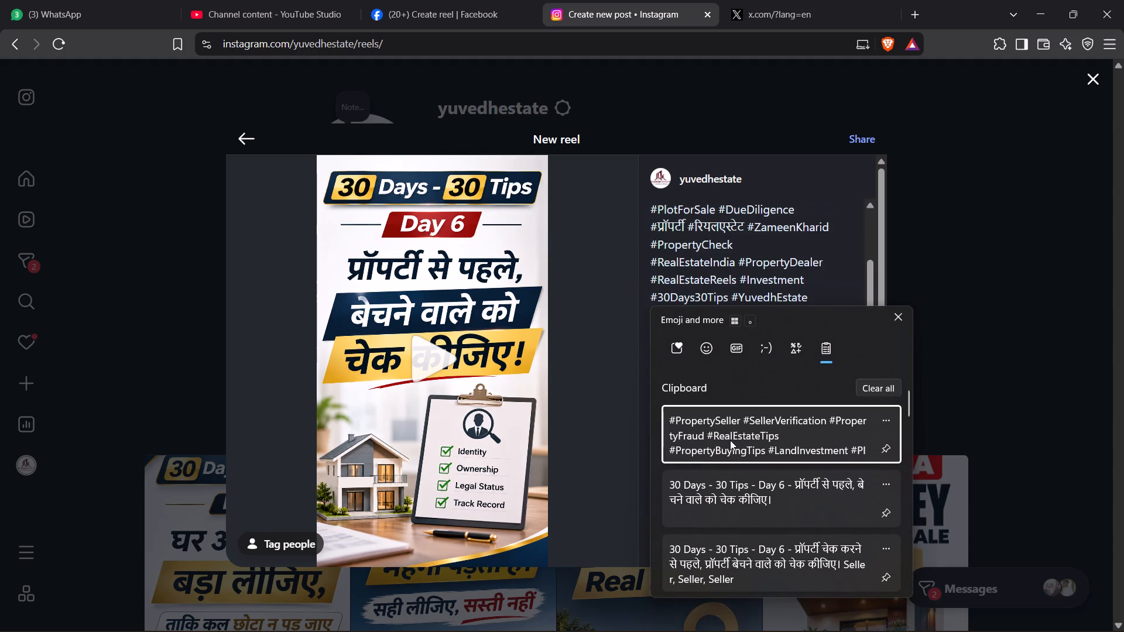
Share the reel on the yuvedhestate Instagram account.
{"action": "scroll", "coordinate": [752, 339], "scroll_direction": "up", "scroll_amount": 20}
{"action": "scroll", "coordinate": [752, 339], "scroll_direction": "up", "scroll_amount": 7}
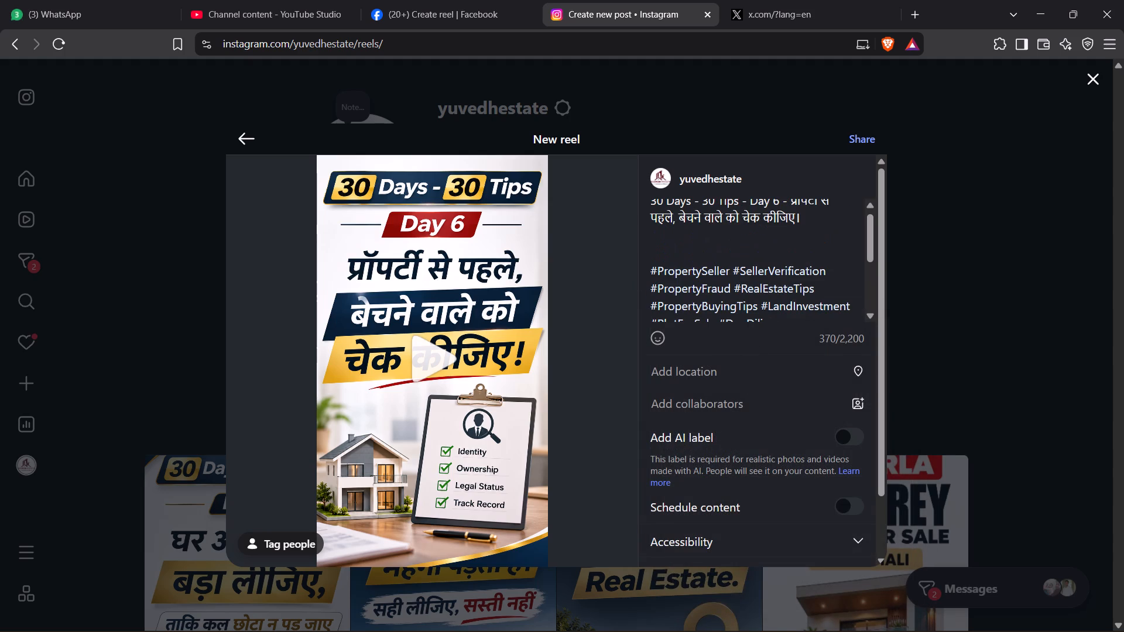
{"action": "left_click", "coordinate": [861, 135]}
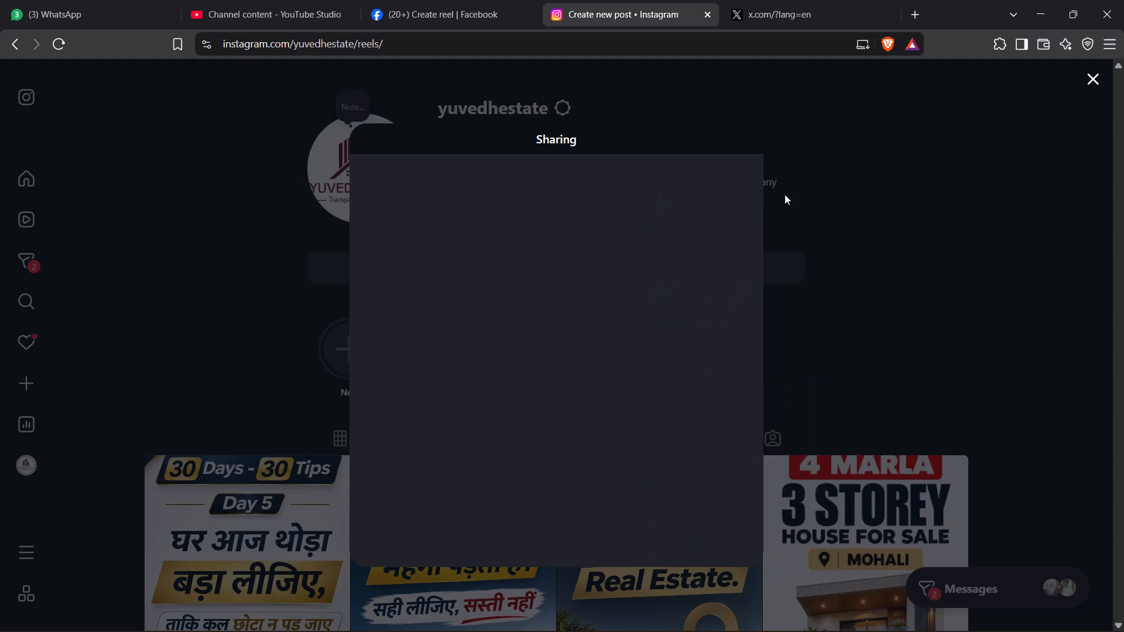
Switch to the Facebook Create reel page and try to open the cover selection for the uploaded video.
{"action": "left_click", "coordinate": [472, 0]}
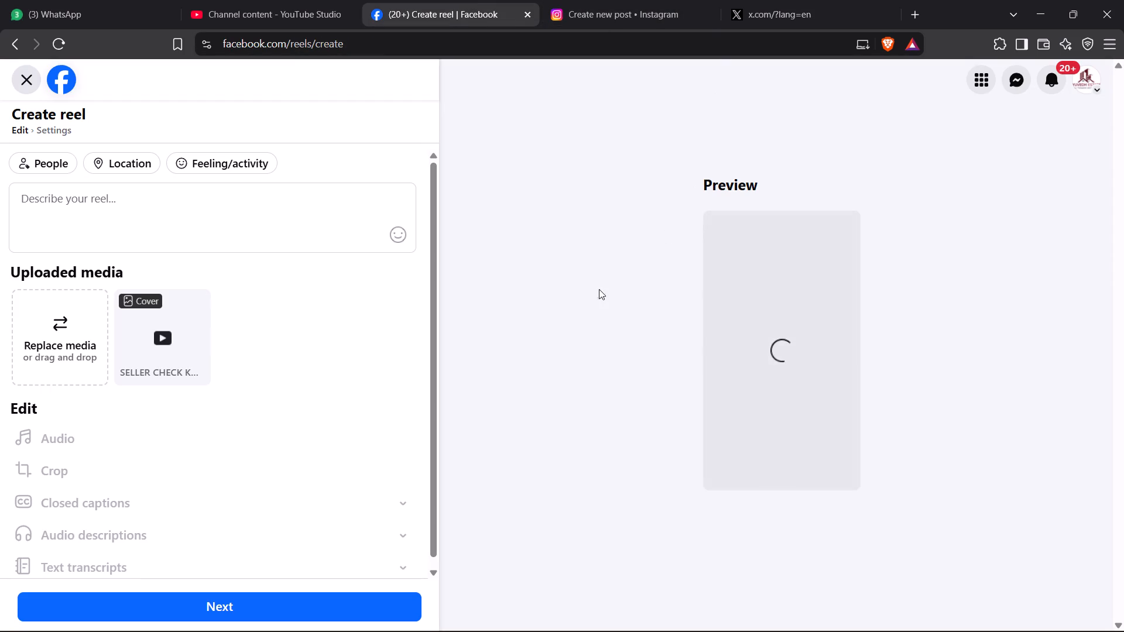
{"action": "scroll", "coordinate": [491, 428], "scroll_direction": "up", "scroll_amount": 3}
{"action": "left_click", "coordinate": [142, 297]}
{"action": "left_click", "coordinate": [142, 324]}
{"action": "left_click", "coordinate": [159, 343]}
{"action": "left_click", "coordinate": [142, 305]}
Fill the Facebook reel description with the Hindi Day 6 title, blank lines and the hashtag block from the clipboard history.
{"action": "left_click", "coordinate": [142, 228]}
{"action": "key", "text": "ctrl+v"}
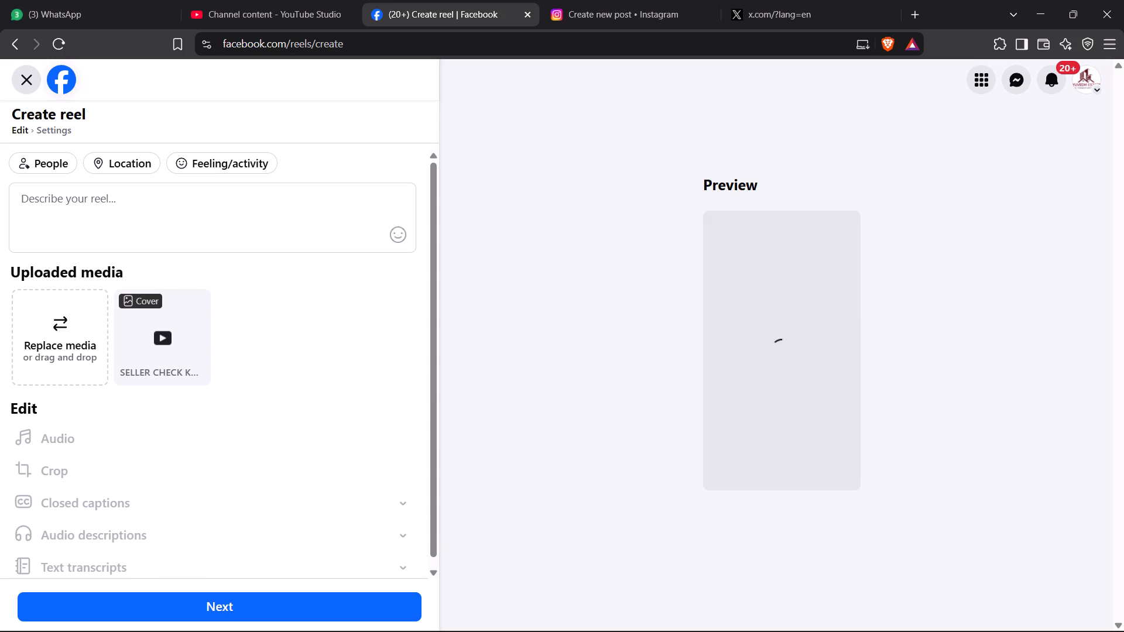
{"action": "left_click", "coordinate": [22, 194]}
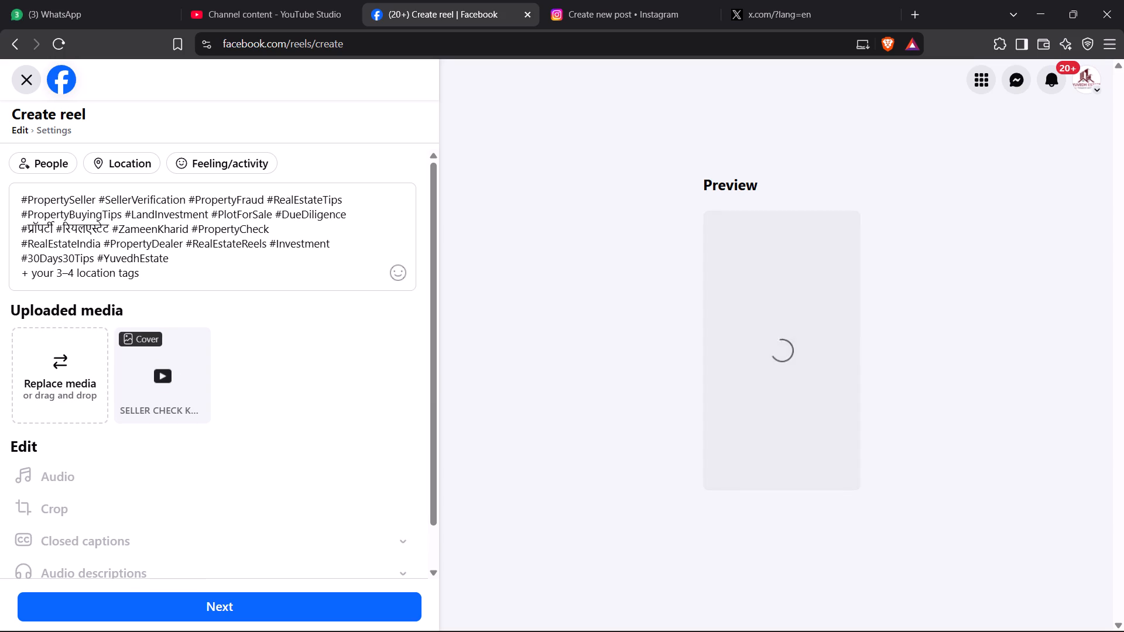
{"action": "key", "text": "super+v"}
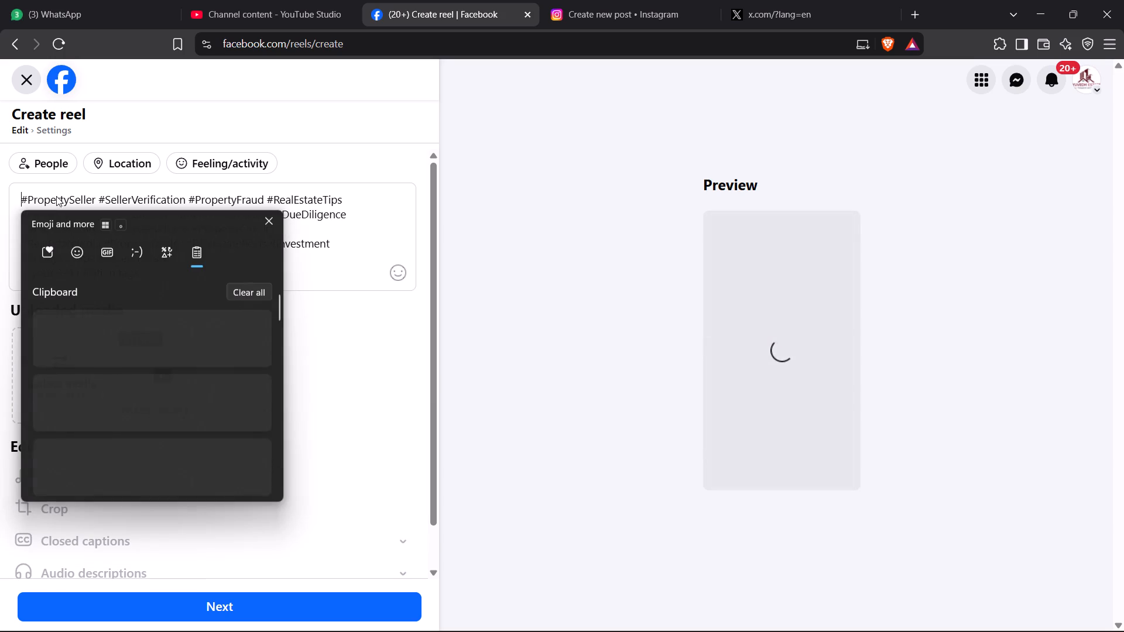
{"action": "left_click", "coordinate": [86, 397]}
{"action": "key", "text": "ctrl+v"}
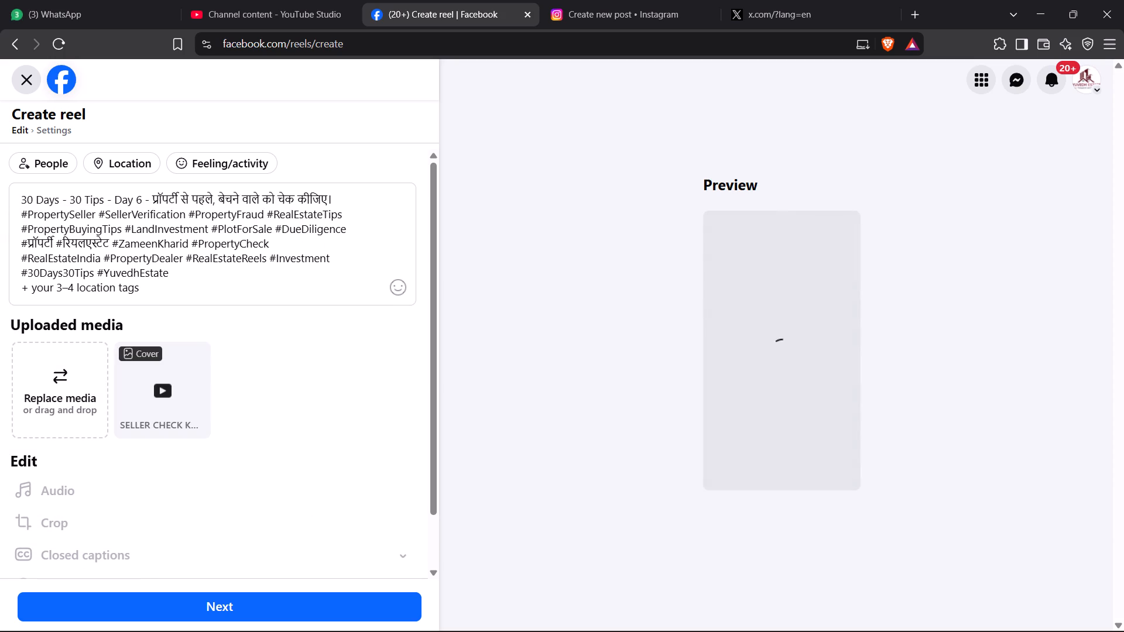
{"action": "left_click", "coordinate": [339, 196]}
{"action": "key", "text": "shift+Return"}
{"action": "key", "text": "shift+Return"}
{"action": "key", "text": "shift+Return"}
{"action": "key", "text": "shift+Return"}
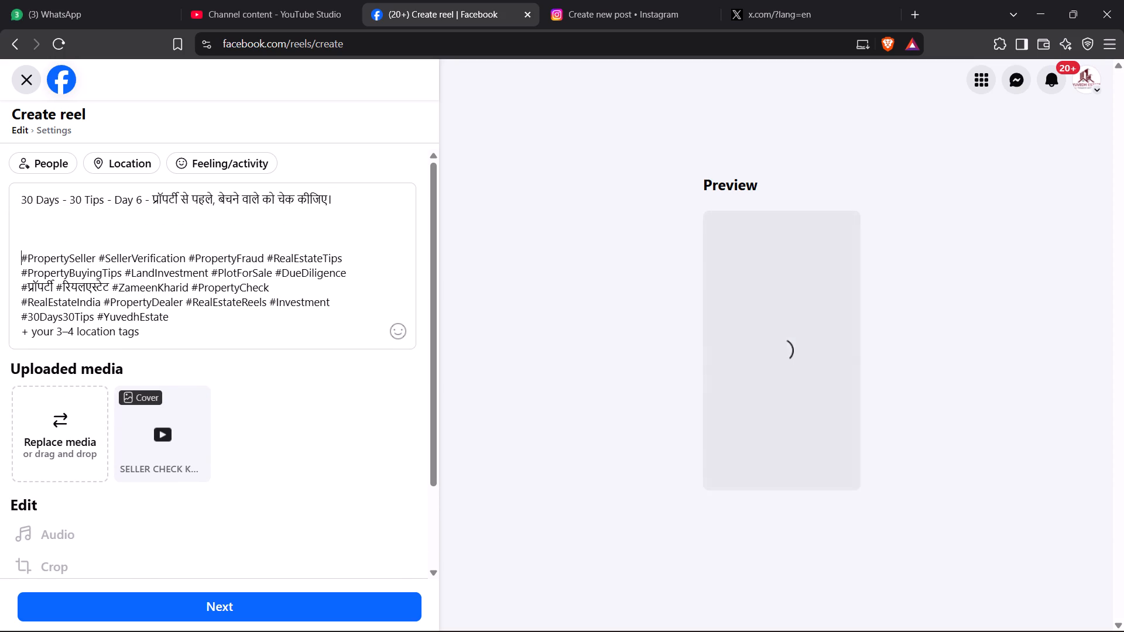
Switch to YouTube Studio, return from the claim overview to the upload and review its Details and Initial check stages.
{"action": "left_click", "coordinate": [221, 0]}
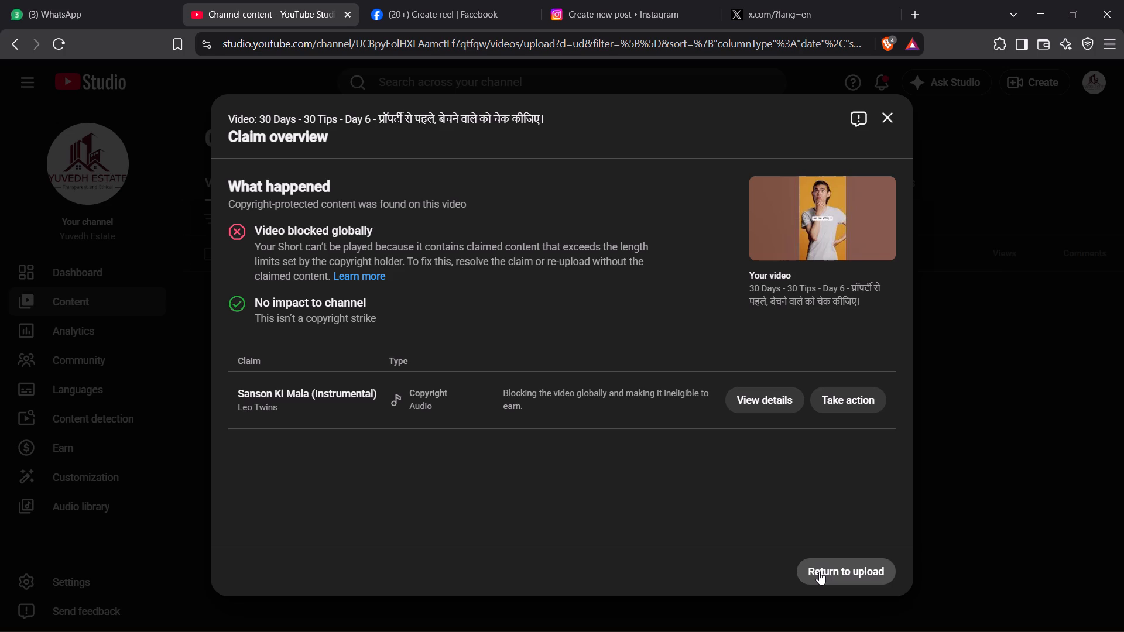
{"action": "left_click", "coordinate": [846, 563]}
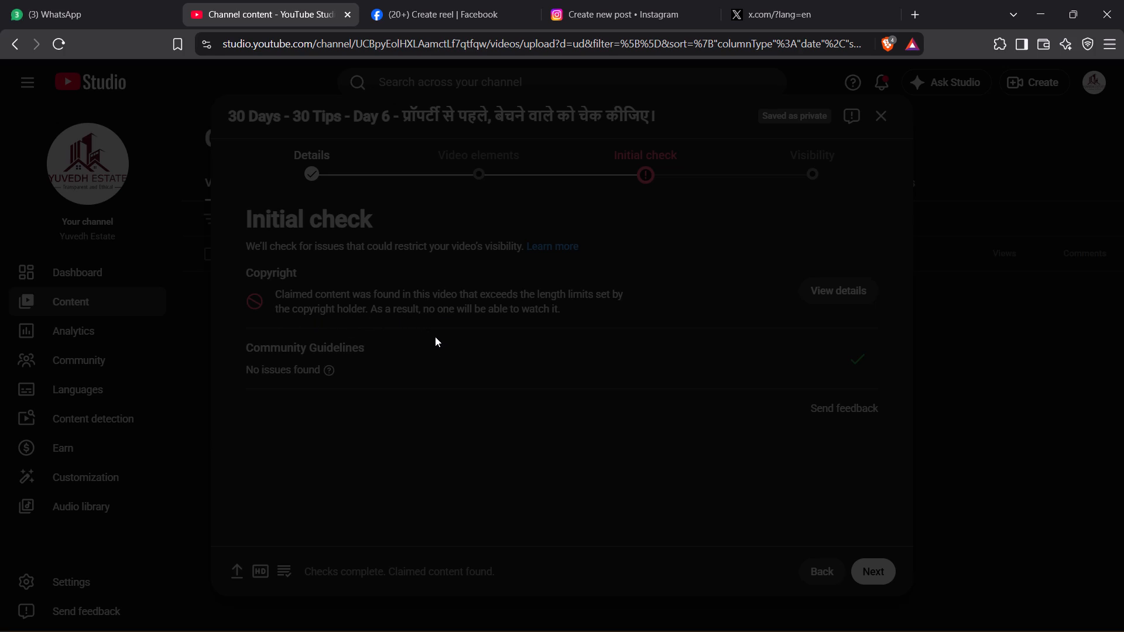
{"action": "left_click", "coordinate": [301, 177]}
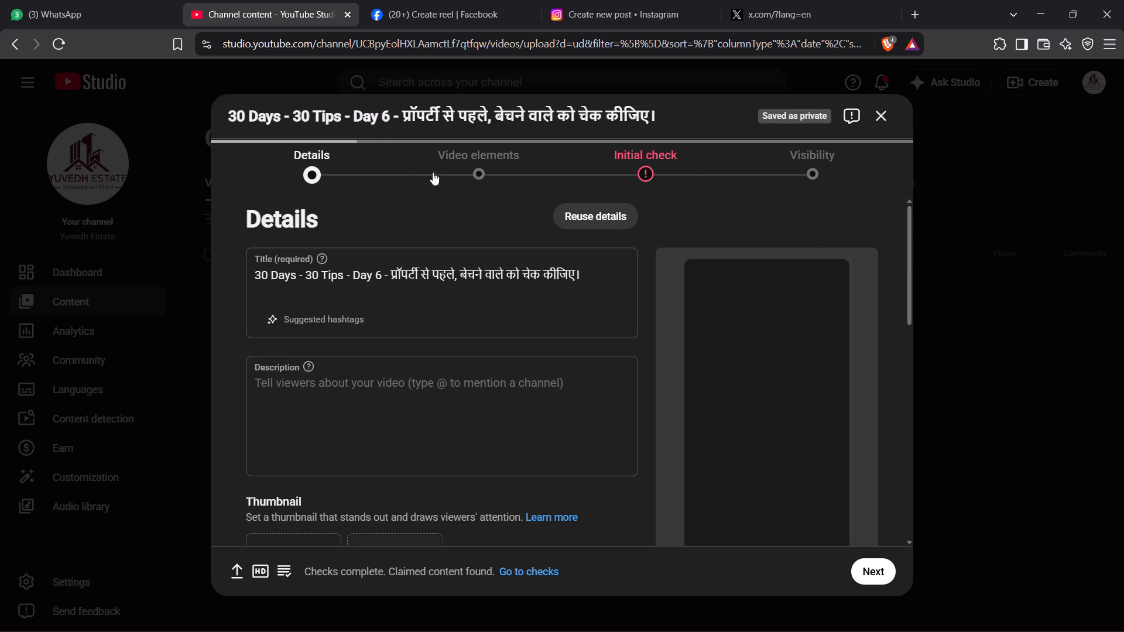
{"action": "left_click", "coordinate": [617, 168]}
Return to the Facebook Create reel page, reload it discarding the draft, and upload the SELLER CHECK KARO video again.
{"action": "left_click", "coordinate": [396, 10]}
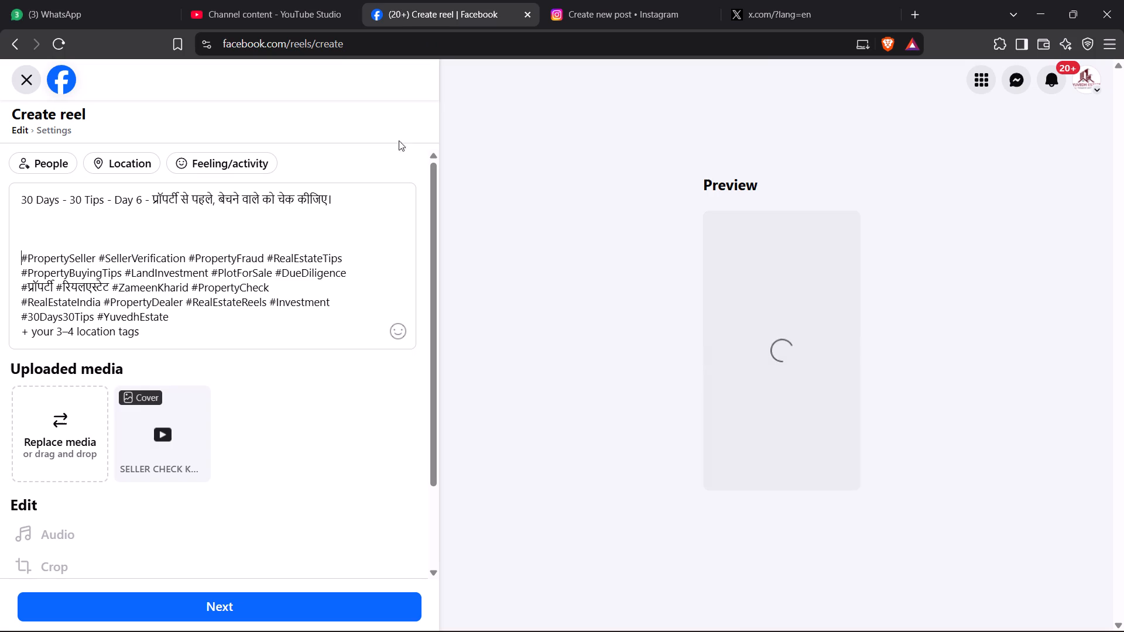
{"action": "left_click", "coordinate": [63, 47]}
{"action": "left_click", "coordinate": [609, 123]}
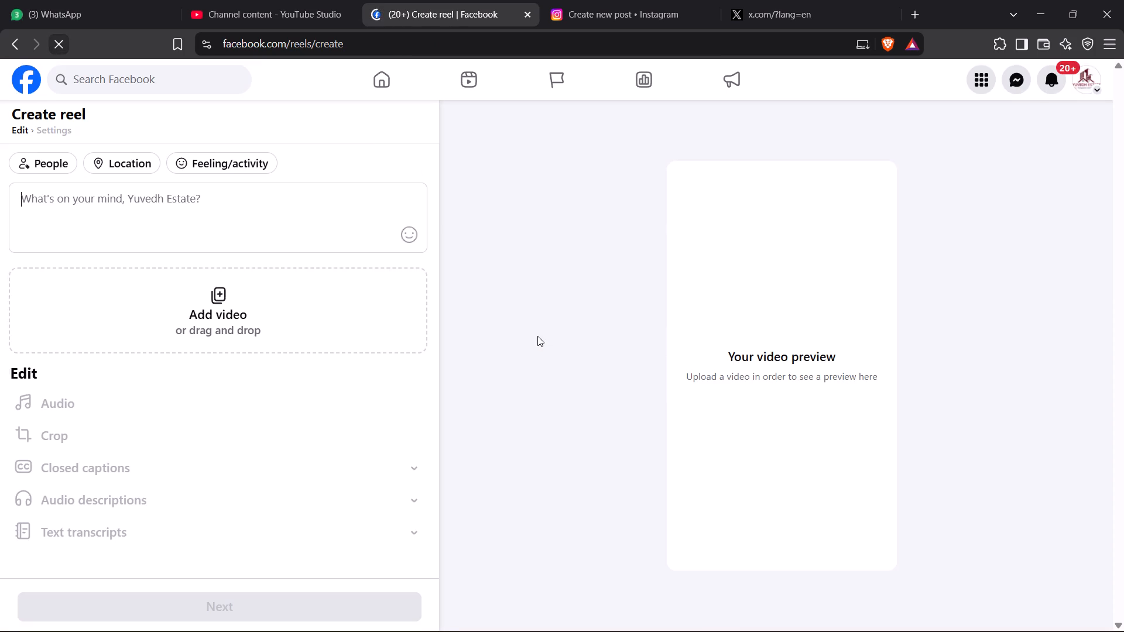
{"action": "left_click", "coordinate": [205, 314]}
{"action": "double_click", "coordinate": [280, 118]}
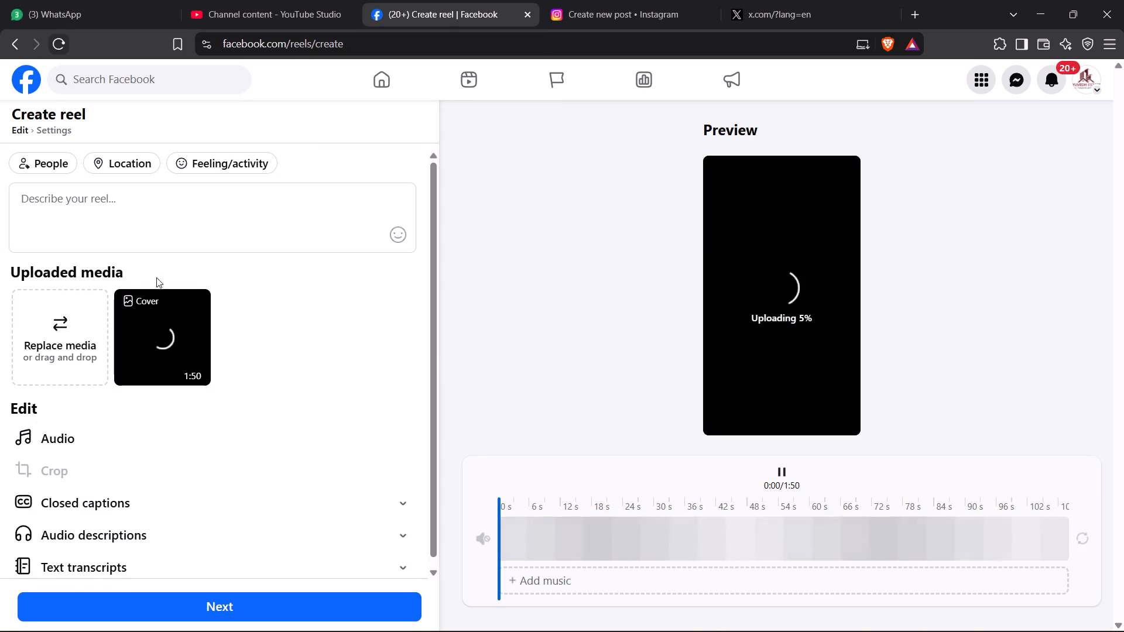
Set thumbnail.png from the FINAL folder as the Facebook reel's cover.
{"action": "left_click", "coordinate": [153, 299]}
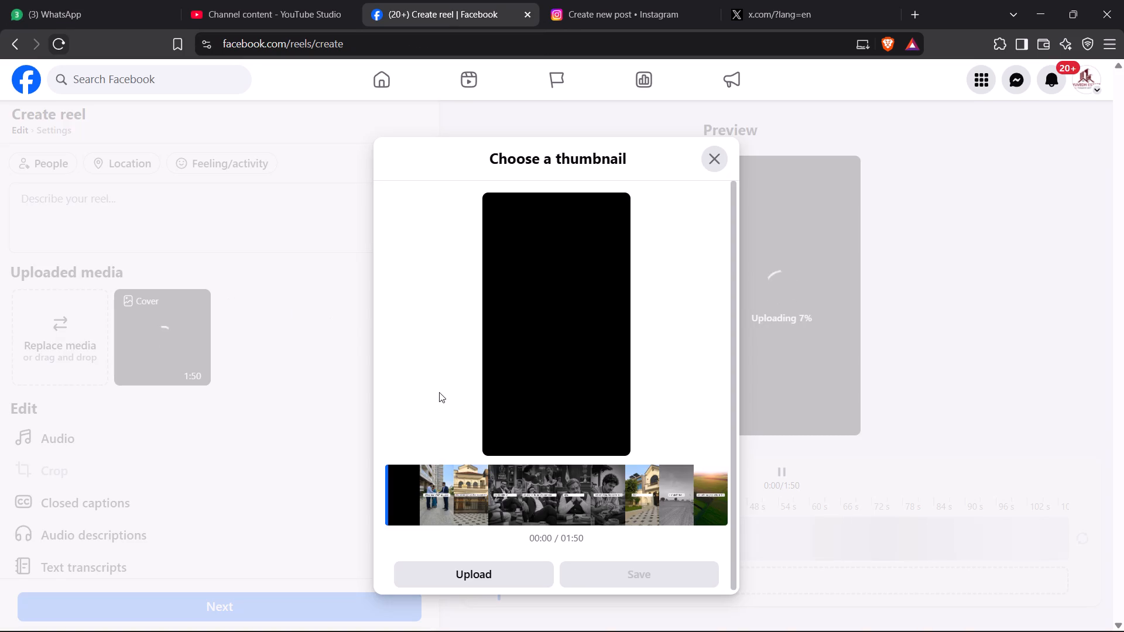
{"action": "left_click", "coordinate": [450, 573]}
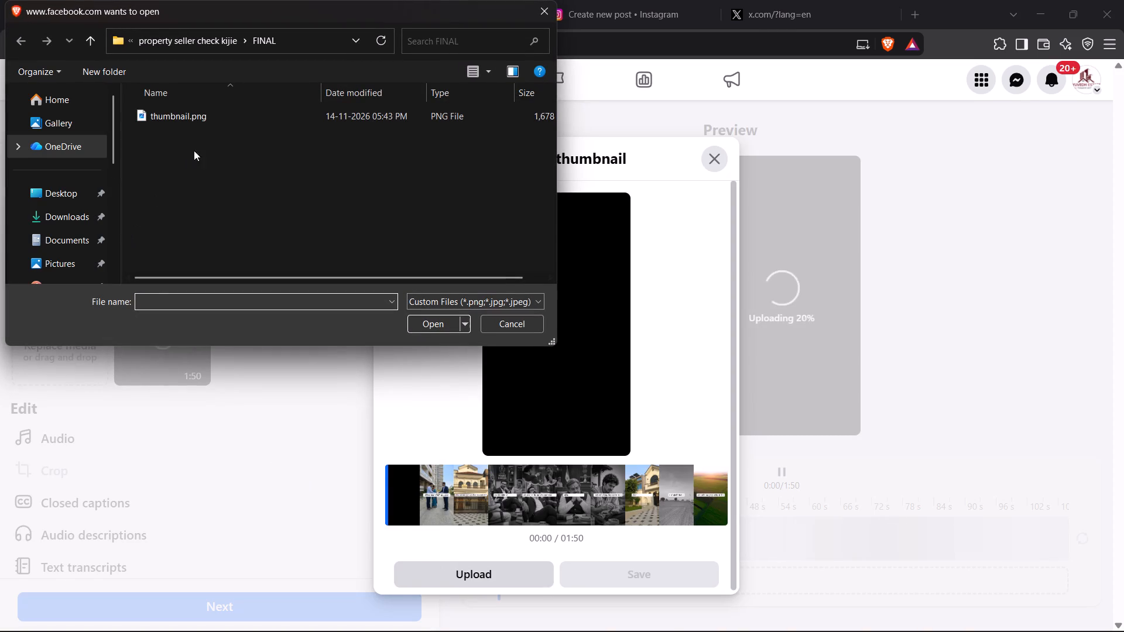
{"action": "double_click", "coordinate": [238, 121]}
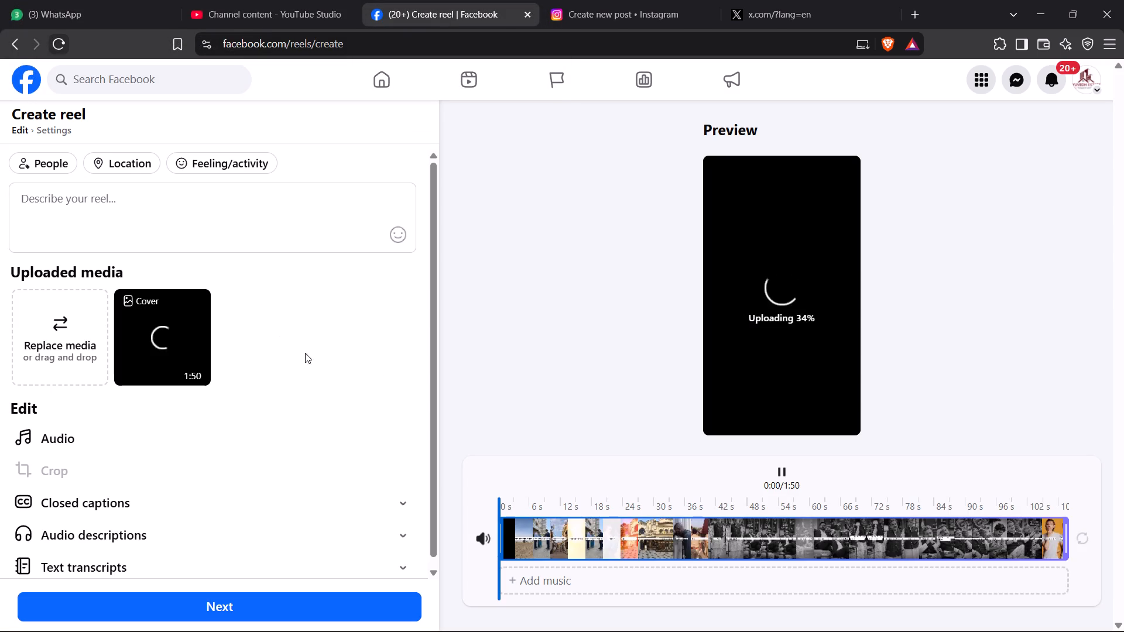
Enter "30 Days - 30 Tips - Day 6 - प्रॉपर्टी से पहले, बेचने वाले को चेक कीजिए।" as the Facebook reel's description, followed by blank lines.
{"action": "left_click", "coordinate": [160, 204]}
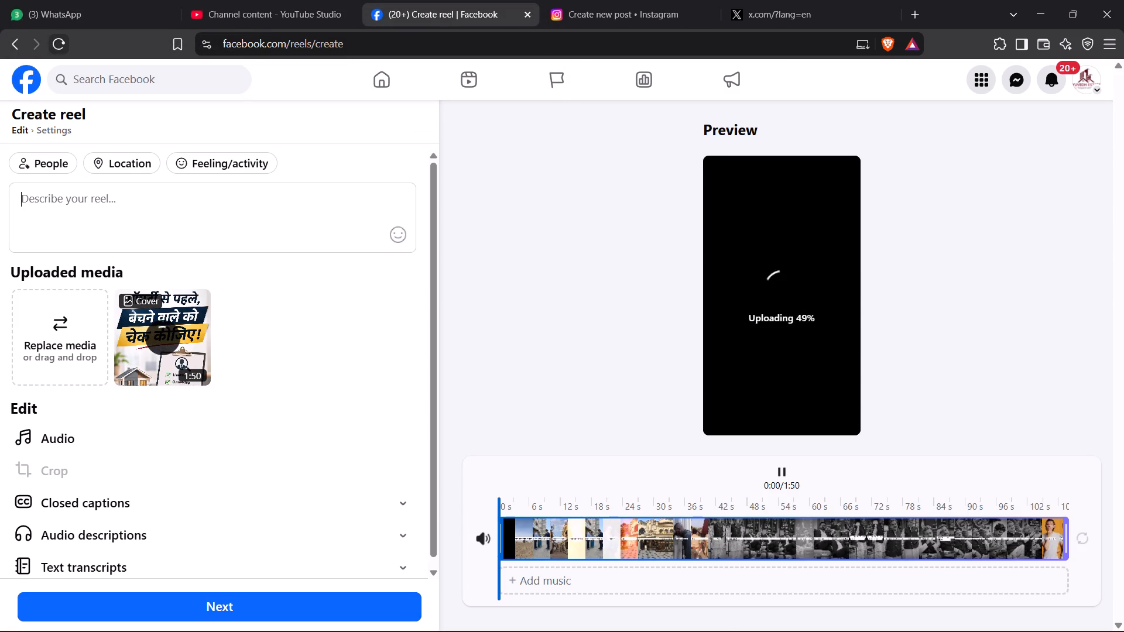
{"action": "key", "text": "super+v"}
{"action": "left_click", "coordinate": [137, 389]}
{"action": "key", "text": "ctrl+v"}
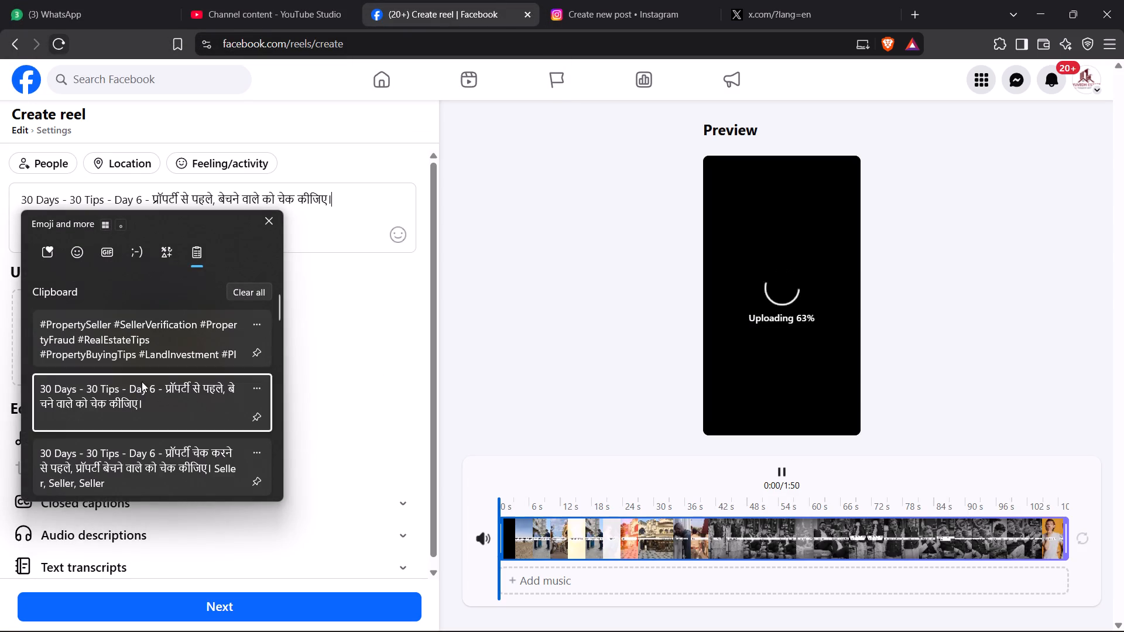
{"action": "key", "text": "shift+Return"}
{"action": "key", "text": "shift+Return"}
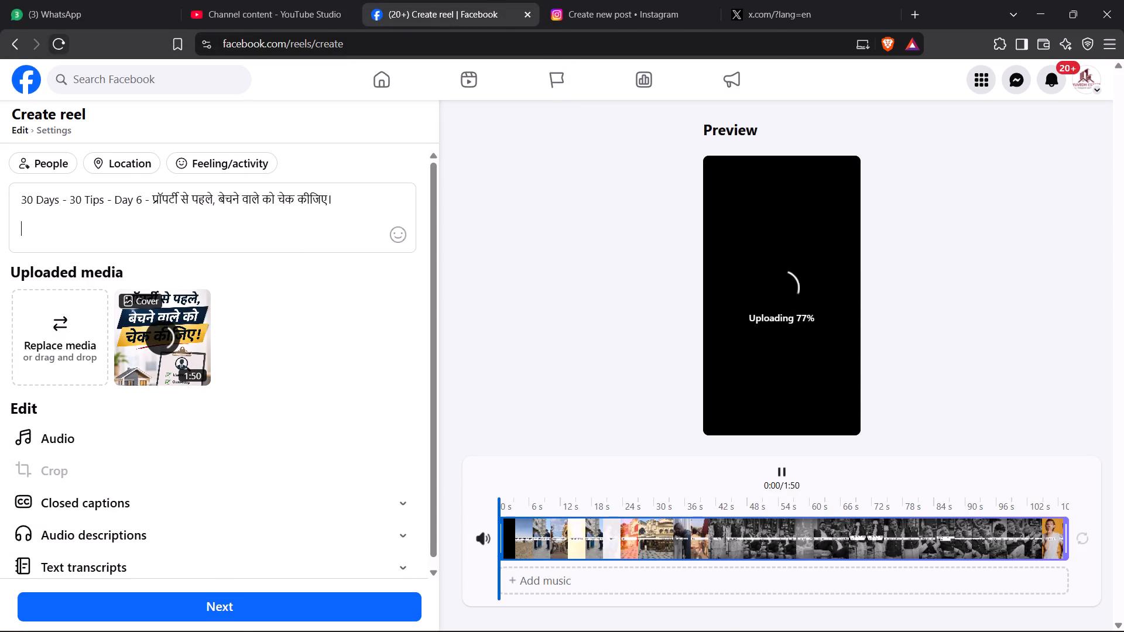
{"action": "key", "text": "shift+Return"}
Add the #PropertySeller hashtag block below the title and delete its last line, "+ your 3–4 location tags".
{"action": "key", "text": "super+v"}
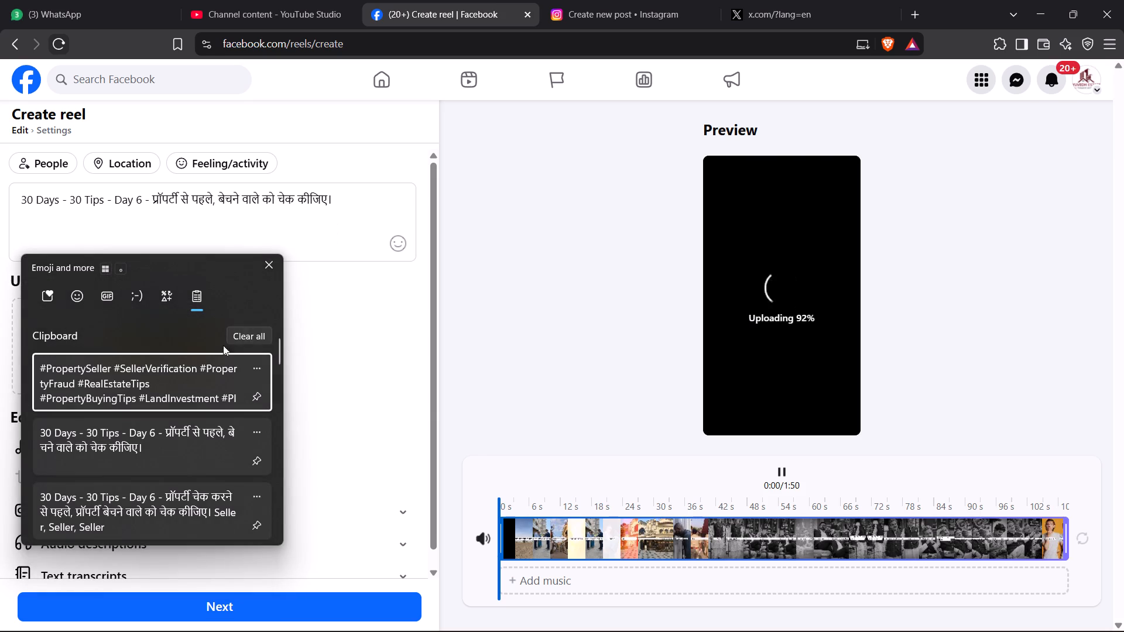
{"action": "left_click", "coordinate": [149, 380]}
{"action": "key", "text": "ctrl+v"}
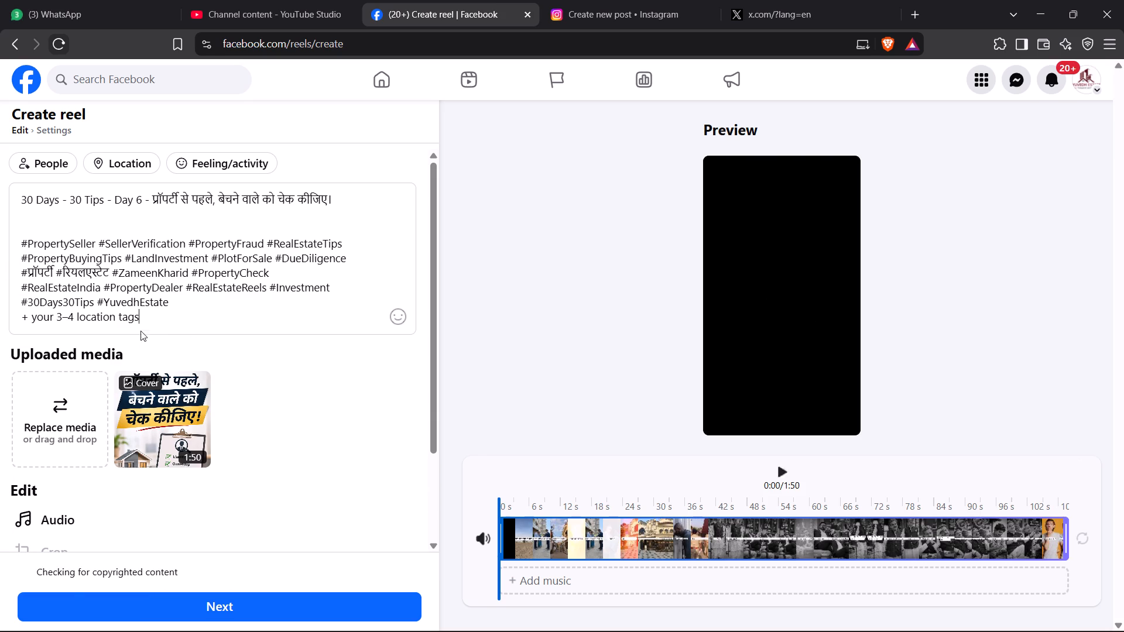
{"action": "left_click_drag", "start_coordinate": [149, 318], "coordinate": [2, 318]}
{"action": "key", "text": "BackSpace"}
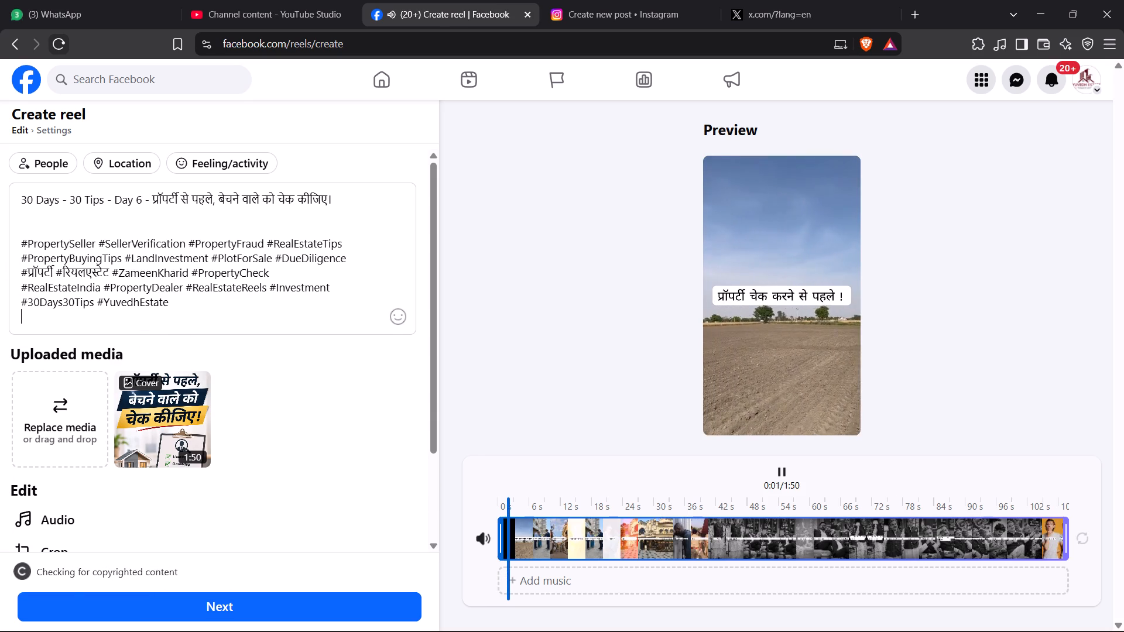
{"action": "key", "text": "BackSpace"}
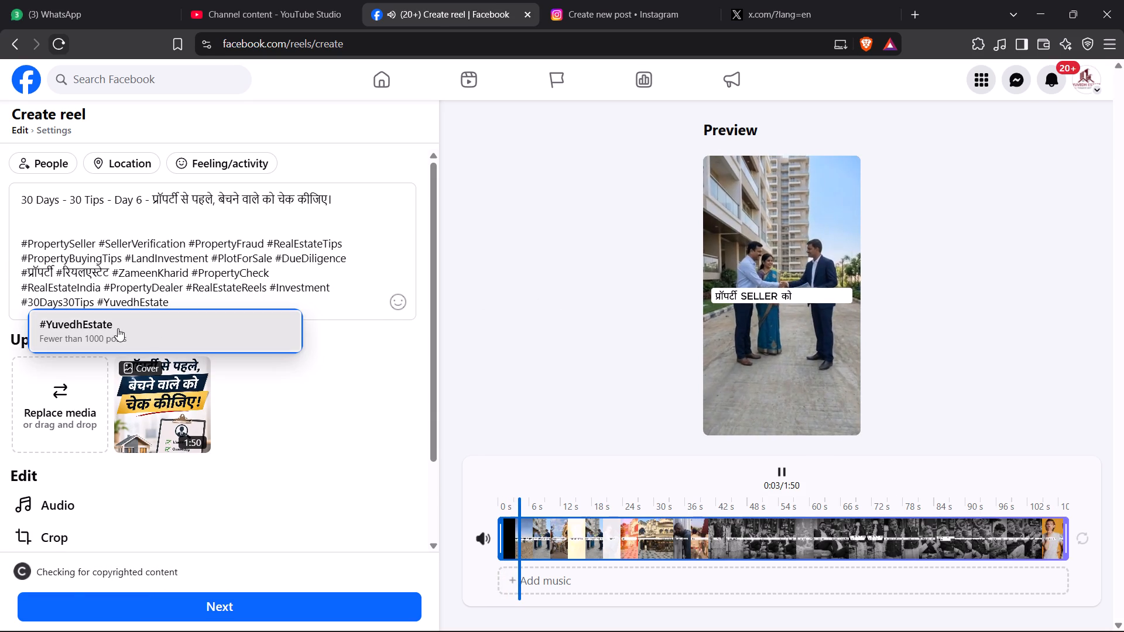
Accept the suggested #YuvedhEstate hashtag in the Facebook reel's description and pause the video preview.
{"action": "left_click", "coordinate": [118, 328]}
{"action": "left_click", "coordinate": [782, 470]}
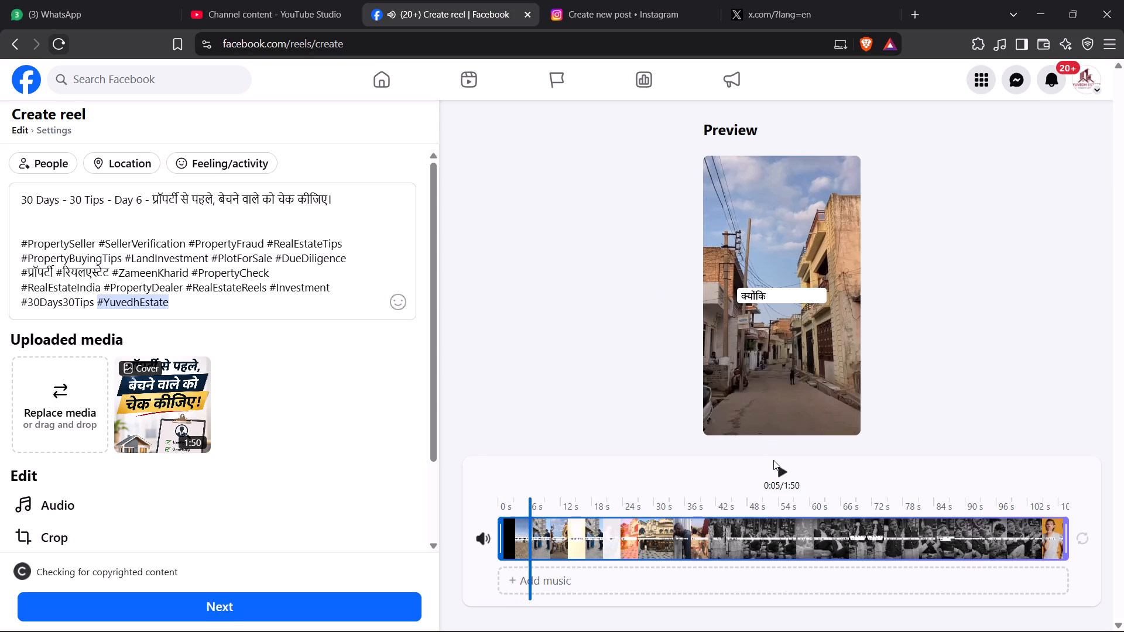
Check the sharing progress of the Instagram post.
{"action": "left_click", "coordinate": [580, 0]}
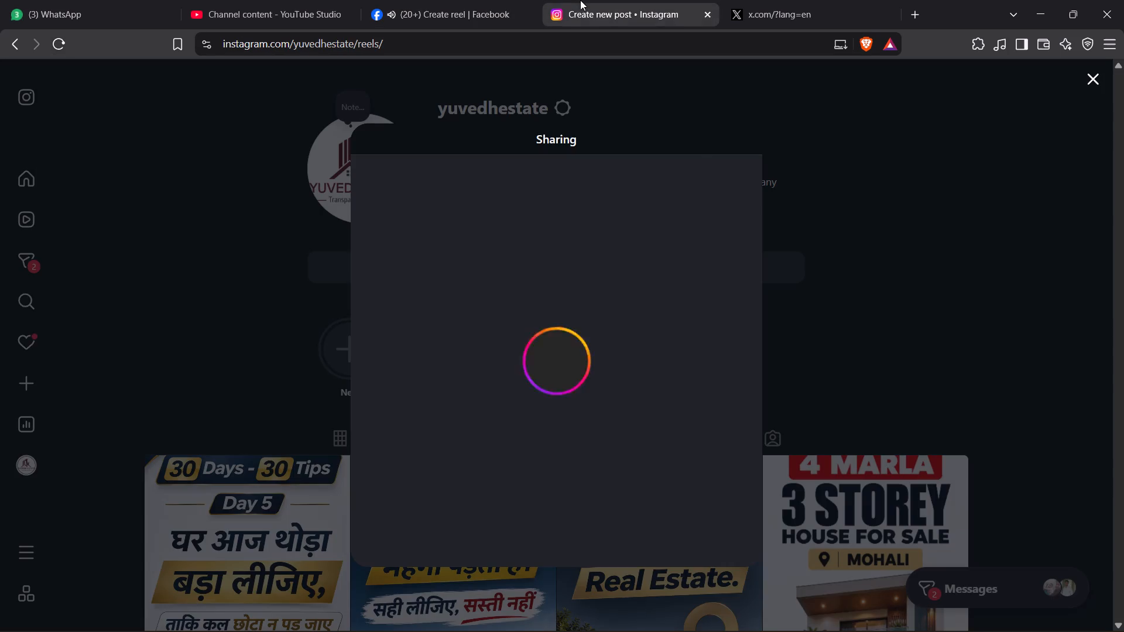
{"action": "left_click", "coordinate": [664, 306]}
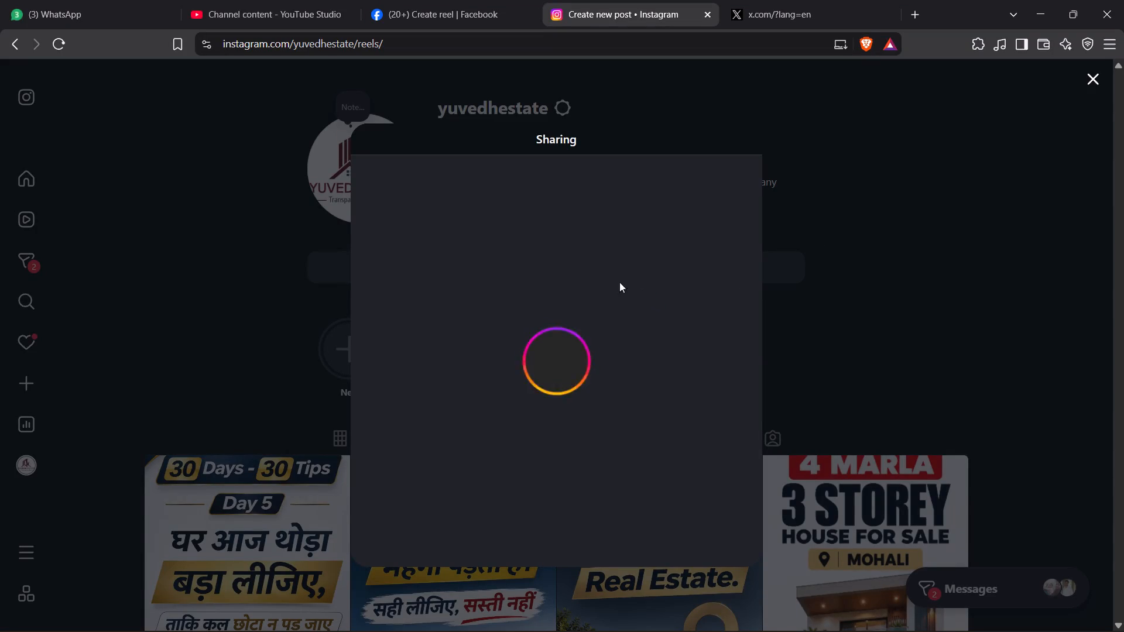
Switch to X, start a new post and attach SELLER CHECK KARO(1).mp4 from the FINAL folder.
{"action": "left_click", "coordinate": [412, 0]}
{"action": "left_click", "coordinate": [747, 0]}
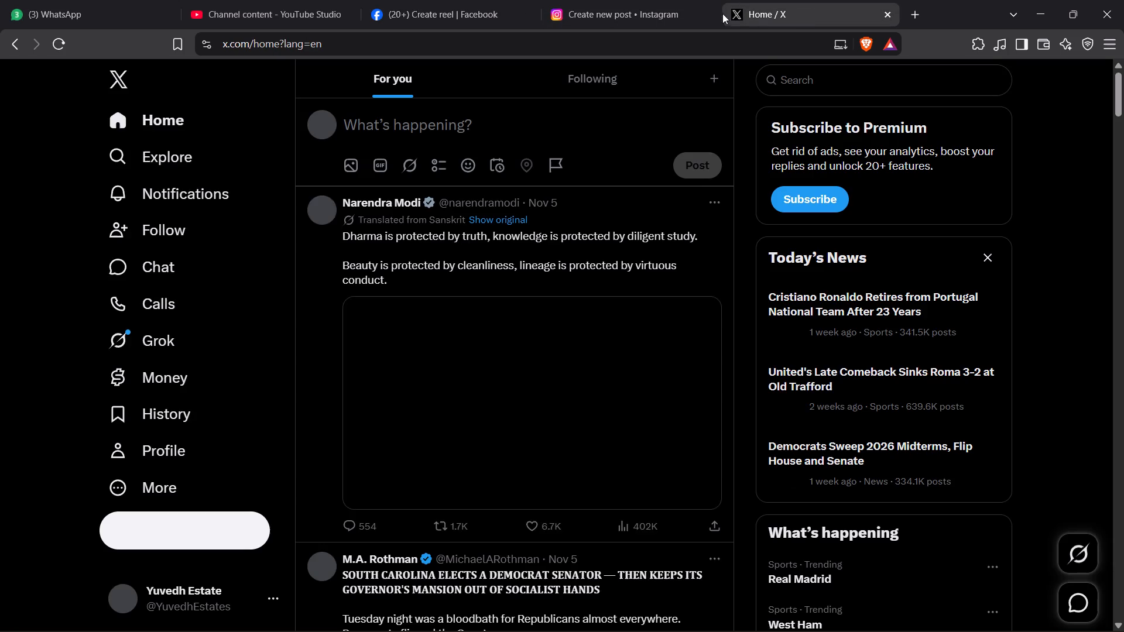
{"action": "left_click", "coordinate": [227, 527]}
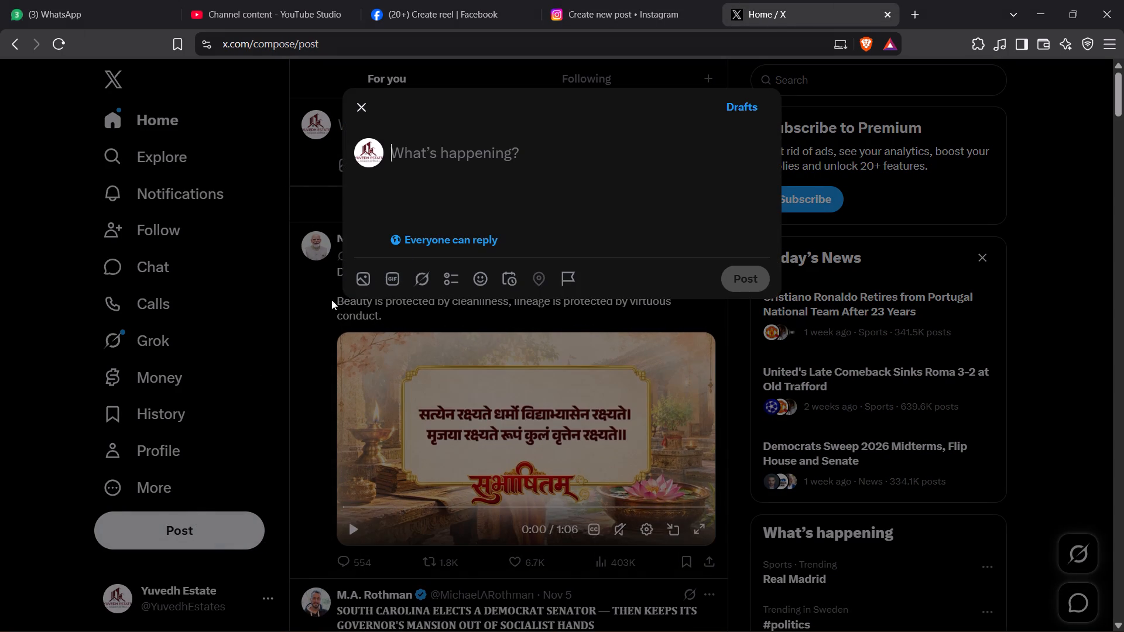
{"action": "left_click", "coordinate": [360, 286]}
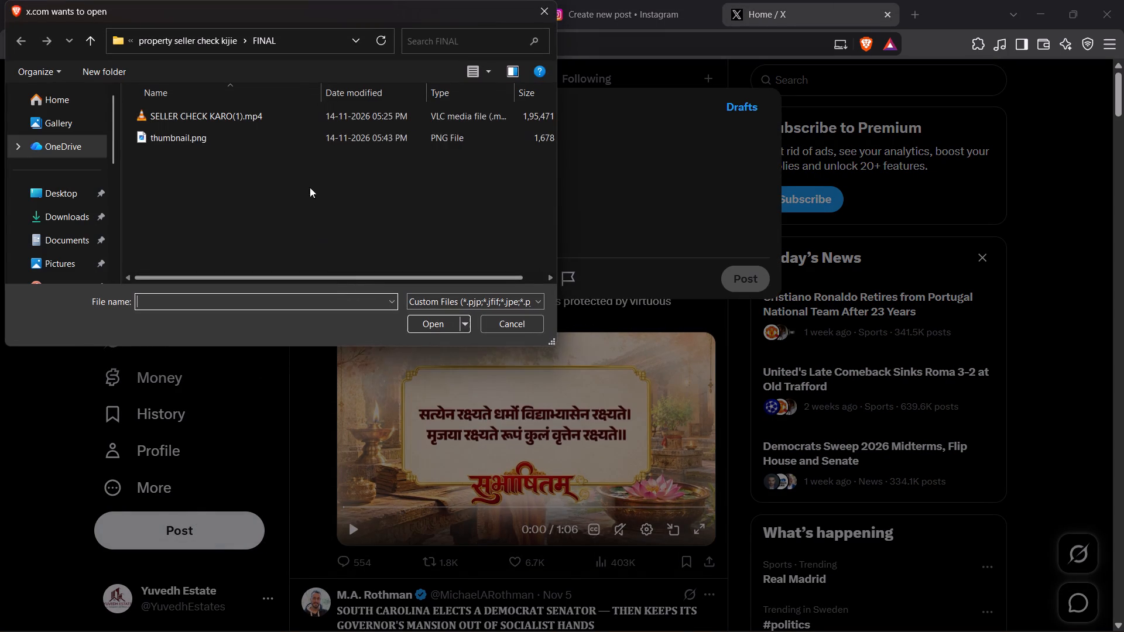
{"action": "double_click", "coordinate": [286, 116]}
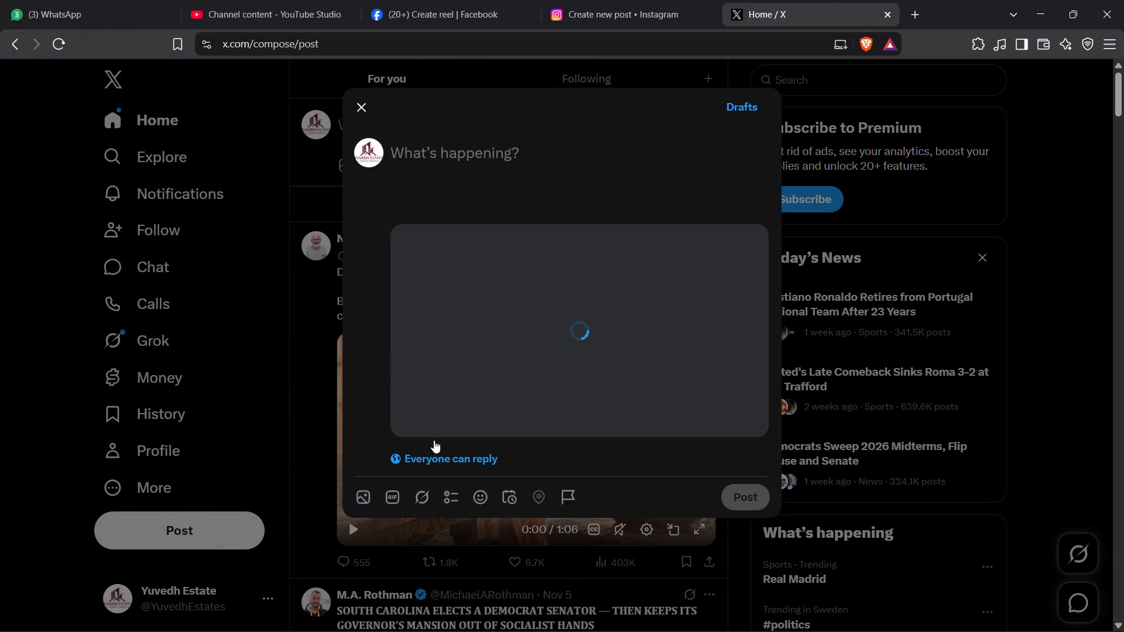
Enter "30 Days - 30 Tips - Day 6 - प्रॉपर्टी से पहले, बेचने वाले को चेक कीजिए।" as the X post's text.
{"action": "left_click", "coordinate": [484, 149]}
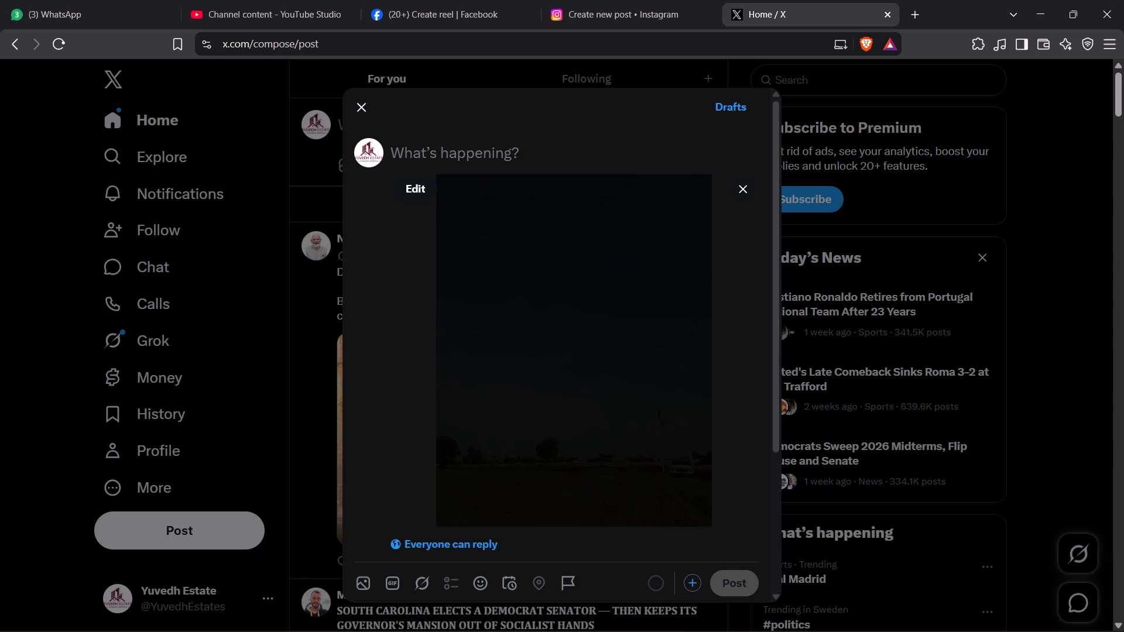
{"action": "key", "text": "super+v"}
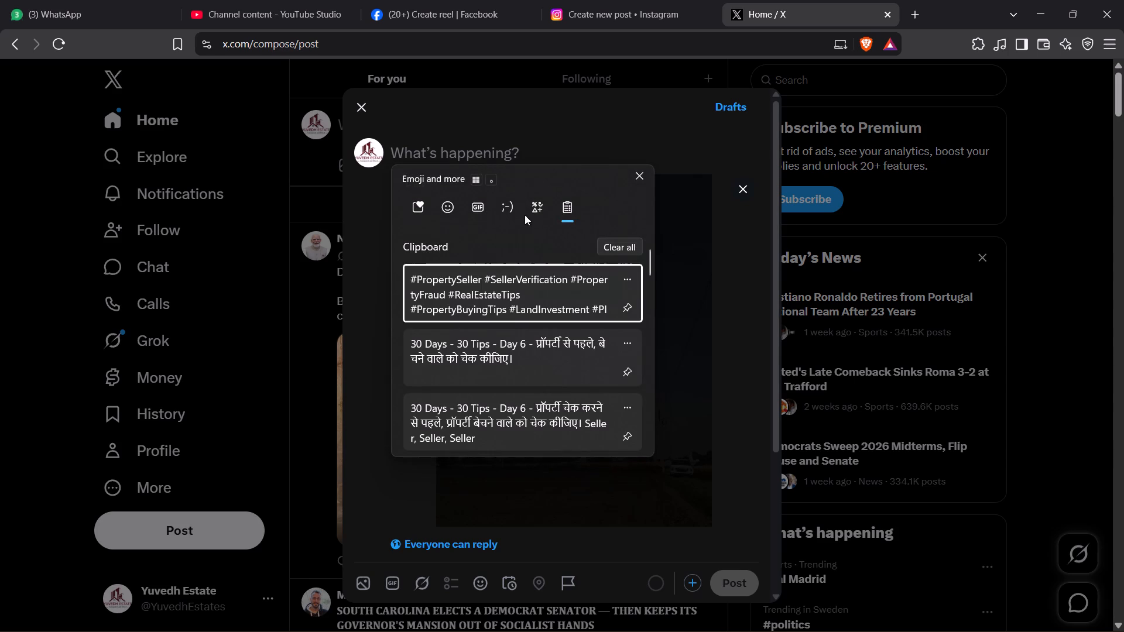
{"action": "left_click", "coordinate": [495, 356]}
{"action": "key", "text": "ctrl+v"}
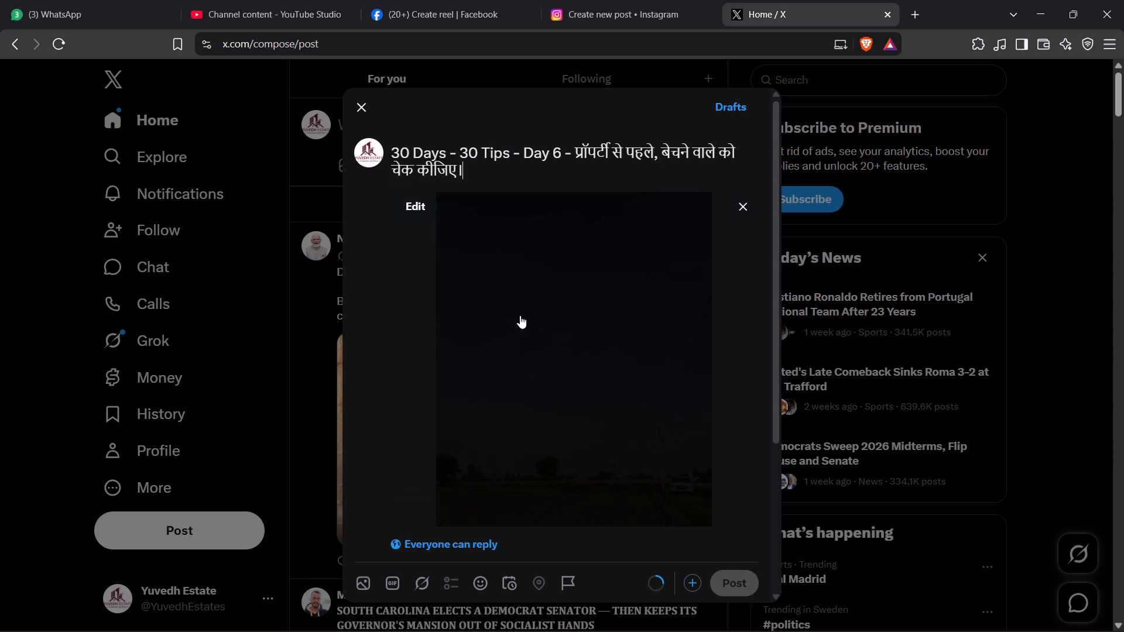
Add the copied #PropertySeller hashtag block to the X post, separated from the title by blank lines.
{"action": "key", "text": "shift+Return"}
{"action": "key", "text": "shift+Return"}
{"action": "key", "text": "shift+Return"}
{"action": "key", "text": "super+v"}
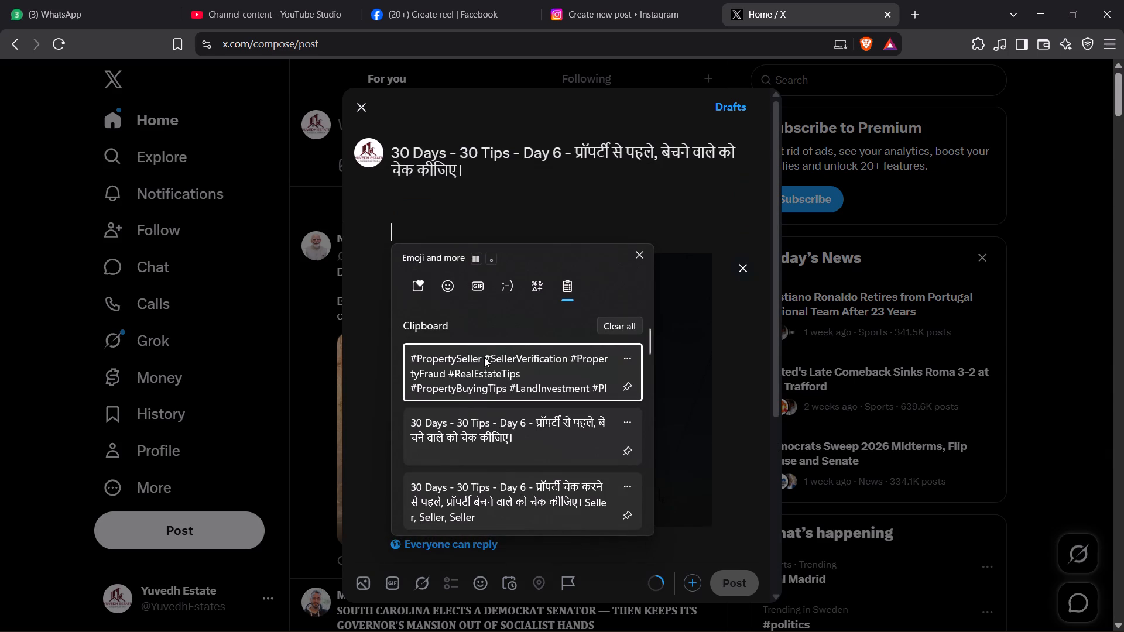
{"action": "left_click", "coordinate": [484, 358]}
{"action": "key", "text": "ctrl+v"}
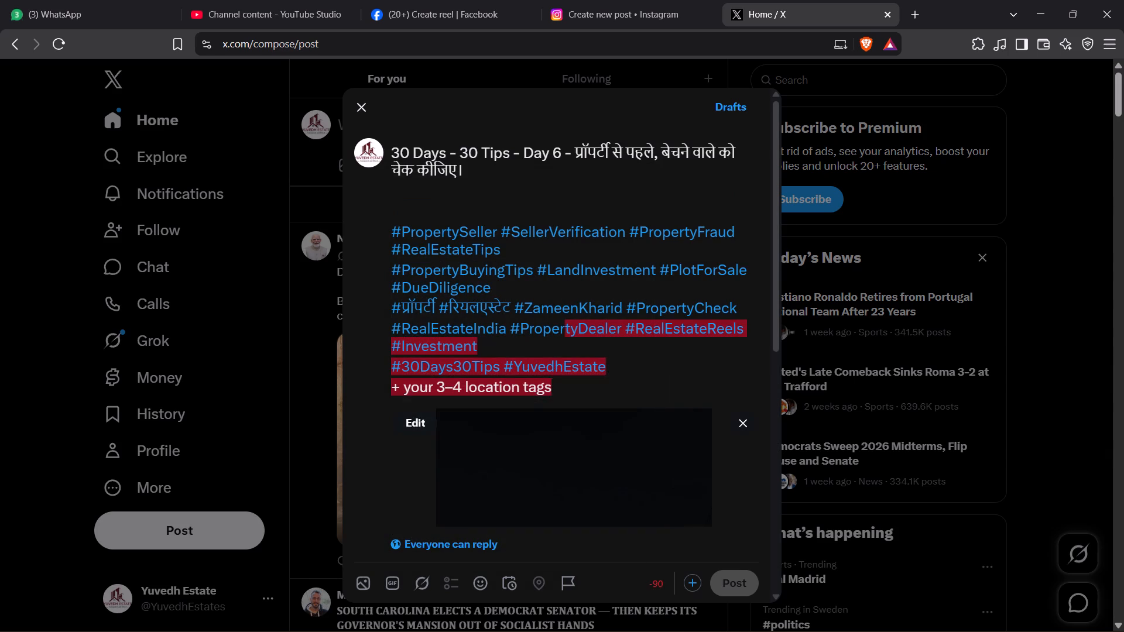
Remove all hashtags, the location tags line and the trailing blank lines from the X post, keeping only the Hindi title.
{"action": "left_click_drag", "start_coordinate": [591, 389], "coordinate": [510, 324]}
{"action": "key", "text": "BackSpace"}
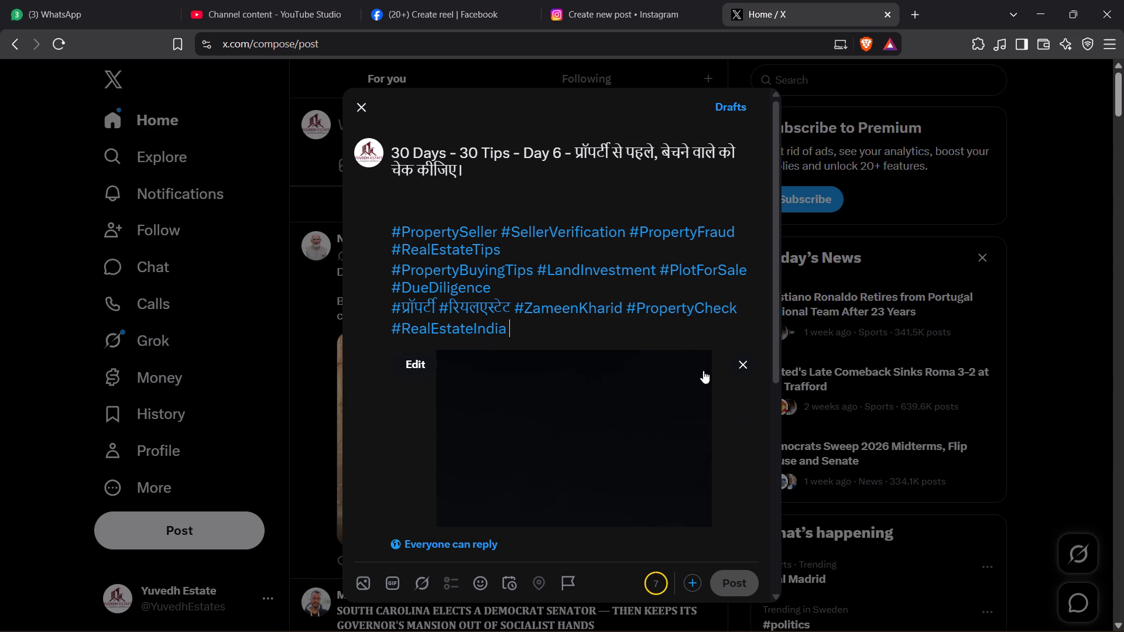
{"action": "left_click_drag", "start_coordinate": [518, 333], "coordinate": [392, 236]}
{"action": "key", "text": "BackSpace"}
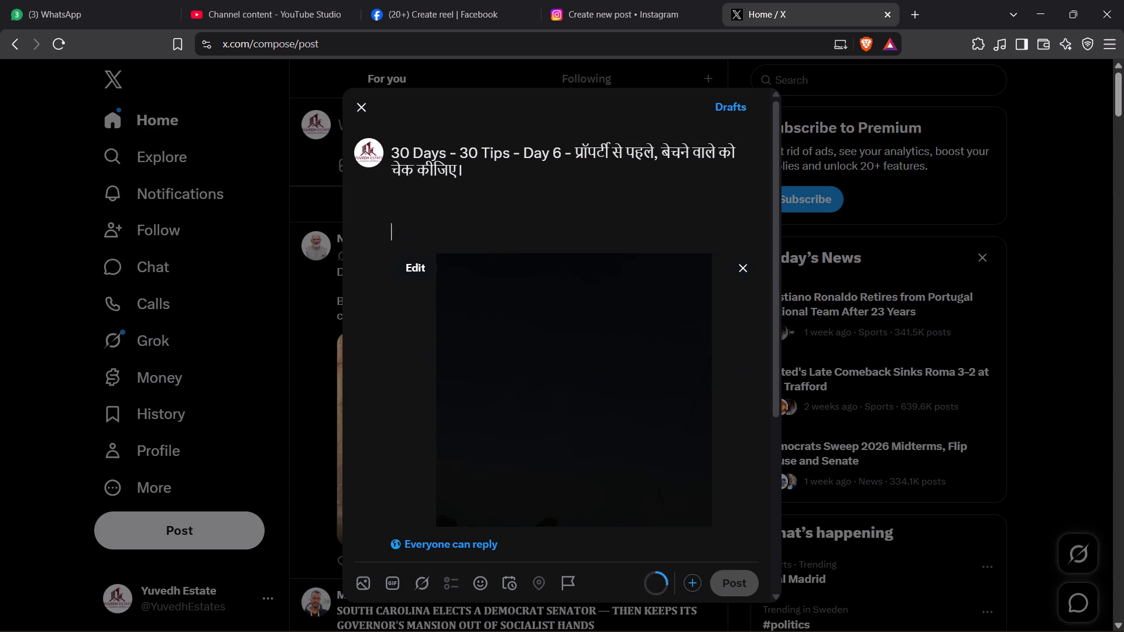
{"action": "key", "text": "BackSpace"}
{"action": "key", "text": "BackSpace"}
{"action": "key", "text": "BackSpace"}
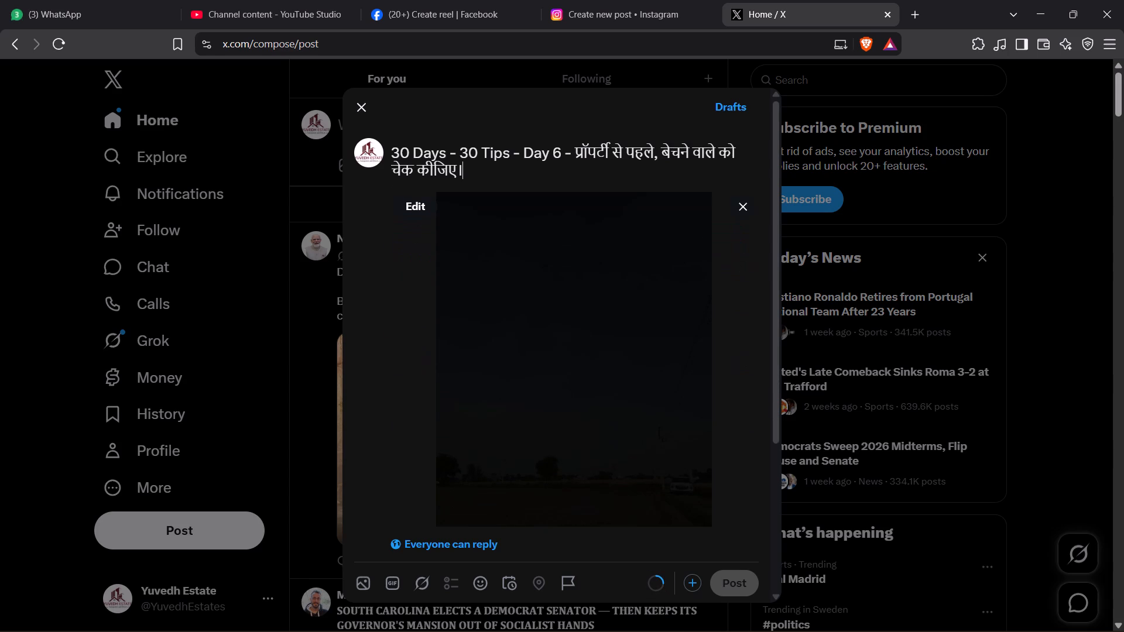
{"action": "scroll", "coordinate": [606, 346], "scroll_direction": "down", "scroll_amount": 3}
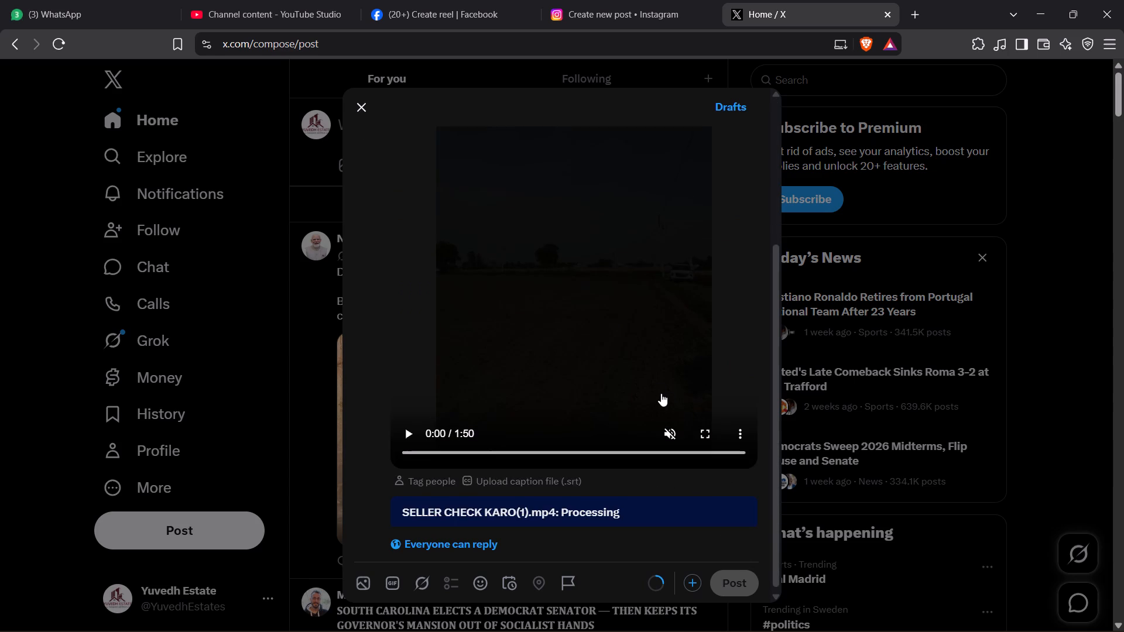
{"action": "scroll", "coordinate": [662, 394], "scroll_direction": "up", "scroll_amount": 1}
{"action": "scroll", "coordinate": [730, 449], "scroll_direction": "up", "scroll_amount": 3}
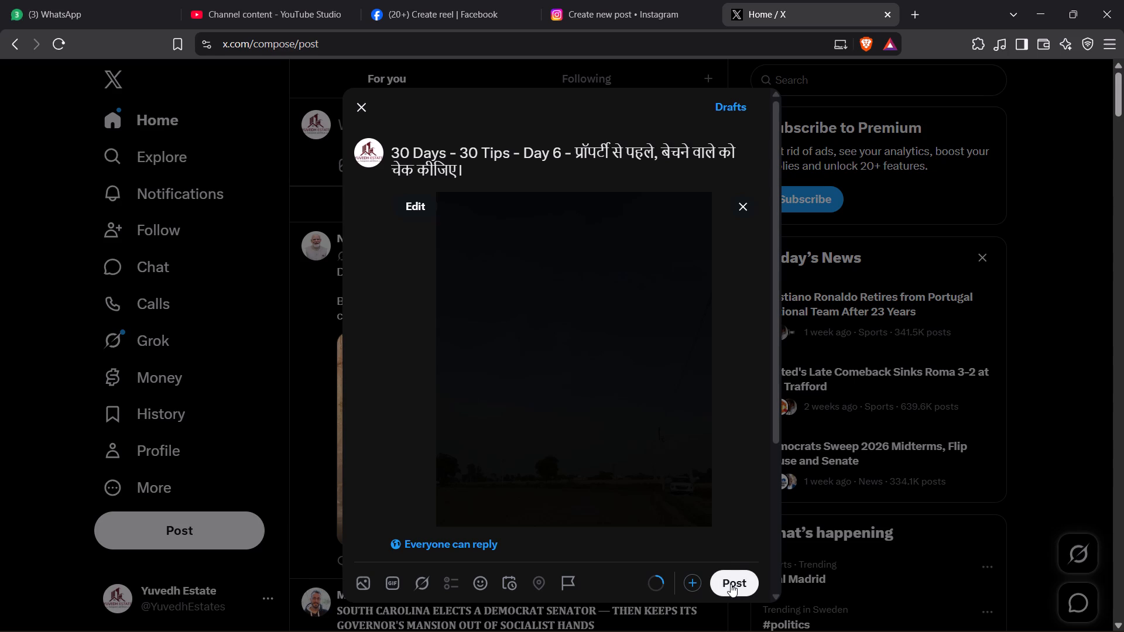
Publish the Day 6 post on X, retrying if needed, and close the X page.
{"action": "left_click", "coordinate": [731, 584]}
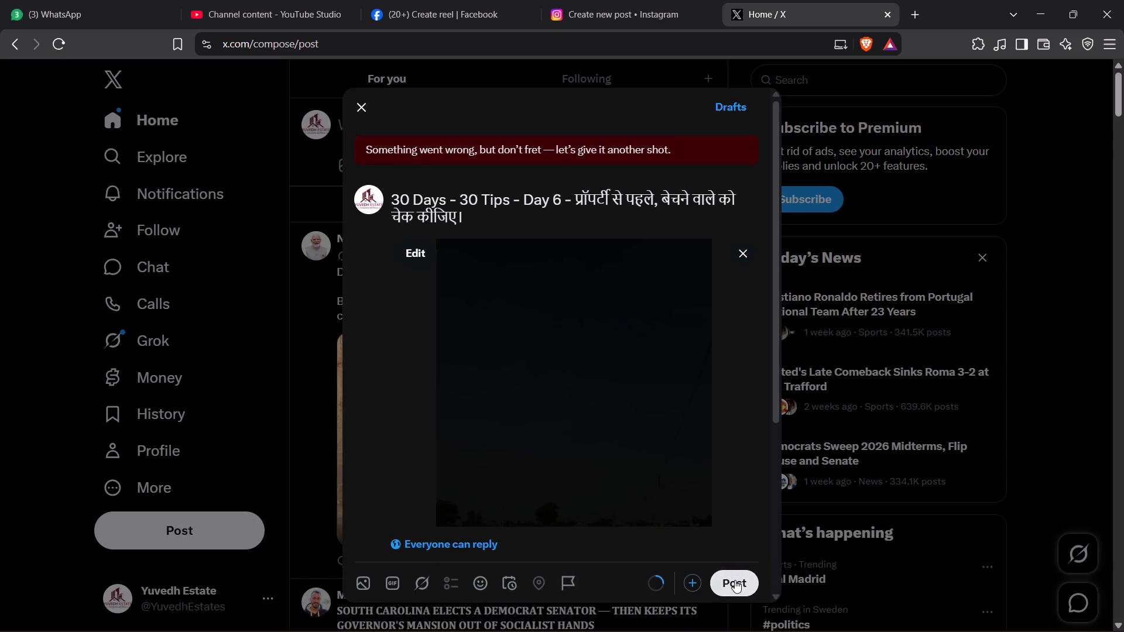
{"action": "left_click", "coordinate": [735, 580]}
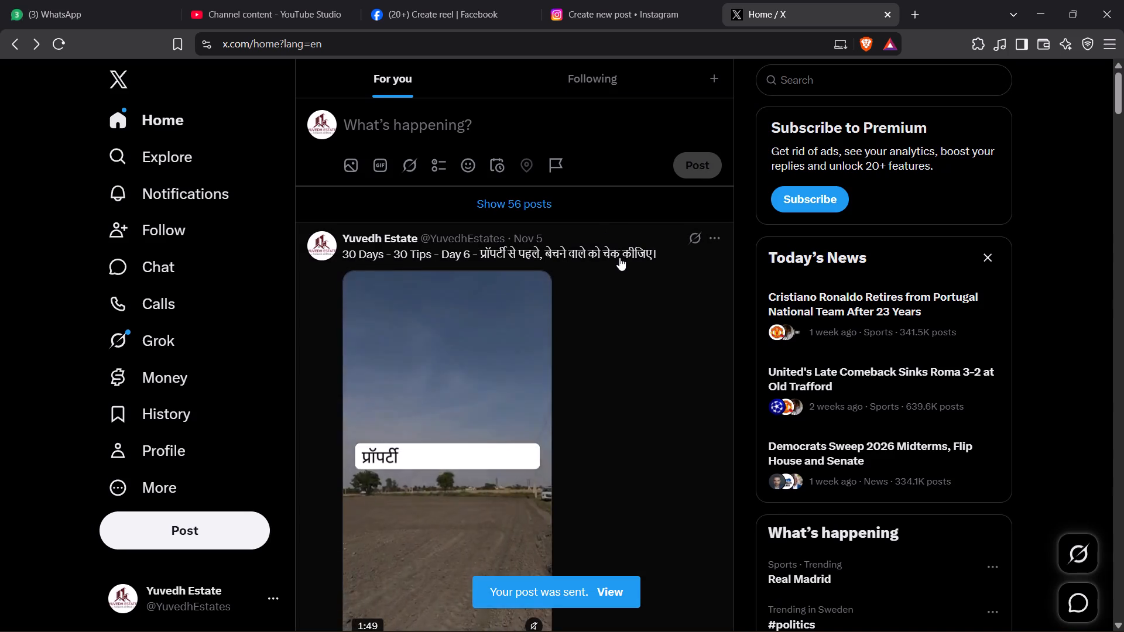
{"action": "left_click", "coordinate": [446, 344]}
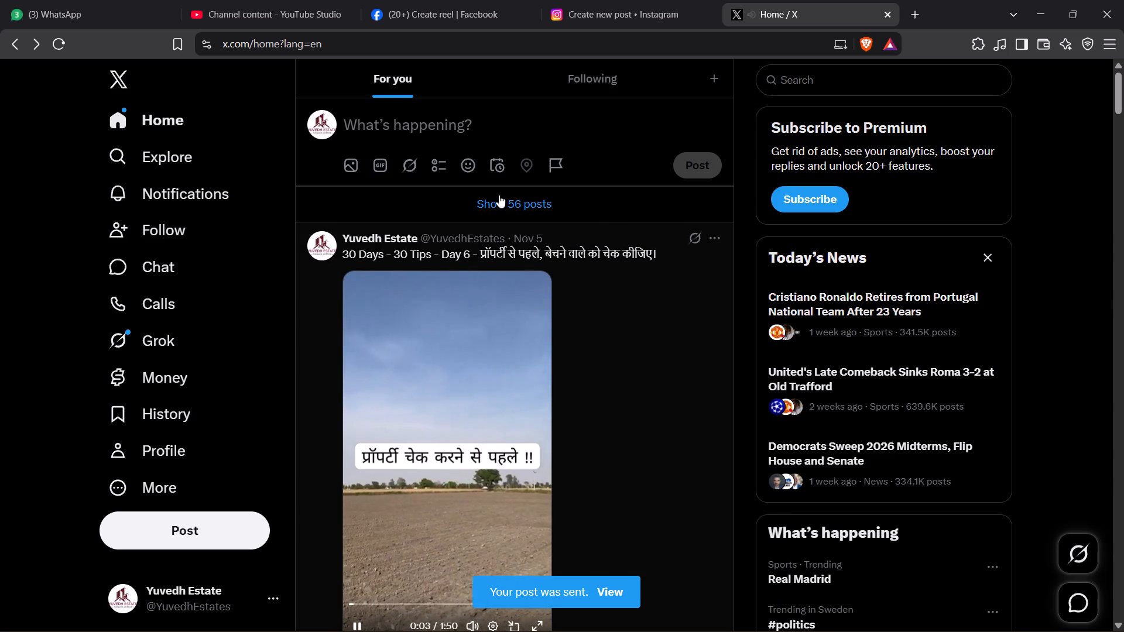
{"action": "left_click", "coordinate": [889, 15]}
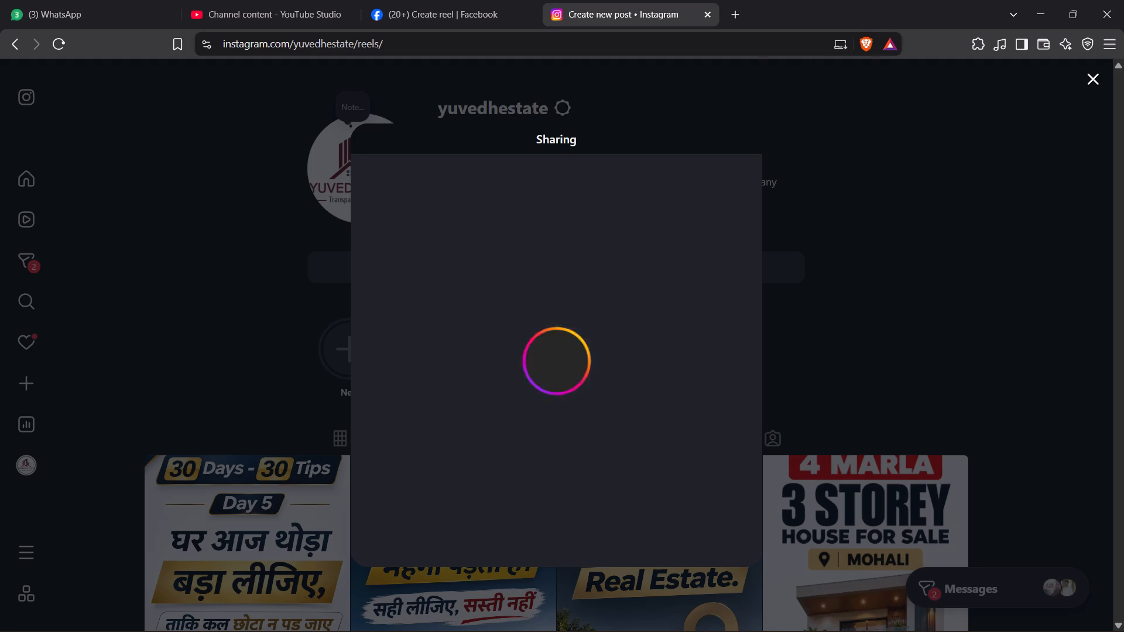
Disconnect Urban VPN and reload the yuvedhestate Instagram reels page, abandoning the pending share.
{"action": "left_click", "coordinate": [60, 43]}
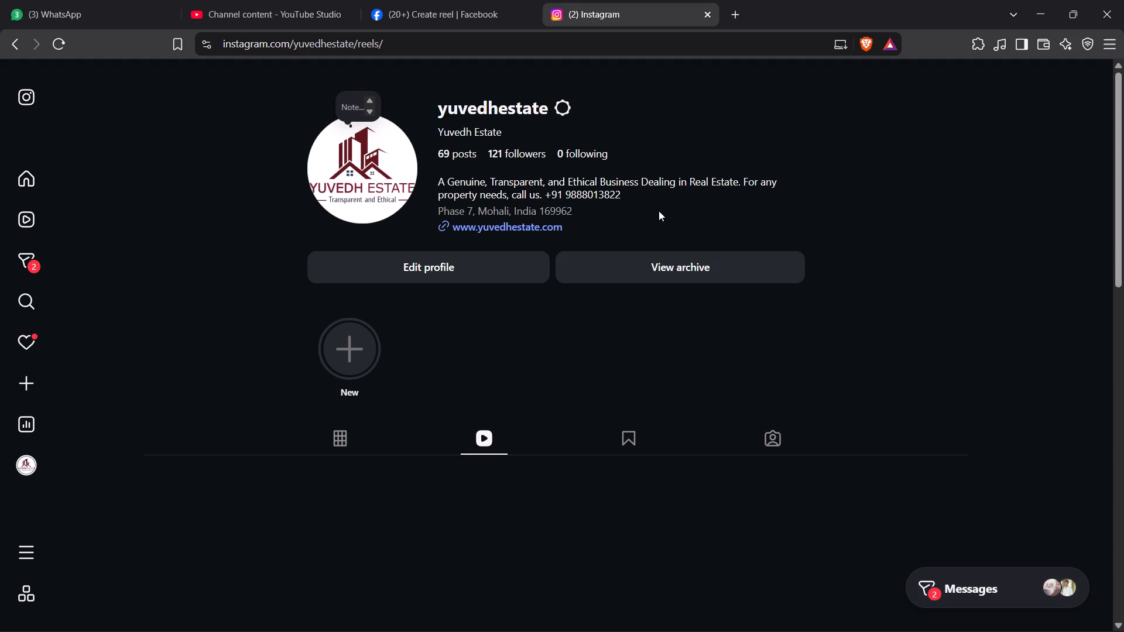
{"action": "left_click", "coordinate": [932, 610]}
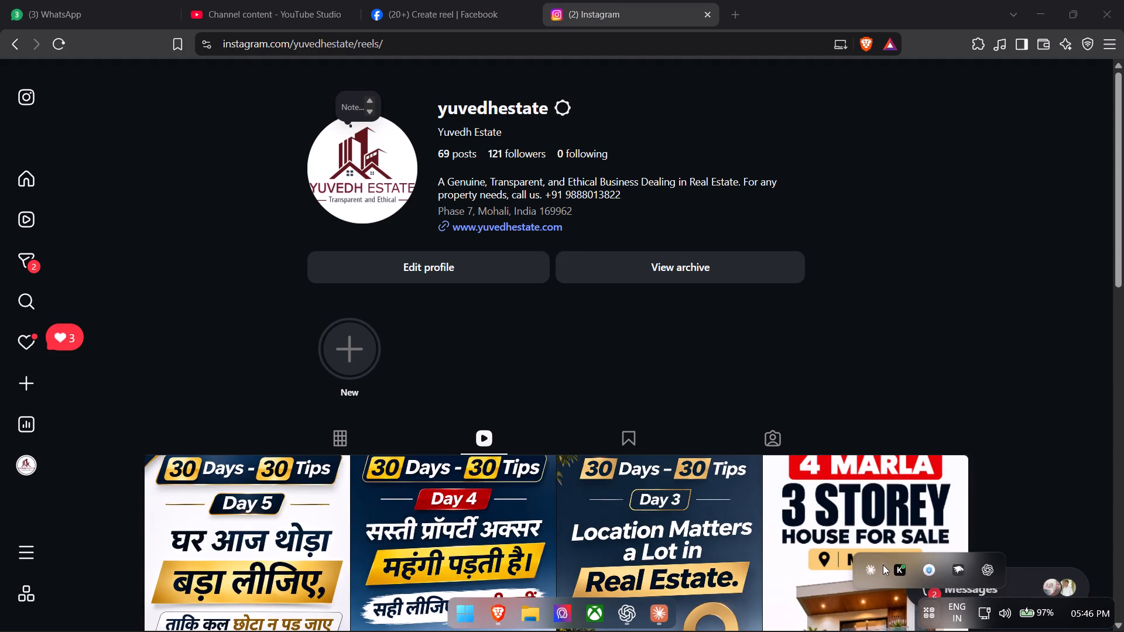
{"action": "left_click", "coordinate": [930, 569]}
{"action": "left_click", "coordinate": [479, 212]}
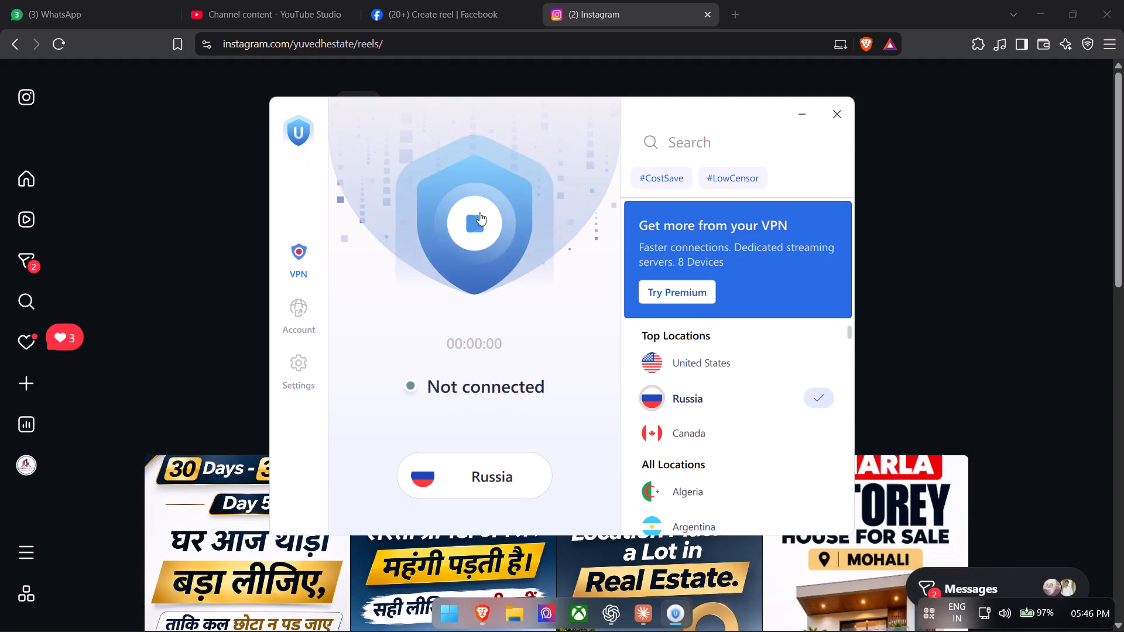
{"action": "left_click", "coordinate": [834, 114]}
{"action": "left_click", "coordinate": [66, 43]}
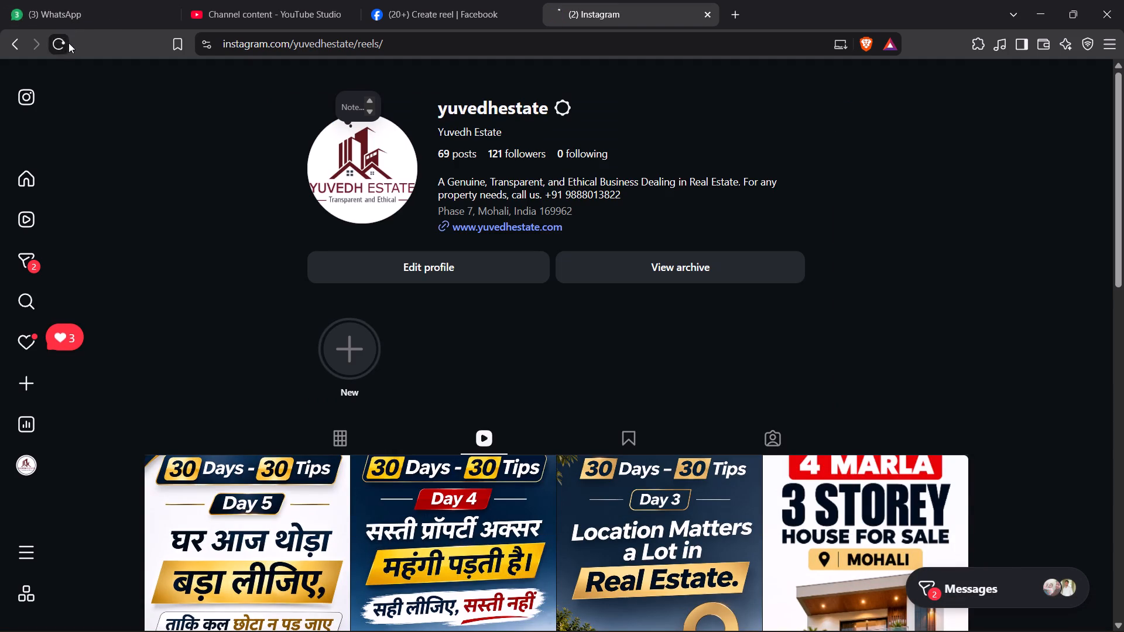
Check the Day 6 reel's caption on Facebook, proceed to its settings and post the reel with the default sharing options.
{"action": "left_click", "coordinate": [408, 22]}
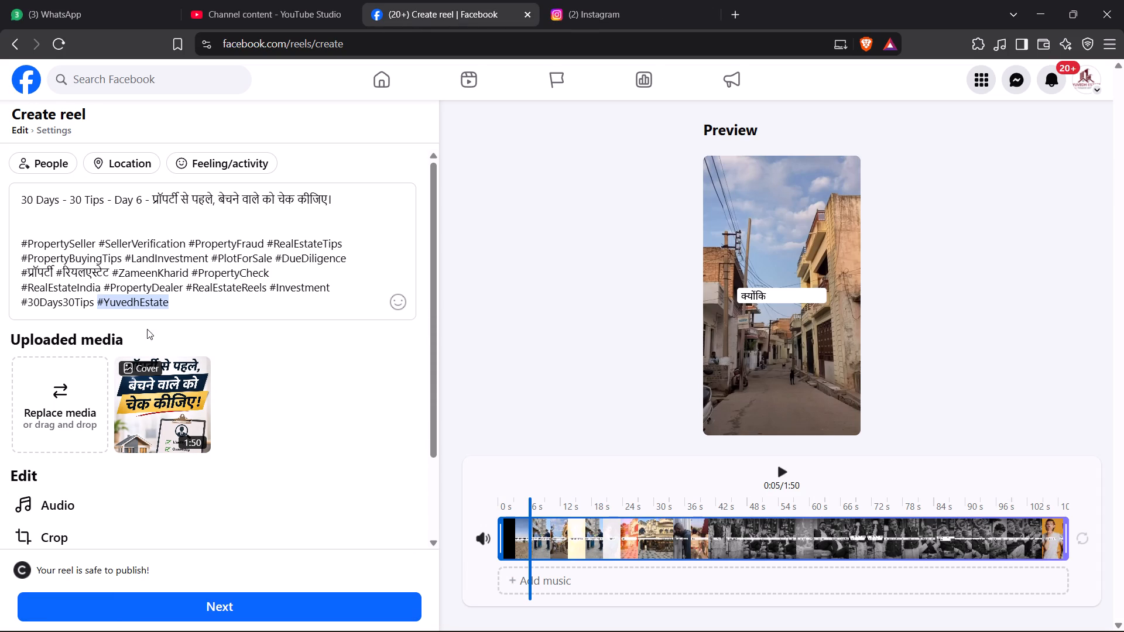
{"action": "left_click", "coordinate": [146, 301]}
{"action": "left_click", "coordinate": [174, 305]}
{"action": "scroll", "coordinate": [381, 386], "scroll_direction": "up", "scroll_amount": 8}
{"action": "scroll", "coordinate": [273, 519], "scroll_direction": "up", "scroll_amount": 3}
{"action": "left_click", "coordinate": [241, 605]}
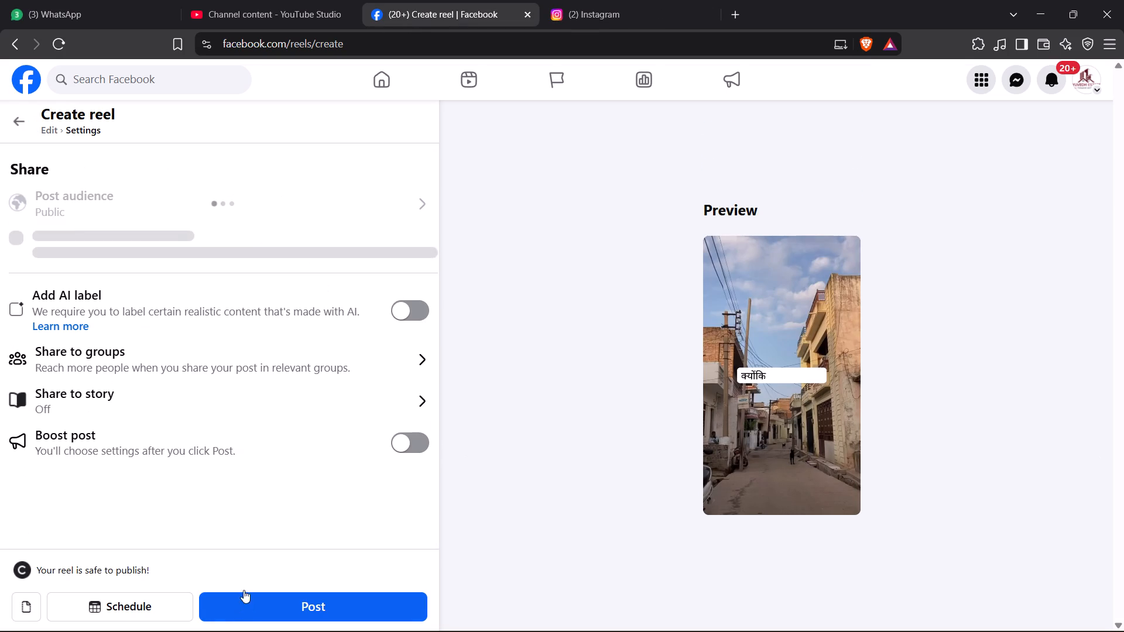
{"action": "left_click", "coordinate": [256, 617]}
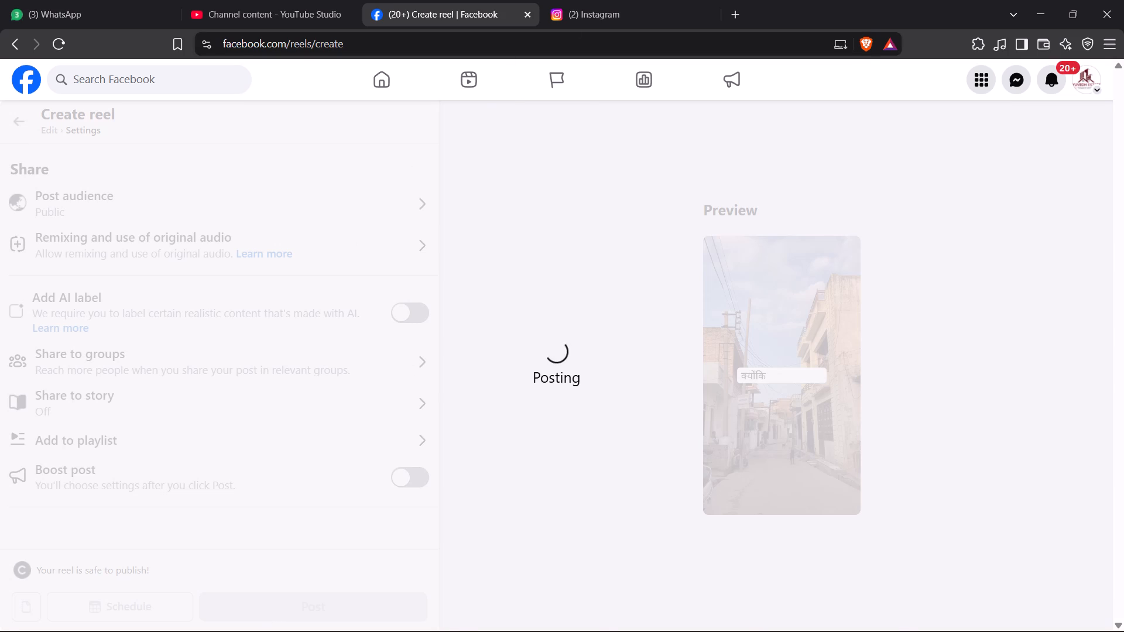
Check the Instagram reels grid for Day 6, and start a new post with the Day 6 video cropped to 9:16.
{"action": "left_click", "coordinate": [573, 17]}
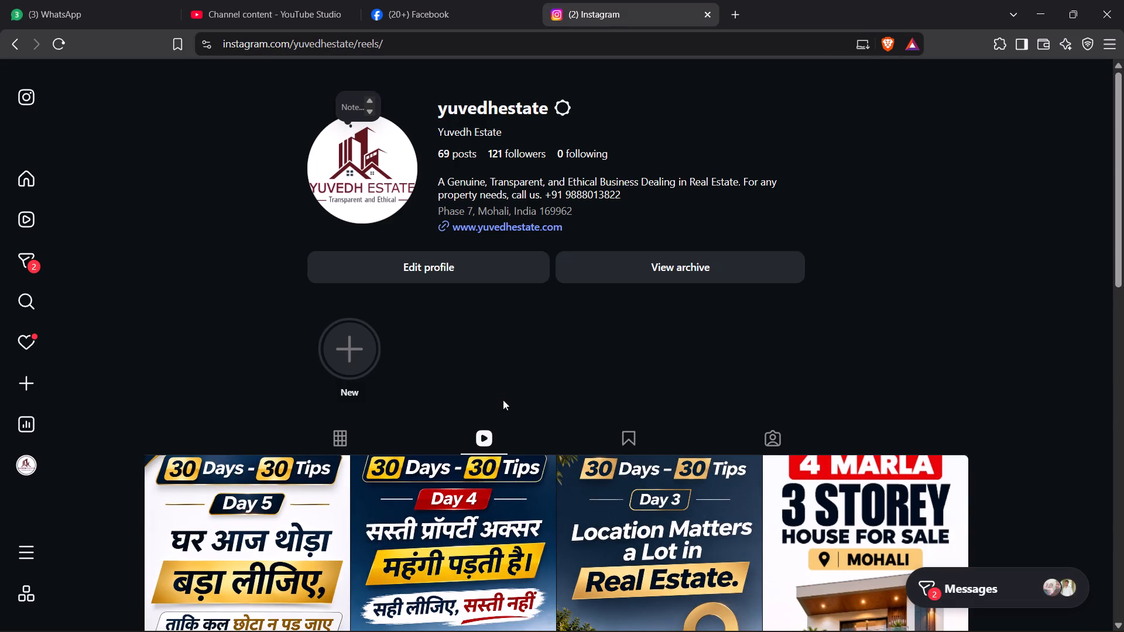
{"action": "scroll", "coordinate": [503, 400], "scroll_direction": "down", "scroll_amount": 3}
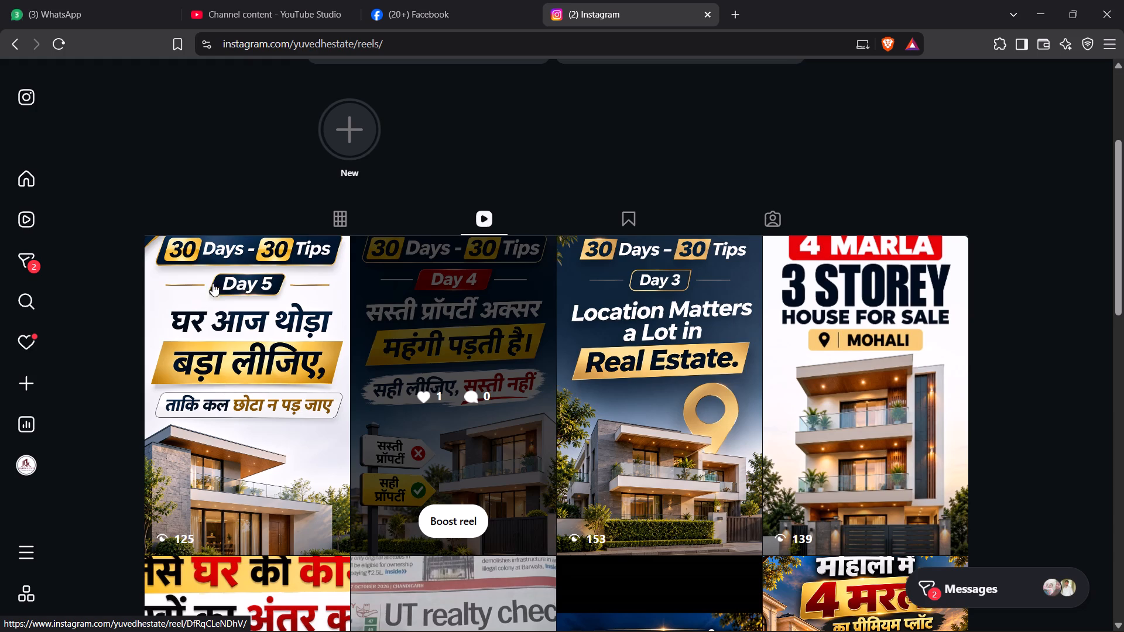
{"action": "scroll", "coordinate": [249, 178], "scroll_direction": "up", "scroll_amount": 4}
{"action": "scroll", "coordinate": [314, 258], "scroll_direction": "down", "scroll_amount": 5}
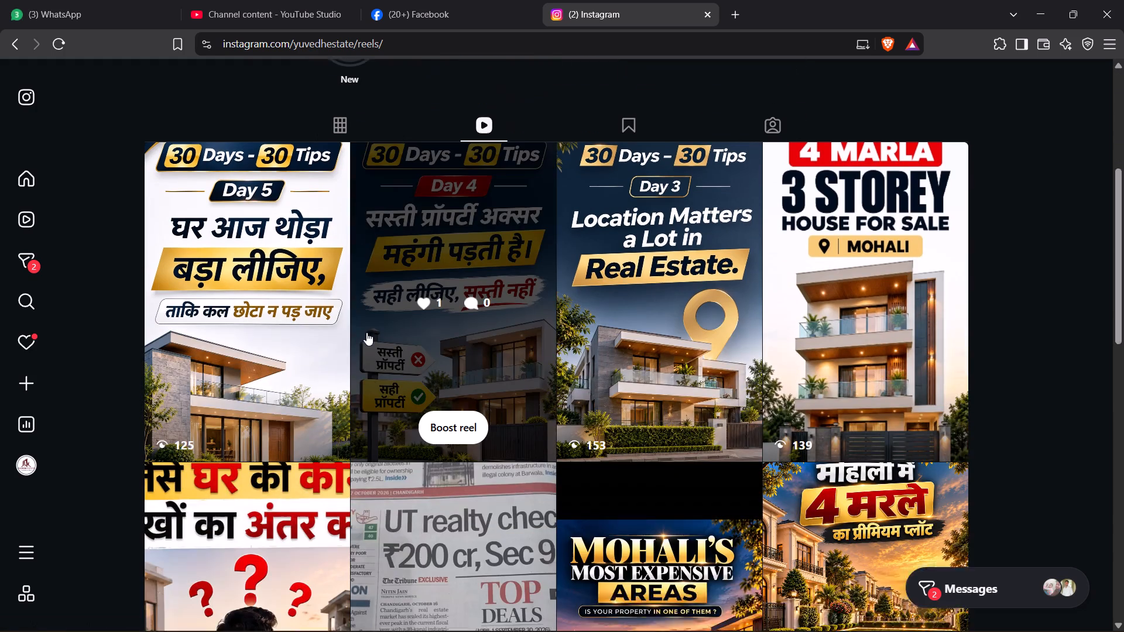
{"action": "scroll", "coordinate": [246, 347], "scroll_direction": "up", "scroll_amount": 7}
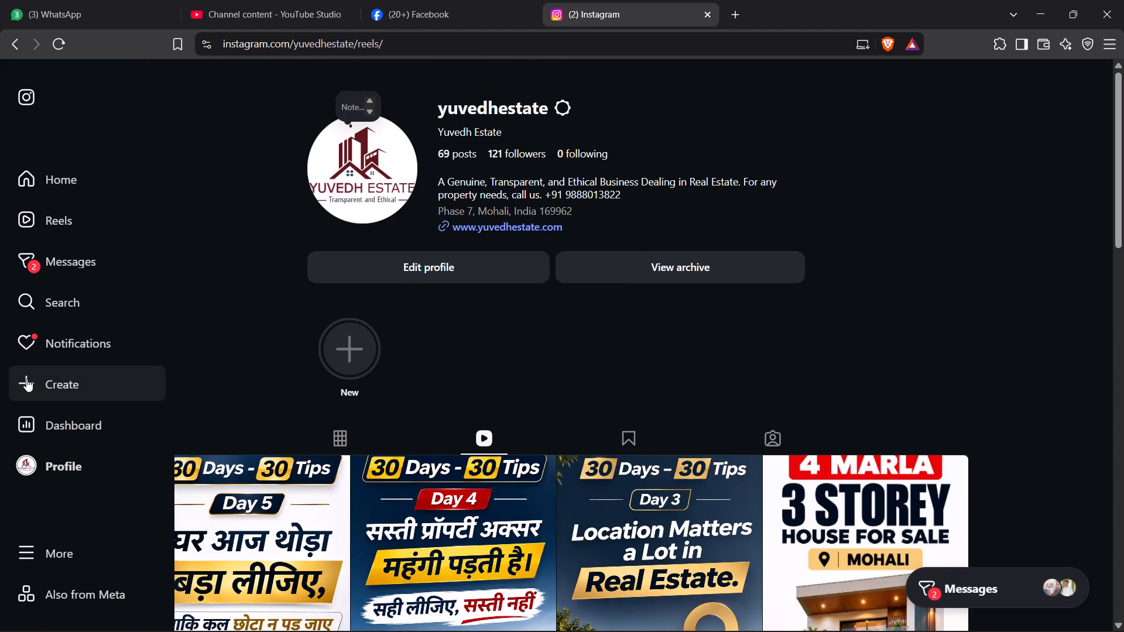
{"action": "left_click", "coordinate": [27, 378]}
{"action": "left_click", "coordinate": [74, 418]}
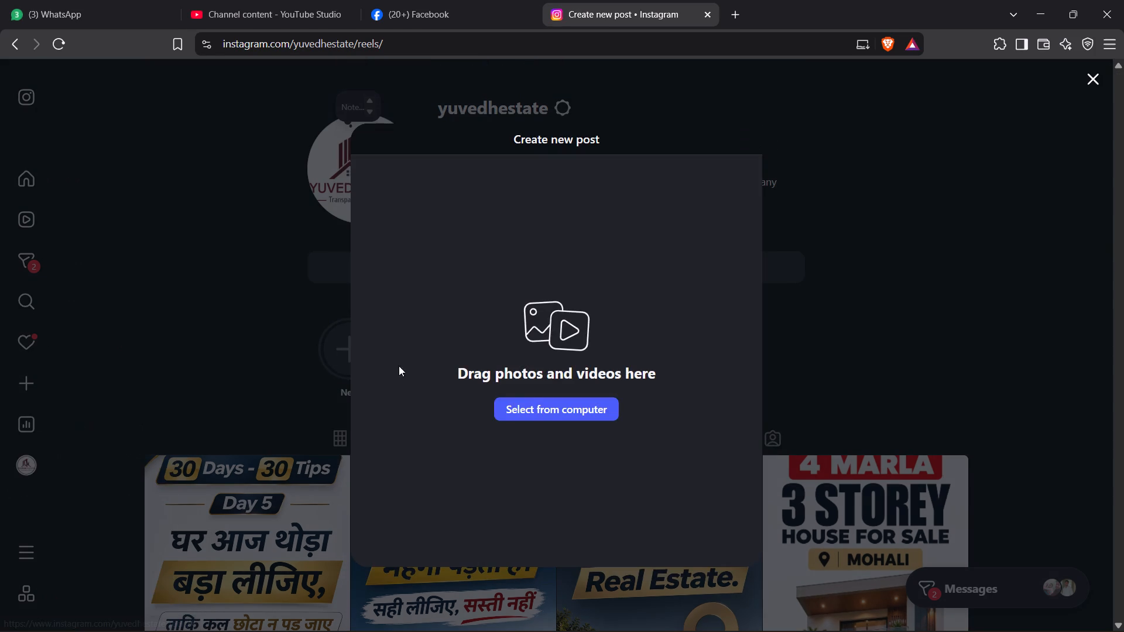
{"action": "left_click", "coordinate": [551, 414]}
{"action": "double_click", "coordinate": [273, 117]}
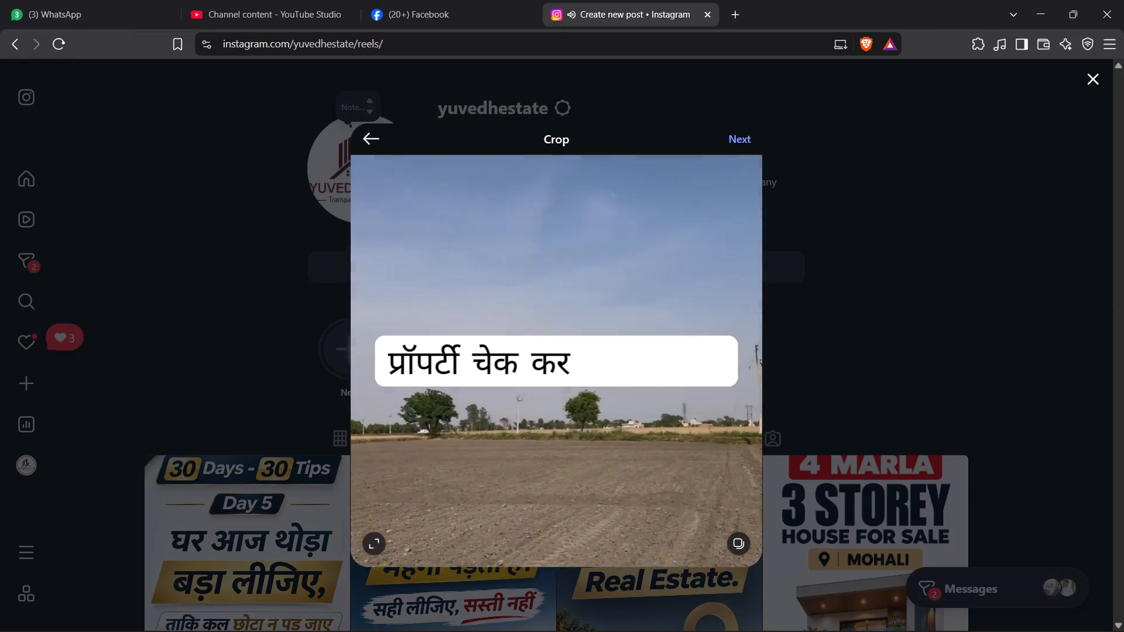
{"action": "left_click", "coordinate": [371, 541]}
{"action": "left_click", "coordinate": [403, 459]}
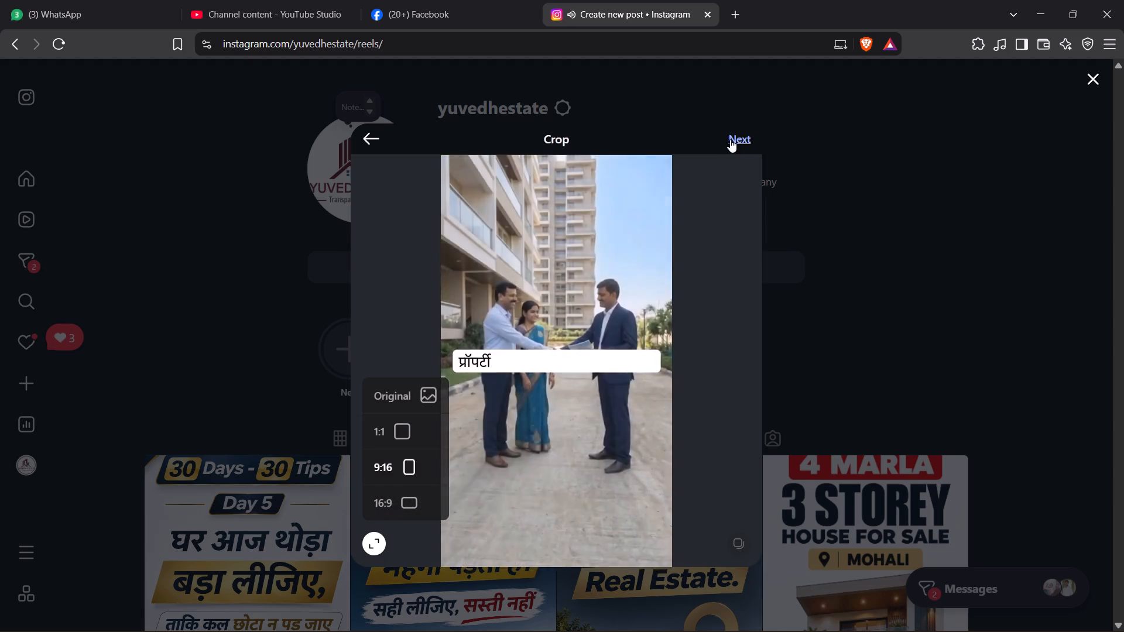
{"action": "left_click", "coordinate": [730, 139]}
Set the Day 6 thumbnail image as the Instagram reel's cover photo and proceed to the caption stage.
{"action": "left_click", "coordinate": [815, 166]}
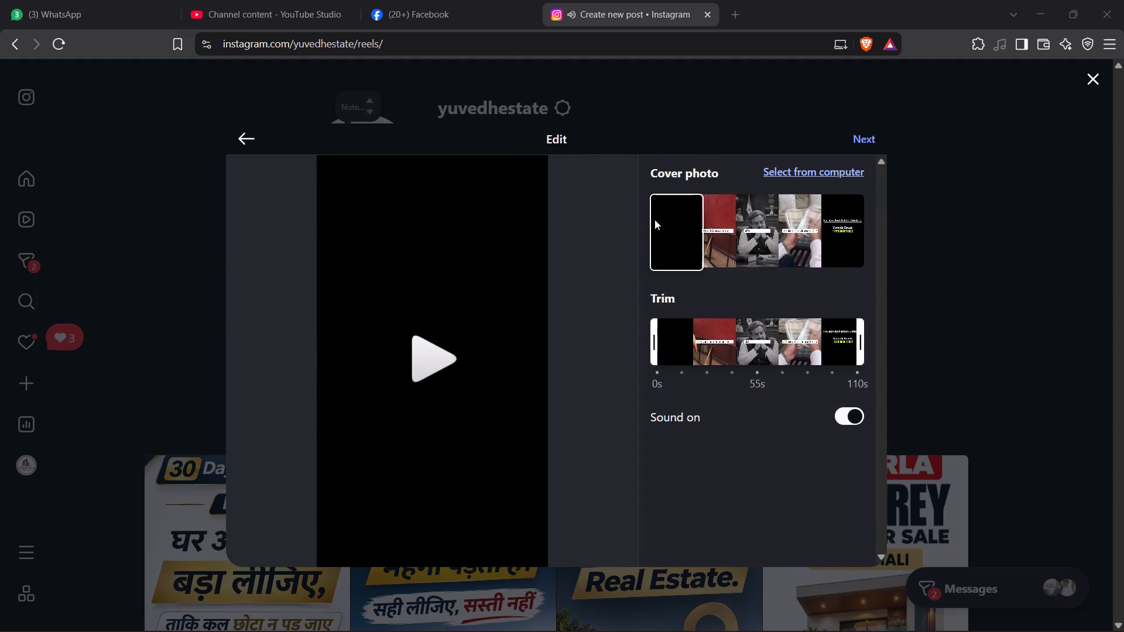
{"action": "double_click", "coordinate": [266, 122]}
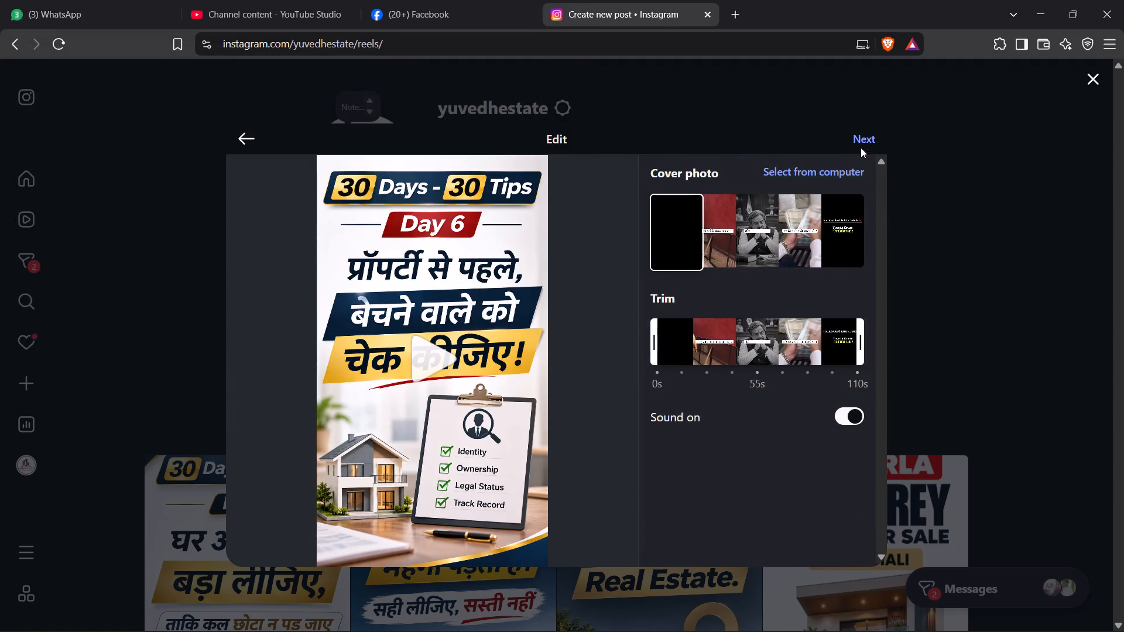
{"action": "left_click", "coordinate": [861, 143]}
Caption the reel "30 Days - 30 Tips - Day 6 - प्रॉपर्टी से पहले, बेचने वाले को चेक कीजिए।" plus the hashtag block, without the location tags line.
{"action": "left_click", "coordinate": [697, 226]}
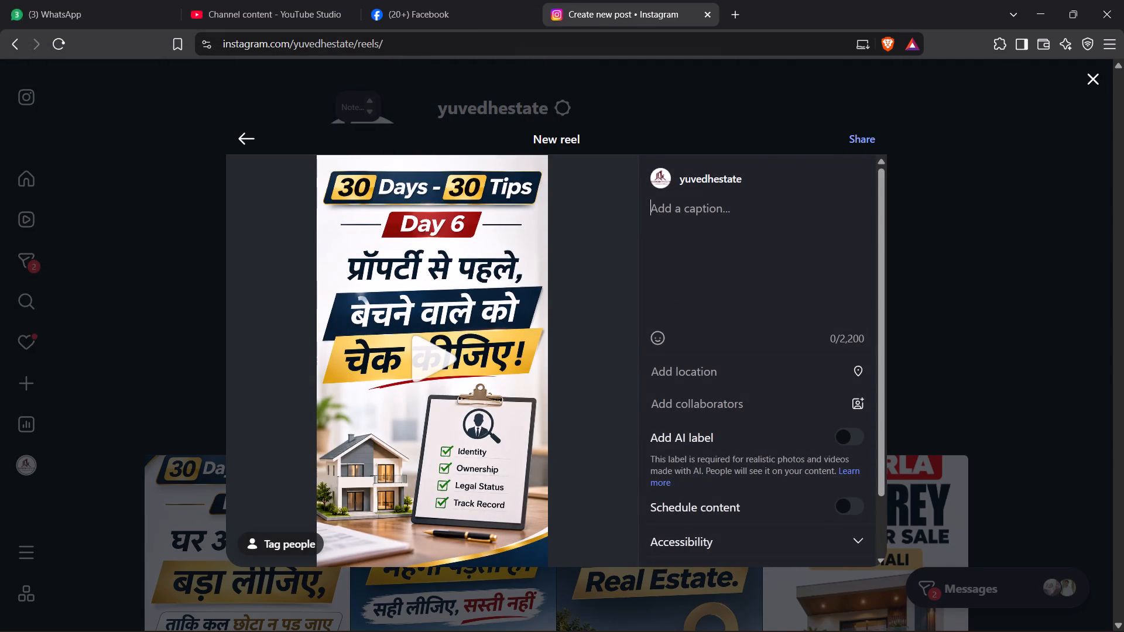
{"action": "key", "text": "super+v"}
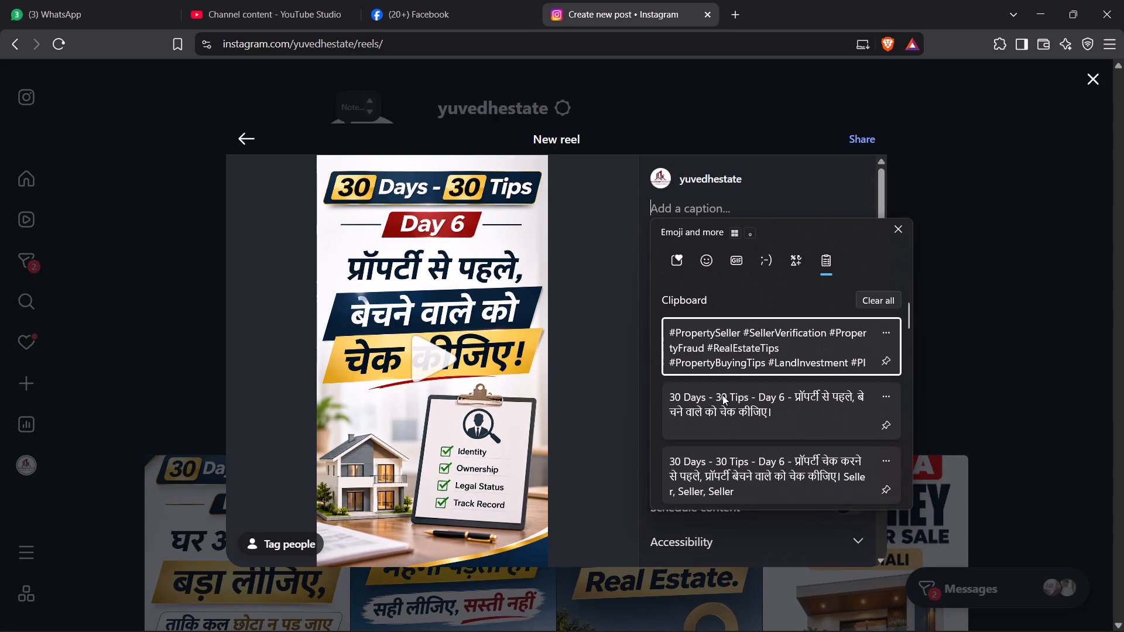
{"action": "left_click", "coordinate": [722, 396]}
{"action": "key", "text": "ctrl+v"}
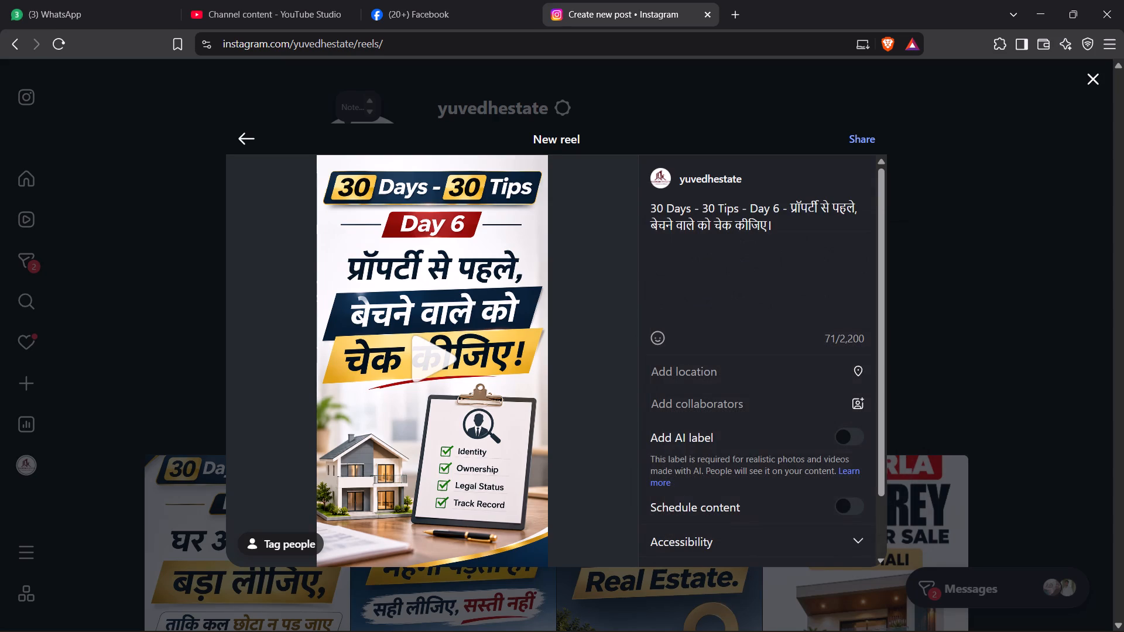
{"action": "key", "text": "shift+Return"}
{"action": "key", "text": "shift+Return"}
{"action": "key", "text": "shift+Return"}
{"action": "key", "text": "super+v"}
{"action": "left_click", "coordinate": [763, 409]}
{"action": "key", "text": "ctrl+v"}
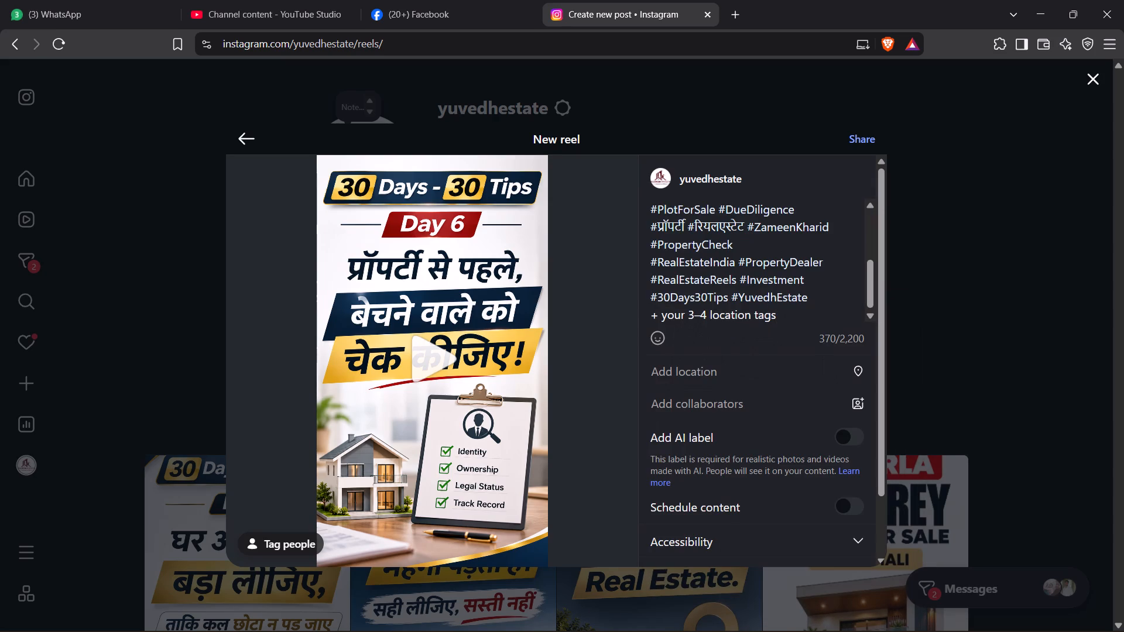
{"action": "left_click_drag", "start_coordinate": [781, 314], "coordinate": [625, 314]}
{"action": "key", "text": "BackSpace"}
{"action": "key", "text": "BackSpace"}
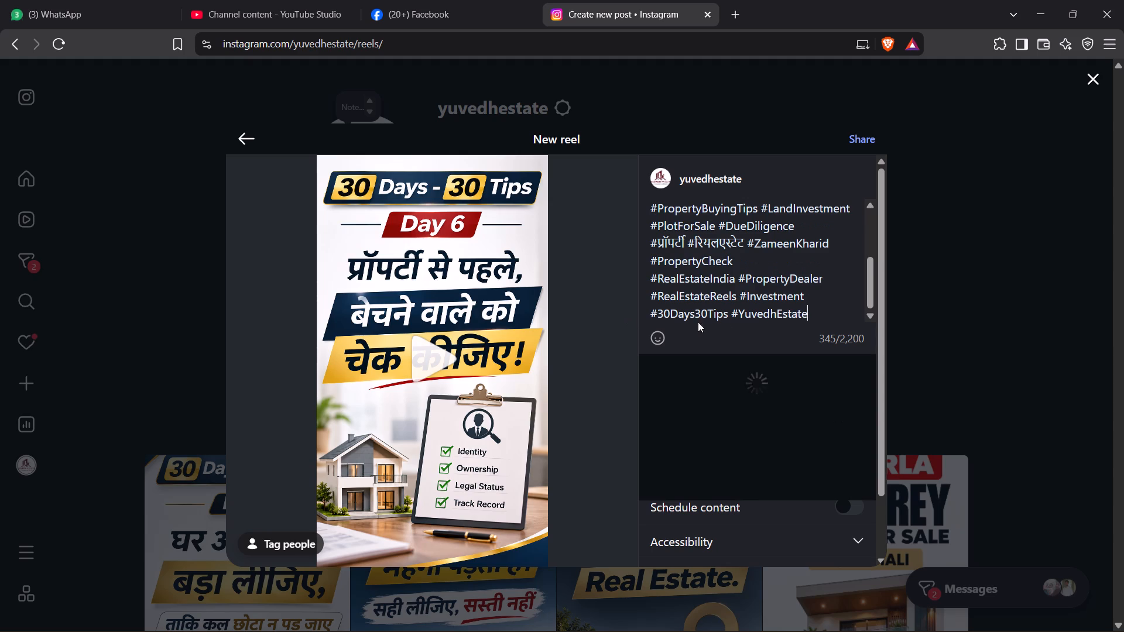
Review the finished caption from its beginning and share the Day 6 reel on Instagram.
{"action": "scroll", "coordinate": [778, 296], "scroll_direction": "up", "scroll_amount": 5}
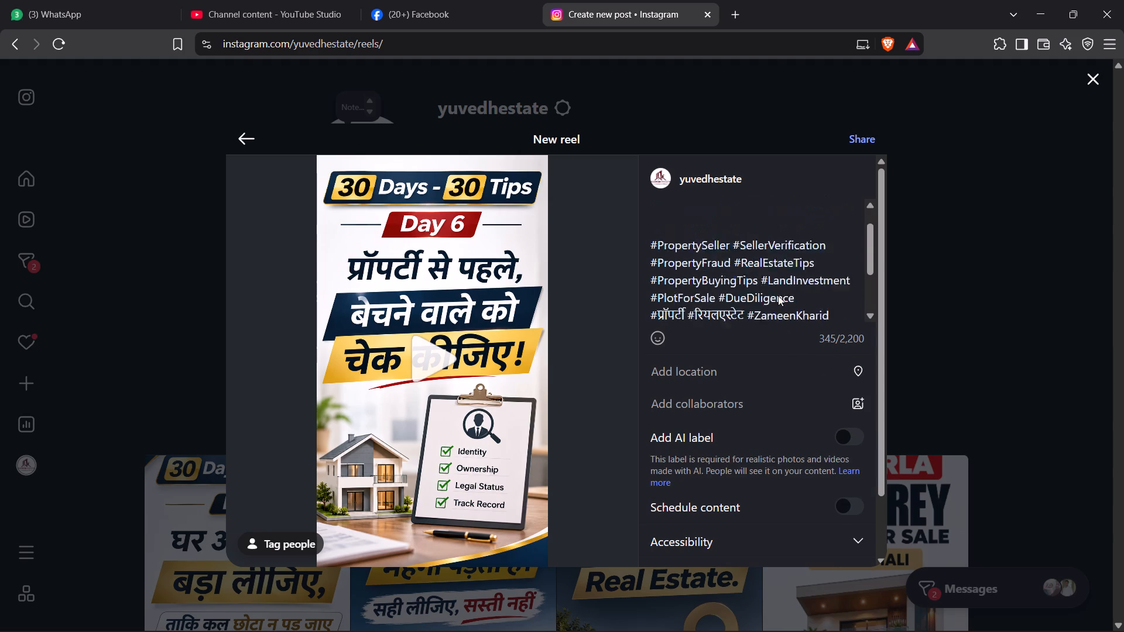
{"action": "scroll", "coordinate": [778, 296], "scroll_direction": "up", "scroll_amount": 7}
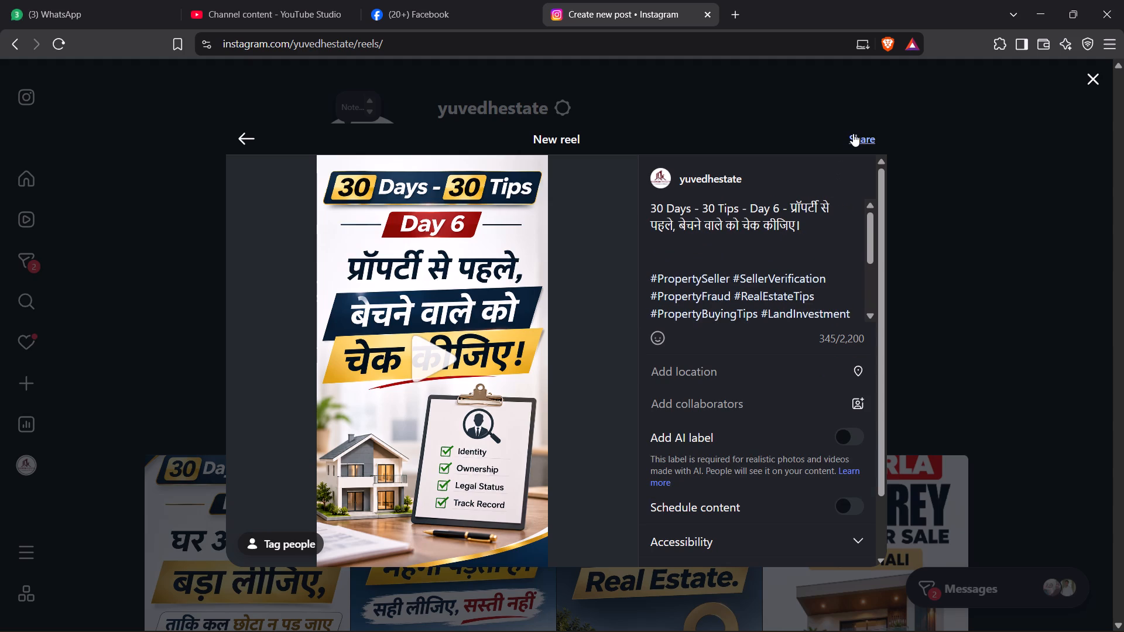
{"action": "left_click", "coordinate": [854, 138]}
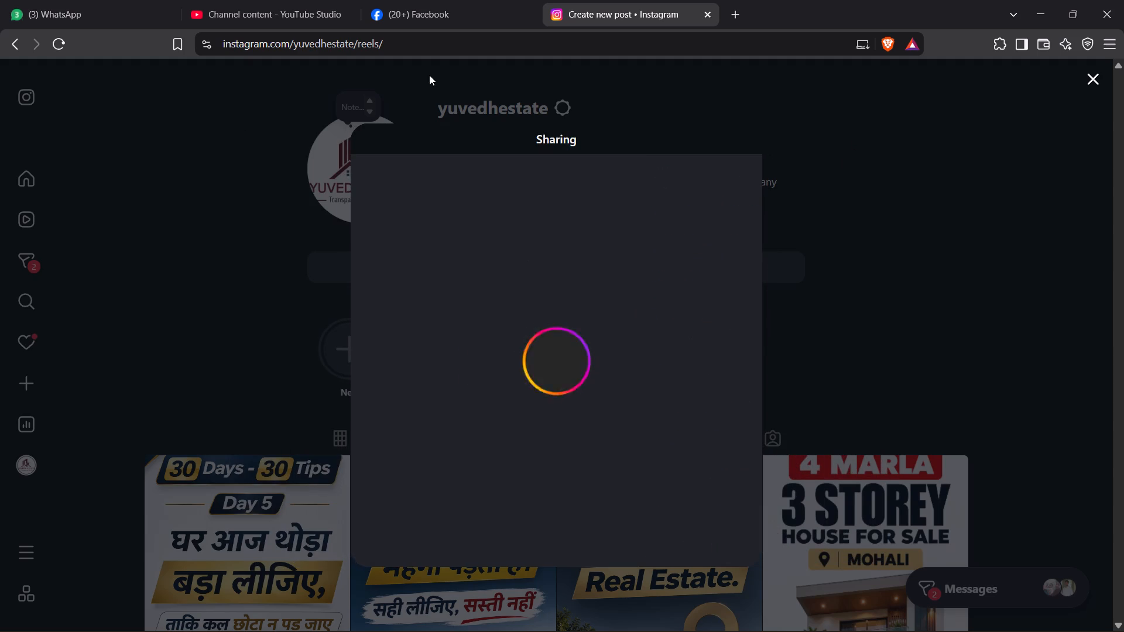
Return to the Day 6 upload in YouTube Studio and open the details of its copyright claim.
{"action": "left_click", "coordinate": [382, 0]}
{"action": "left_click", "coordinate": [287, 0]}
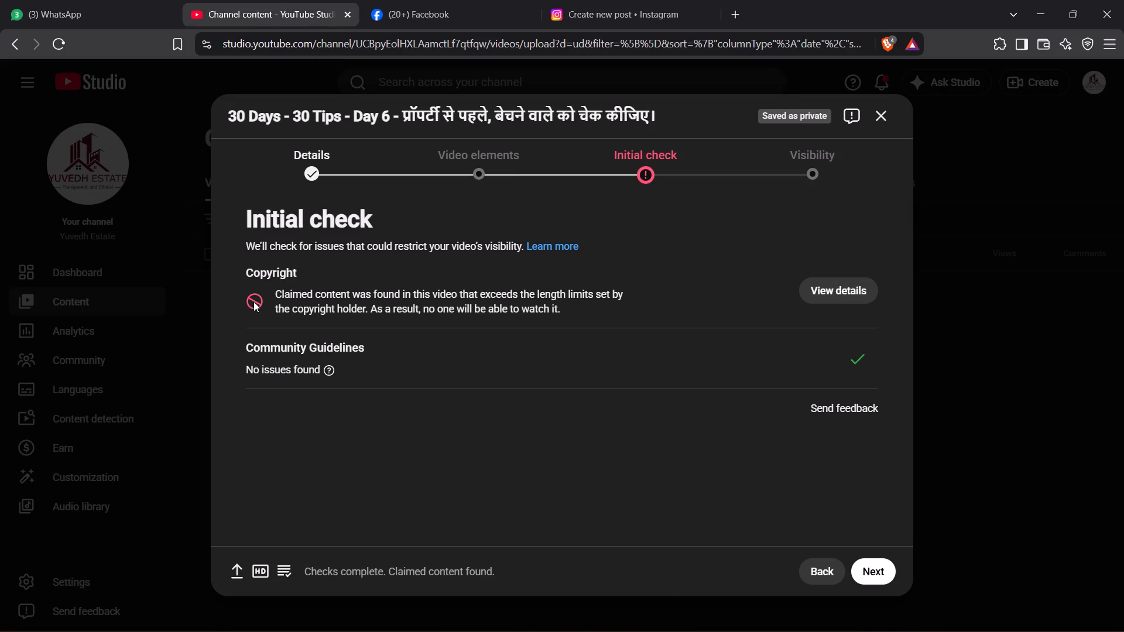
{"action": "left_click", "coordinate": [818, 293]}
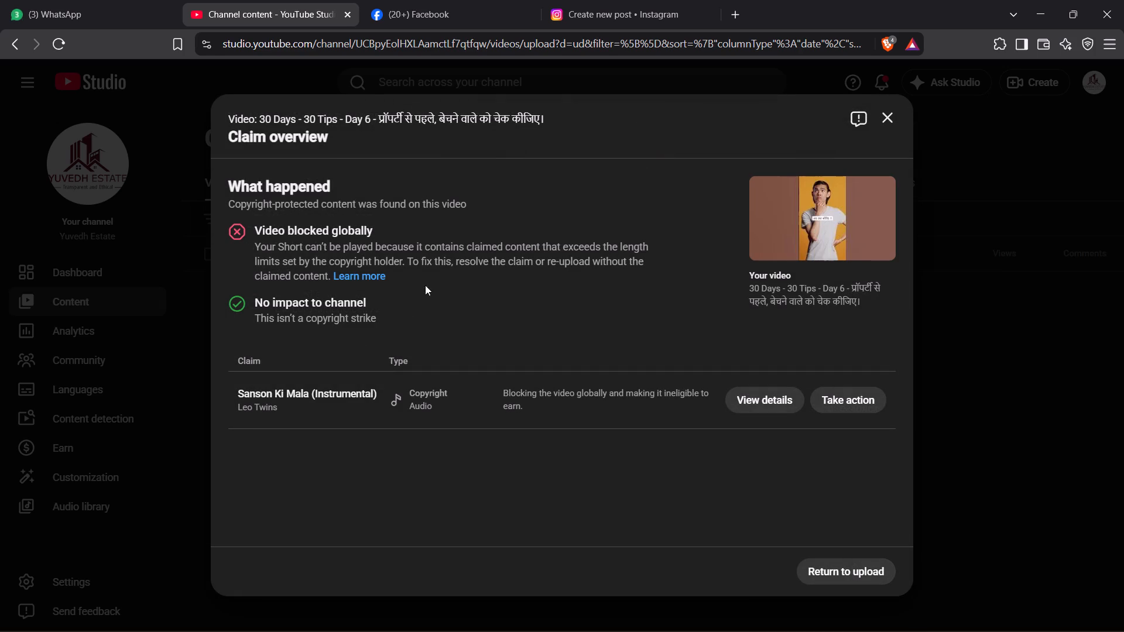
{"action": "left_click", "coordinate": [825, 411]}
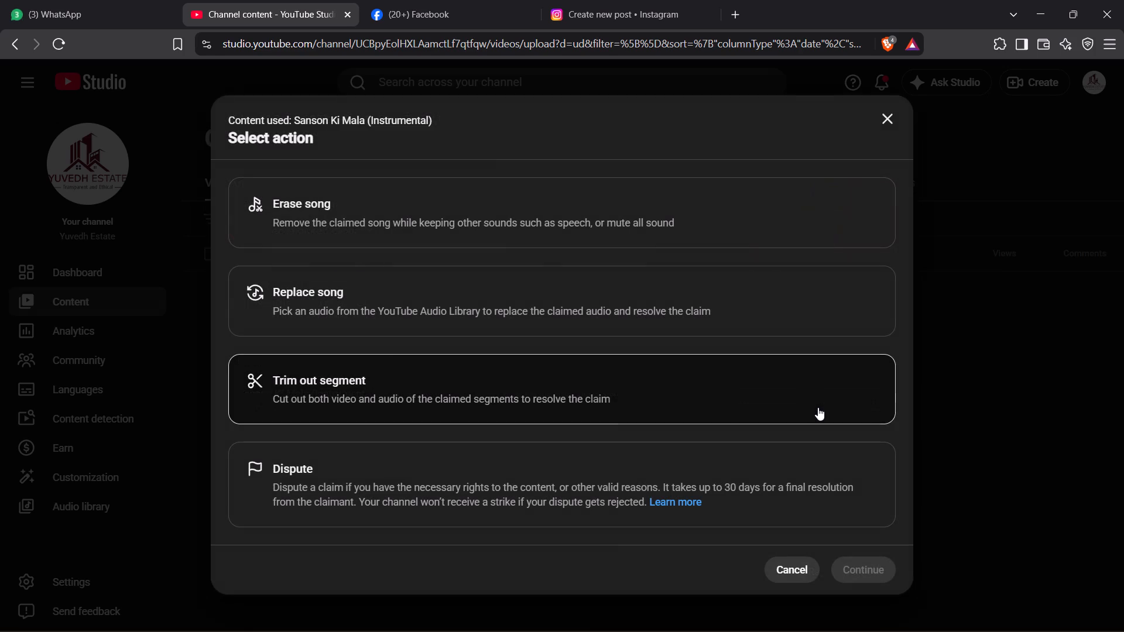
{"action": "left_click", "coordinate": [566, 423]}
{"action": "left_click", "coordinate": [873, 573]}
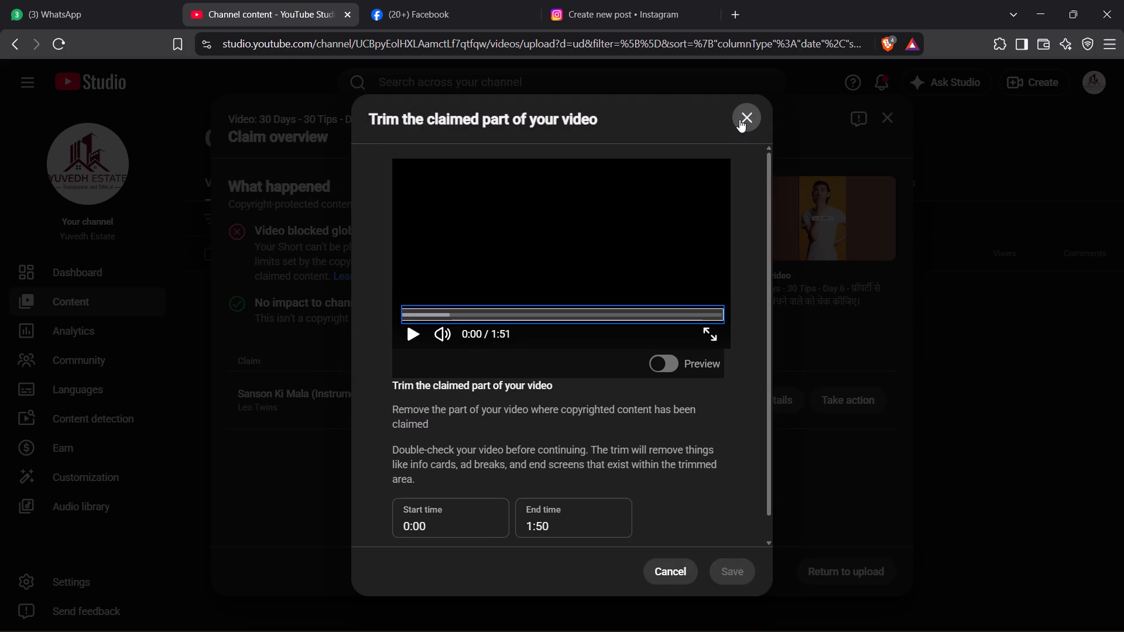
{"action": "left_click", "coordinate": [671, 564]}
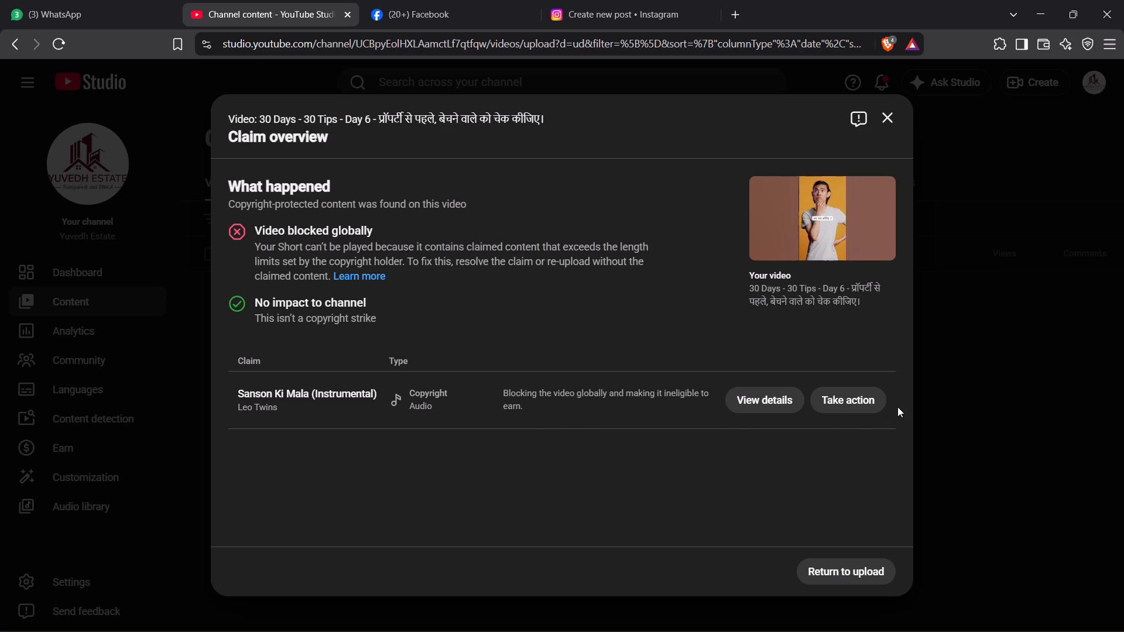
Choose Replace song as the action for the "Sanson Ki Mala (Instrumental)" copyright claim and continue.
{"action": "left_click", "coordinate": [871, 400]}
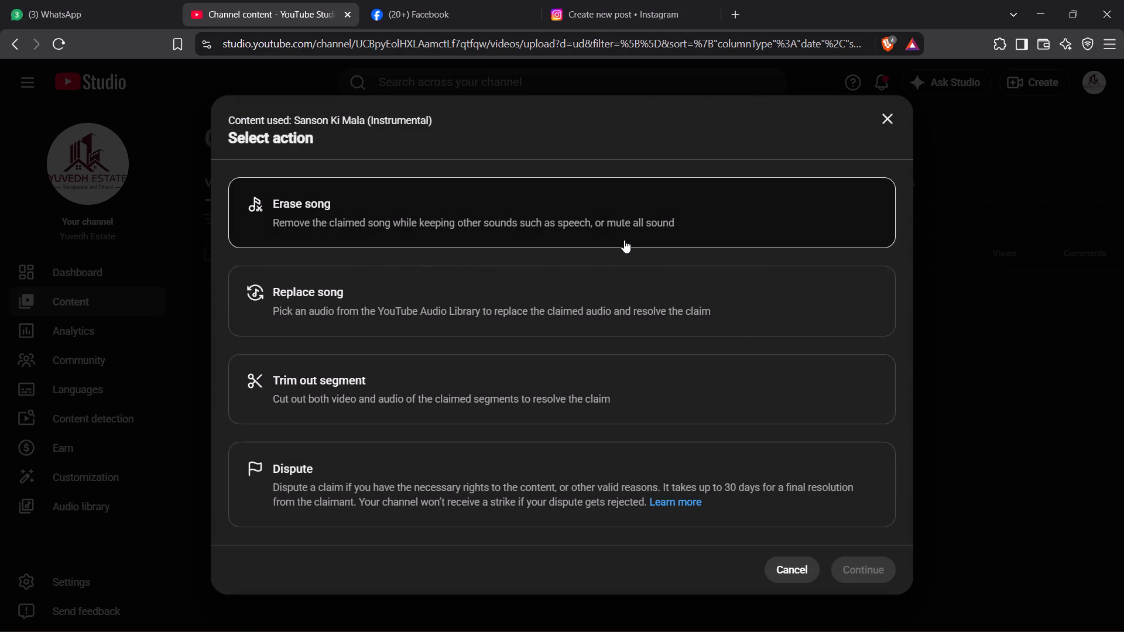
{"action": "left_click", "coordinate": [611, 311]}
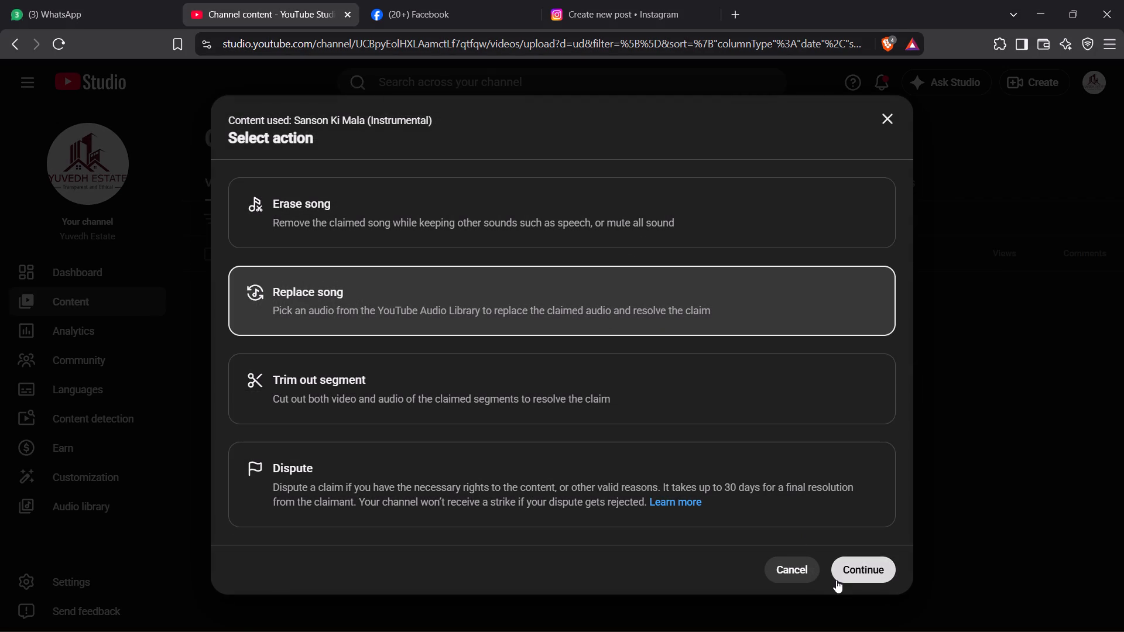
{"action": "left_click", "coordinate": [836, 580]}
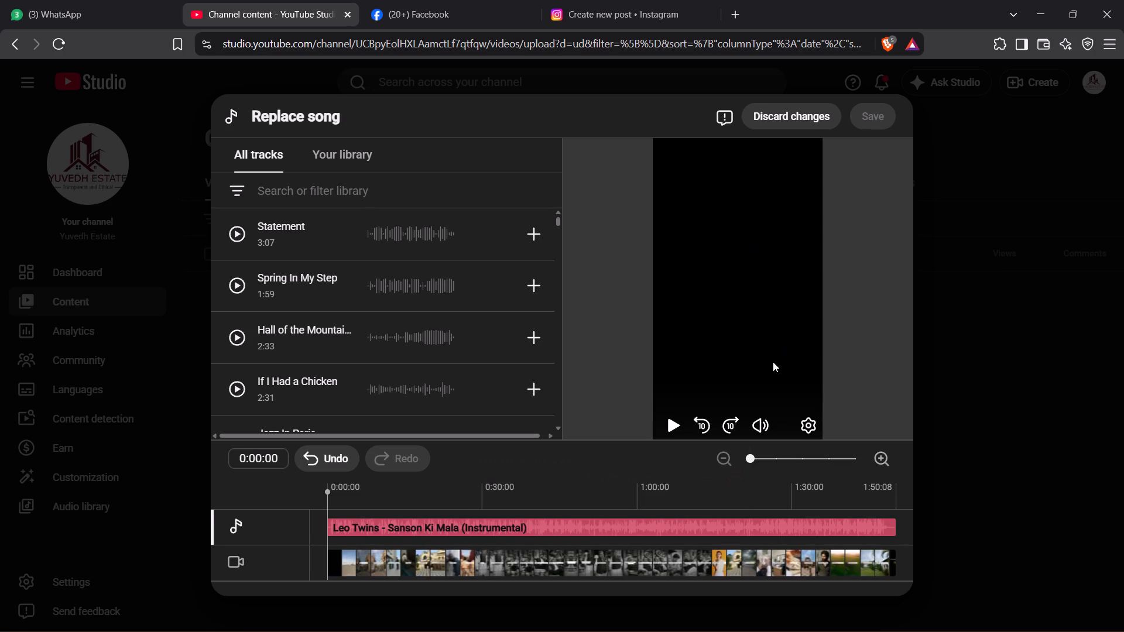
Close the YouTube Studio tab, leaving the Replace song editor without choosing a replacement track.
{"action": "left_click", "coordinate": [345, 14]}
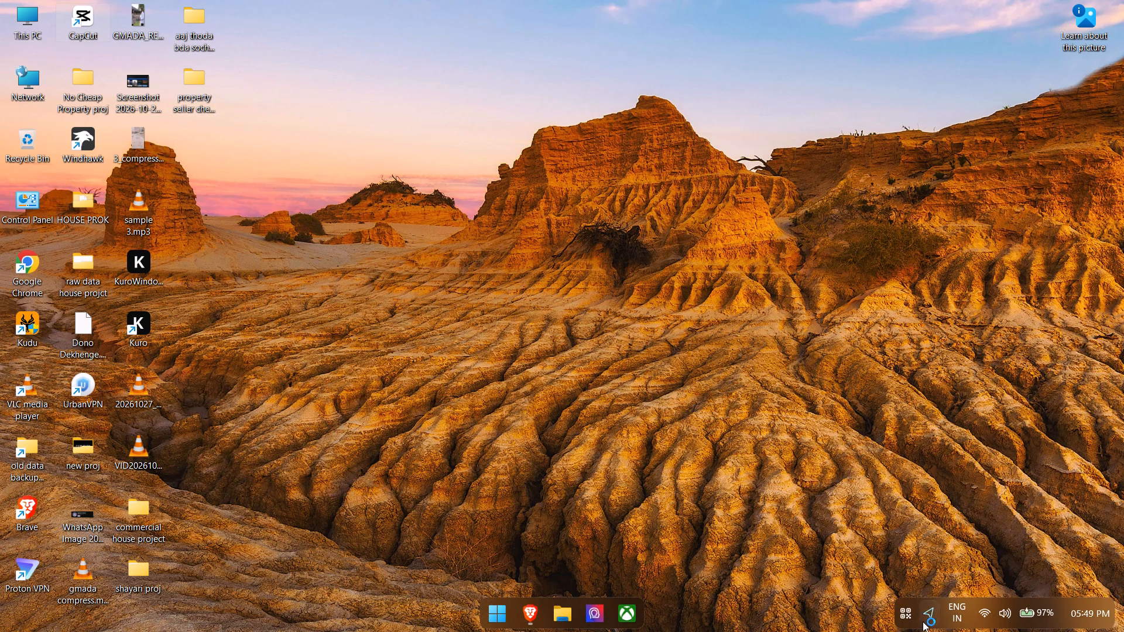
Bring up the UrbanVPN window from its background app in the system tray.
{"action": "left_click", "coordinate": [901, 614]}
{"action": "left_click", "coordinate": [901, 568]}
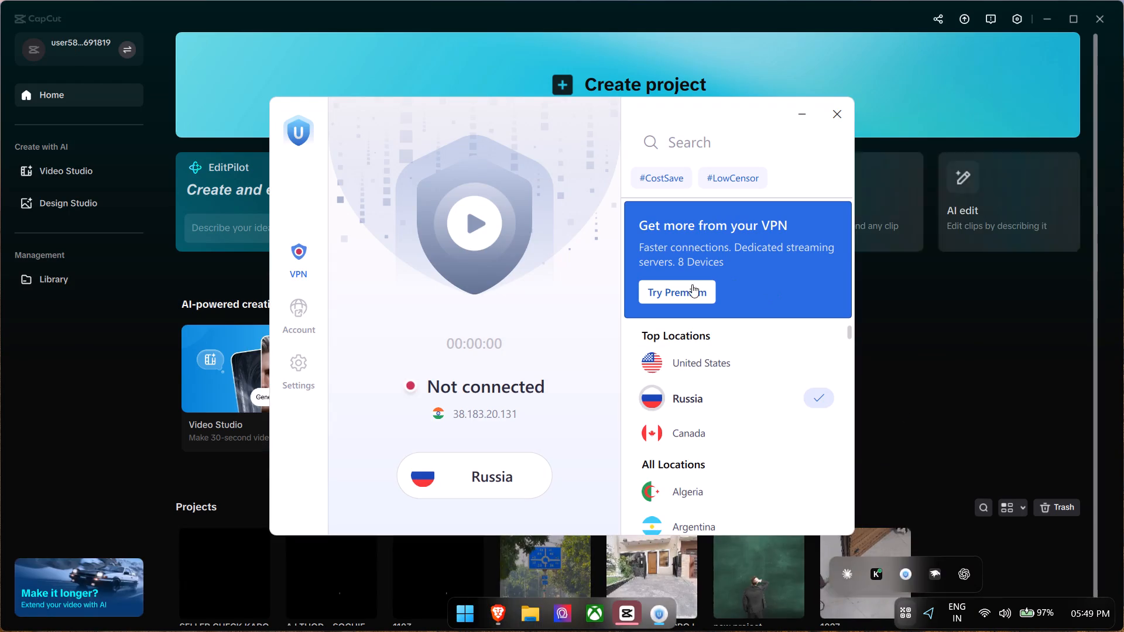
Start the UrbanVPN connection to Russia and close the VPN window.
{"action": "left_click", "coordinate": [451, 217]}
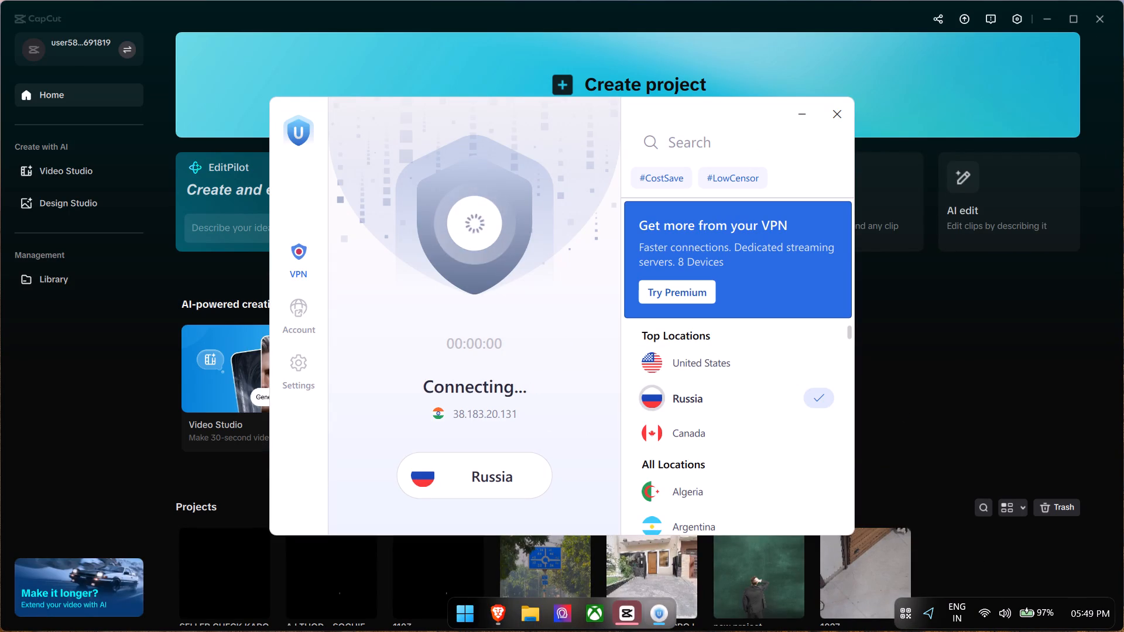
{"action": "left_click", "coordinate": [831, 123]}
Restart CapCut and open the SELLER CHECK KARO project.
{"action": "left_click", "coordinate": [1101, 13]}
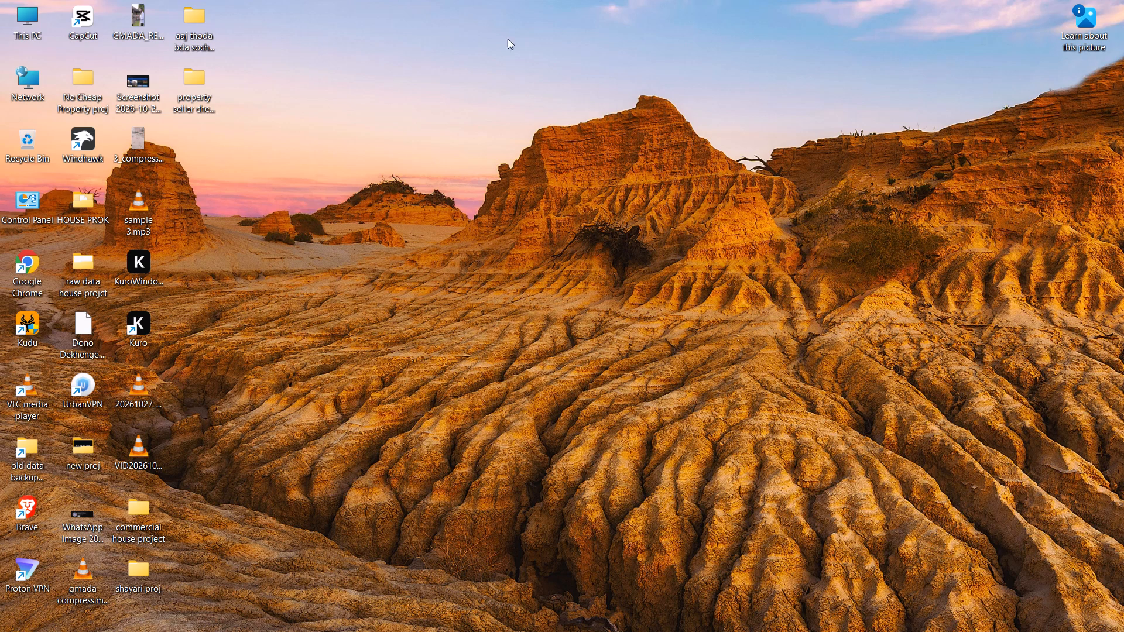
{"action": "double_click", "coordinate": [83, 16]}
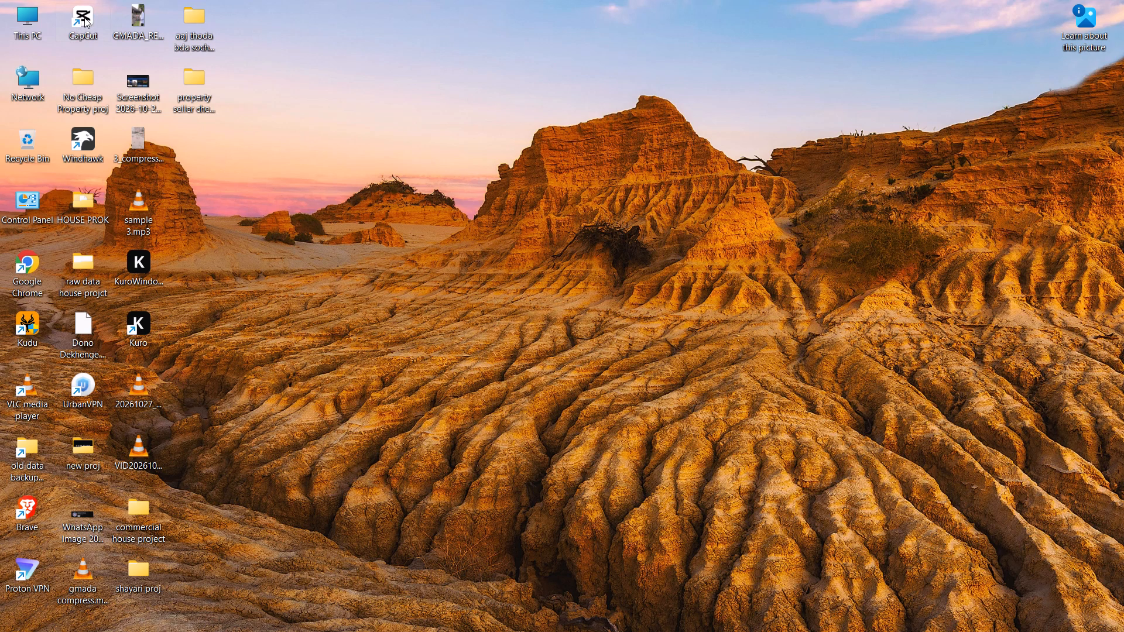
{"action": "double_click", "coordinate": [87, 13]}
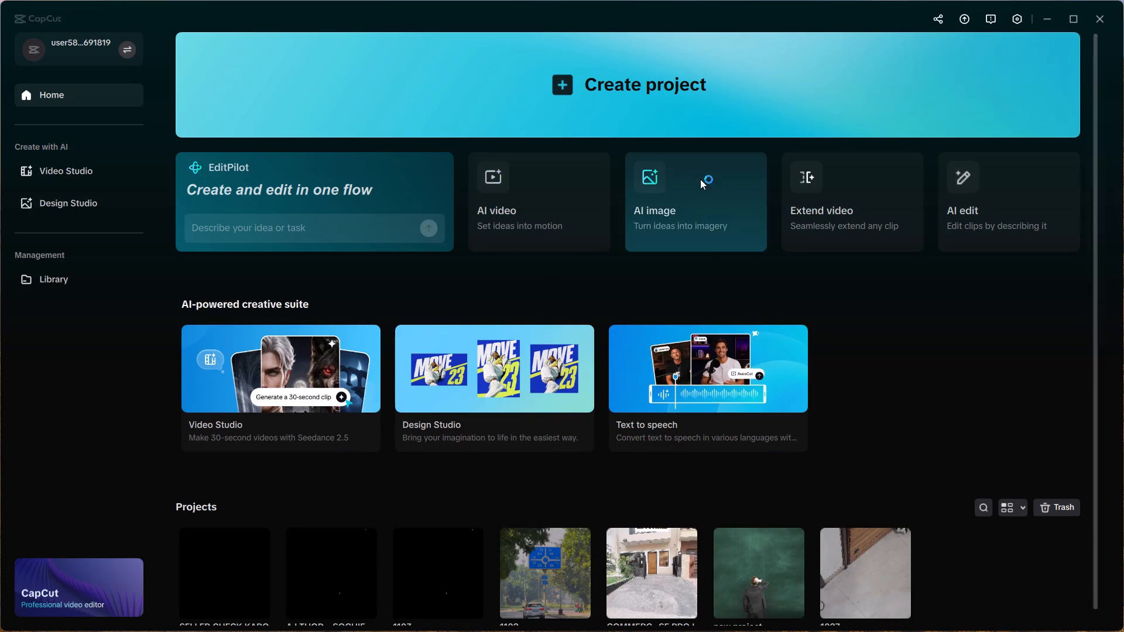
{"action": "scroll", "coordinate": [518, 423], "scroll_direction": "down", "scroll_amount": 3}
{"action": "left_click", "coordinate": [207, 581]}
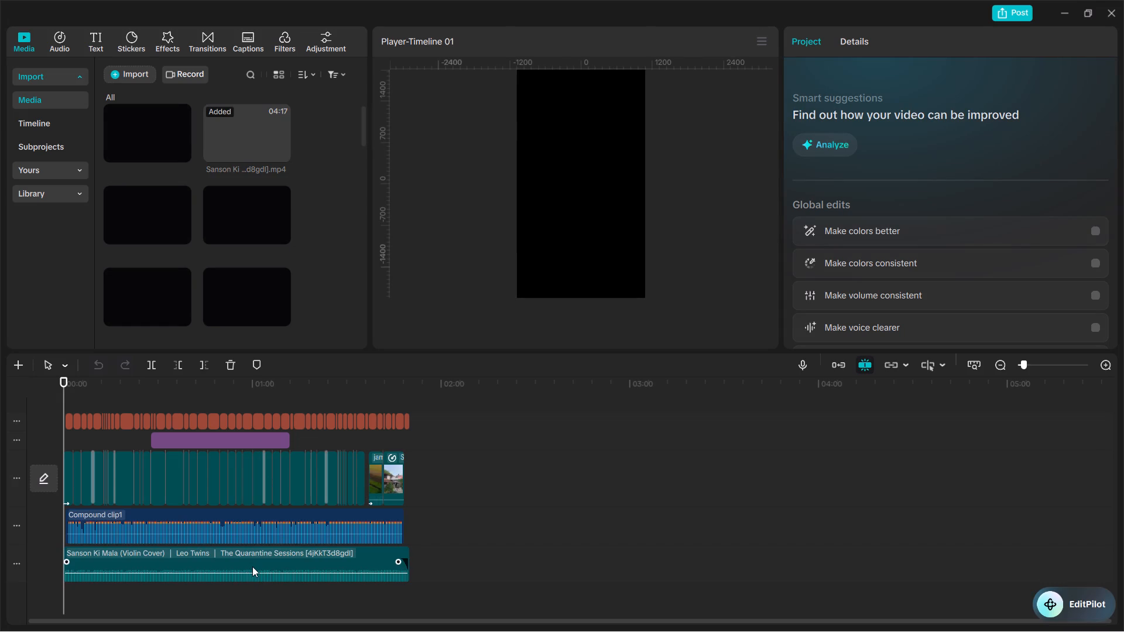
Slow the Sanson Ki Mala music clip on the timeline to 0.79x and enable changing its audio pitch.
{"action": "left_click", "coordinate": [258, 562]}
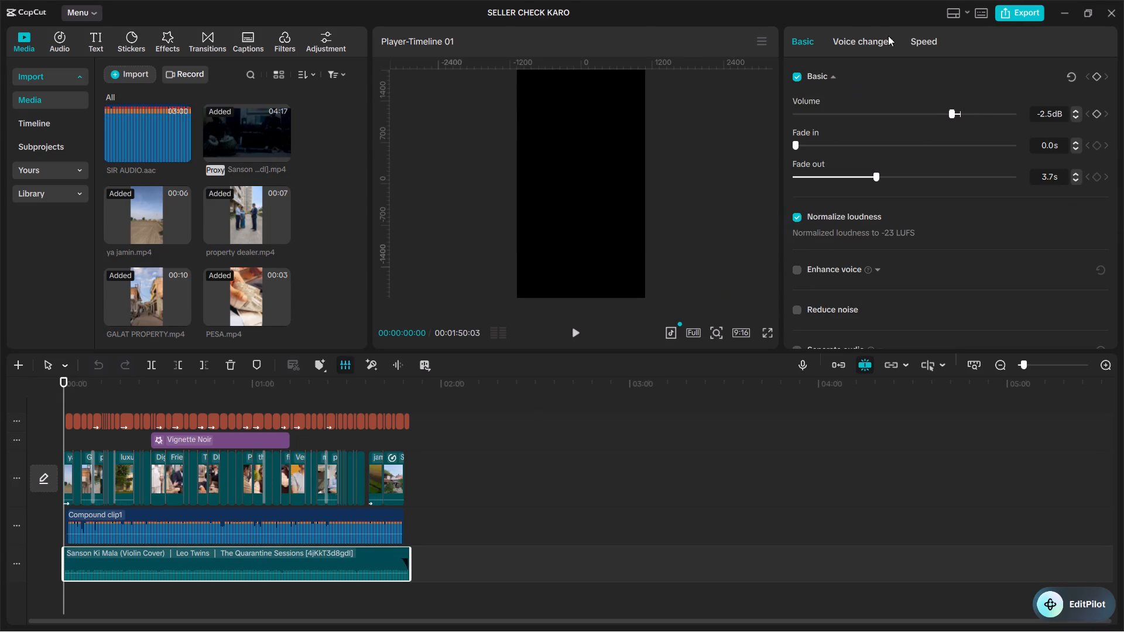
{"action": "left_click", "coordinate": [918, 41]}
{"action": "left_click_drag", "start_coordinate": [843, 95], "coordinate": [845, 97]}
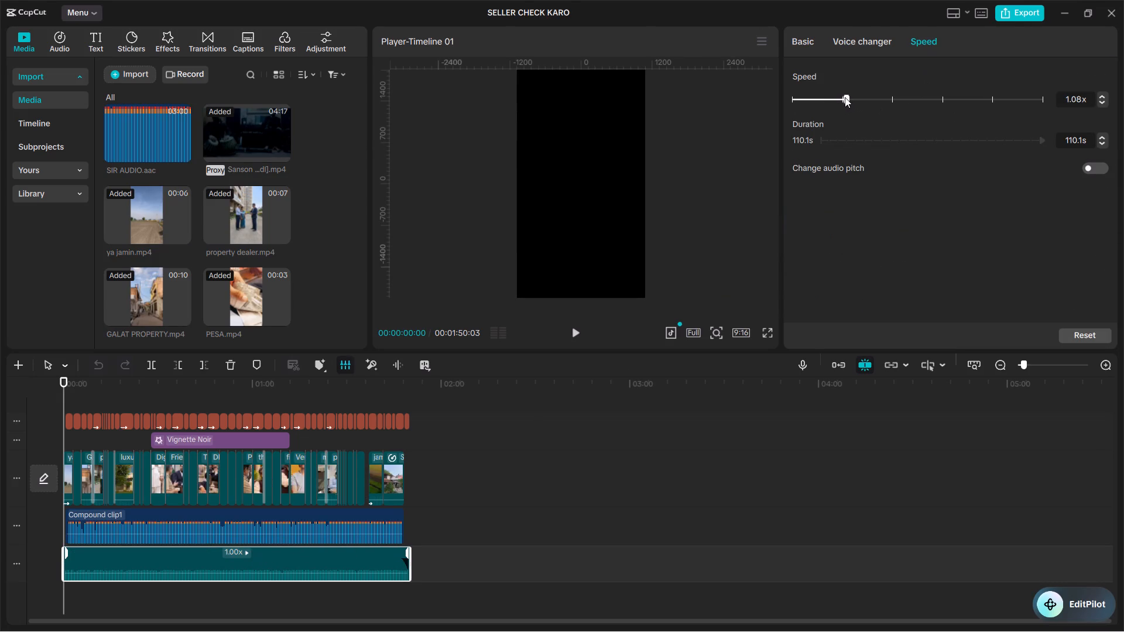
{"action": "left_click_drag", "start_coordinate": [845, 97], "coordinate": [831, 104]}
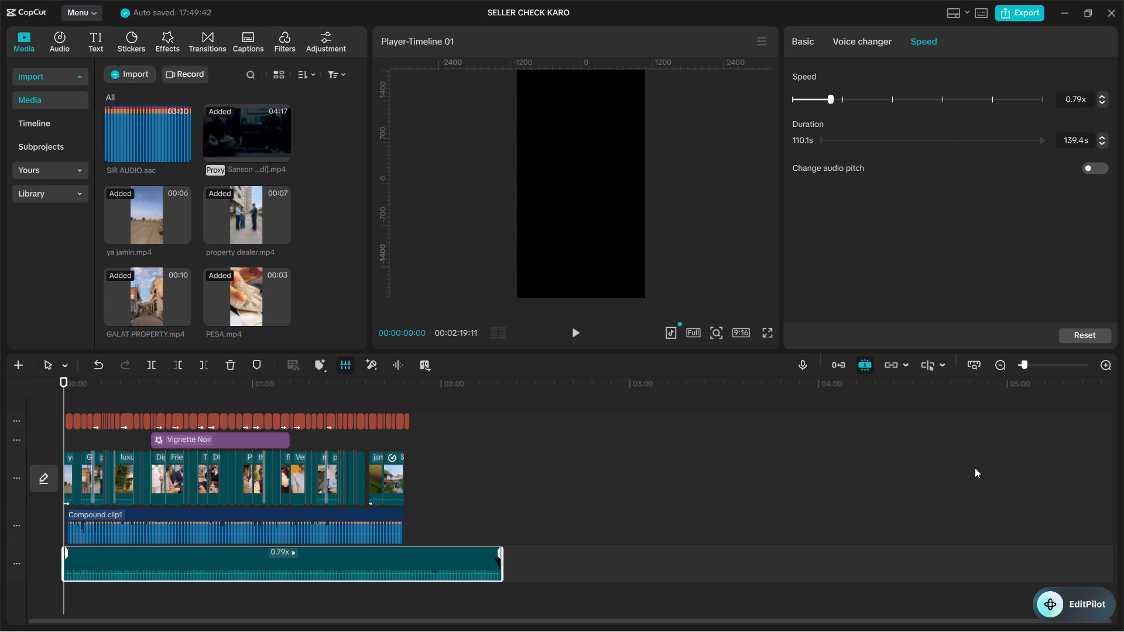
{"action": "left_click", "coordinate": [1099, 169]}
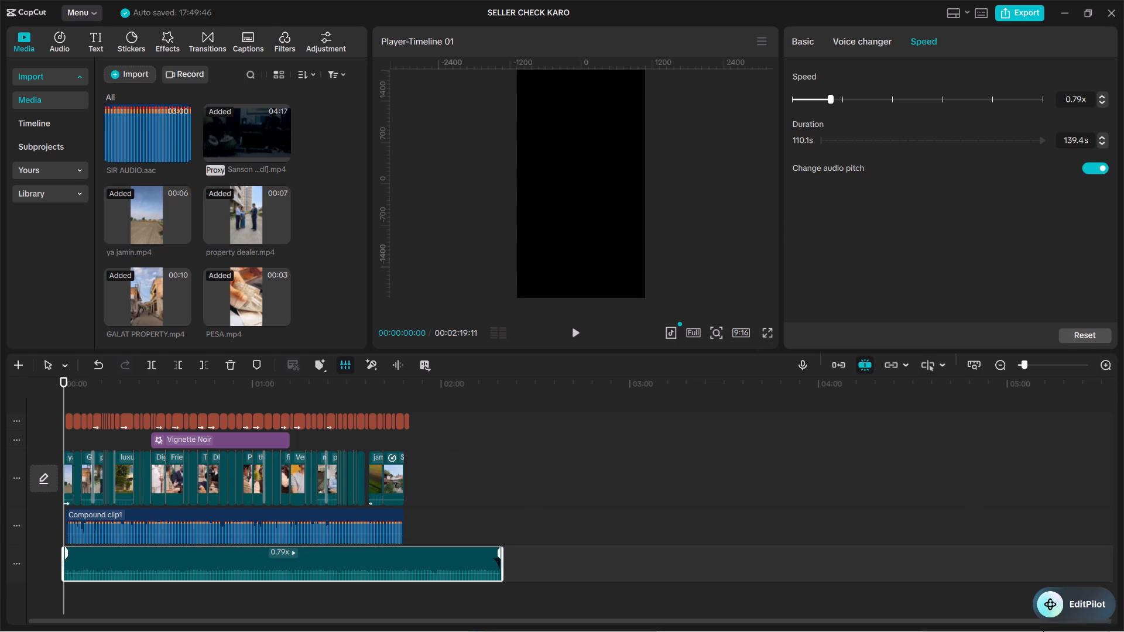
{"action": "scroll", "coordinate": [1005, 614], "scroll_direction": "up", "scroll_amount": 20}
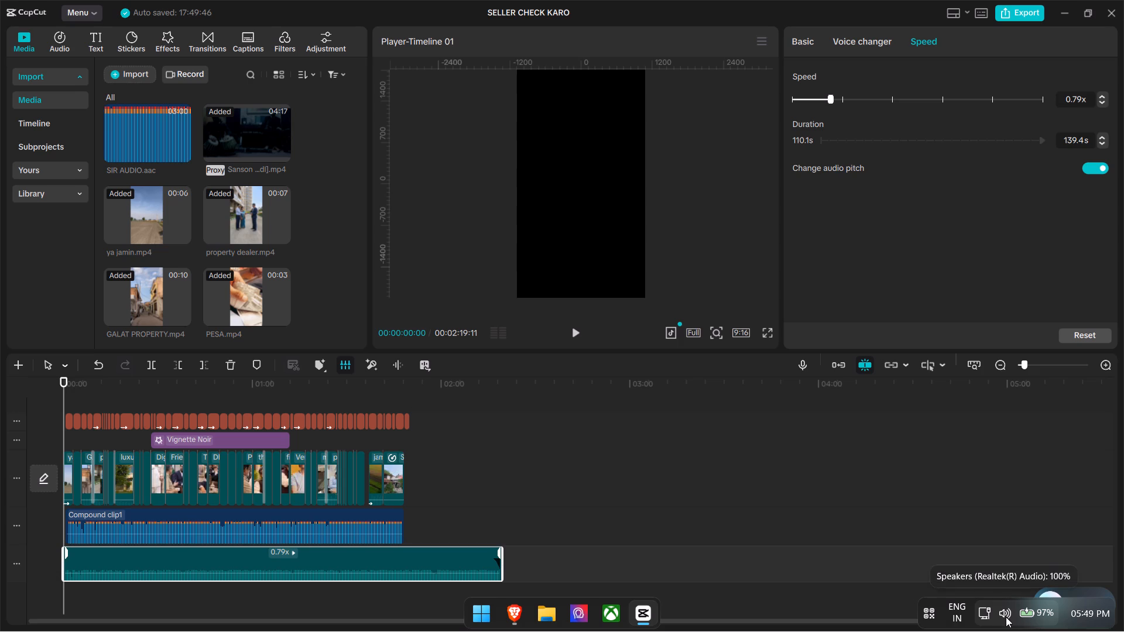
Play the first 18 seconds of the timeline to listen to the slowed music under the voice-over.
{"action": "scroll", "coordinate": [1006, 617], "scroll_direction": "up", "scroll_amount": 3}
{"action": "key", "text": "space"}
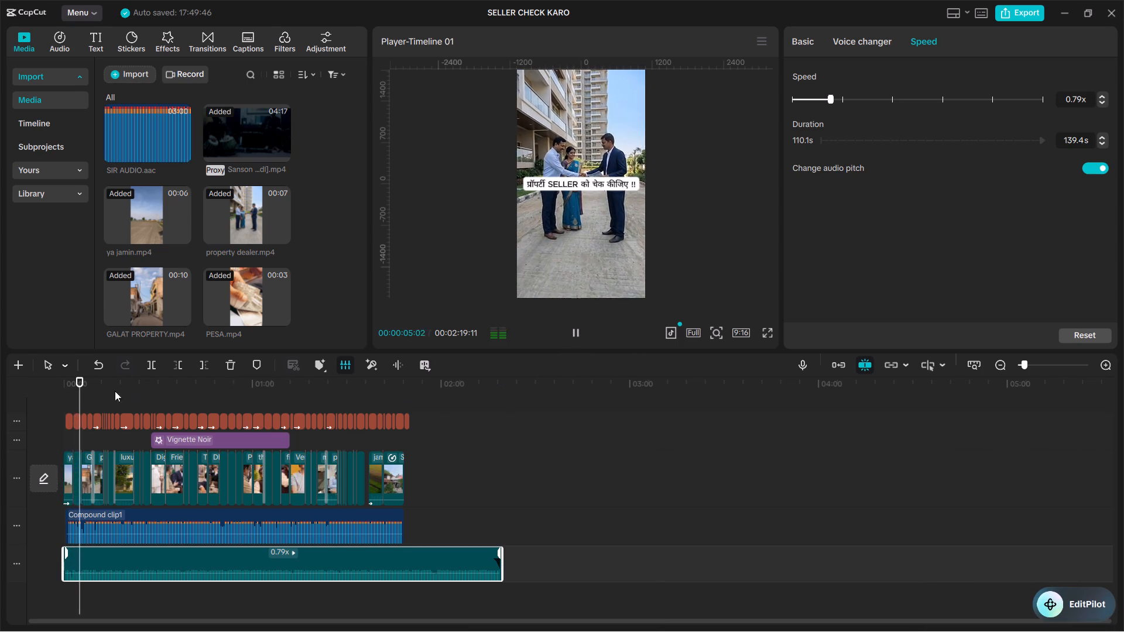
{"action": "left_click_drag", "start_coordinate": [84, 387], "coordinate": [101, 394]}
{"action": "key", "text": "space"}
{"action": "key", "text": "space"}
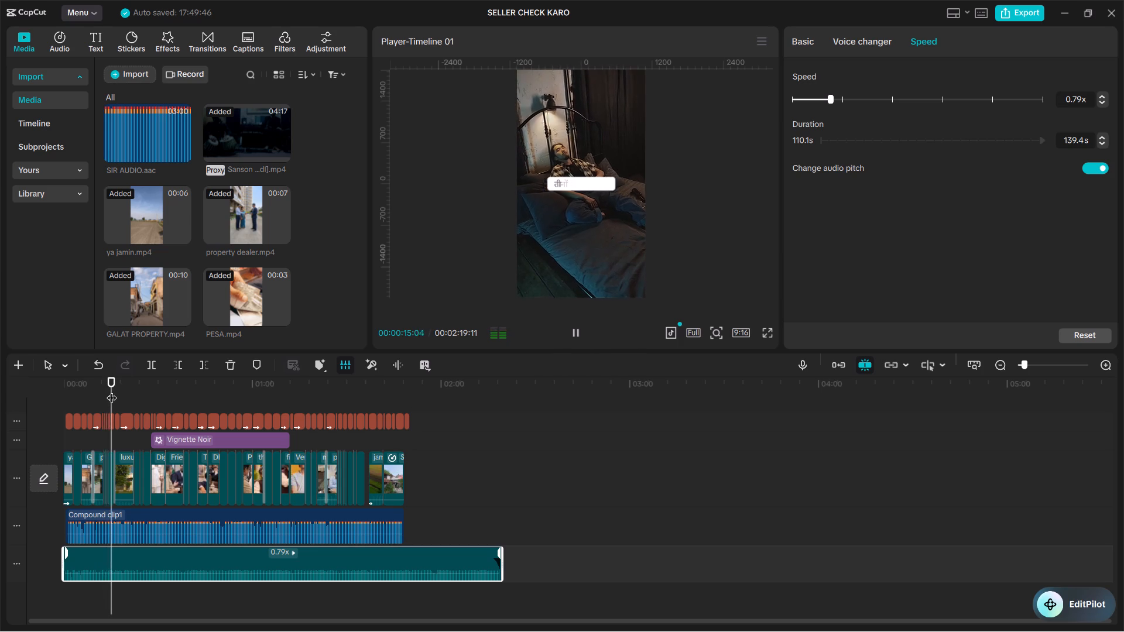
{"action": "left_click_drag", "start_coordinate": [112, 390], "coordinate": [121, 396]}
{"action": "key", "text": "space"}
{"action": "key", "text": "space"}
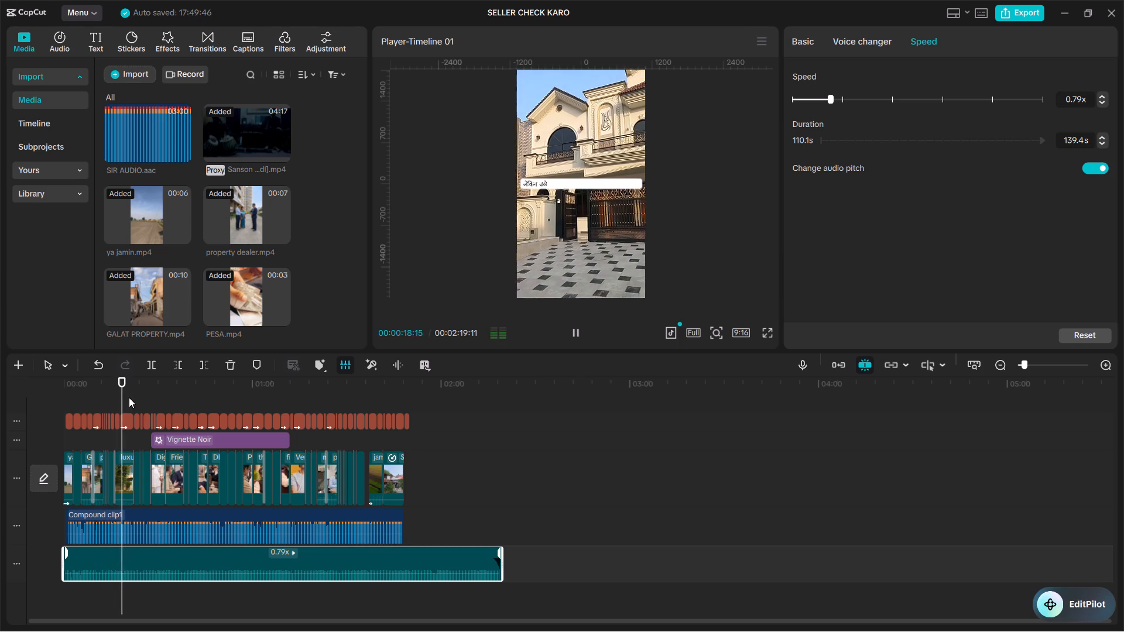
{"action": "left_click", "coordinate": [111, 393]}
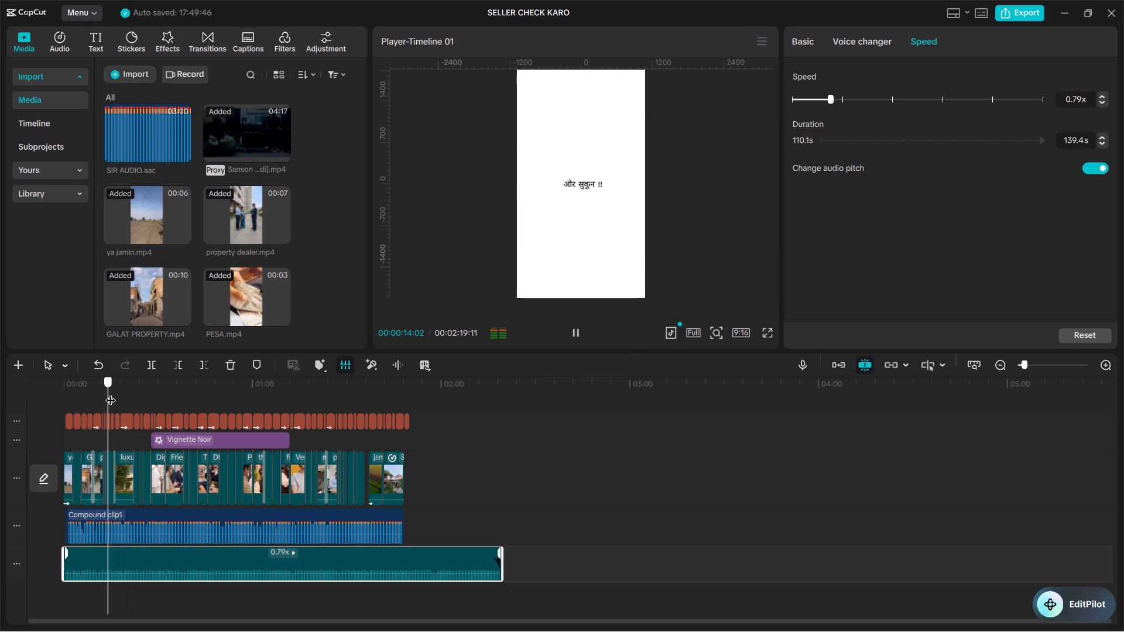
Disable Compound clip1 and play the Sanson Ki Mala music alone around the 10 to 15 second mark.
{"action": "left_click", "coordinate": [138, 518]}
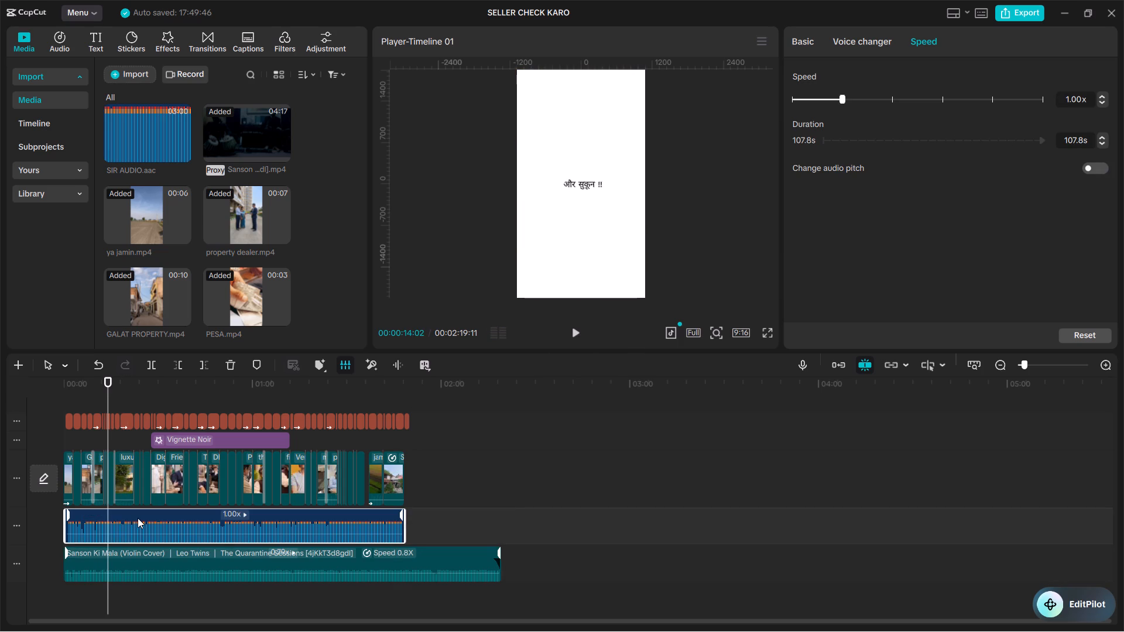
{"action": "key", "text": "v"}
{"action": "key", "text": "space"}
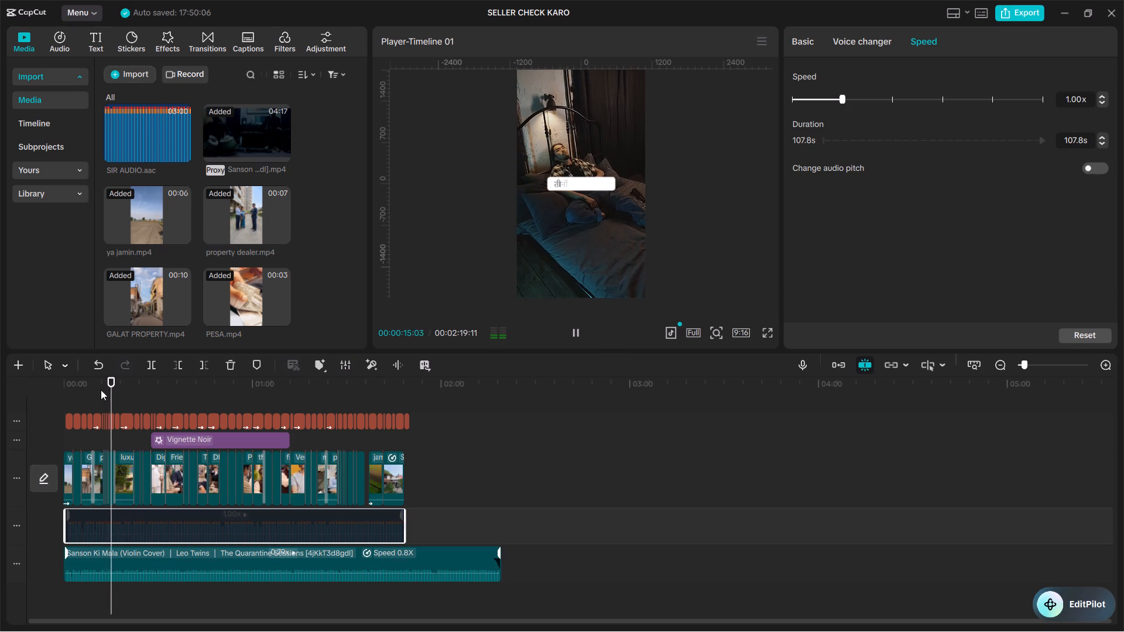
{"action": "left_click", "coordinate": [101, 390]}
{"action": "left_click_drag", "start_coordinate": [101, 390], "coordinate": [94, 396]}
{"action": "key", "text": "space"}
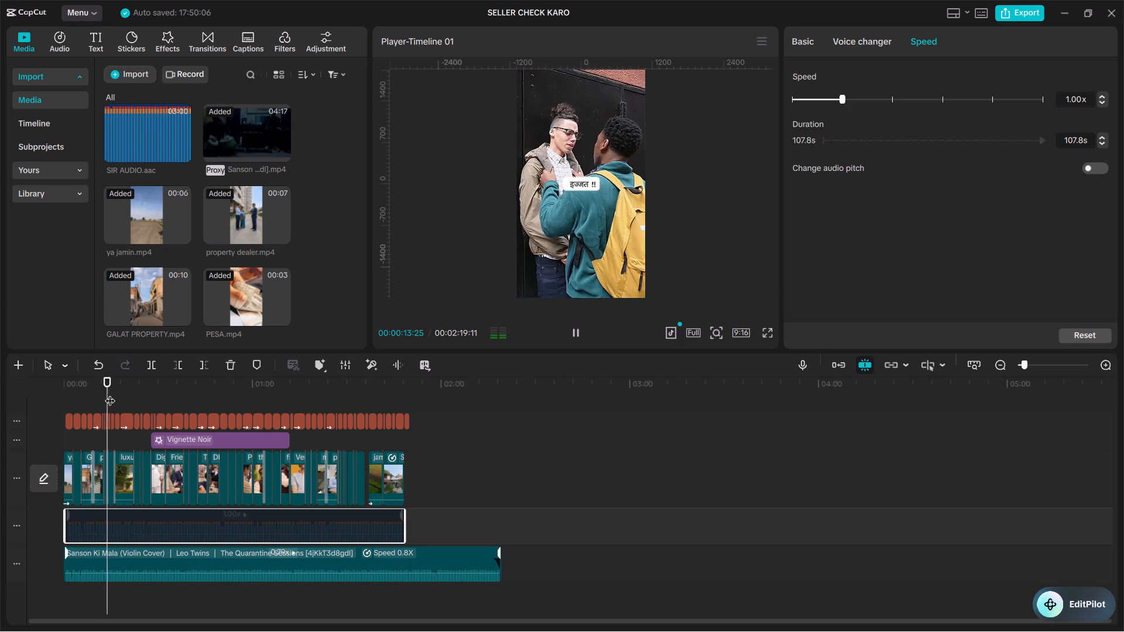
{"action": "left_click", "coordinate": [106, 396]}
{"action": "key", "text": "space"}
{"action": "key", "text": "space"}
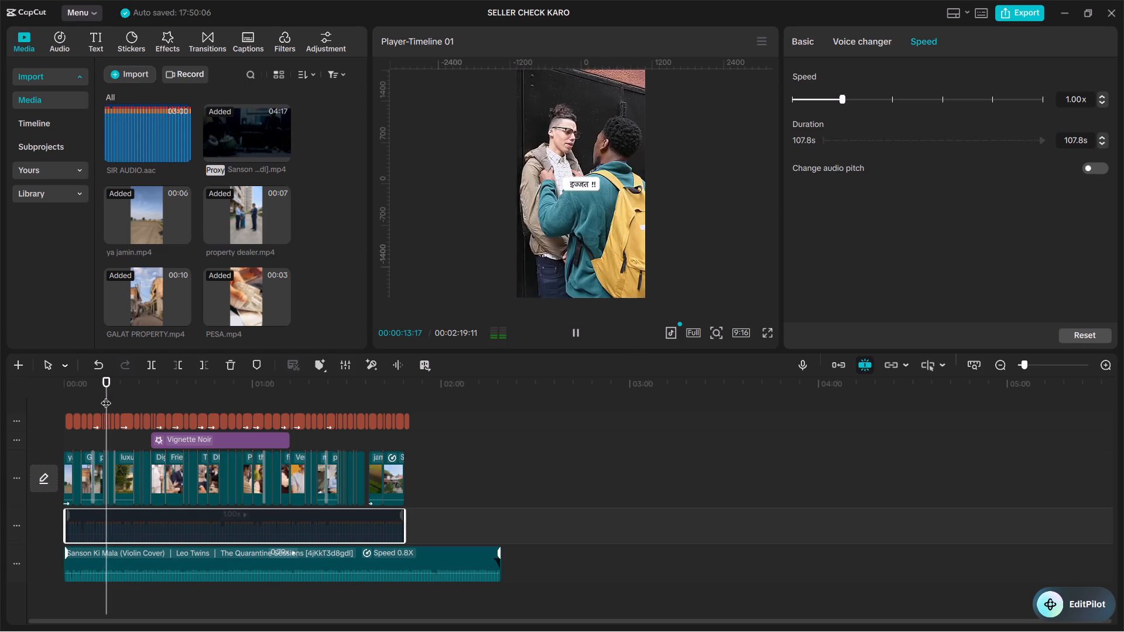
Split the music clip at 00:00:12:24, delete the part before the cut and close the gap so the music starts at zero.
{"action": "left_click", "coordinate": [106, 396]}
{"action": "left_click", "coordinate": [123, 556]}
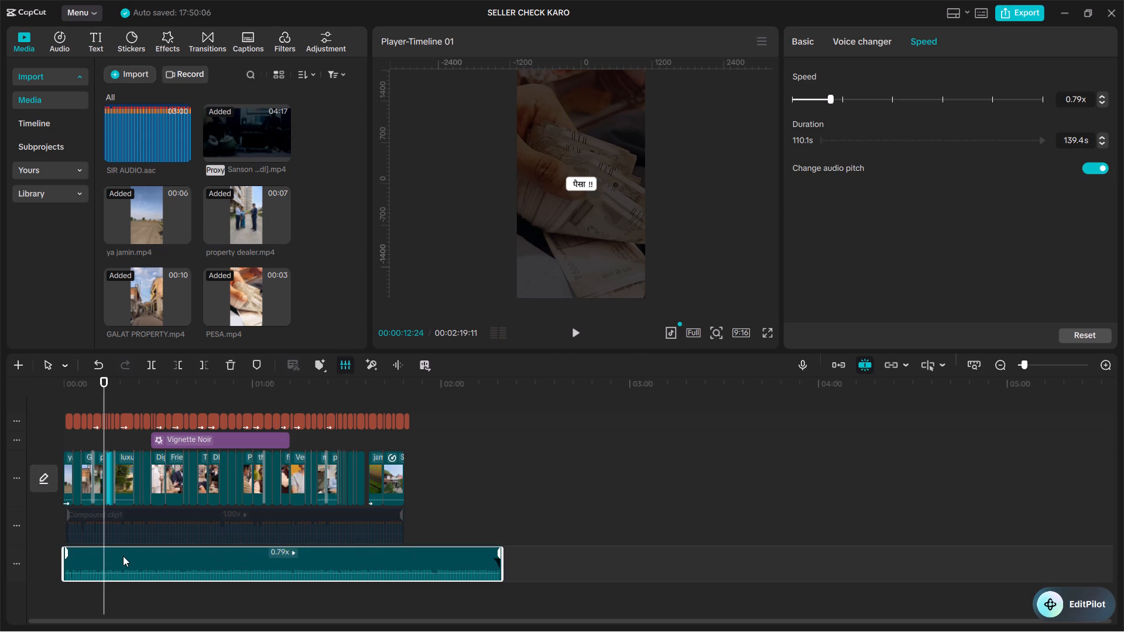
{"action": "key", "text": "ctrl+b"}
{"action": "left_click", "coordinate": [84, 562]}
{"action": "key", "text": "BackSpace"}
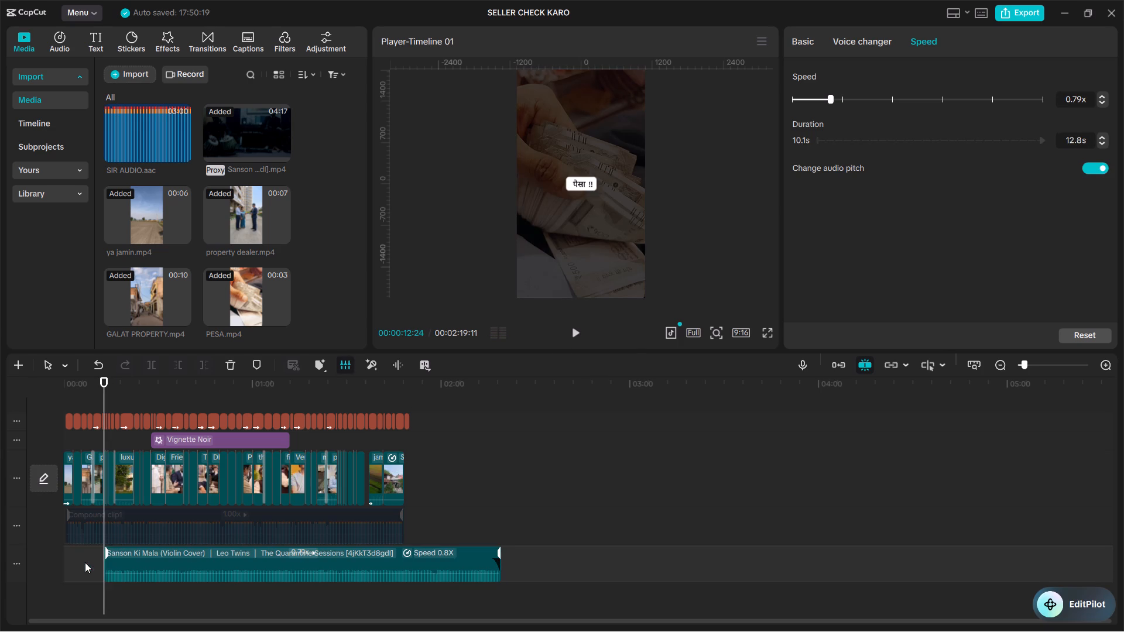
{"action": "right_click", "coordinate": [85, 562]}
{"action": "left_click", "coordinate": [133, 505]}
Re-enable Compound clip1 and preview the opening with the voice-over and trimmed music together.
{"action": "left_click", "coordinate": [84, 387]}
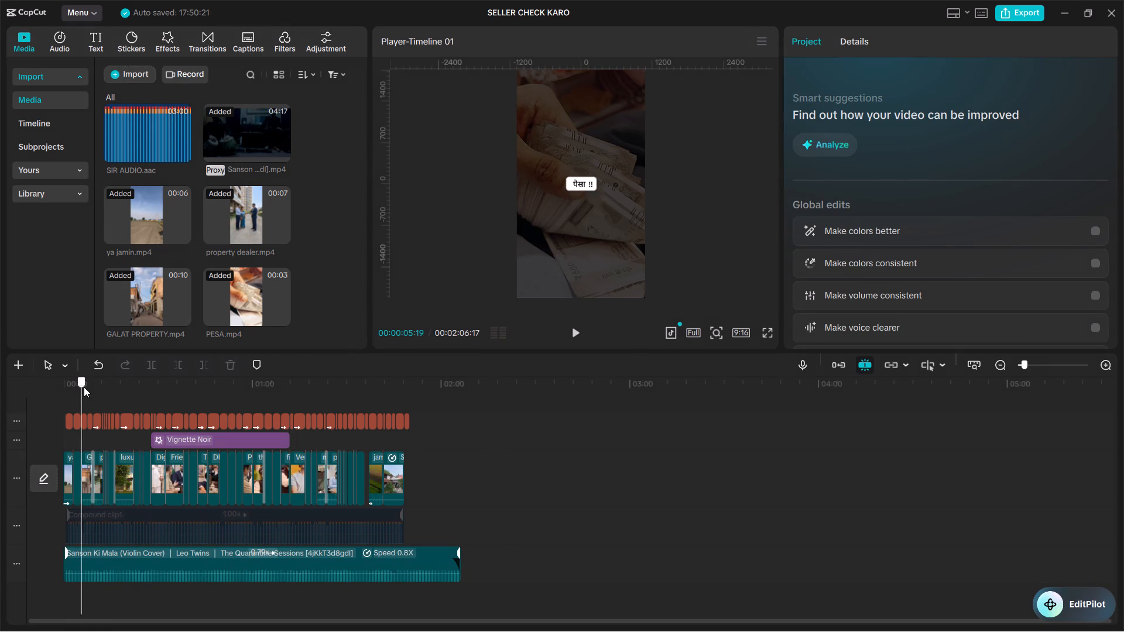
{"action": "left_click_drag", "start_coordinate": [84, 387], "coordinate": [52, 394]}
{"action": "key", "text": "space"}
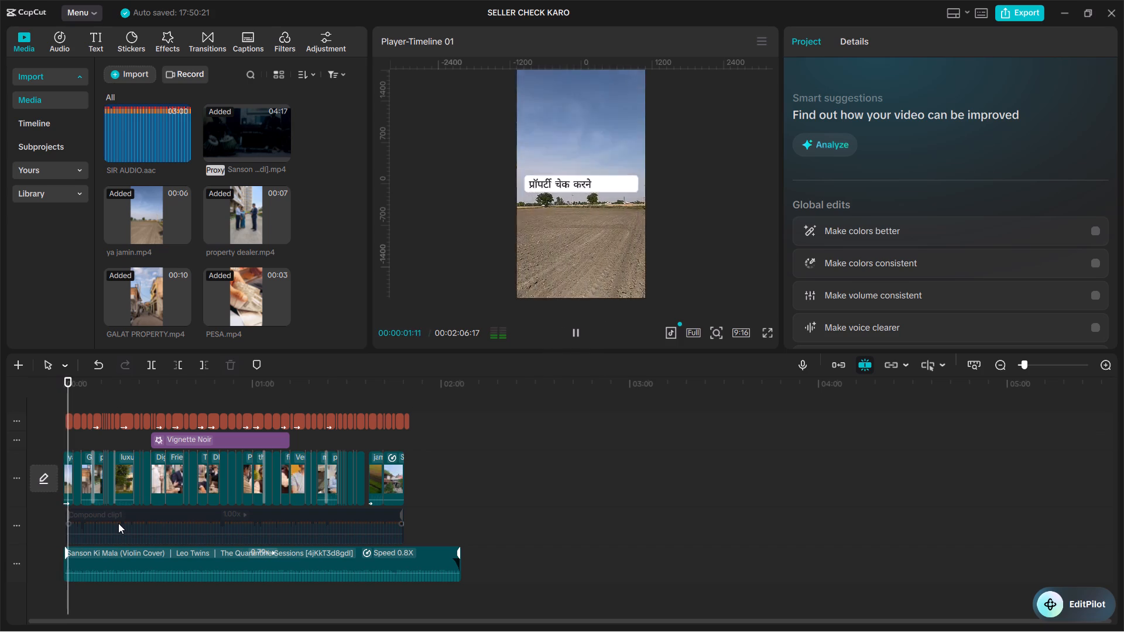
{"action": "key", "text": "space"}
{"action": "left_click", "coordinate": [118, 523]}
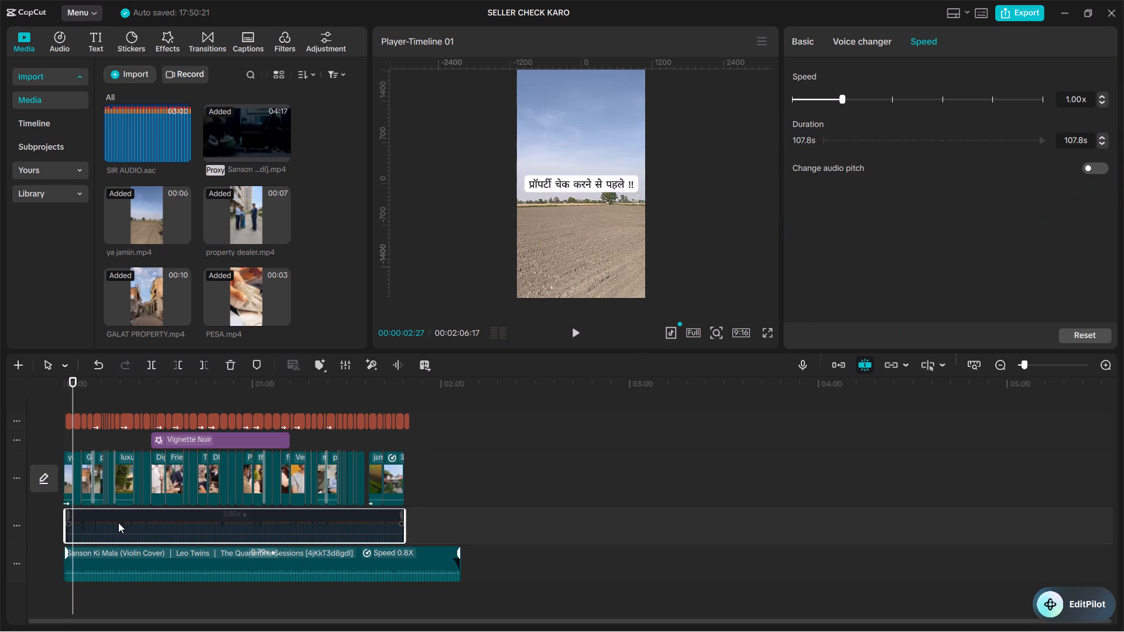
{"action": "key", "text": "v"}
{"action": "left_click_drag", "start_coordinate": [74, 390], "coordinate": [47, 393]}
{"action": "key", "text": "space"}
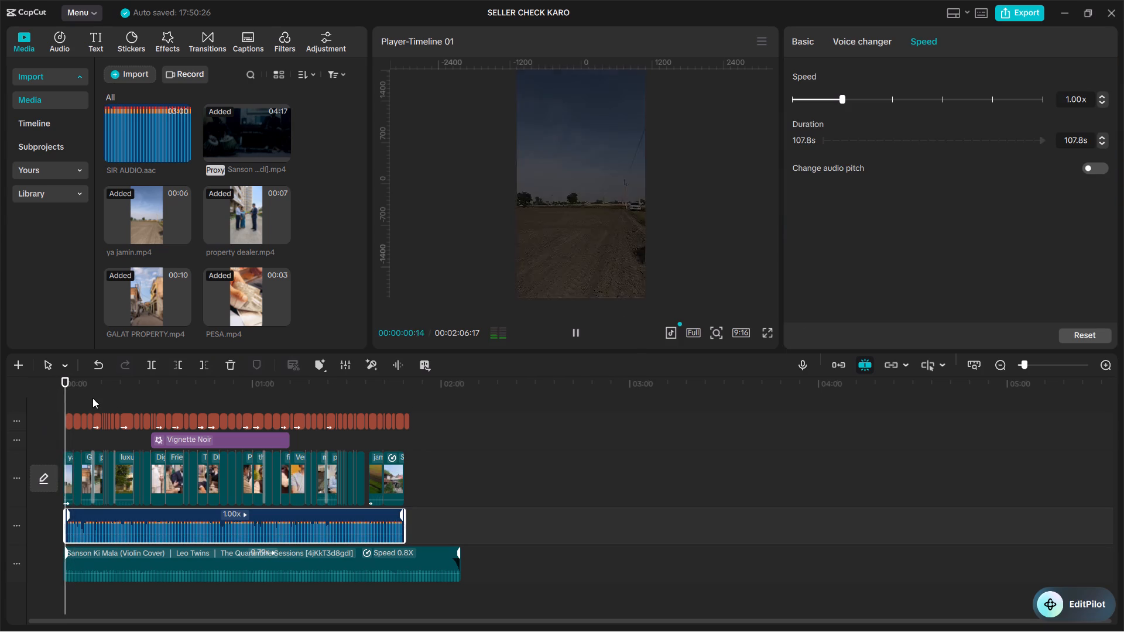
{"action": "left_click", "coordinate": [116, 392]}
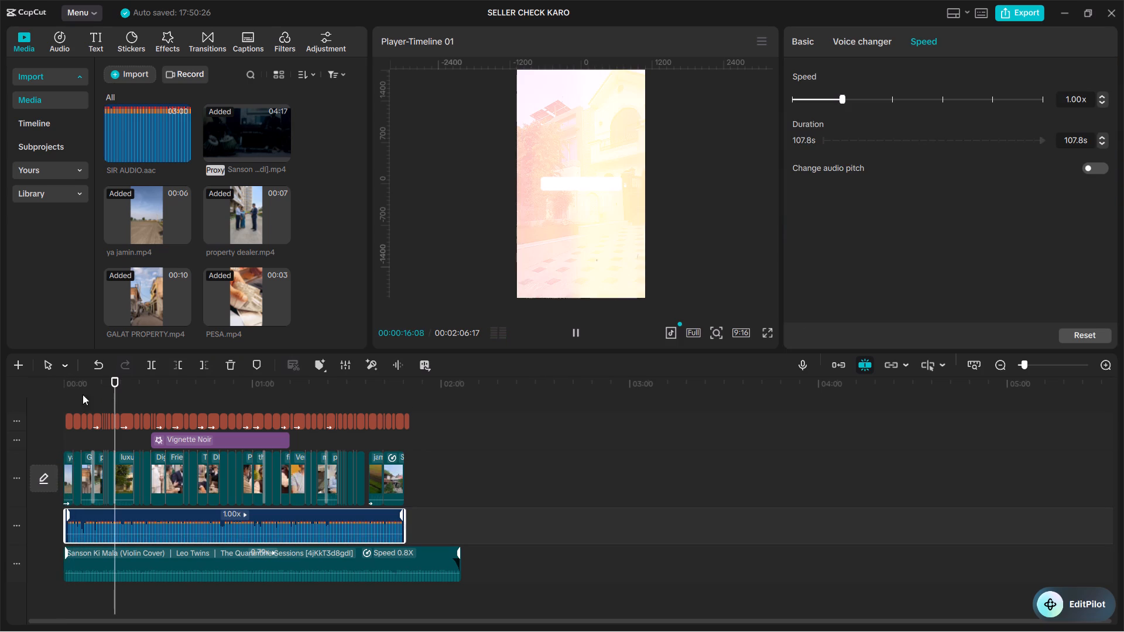
{"action": "left_click", "coordinate": [86, 390]}
{"action": "key", "text": "space"}
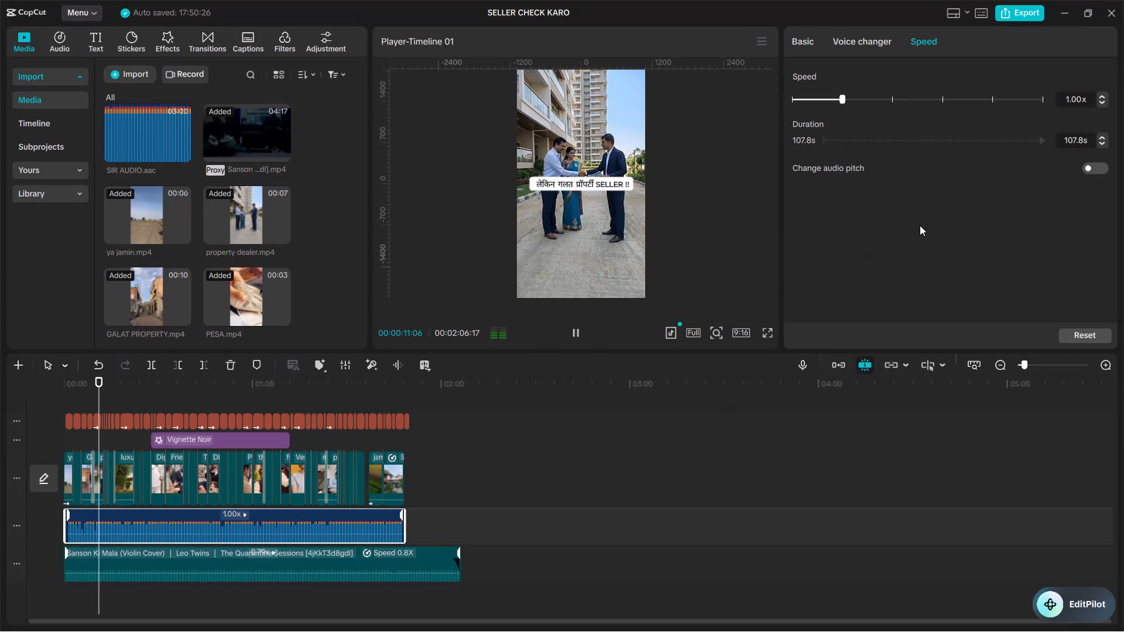
Lower the Sanson Ki Mala music clip's volume to -5.0 dB while the timeline plays.
{"action": "left_click", "coordinate": [317, 564]}
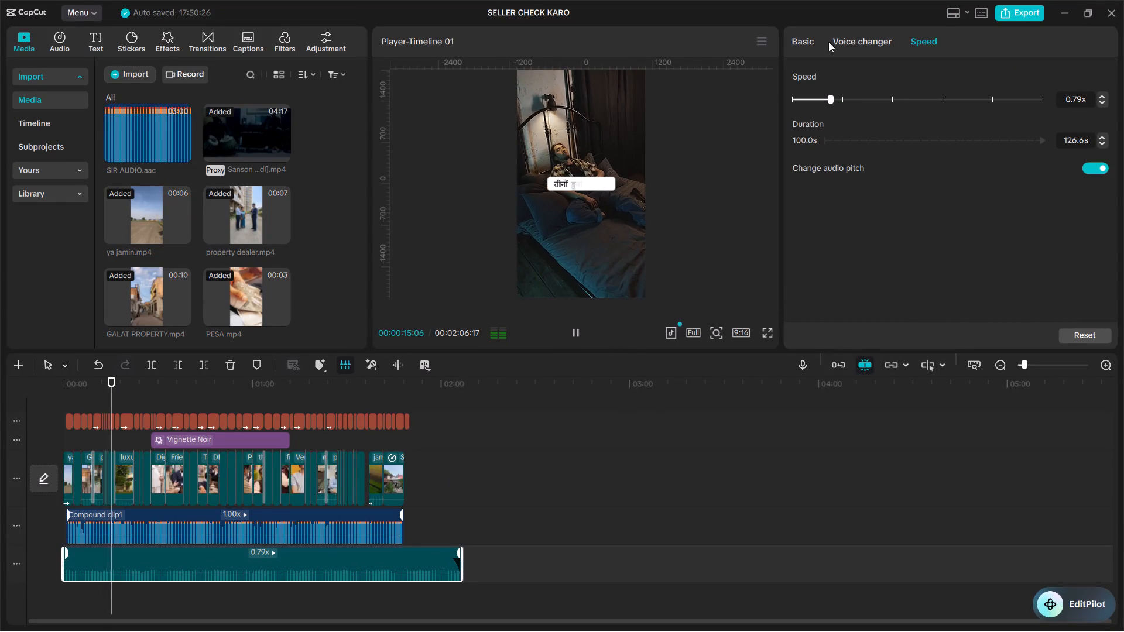
{"action": "left_click", "coordinate": [811, 37]}
{"action": "triple_click", "coordinate": [1075, 116]}
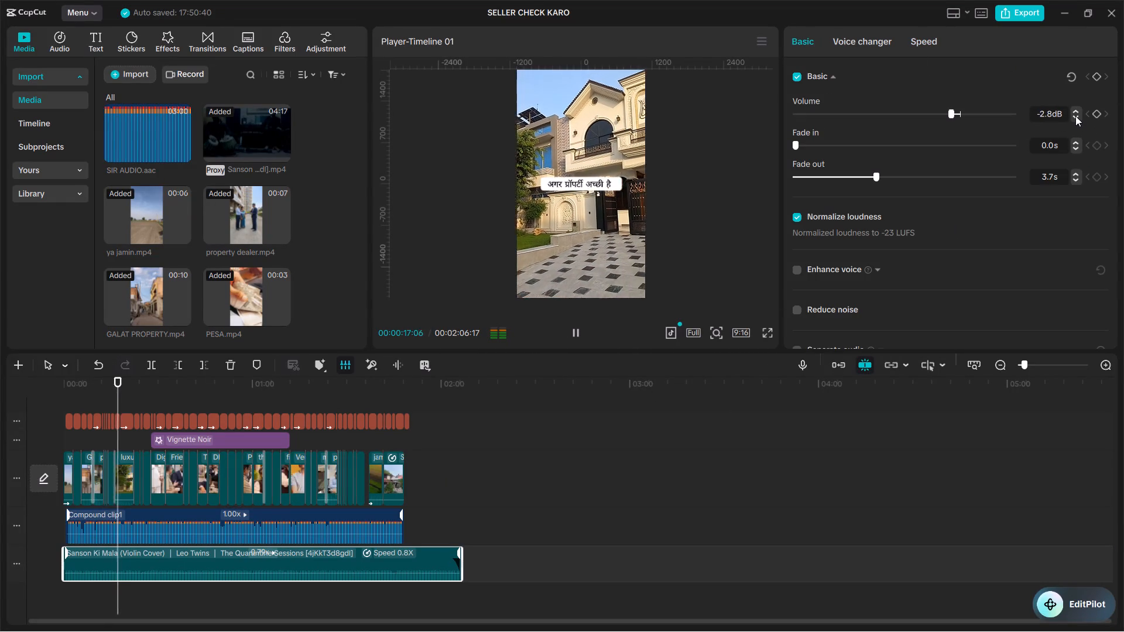
{"action": "triple_click", "coordinate": [1075, 116]}
{"action": "triple_click", "coordinate": [1075, 116]}
{"action": "triple_click", "coordinate": [1075, 116]}
{"action": "triple_click", "coordinate": [1075, 116]}
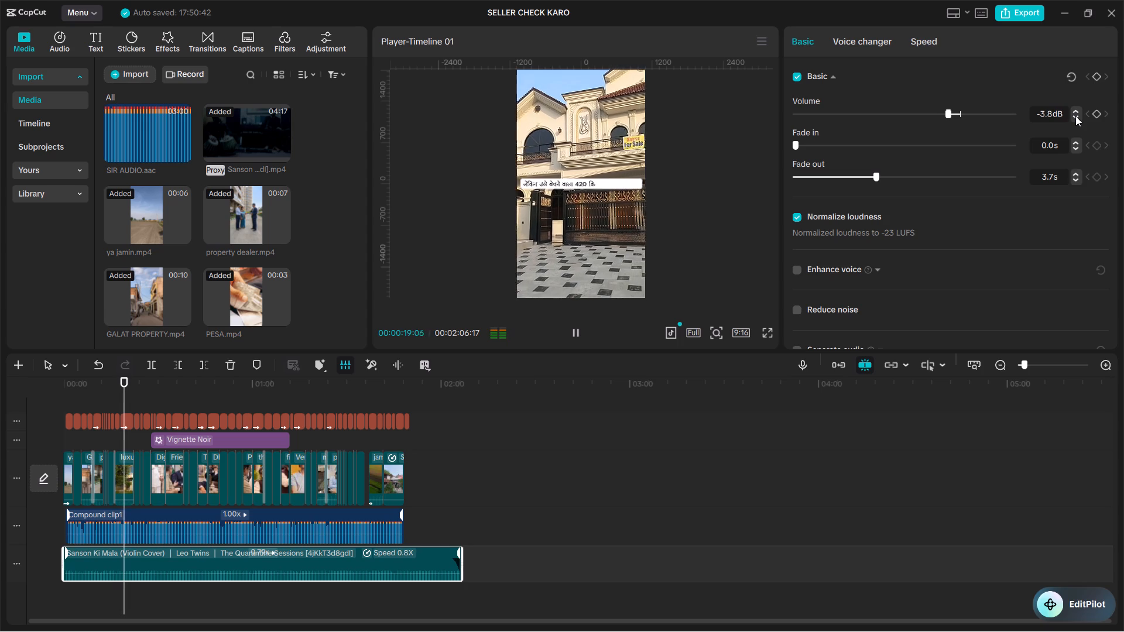
{"action": "left_click", "coordinate": [1075, 116]}
{"action": "left_click", "coordinate": [1078, 107]}
{"action": "left_click", "coordinate": [1077, 109]}
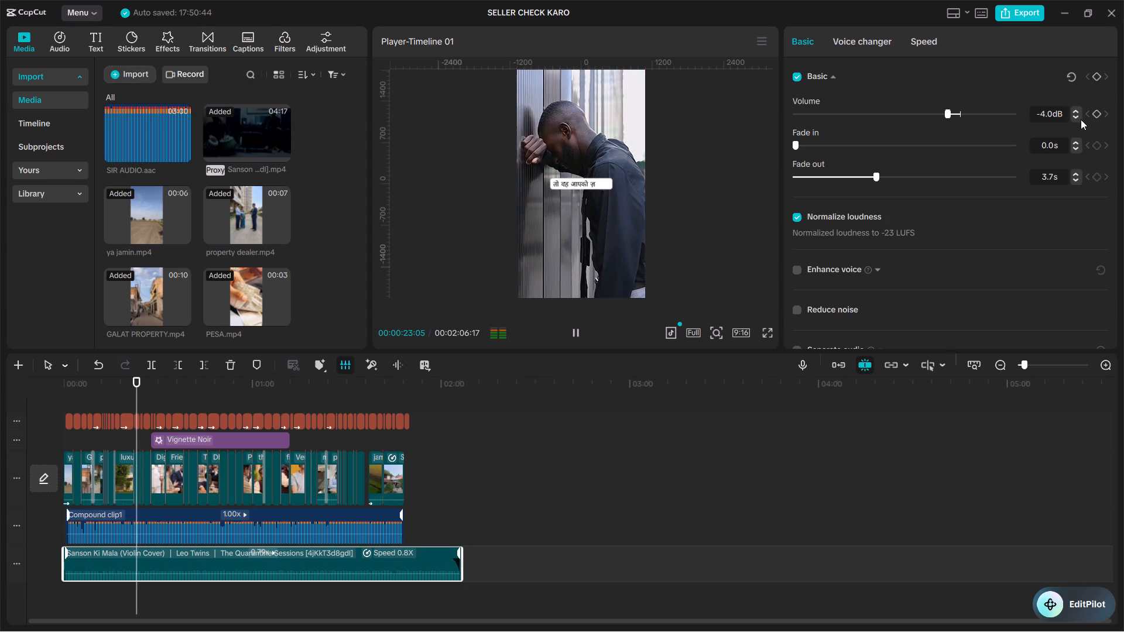
{"action": "triple_click", "coordinate": [1077, 117]}
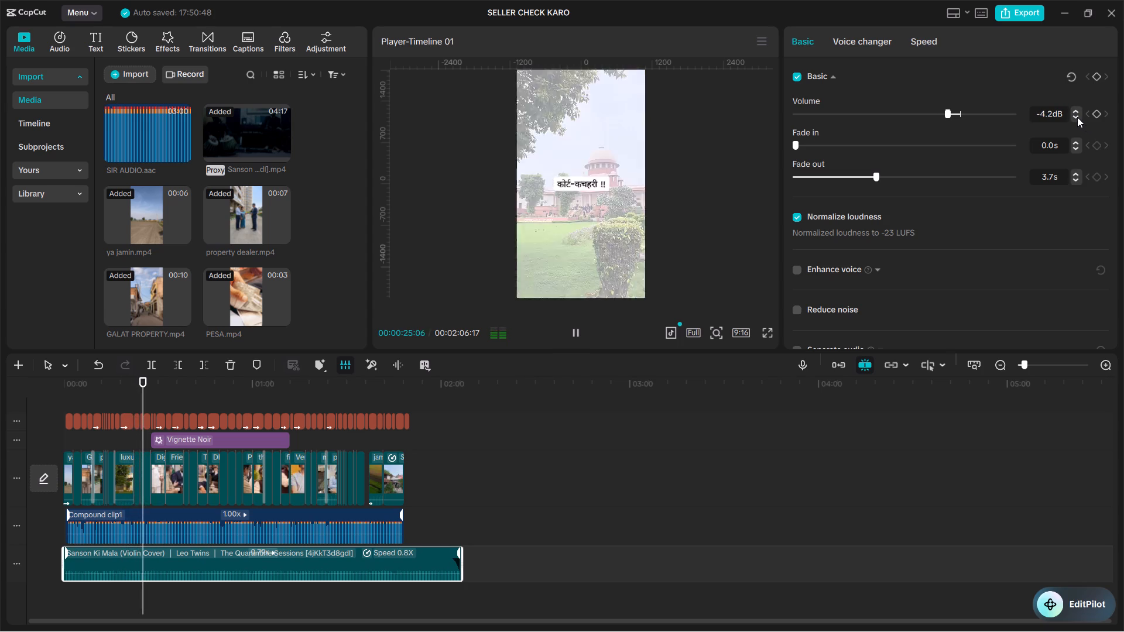
{"action": "triple_click", "coordinate": [1077, 117]}
{"action": "triple_click", "coordinate": [1077, 117]}
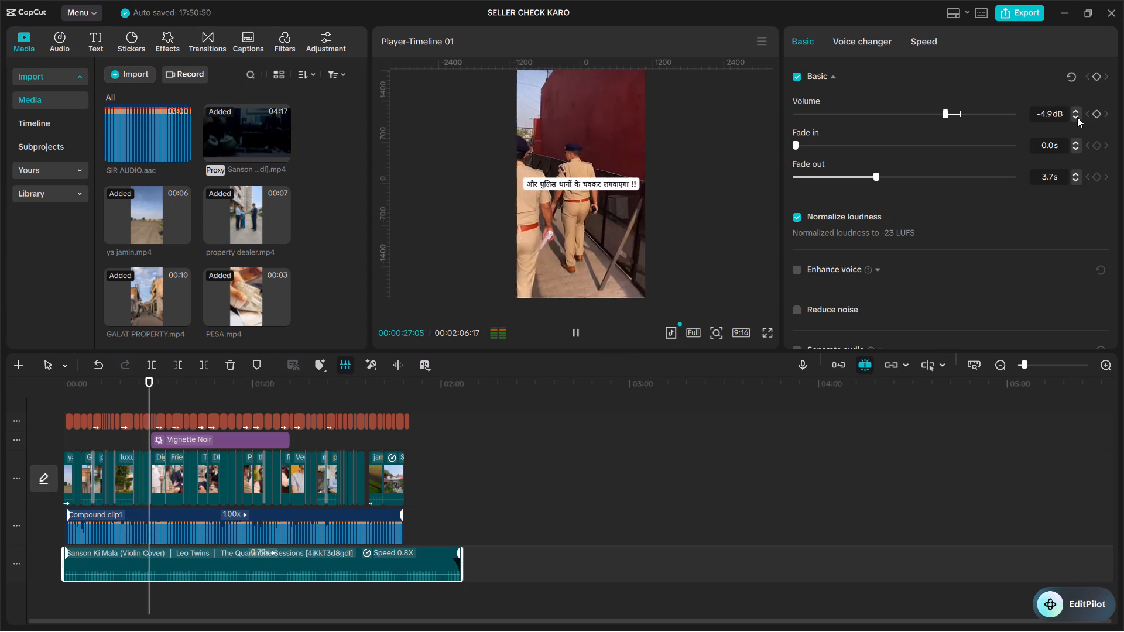
{"action": "left_click", "coordinate": [1077, 117]}
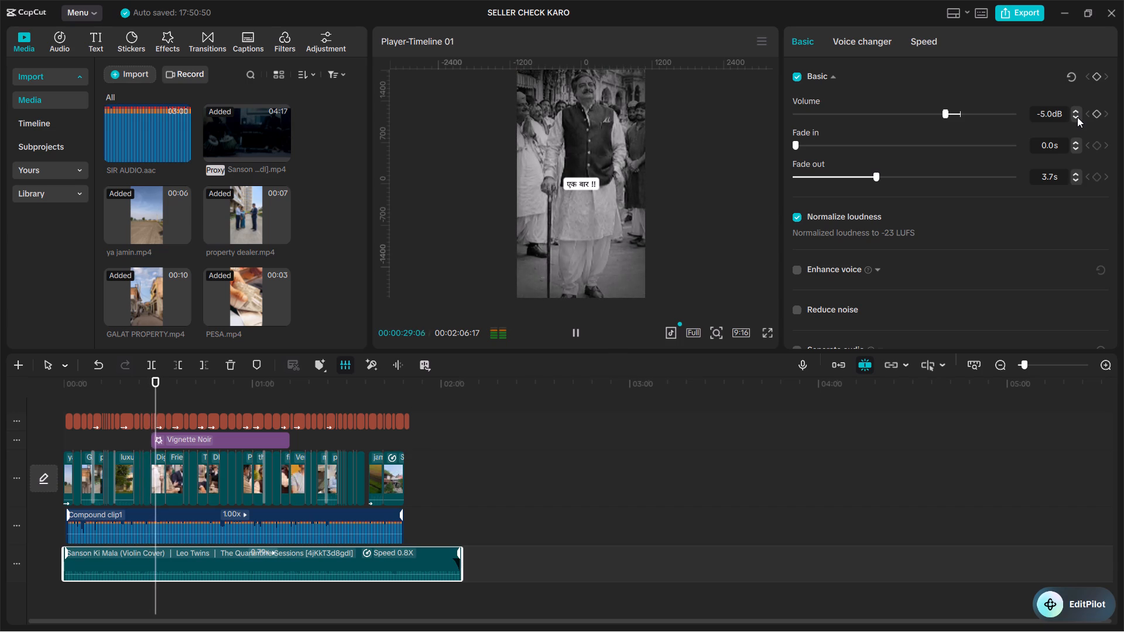
{"action": "left_click", "coordinate": [282, 394]}
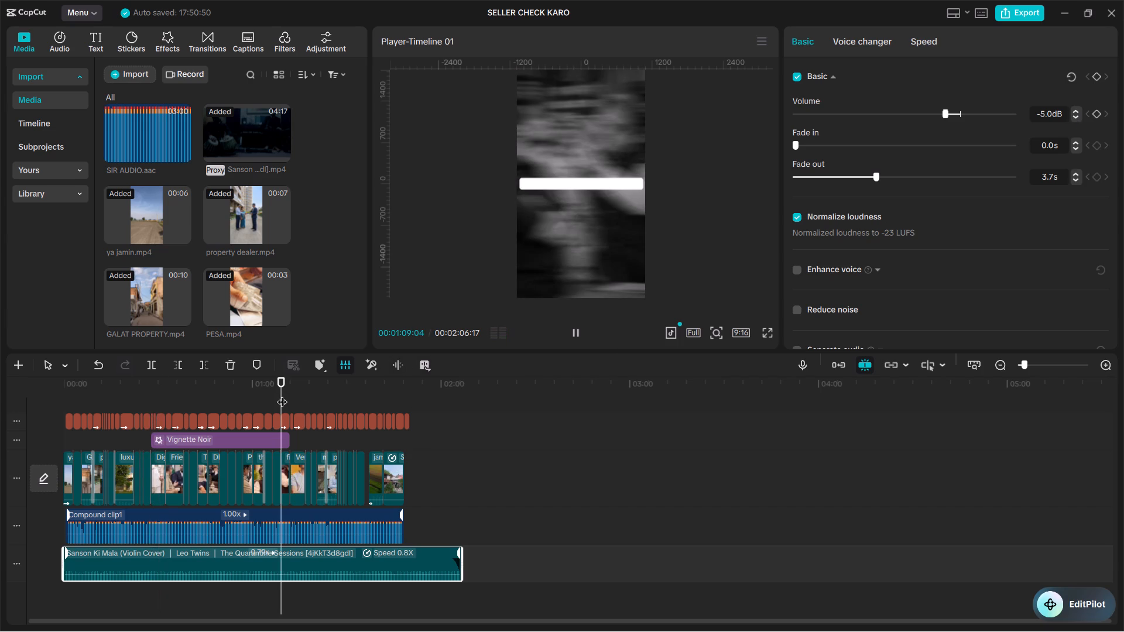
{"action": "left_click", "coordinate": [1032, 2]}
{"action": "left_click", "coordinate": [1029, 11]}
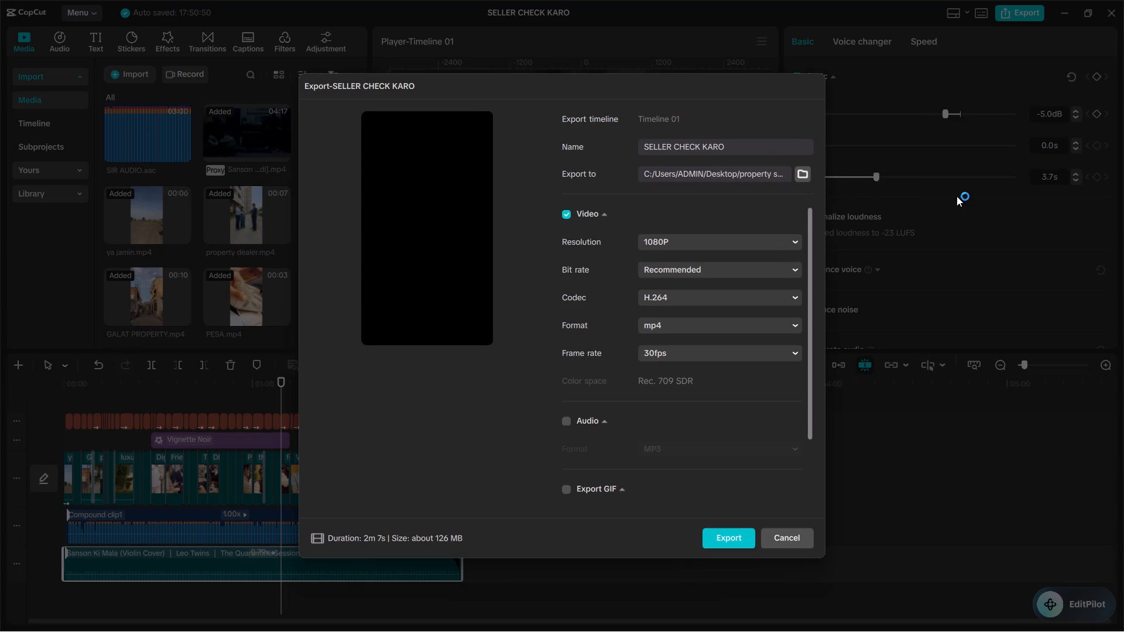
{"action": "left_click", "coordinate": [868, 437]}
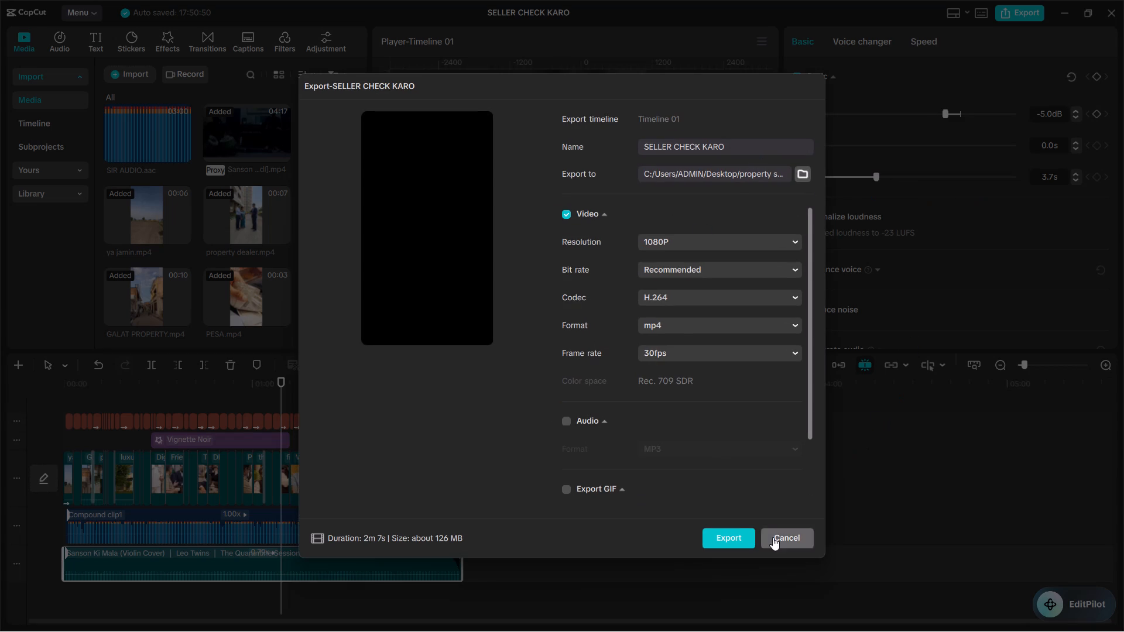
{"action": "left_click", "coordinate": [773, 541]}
Shorten the music clip to the end of the captions by raising its speed to 0.91x, and preview the ending and middle.
{"action": "left_click_drag", "start_coordinate": [458, 551], "coordinate": [409, 547]}
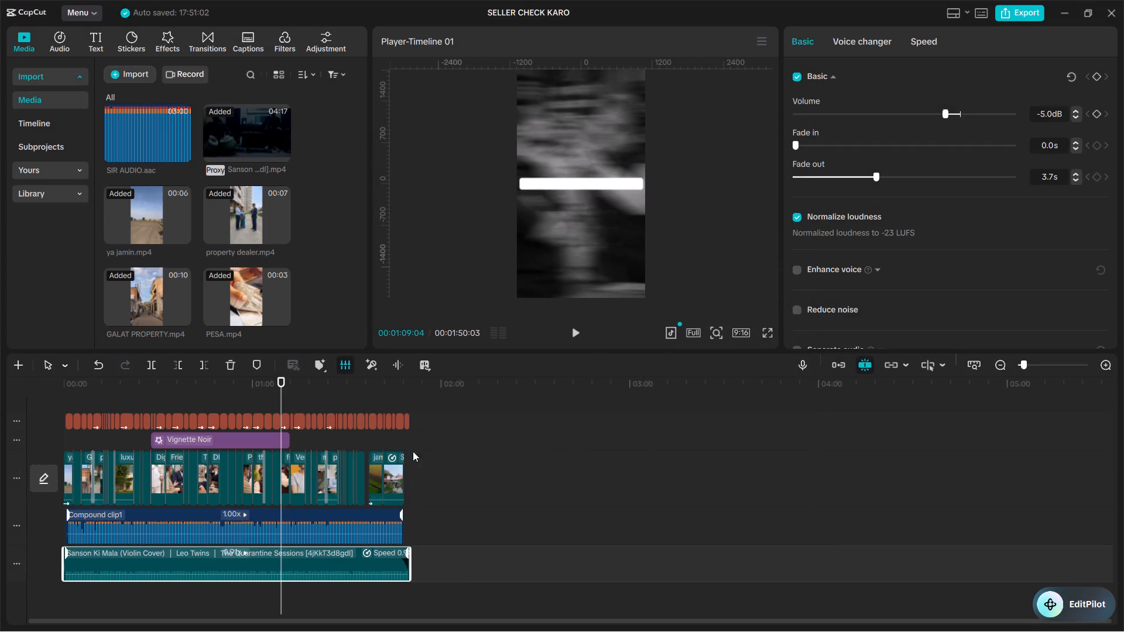
{"action": "left_click", "coordinate": [382, 397]}
{"action": "key", "text": "space"}
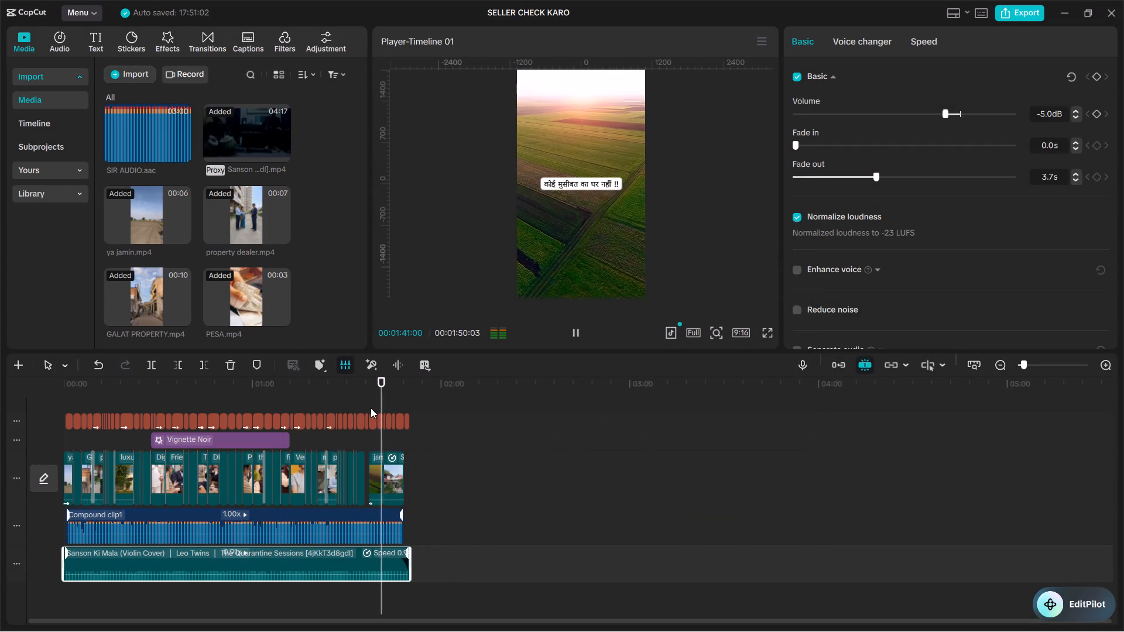
{"action": "left_click", "coordinate": [907, 37]}
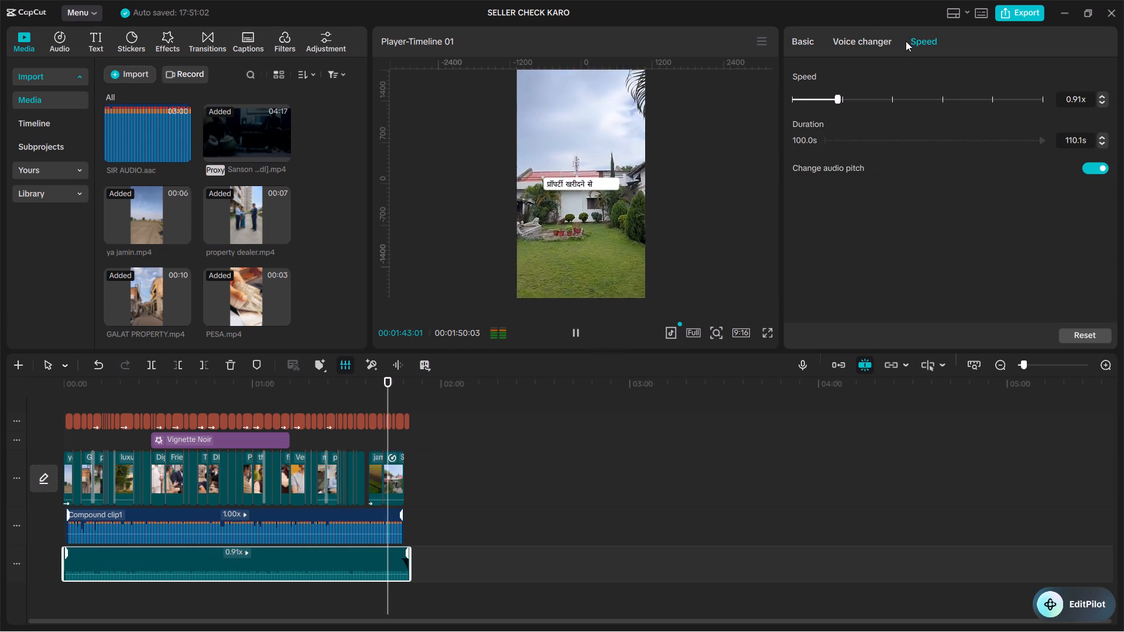
{"action": "left_click", "coordinate": [216, 398]}
{"action": "key", "text": "space"}
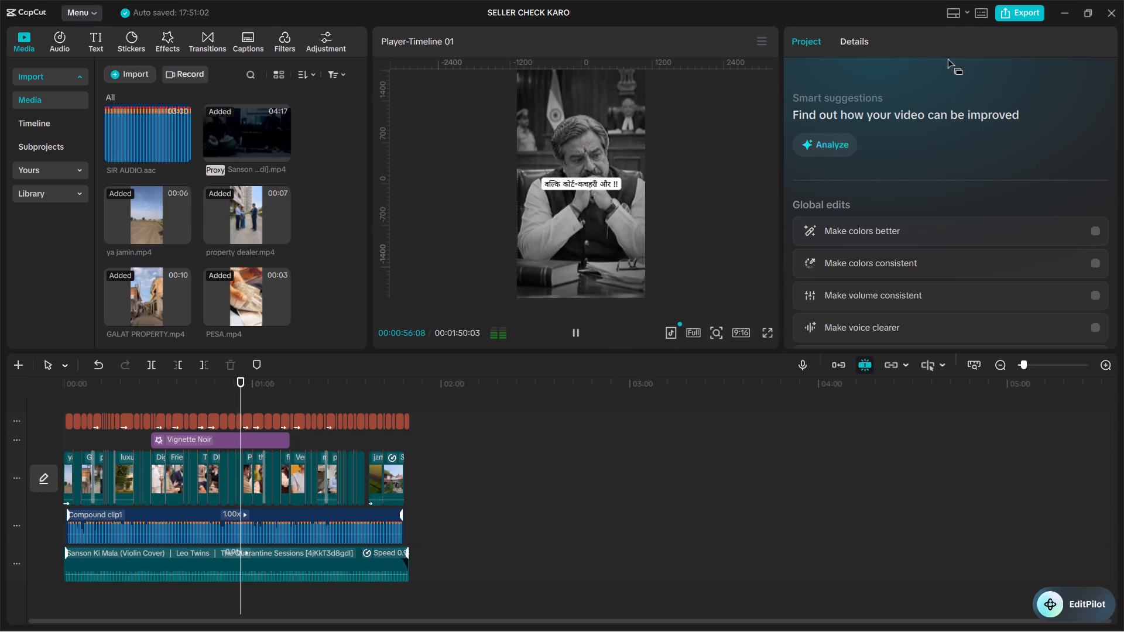
{"action": "key", "text": "space"}
Open the export settings and name the exported video "SELLER CHECK KARO song speed".
{"action": "left_click", "coordinate": [1022, 11]}
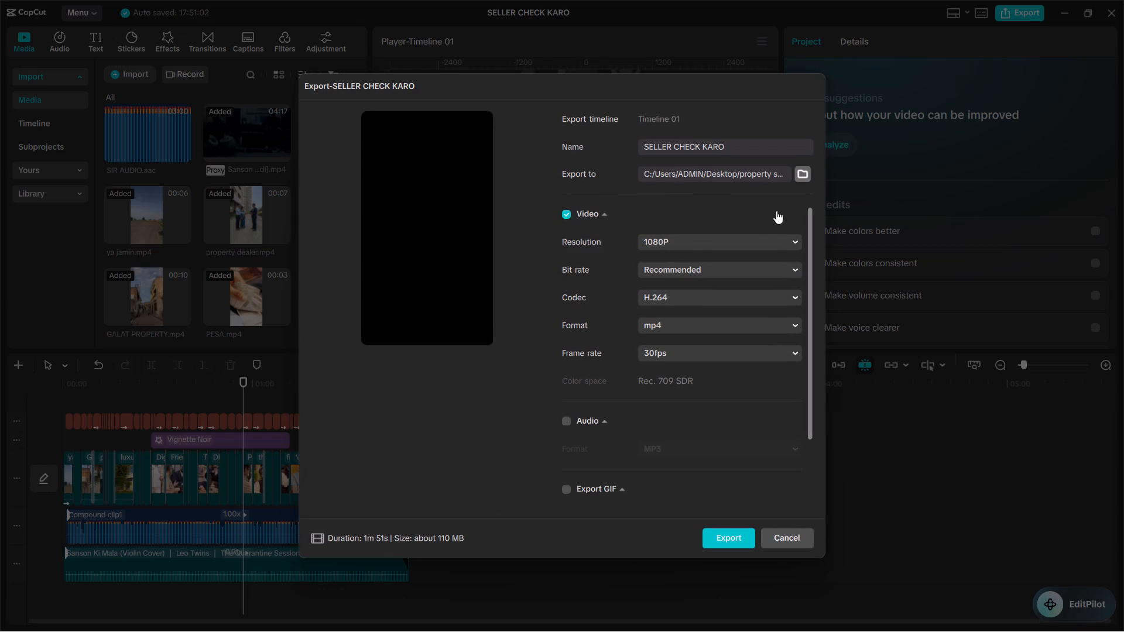
{"action": "left_click", "coordinate": [743, 150]}
{"action": "key", "text": "space"}
{"action": "type", "text": "song"}
{"action": "key", "text": "space"}
{"action": "key", "text": "s"}
{"action": "type", "text": "peed"}
Set the export location to the FINAL folder inside "property seller check kijie" on the Desktop.
{"action": "left_click", "coordinate": [798, 173]}
{"action": "left_click", "coordinate": [345, 248]}
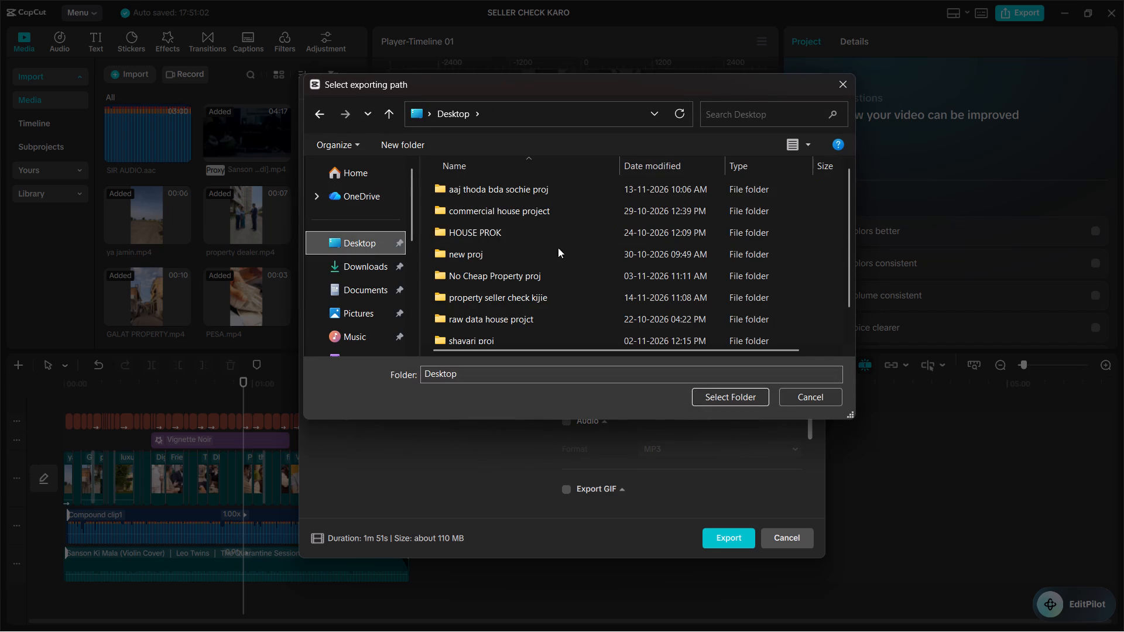
{"action": "double_click", "coordinate": [582, 299]}
{"action": "double_click", "coordinate": [553, 192]}
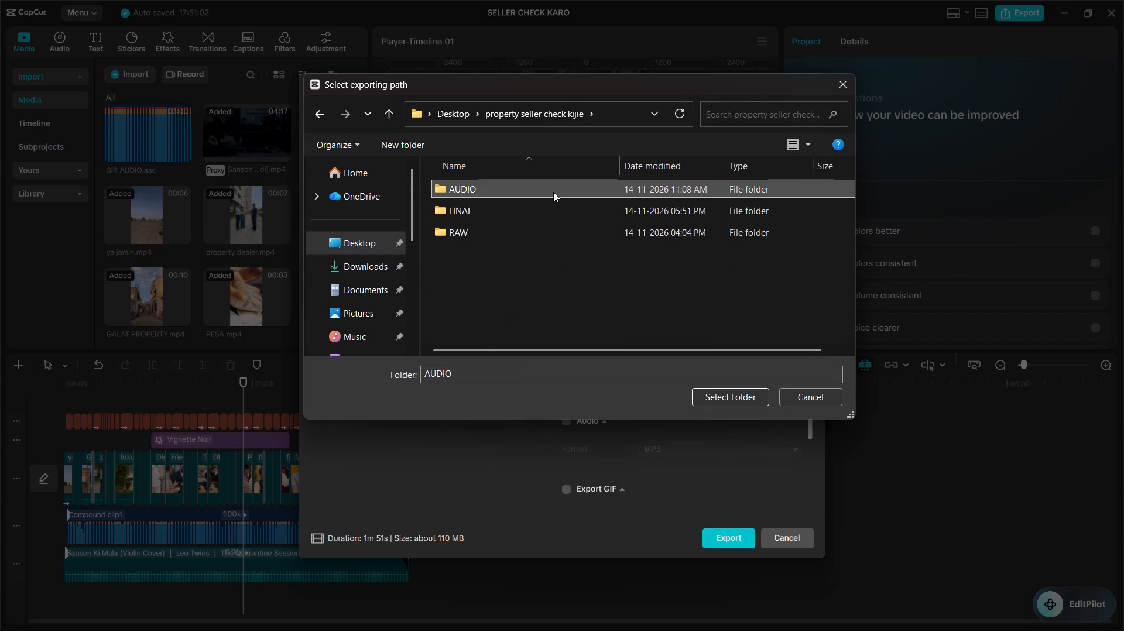
{"action": "left_click", "coordinate": [390, 112]}
{"action": "double_click", "coordinate": [574, 216]}
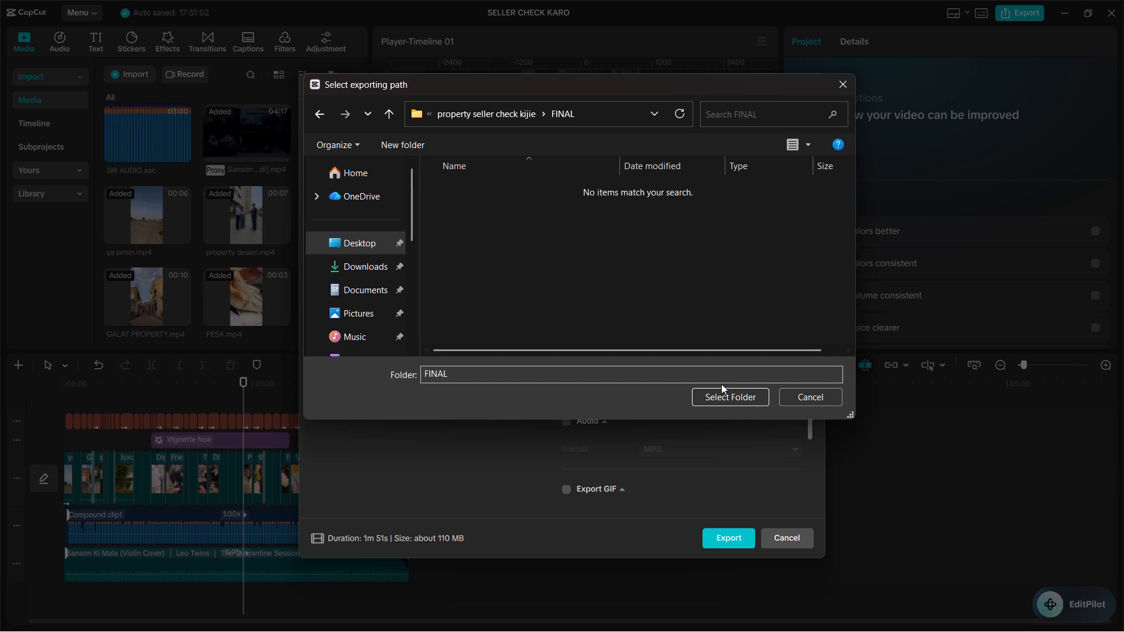
{"action": "left_click", "coordinate": [730, 396]}
Open the frame rate options for the video export.
{"action": "left_click", "coordinate": [706, 354]}
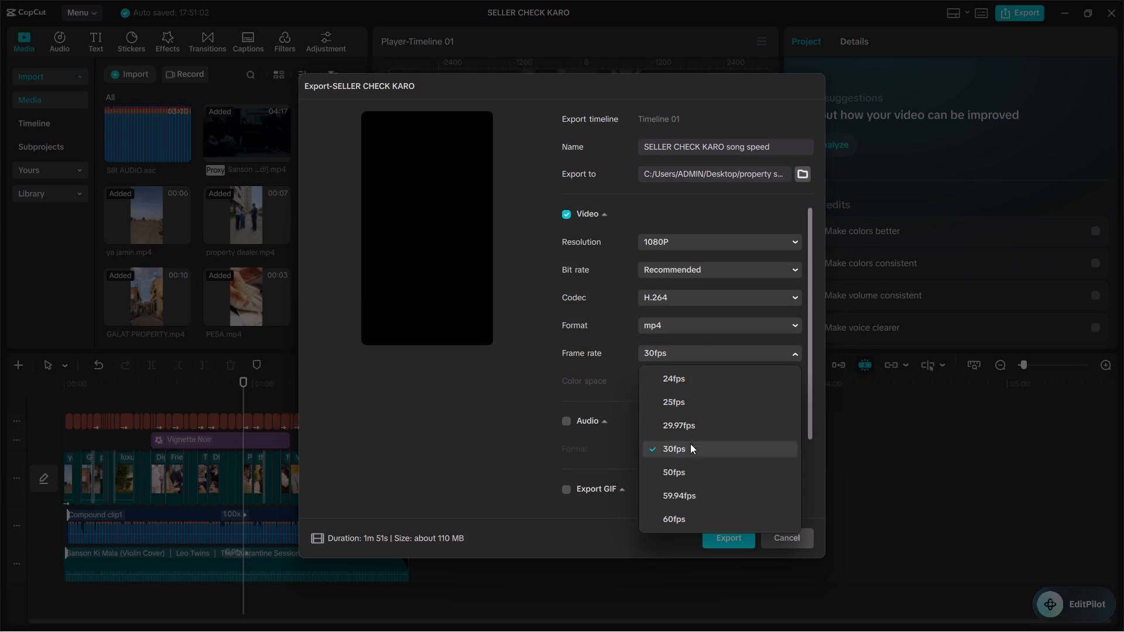
Set the export frame rate to 60fps and start exporting the SELLER CHECK KARO song speed video.
{"action": "left_click", "coordinate": [678, 514]}
{"action": "left_click", "coordinate": [708, 533]}
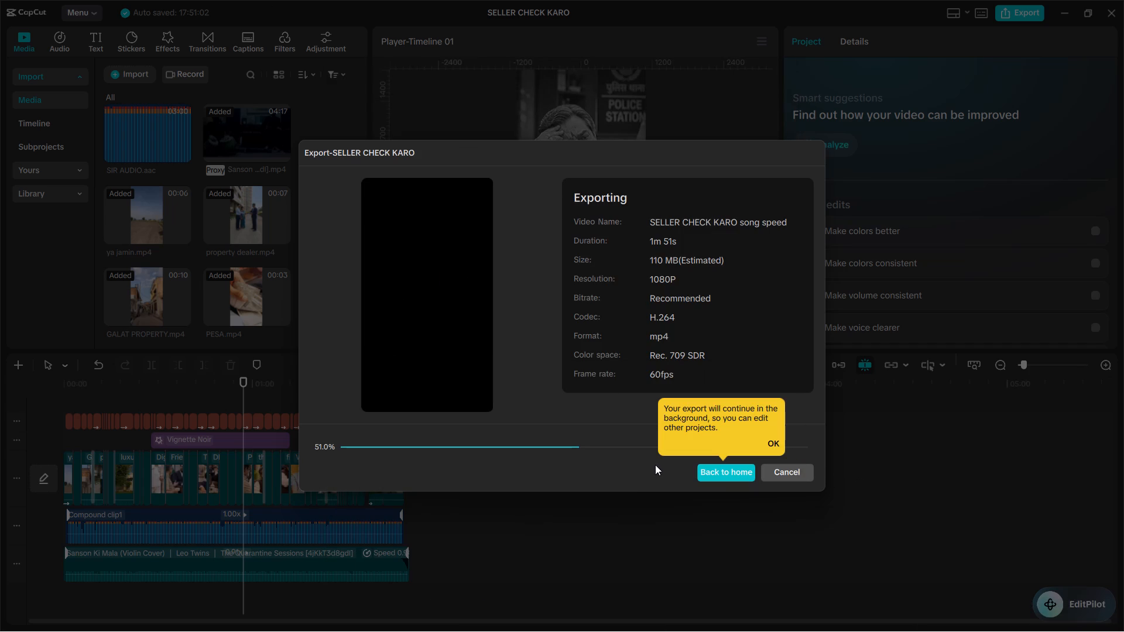
Switch to the Brave browser and look over the Yuvedh Estate Facebook home feed while the export runs.
{"action": "key", "text": "super+Tab"}
{"action": "key", "text": "super+Tab"}
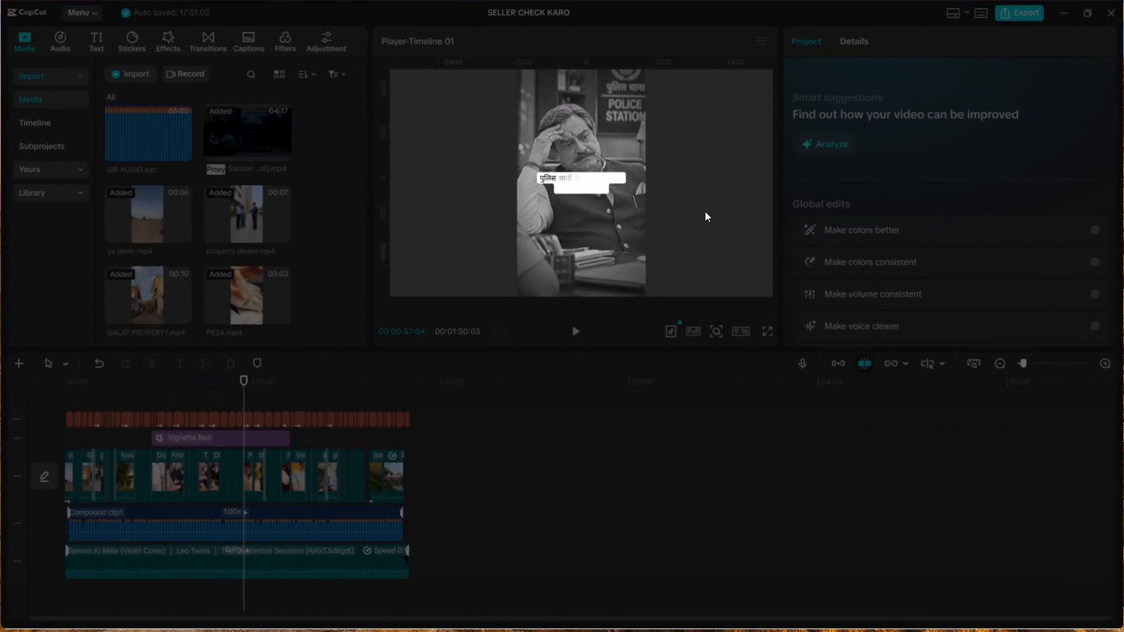
{"action": "key", "text": "super+Tab"}
{"action": "key", "text": "super+Tab"}
{"action": "key", "text": "super+Tab"}
{"action": "key", "text": "super+Tab"}
{"action": "key", "text": "super+Tab"}
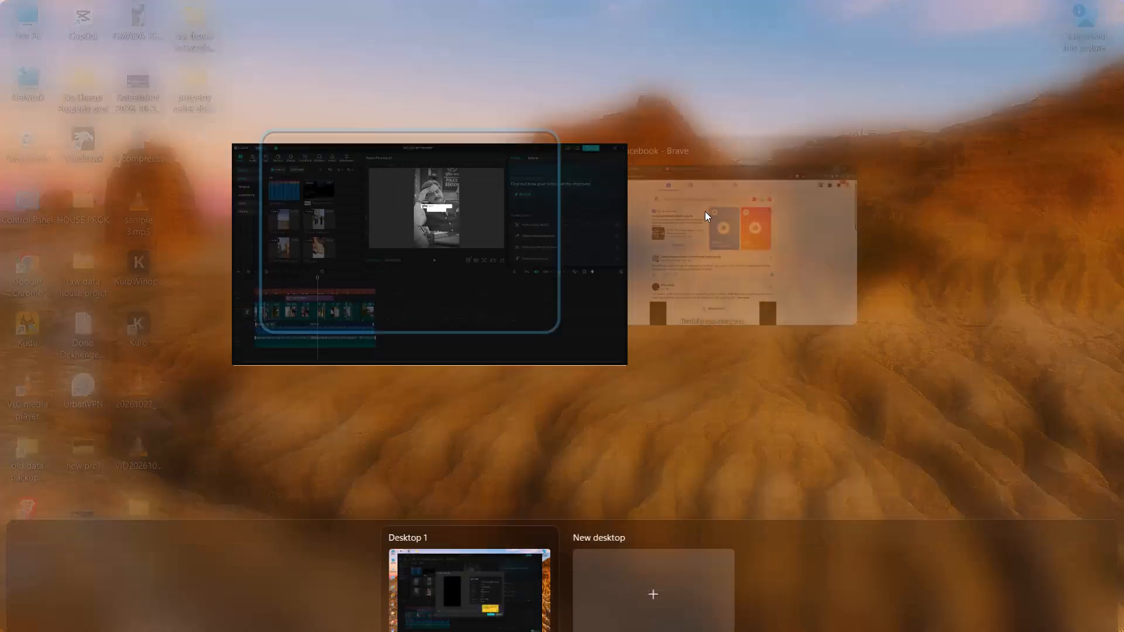
{"action": "left_click", "coordinate": [692, 226]}
{"action": "scroll", "coordinate": [444, 354], "scroll_direction": "down", "scroll_amount": 6}
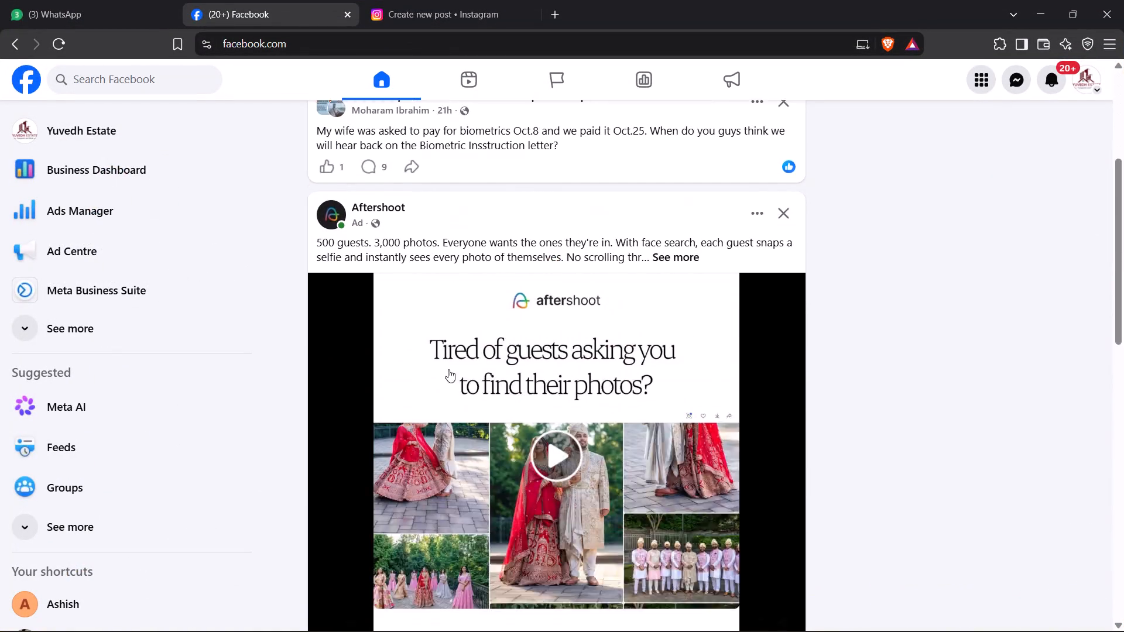
{"action": "scroll", "coordinate": [448, 370], "scroll_direction": "up", "scroll_amount": 15}
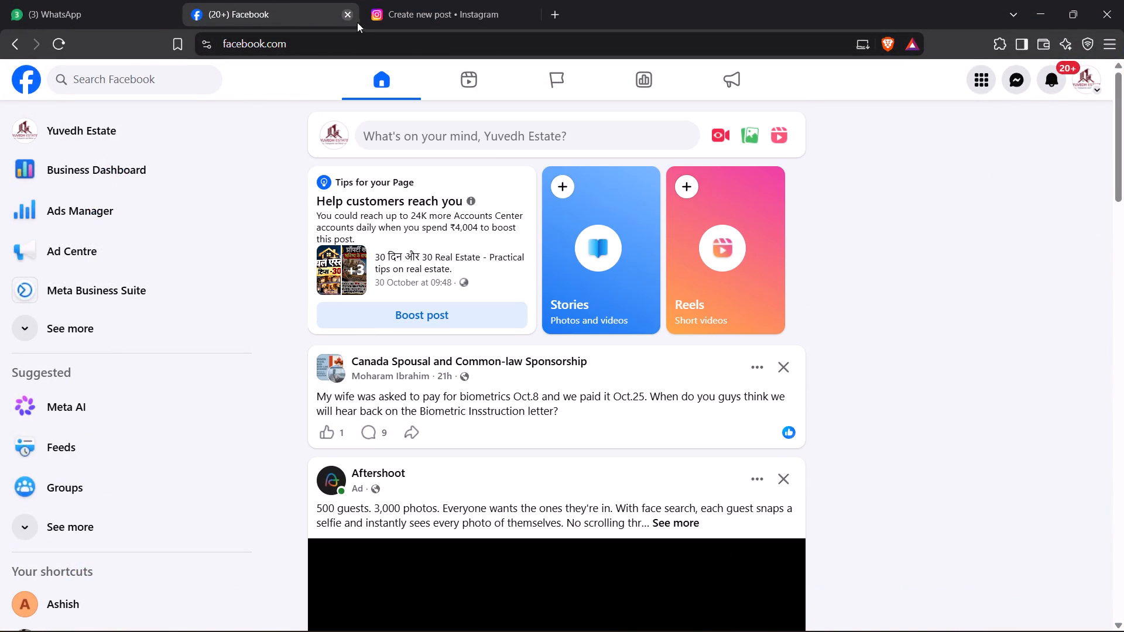
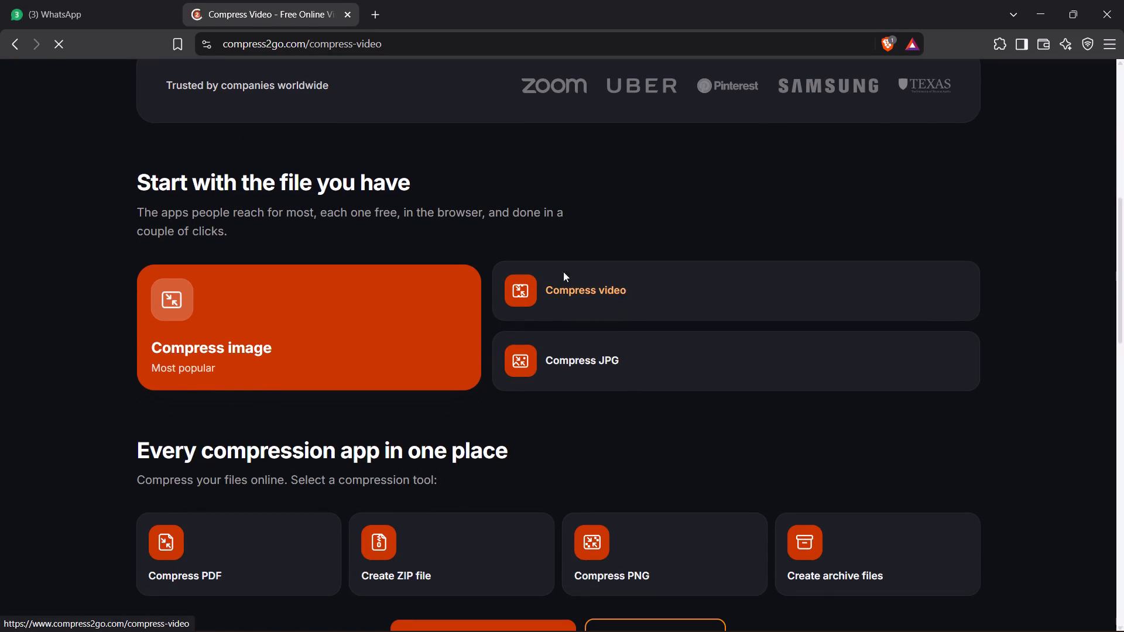
Switch to the Compress2Go video compressor in the browser and start uploading a video file.
{"action": "left_click", "coordinate": [600, 418]}
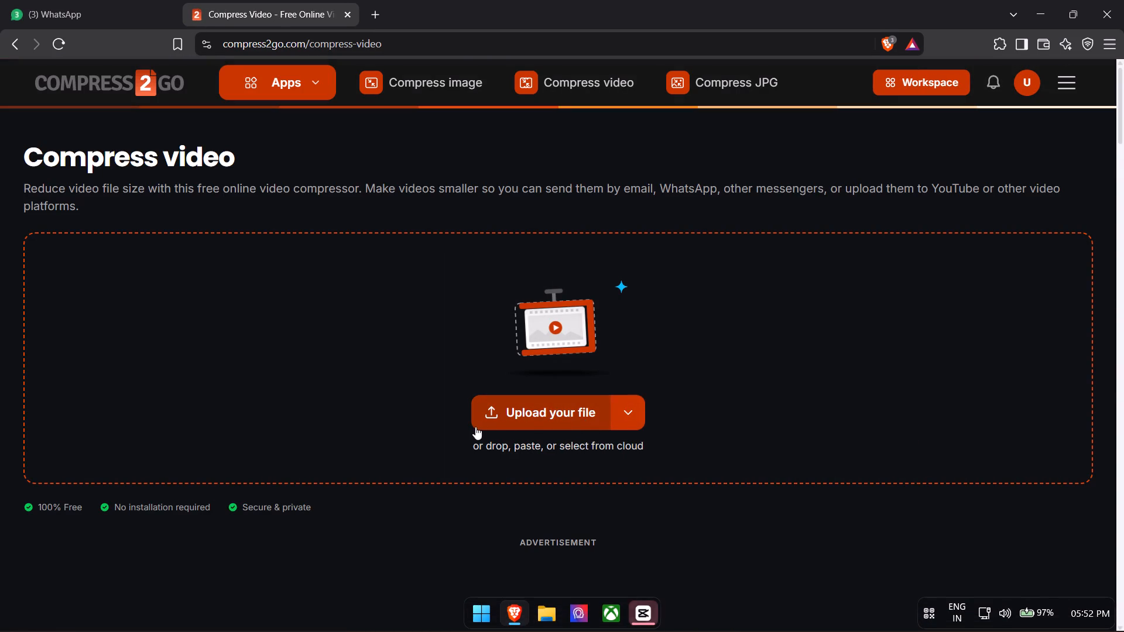
Upload SELLER CHECK KARO(1).mp4 from the FINAL folder to the online video compressor.
{"action": "left_click", "coordinate": [573, 406]}
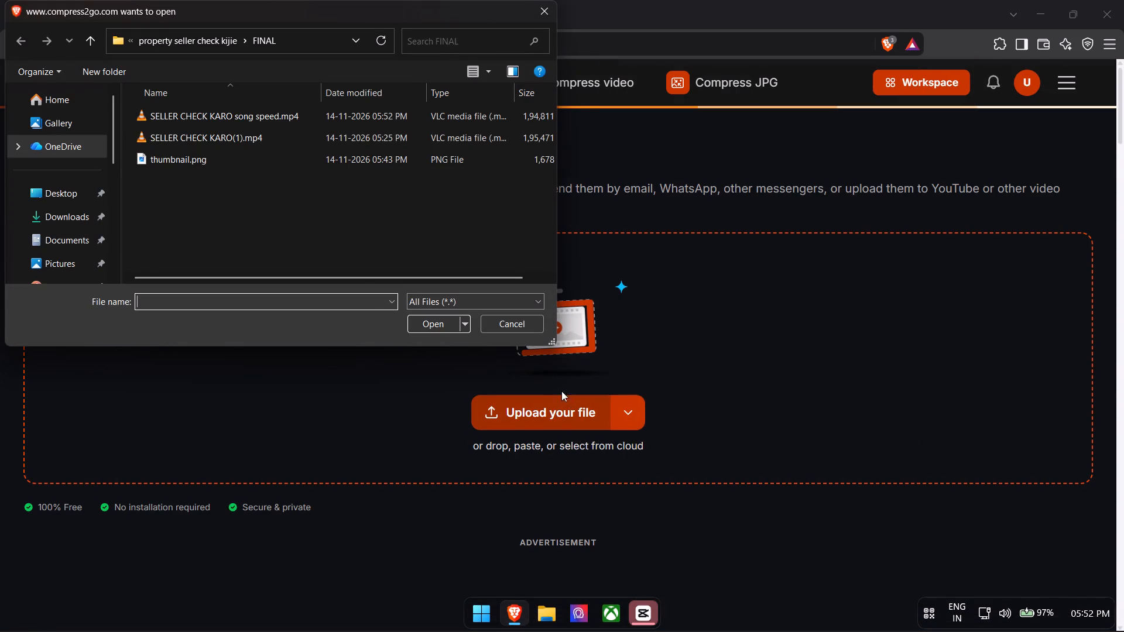
{"action": "double_click", "coordinate": [290, 135]}
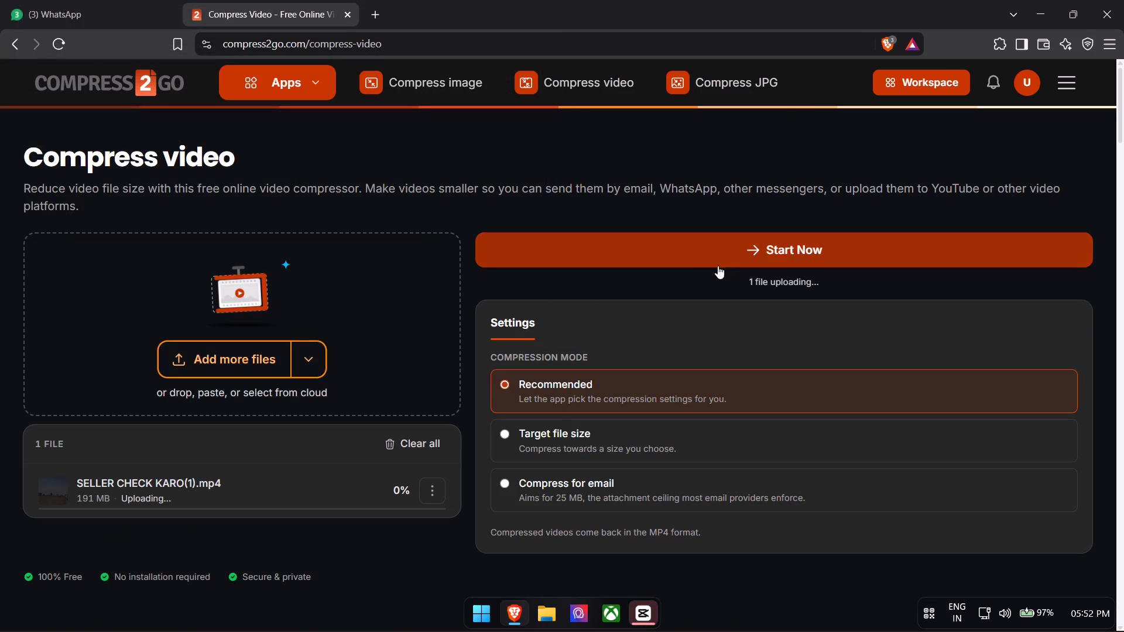
Set the compression mode to a target file size of 64 MB.
{"action": "scroll", "coordinate": [751, 266], "scroll_direction": "up", "scroll_amount": 1}
{"action": "left_click", "coordinate": [587, 441]}
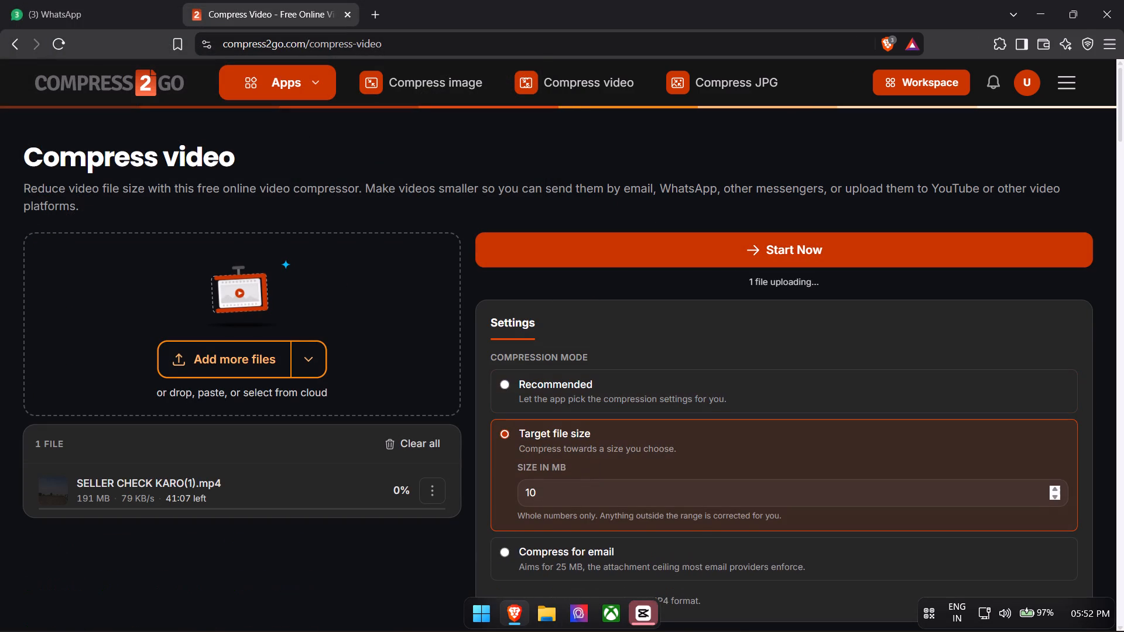
{"action": "double_click", "coordinate": [565, 489]}
{"action": "left_click_drag", "start_coordinate": [559, 494], "coordinate": [494, 479]}
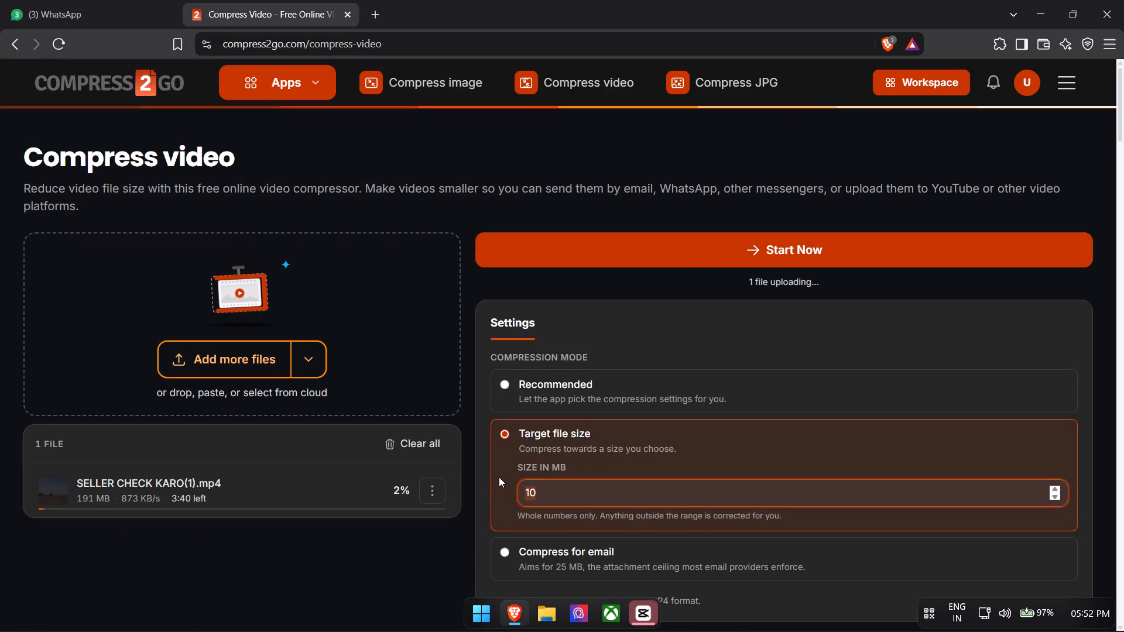
{"action": "type", "text": "64"}
{"action": "key", "text": "Return"}
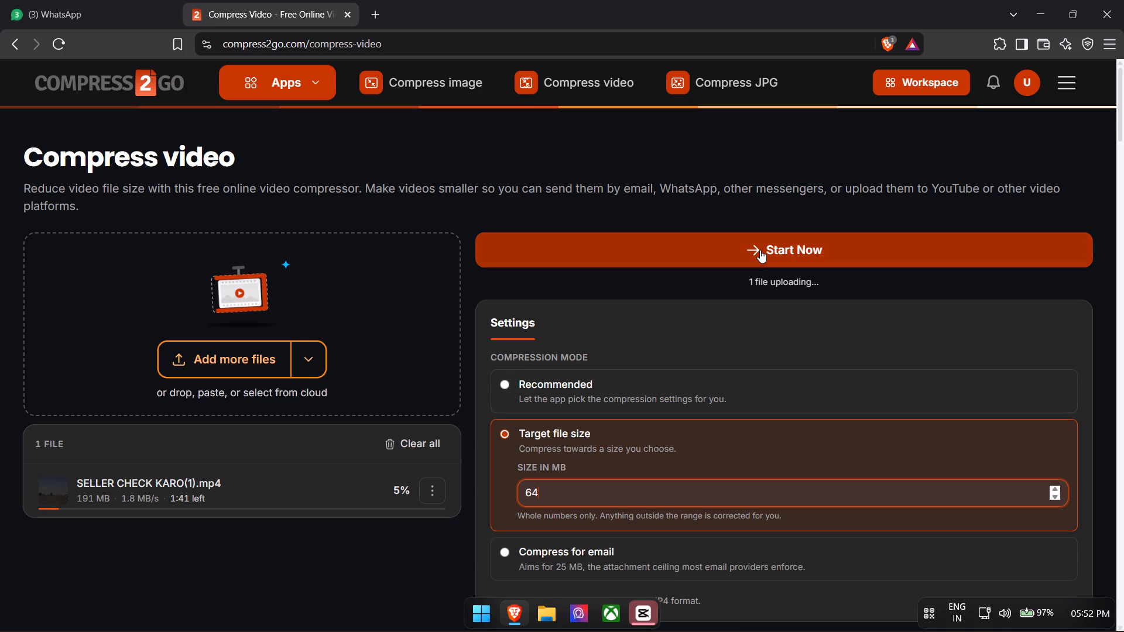
Open the Yuvedh Estate business profile on Google in a new browser tab.
{"action": "left_click", "coordinate": [372, 11]}
{"action": "left_click", "coordinate": [355, 43]}
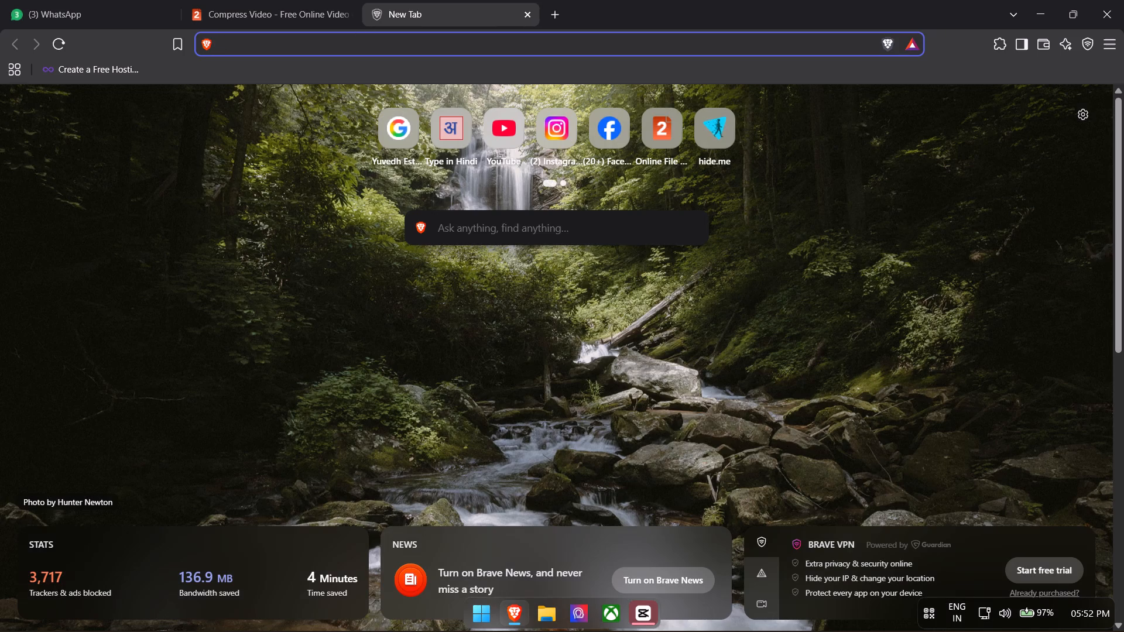
{"action": "key", "text": "g"}
{"action": "key", "text": "Return"}
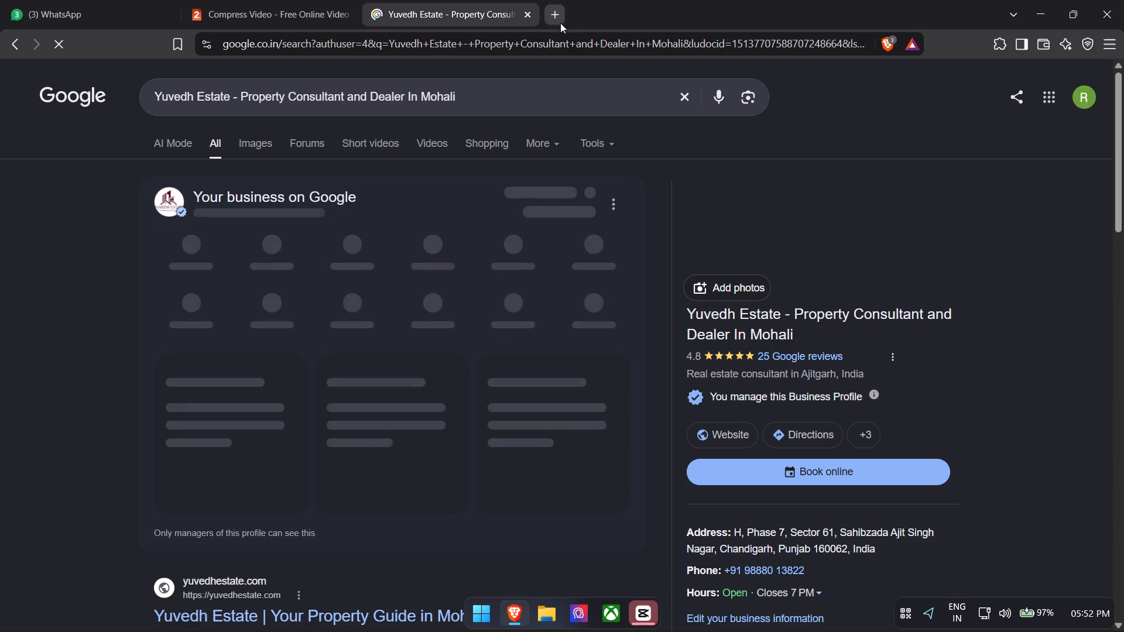
Switch to CapCut and close the finished export window without sharing the video.
{"action": "key", "text": "alt+Tab"}
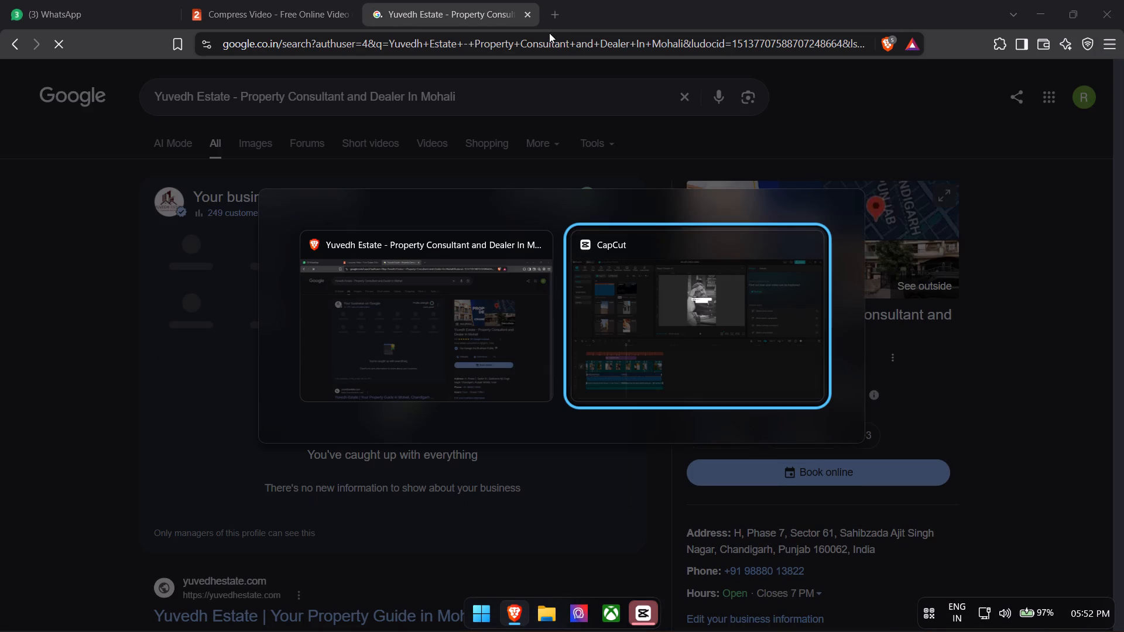
{"action": "key", "text": "alt+Tab"}
{"action": "key", "text": "alt+Tab"}
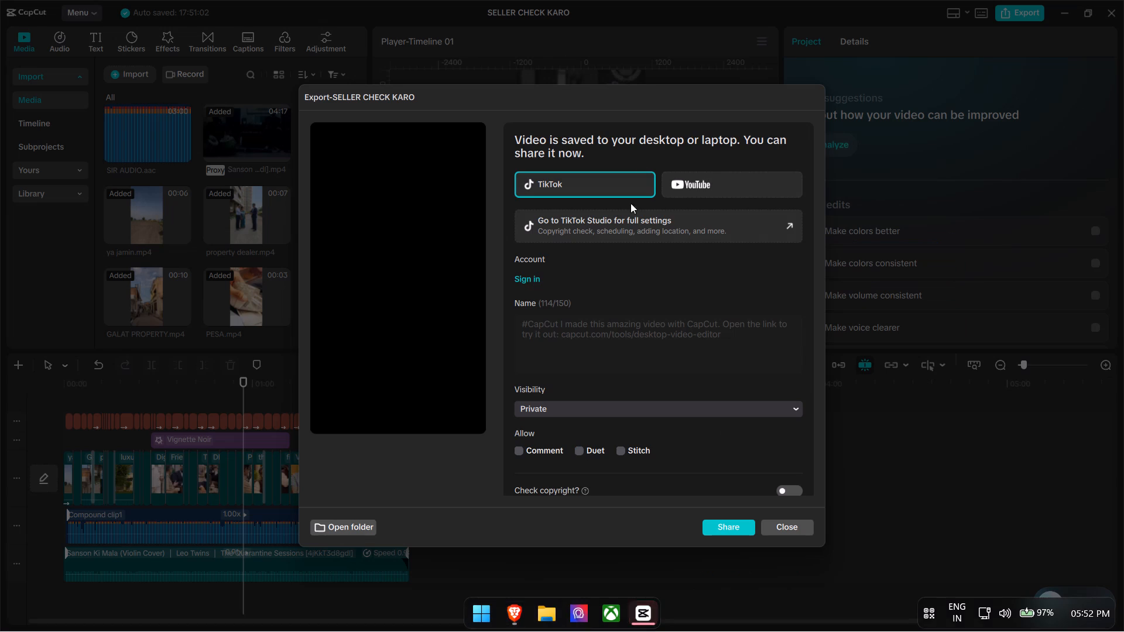
{"action": "left_click", "coordinate": [784, 531]}
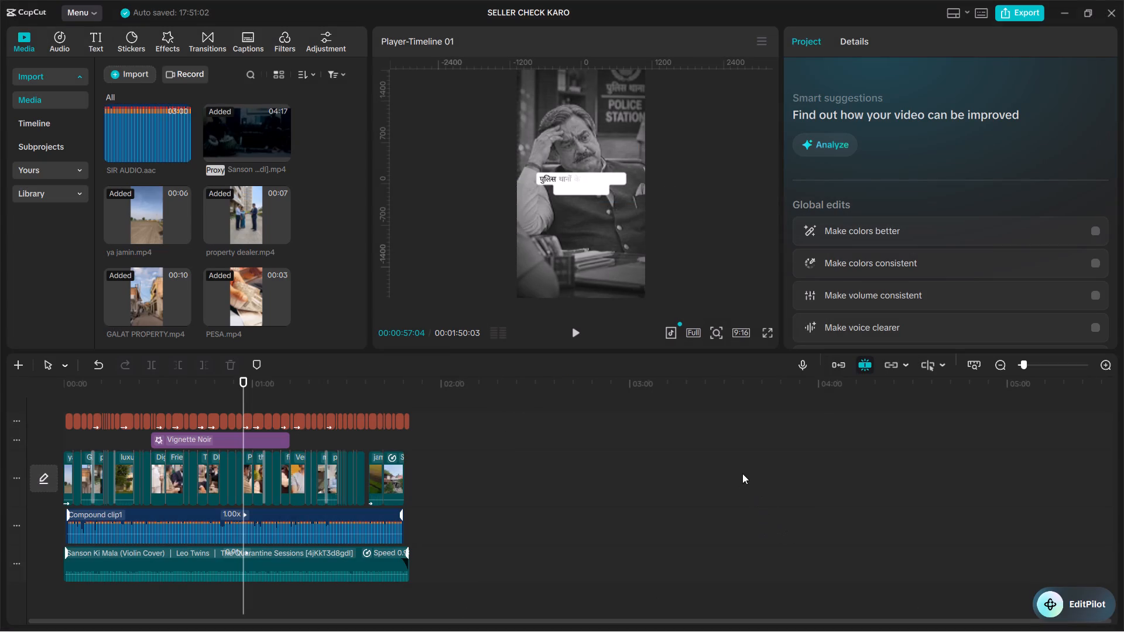
Switch back to the browser and upload SELLER CHECK KARO song speed.mp4 from the FINAL folder to the YouTube channel in a new tab.
{"action": "key", "text": "alt+Tab"}
{"action": "key", "text": "alt+Tab"}
{"action": "key", "text": "alt+Tab"}
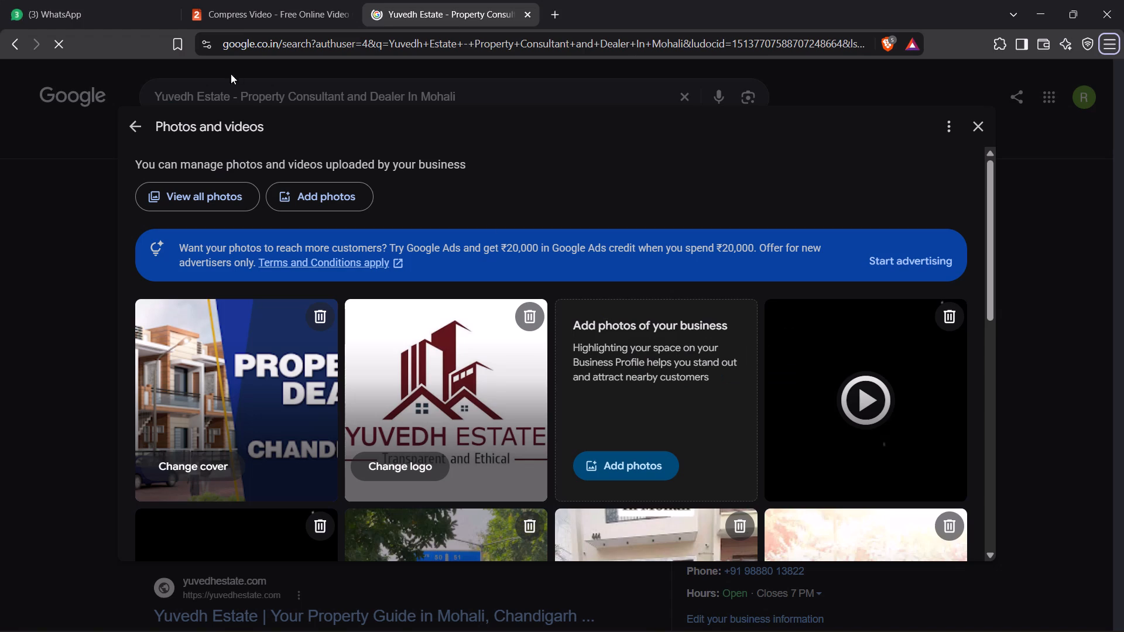
{"action": "left_click", "coordinate": [545, 17]}
{"action": "left_click", "coordinate": [458, 43]}
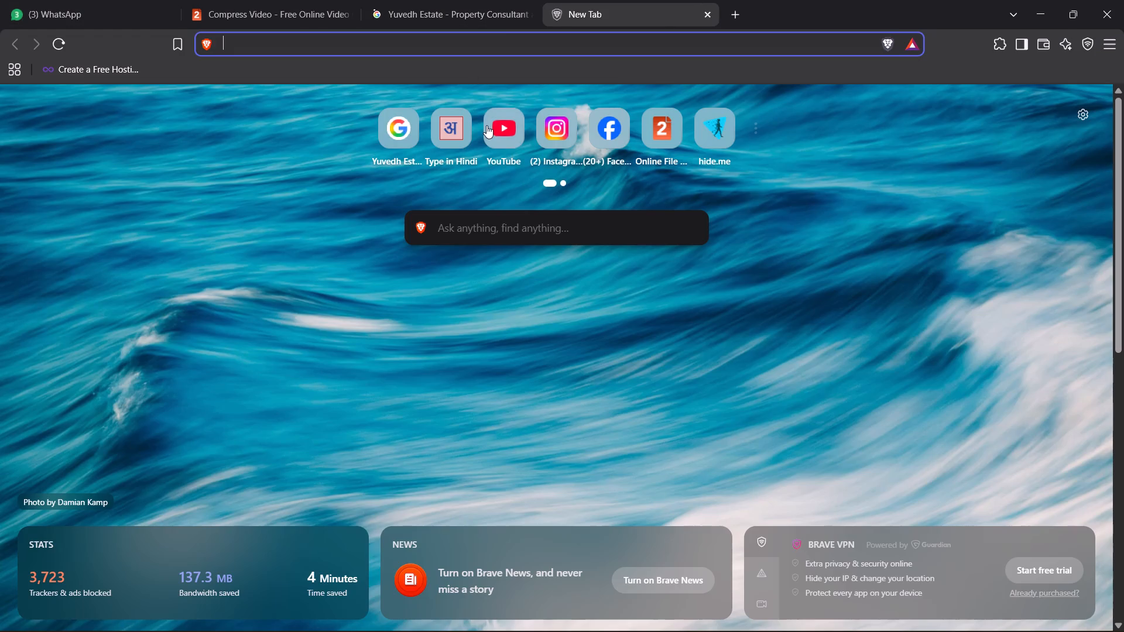
{"action": "left_click", "coordinate": [486, 125]}
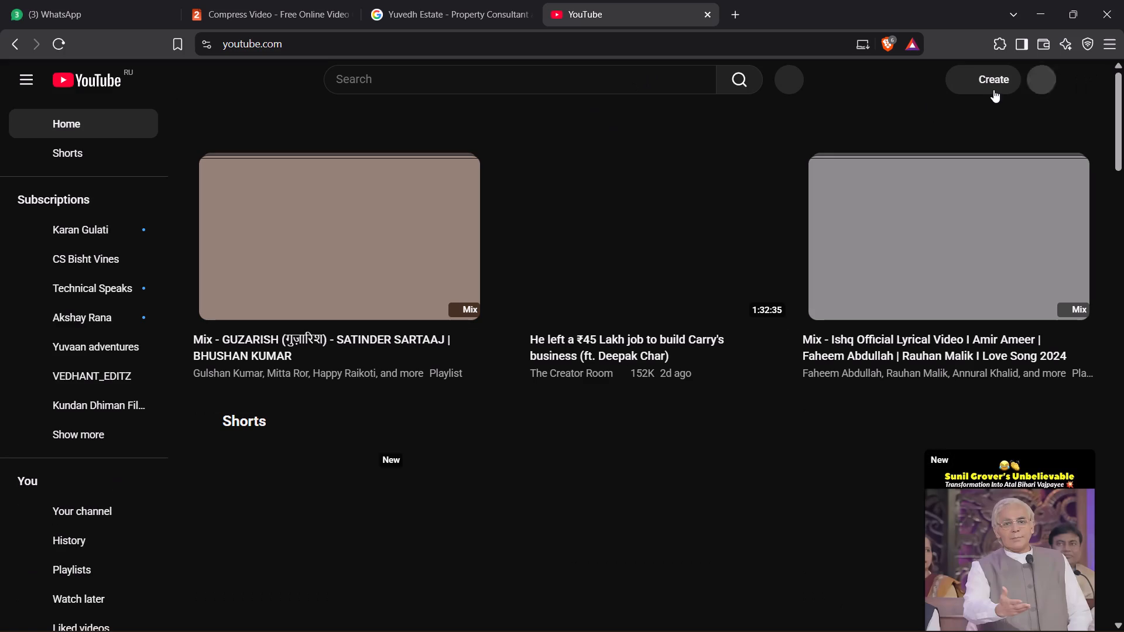
{"action": "left_click", "coordinate": [996, 78]}
{"action": "left_click", "coordinate": [988, 115]}
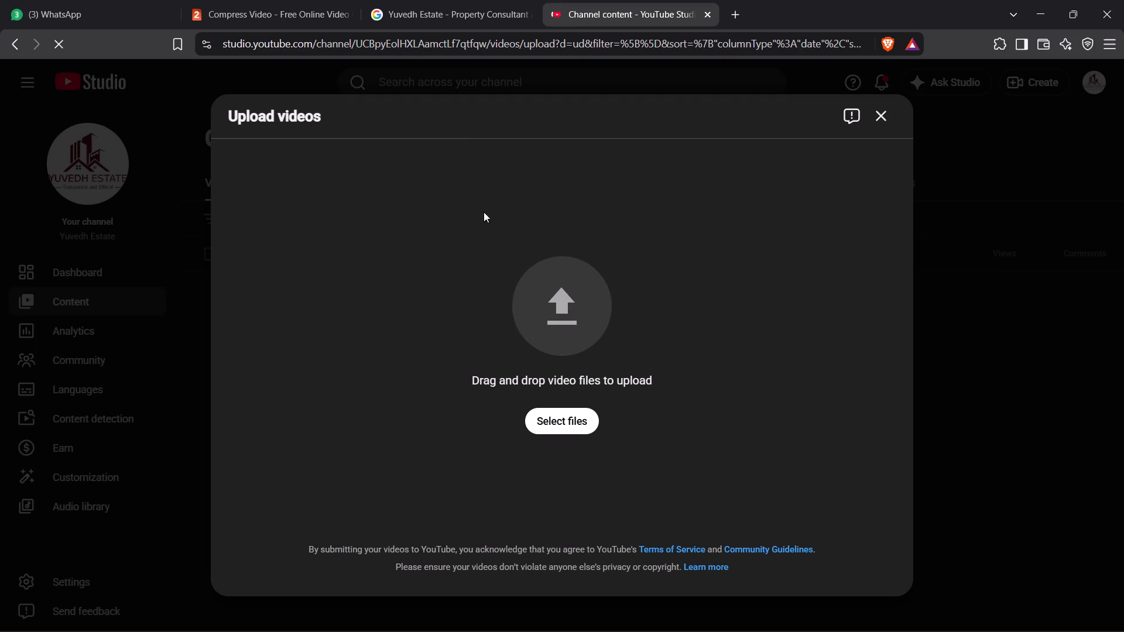
{"action": "left_click", "coordinate": [549, 429]}
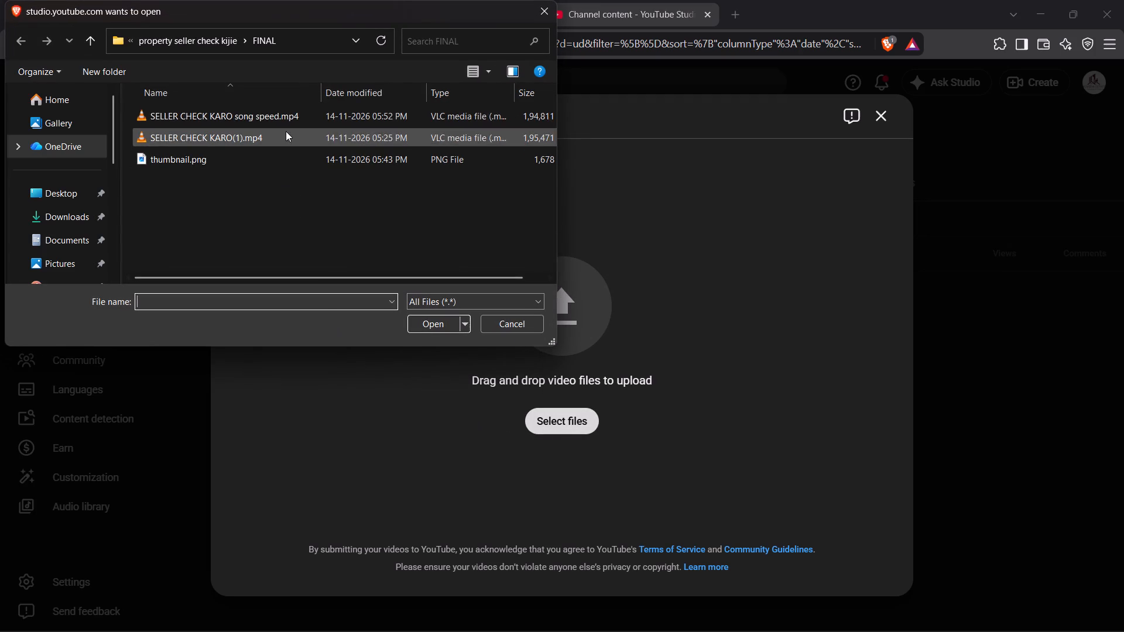
{"action": "double_click", "coordinate": [305, 119]}
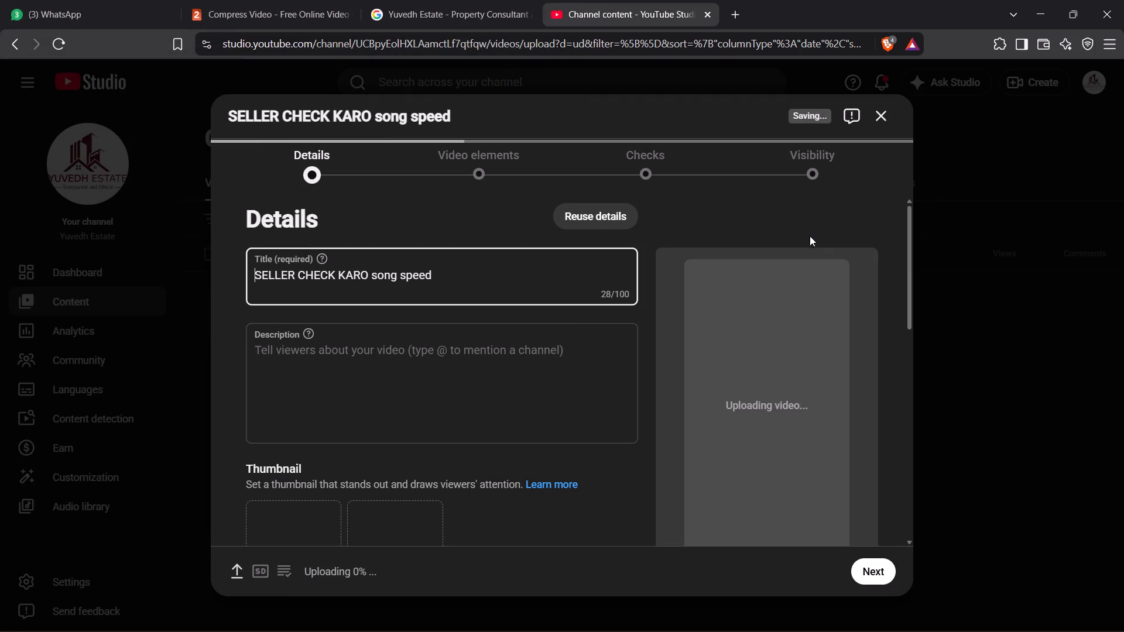
Replace the video title with the copied text "30 Days - 30 Tips - Day 6 - प्रॉपर्टी से पहले, बेचने वाले को चेक कीजिए।".
{"action": "left_click_drag", "start_coordinate": [458, 286], "coordinate": [224, 287]}
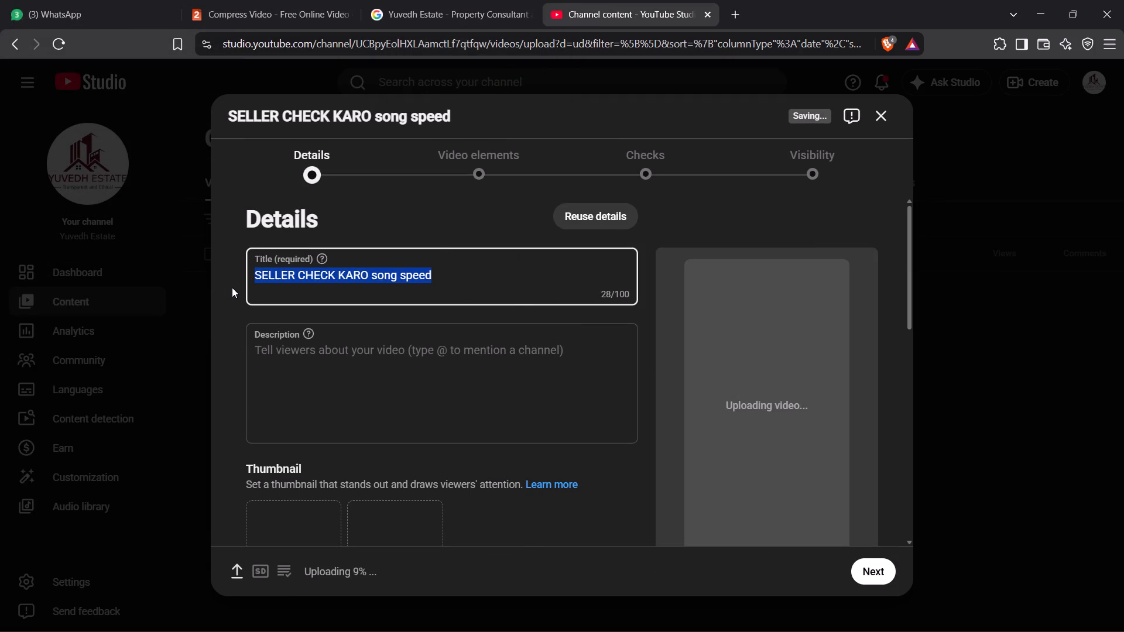
{"action": "key", "text": "super+v"}
{"action": "left_click", "coordinate": [335, 471]}
{"action": "key", "text": "ctrl+v"}
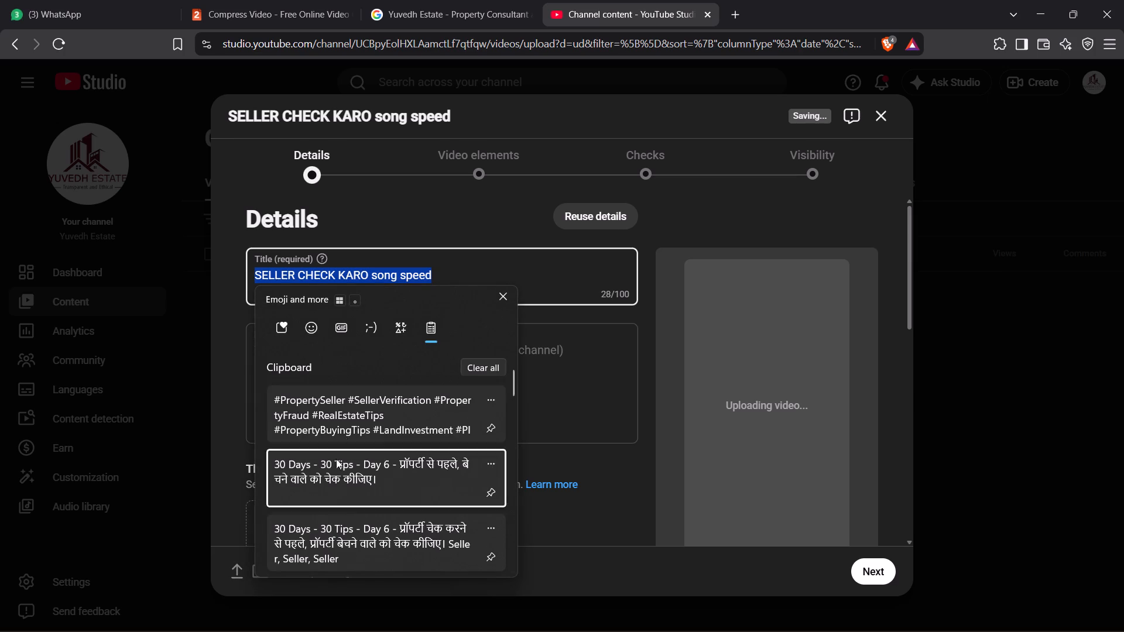
Insert the copied hashtag block starting with #PropertySeller #SellerVerification into the video description.
{"action": "left_click", "coordinate": [450, 396]}
{"action": "key", "text": "super+v"}
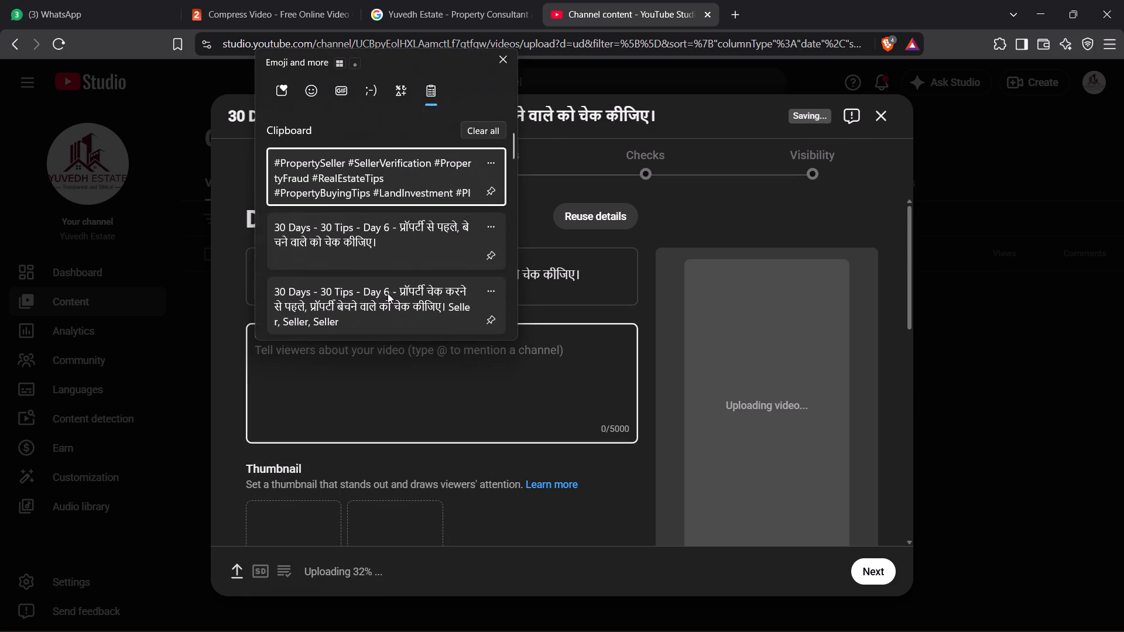
{"action": "left_click", "coordinate": [371, 167]}
{"action": "key", "text": "ctrl+v"}
Delete the last line "+ your 3–4 location tags" and its line break from the description.
{"action": "left_click_drag", "start_coordinate": [393, 429], "coordinate": [273, 421]}
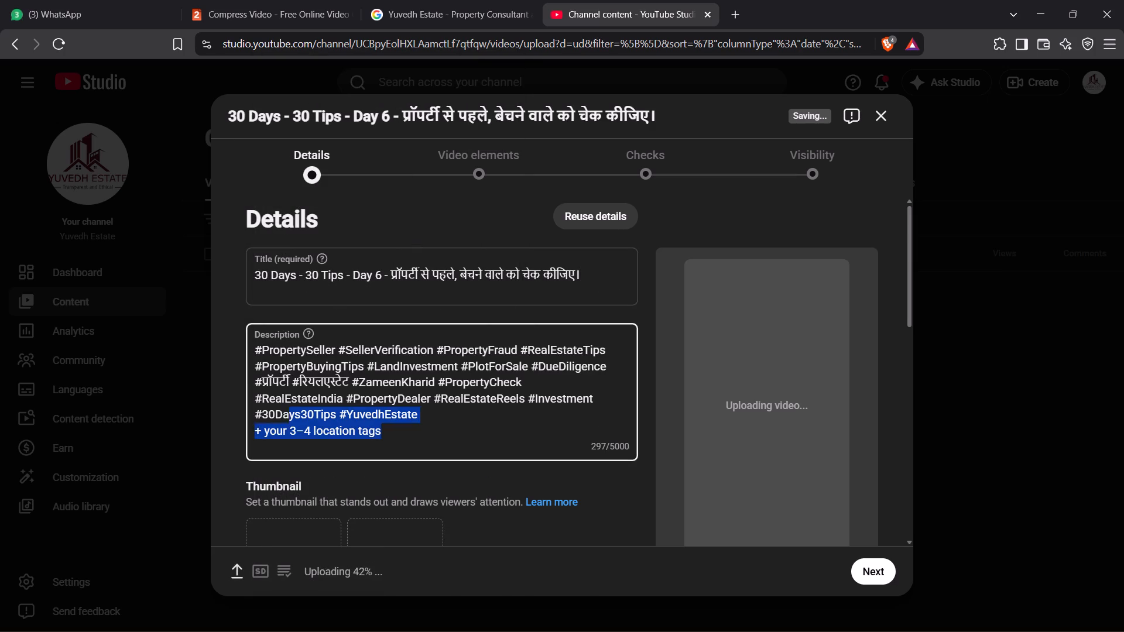
{"action": "left_click_drag", "start_coordinate": [273, 421], "coordinate": [251, 434]}
{"action": "left_click", "coordinate": [392, 473]}
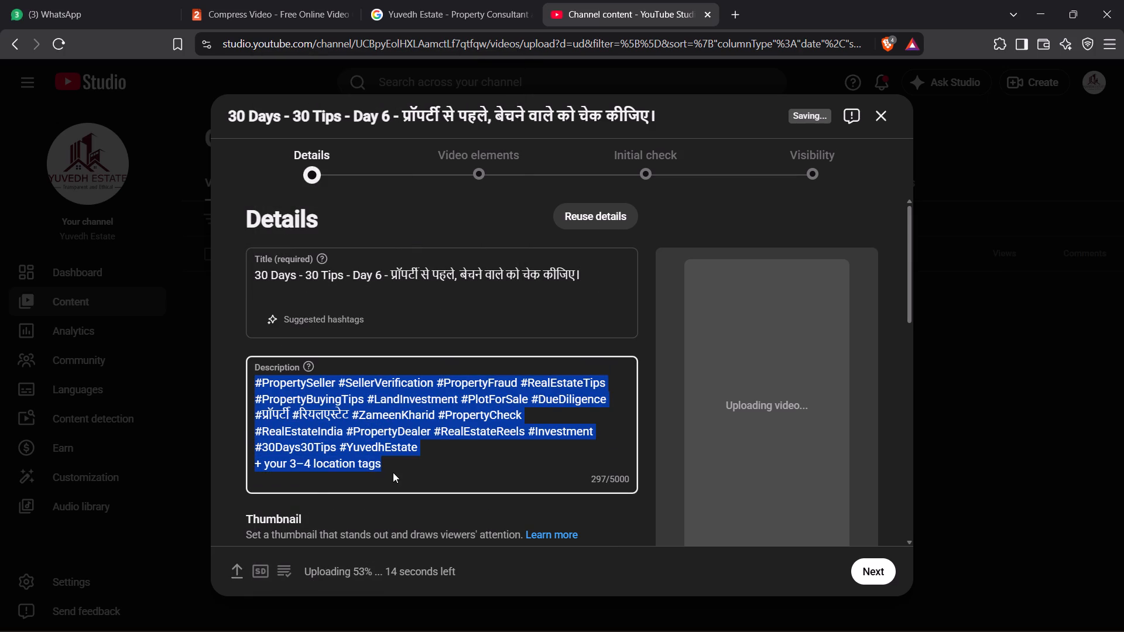
{"action": "left_click_drag", "start_coordinate": [391, 470], "coordinate": [364, 463]}
{"action": "left_click", "coordinate": [399, 463]}
{"action": "left_click_drag", "start_coordinate": [388, 465], "coordinate": [245, 464]}
{"action": "left_click_drag", "start_coordinate": [245, 464], "coordinate": [272, 463]}
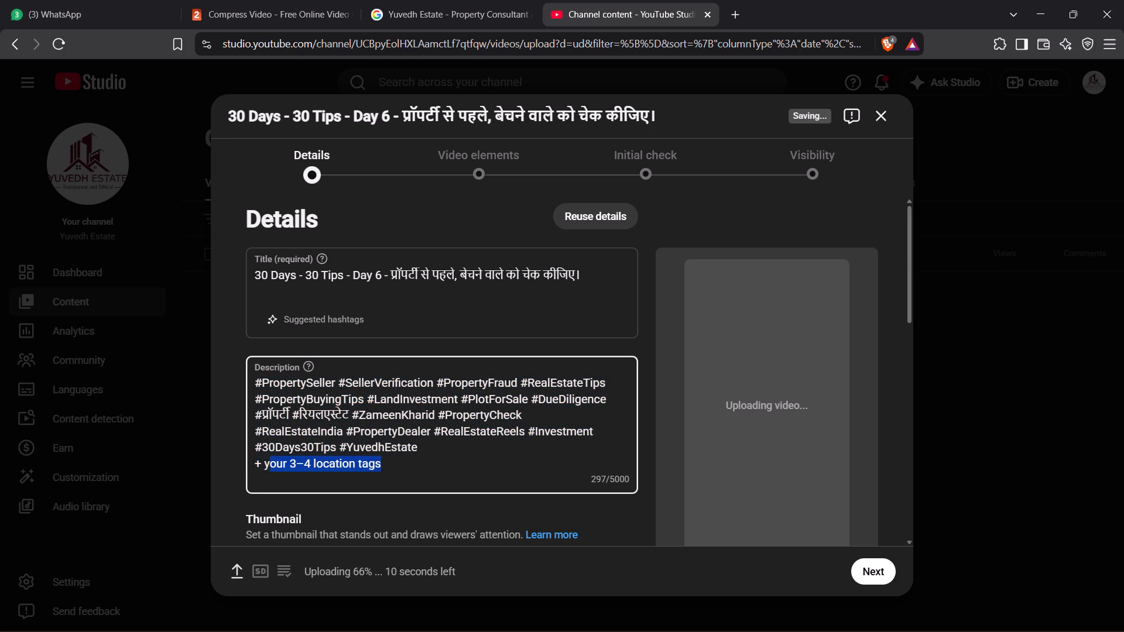
{"action": "left_click_drag", "start_coordinate": [272, 463], "coordinate": [258, 463]}
{"action": "key", "text": "BackSpace"}
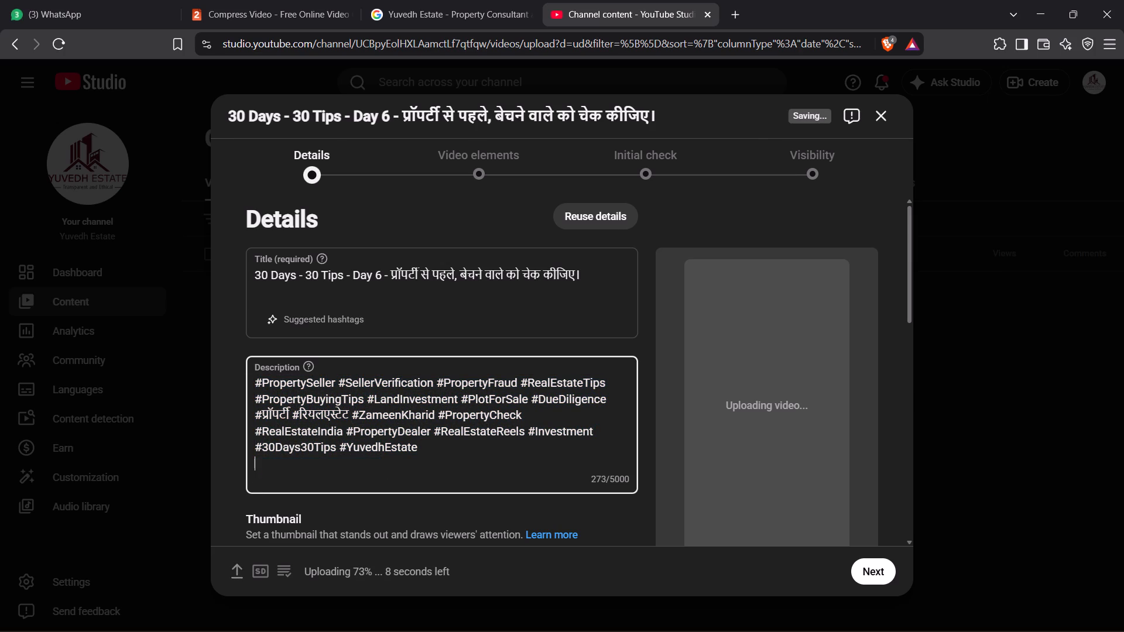
{"action": "key", "text": "BackSpace"}
Replace description hashtags with YouTube's suggested versions #realestateindia, #30days30tips and #propertycheck.
{"action": "left_click", "coordinate": [382, 449]}
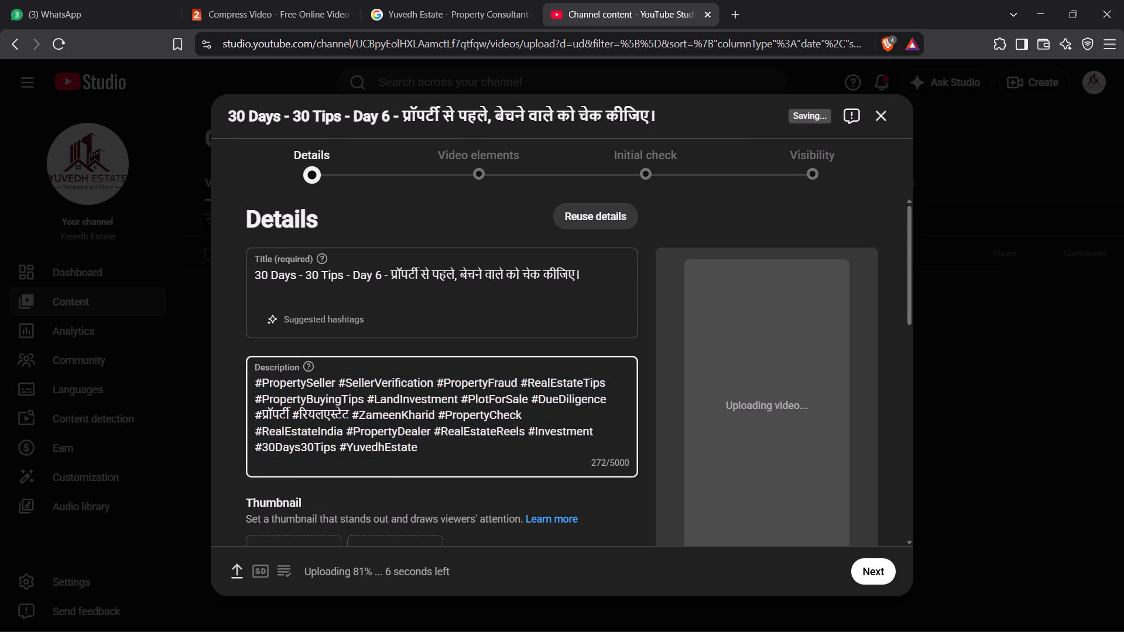
{"action": "left_click", "coordinate": [301, 448]}
{"action": "left_click", "coordinate": [290, 432]}
{"action": "left_click", "coordinate": [293, 454]}
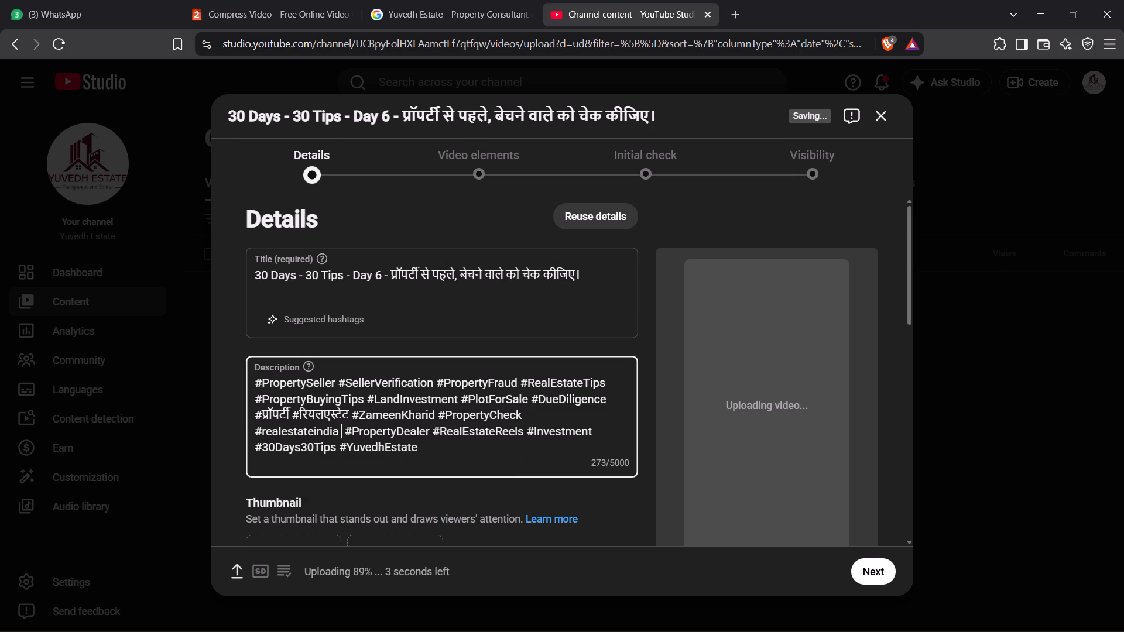
{"action": "left_click", "coordinate": [289, 449]}
{"action": "left_click", "coordinate": [300, 473]}
{"action": "left_click", "coordinate": [273, 412]}
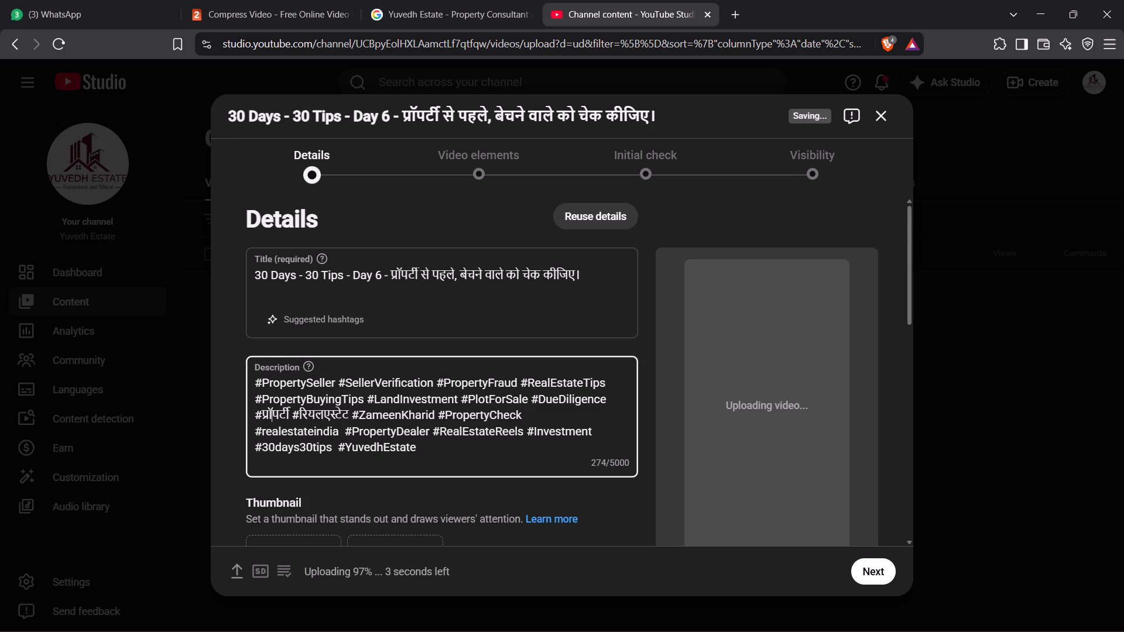
{"action": "left_click", "coordinate": [310, 417]}
{"action": "left_click", "coordinate": [376, 417]}
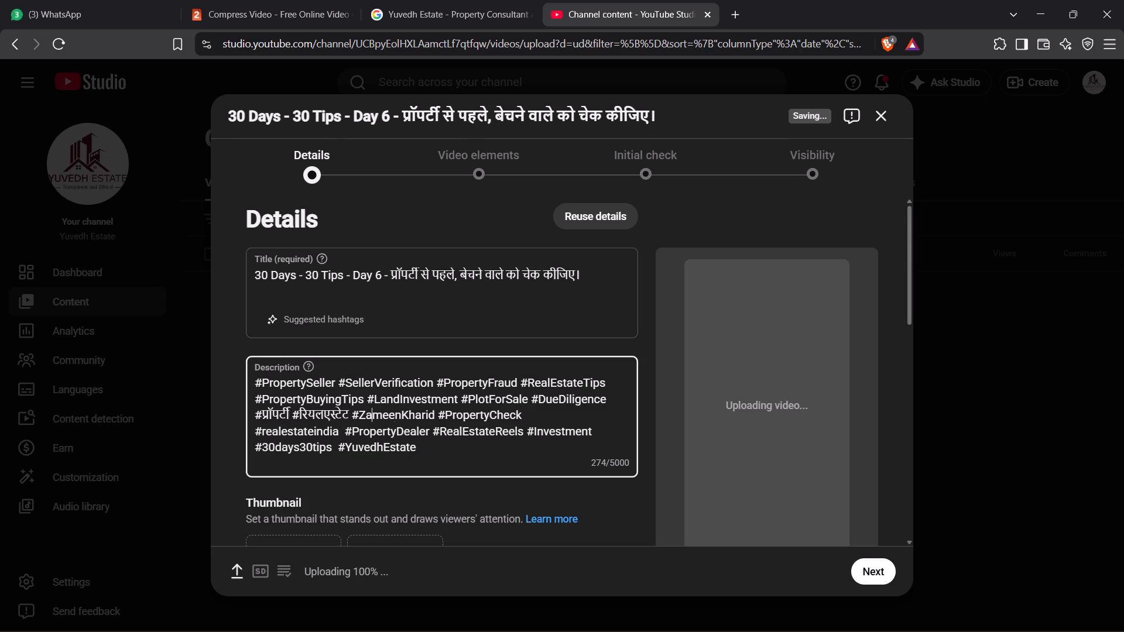
{"action": "left_click", "coordinate": [395, 417]}
{"action": "left_click", "coordinate": [474, 415]}
{"action": "left_click", "coordinate": [476, 445]}
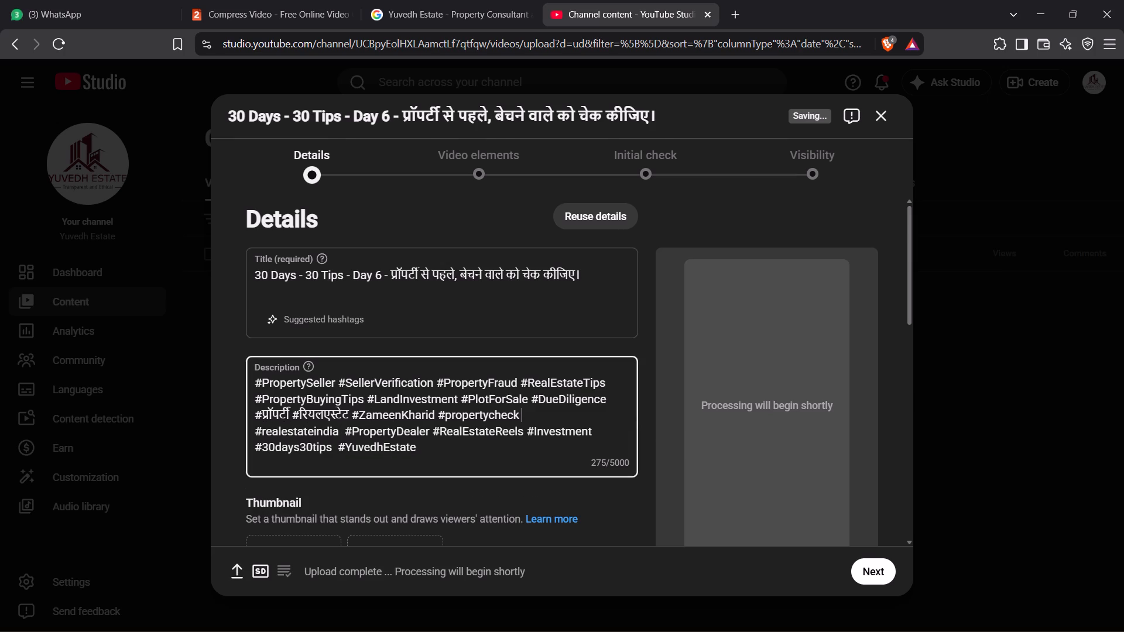
Replace further description hashtags with the suggested #realestatereels, #propertydealer, #investment, #duediligence and #realestatetips.
{"action": "left_click", "coordinate": [472, 434]}
{"action": "left_click", "coordinate": [470, 460]}
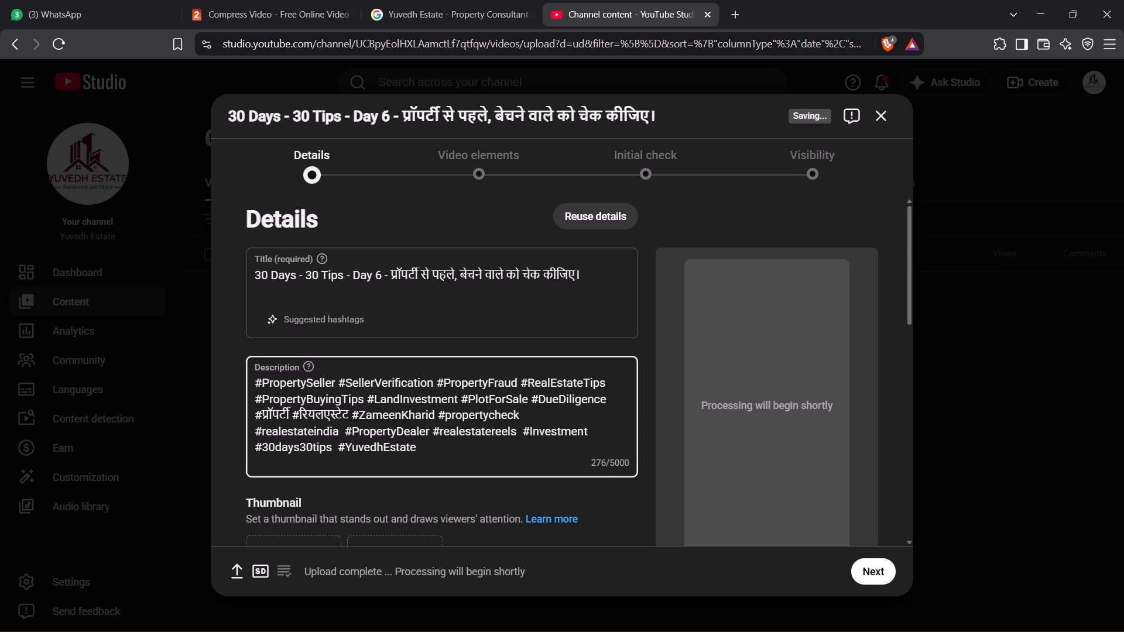
{"action": "left_click", "coordinate": [375, 430]}
{"action": "left_click", "coordinate": [401, 457]}
{"action": "left_click", "coordinate": [547, 431]}
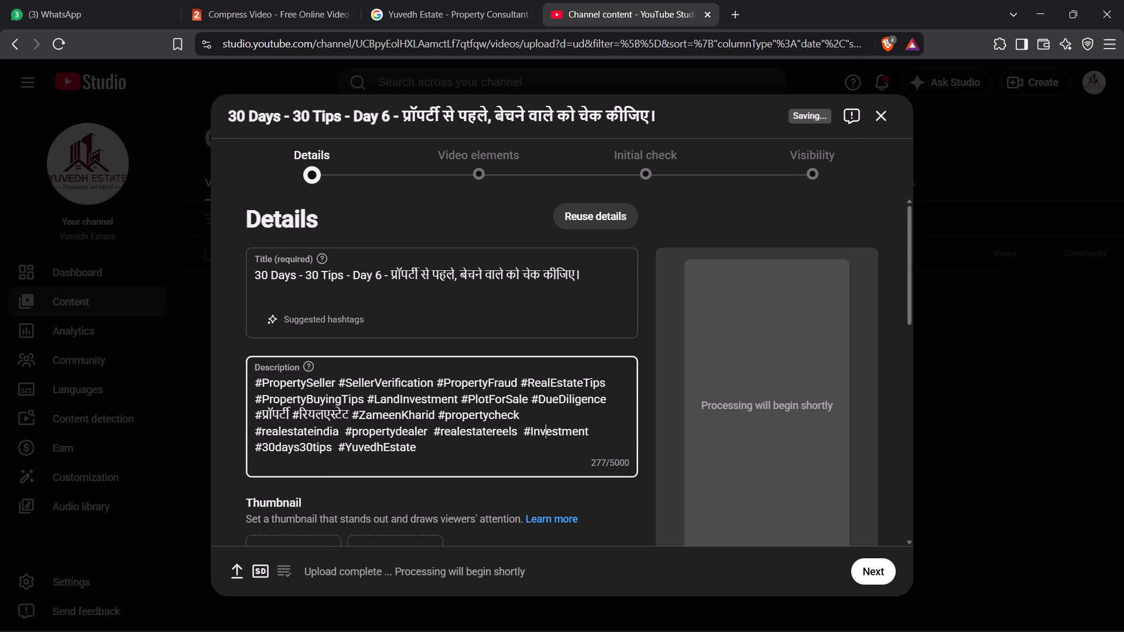
{"action": "left_click", "coordinate": [697, 91]}
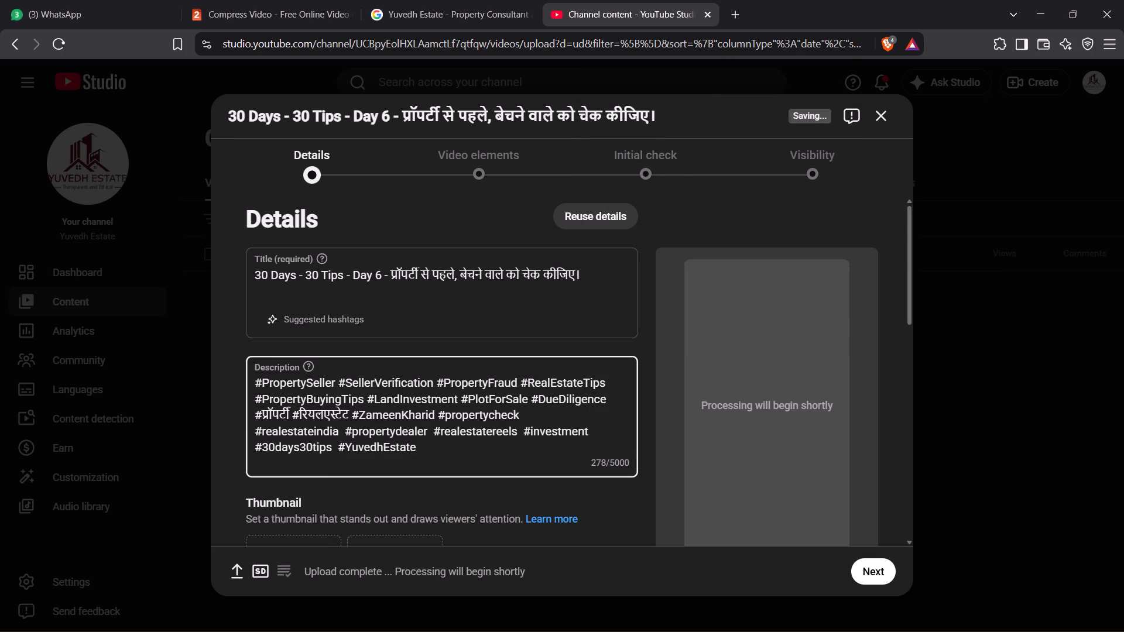
{"action": "left_click", "coordinate": [556, 400]}
{"action": "left_click", "coordinate": [574, 427]}
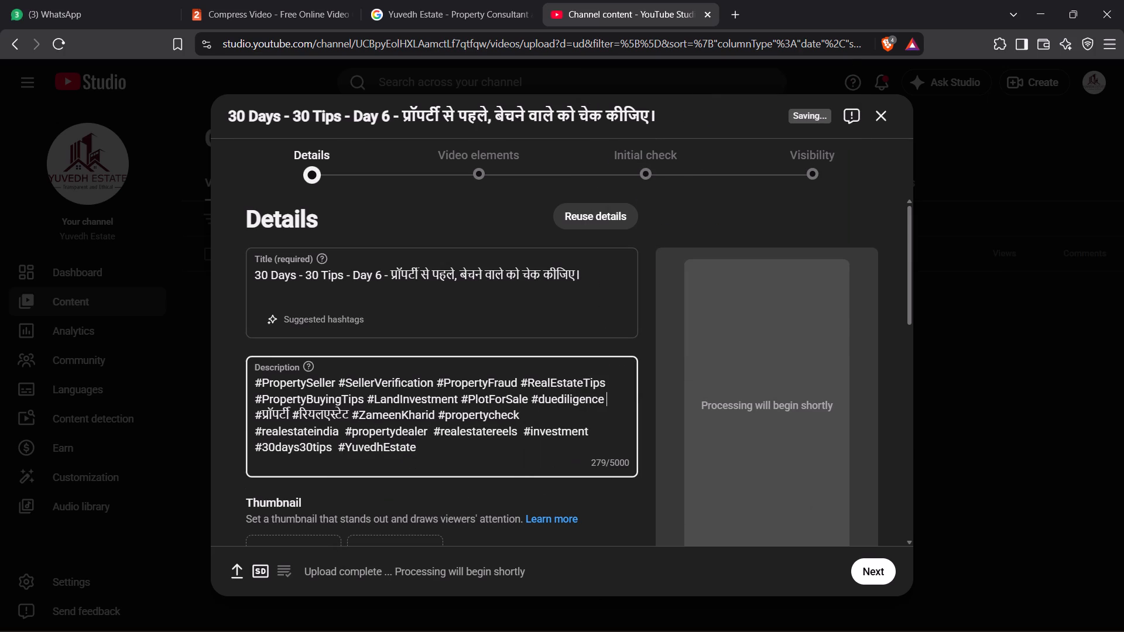
{"action": "left_click", "coordinate": [571, 382]}
{"action": "left_click", "coordinate": [629, 394]}
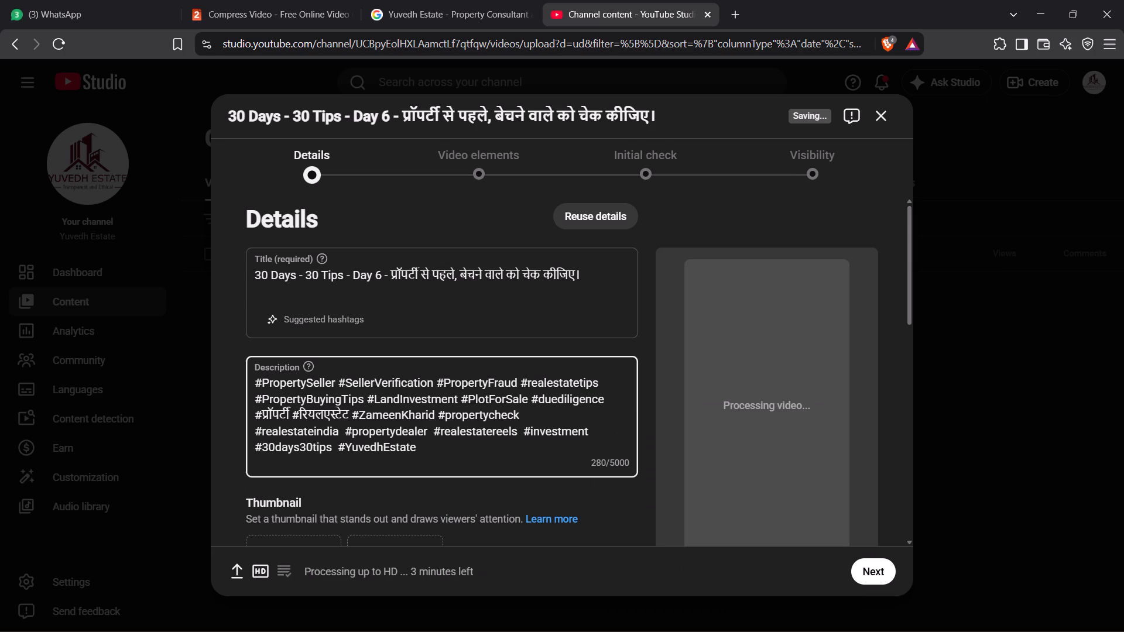
Replace the property fraud and property seller hashtags in the description with the suggested #propertyfraud and #propertyseller.
{"action": "left_click", "coordinate": [475, 380]}
{"action": "left_click", "coordinate": [501, 418]}
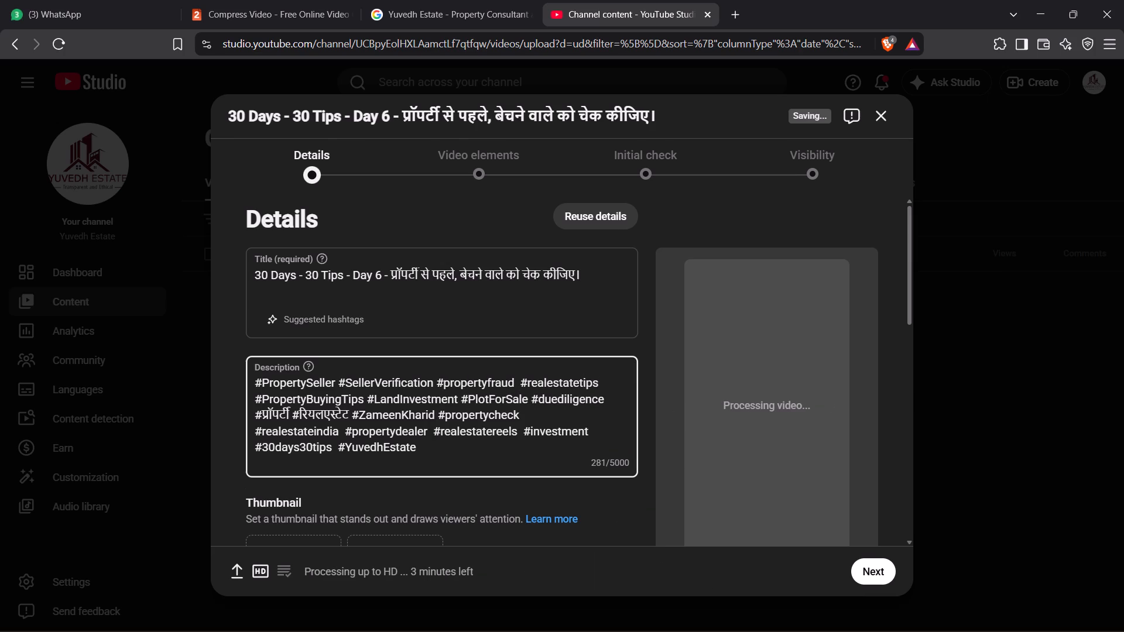
{"action": "left_click", "coordinate": [404, 384]}
{"action": "left_click", "coordinate": [414, 382]}
{"action": "left_click", "coordinate": [364, 387]}
{"action": "left_click", "coordinate": [293, 382]}
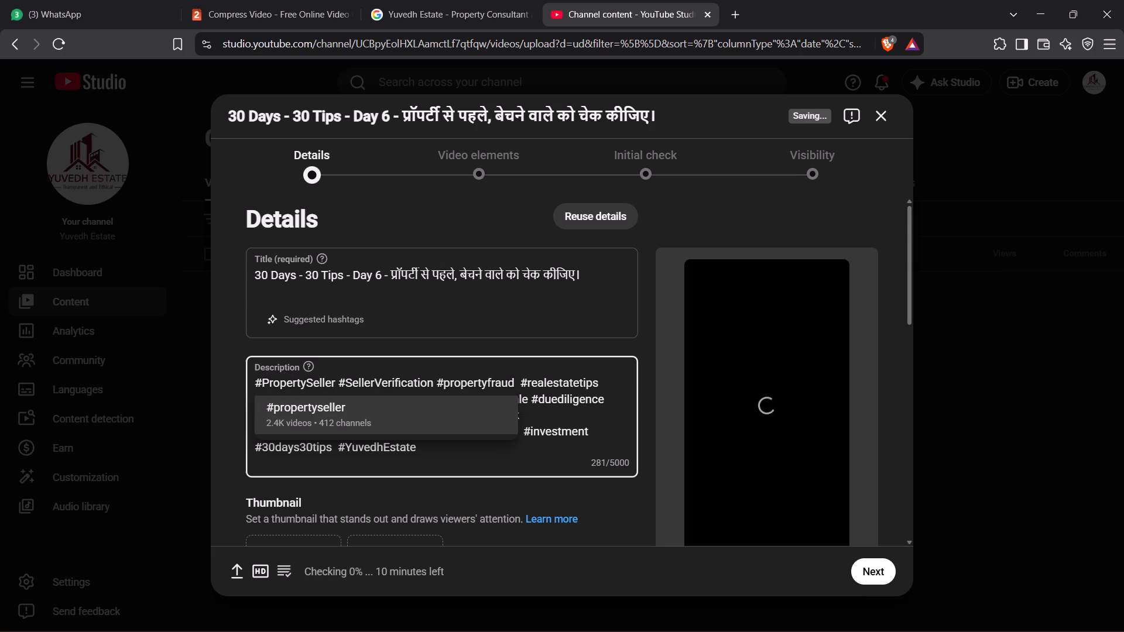
{"action": "left_click", "coordinate": [299, 424]}
{"action": "left_click", "coordinate": [374, 383]}
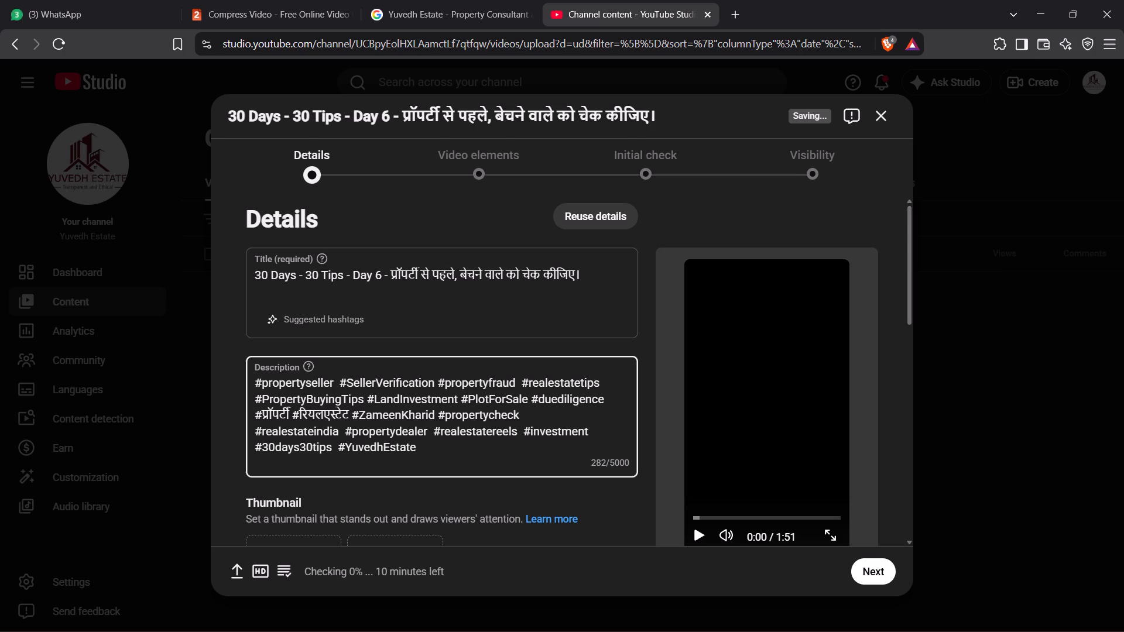
{"action": "left_click", "coordinate": [406, 383]}
Replace the land investment and property buying tips hashtags with the suggested #landinvestment and #propertybuyingtips.
{"action": "left_click", "coordinate": [404, 403]}
{"action": "left_click", "coordinate": [385, 417]}
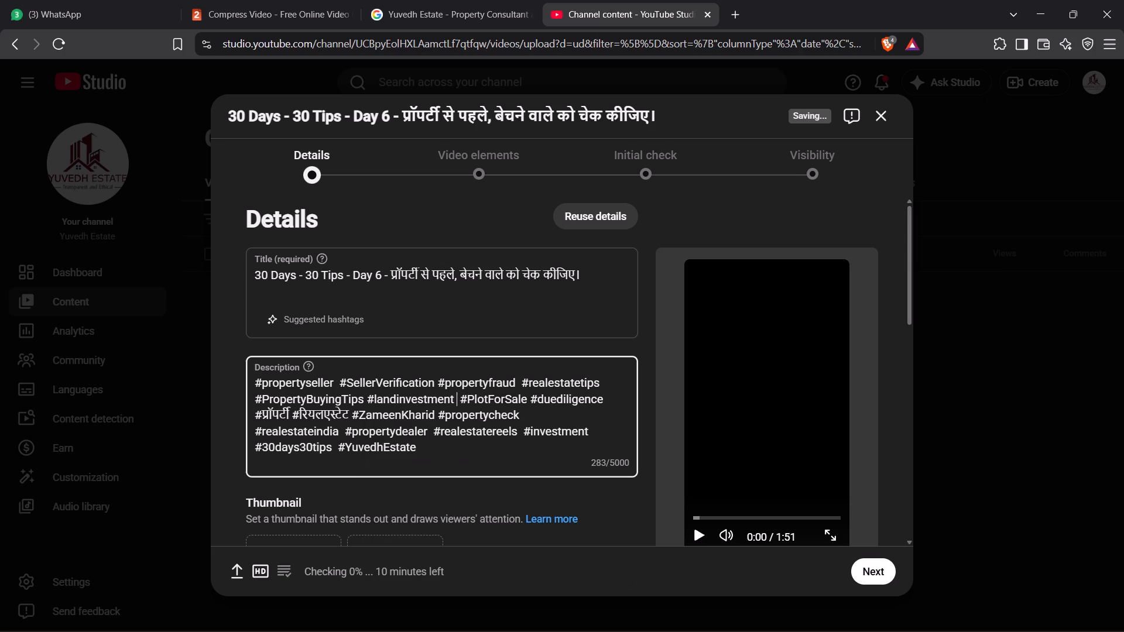
{"action": "left_click", "coordinate": [396, 394]}
{"action": "left_click", "coordinate": [382, 421]}
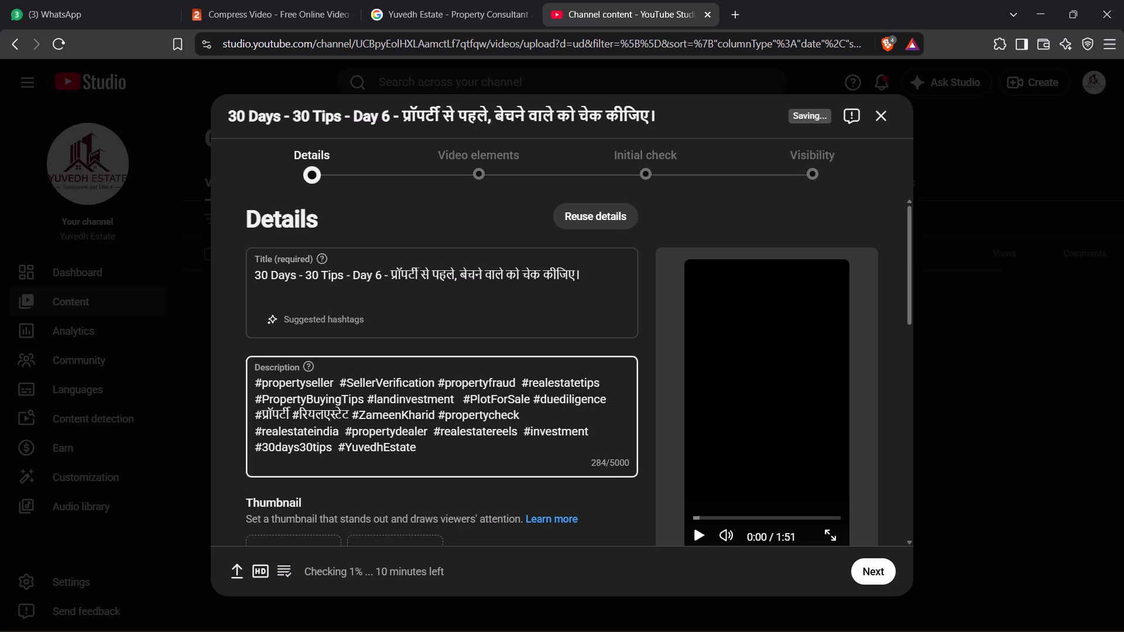
{"action": "left_click", "coordinate": [368, 417]}
{"action": "left_click", "coordinate": [314, 414]}
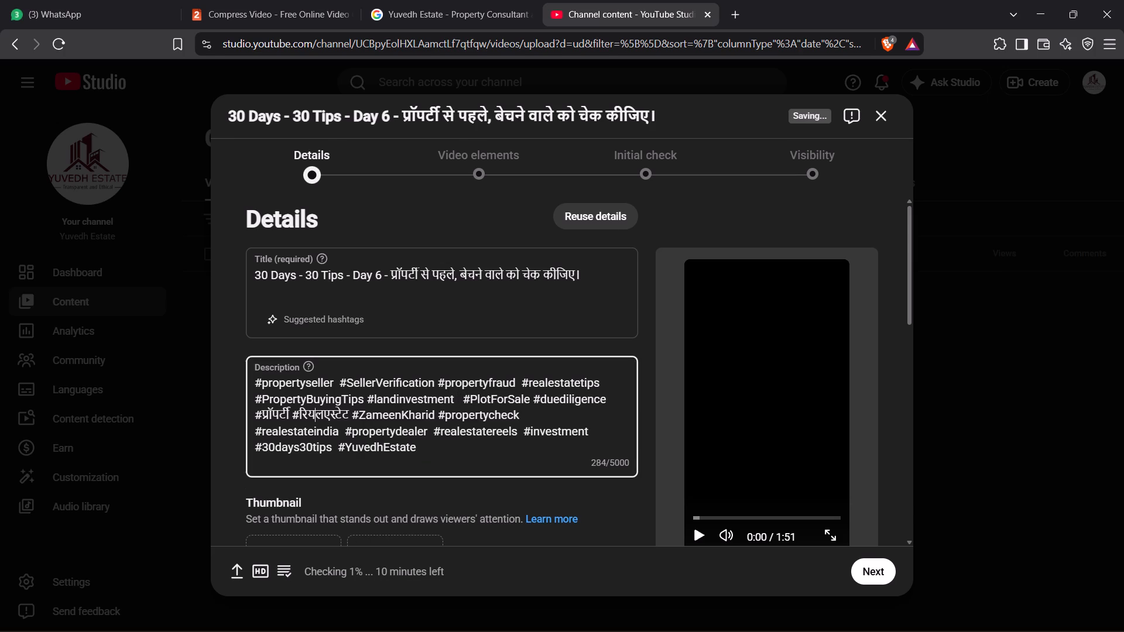
{"action": "left_click", "coordinate": [309, 403]}
{"action": "left_click", "coordinate": [321, 423]}
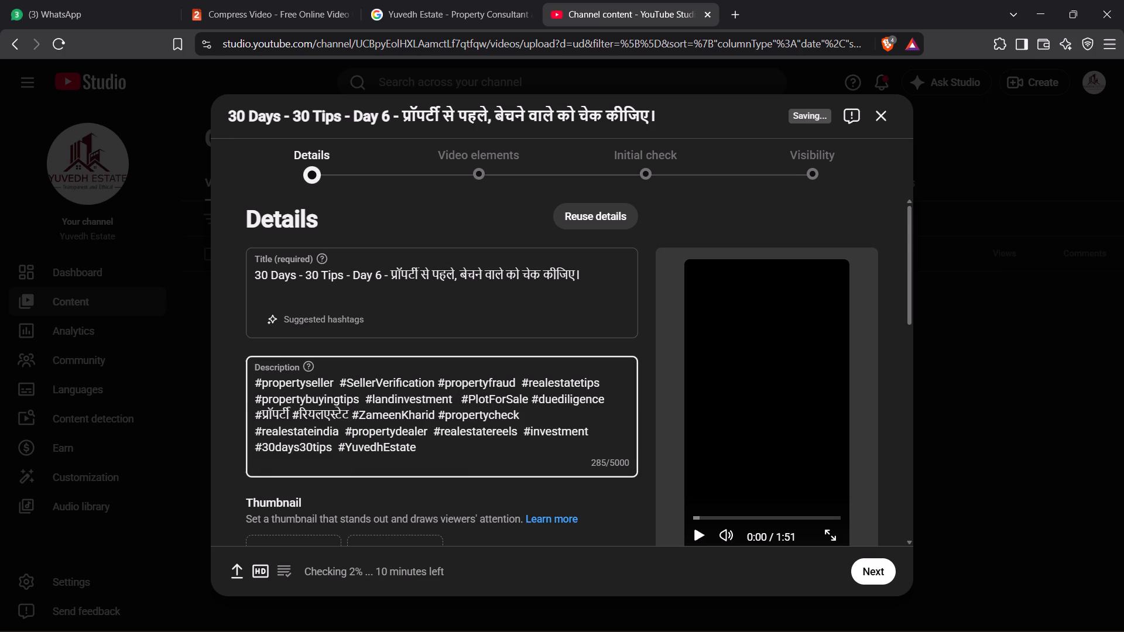
Apply the suggested hashtags #plotforsale, #duediligence and #investment in the description.
{"action": "left_click", "coordinate": [487, 397]}
{"action": "left_click", "coordinate": [580, 76]}
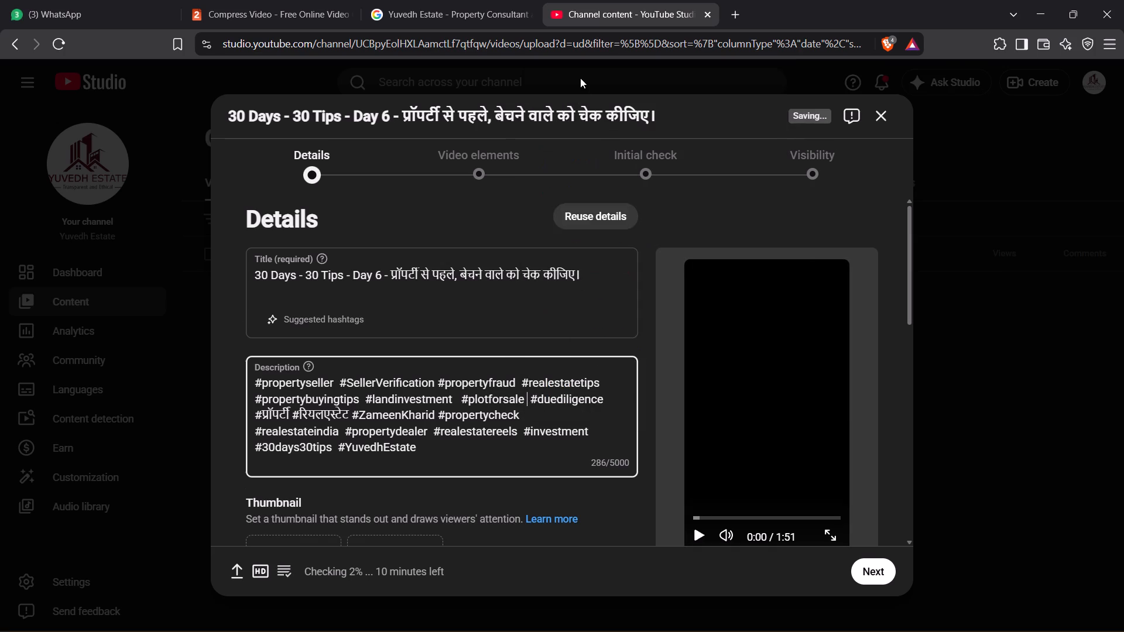
{"action": "left_click", "coordinate": [558, 396]}
{"action": "left_click", "coordinate": [561, 427]}
{"action": "left_click", "coordinate": [544, 438]}
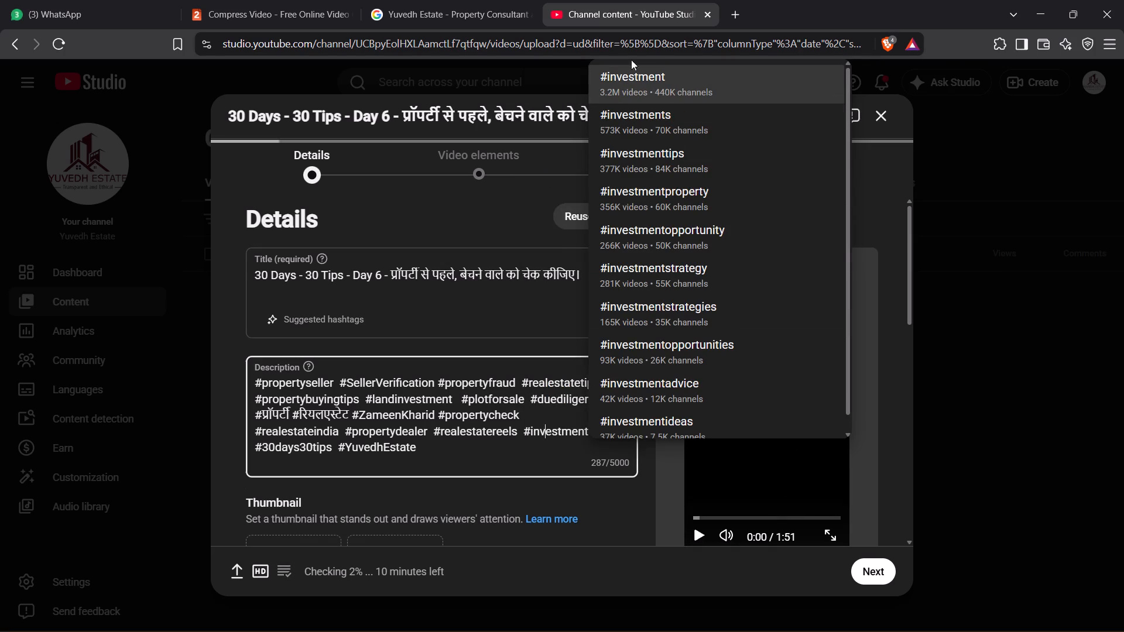
{"action": "left_click", "coordinate": [631, 73]}
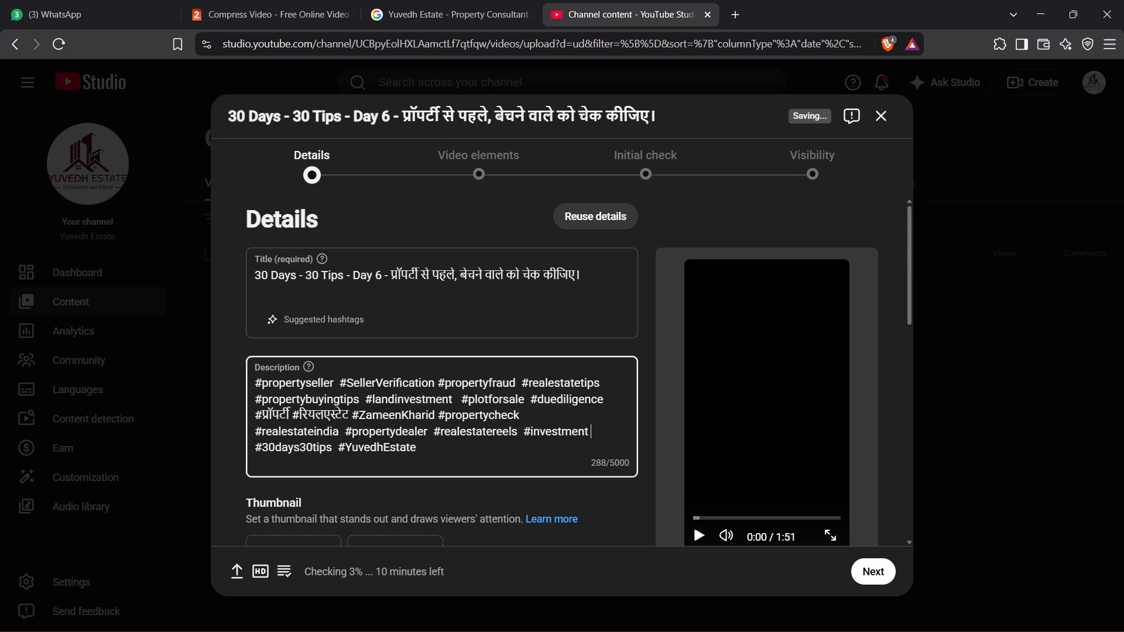
Set the video's audience to "No, it's not made for kids".
{"action": "scroll", "coordinate": [593, 427], "scroll_direction": "down", "scroll_amount": 2}
{"action": "scroll", "coordinate": [519, 438], "scroll_direction": "down", "scroll_amount": 3}
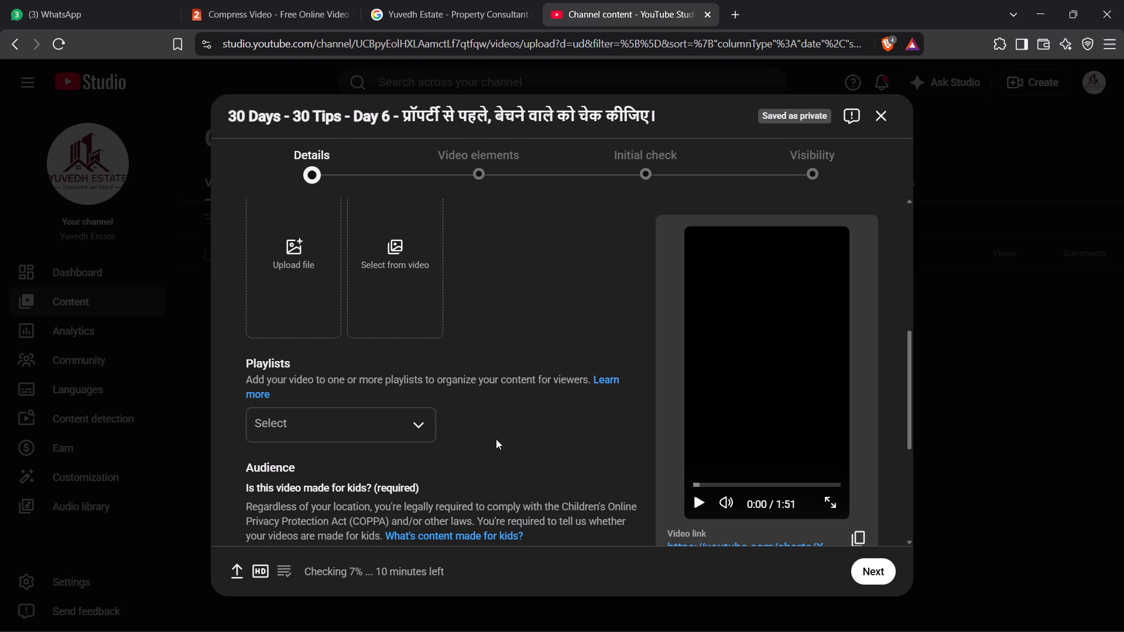
{"action": "scroll", "coordinate": [475, 425], "scroll_direction": "down", "scroll_amount": 7}
{"action": "left_click", "coordinate": [271, 408]}
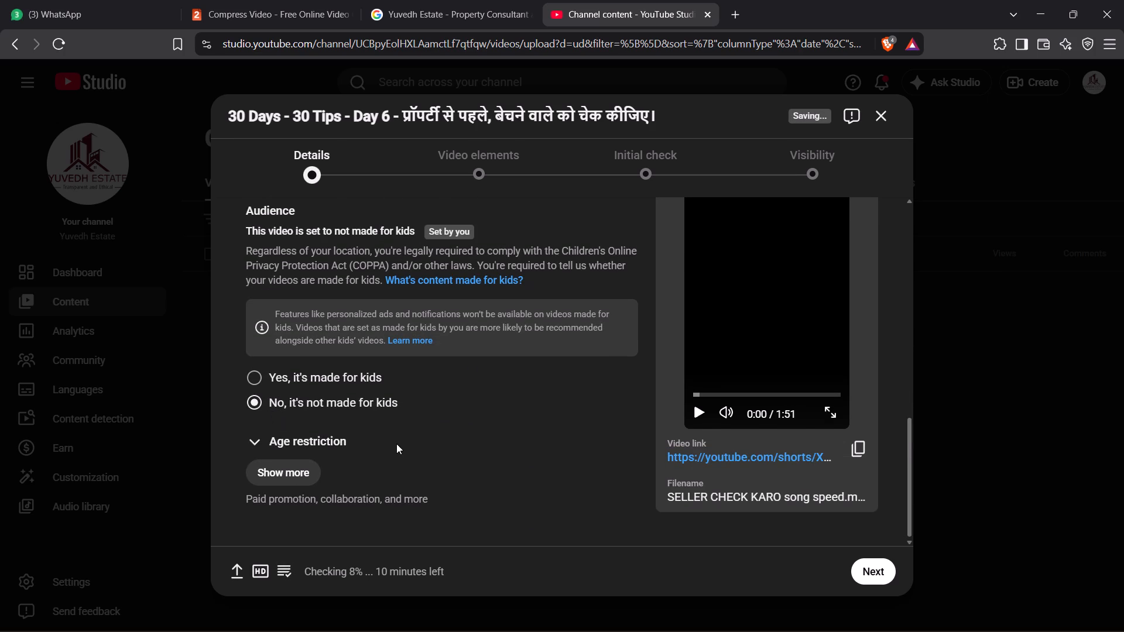
Upload the "30 Days - 30 Tips Day 6" cover image with the house and clipboard as the video's thumbnail.
{"action": "scroll", "coordinate": [420, 444], "scroll_direction": "up", "scroll_amount": 15}
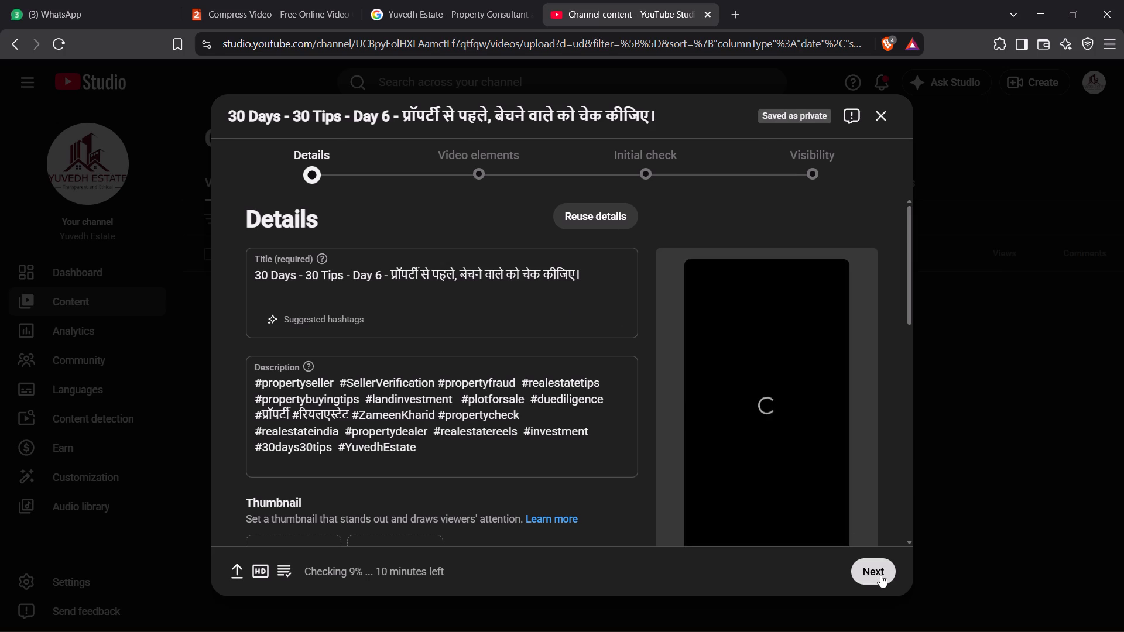
{"action": "scroll", "coordinate": [598, 442], "scroll_direction": "down", "scroll_amount": 3}
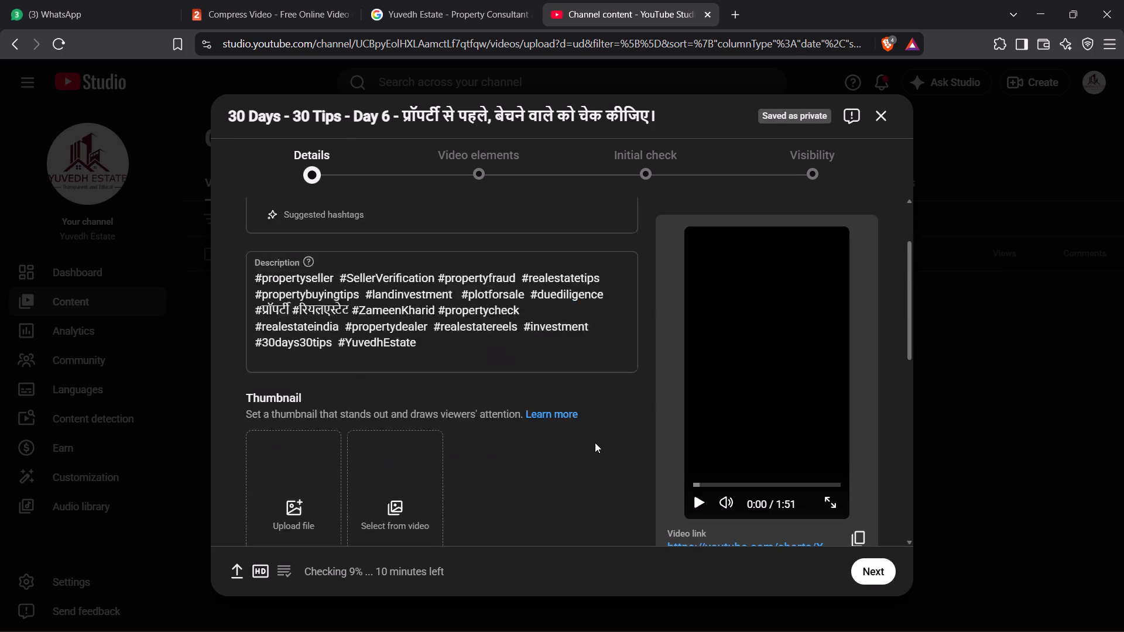
{"action": "left_click", "coordinate": [388, 432]}
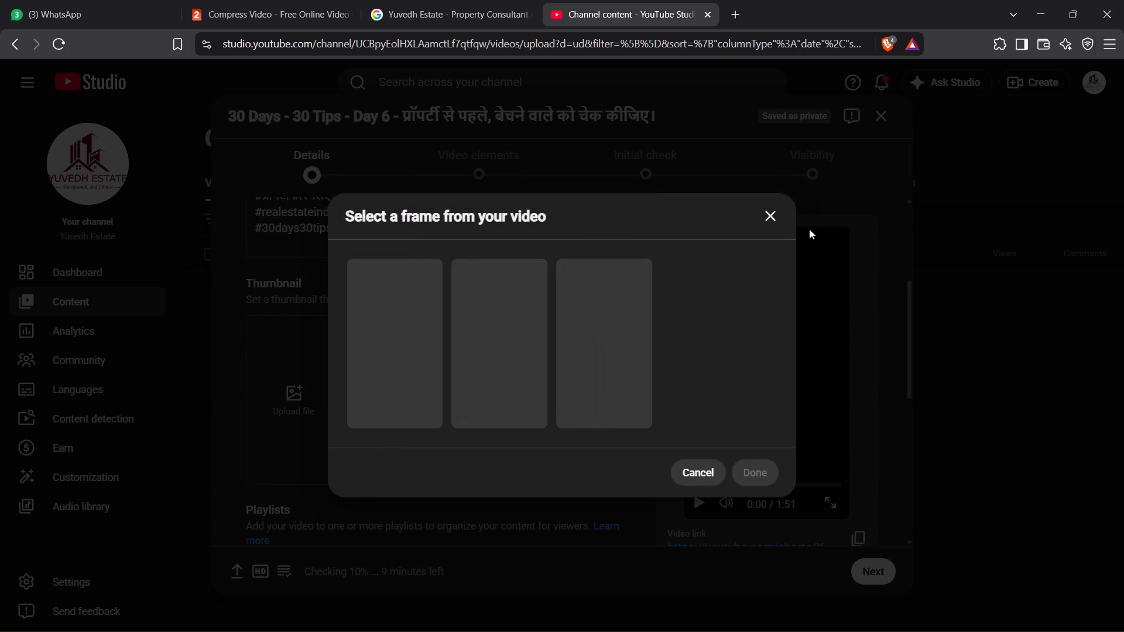
{"action": "left_click", "coordinate": [771, 219]}
{"action": "left_click", "coordinate": [291, 407]}
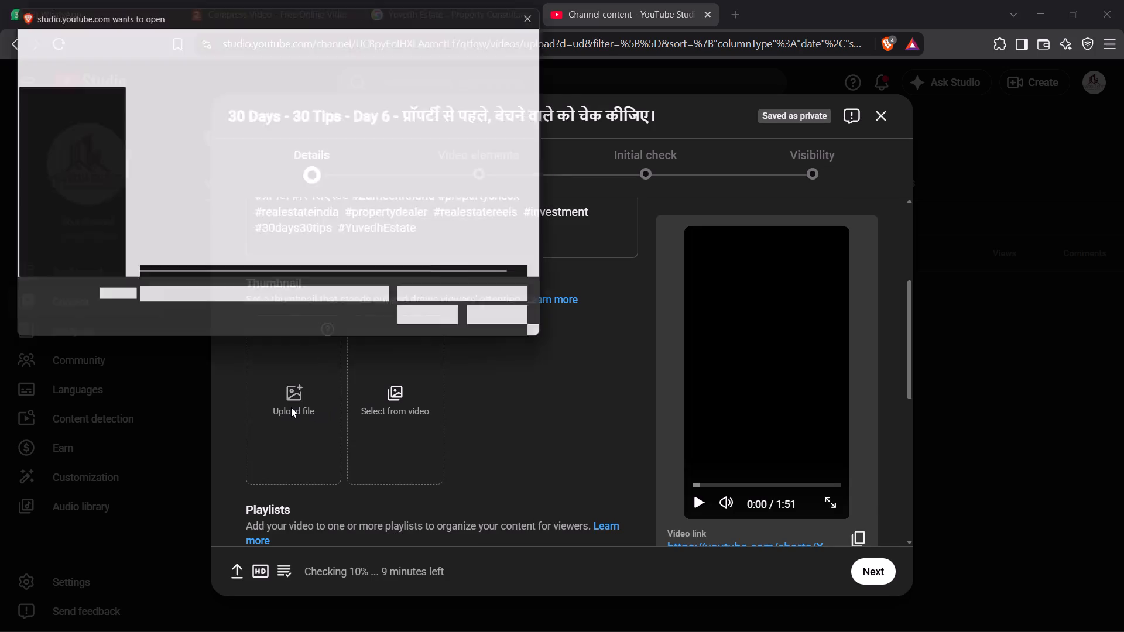
{"action": "double_click", "coordinate": [255, 112]}
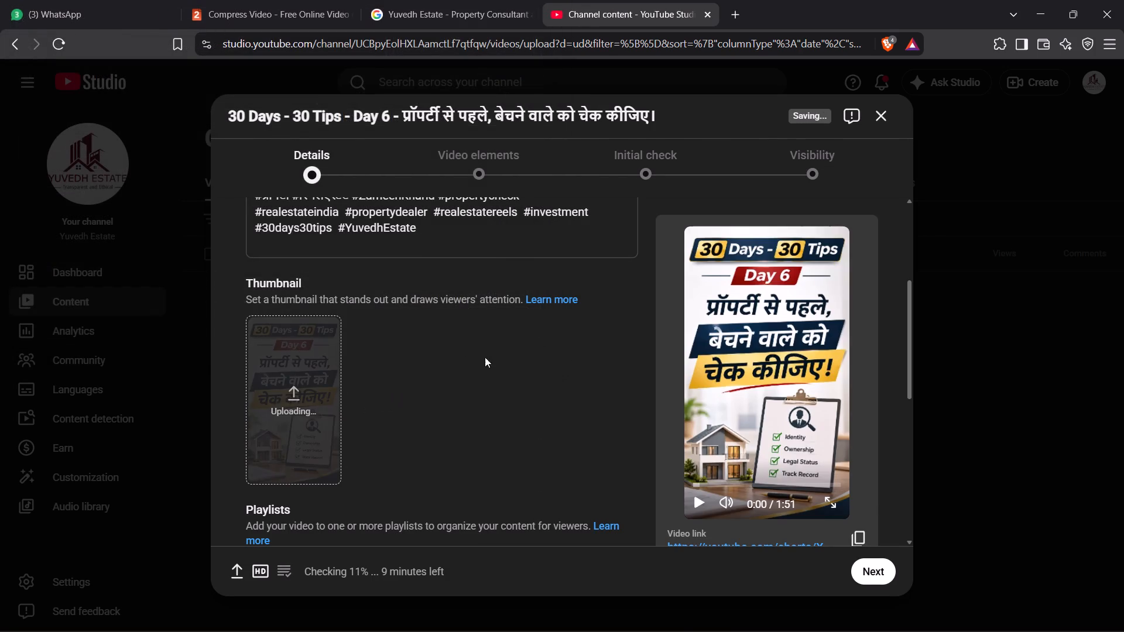
Look over the video details, then reapply the suggested hashtags #30days30tips and #investment in the description.
{"action": "scroll", "coordinate": [848, 509], "scroll_direction": "up", "scroll_amount": 5}
{"action": "scroll", "coordinate": [618, 451], "scroll_direction": "down", "scroll_amount": 9}
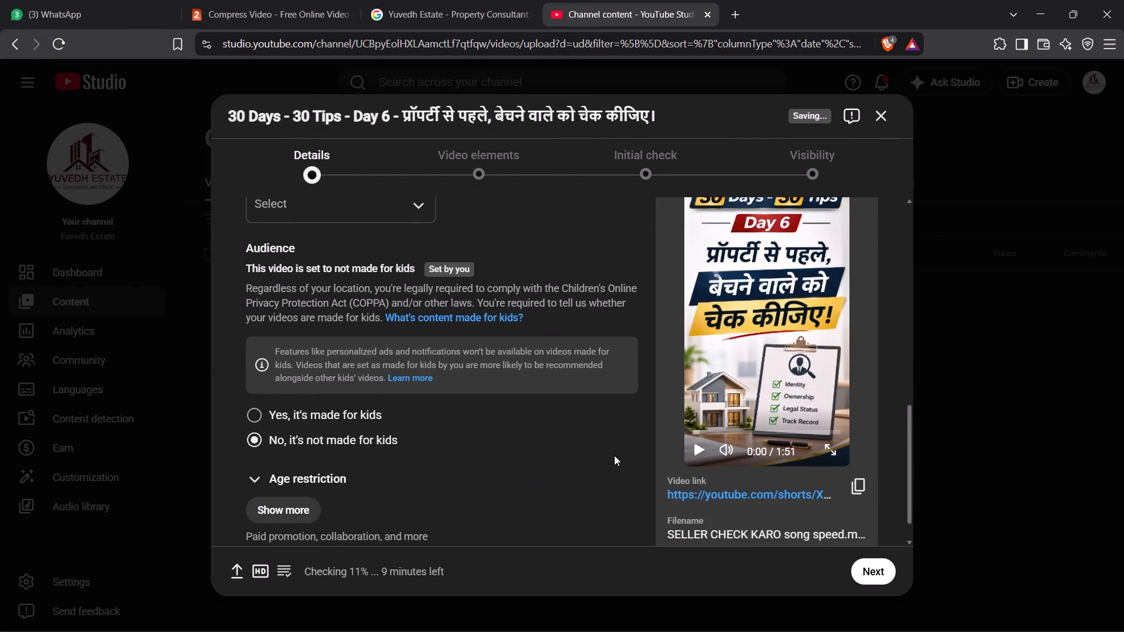
{"action": "scroll", "coordinate": [614, 455], "scroll_direction": "down", "scroll_amount": 5}
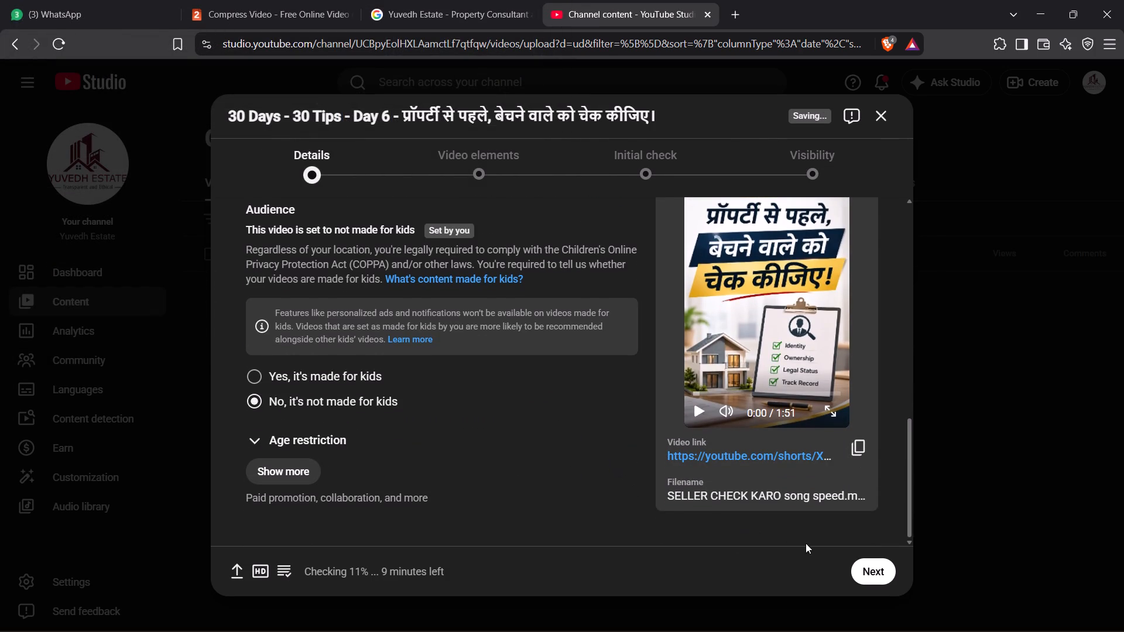
{"action": "scroll", "coordinate": [557, 500], "scroll_direction": "up", "scroll_amount": 14}
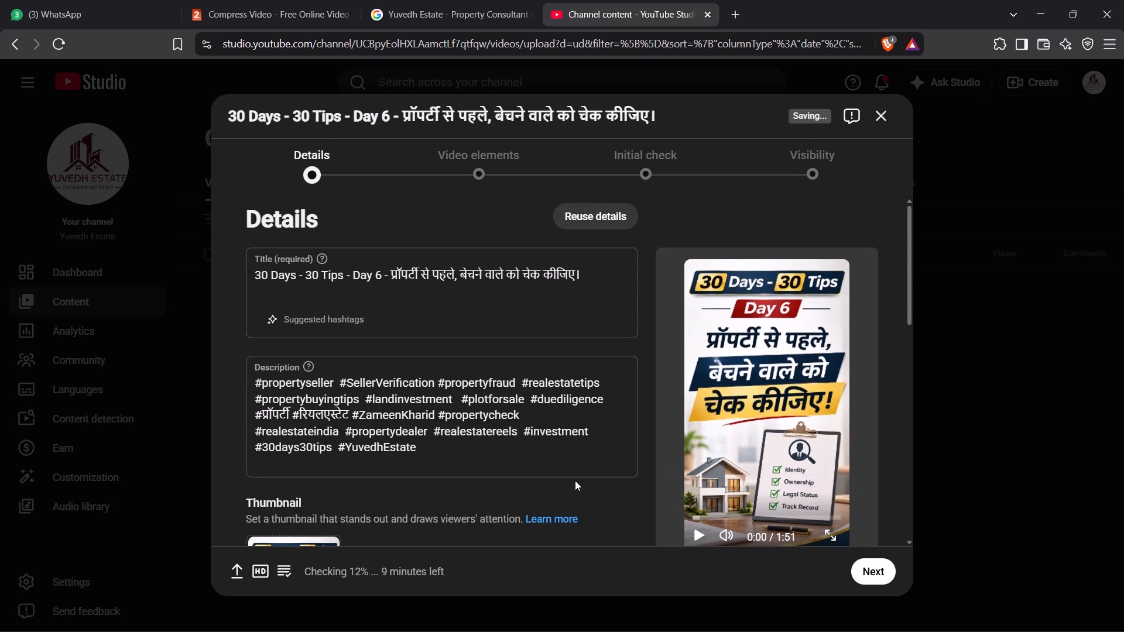
{"action": "left_click", "coordinate": [370, 445]}
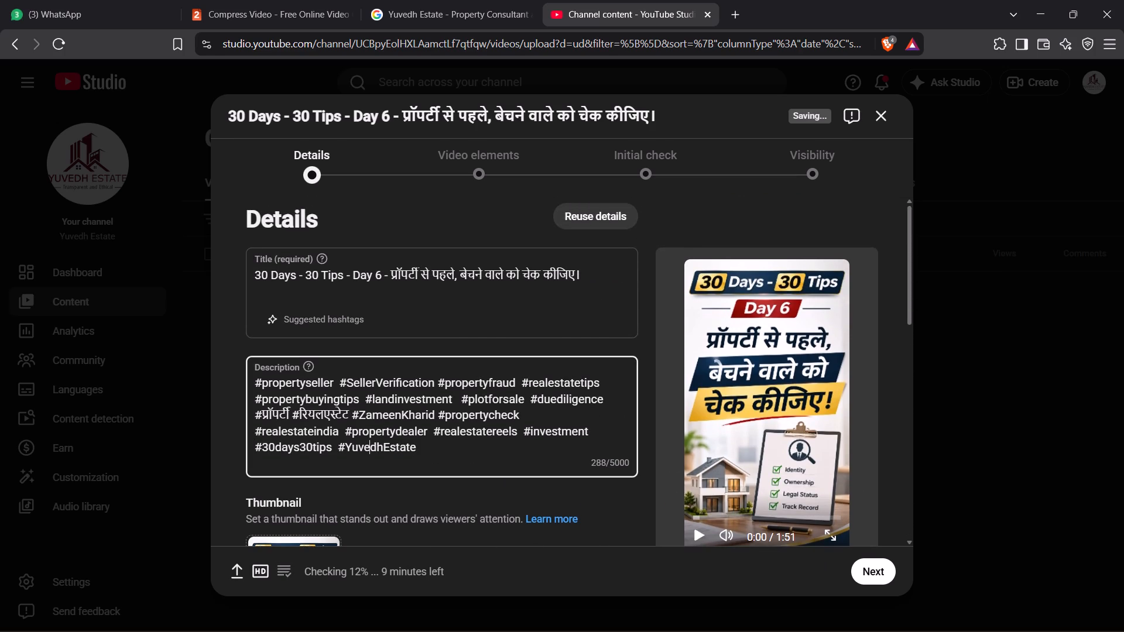
{"action": "left_click", "coordinate": [272, 448]}
{"action": "left_click", "coordinate": [337, 484]}
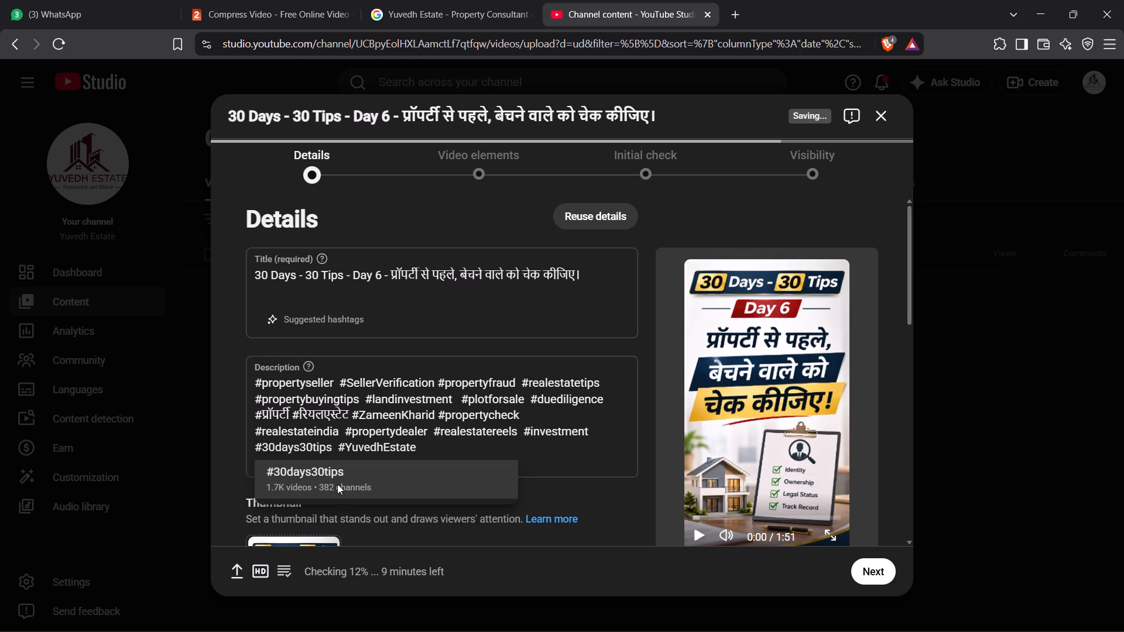
{"action": "left_click", "coordinate": [540, 426]}
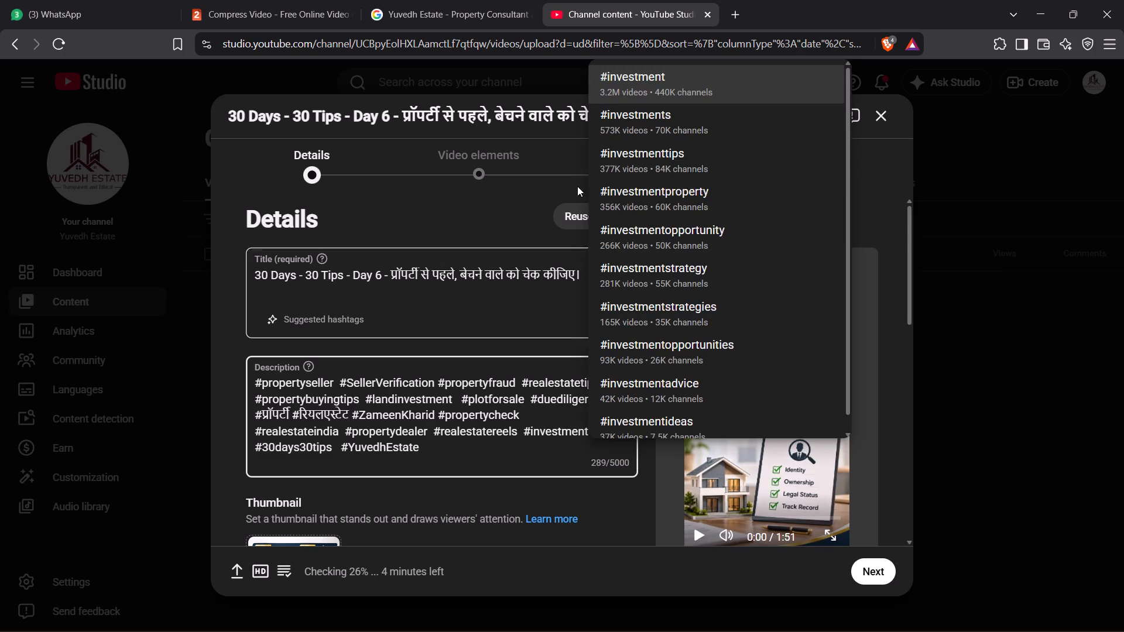
{"action": "left_click", "coordinate": [673, 77]}
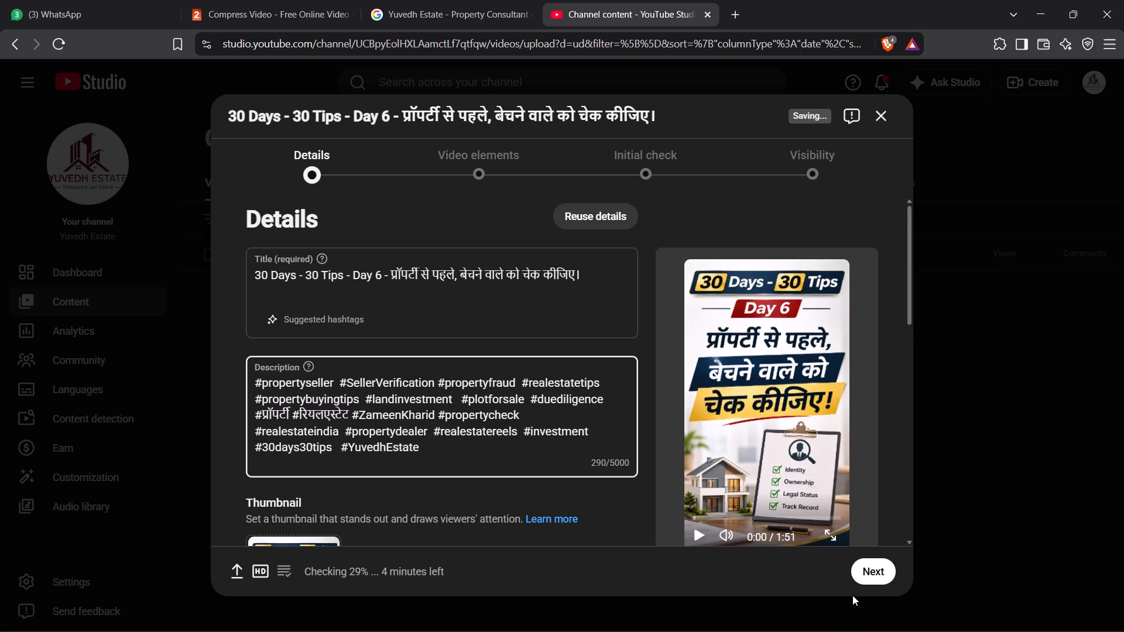
Continue through video elements and the initial check, then publish the video as Public without waiting for checks to finish.
{"action": "left_click", "coordinate": [871, 576]}
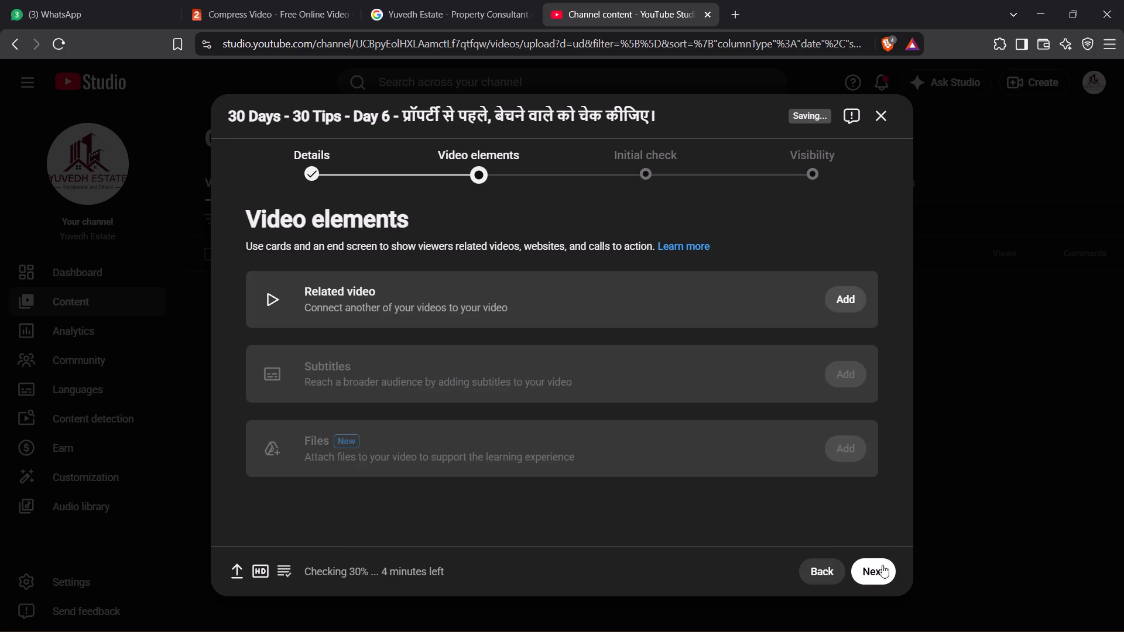
{"action": "left_click", "coordinate": [873, 574]}
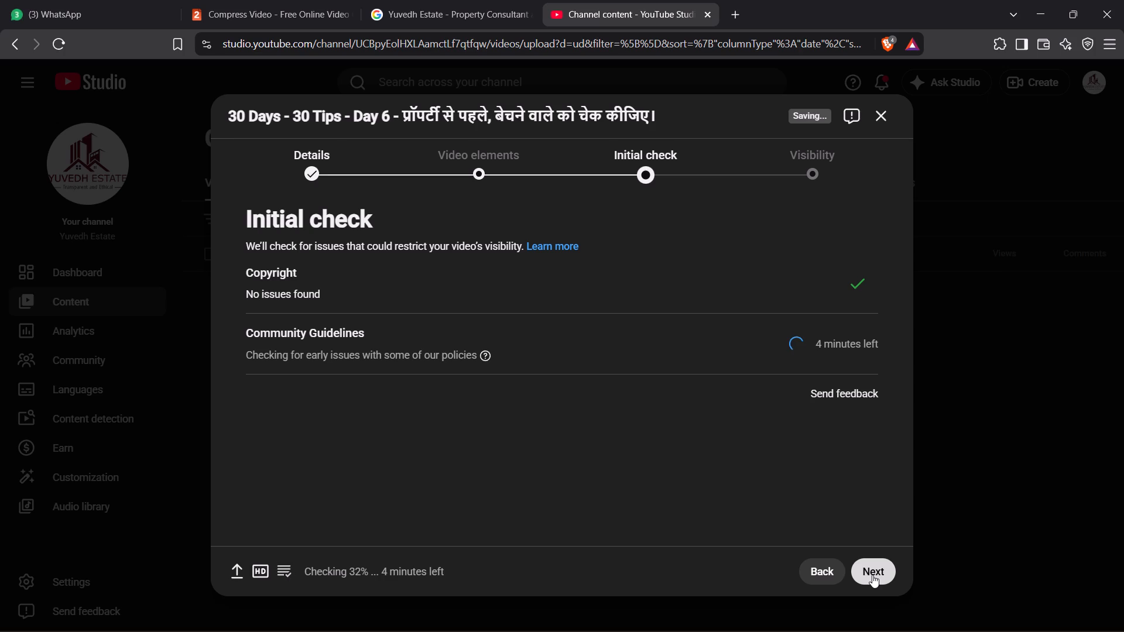
{"action": "left_click", "coordinate": [872, 575]}
{"action": "left_click", "coordinate": [301, 416]}
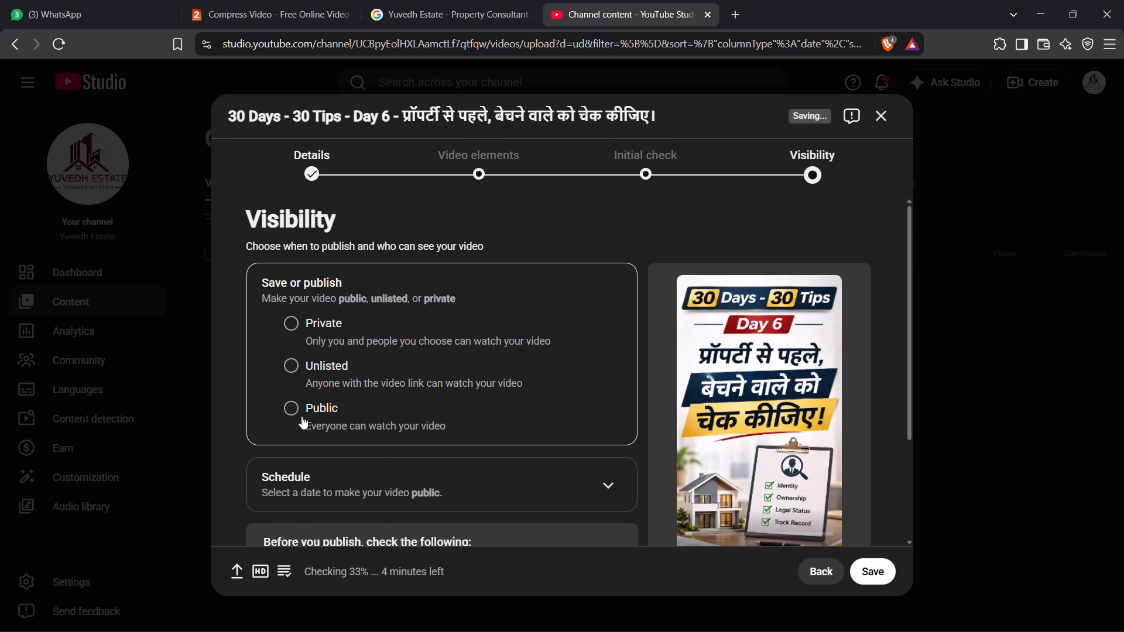
{"action": "left_click", "coordinate": [858, 564]}
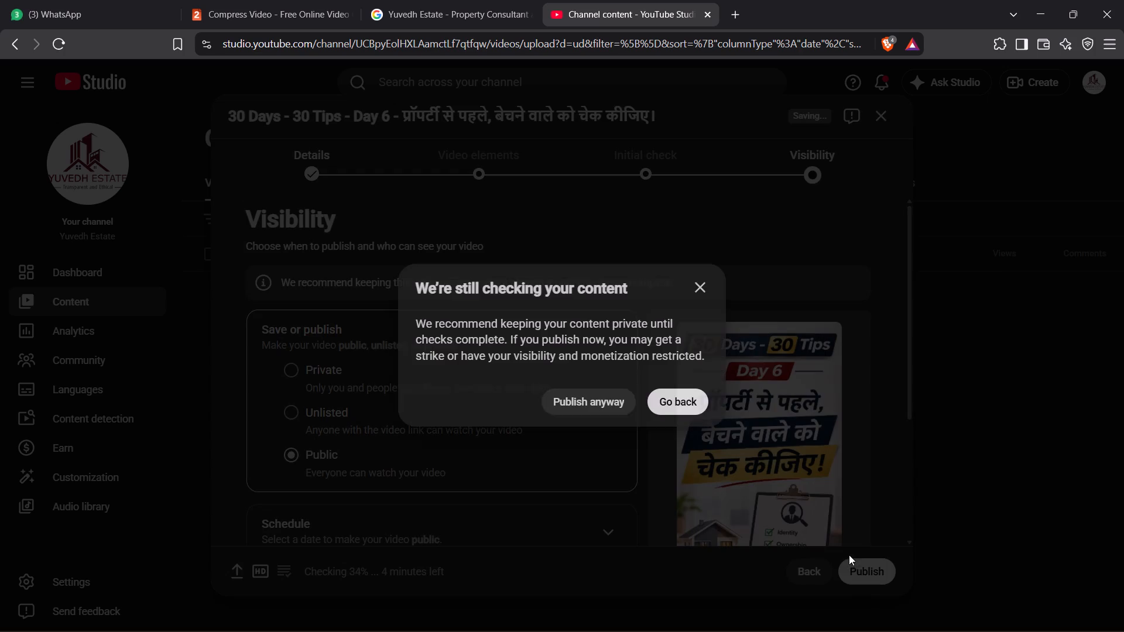
{"action": "left_click", "coordinate": [611, 408]}
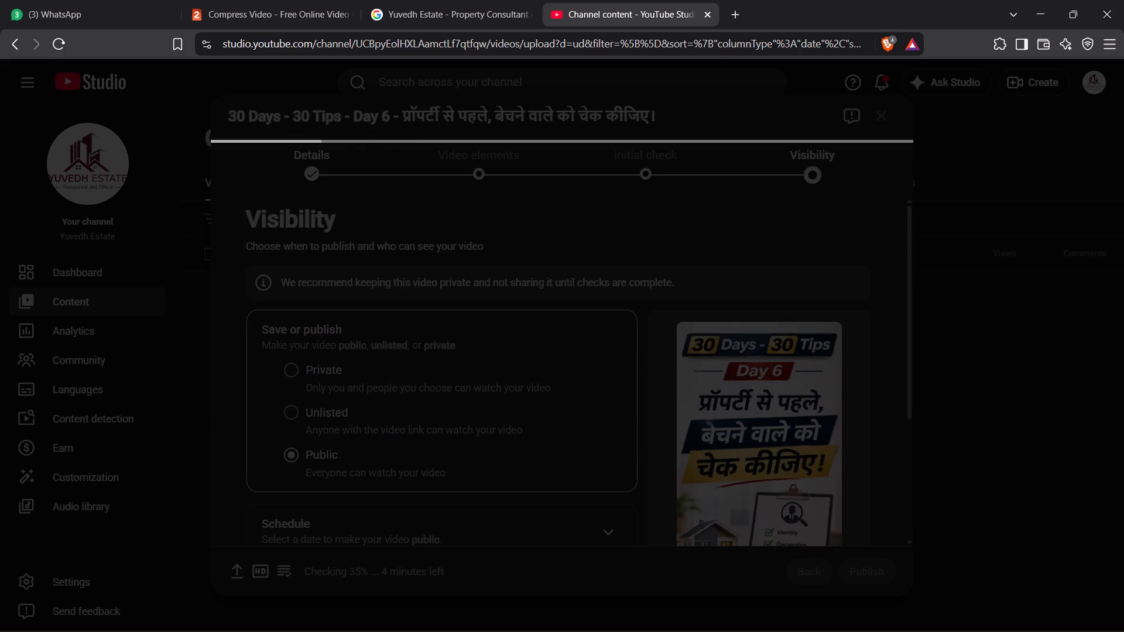
Switch to Compress2Go and start compressing the uploaded SELLER CHECK KARO(1).mp4 at the chosen target file size.
{"action": "left_click", "coordinate": [289, 17]}
{"action": "left_click", "coordinate": [678, 255]}
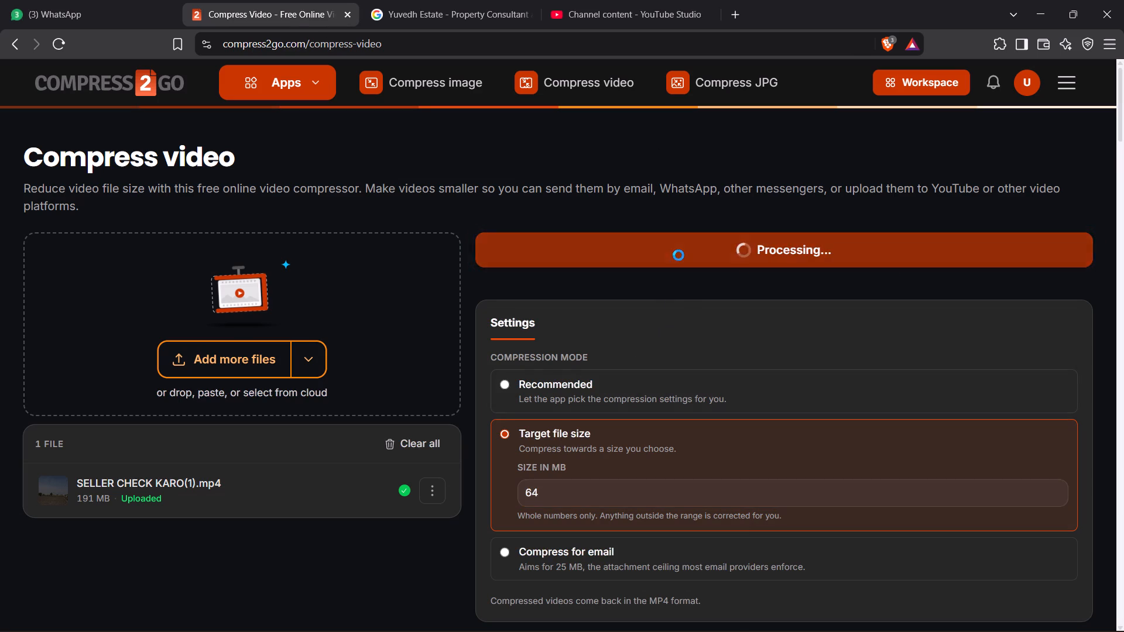
Switch to the Photos and videos page of the Yuvedh Estate Google Business Profile.
{"action": "left_click", "coordinate": [451, 8]}
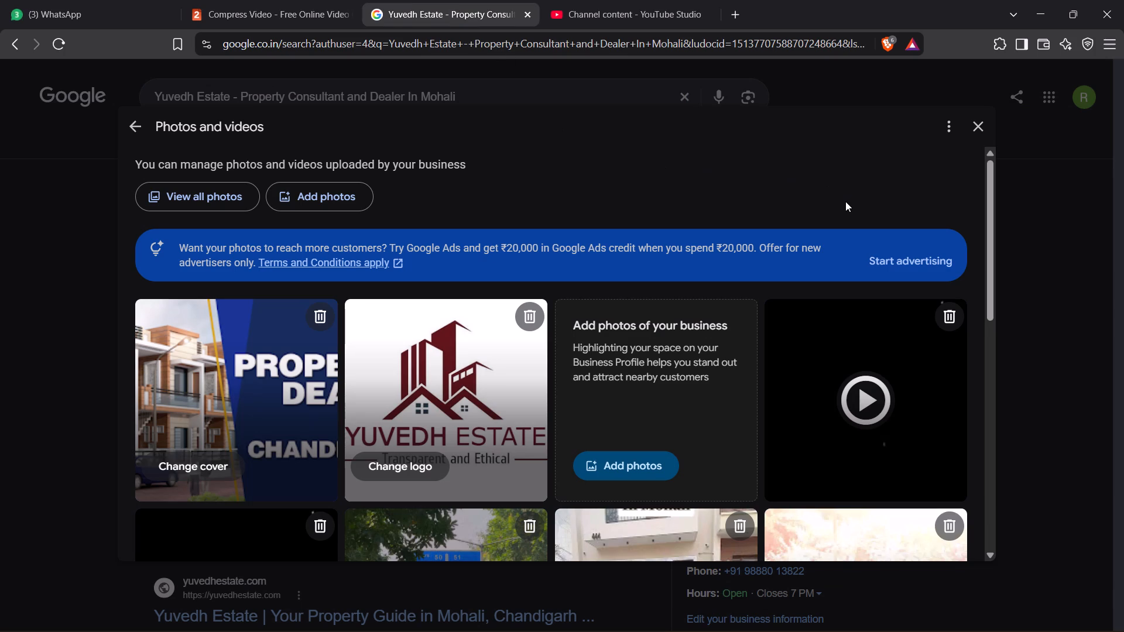
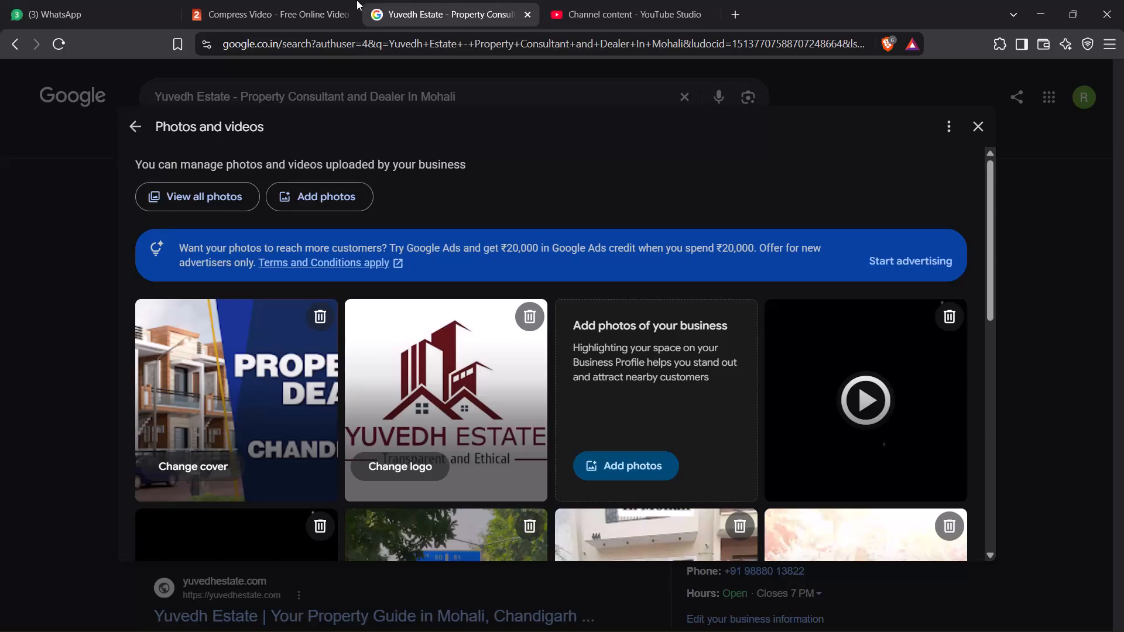
Switch to Compress2Go and download the compressed SELLER CHECK KARO(1).mp4 into the Downloads folder.
{"action": "left_click", "coordinate": [293, 0]}
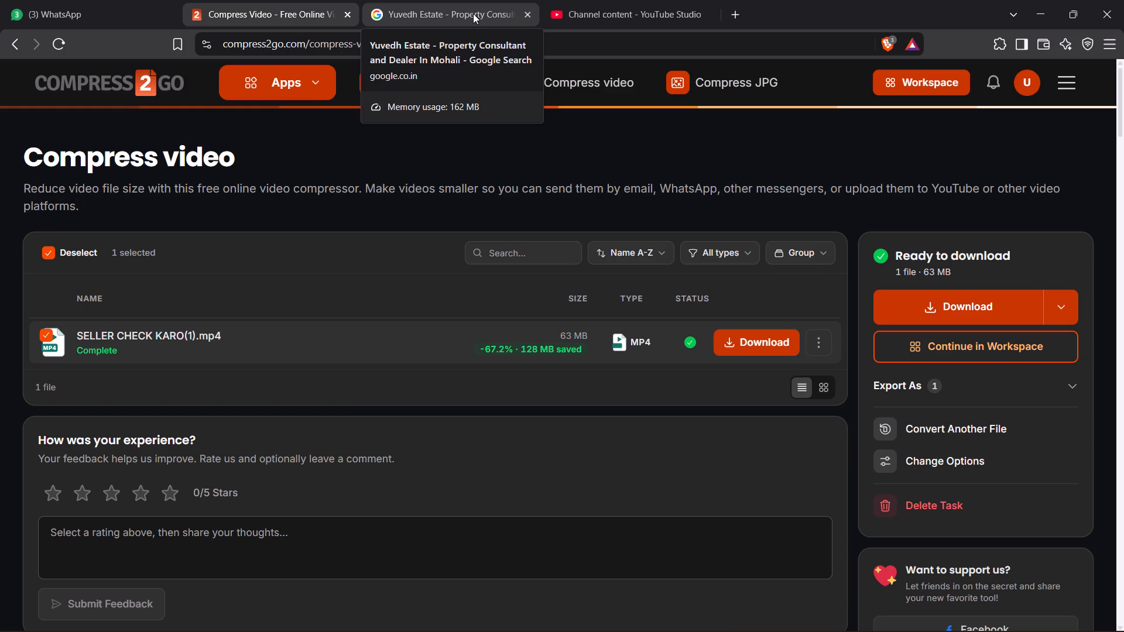
{"action": "left_click", "coordinate": [755, 345]}
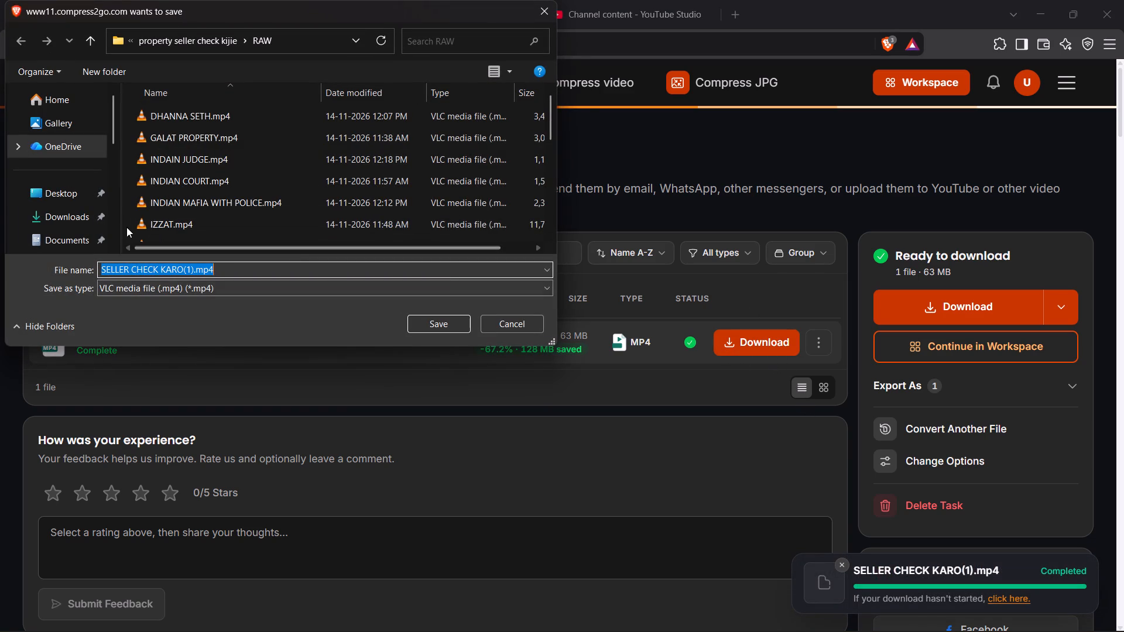
{"action": "left_click", "coordinate": [82, 221]}
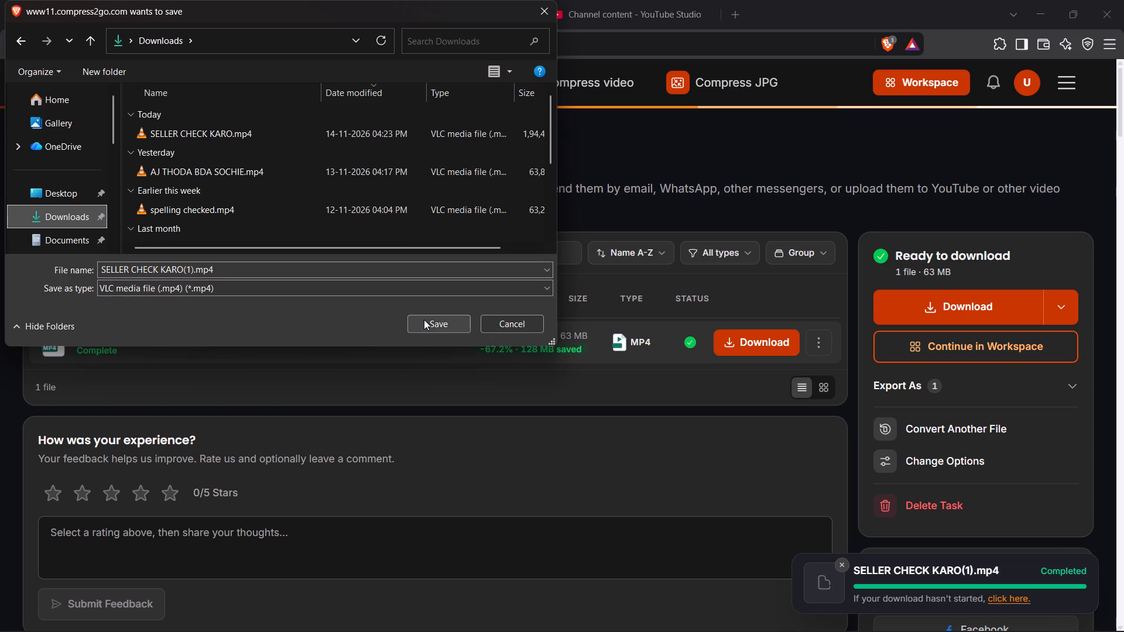
{"action": "left_click", "coordinate": [424, 320]}
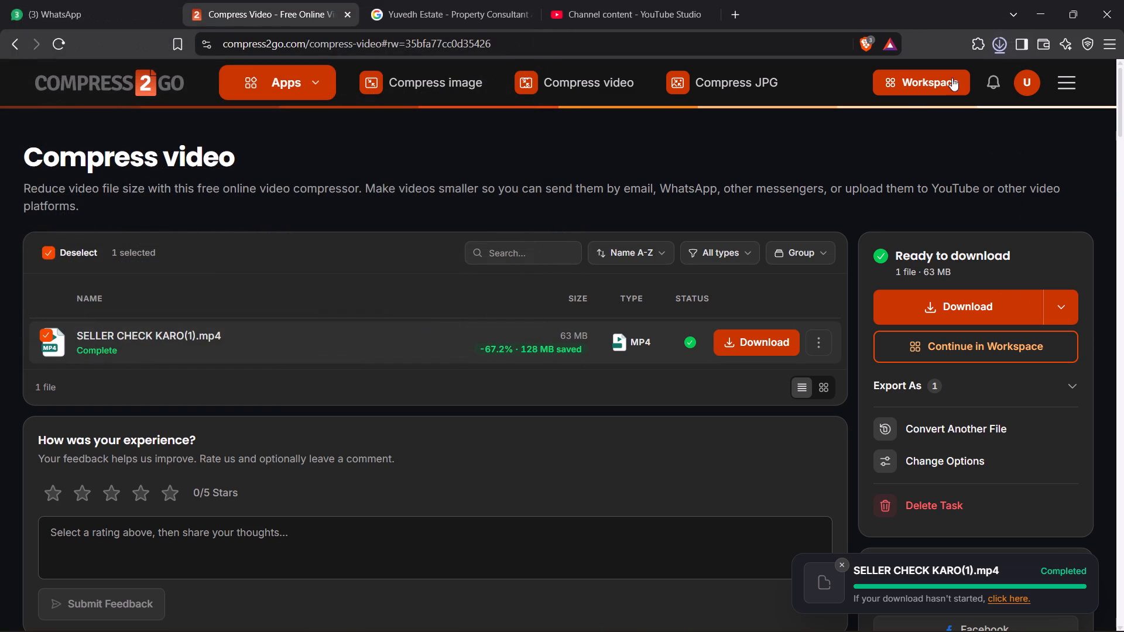
Switch to the Yuvedh Estate Google Business Profile and upload SELLER CHECK KARO(1).mp4 from Downloads to its photos and videos.
{"action": "left_click", "coordinate": [420, 0]}
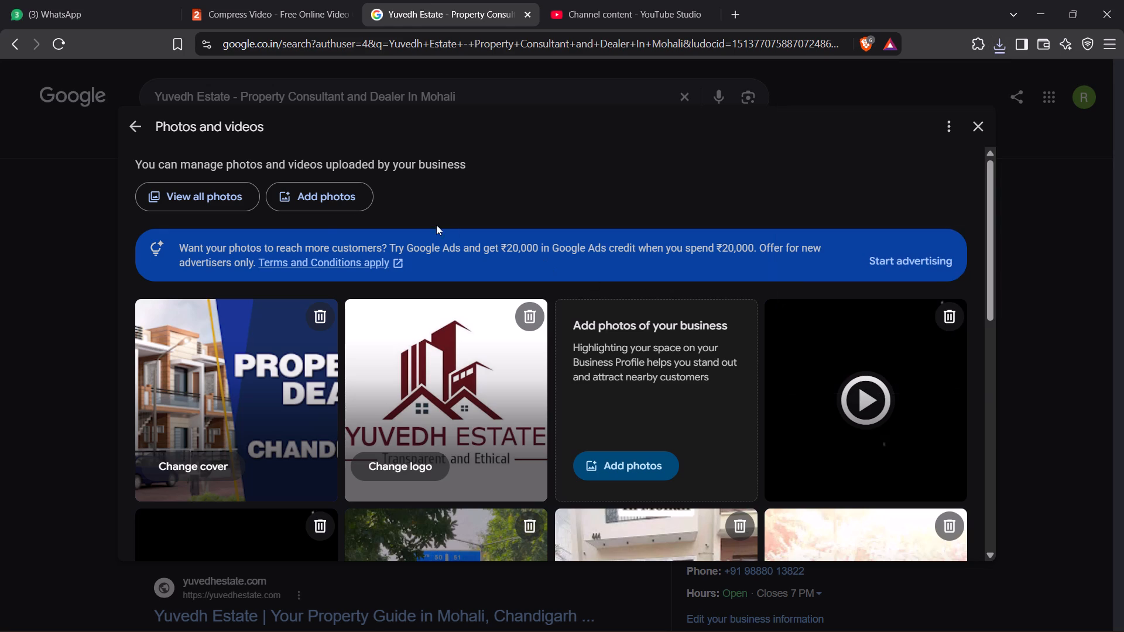
{"action": "left_click", "coordinate": [331, 211]}
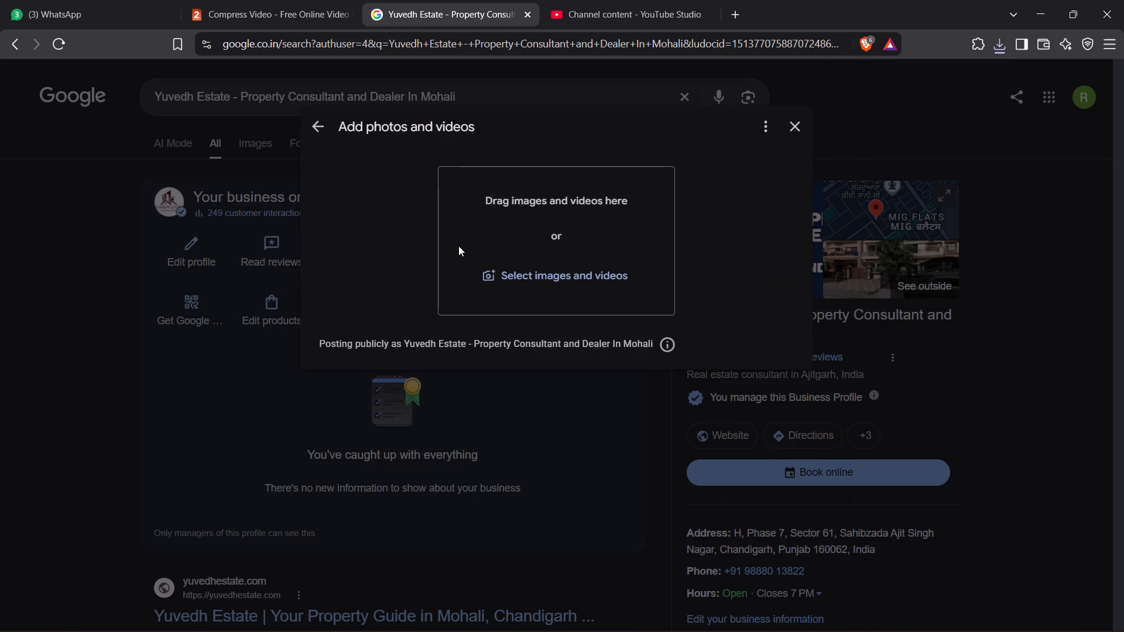
{"action": "left_click", "coordinate": [526, 285]}
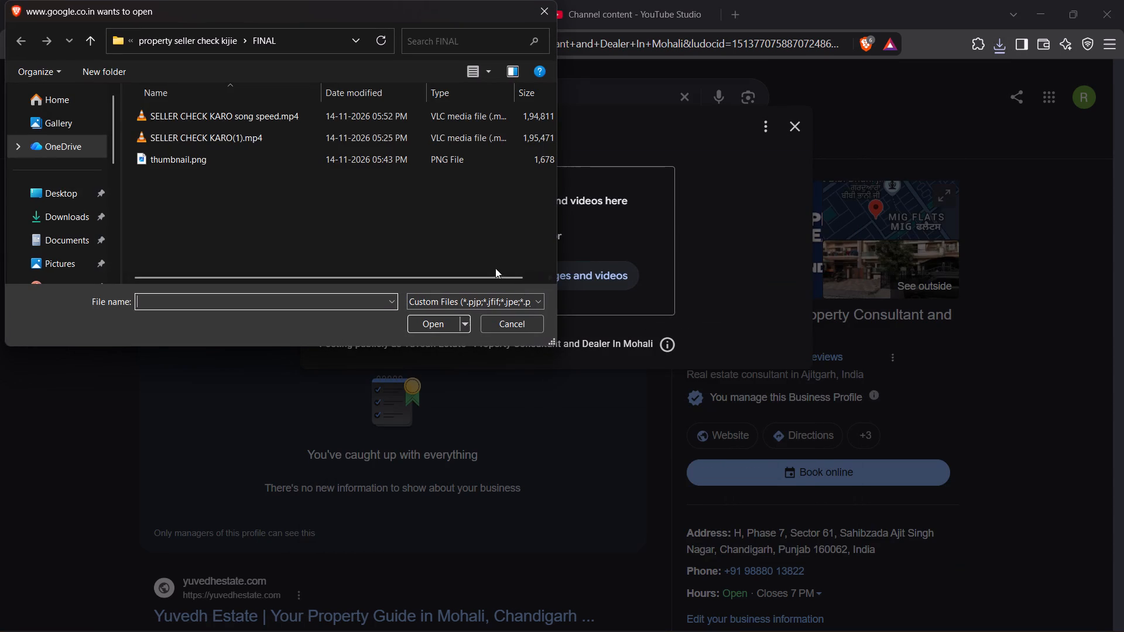
{"action": "left_click", "coordinate": [77, 225]}
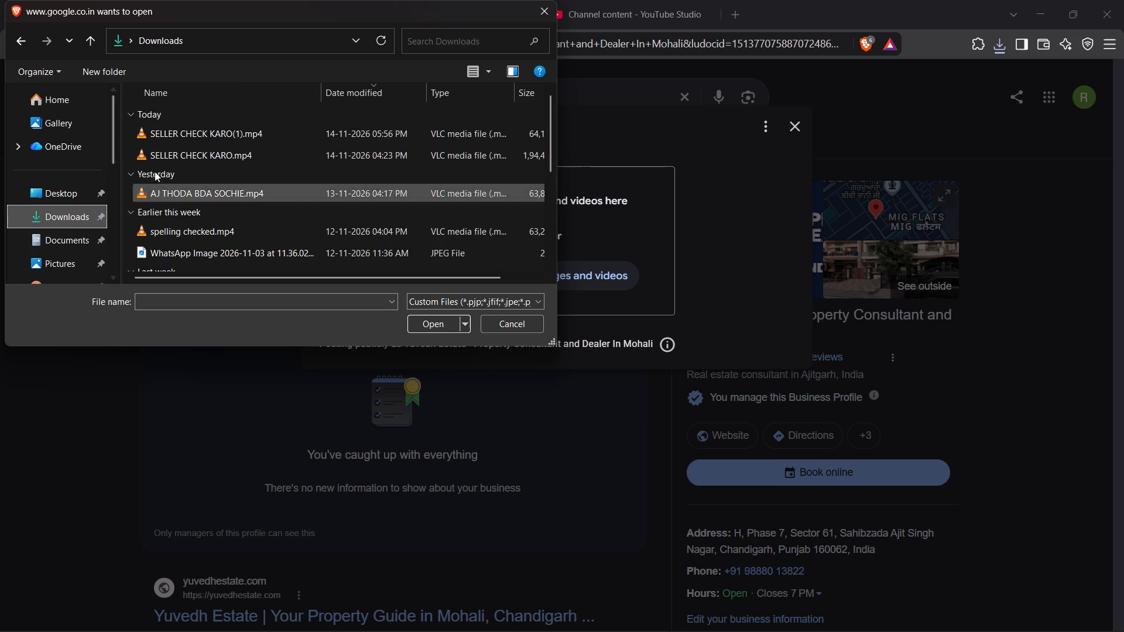
{"action": "double_click", "coordinate": [277, 130]}
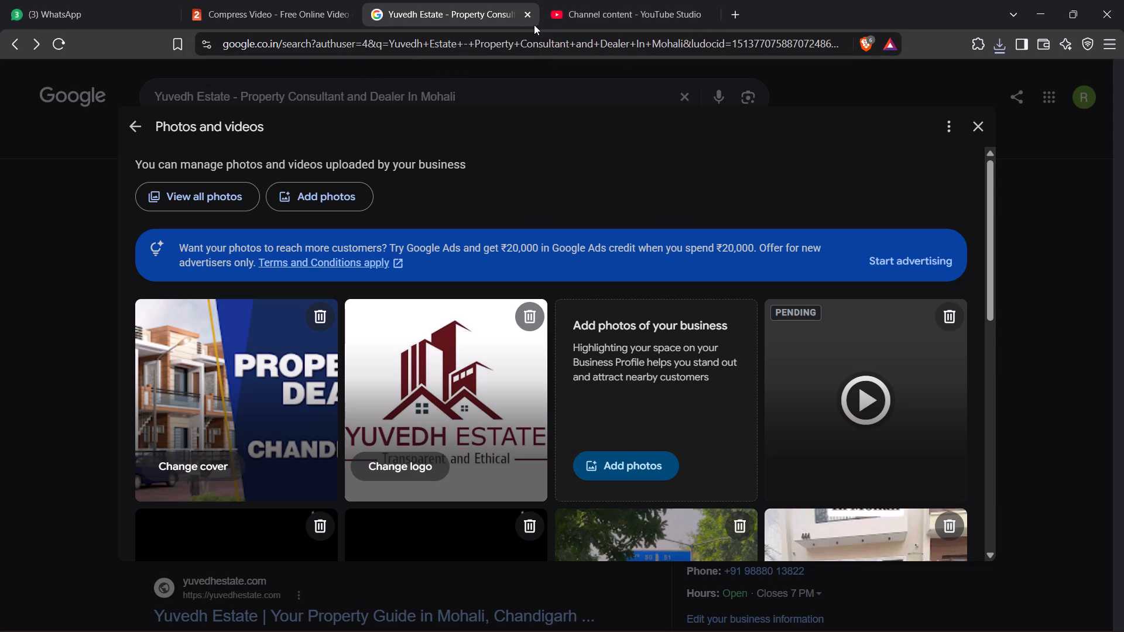
Close the Google Business Profile and Compress2Go pages, then dismiss the Video published dialog in YouTube Studio.
{"action": "left_click", "coordinate": [532, 18]}
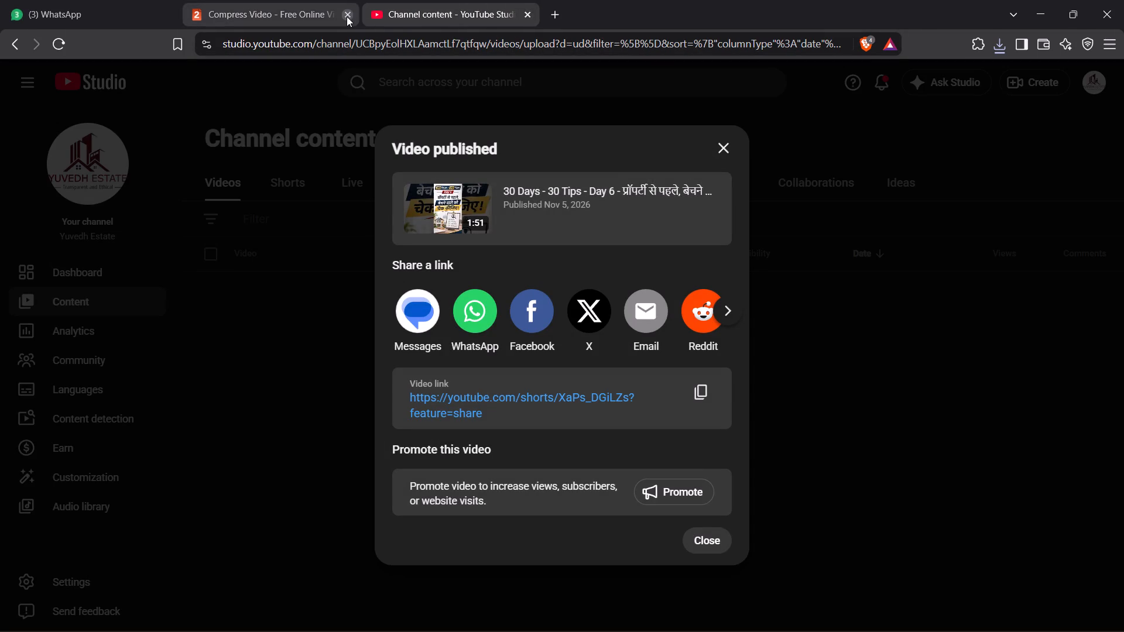
{"action": "left_click", "coordinate": [347, 16]}
{"action": "left_click", "coordinate": [333, 10]}
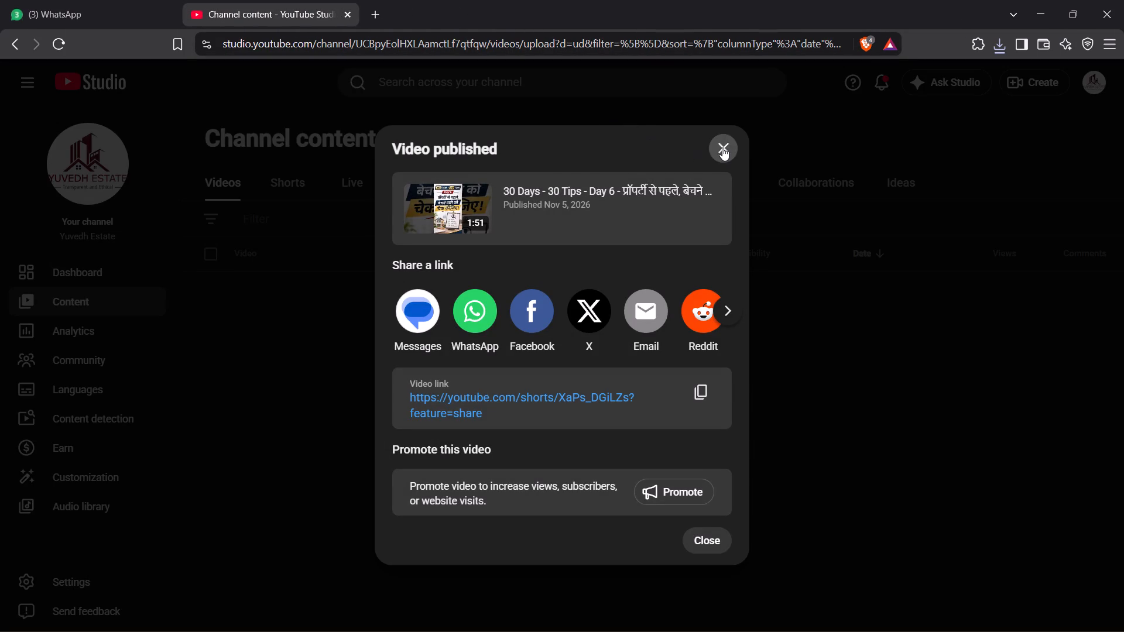
{"action": "left_click", "coordinate": [724, 147]}
In the channel's Shorts, examine the copyright claim details for the blocked Day 6 draft.
{"action": "left_click", "coordinate": [290, 186]}
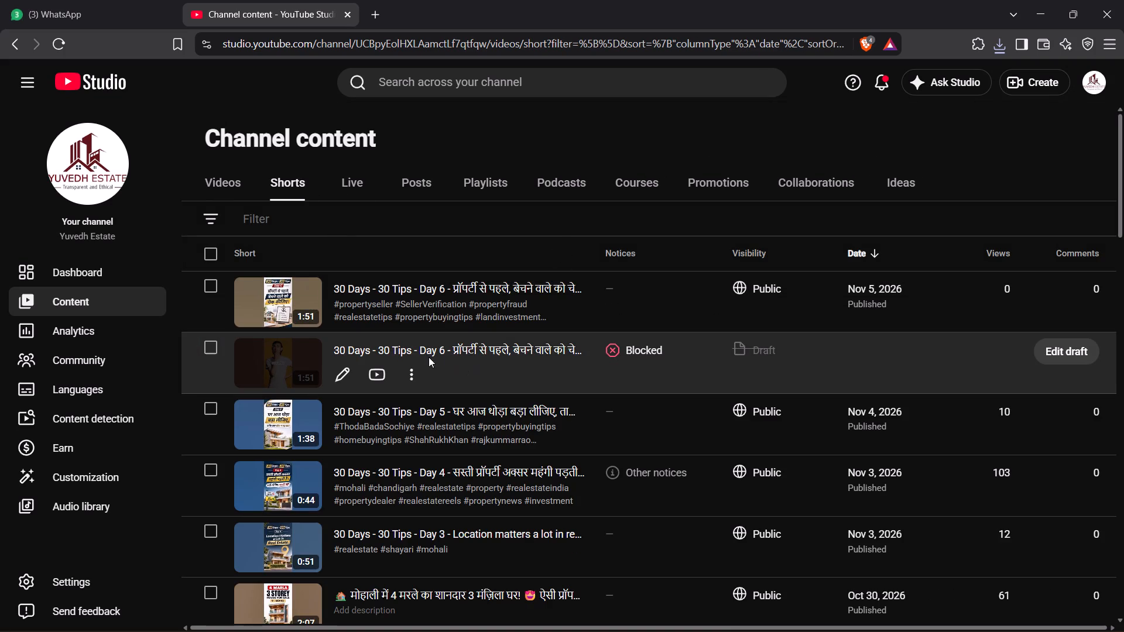
{"action": "left_click", "coordinate": [642, 353]}
{"action": "left_click", "coordinate": [668, 488]}
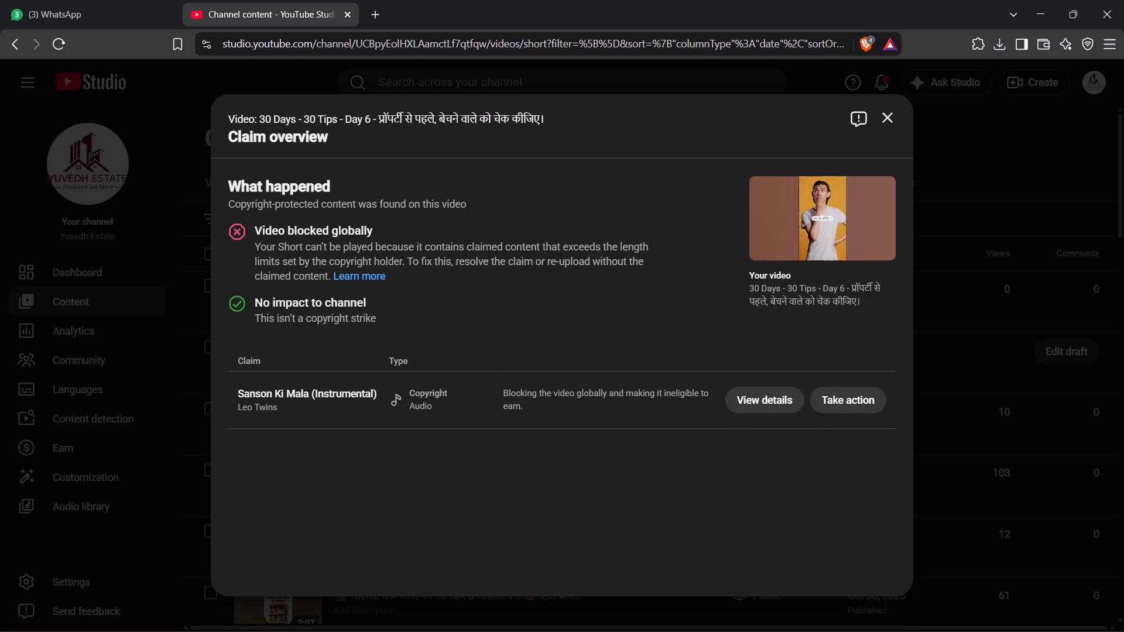
{"action": "left_click", "coordinate": [732, 403]}
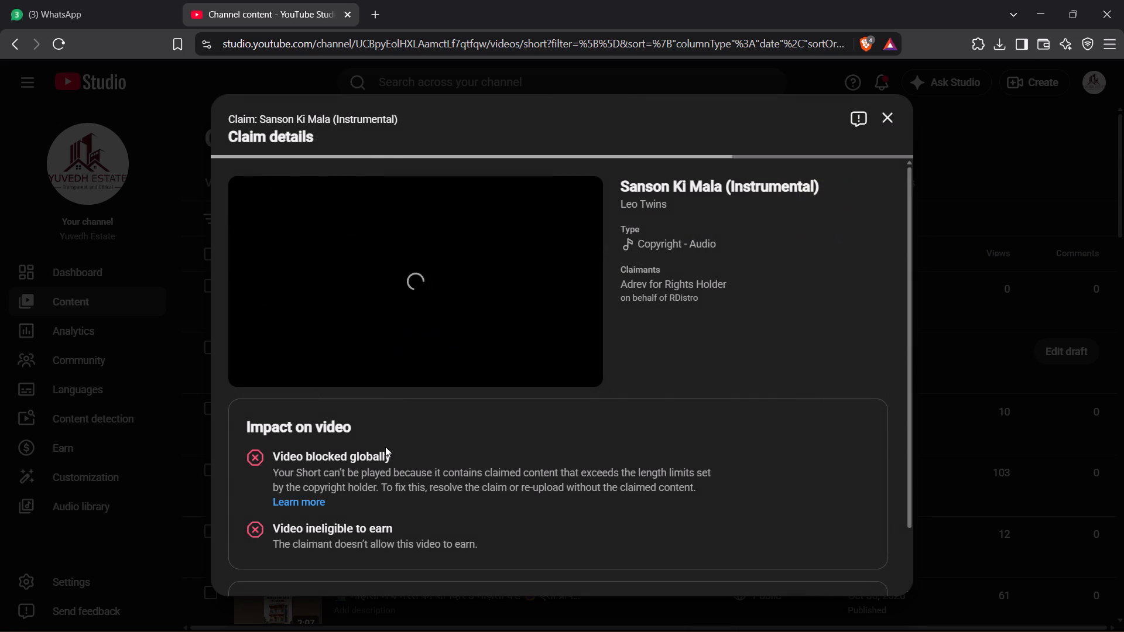
{"action": "scroll", "coordinate": [372, 478], "scroll_direction": "down", "scroll_amount": 2}
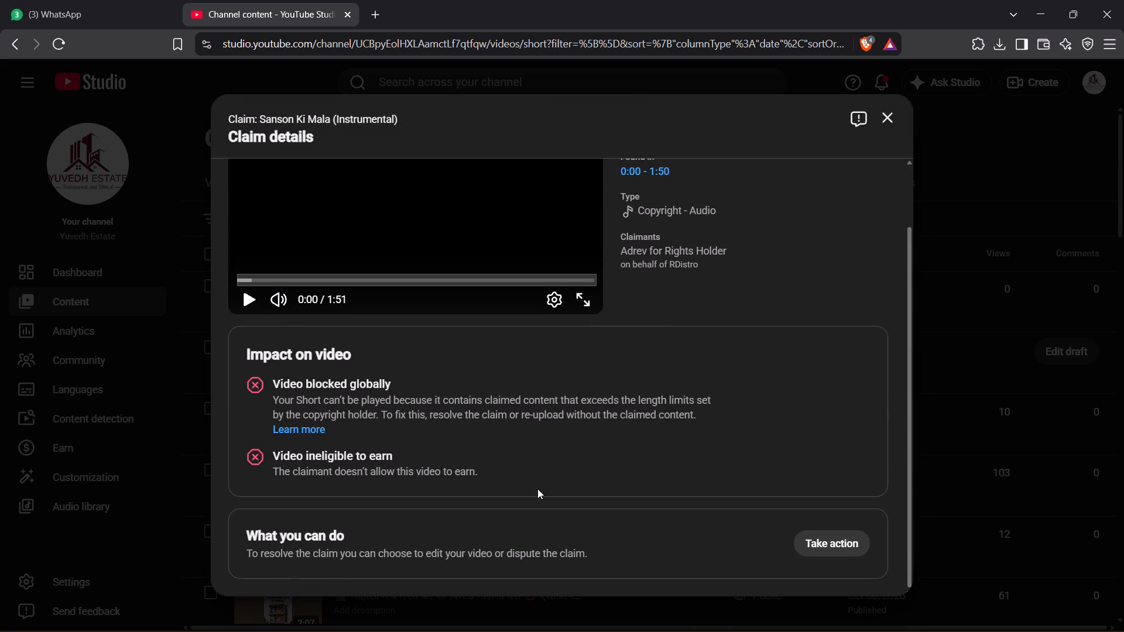
{"action": "scroll", "coordinate": [569, 477], "scroll_direction": "up", "scroll_amount": 2}
{"action": "scroll", "coordinate": [604, 468], "scroll_direction": "down", "scroll_amount": 2}
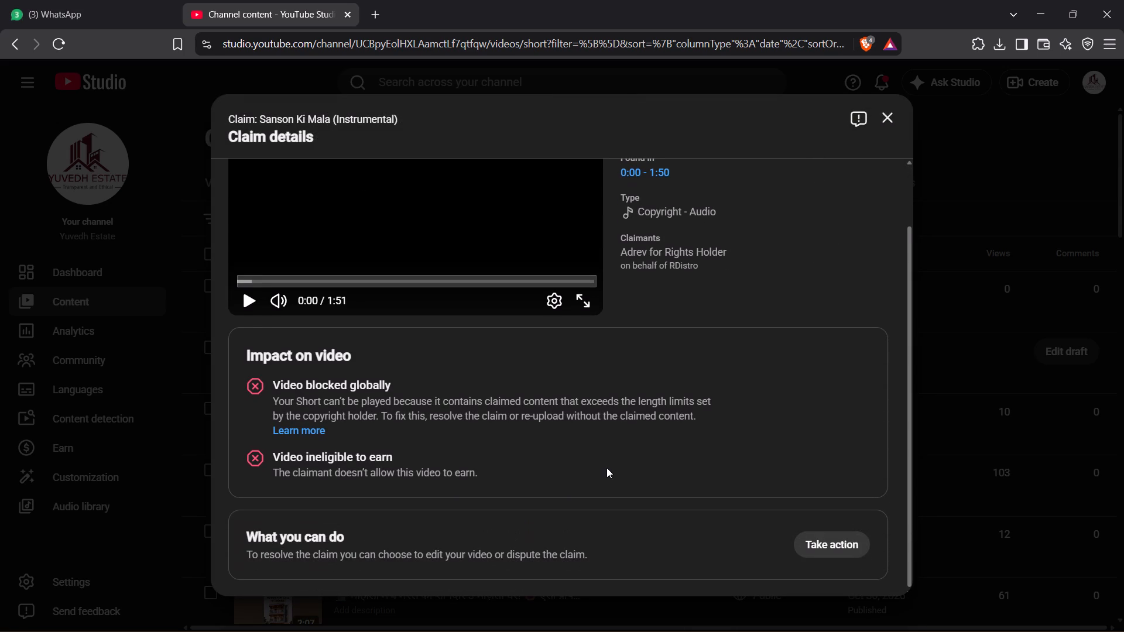
Take action on the Sanson Ki Mala (Instrumental) claim by erasing the song while keeping other sounds, and save the edit.
{"action": "left_click", "coordinate": [800, 535]}
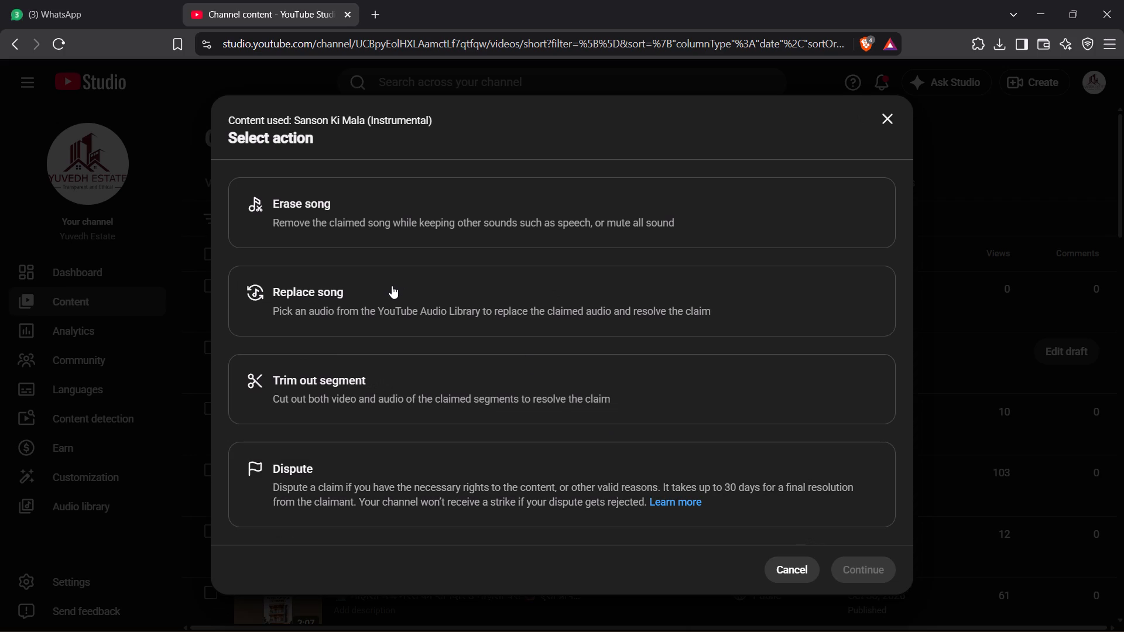
{"action": "left_click", "coordinate": [392, 228]}
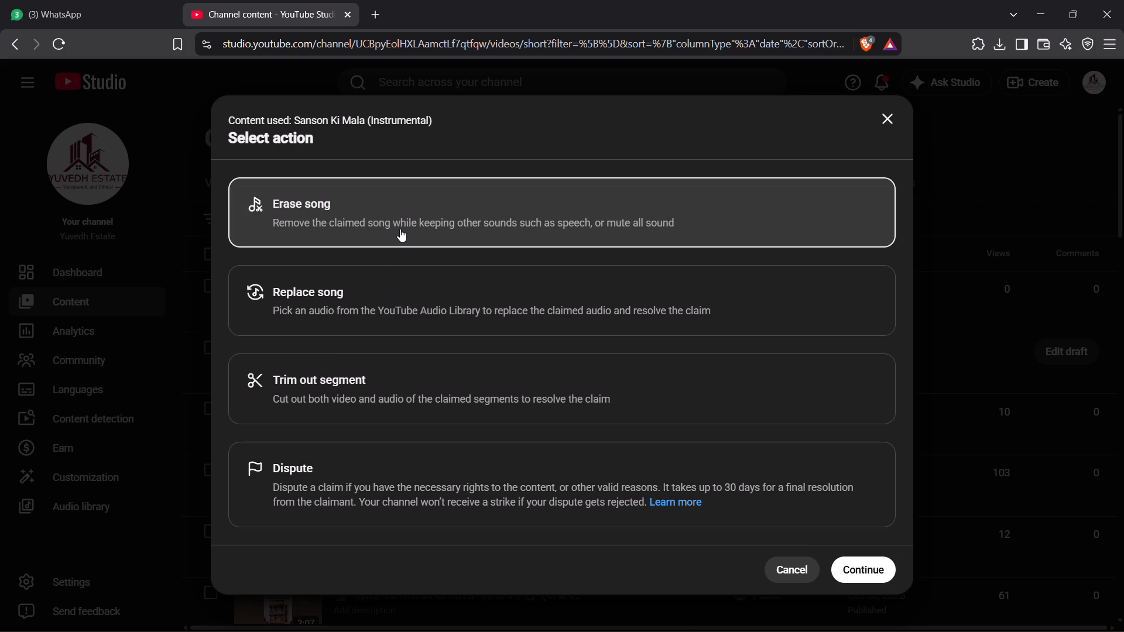
{"action": "left_click", "coordinate": [885, 571]}
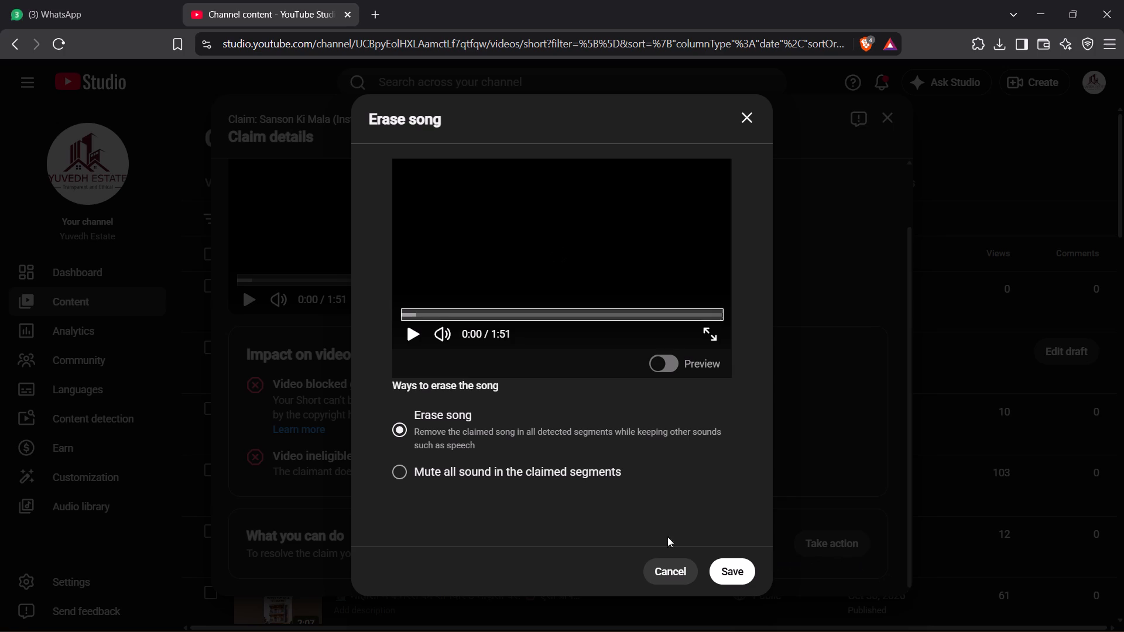
{"action": "left_click", "coordinate": [732, 565]}
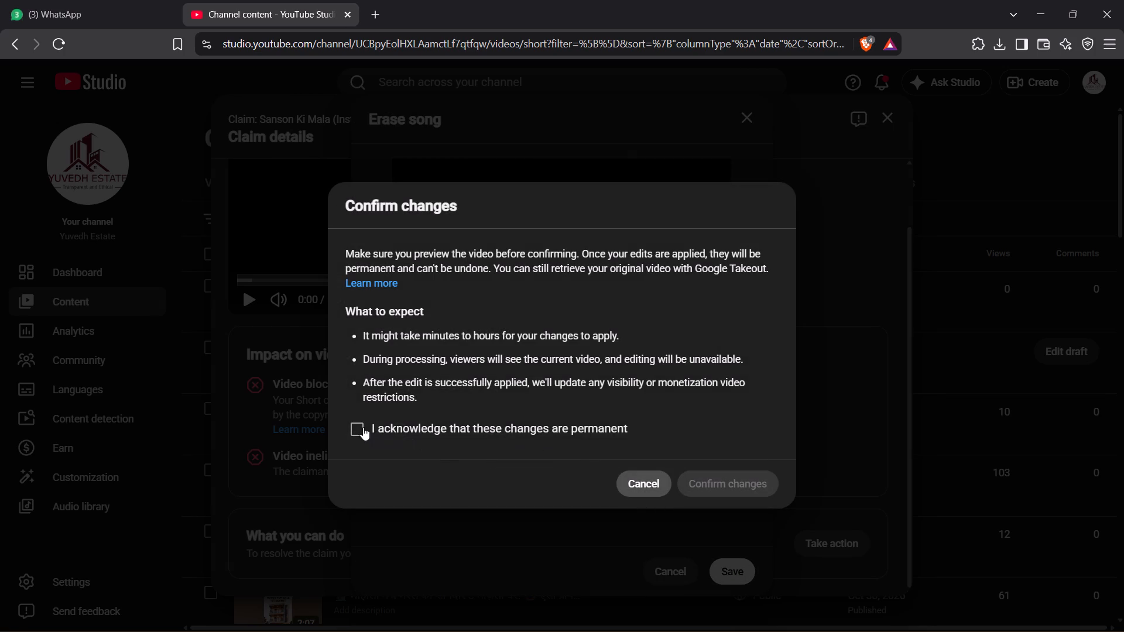
Acknowledge that the song-erase changes are permanent and confirm them for the claimed Short.
{"action": "left_click", "coordinate": [363, 427]}
{"action": "left_click", "coordinate": [745, 485]}
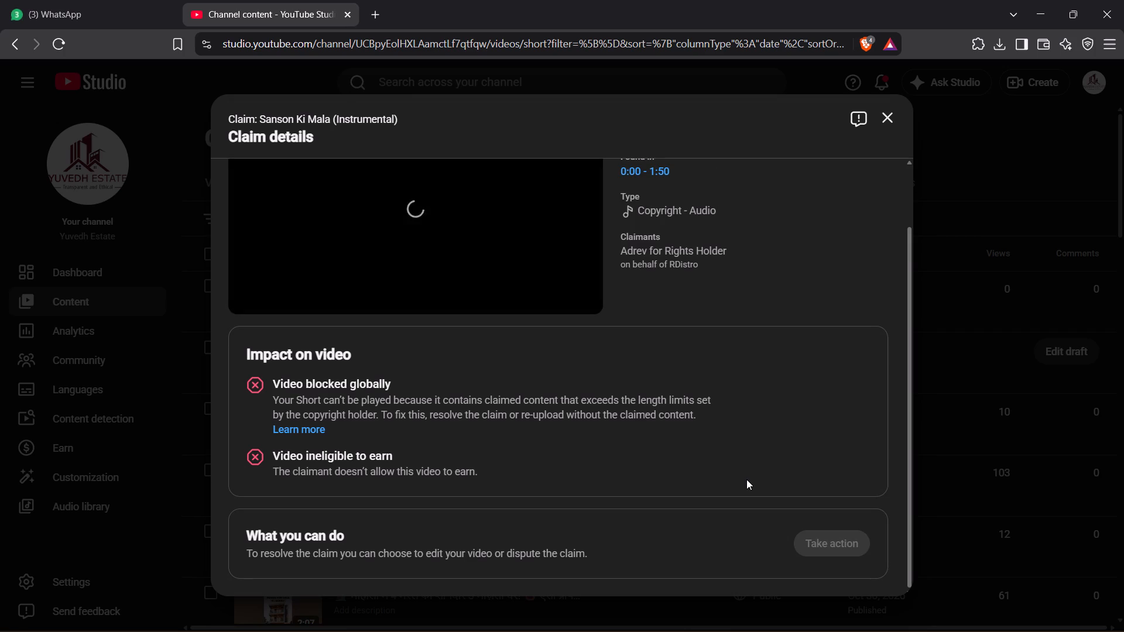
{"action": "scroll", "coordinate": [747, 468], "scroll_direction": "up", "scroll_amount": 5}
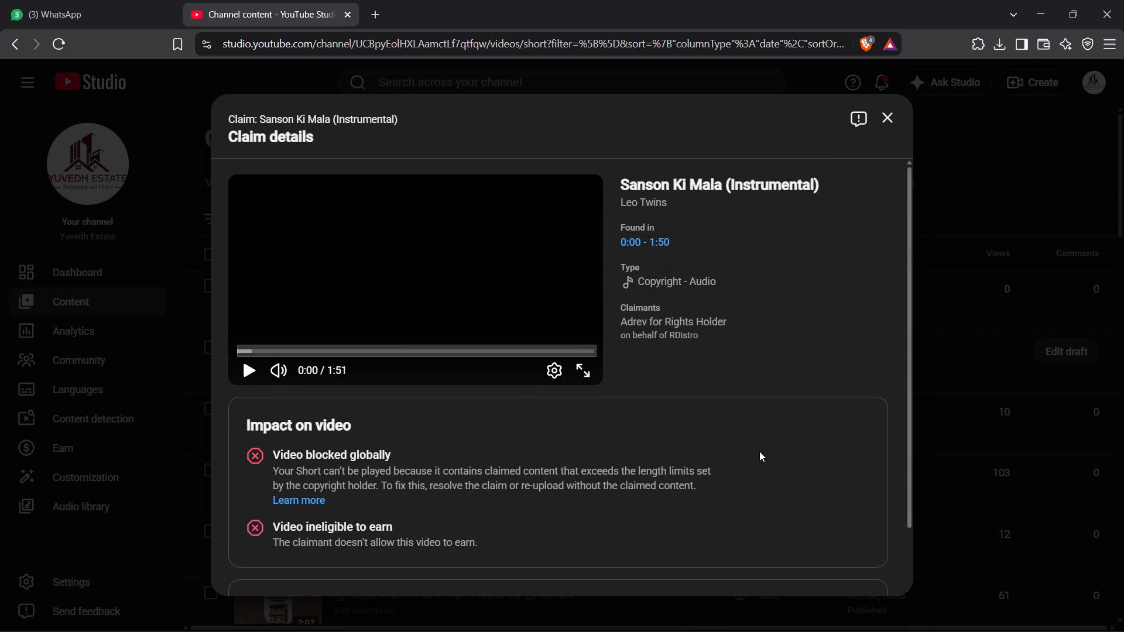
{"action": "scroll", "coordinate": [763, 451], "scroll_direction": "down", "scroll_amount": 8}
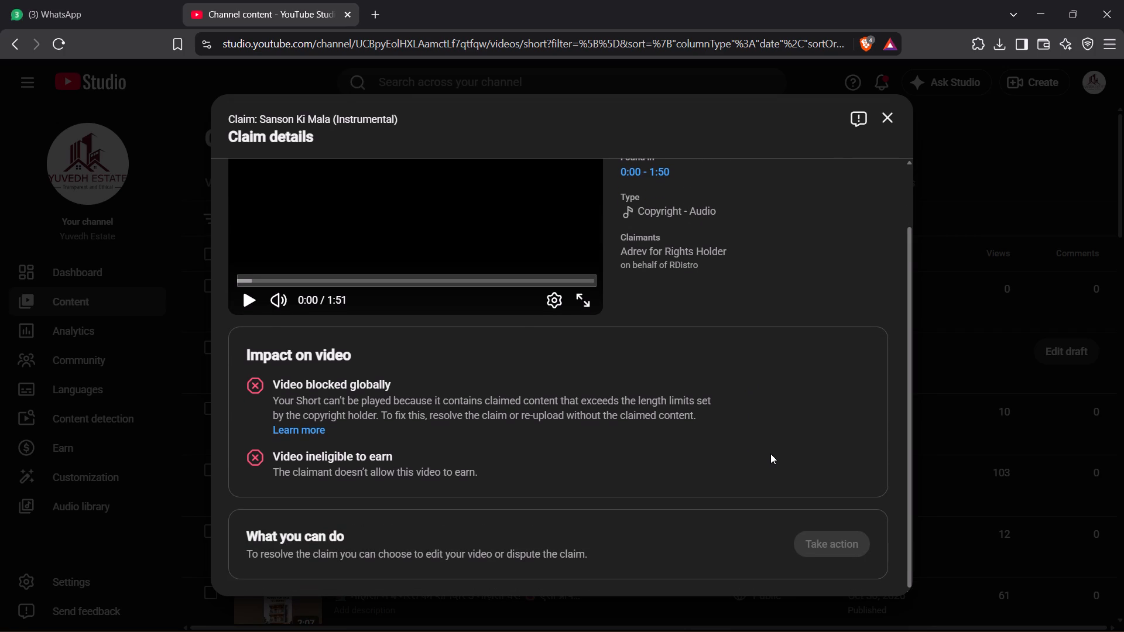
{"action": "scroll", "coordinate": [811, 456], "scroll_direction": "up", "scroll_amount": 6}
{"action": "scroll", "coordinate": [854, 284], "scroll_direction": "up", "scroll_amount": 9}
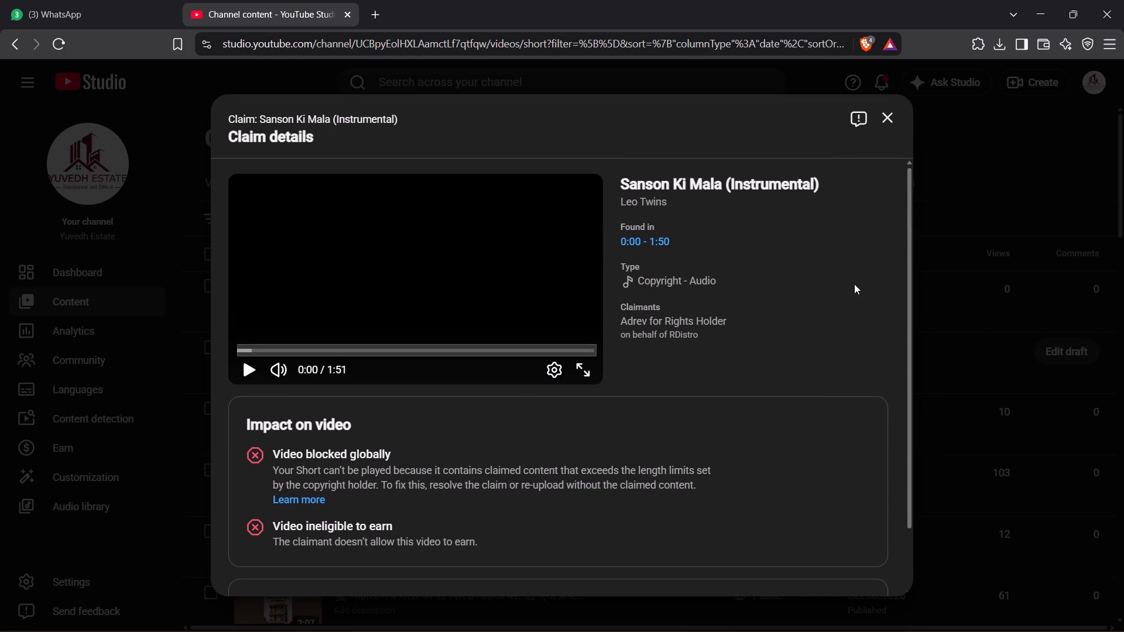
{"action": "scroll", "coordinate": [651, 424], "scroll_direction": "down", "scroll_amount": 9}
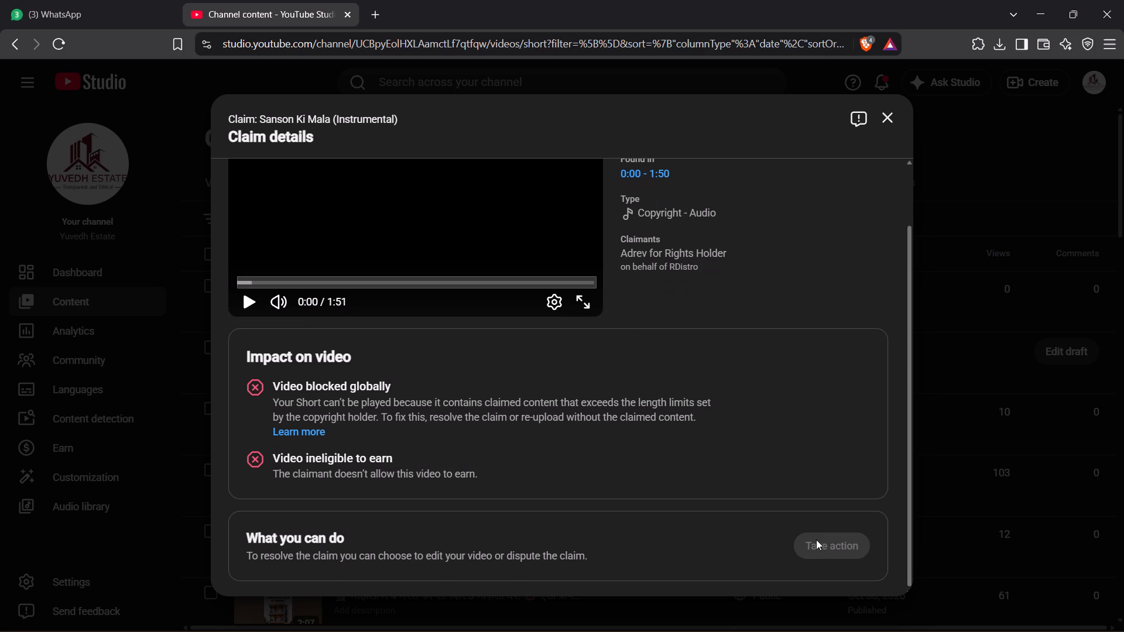
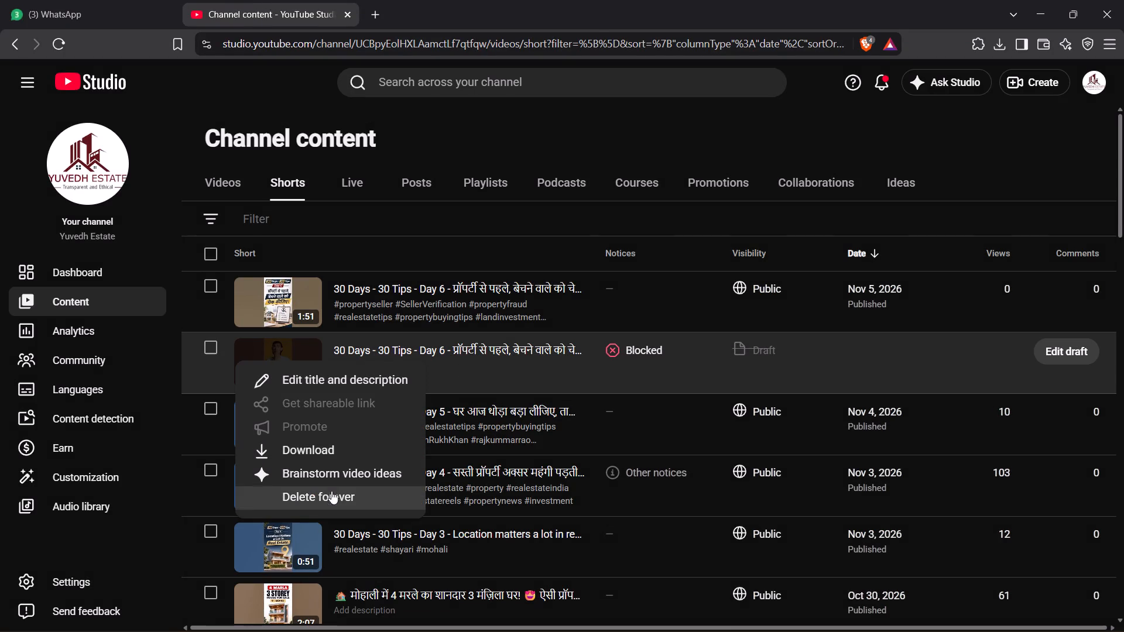
Download the video file of the blocked Day 6 draft Short.
{"action": "left_click", "coordinate": [332, 456]}
{"action": "left_click", "coordinate": [407, 367]}
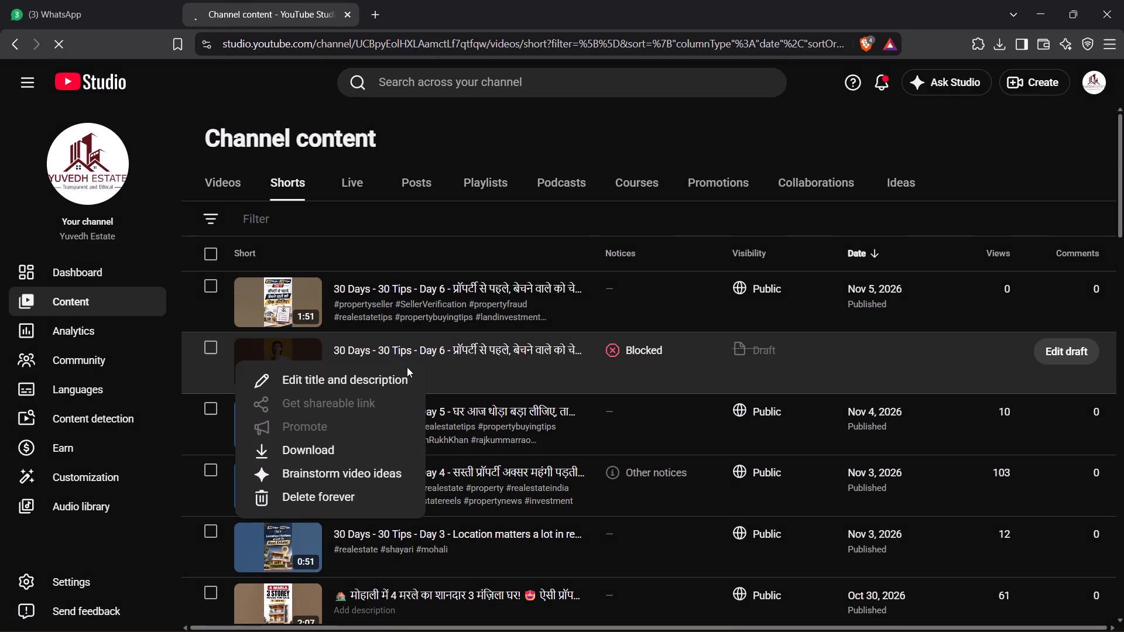
Delete the blocked Day 6 draft Short forever.
{"action": "left_click", "coordinate": [338, 490]}
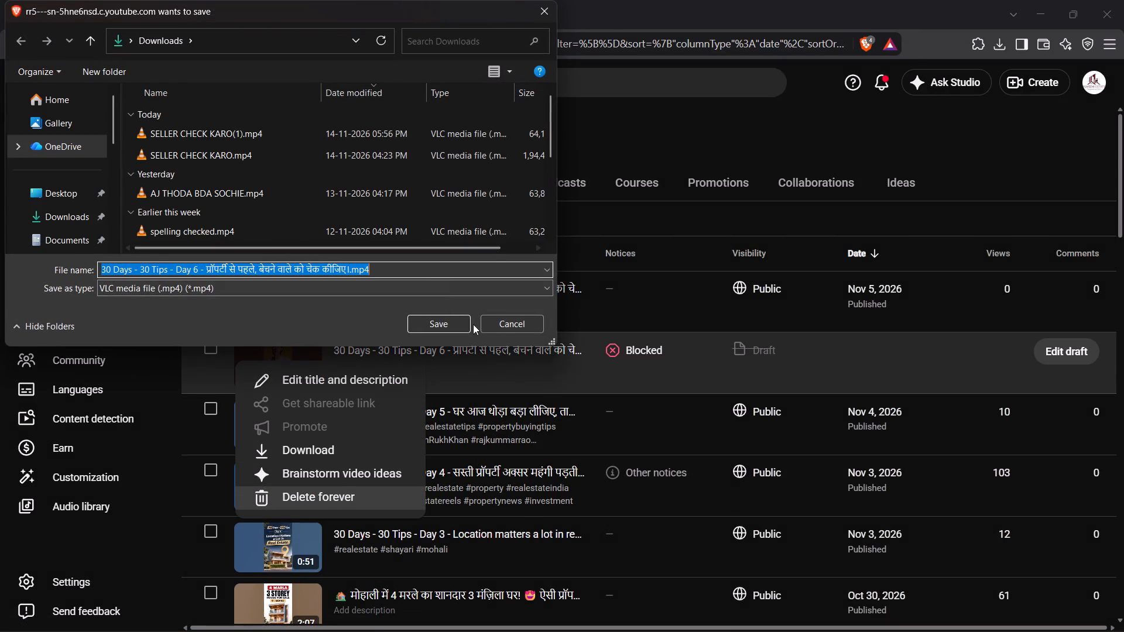
Dismiss the video save prompt and start permanently deleting the blocked Day 6 draft from the channel's Shorts.
{"action": "left_click", "coordinate": [499, 327]}
{"action": "left_click", "coordinate": [340, 493]}
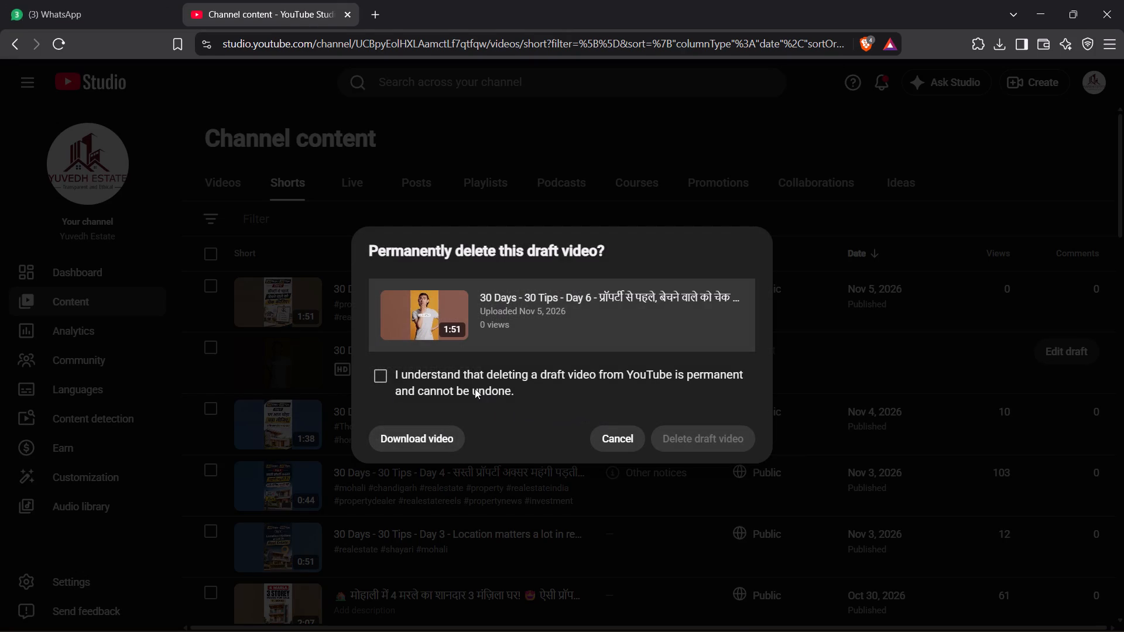
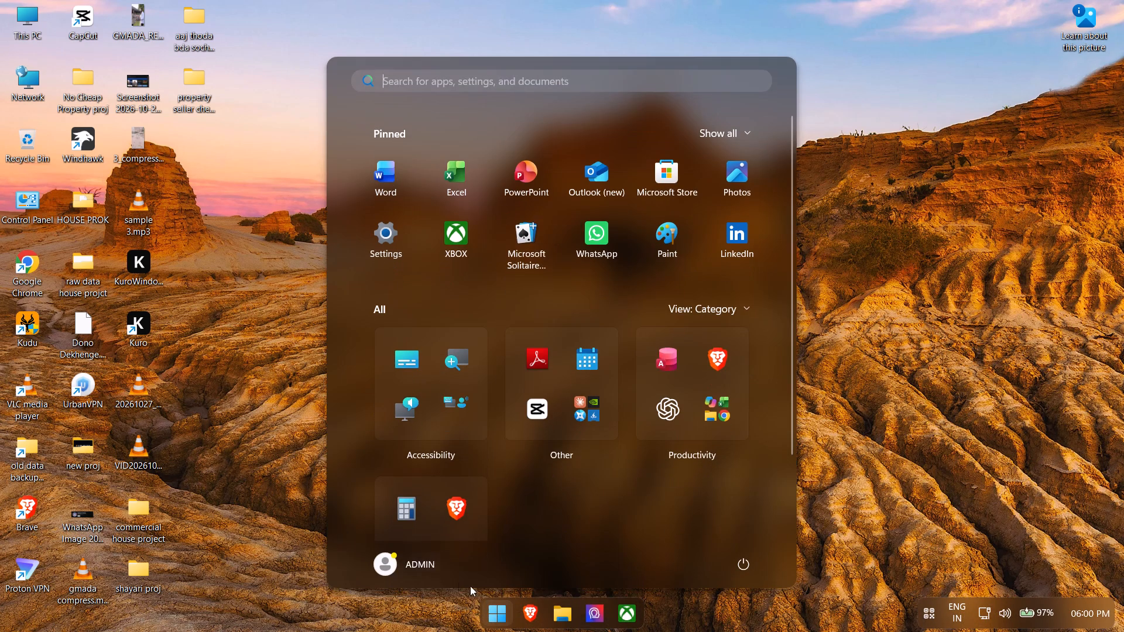
Bring up the computer's power options for locking, sleeping or shutting down.
{"action": "left_click", "coordinate": [729, 564]}
{"action": "left_click", "coordinate": [746, 564]}
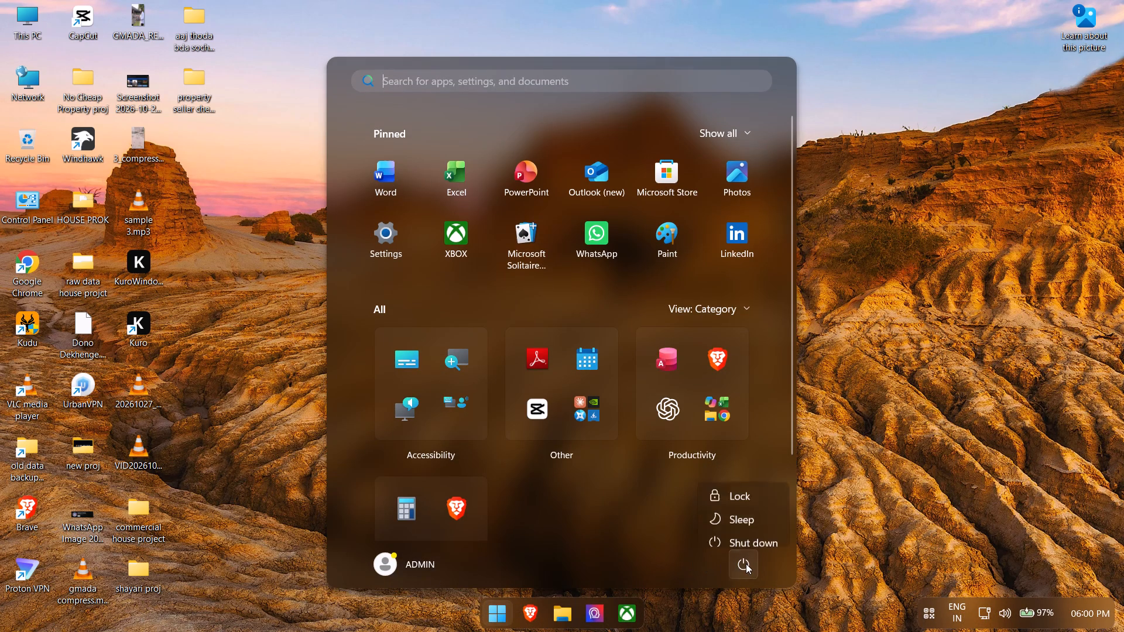